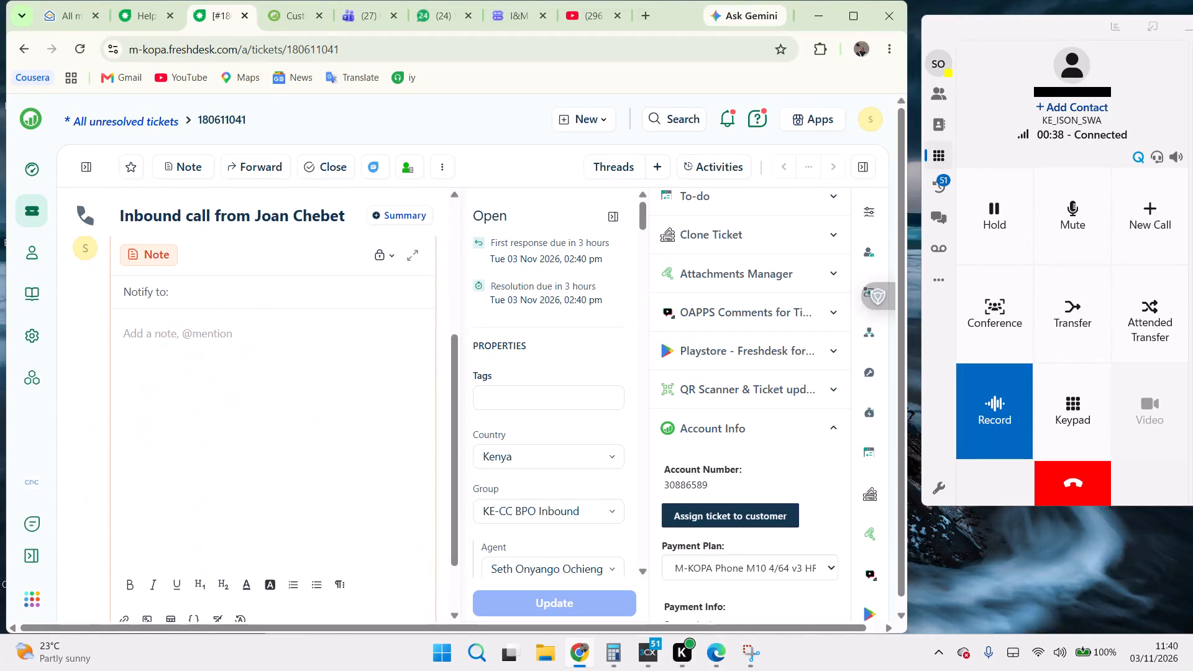
# Start the call ticket's note with the caller's first name on its own line.
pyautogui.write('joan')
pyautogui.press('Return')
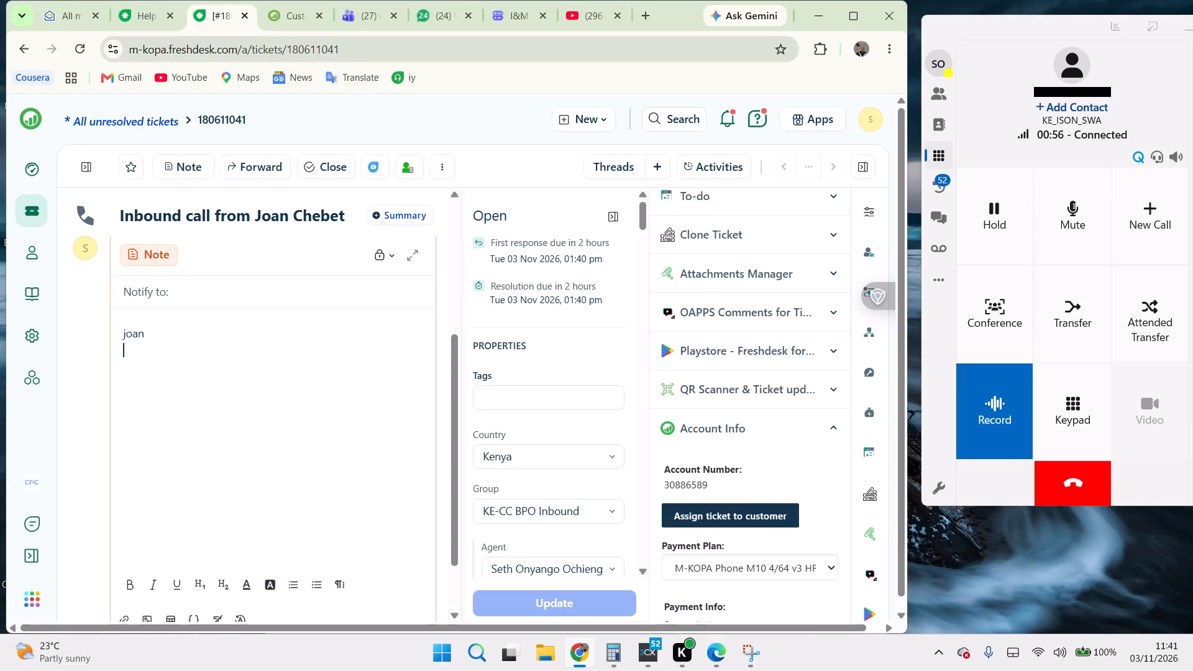
# Search the CRM for the caller's account using the account number shown on the ticket.
pyautogui.click(280, 19)
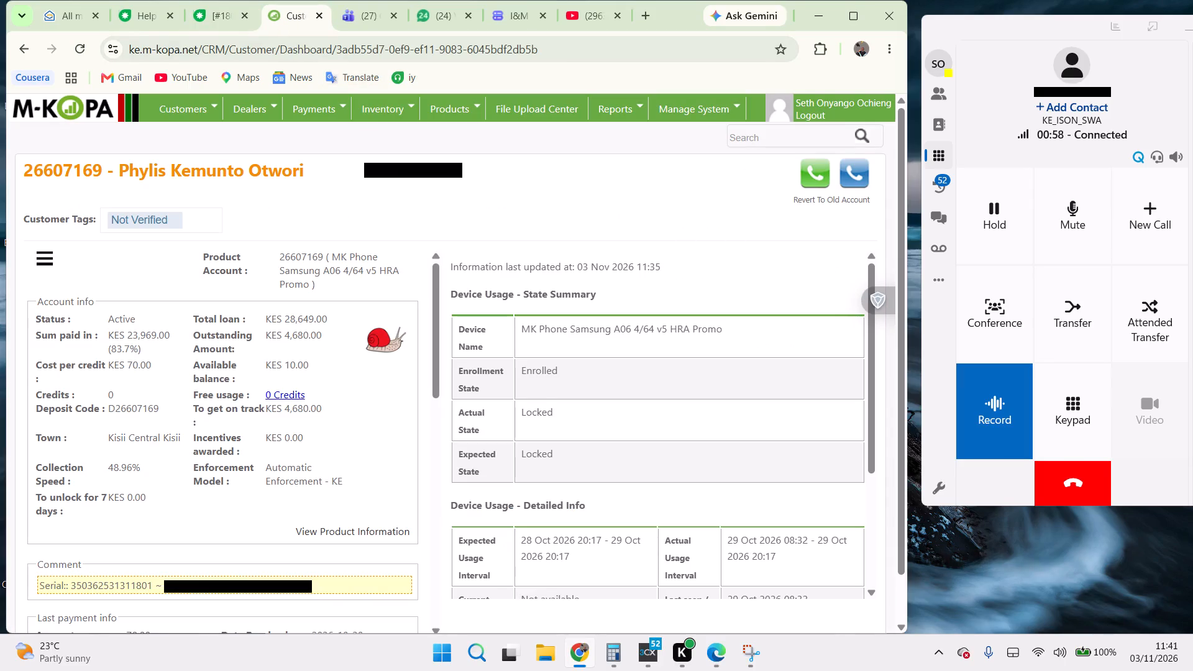
pyautogui.click(739, 142)
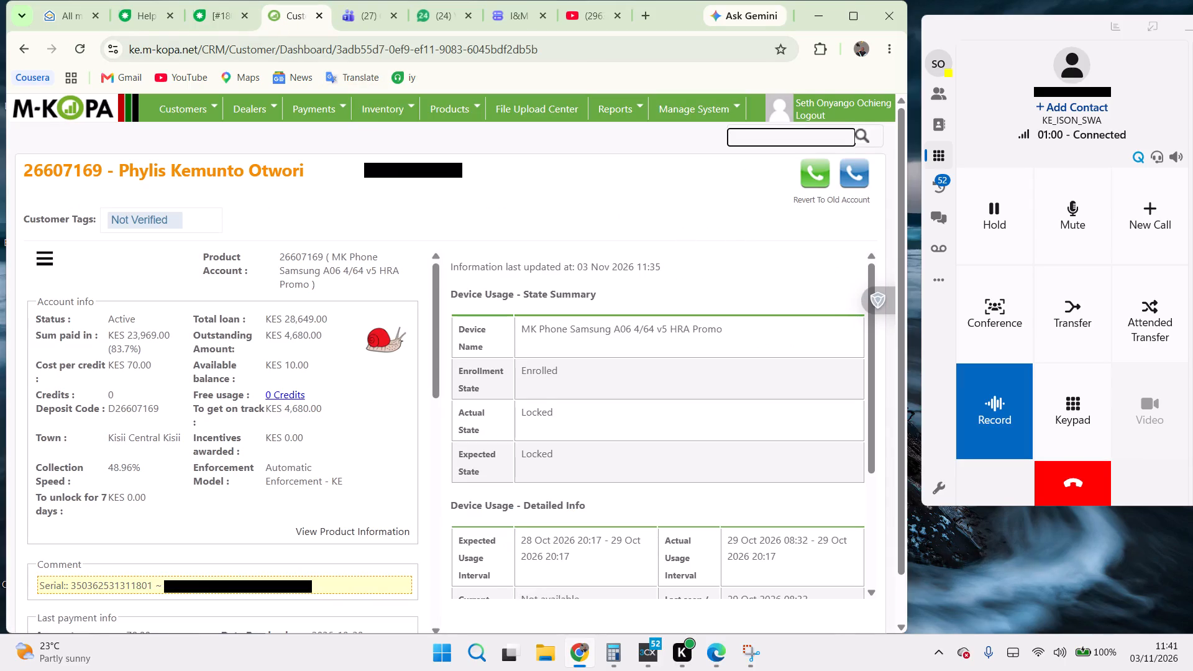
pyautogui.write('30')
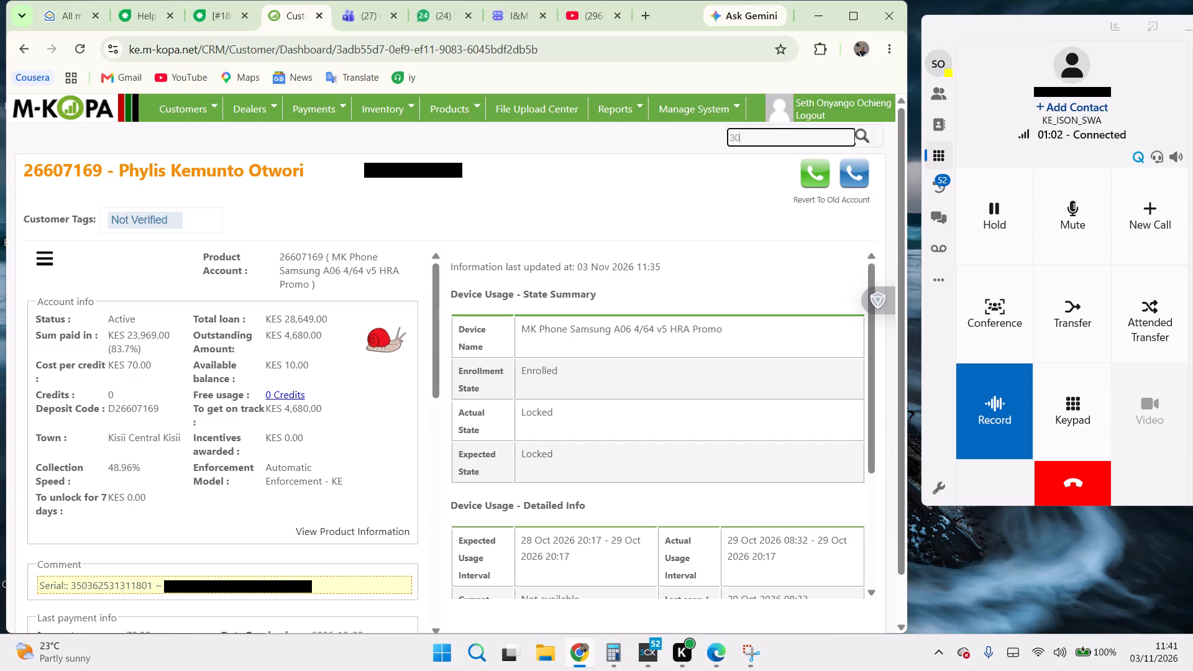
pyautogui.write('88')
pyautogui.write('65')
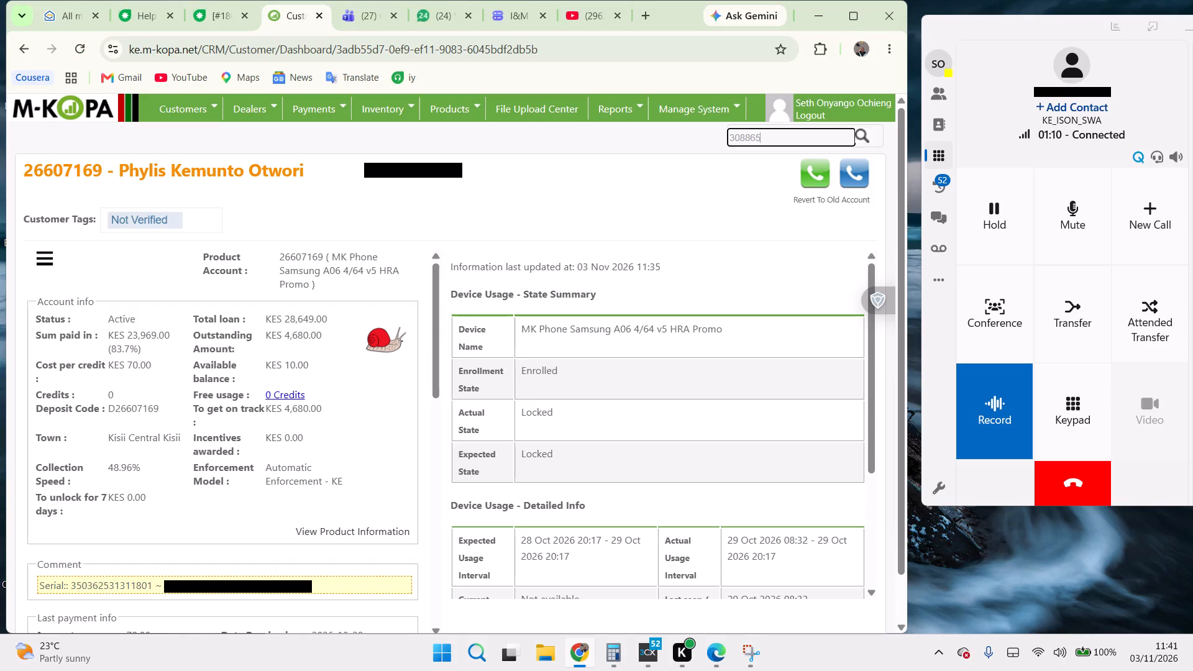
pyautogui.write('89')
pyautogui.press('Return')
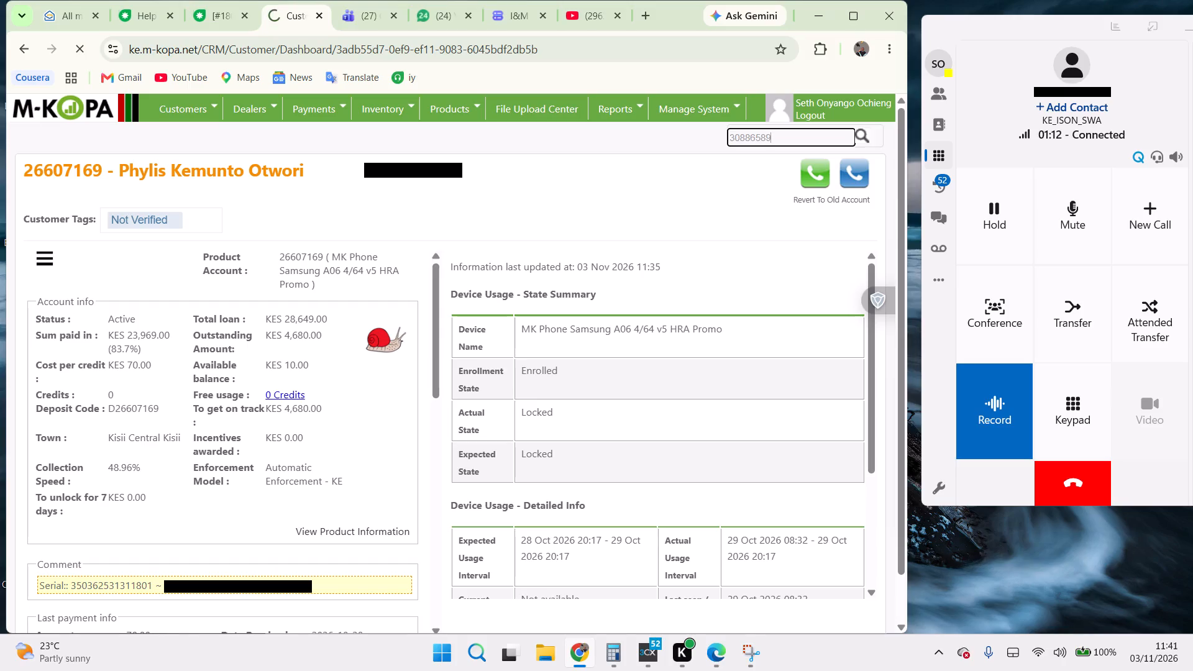
# Copy the customer's account number from the heading of the caller's CRM dashboard.
pyautogui.doubleClick(739, 140)
pyautogui.rightClick(739, 140)
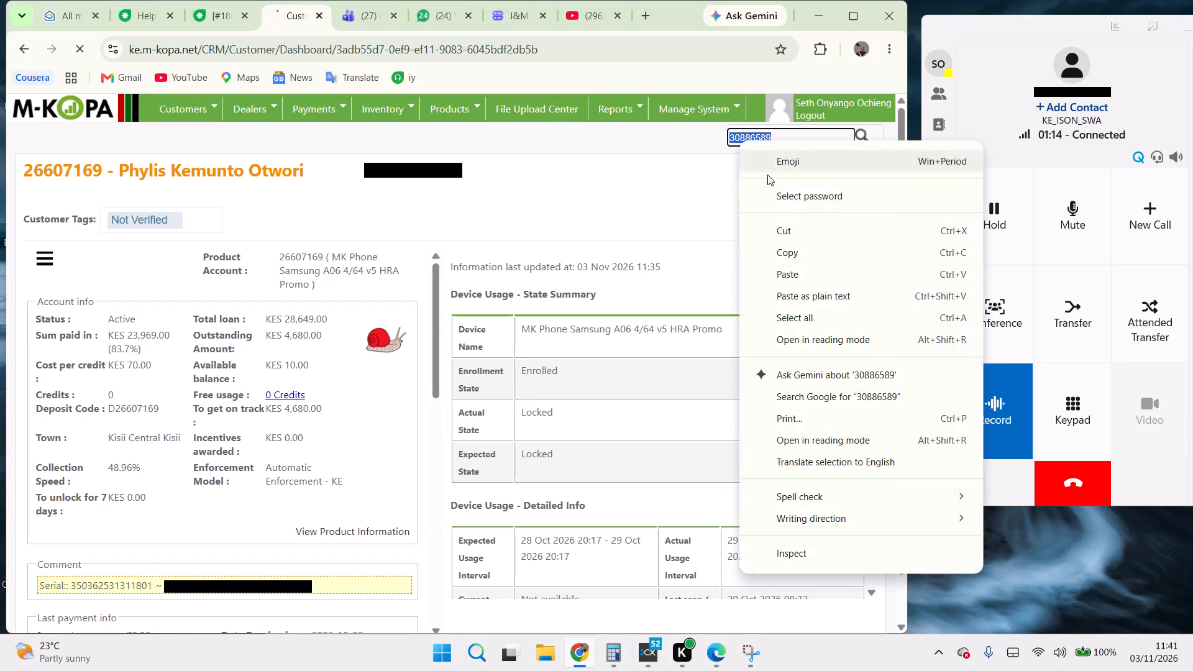
pyautogui.click(787, 250)
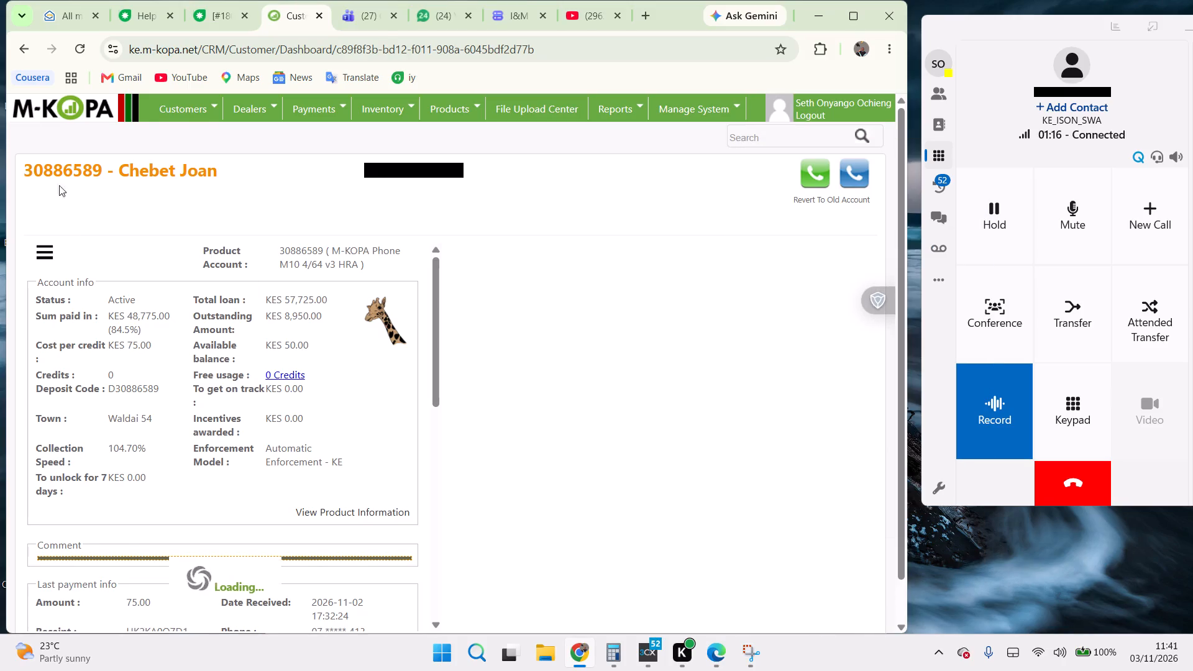
pyautogui.doubleClick(65, 167)
pyautogui.rightClick(65, 167)
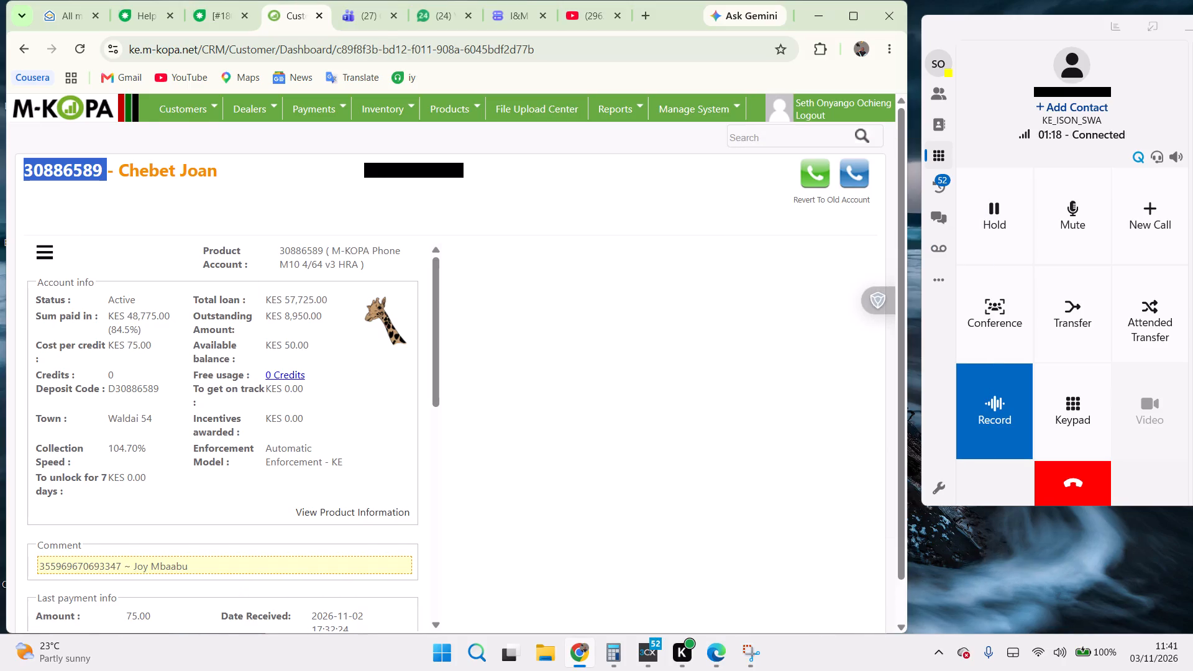
pyautogui.click(116, 189)
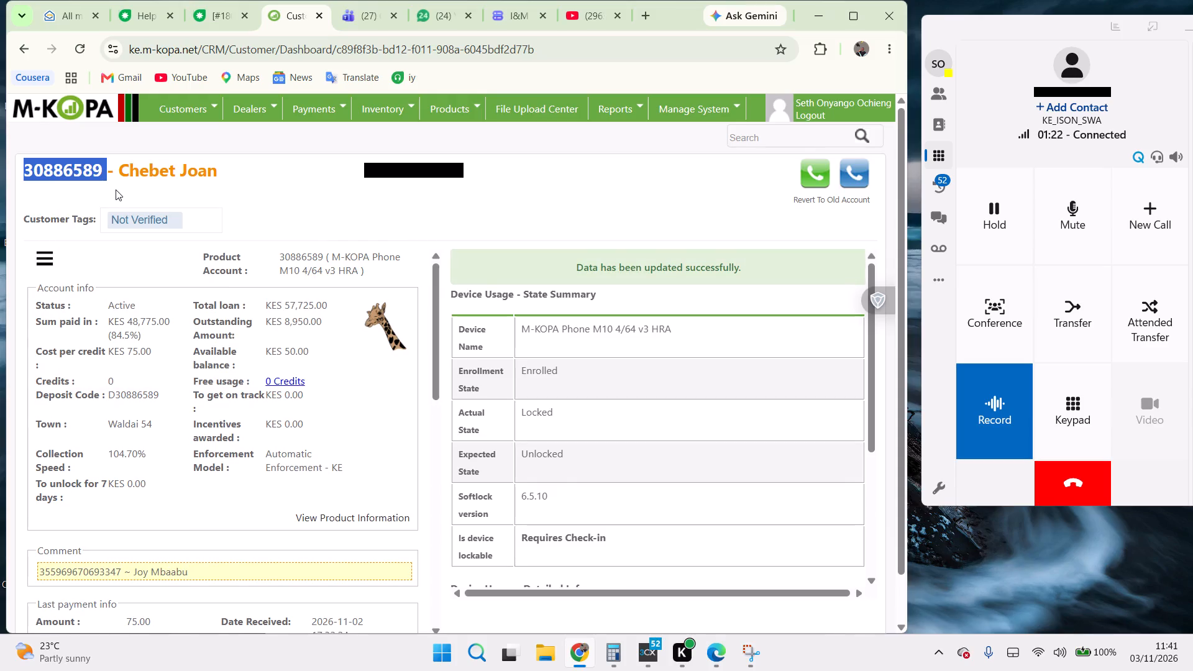
pyautogui.rightClick(77, 171)
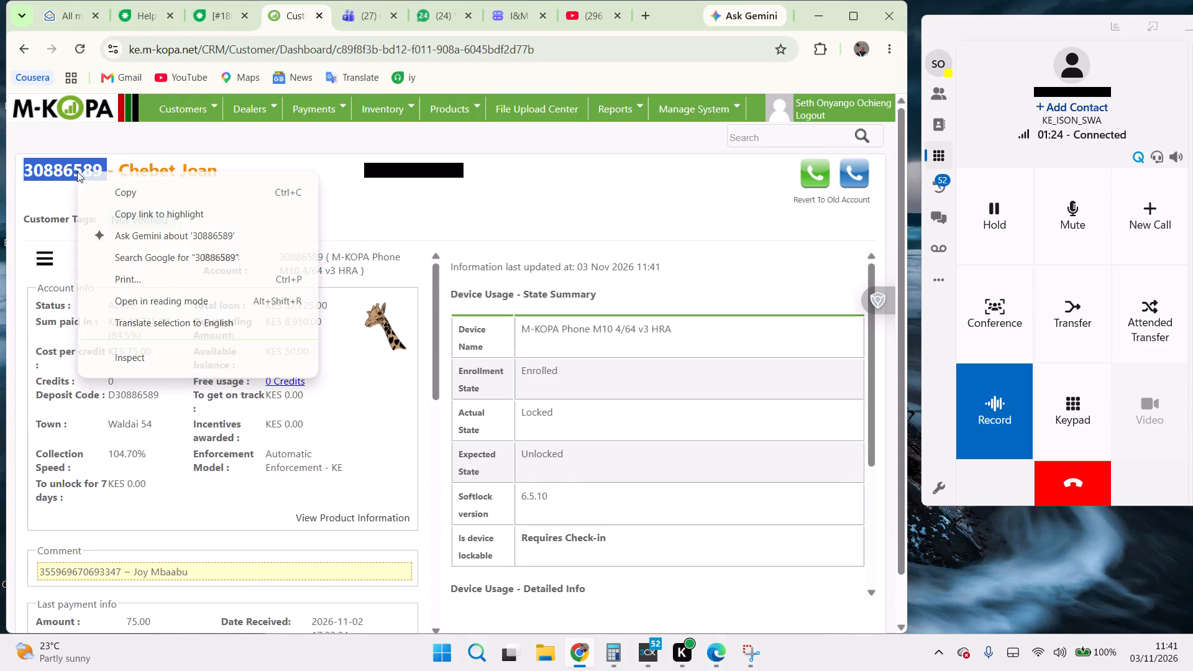
pyautogui.click(114, 188)
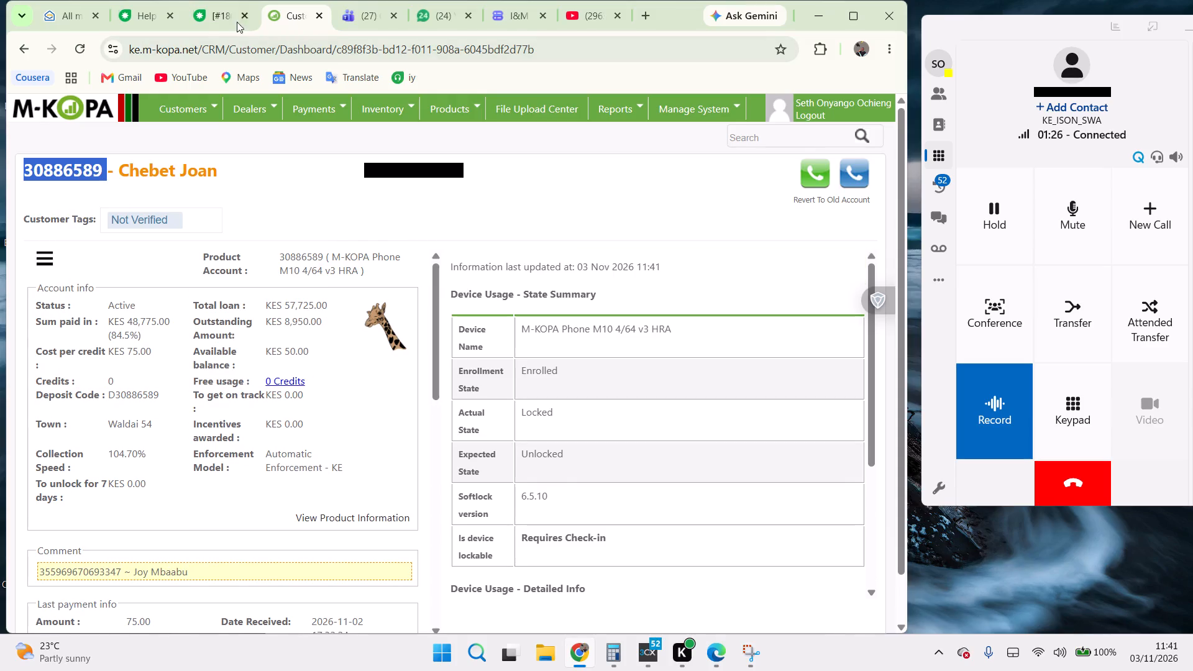
# Open the customer's dashboard from the call ticket and check it alongside the CRM dashboard already loaded.
pyautogui.click(211, 6)
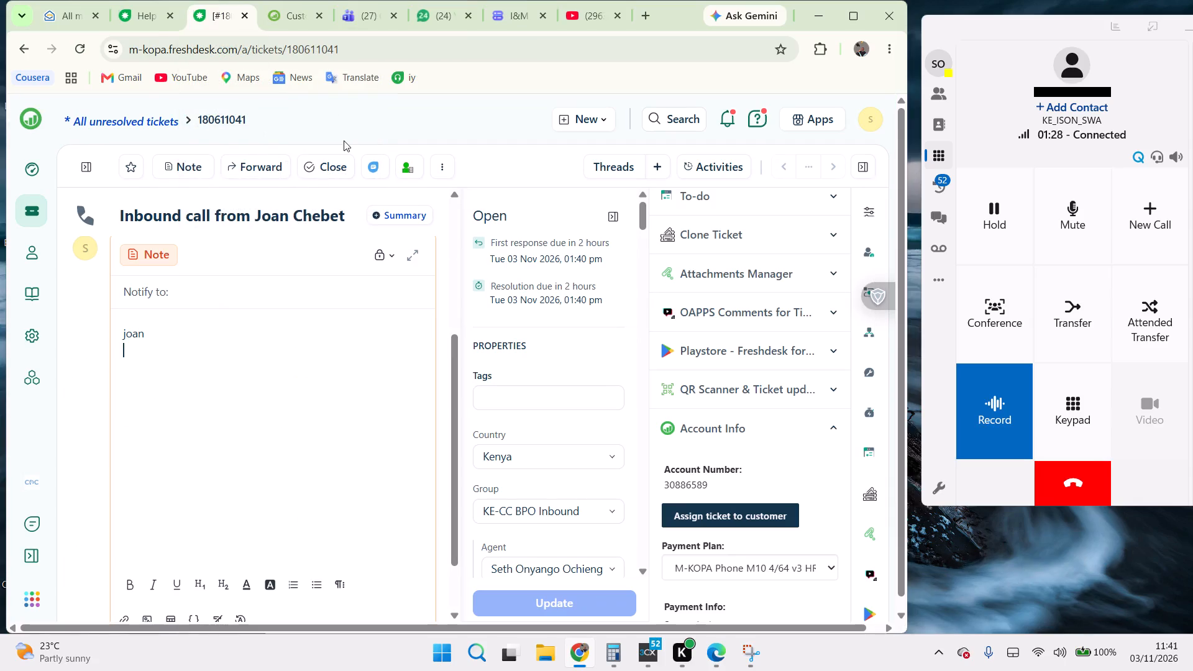
pyautogui.click(688, 511)
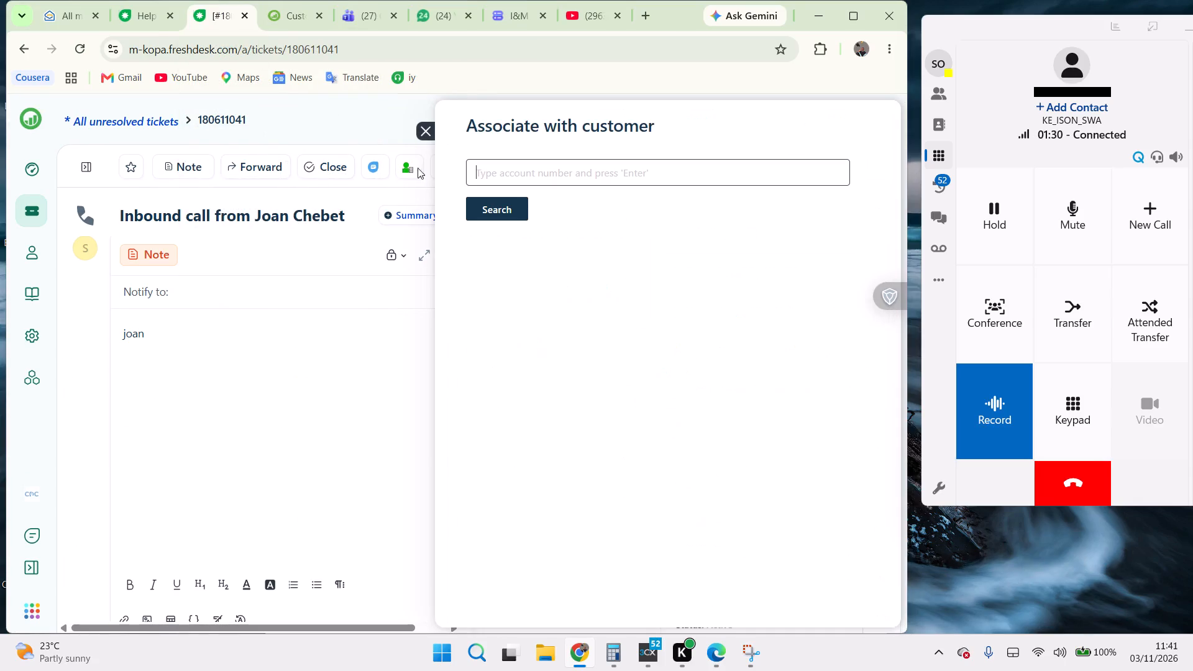
pyautogui.click(431, 129)
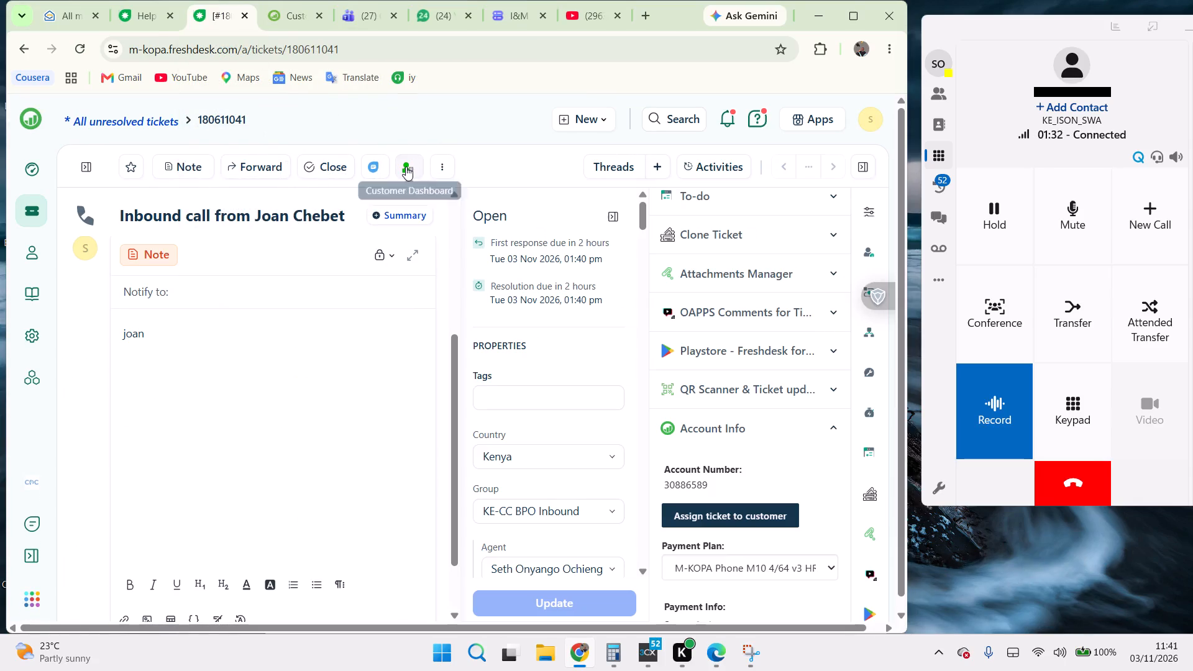
pyautogui.click(406, 167)
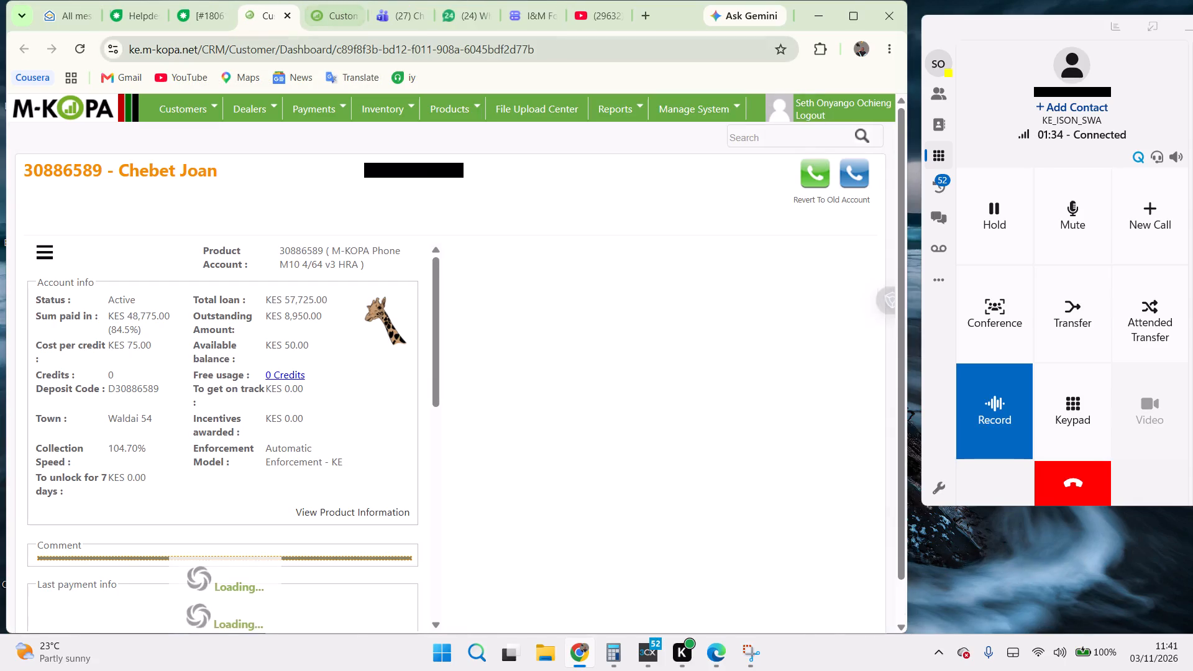
pyautogui.click(258, 18)
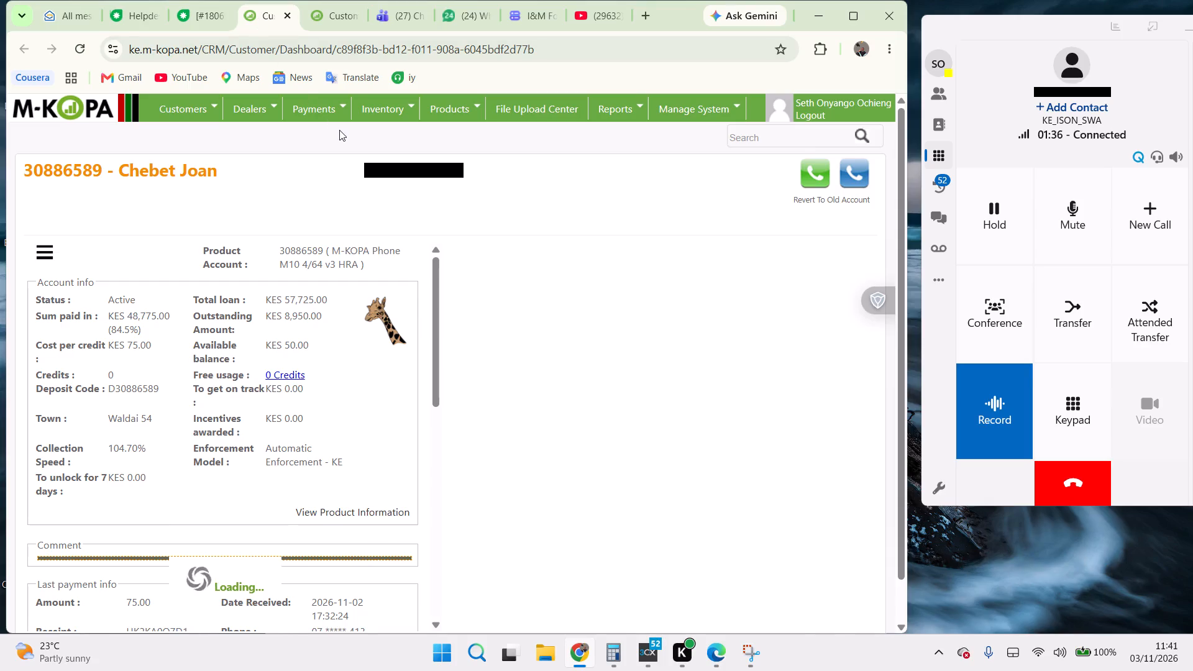
pyautogui.click(326, 14)
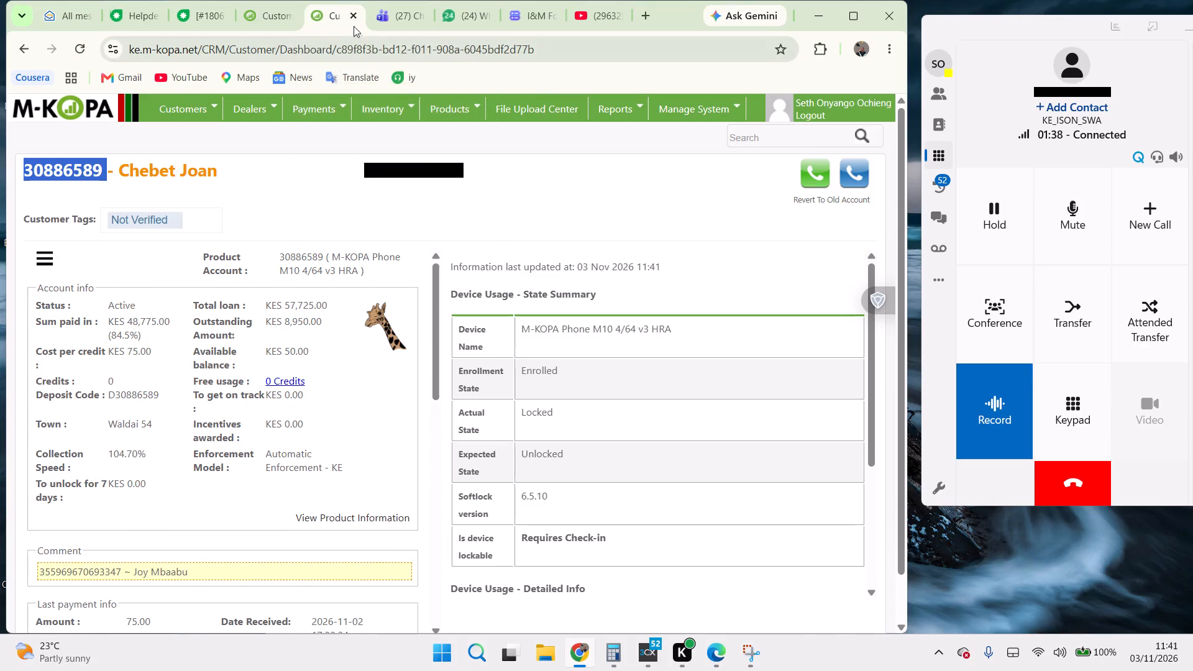
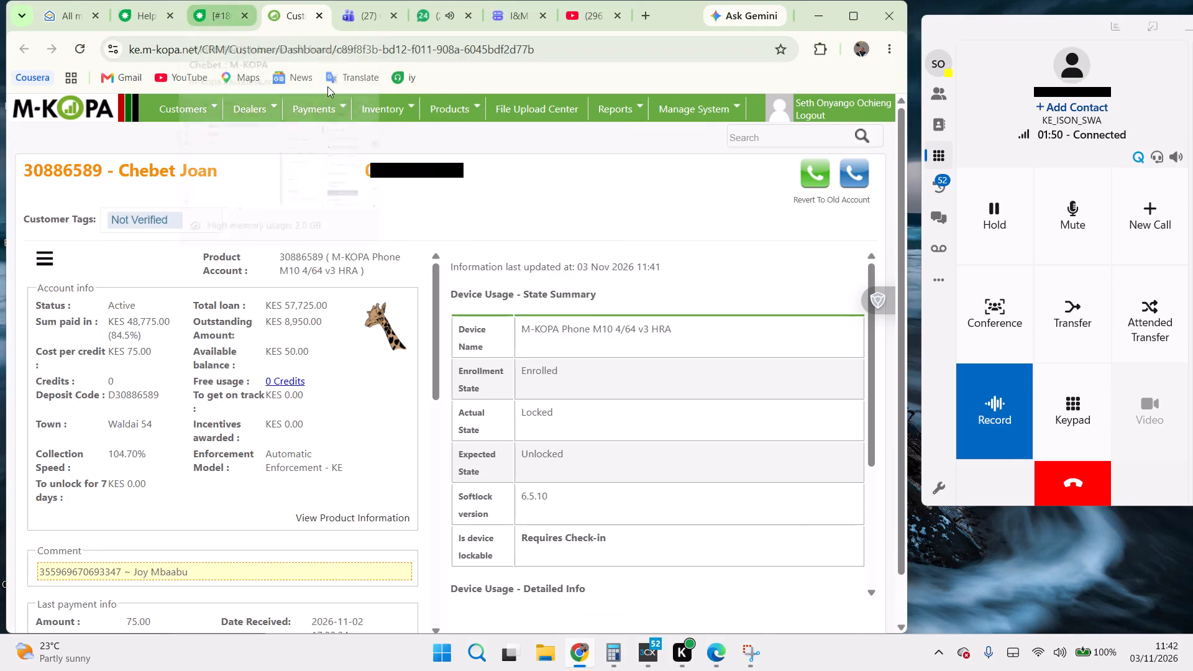
# Classify the call ticket as M-KOPA HMD Devices, Software issue, Phone hanging issue, with the outcome that the customer was advised to purchase data bundles and update software.
pyautogui.click(226, 14)
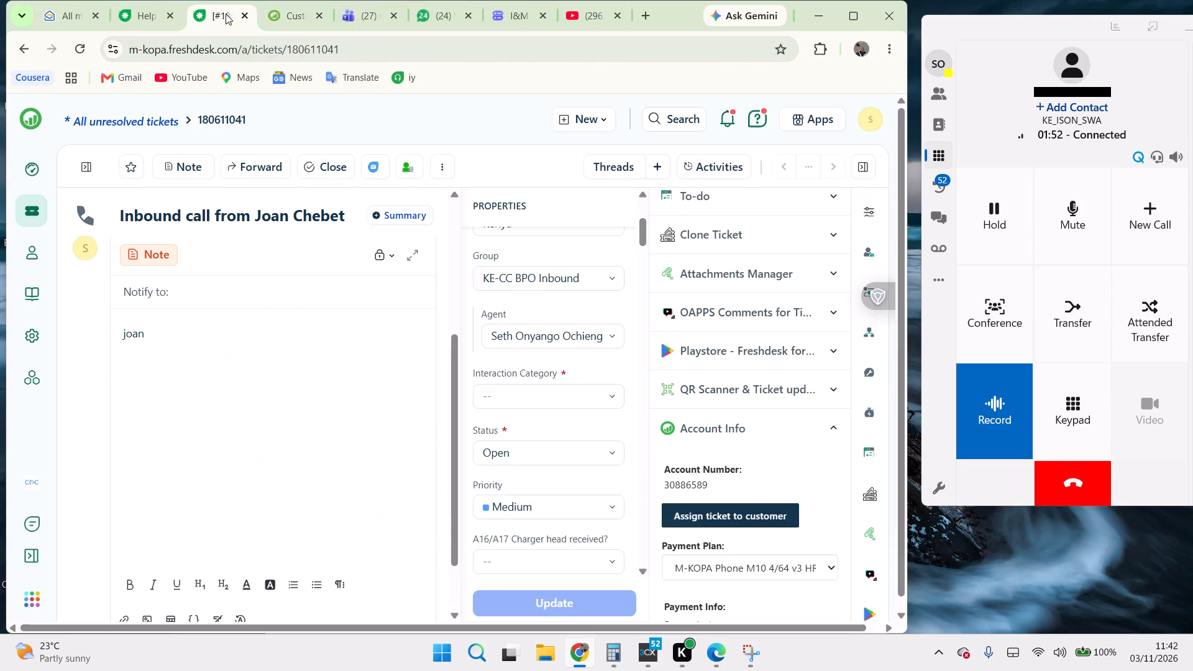
pyautogui.click(552, 395)
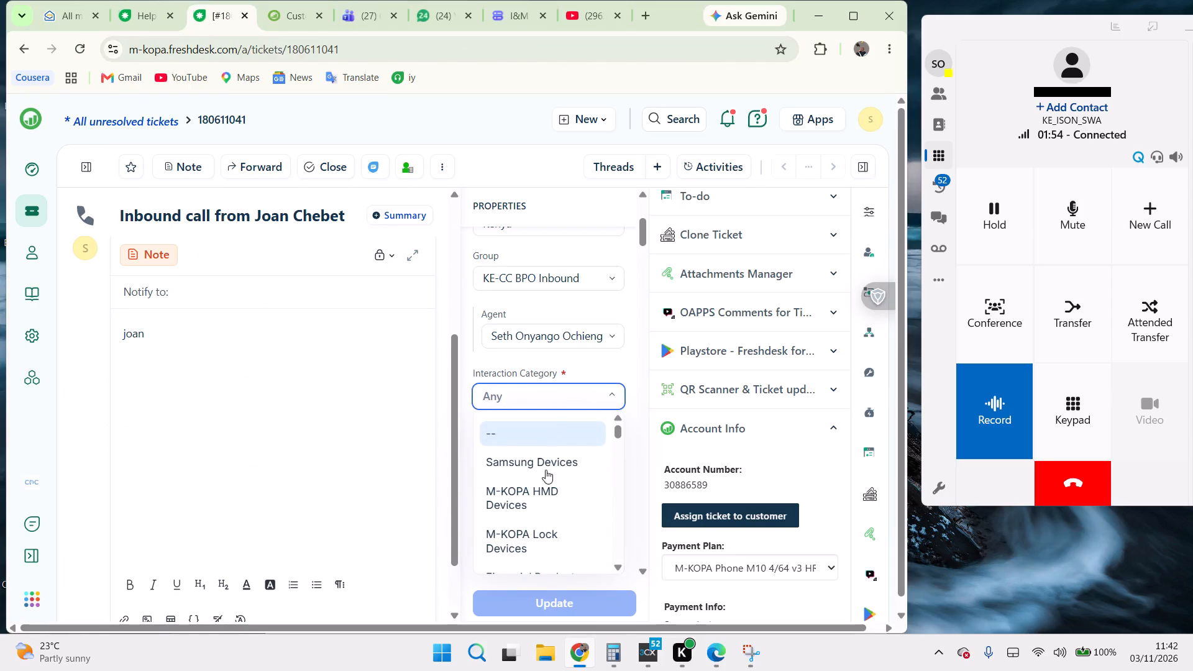
pyautogui.click(537, 496)
pyautogui.click(552, 455)
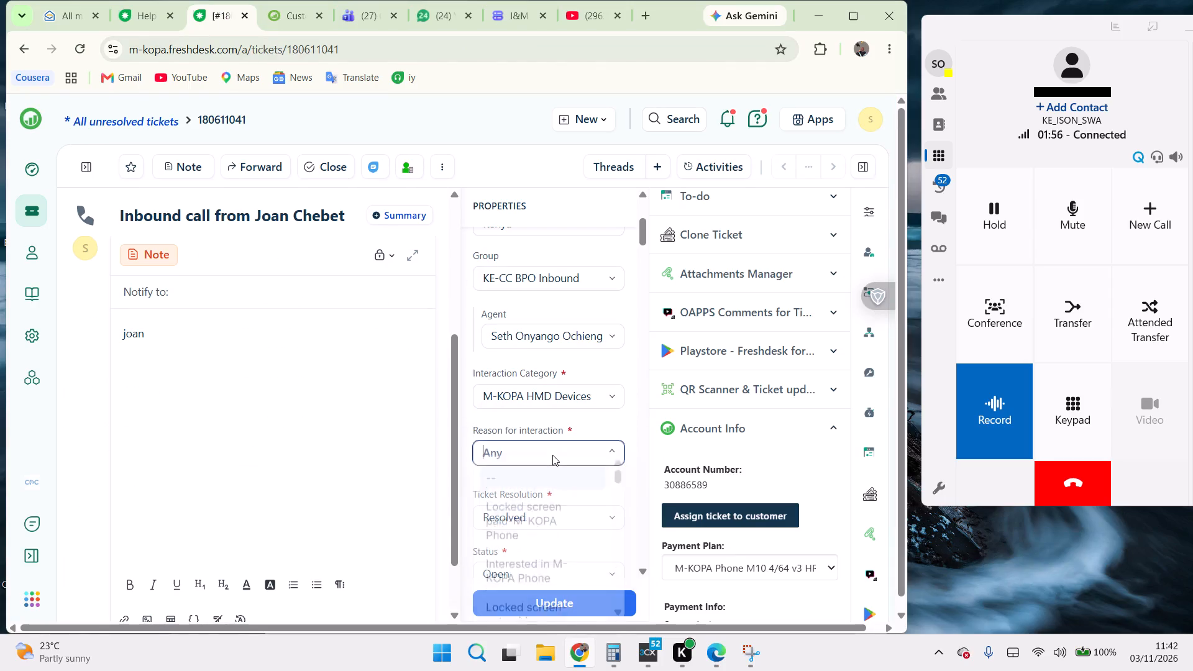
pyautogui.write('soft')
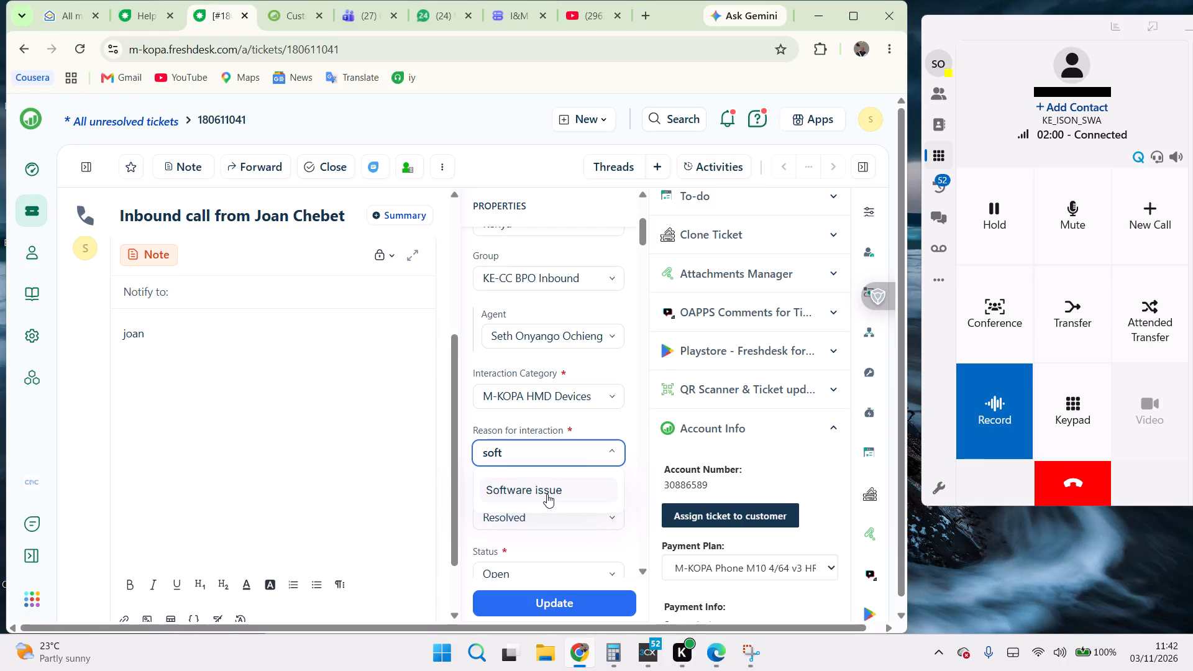
pyautogui.click(546, 491)
pyautogui.click(536, 525)
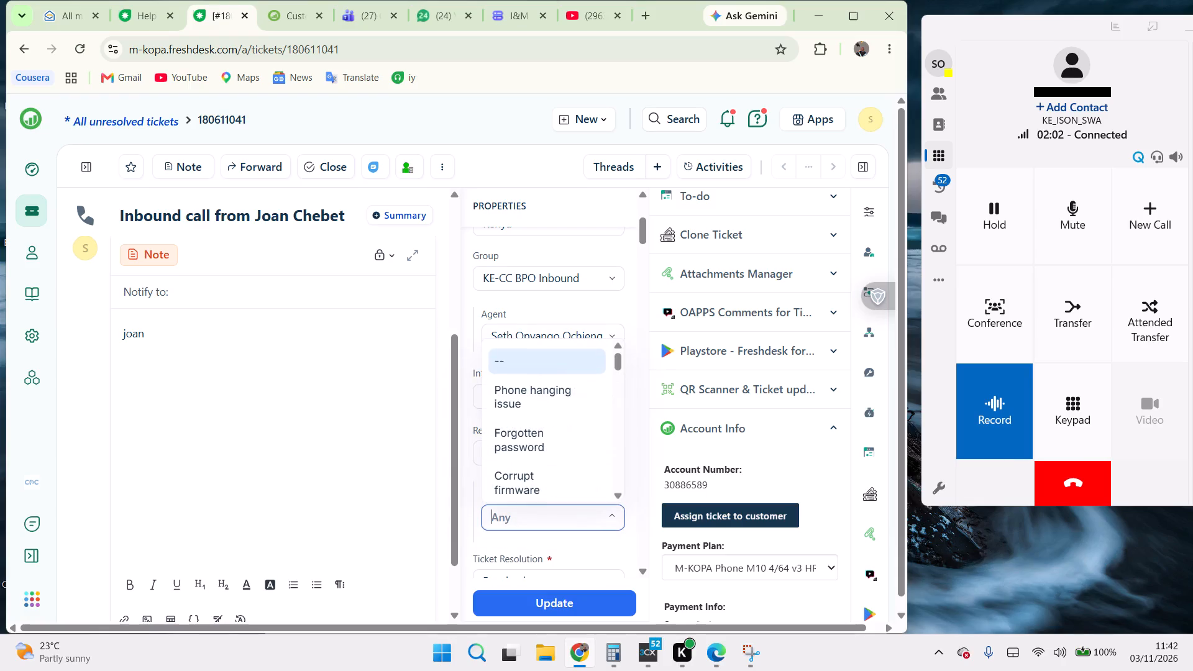
pyautogui.click(546, 388)
pyautogui.scroll(-2, 546, 413)
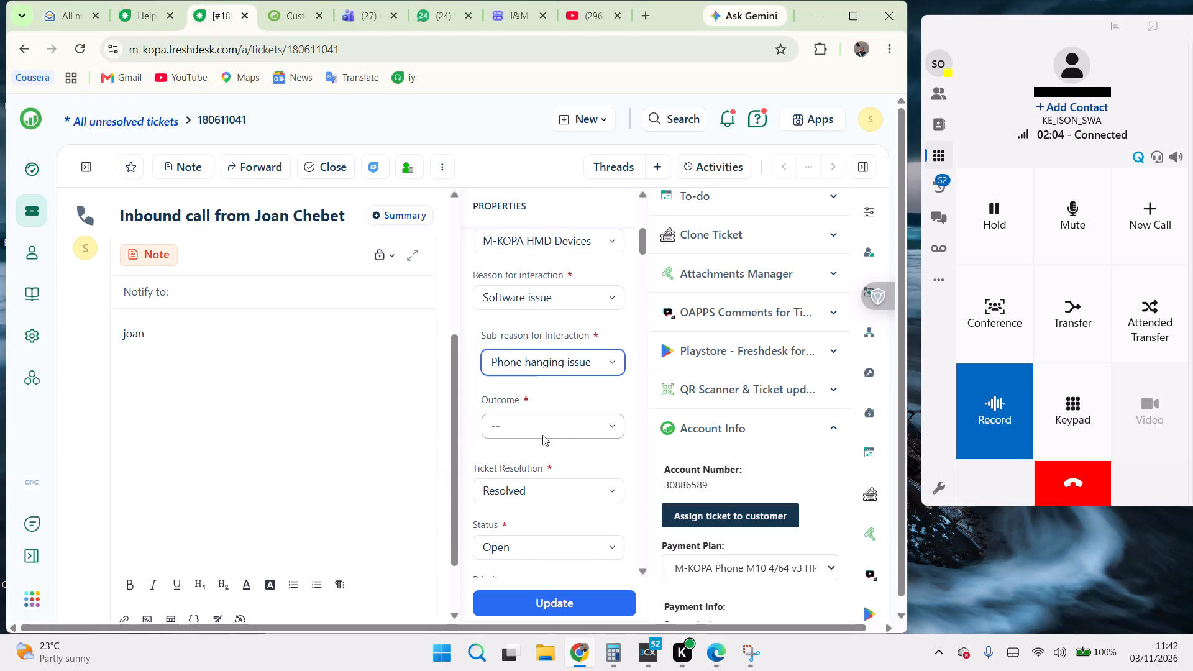
pyautogui.click(544, 427)
pyautogui.click(550, 528)
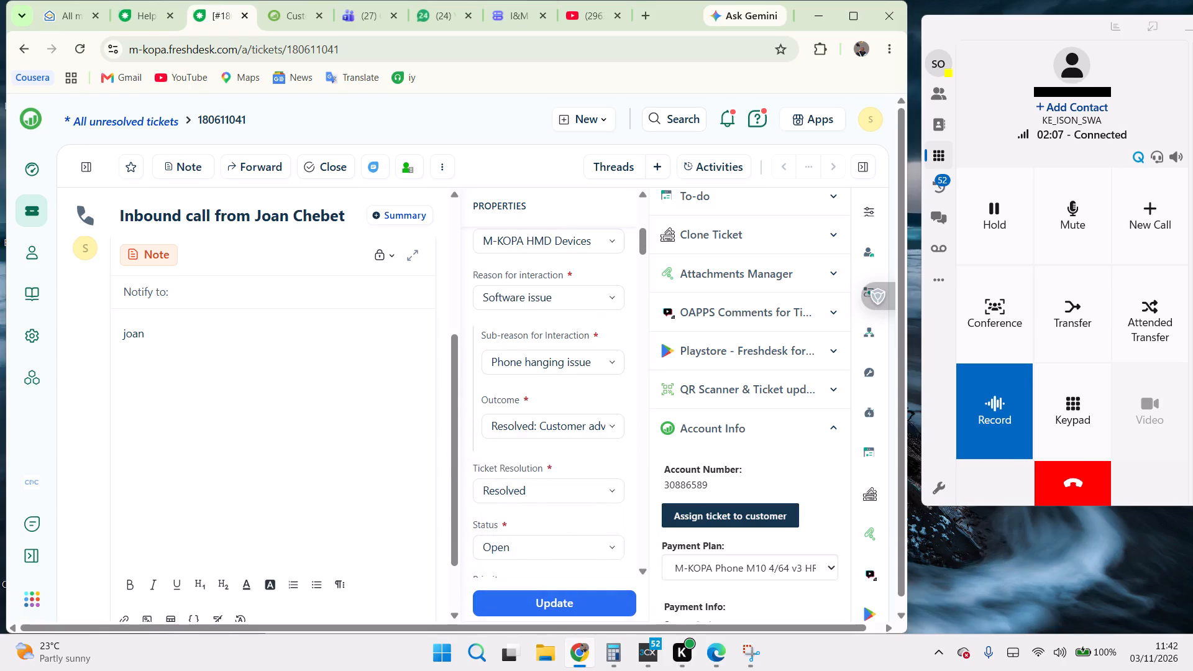
# Set the ticket's status to Pending.
pyautogui.click(545, 547)
pyautogui.click(529, 447)
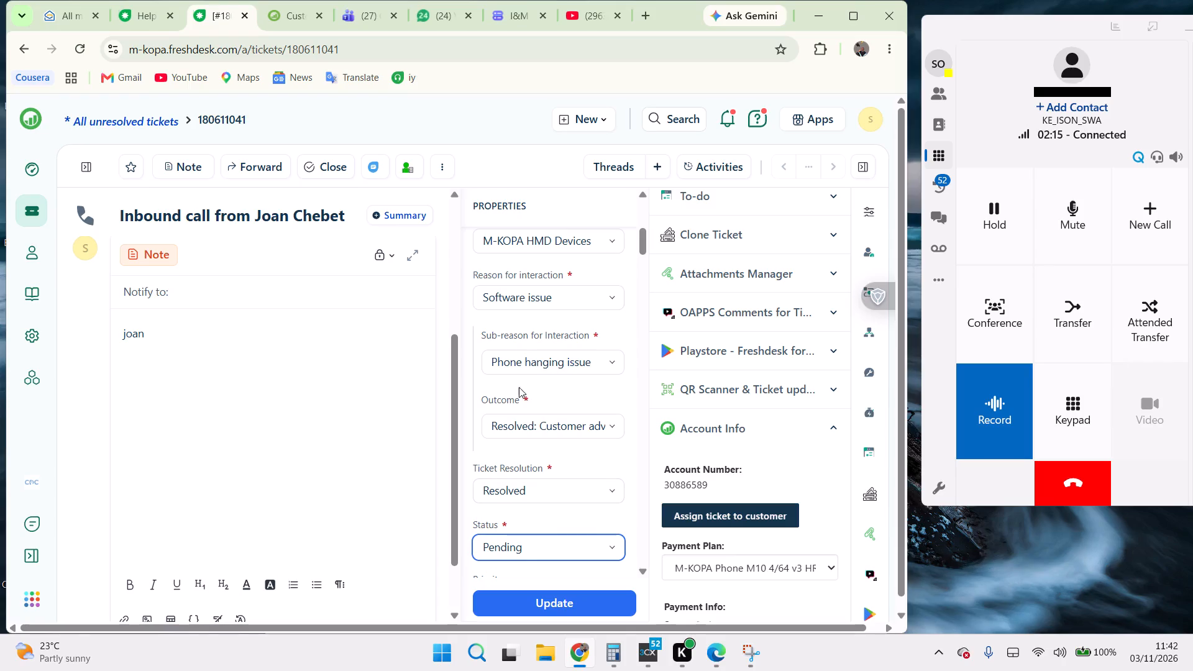
# Copy the ticket's sub-reason and outcome texts into the note, each on its own line below the caller's name.
pyautogui.click(524, 359)
pyautogui.rightClick(524, 359)
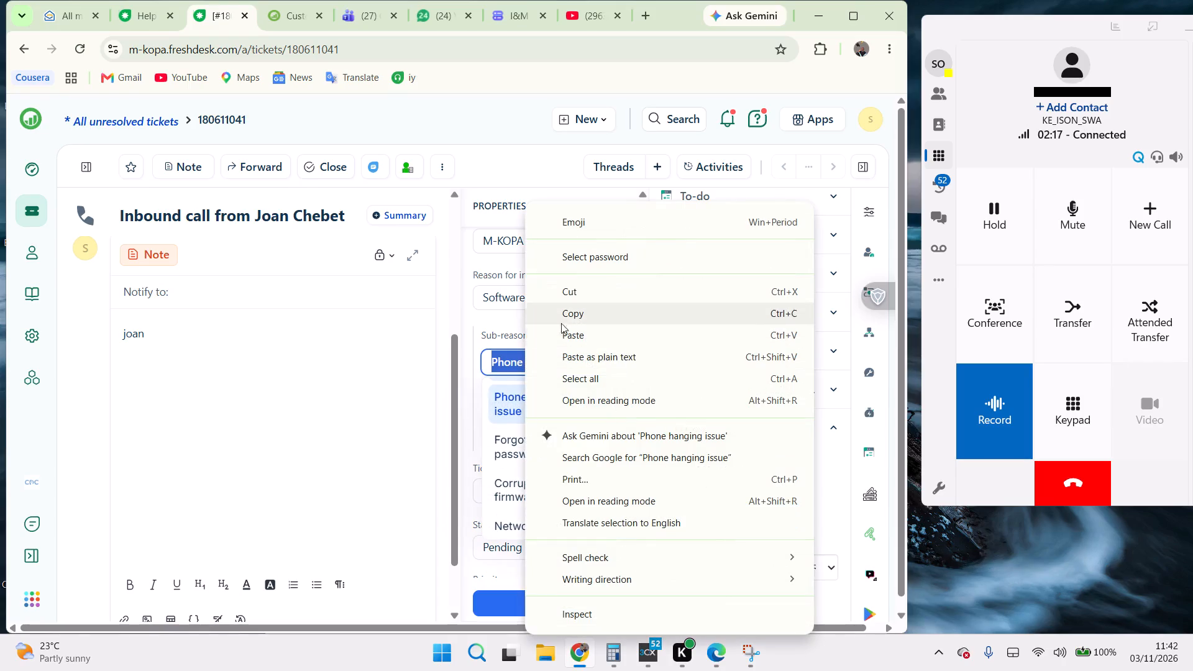
pyautogui.click(569, 316)
pyautogui.click(228, 375)
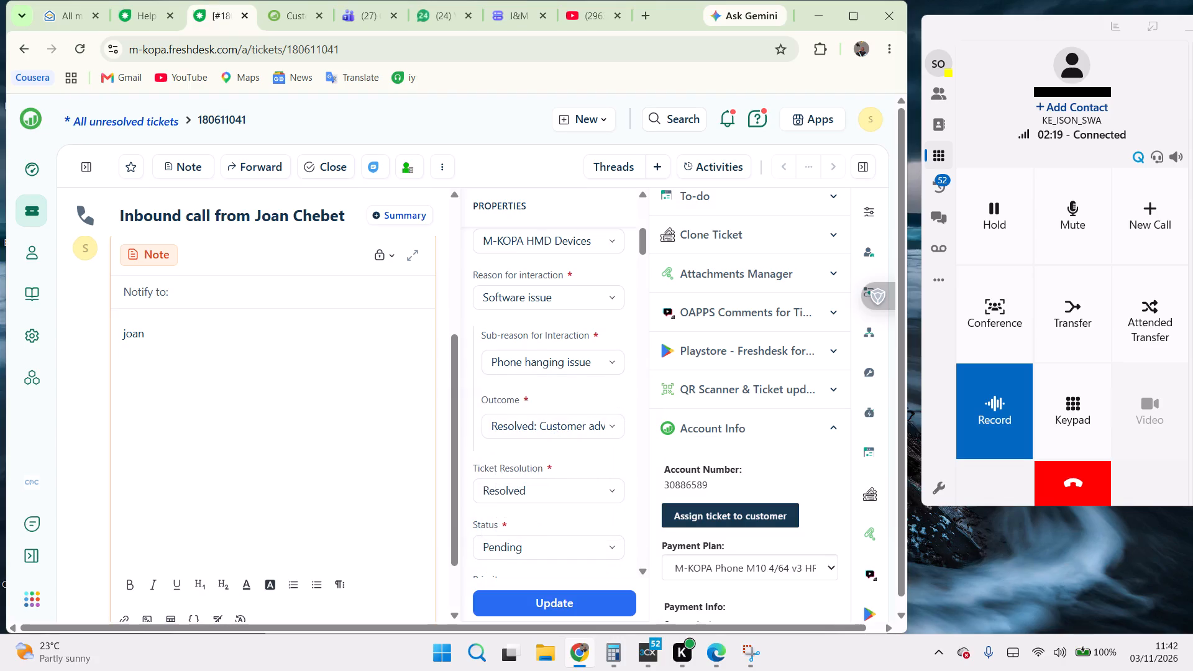
pyautogui.hotkey('ctrl', 'v')
pyautogui.press('Return')
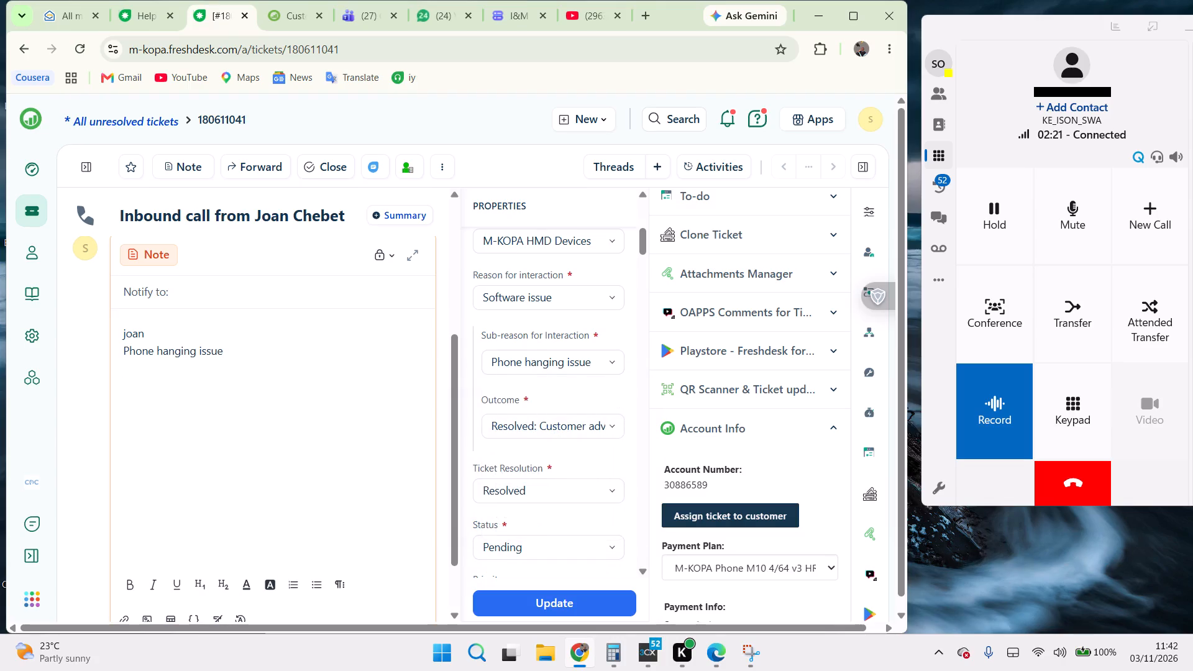
pyautogui.click(521, 424)
pyautogui.rightClick(521, 424)
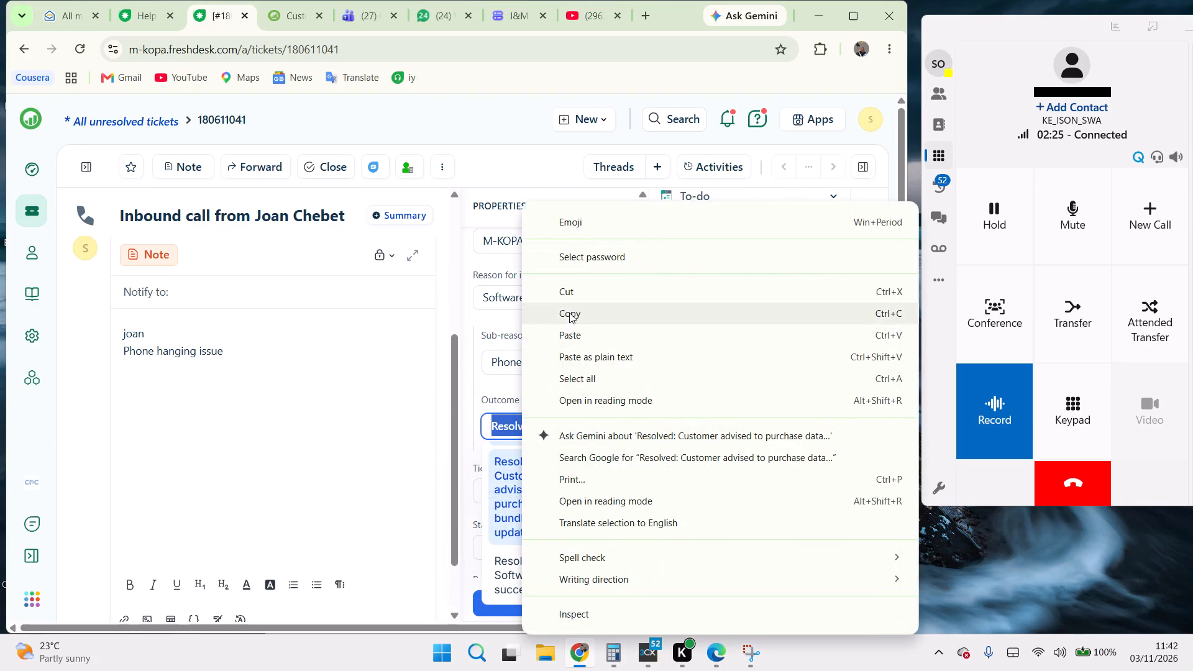
pyautogui.click(569, 313)
pyautogui.click(284, 367)
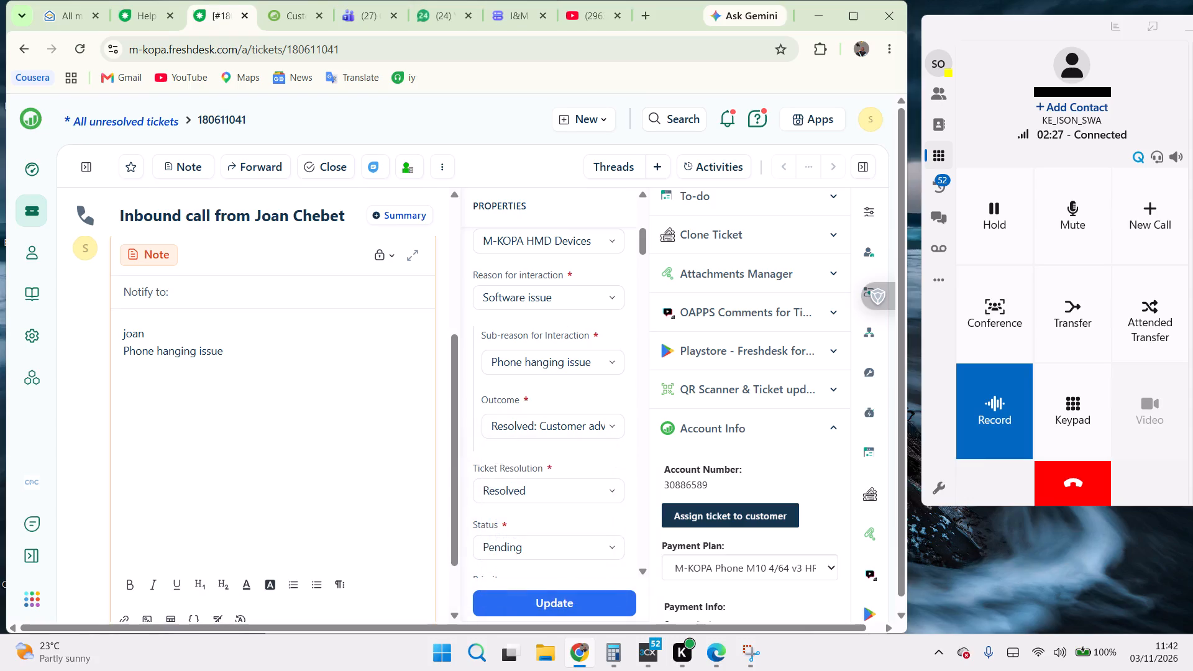
pyautogui.hotkey('ctrl', 'v')
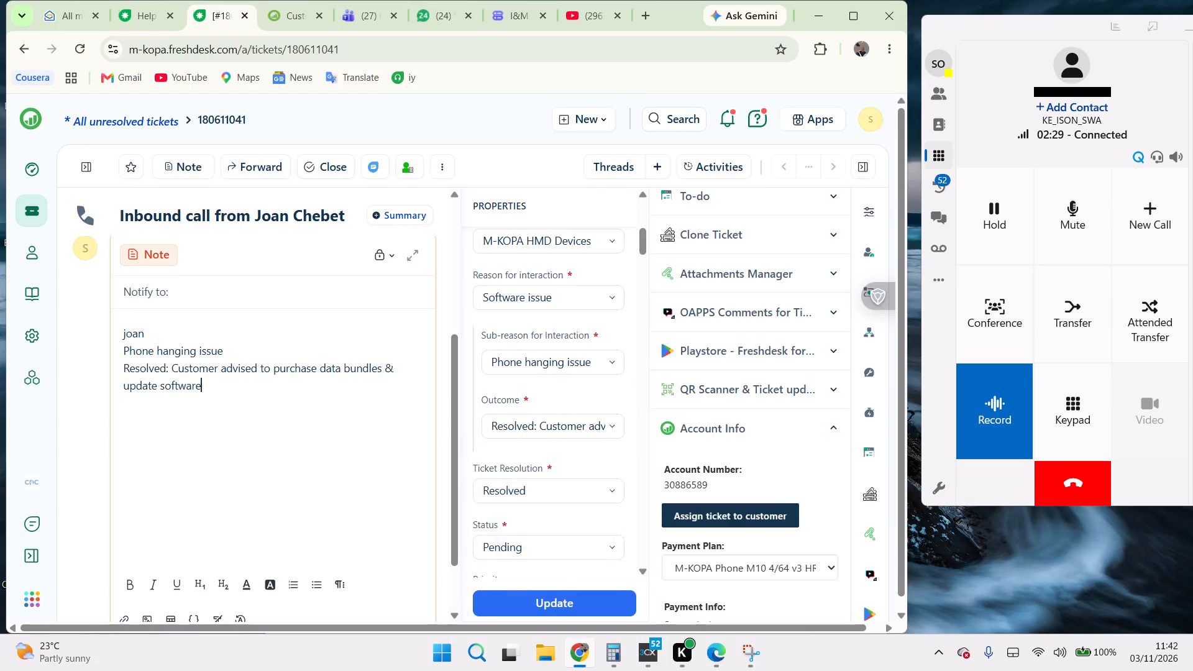
# Add a final line to the note reading "cb after 30 minutes".
pyautogui.press('Return')
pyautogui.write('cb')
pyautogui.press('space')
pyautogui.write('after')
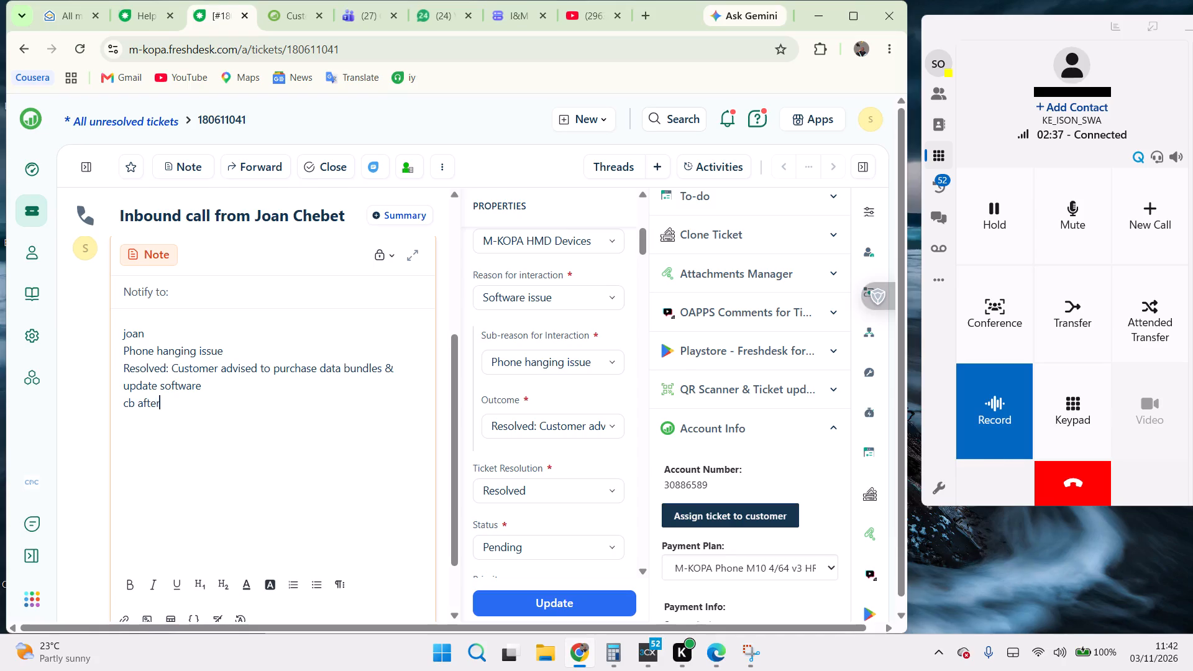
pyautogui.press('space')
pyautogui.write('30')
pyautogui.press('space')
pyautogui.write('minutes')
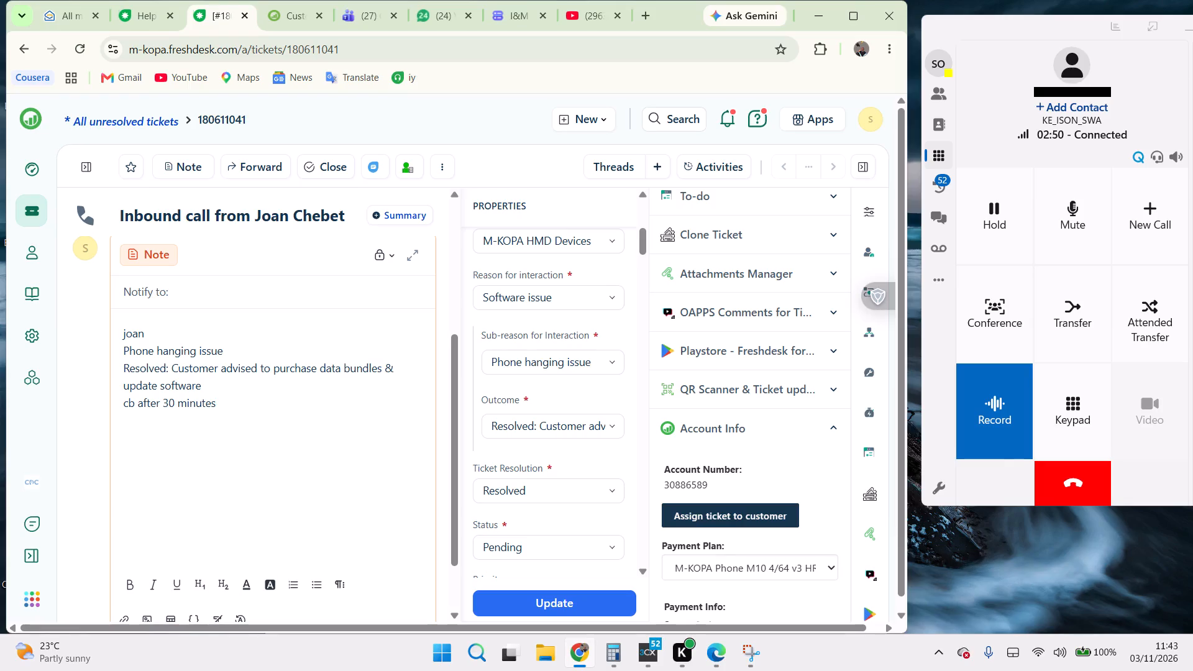
# Save the ticket's property changes and post the private note, updating the ticket again once the note is added.
pyautogui.click(531, 598)
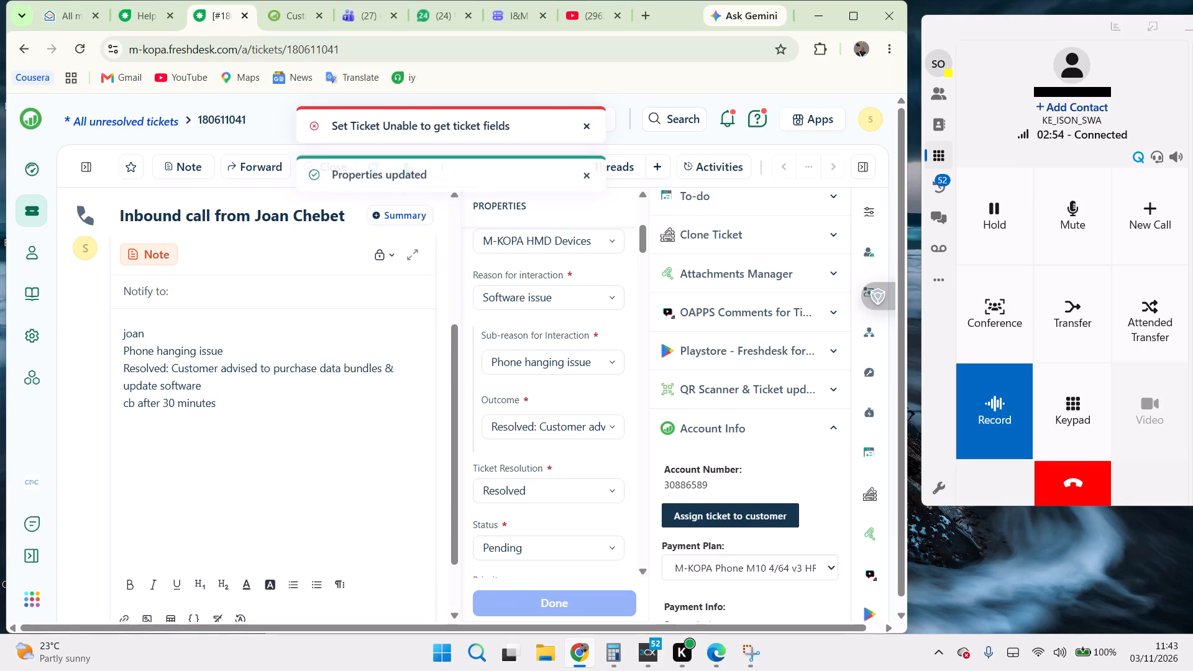
pyautogui.scroll(-1, 395, 541)
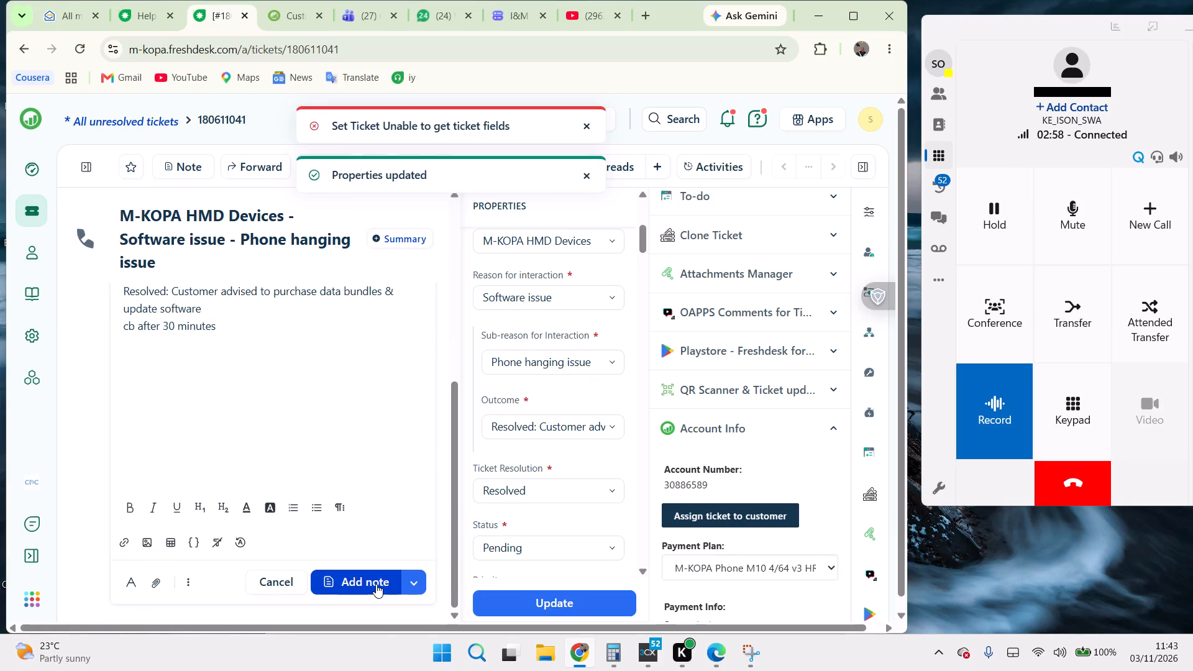
pyautogui.click(376, 578)
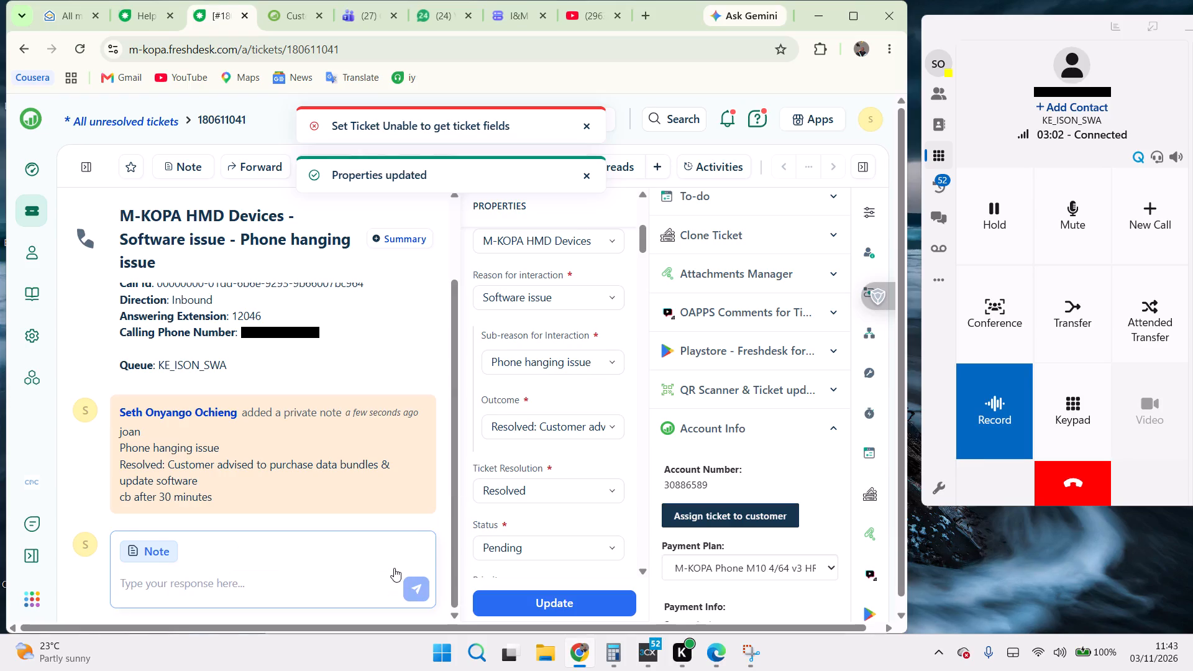
pyautogui.click(519, 600)
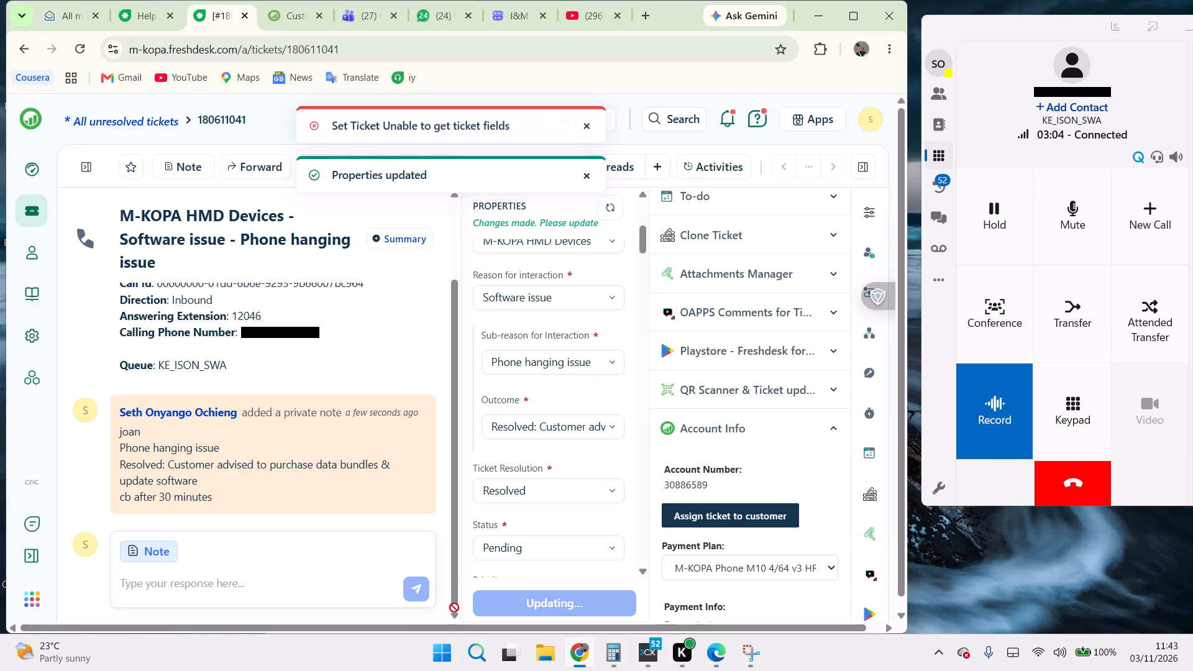
pyautogui.click(37, 477)
pyautogui.click(37, 477)
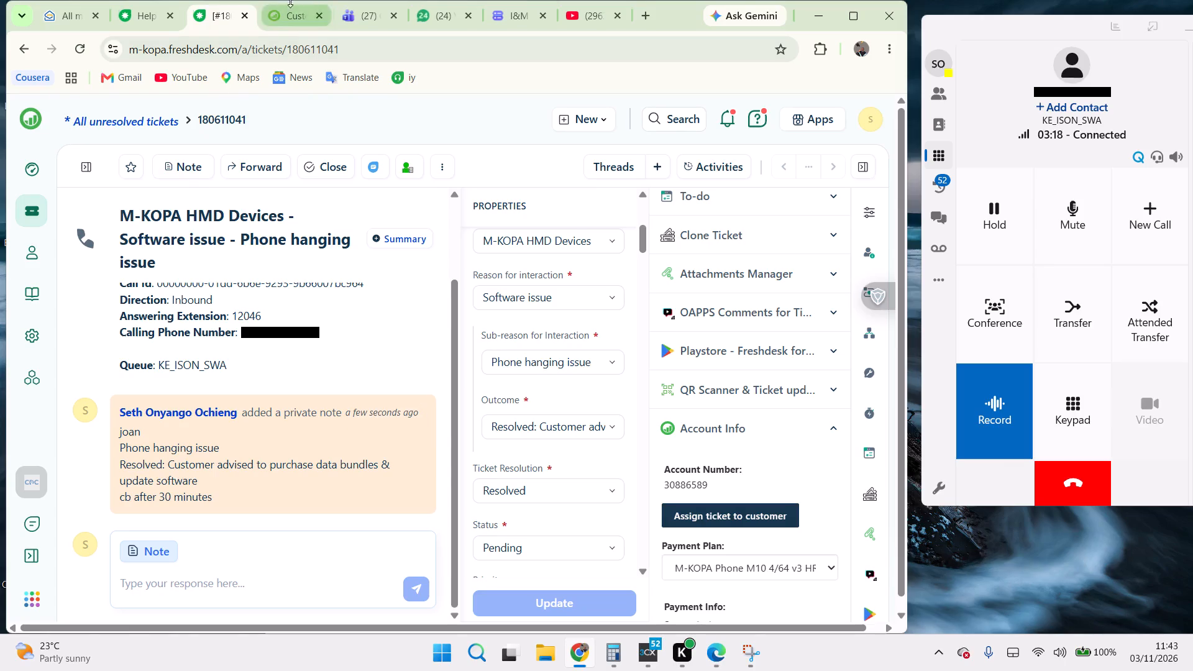
# Examine the customer's product information in the CRM, including the details of the Upgrade Loan v1 add-on.
pyautogui.click(290, 20)
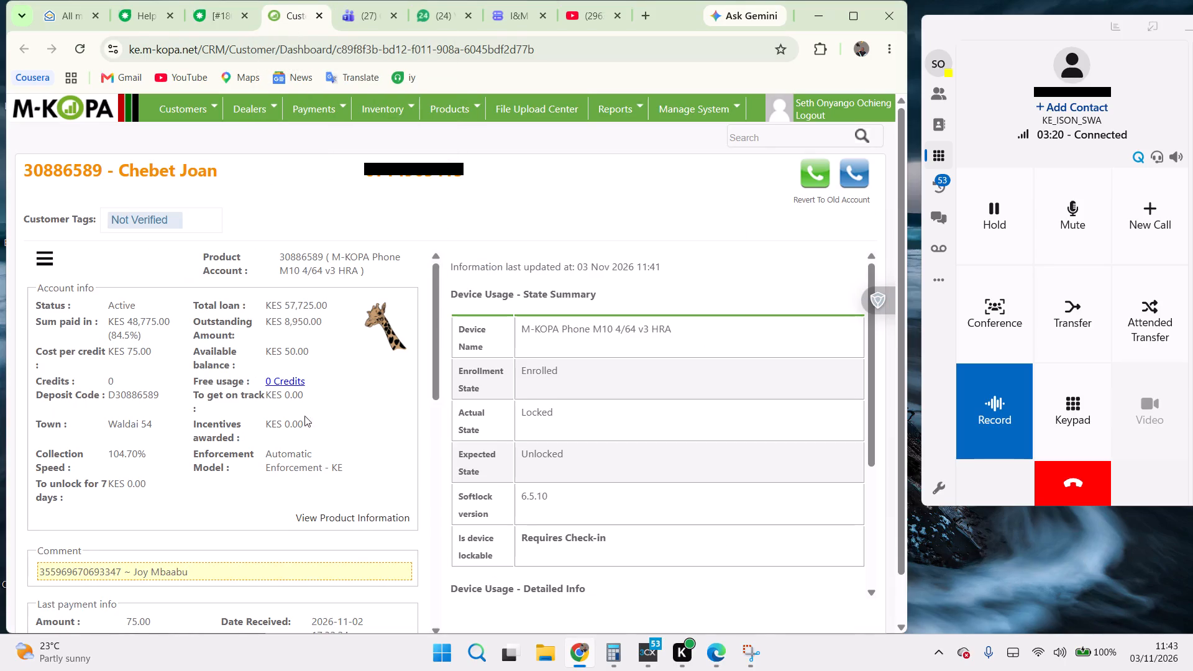
pyautogui.doubleClick(322, 515)
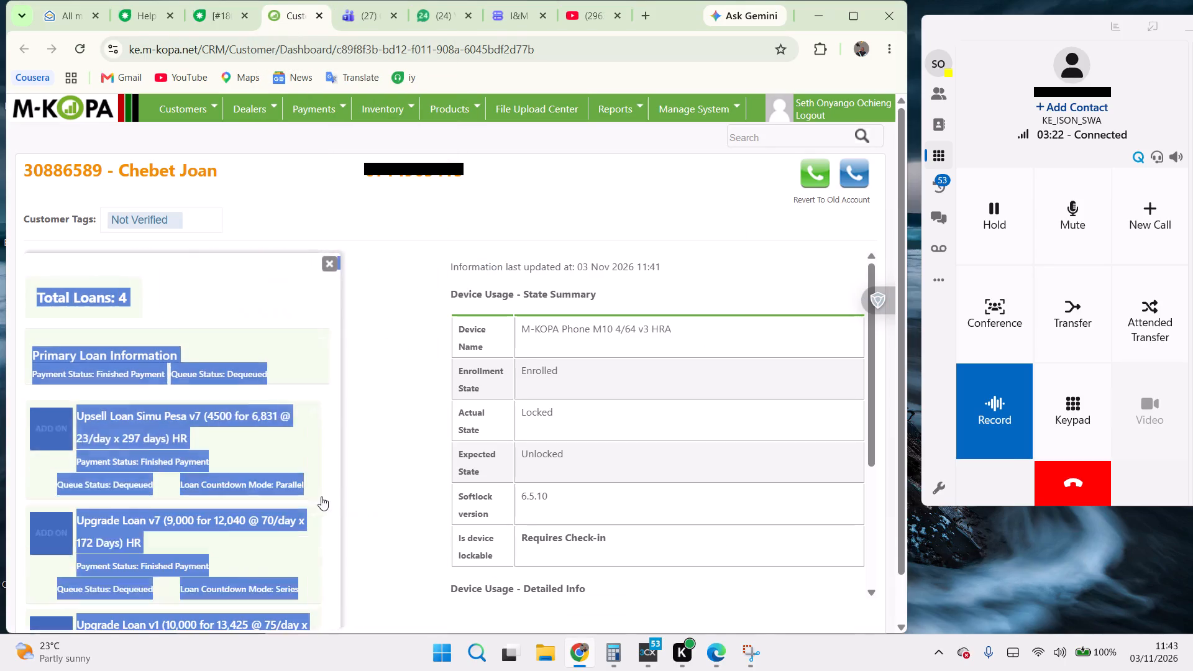
pyautogui.click(375, 291)
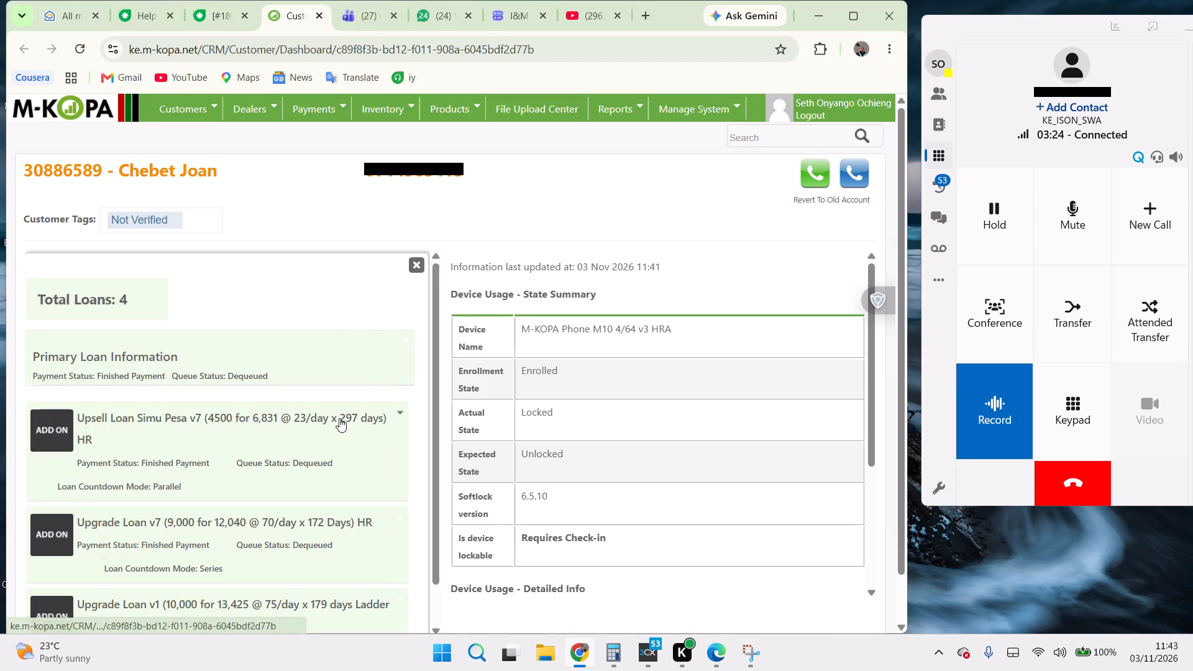
pyautogui.scroll(-1, 339, 418)
pyautogui.scroll(1, 339, 418)
pyautogui.scroll(-1, 339, 418)
pyautogui.scroll(1, 339, 418)
pyautogui.scroll(-3, 339, 418)
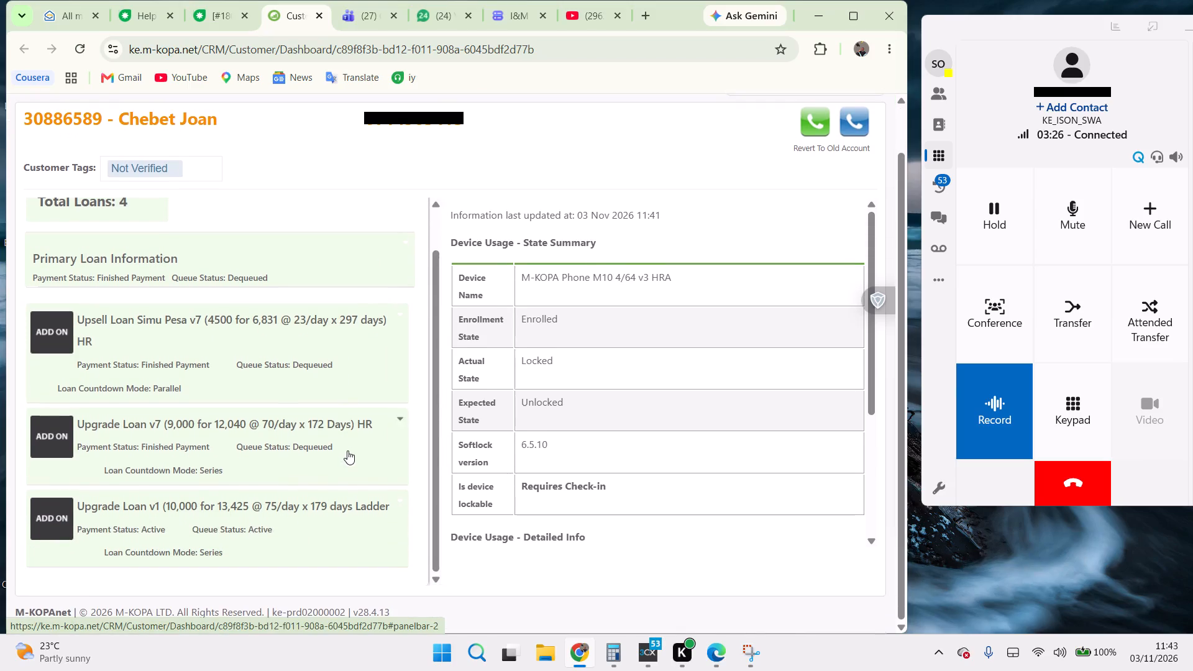
pyautogui.click(401, 501)
pyautogui.scroll(-2, 373, 522)
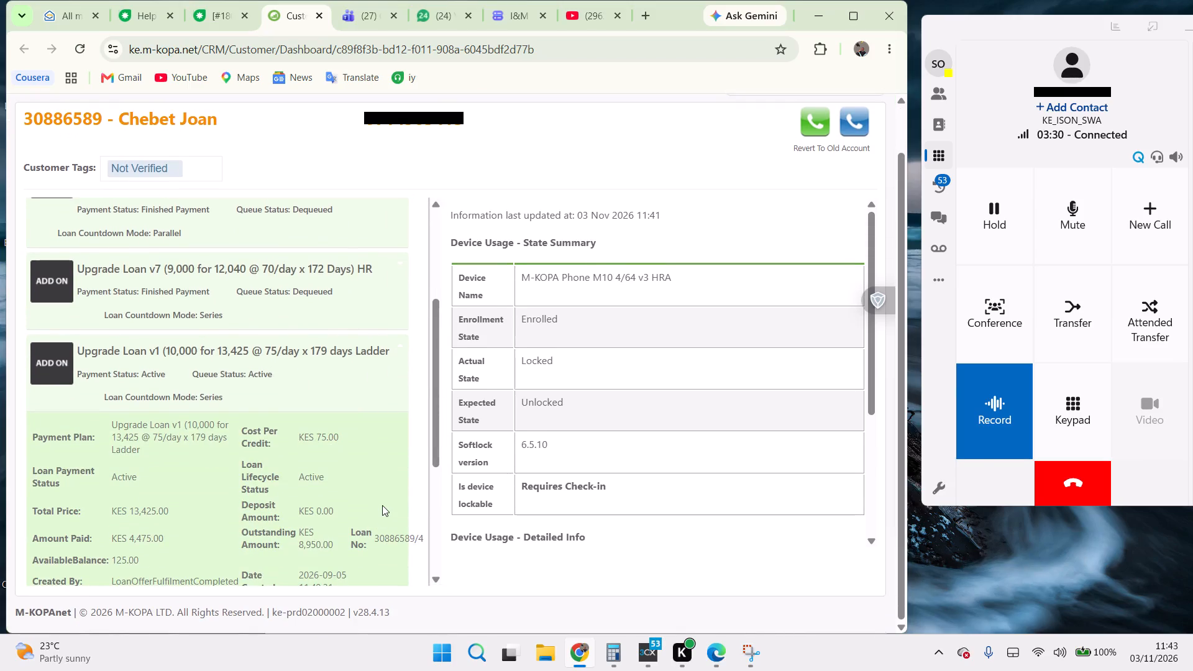
pyautogui.scroll(2, 350, 457)
pyautogui.scroll(5, 362, 355)
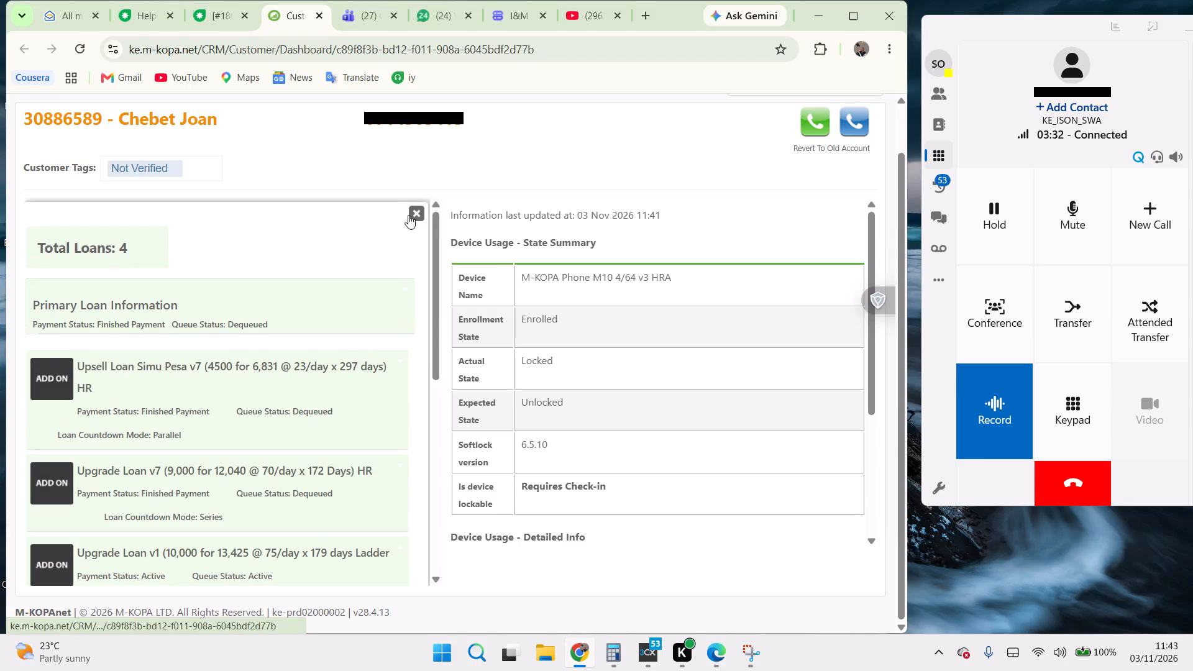
pyautogui.click(413, 213)
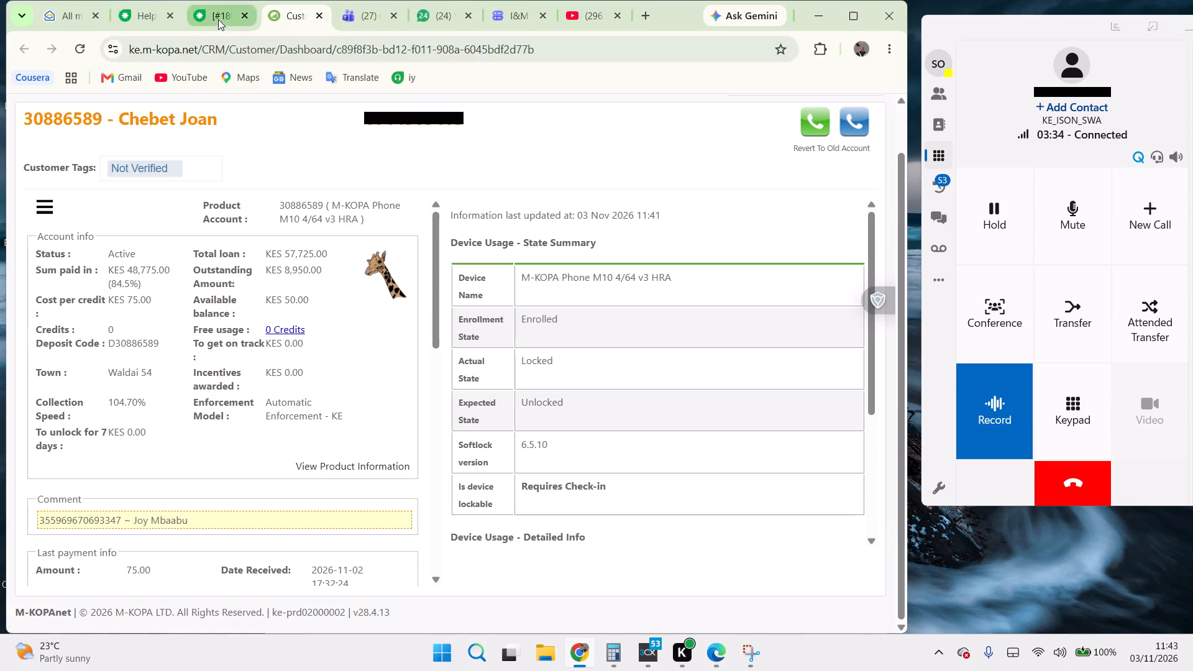
# Edit the ticket's private note so its last line reads "cb after 1 30 minutes", and save the note.
pyautogui.doubleClick(215, 13)
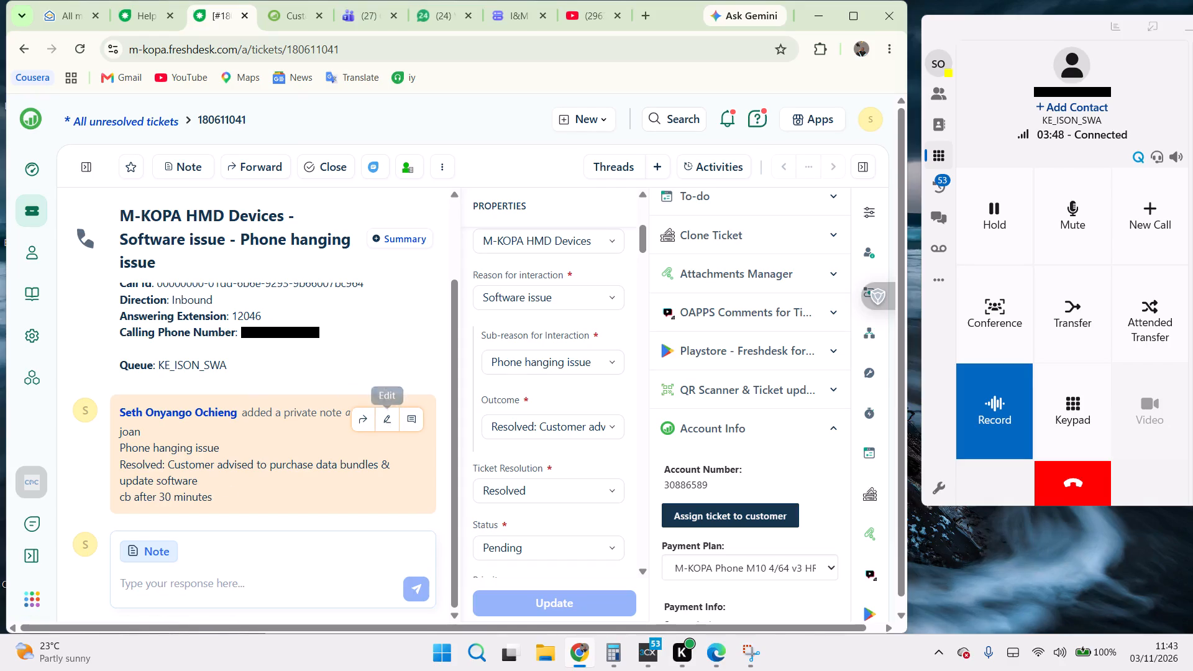
pyautogui.click(382, 418)
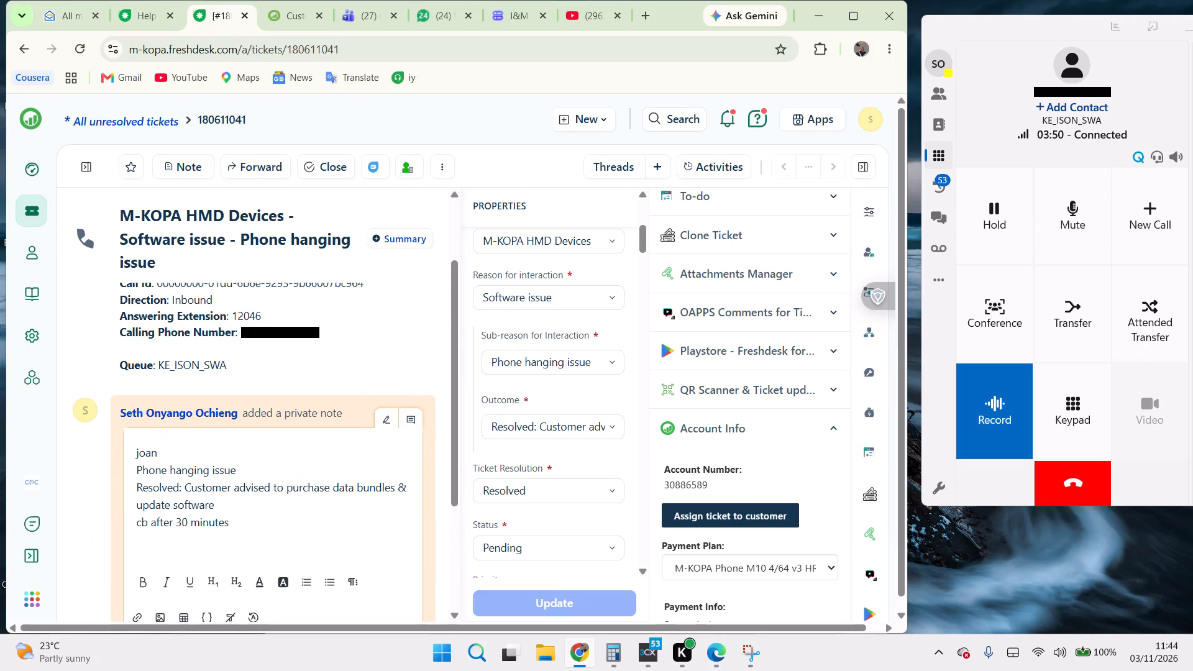
pyautogui.click(179, 519)
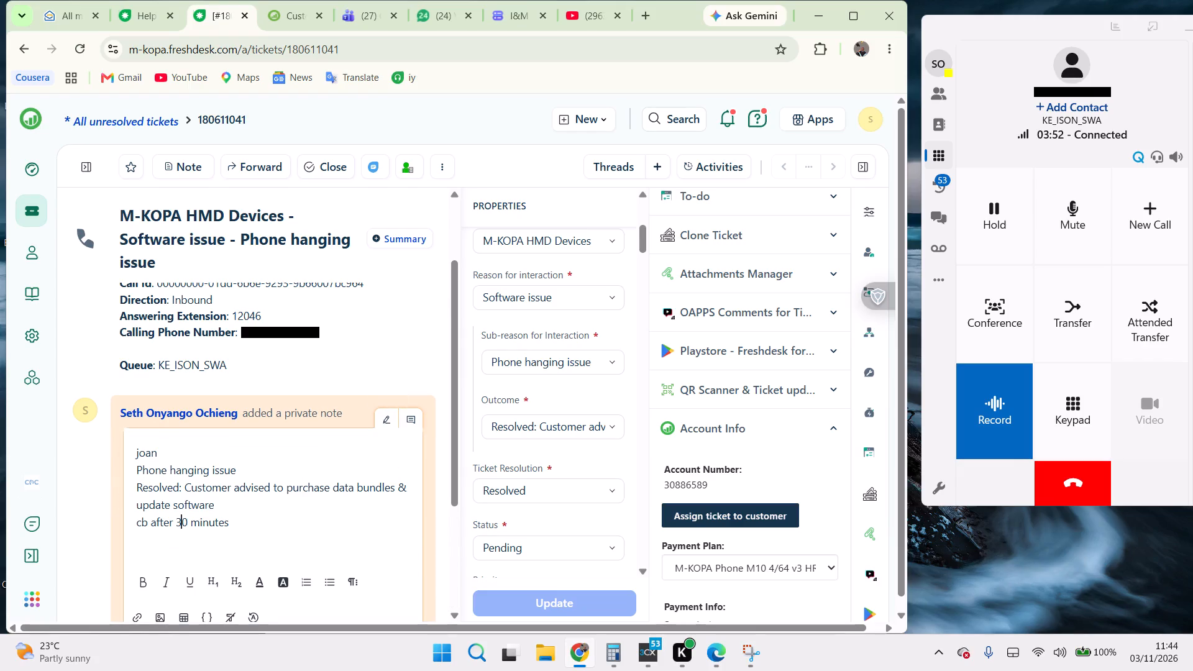
pyautogui.click(174, 527)
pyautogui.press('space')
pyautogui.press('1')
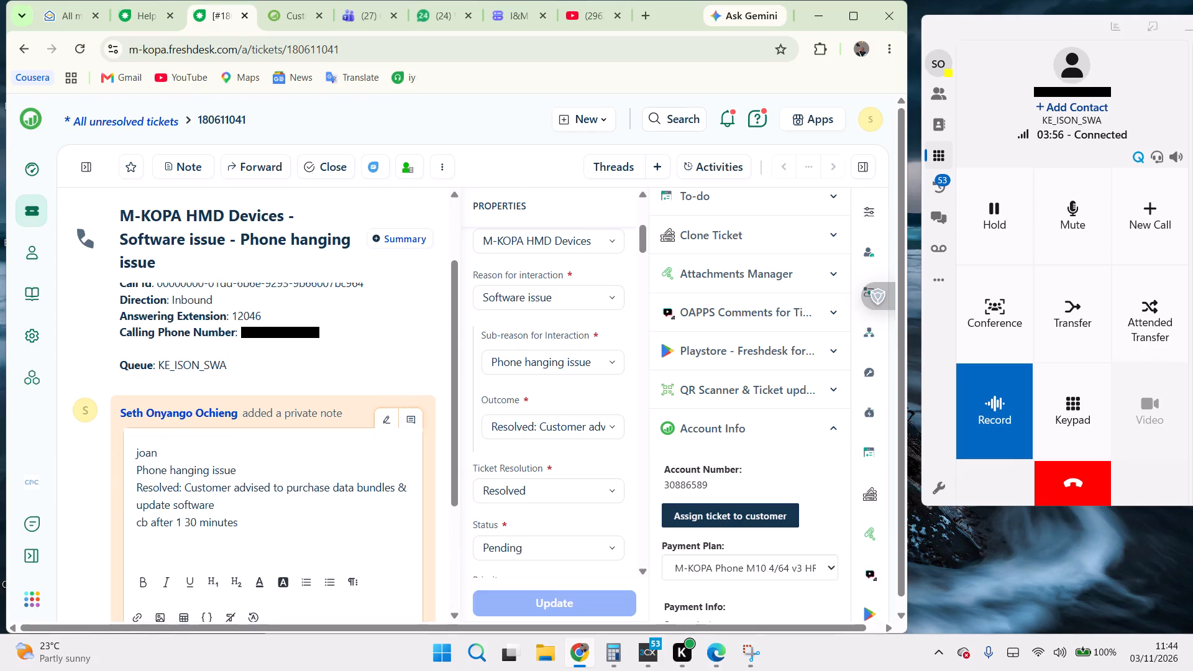
pyautogui.scroll(-3, 320, 526)
pyautogui.click(382, 479)
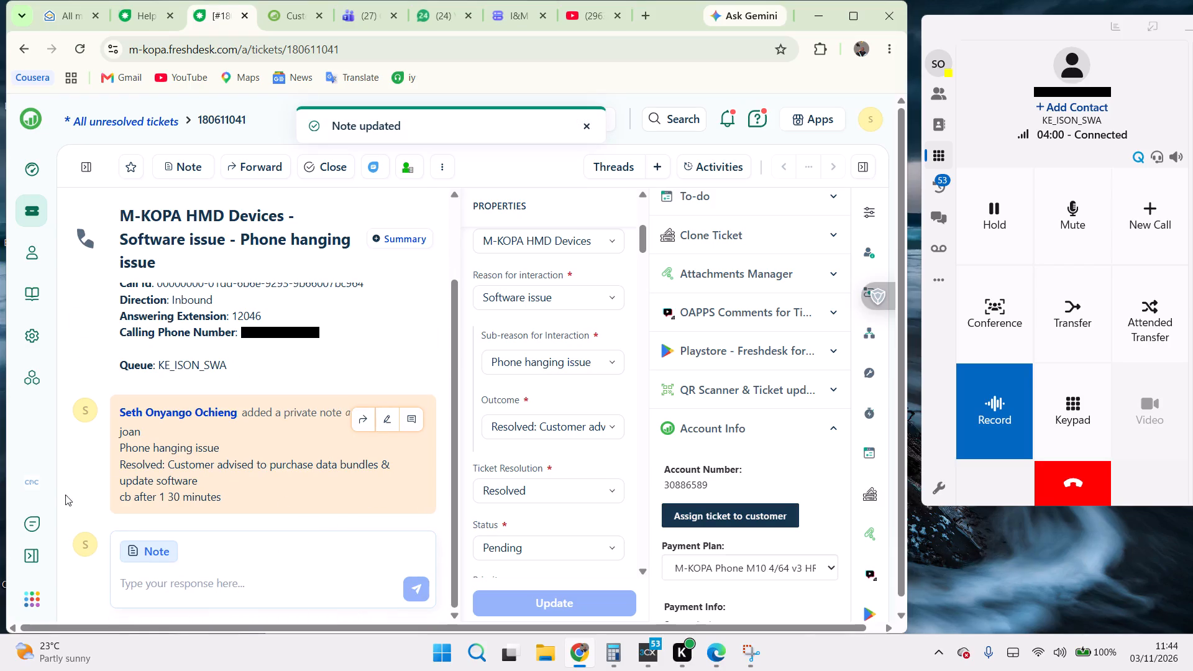
# Check the ongoing call's entry in the CDC Softphone and end the call in the 3CX softphone.
pyautogui.click(32, 477)
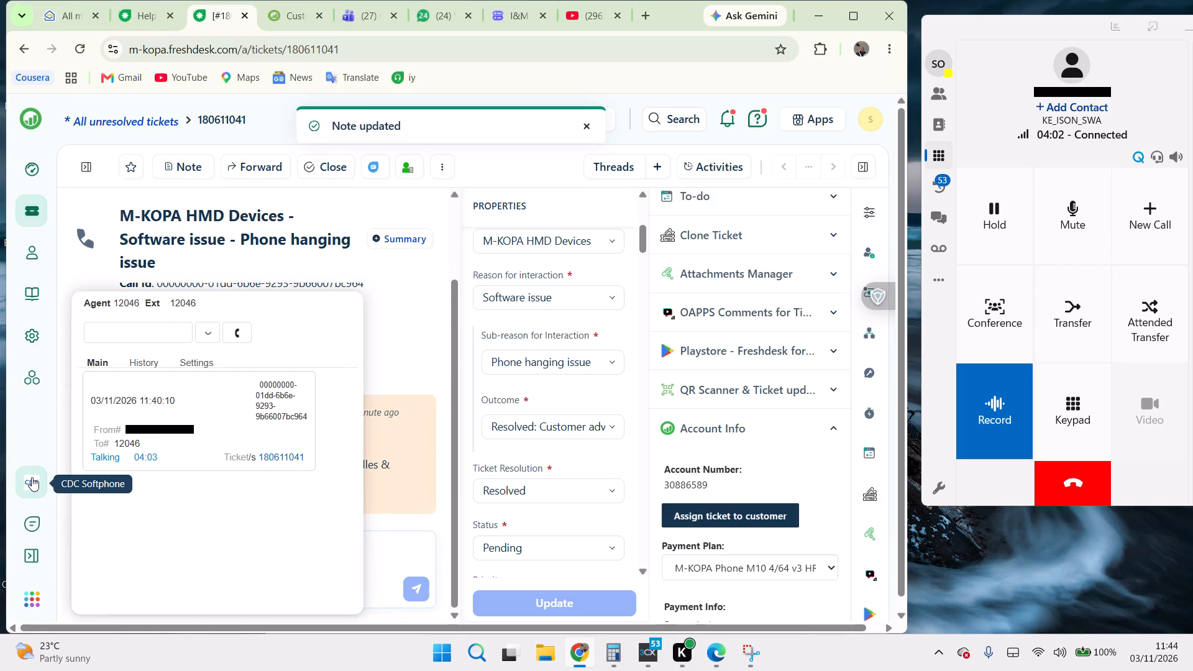
pyautogui.click(32, 477)
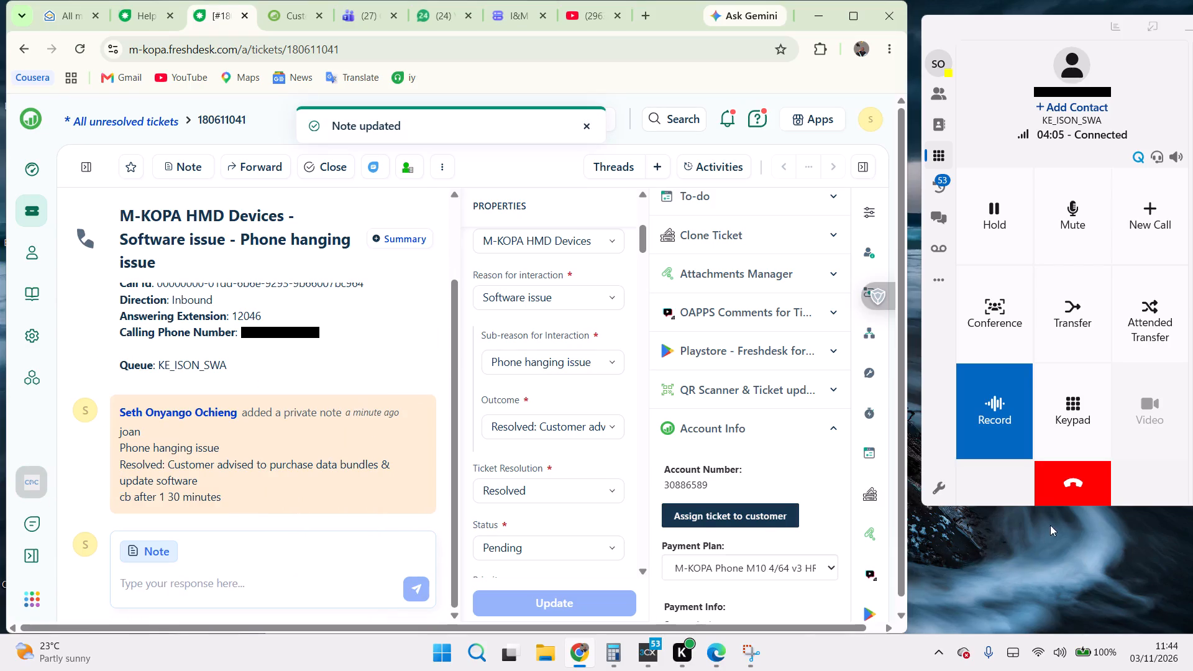
pyautogui.click(1067, 483)
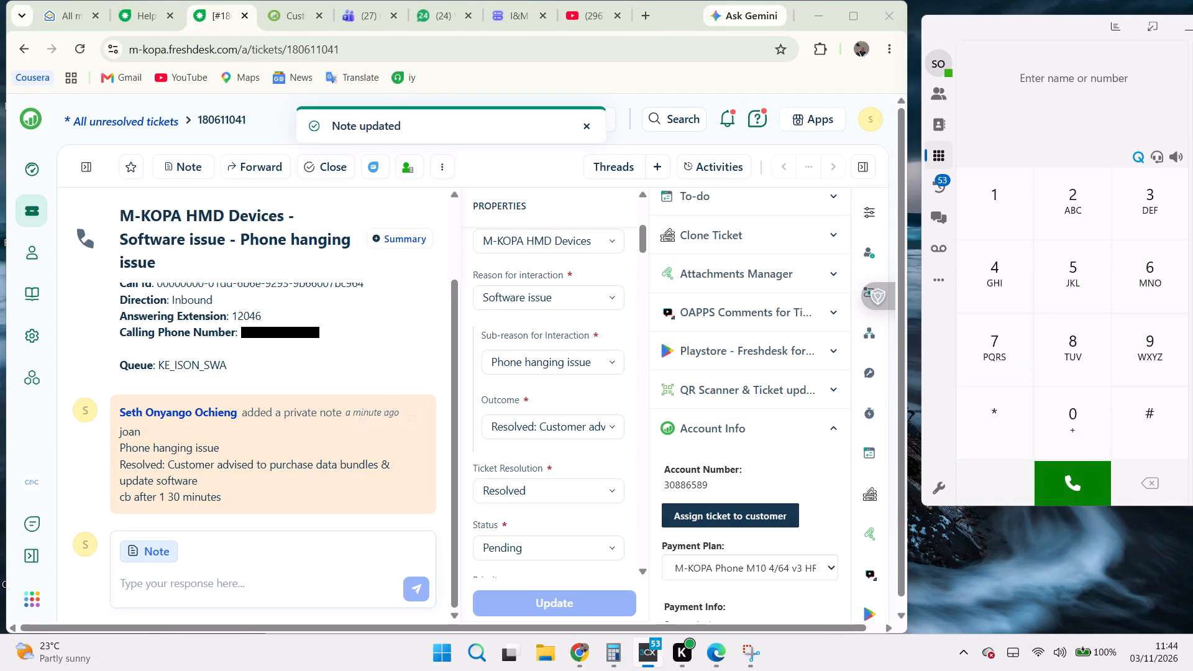
pyautogui.scroll(-3, 299, 493)
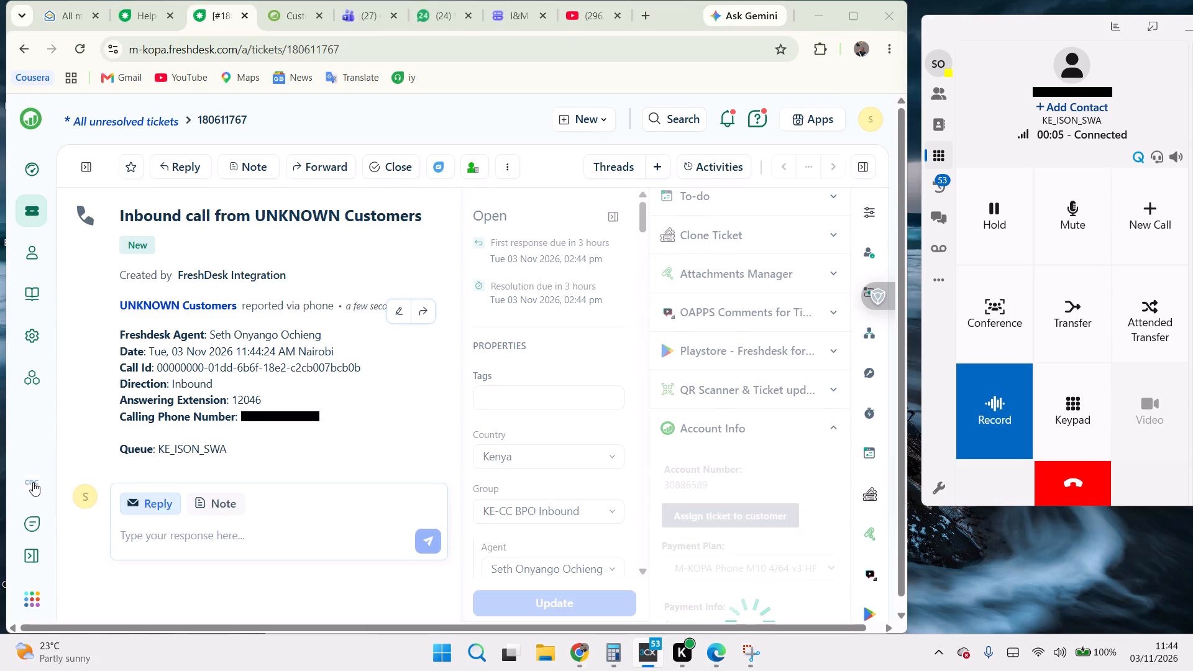
pyautogui.click(212, 526)
pyautogui.scroll(2, 219, 480)
pyautogui.scroll(-1, 219, 480)
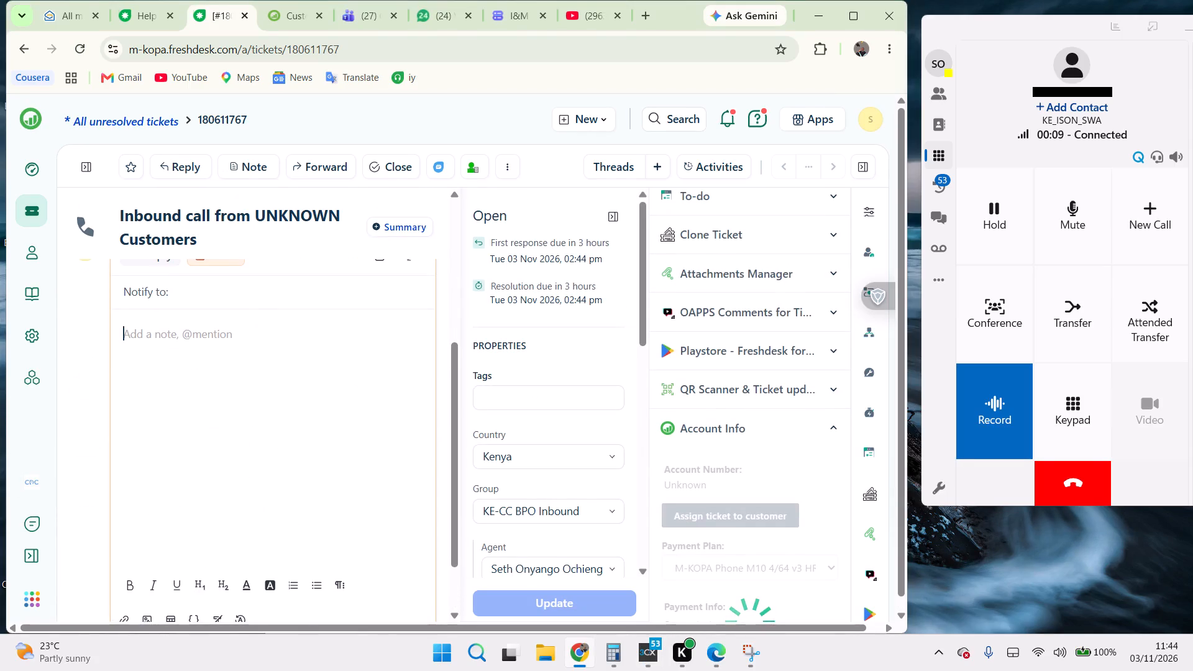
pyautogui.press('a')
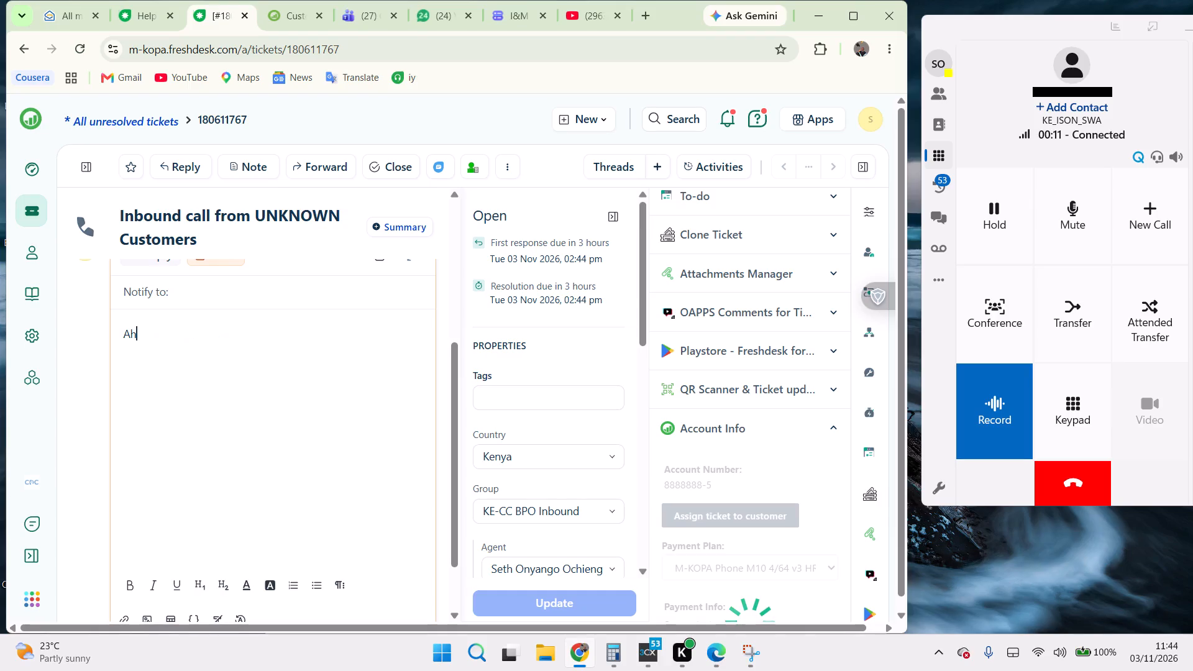
pyautogui.press('BackSpace')
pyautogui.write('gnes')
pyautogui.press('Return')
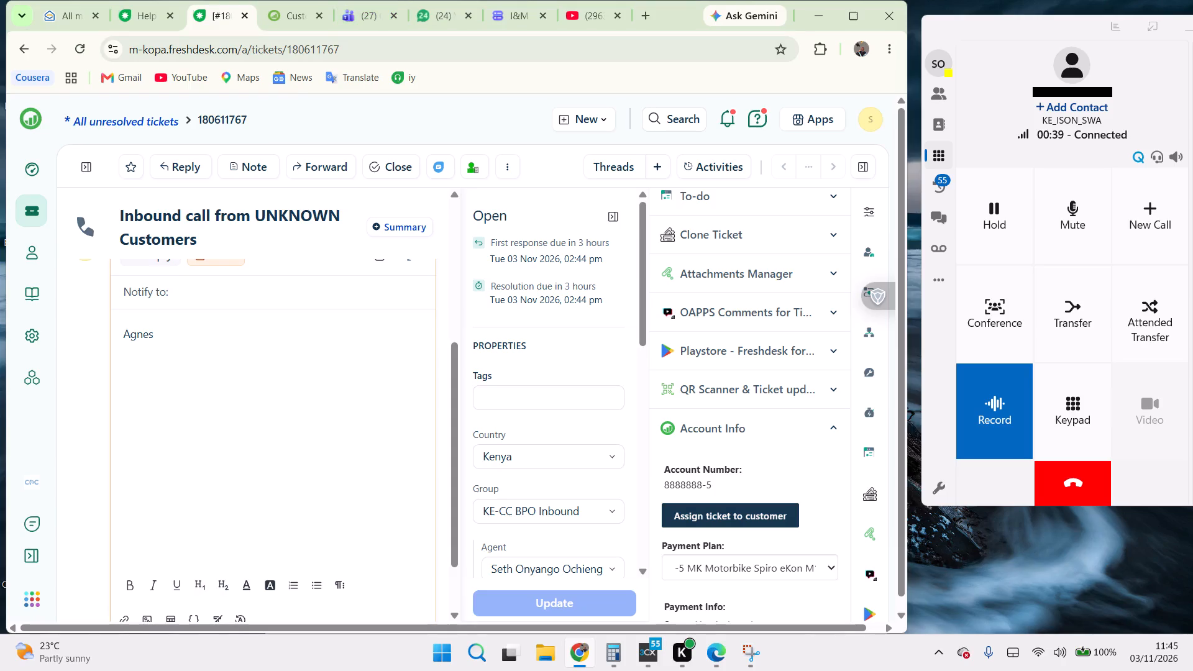
# Look up the caller's account number in the CRM and review the account, payment and device details.
pyautogui.scroll(-2, 520, 413)
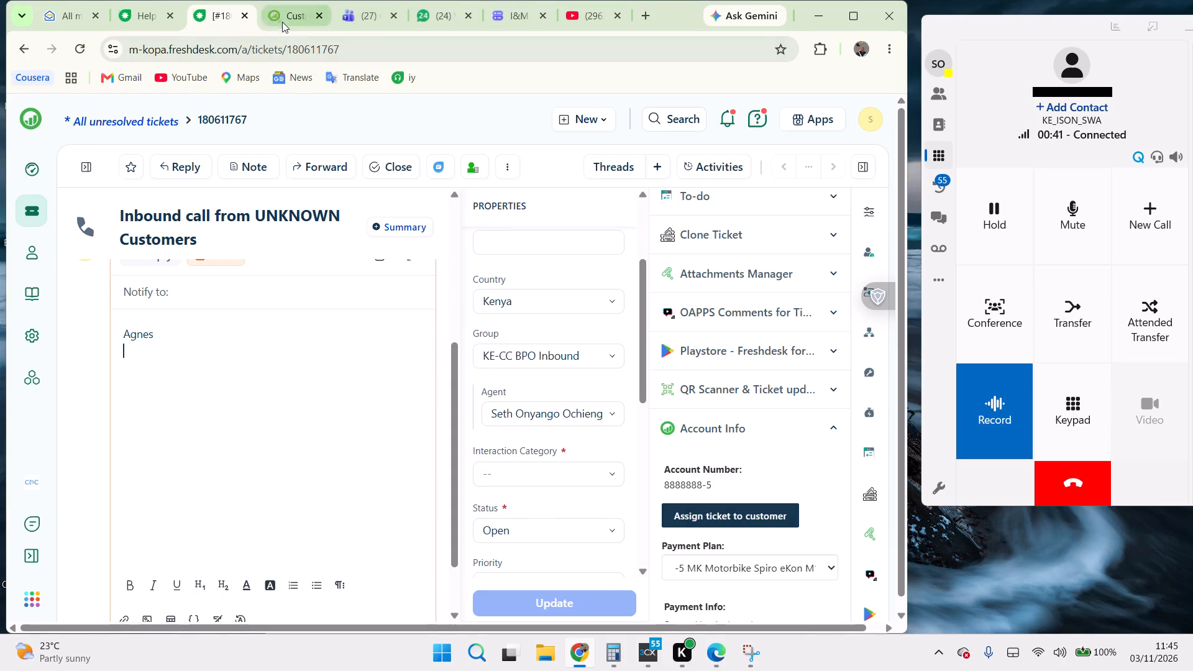
pyautogui.click(293, 13)
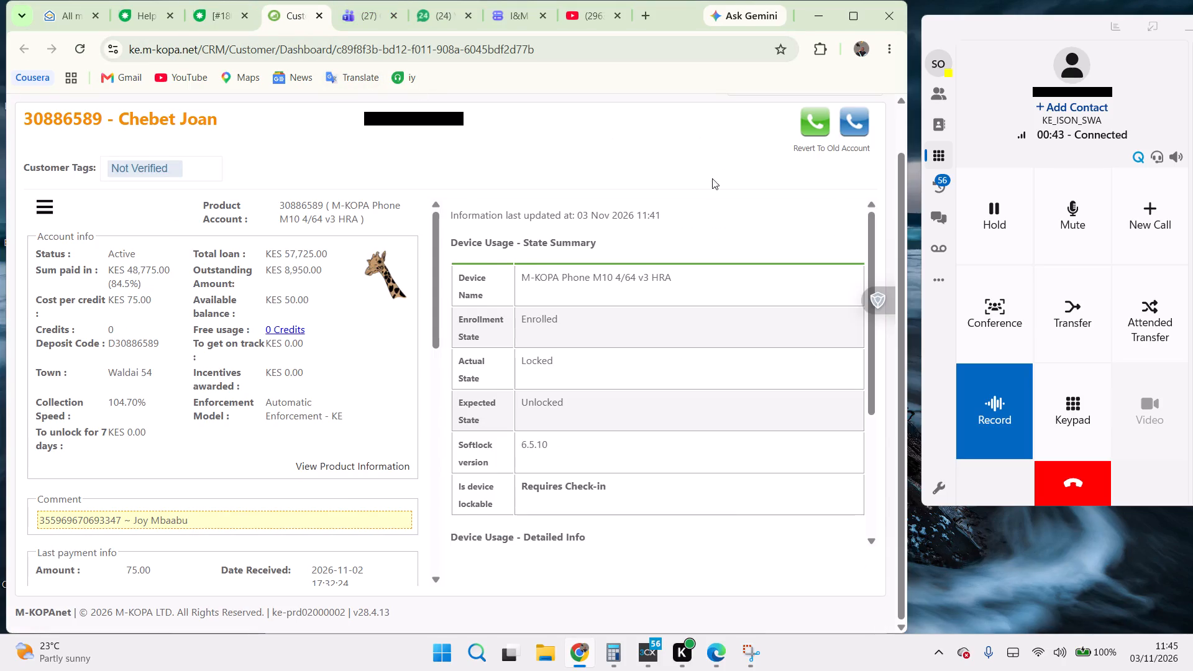
pyautogui.scroll(-2, 698, 197)
pyautogui.scroll(3, 698, 197)
pyautogui.click(746, 132)
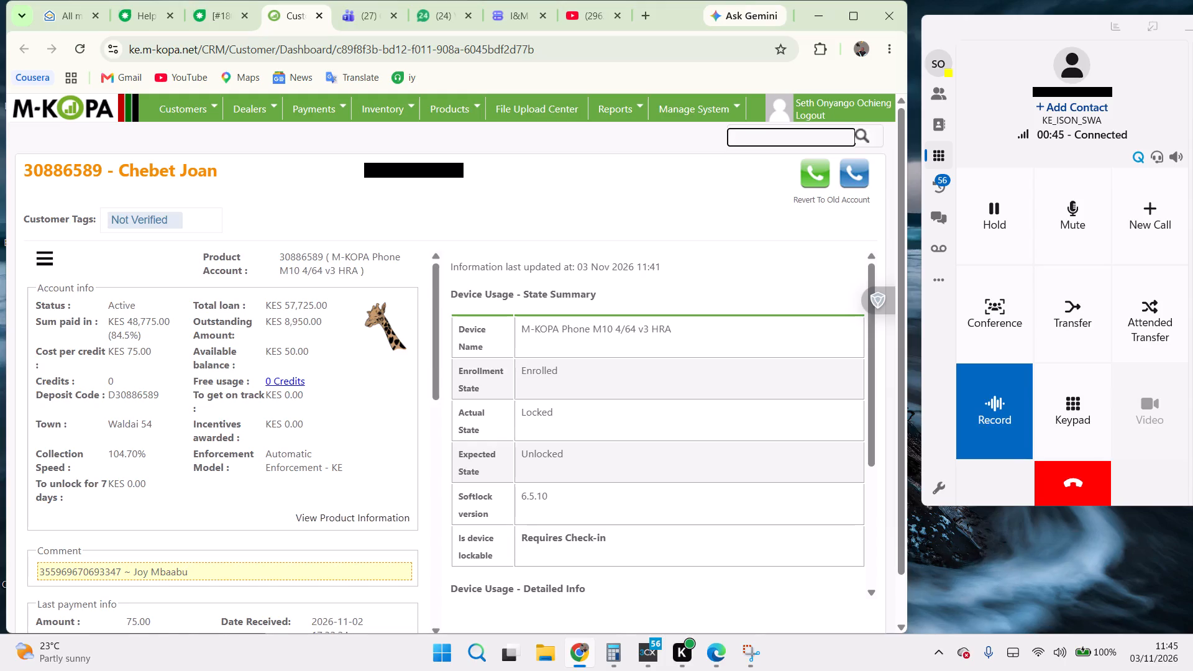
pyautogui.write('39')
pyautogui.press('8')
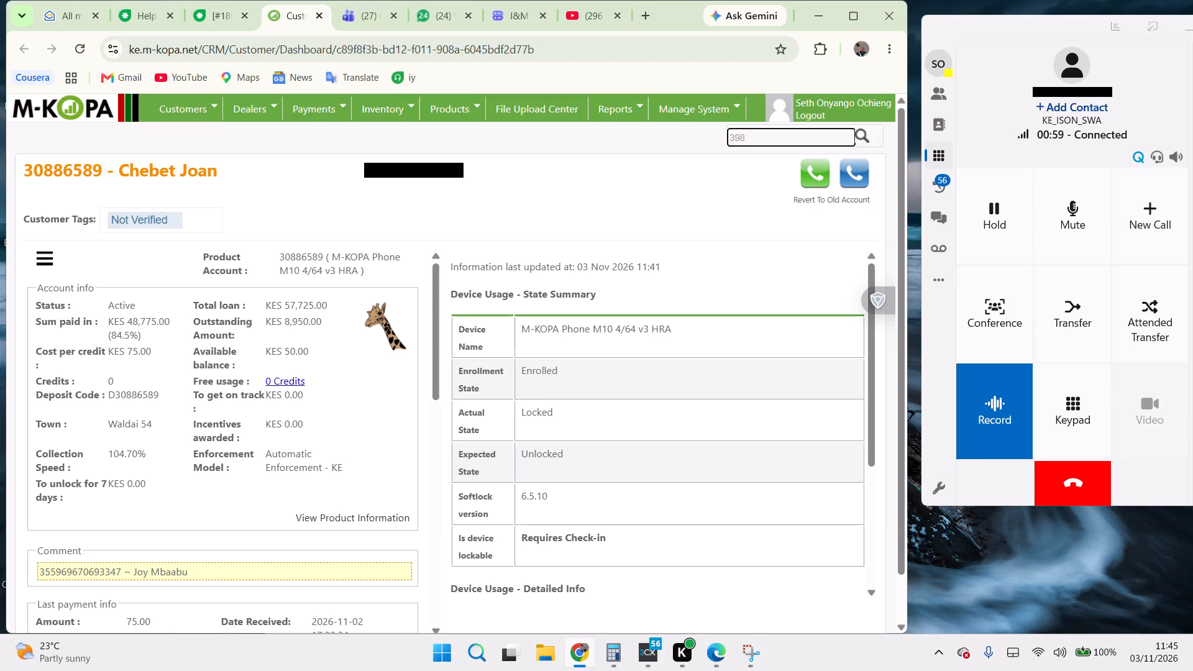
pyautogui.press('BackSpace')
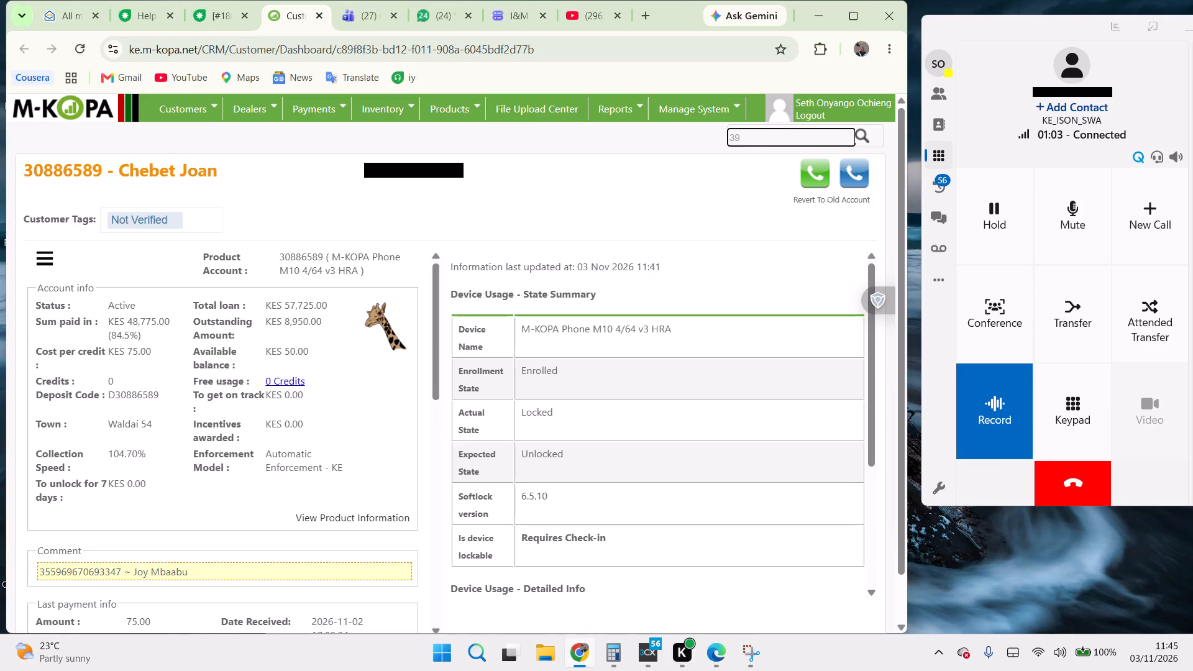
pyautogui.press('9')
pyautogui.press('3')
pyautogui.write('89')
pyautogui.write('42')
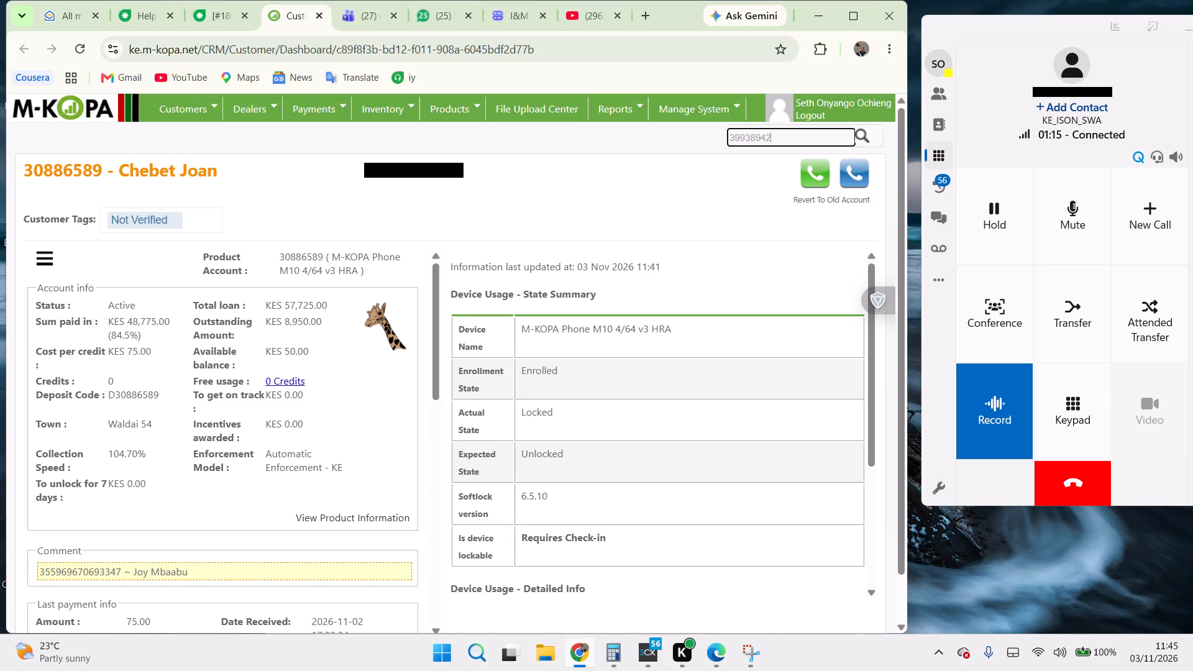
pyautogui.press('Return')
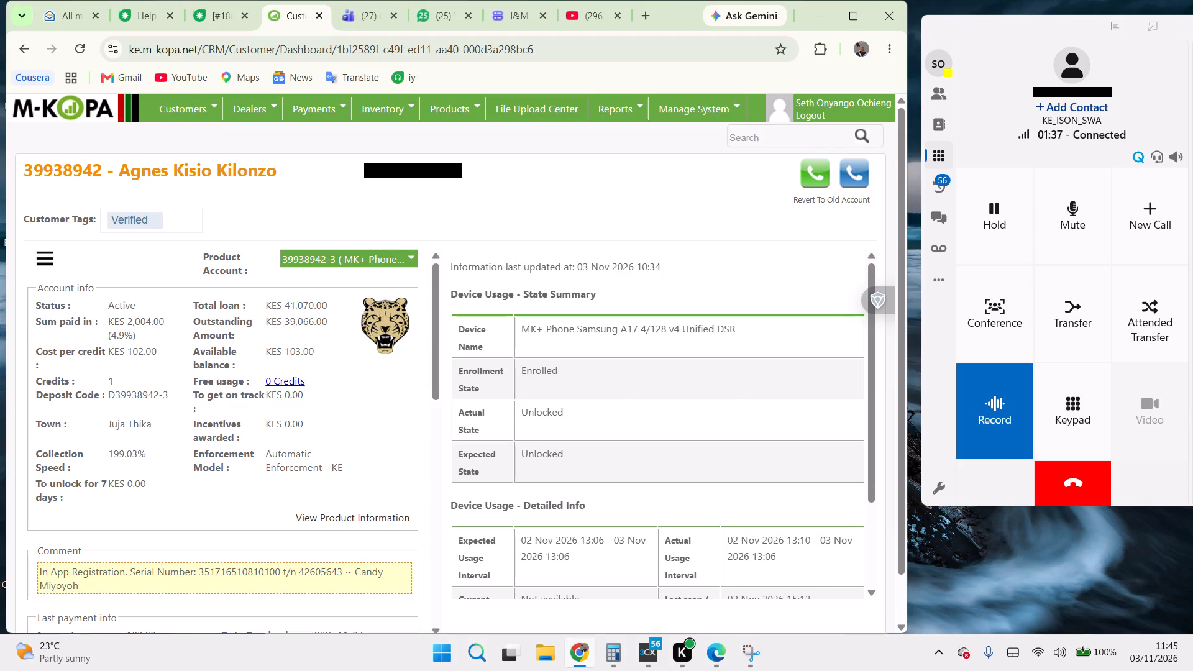
pyautogui.scroll(-2, 270, 395)
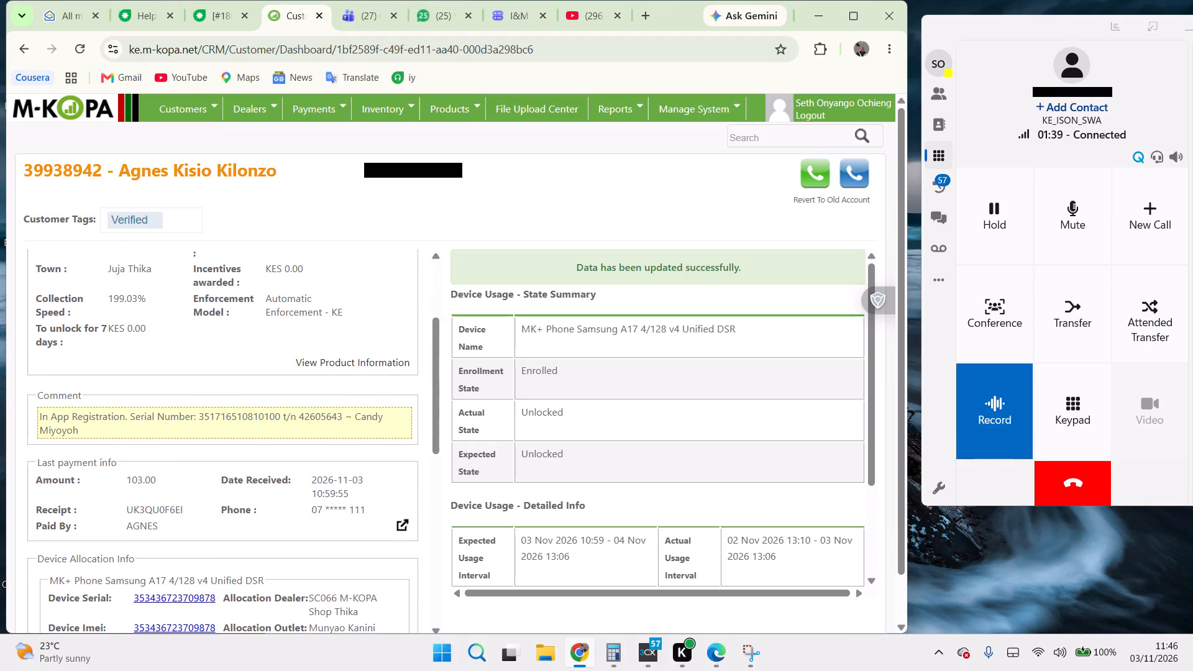
pyautogui.scroll(1, 269, 395)
pyautogui.scroll(-1, 269, 395)
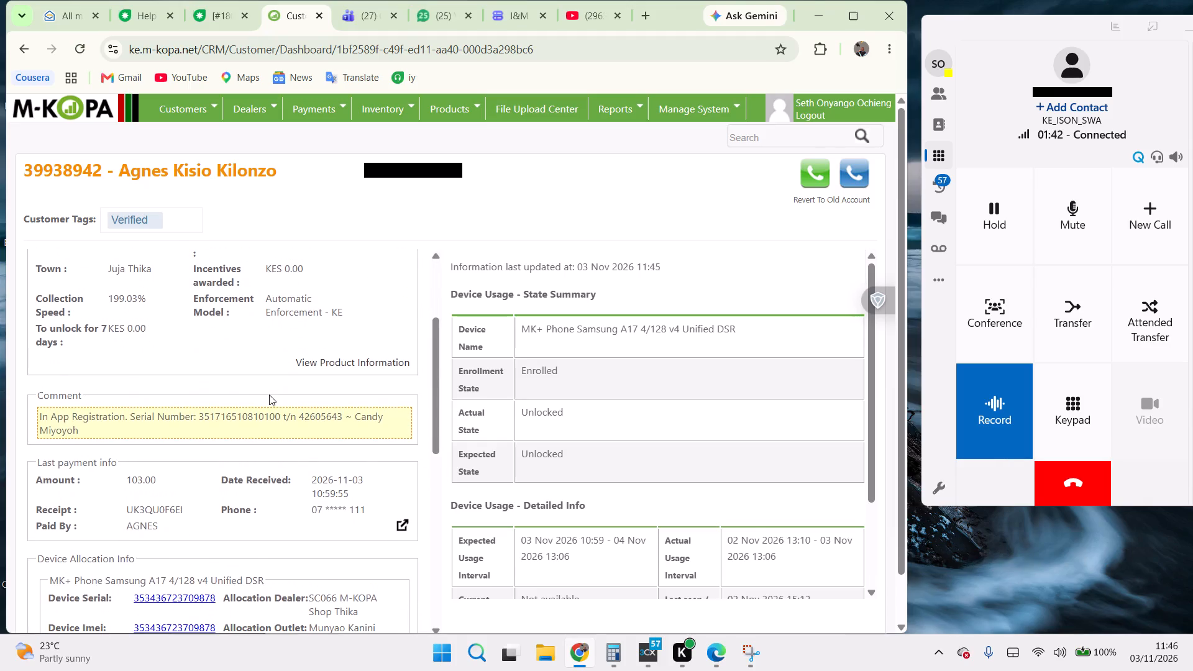
pyautogui.scroll(2, 269, 395)
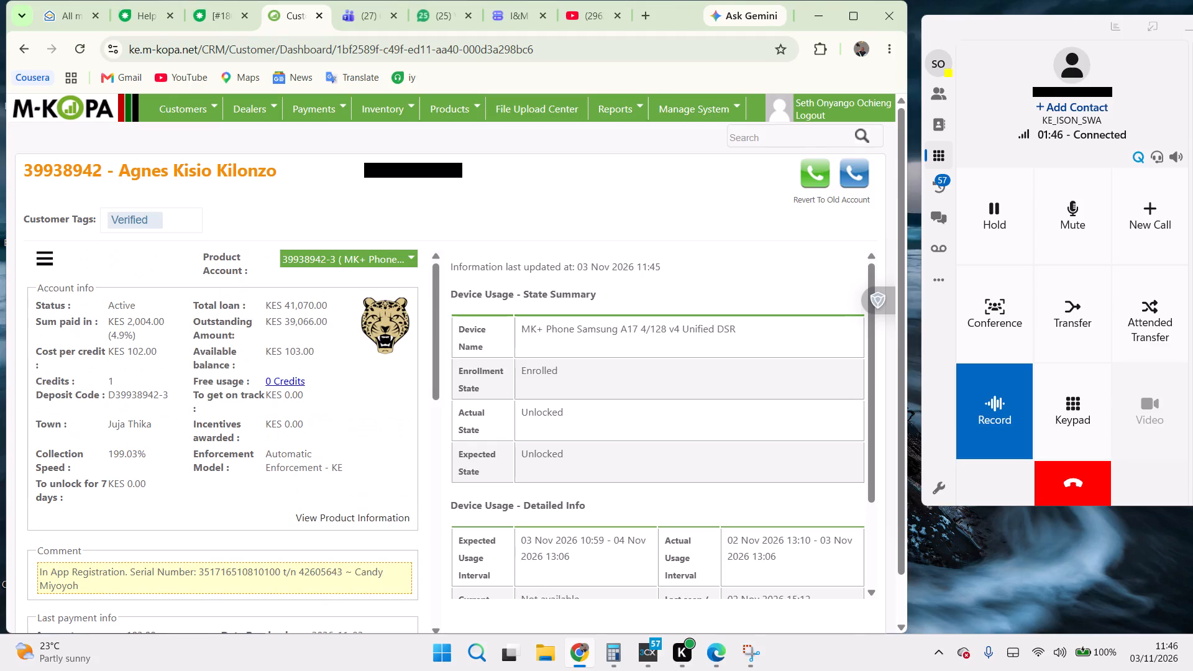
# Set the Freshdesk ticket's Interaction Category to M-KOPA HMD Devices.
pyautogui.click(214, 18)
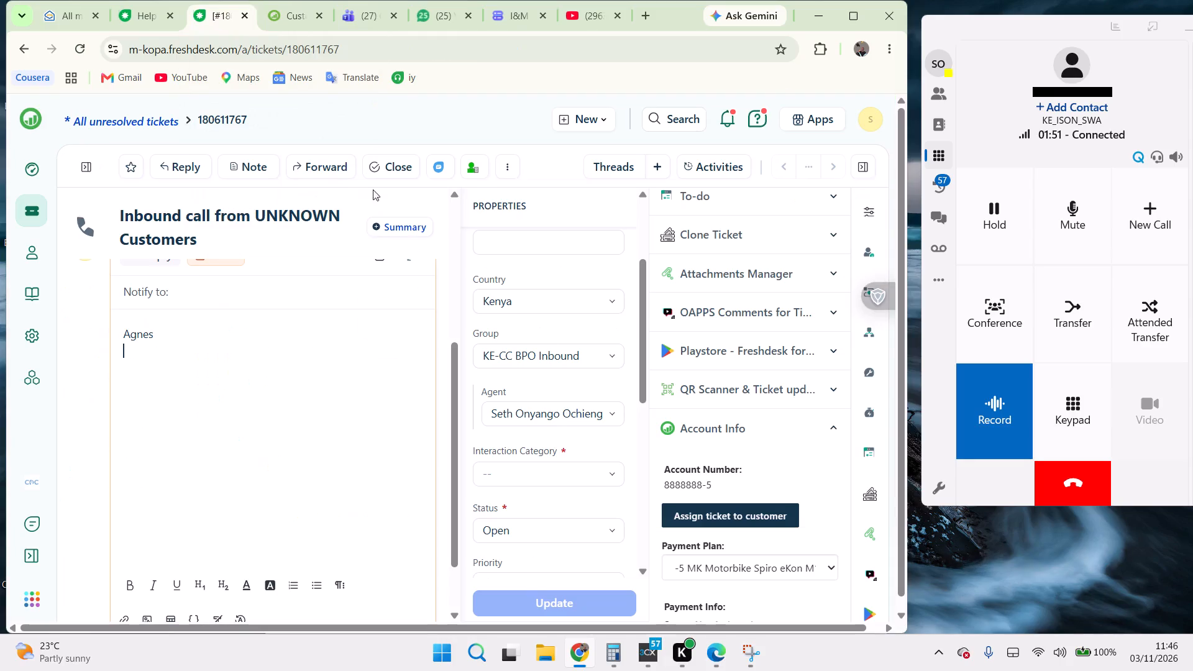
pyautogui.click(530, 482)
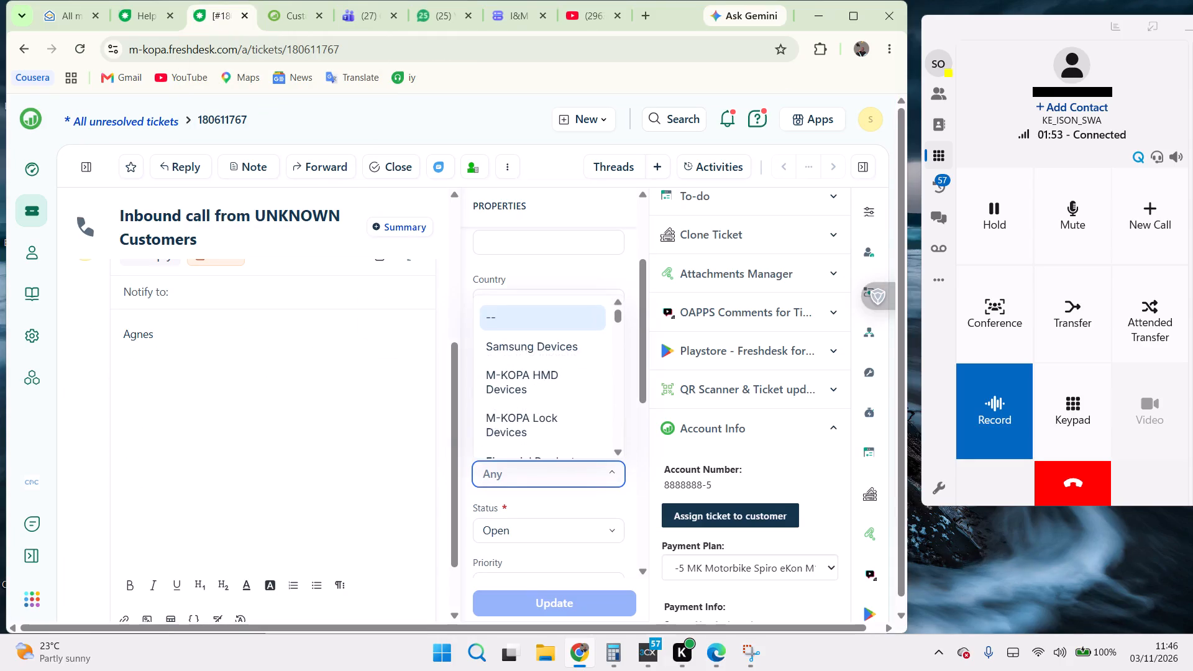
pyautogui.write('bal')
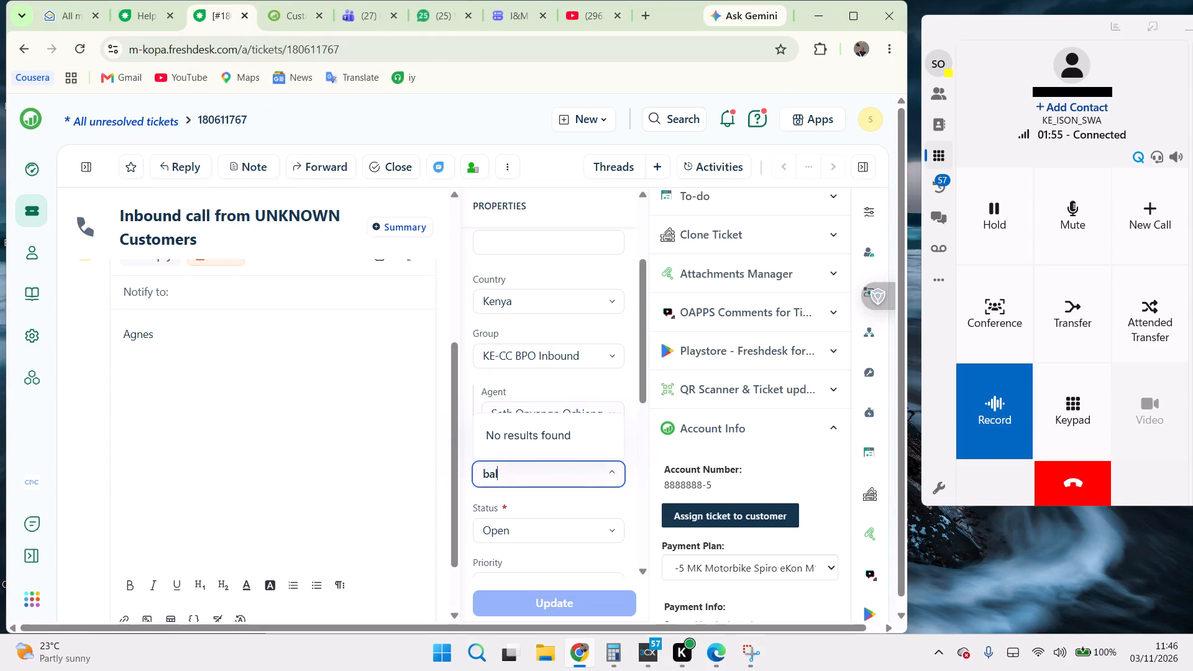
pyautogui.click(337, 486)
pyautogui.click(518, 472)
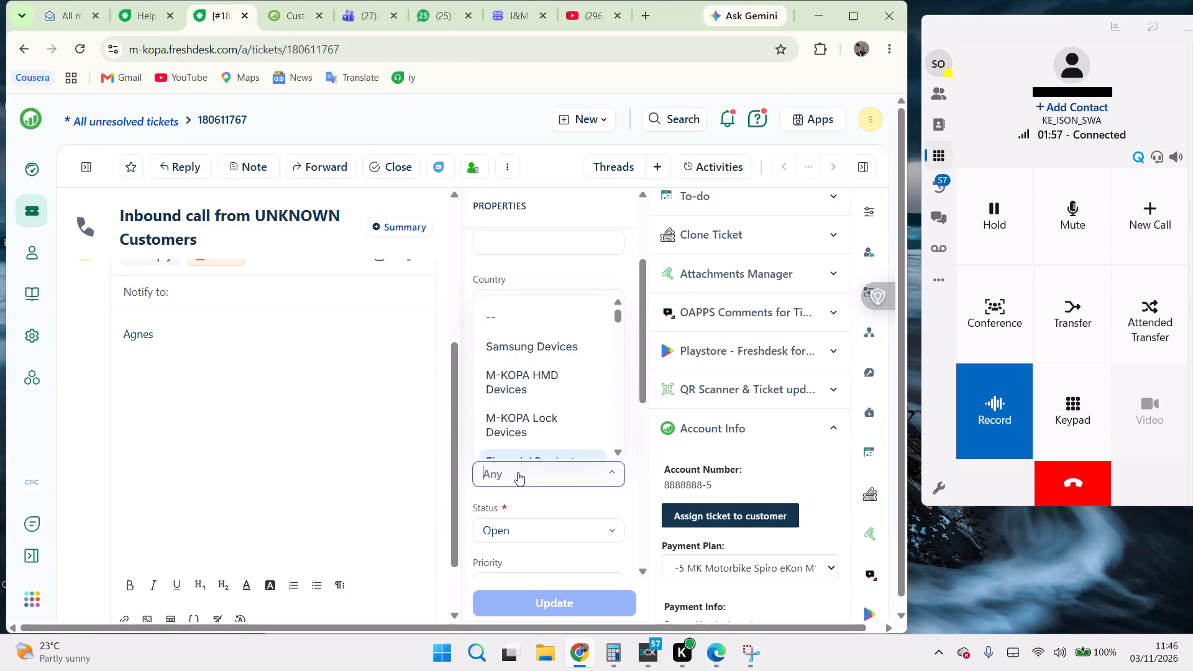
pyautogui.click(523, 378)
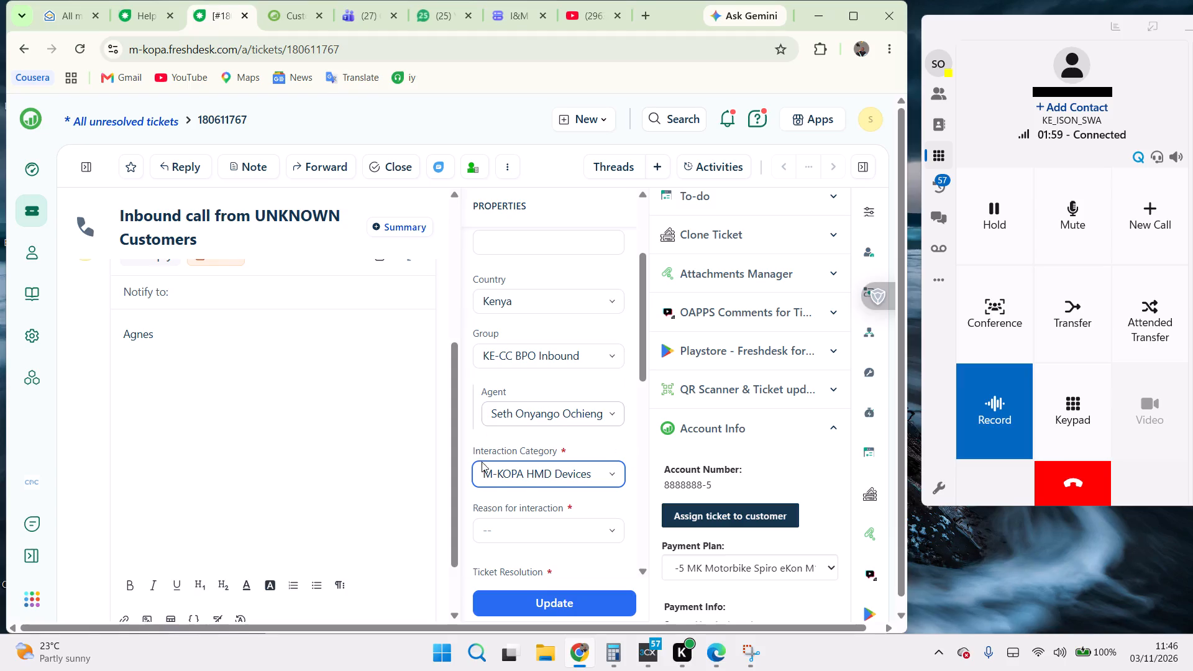
# Open the customer's Update Information form from the account dashboard in the CRM.
pyautogui.click(290, 19)
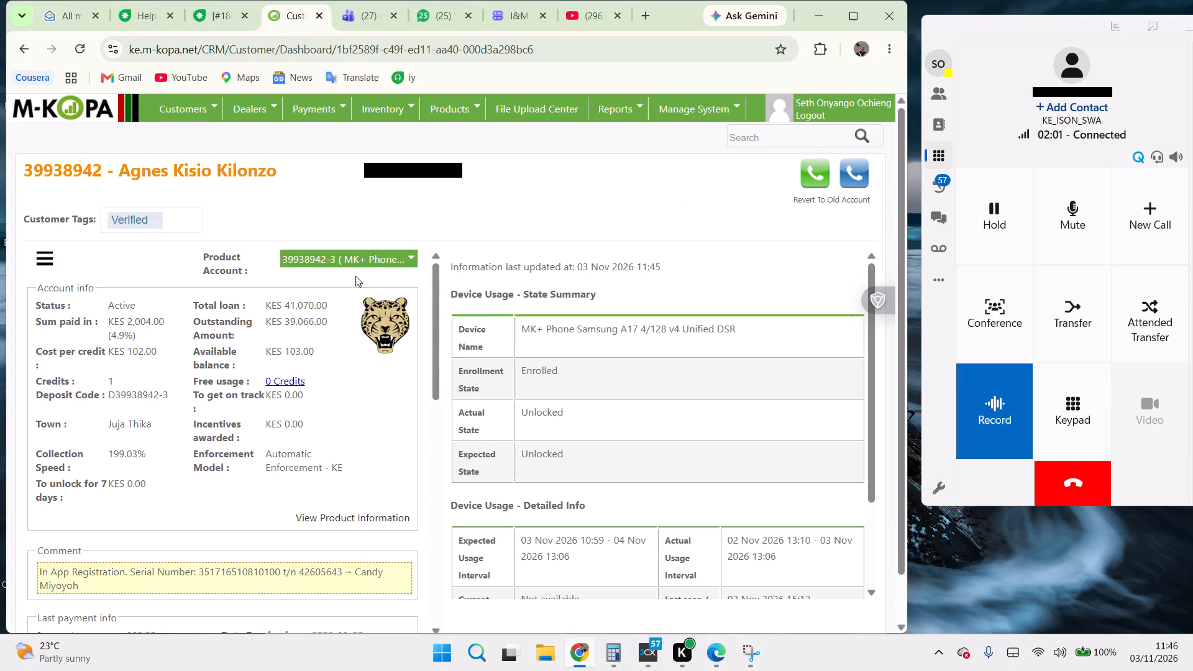
pyautogui.click(74, 386)
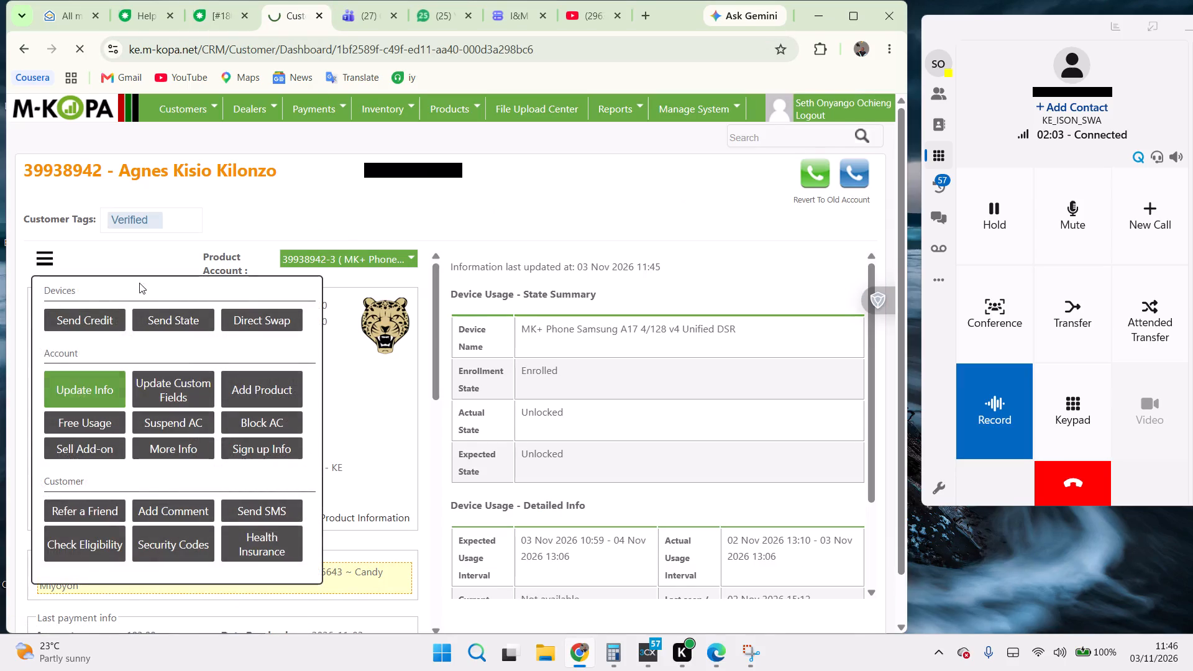
# Set the Freshdesk ticket's Interaction Category to Samsung Devices.
pyautogui.click(211, 7)
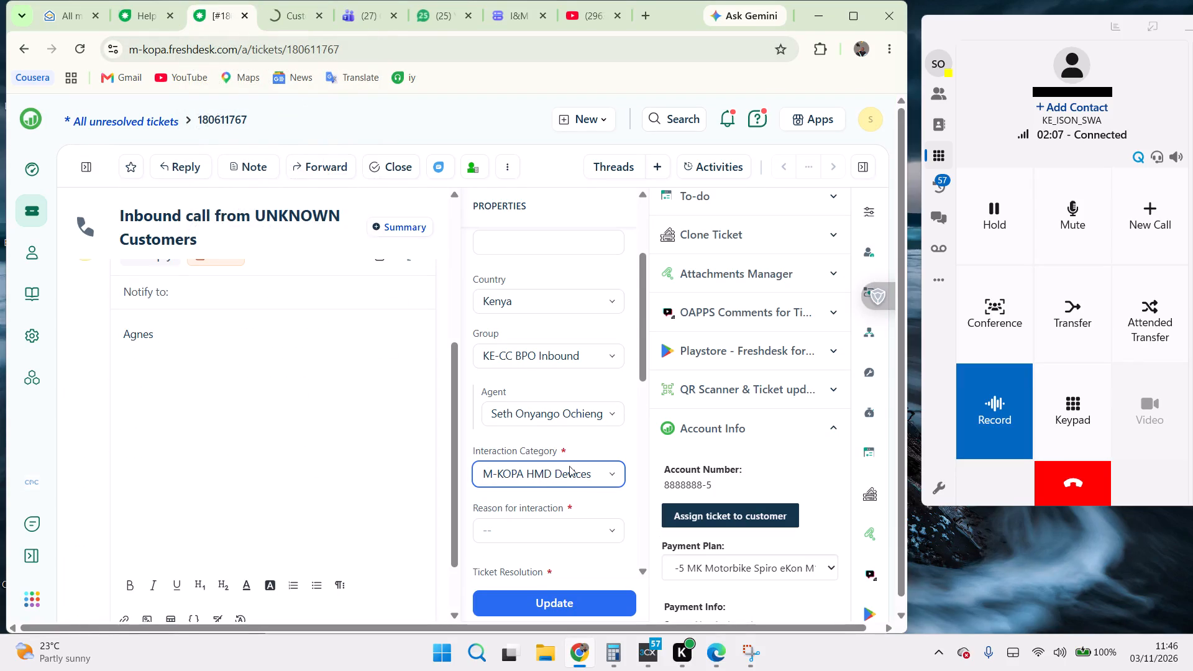
pyautogui.click(569, 466)
pyautogui.scroll(3, 531, 345)
pyautogui.click(531, 345)
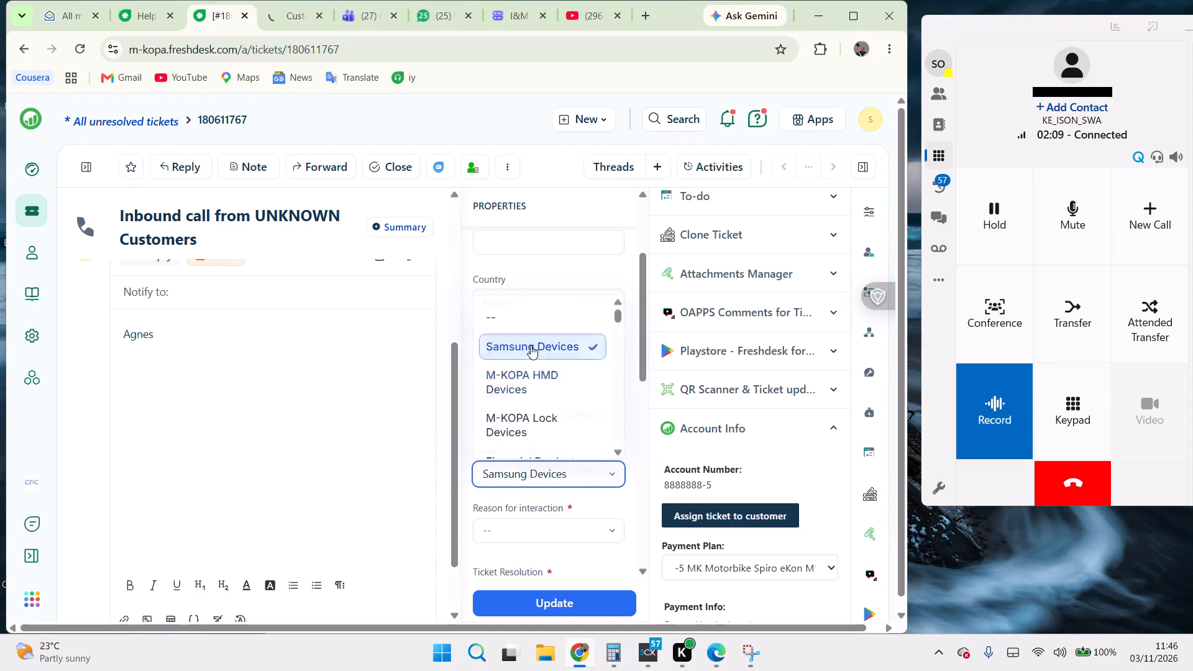
# Check the customer's Update Information form in the CRM and close it without changes.
pyautogui.click(286, 12)
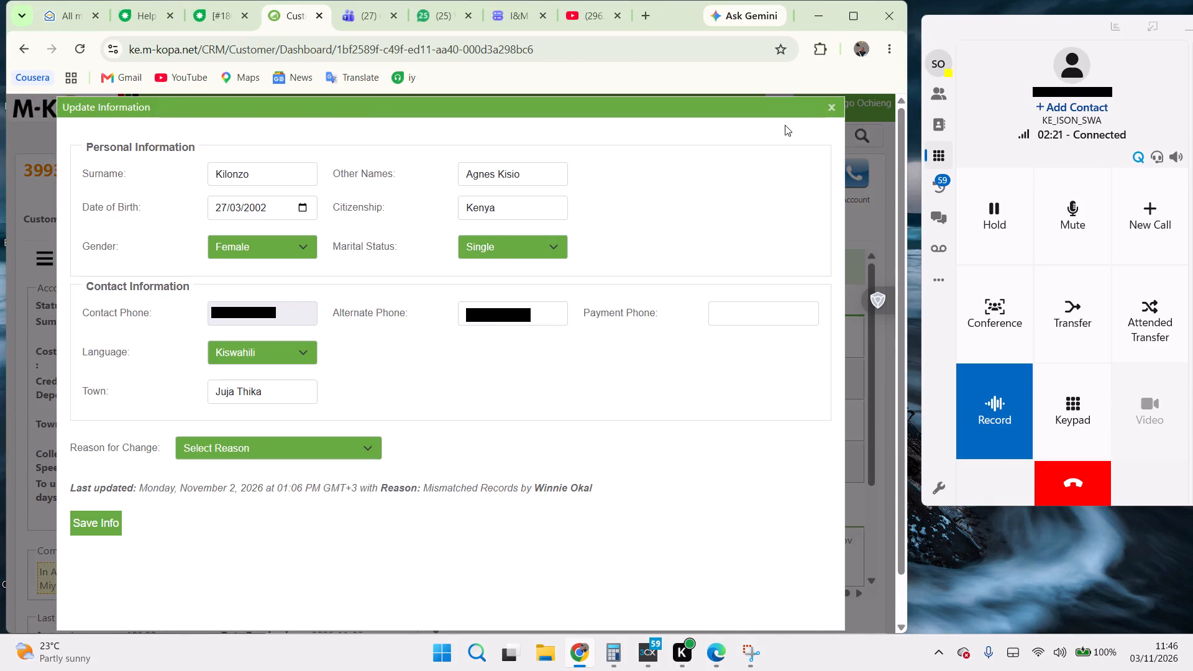
pyautogui.click(831, 112)
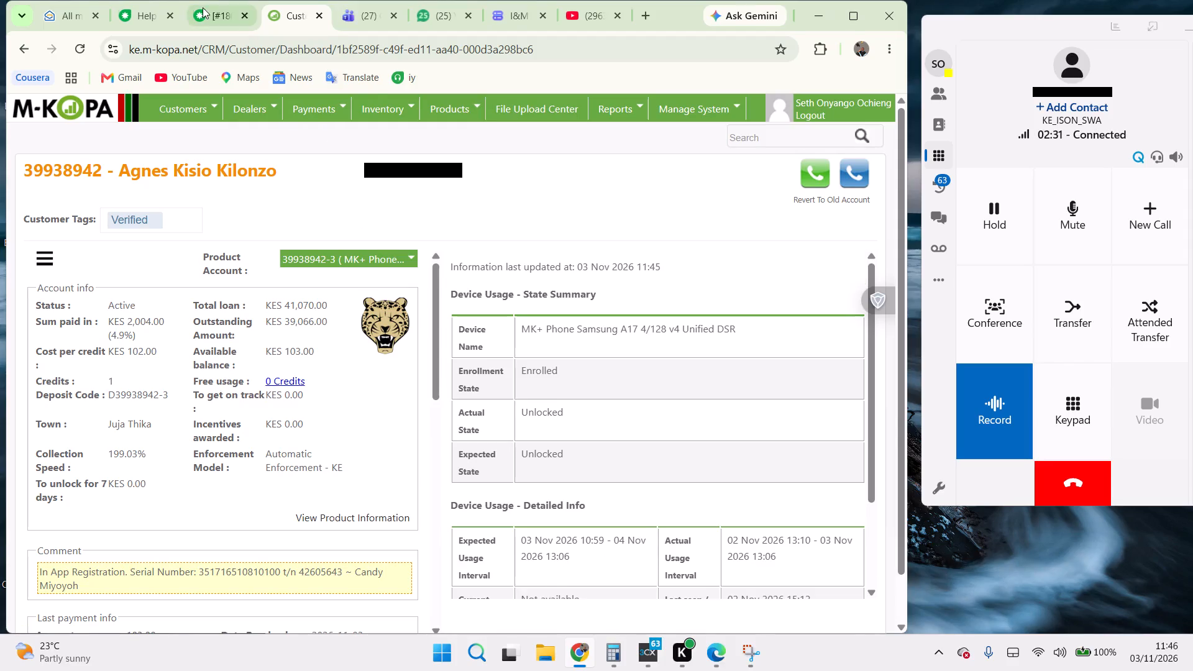
# Set the Freshdesk ticket's Reason for interaction to Balance or repayment terms inquiry and Sub-reason to Usage days balance inquiry.
pyautogui.click(218, 21)
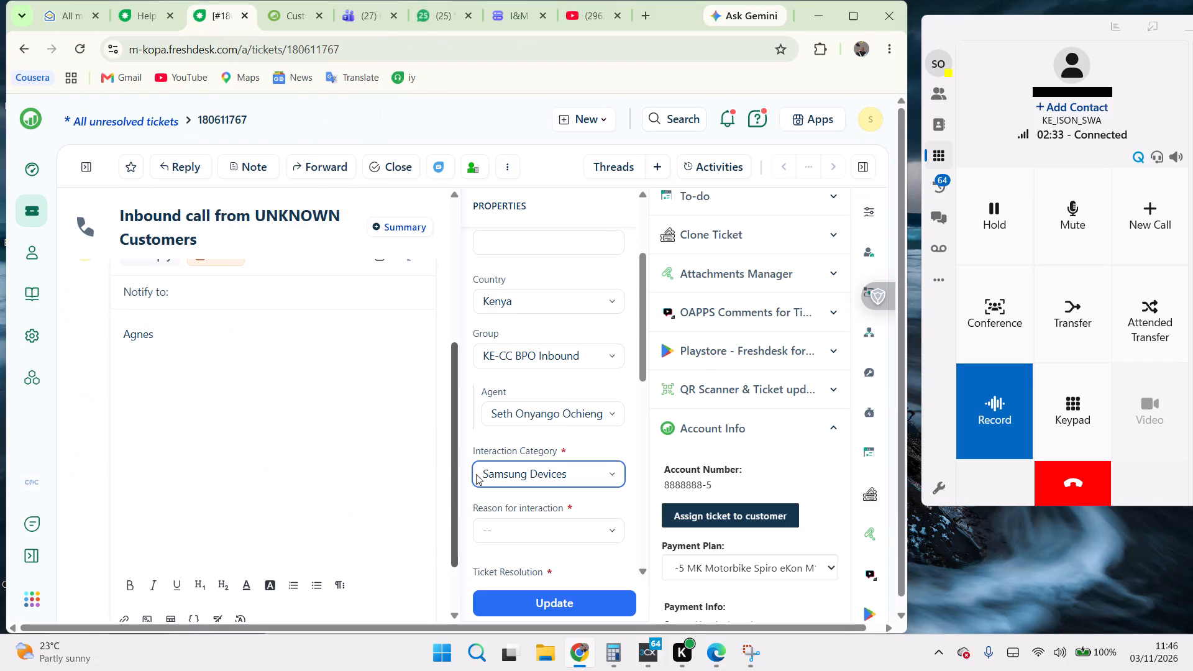
pyautogui.scroll(-2, 537, 517)
pyautogui.click(536, 373)
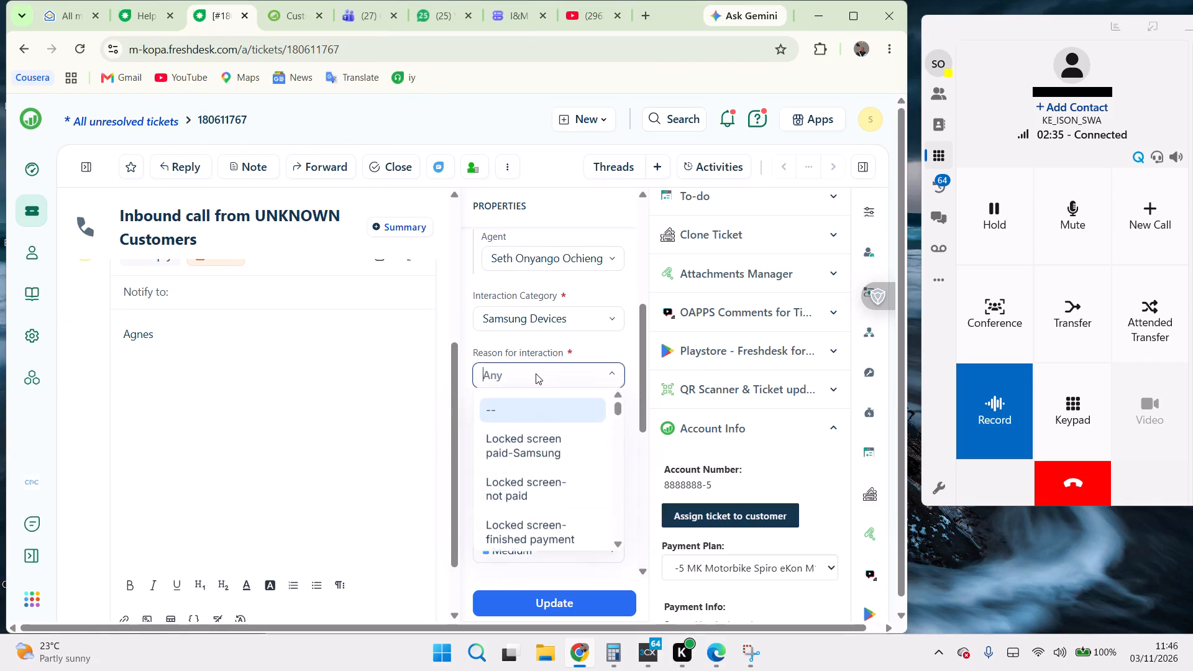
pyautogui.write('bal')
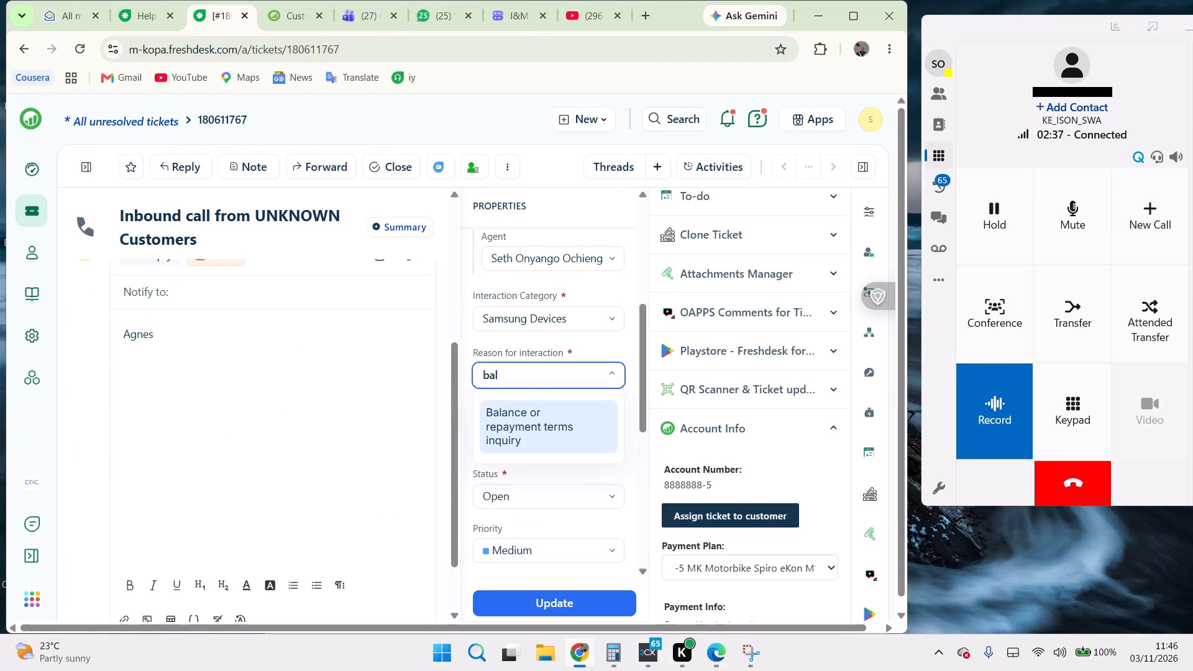
pyautogui.click(518, 422)
pyautogui.click(526, 439)
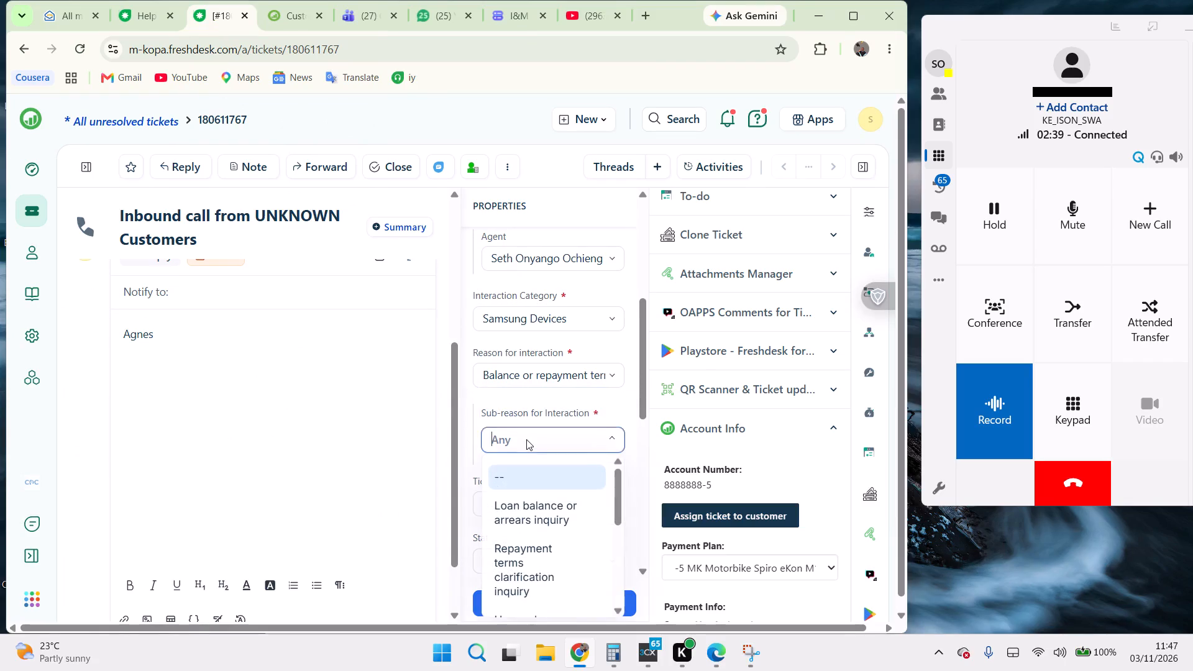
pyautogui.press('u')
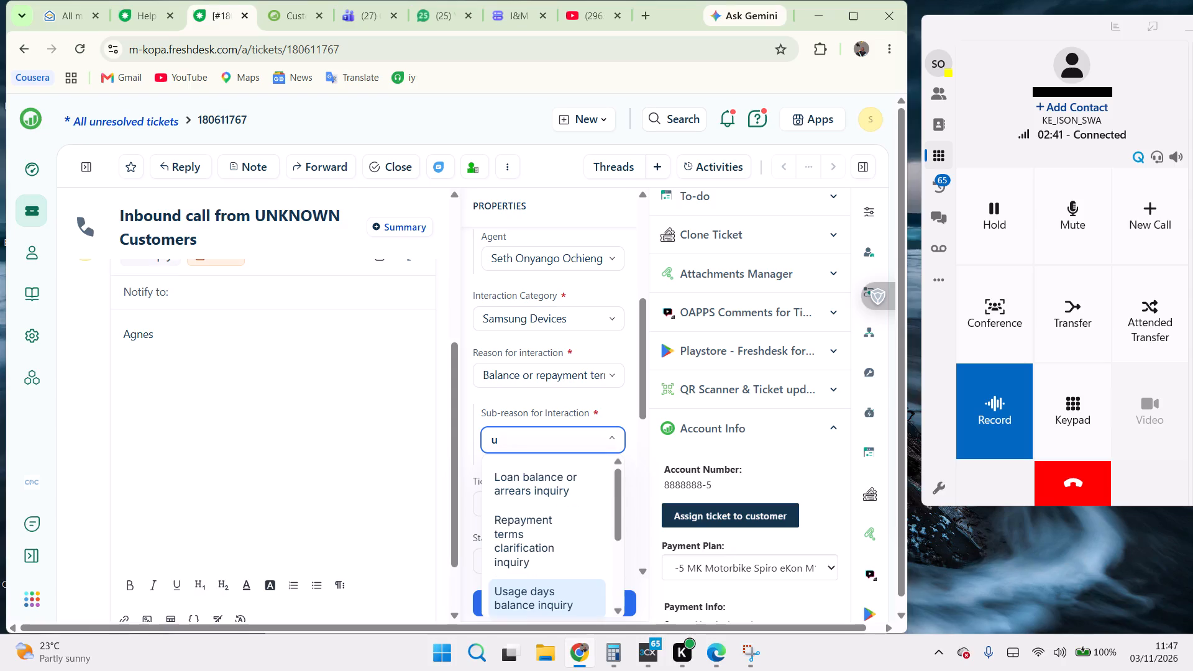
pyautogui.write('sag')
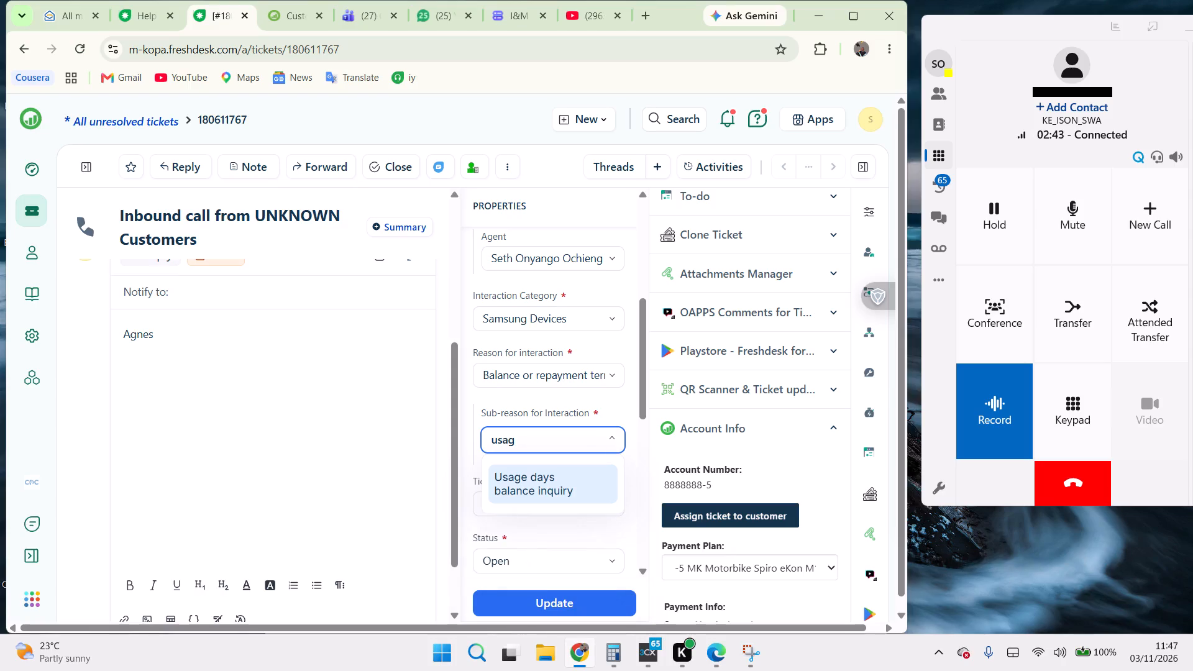
pyautogui.click(510, 483)
# Set the ticket's Outcome to "Resolved: Customer advised on usage days" and its Status to Resolved.
pyautogui.click(526, 500)
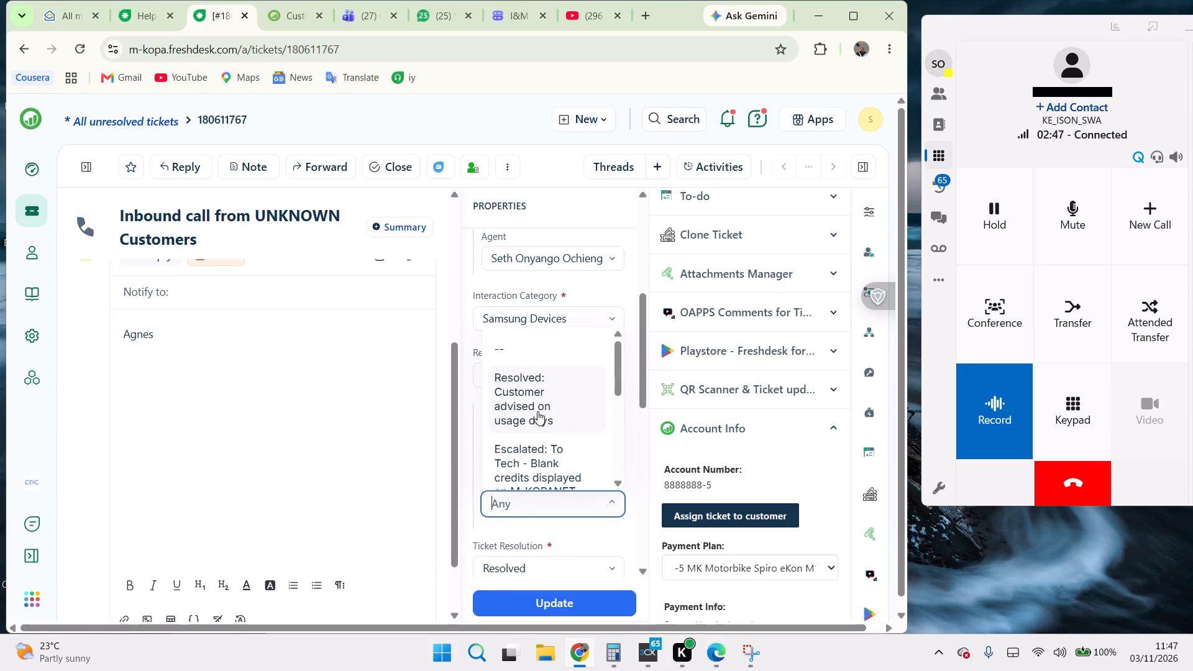
pyautogui.click(537, 408)
pyautogui.scroll(-2, 537, 413)
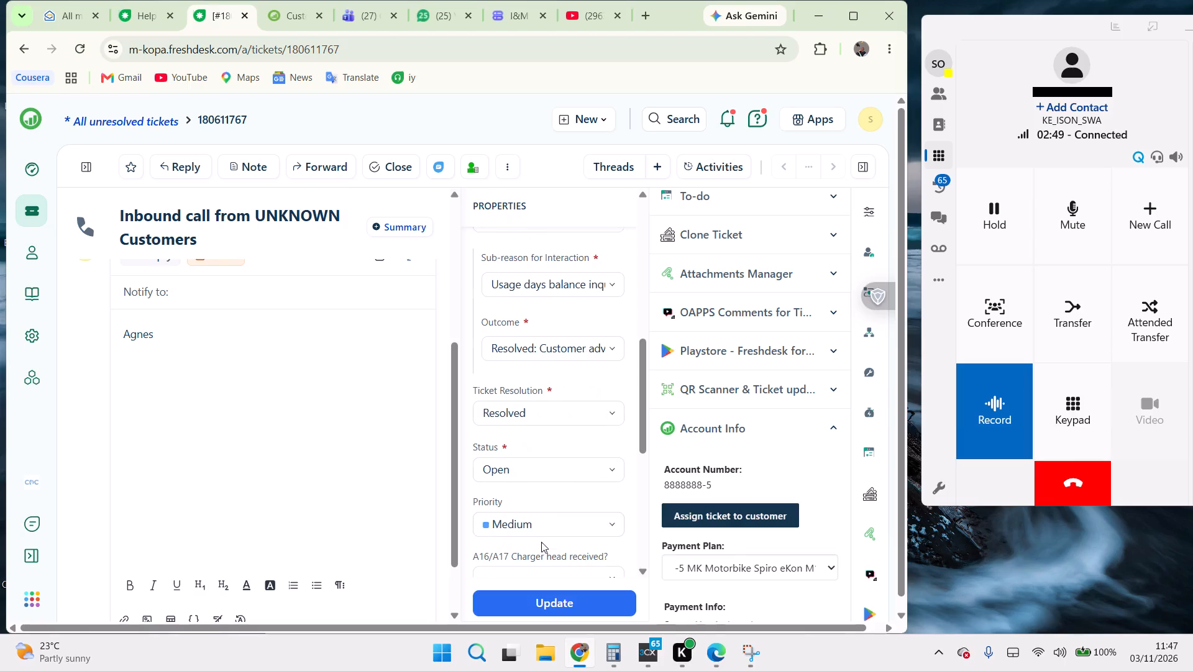
pyautogui.click(536, 465)
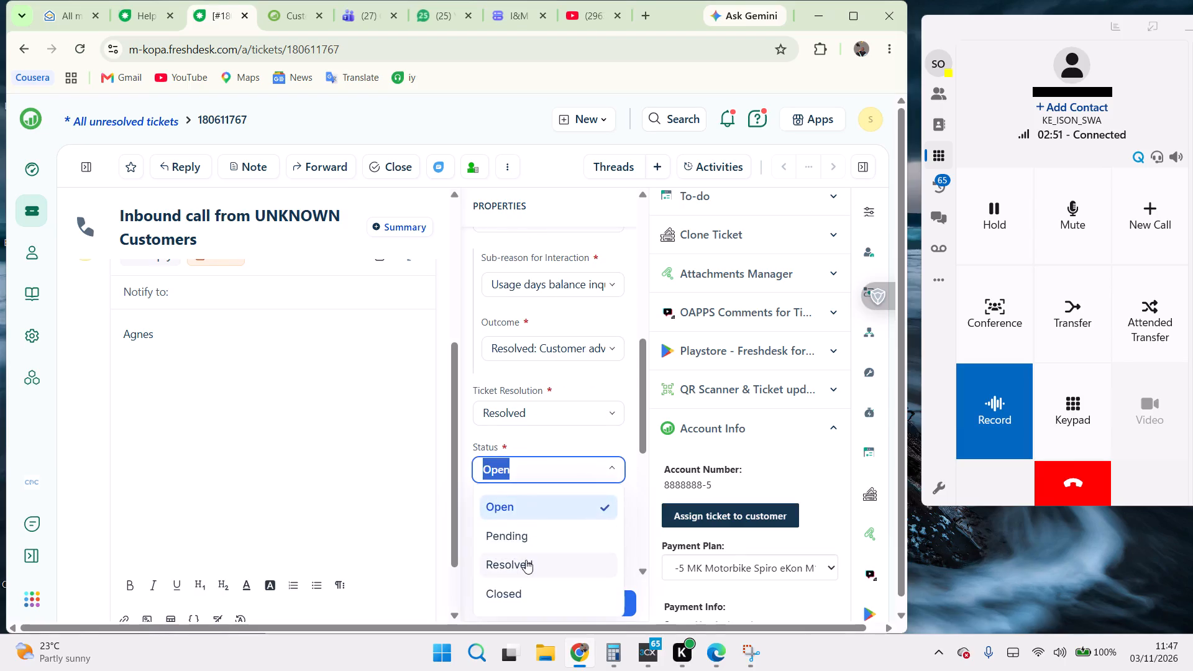
pyautogui.click(526, 560)
# Copy the reason "Balance or repayment terms inquiry" into the ticket note below the customer's name.
pyautogui.scroll(2, 514, 347)
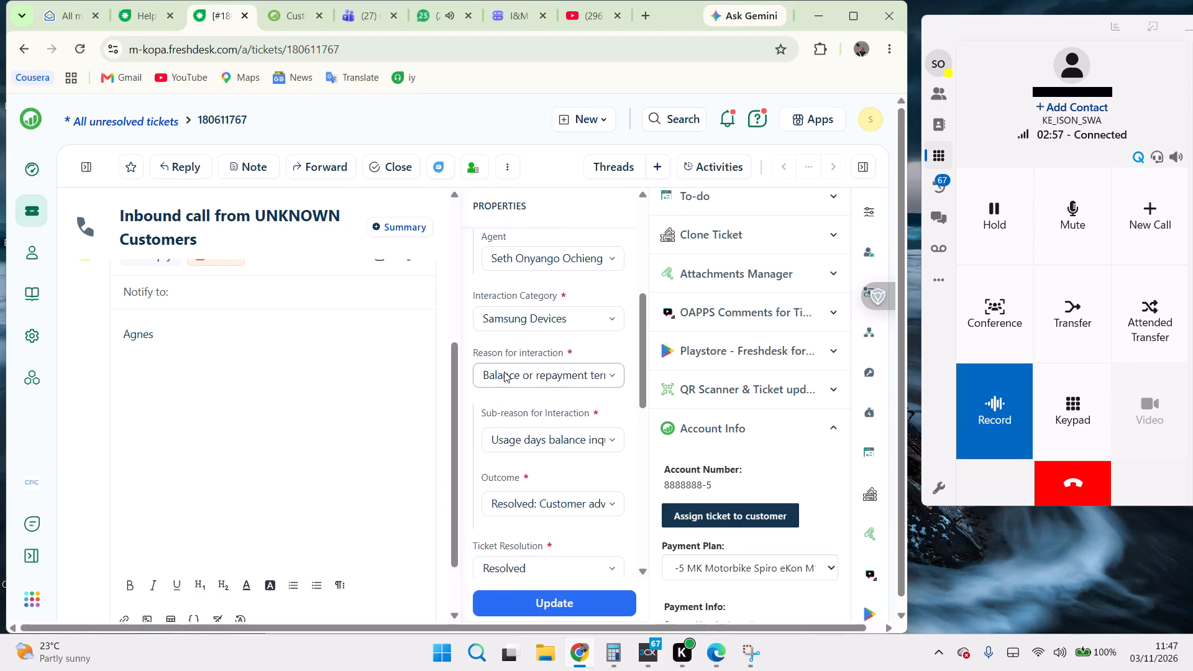
pyautogui.doubleClick(487, 368)
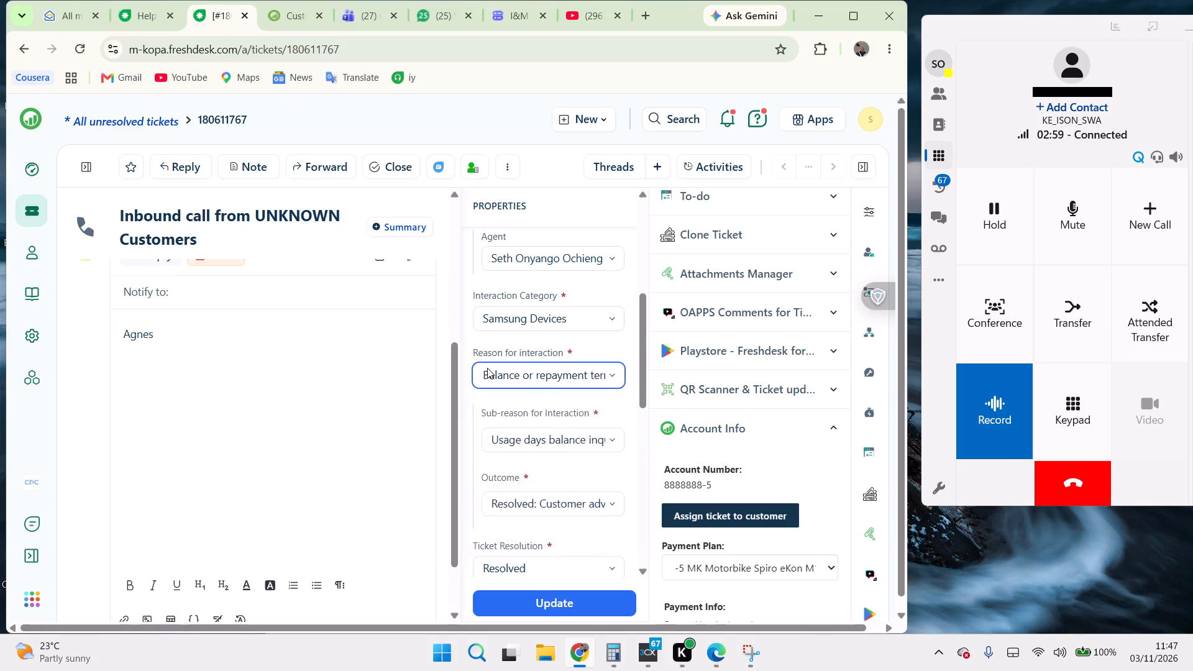
pyautogui.click(487, 367)
pyautogui.rightClick(487, 367)
pyautogui.click(537, 312)
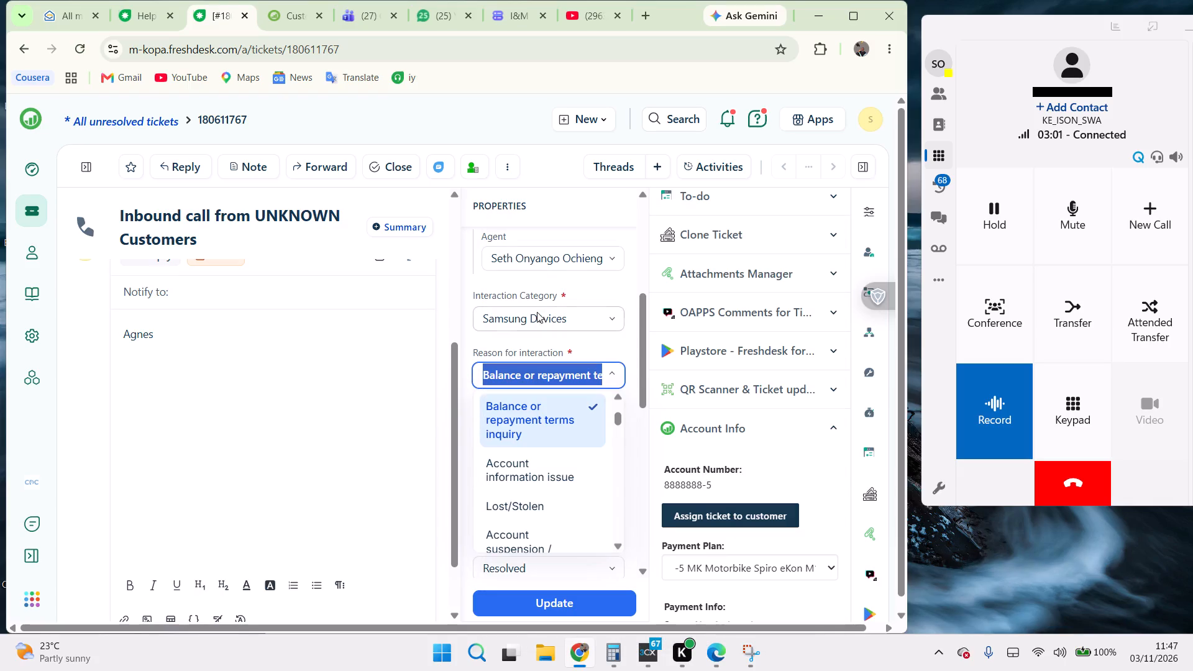
pyautogui.click(211, 363)
pyautogui.hotkey('ctrl', 'v')
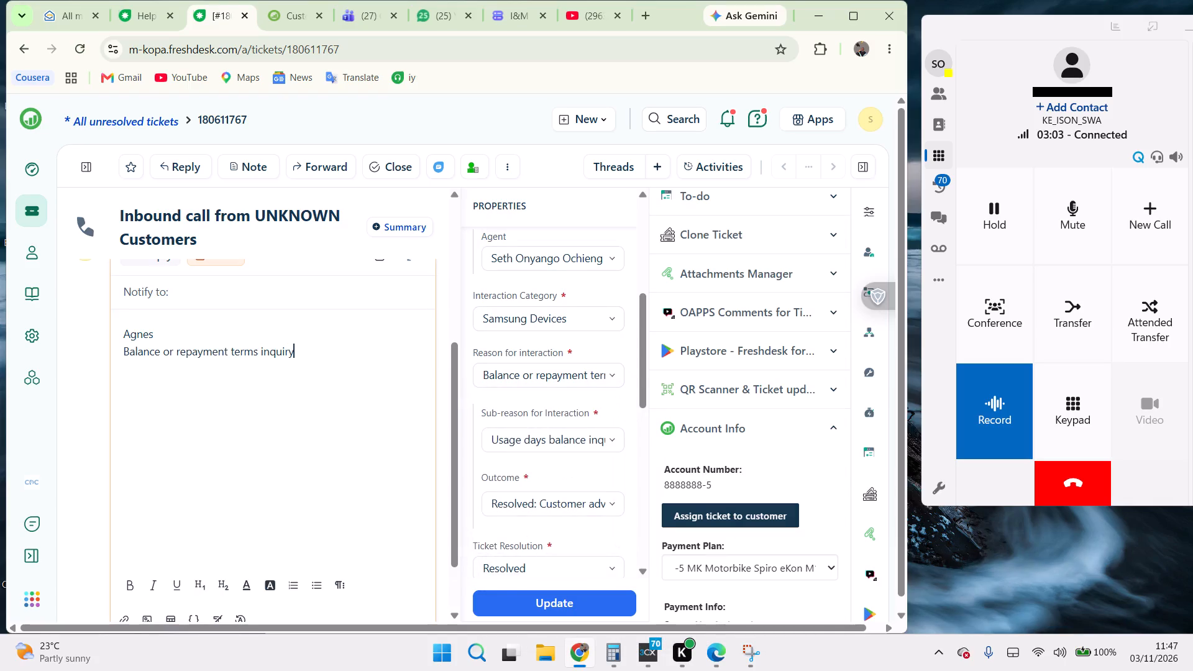
pyautogui.press('Return')
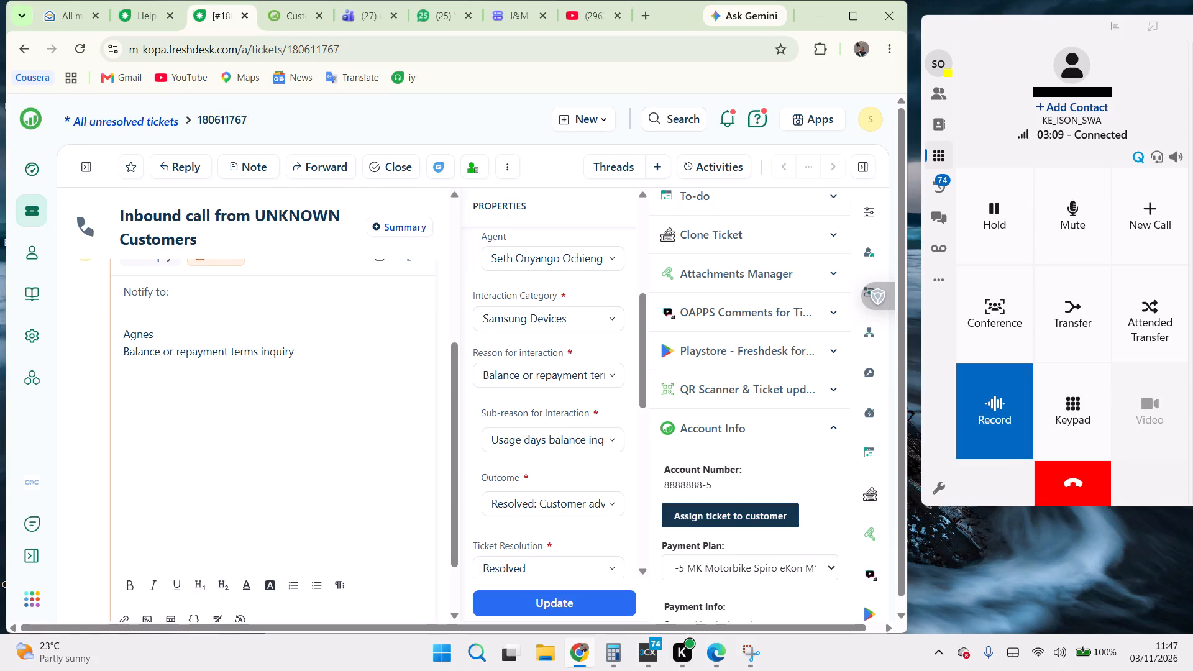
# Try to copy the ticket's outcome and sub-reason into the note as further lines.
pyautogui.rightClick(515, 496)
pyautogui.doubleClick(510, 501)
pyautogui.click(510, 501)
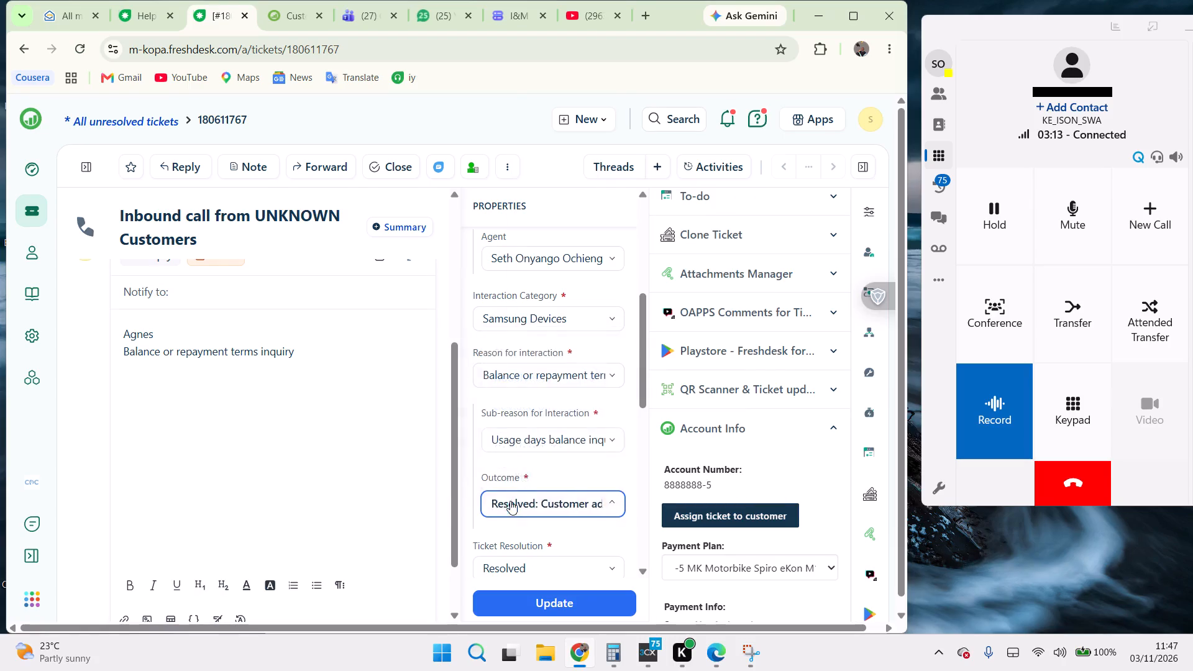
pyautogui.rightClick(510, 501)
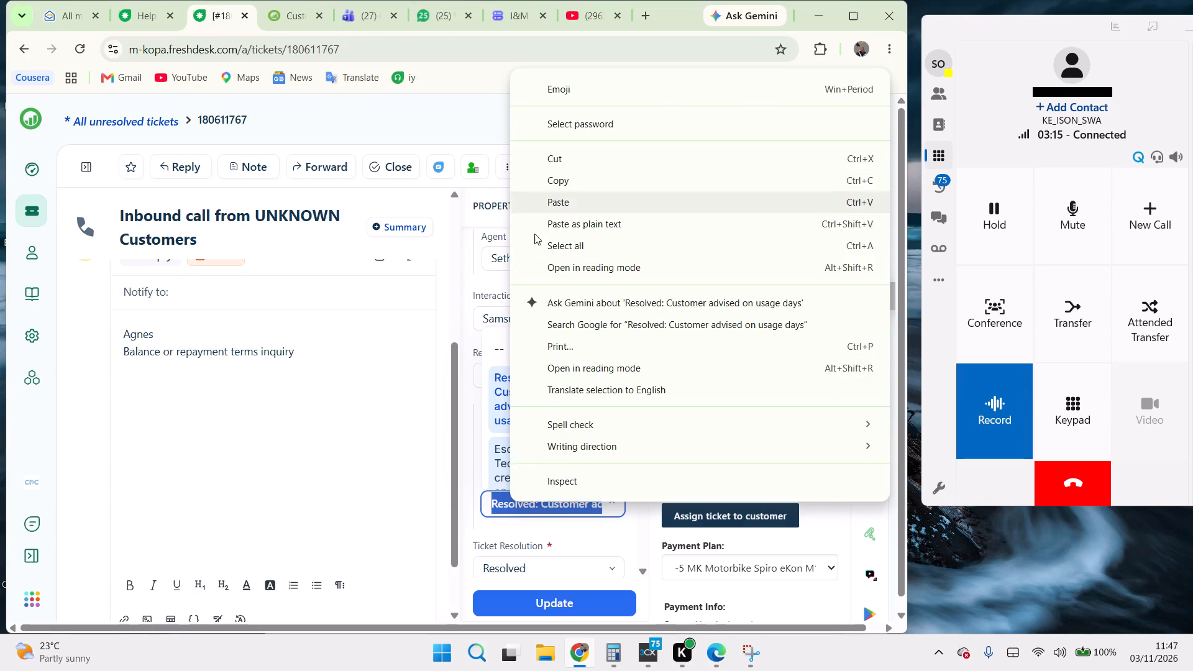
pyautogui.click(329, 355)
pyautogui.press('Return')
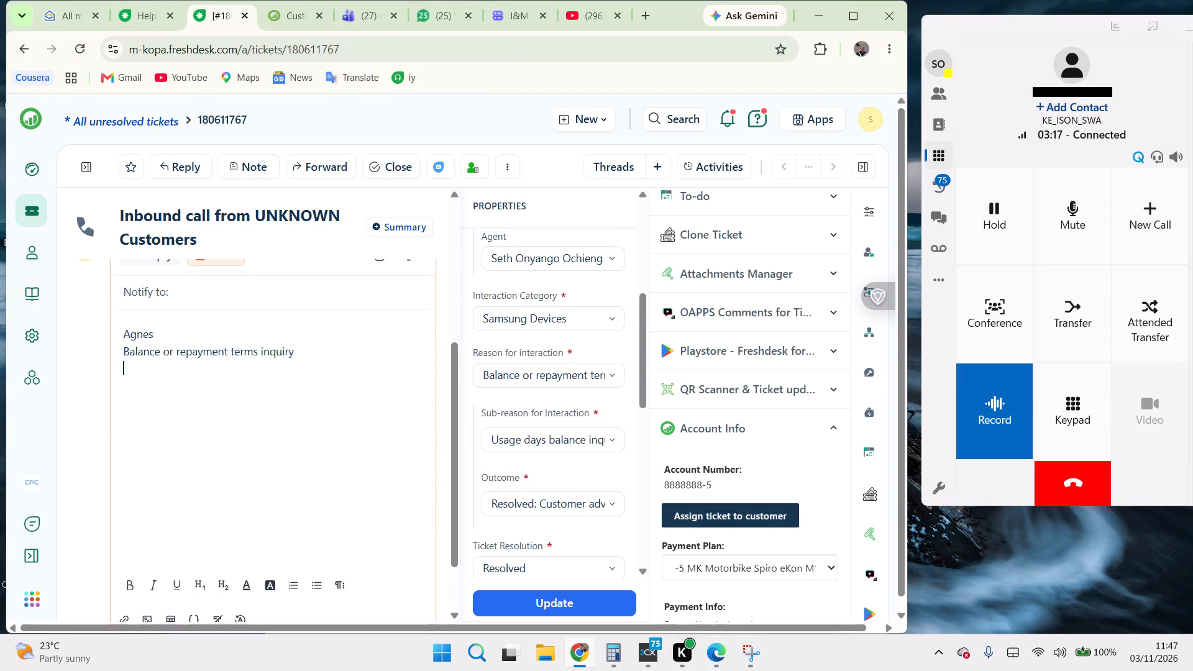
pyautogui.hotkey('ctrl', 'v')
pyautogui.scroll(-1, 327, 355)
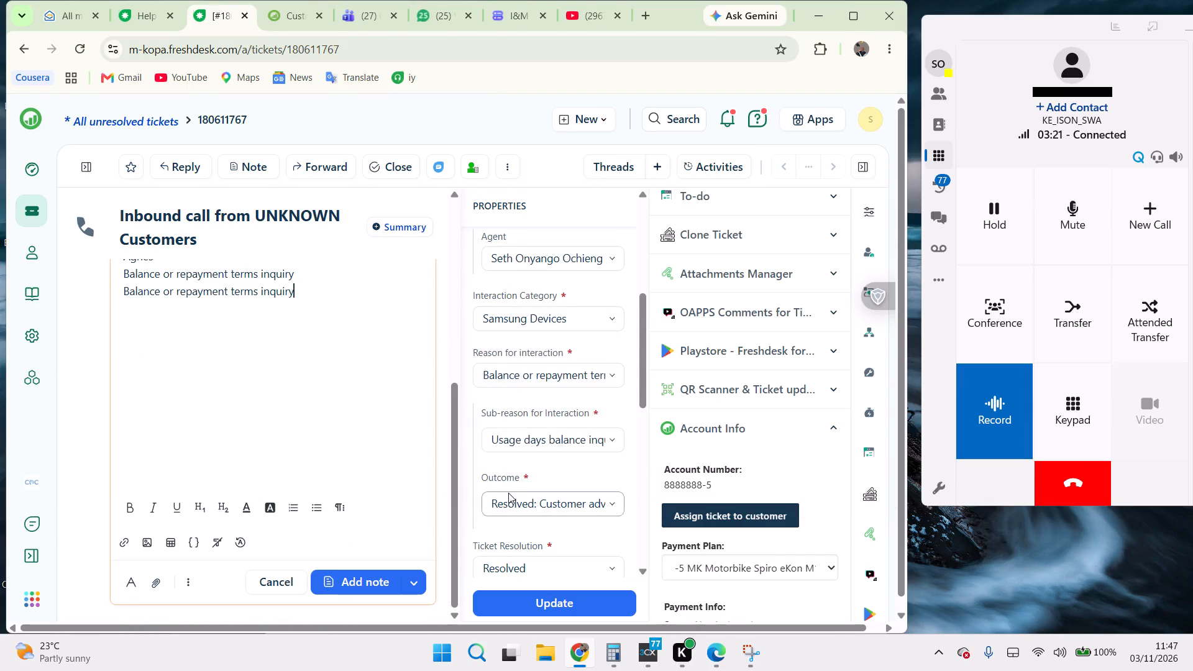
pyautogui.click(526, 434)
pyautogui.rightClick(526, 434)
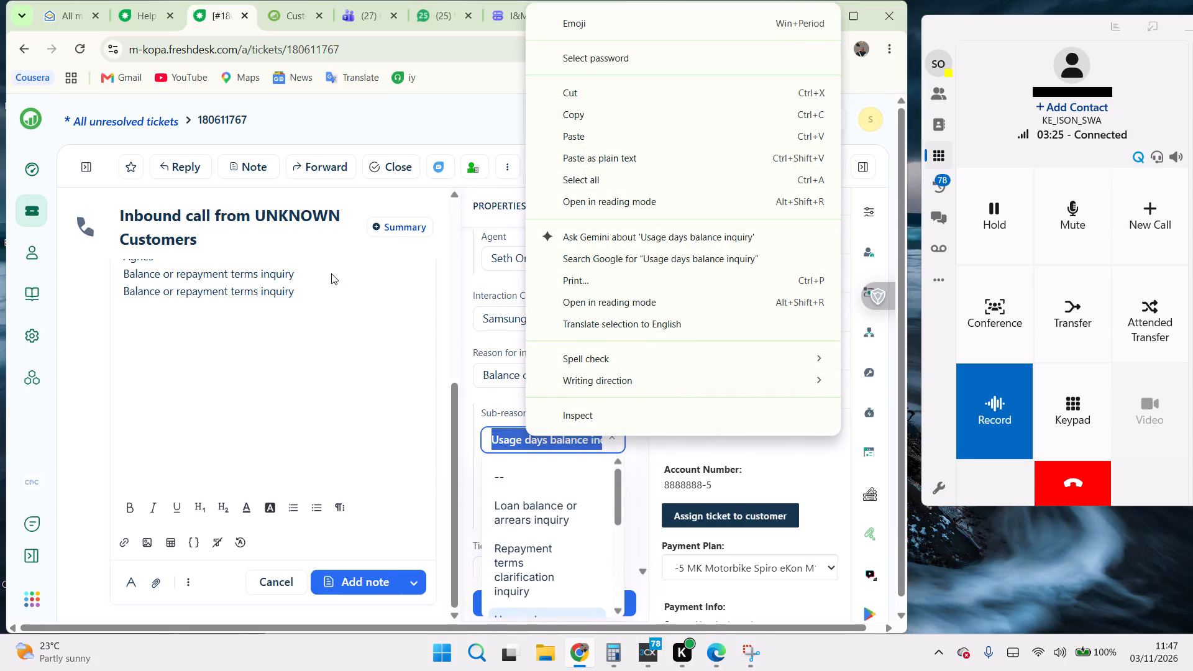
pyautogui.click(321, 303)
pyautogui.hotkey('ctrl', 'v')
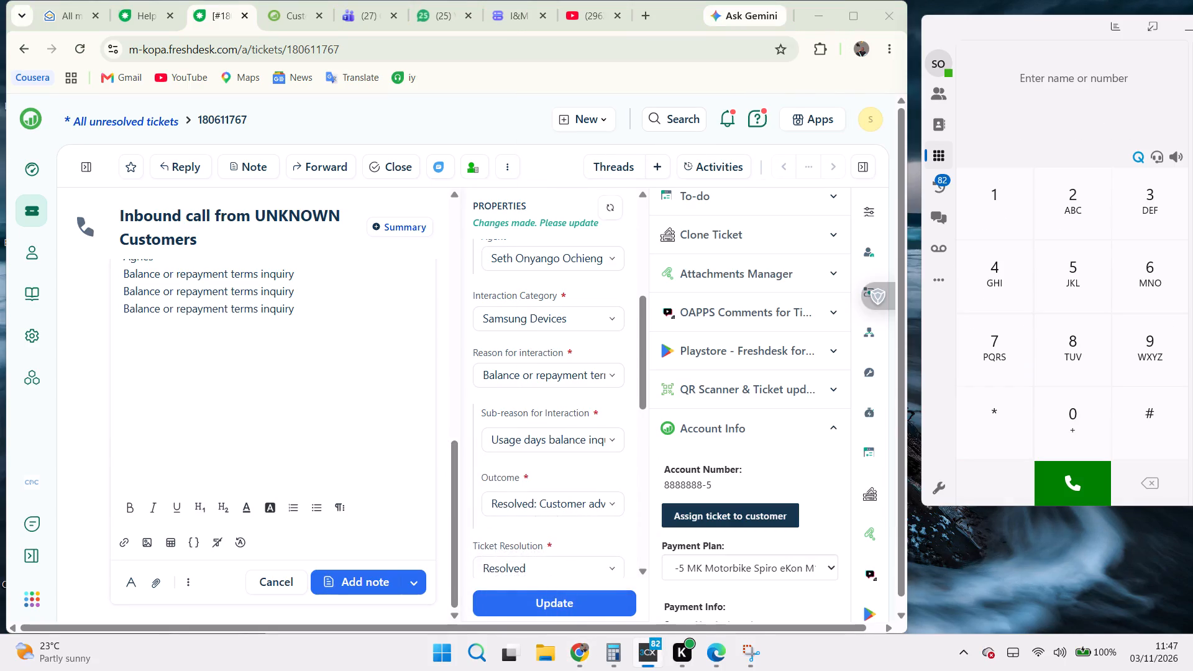
# Replace the two duplicate reason lines in the note with the copied sub-reason "Usage days balance inquiry", staying on the ticket page.
pyautogui.click(505, 431)
pyautogui.rightClick(505, 431)
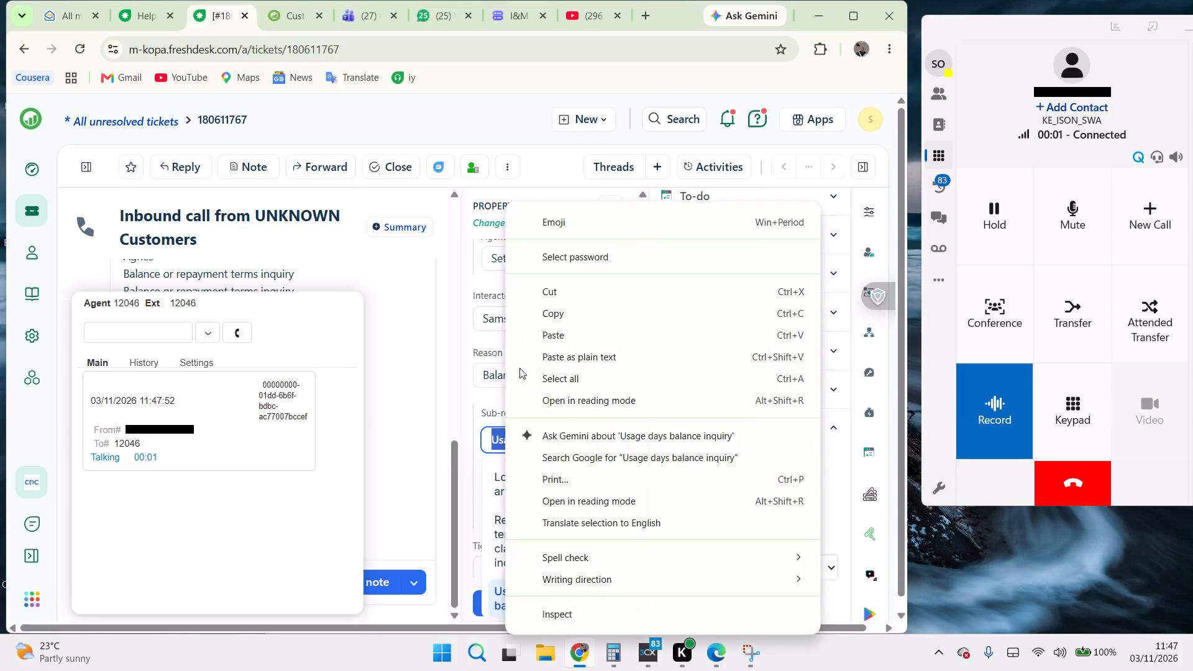
pyautogui.click(544, 313)
pyautogui.click(469, 228)
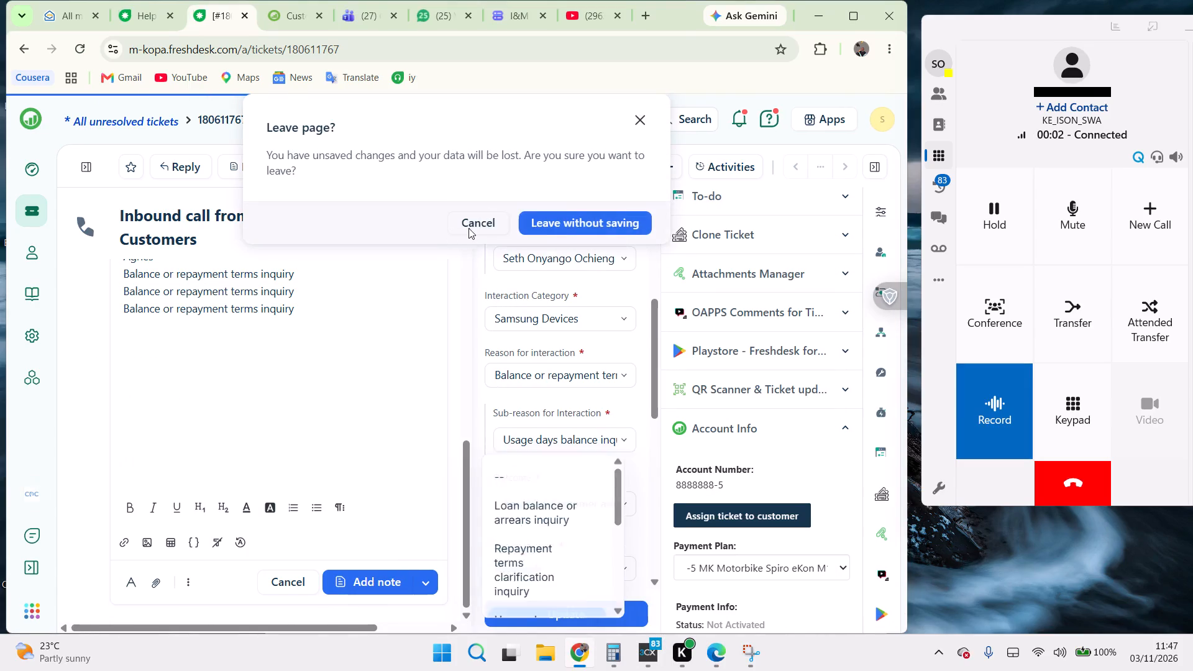
pyautogui.click(125, 286)
pyautogui.moveTo(125, 286); pyautogui.dragTo(300, 321)
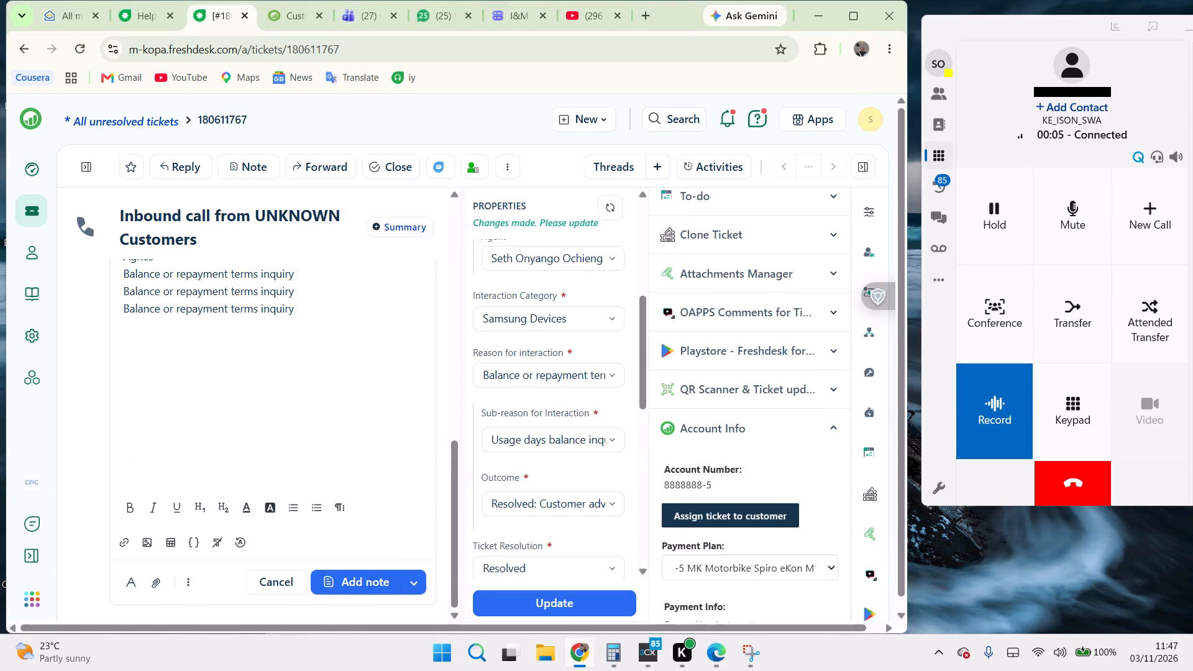
pyautogui.press('BackSpace')
pyautogui.press('BackSpace')
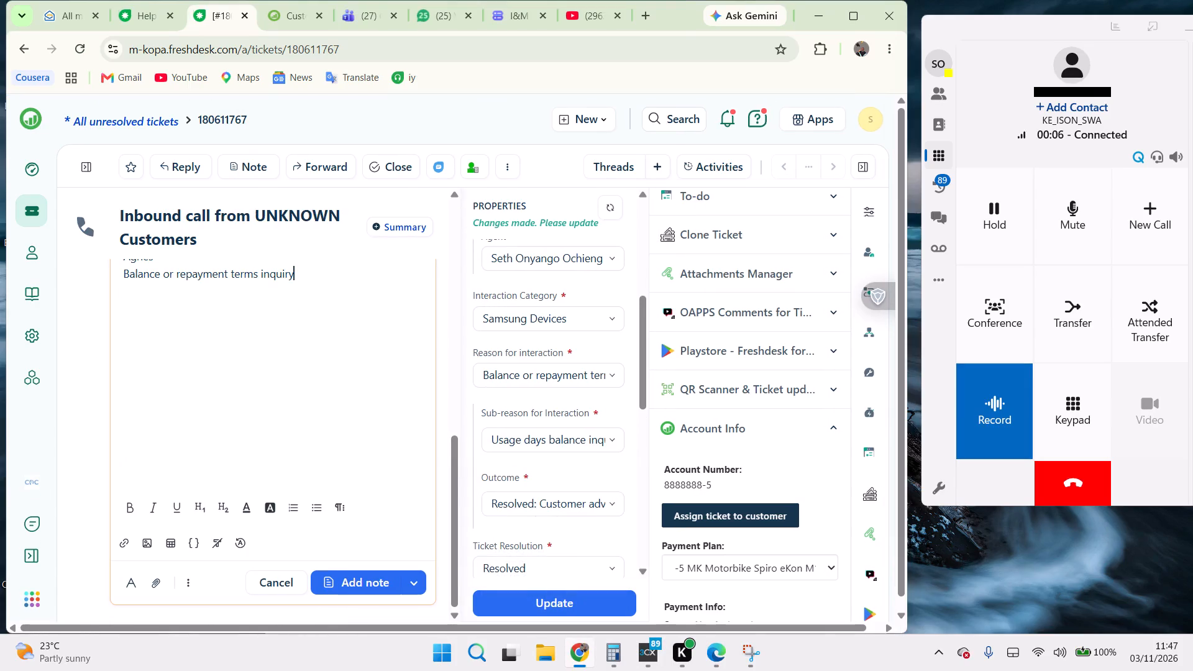
pyautogui.press('Return')
pyautogui.hotkey('ctrl', 'v')
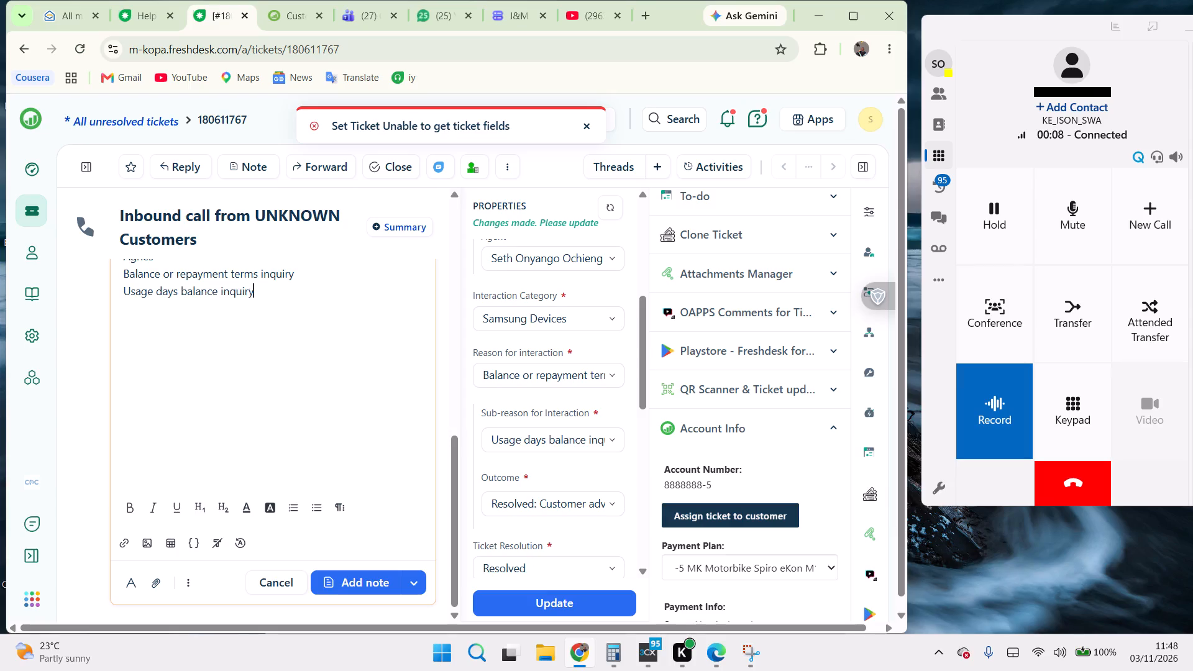
# Copy the outcome "Resolved: Customer advised on usage days" into the note as its last line and add the note to the ticket.
pyautogui.click(538, 498)
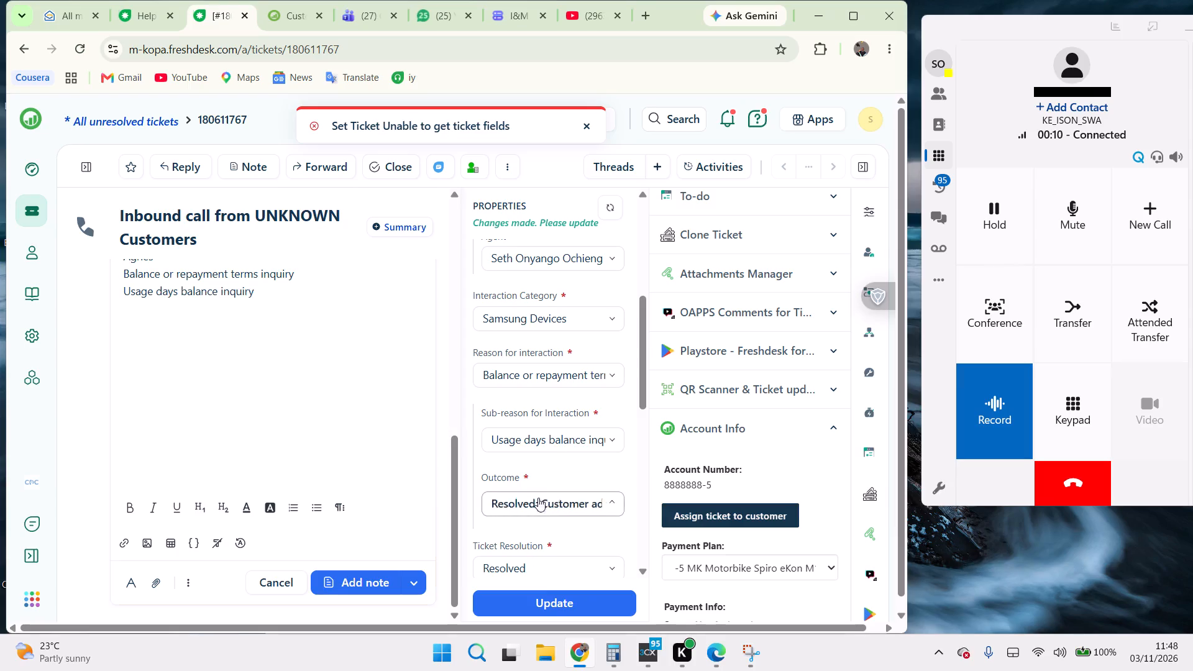
pyautogui.rightClick(538, 498)
pyautogui.click(584, 175)
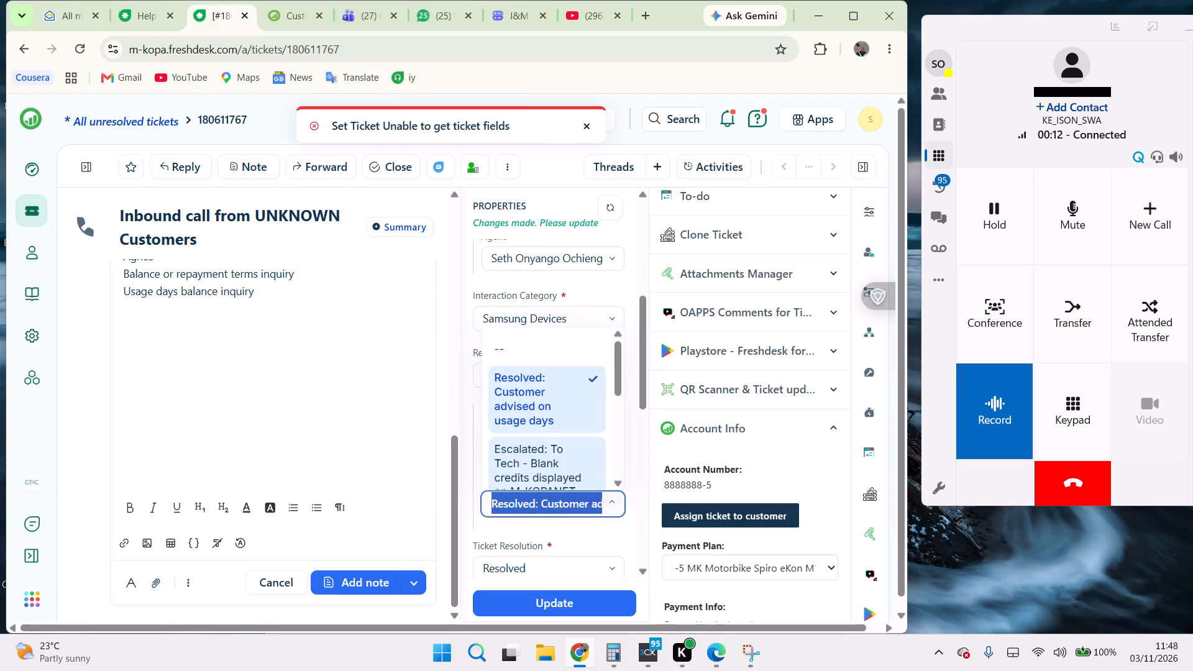
pyautogui.click(289, 321)
pyautogui.hotkey('ctrl', 'v')
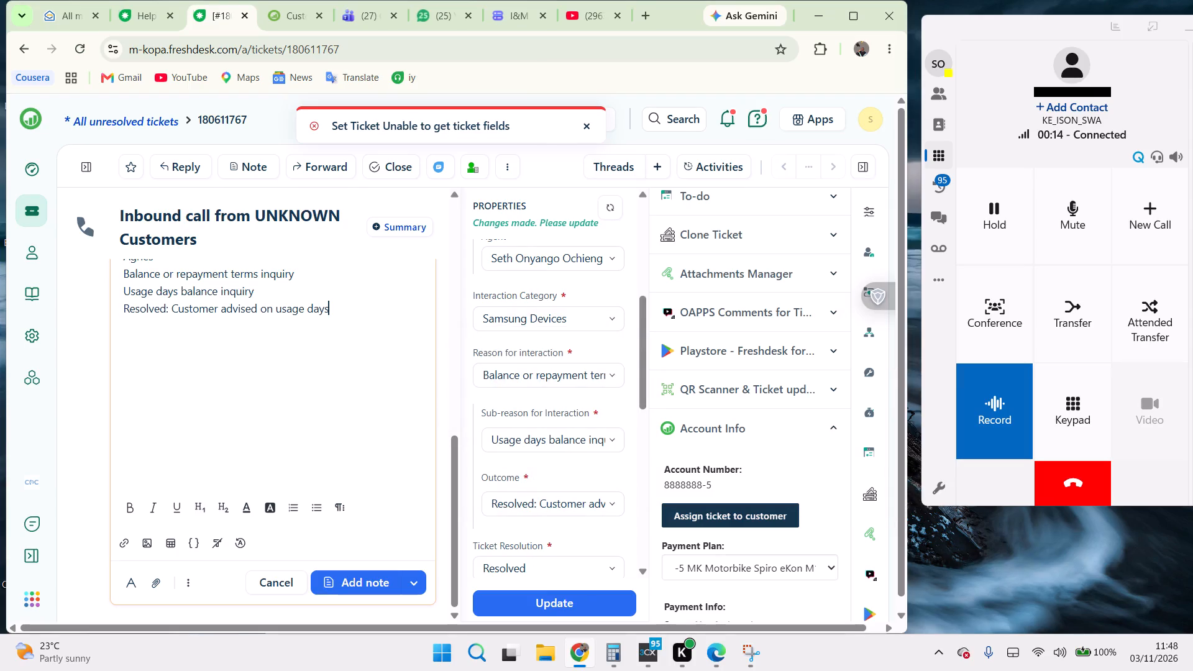
pyautogui.scroll(-3, 291, 358)
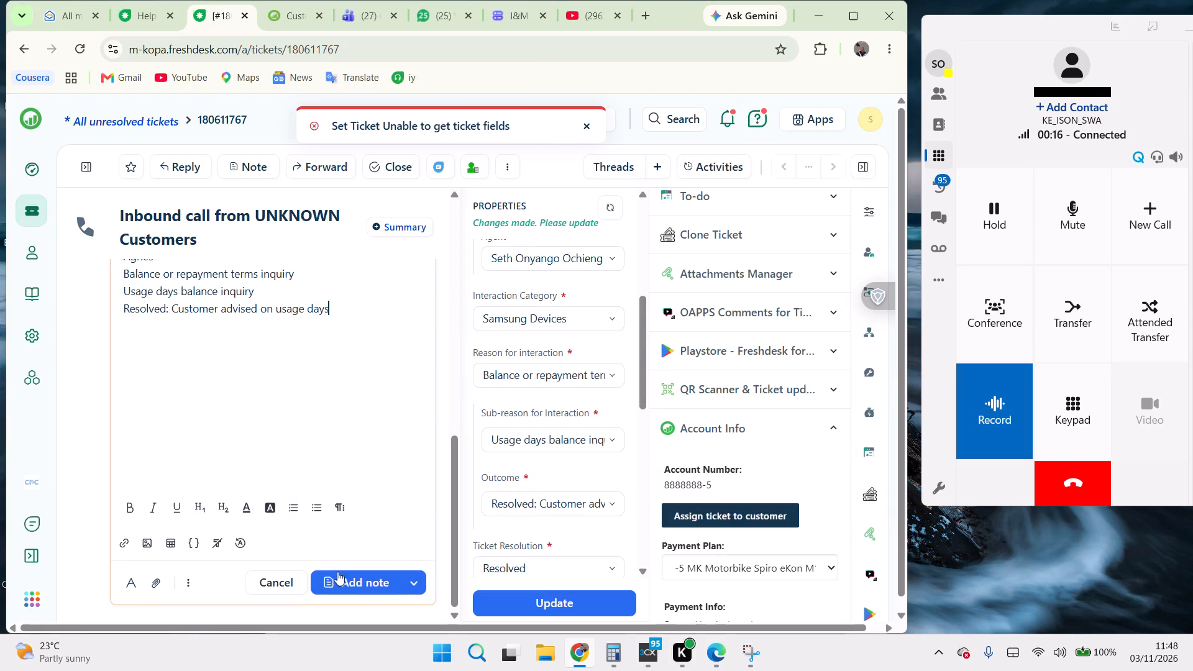
pyautogui.click(344, 579)
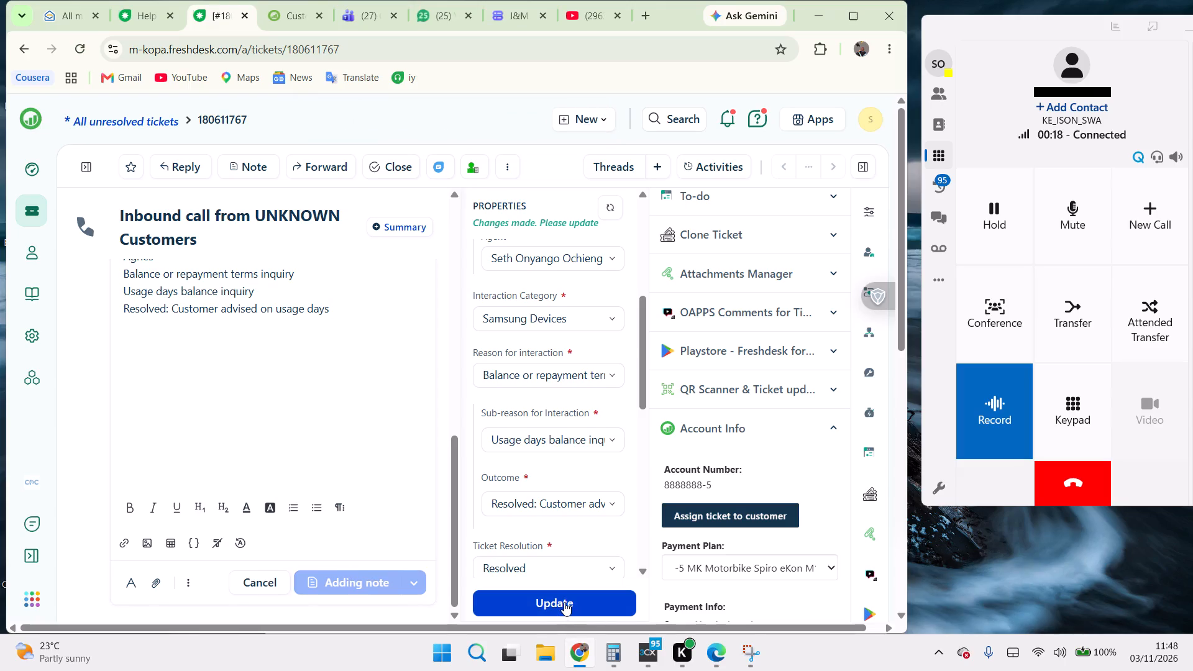
# Update the ticket to save its changed properties.
pyautogui.scroll(-3, 540, 523)
pyautogui.click(536, 601)
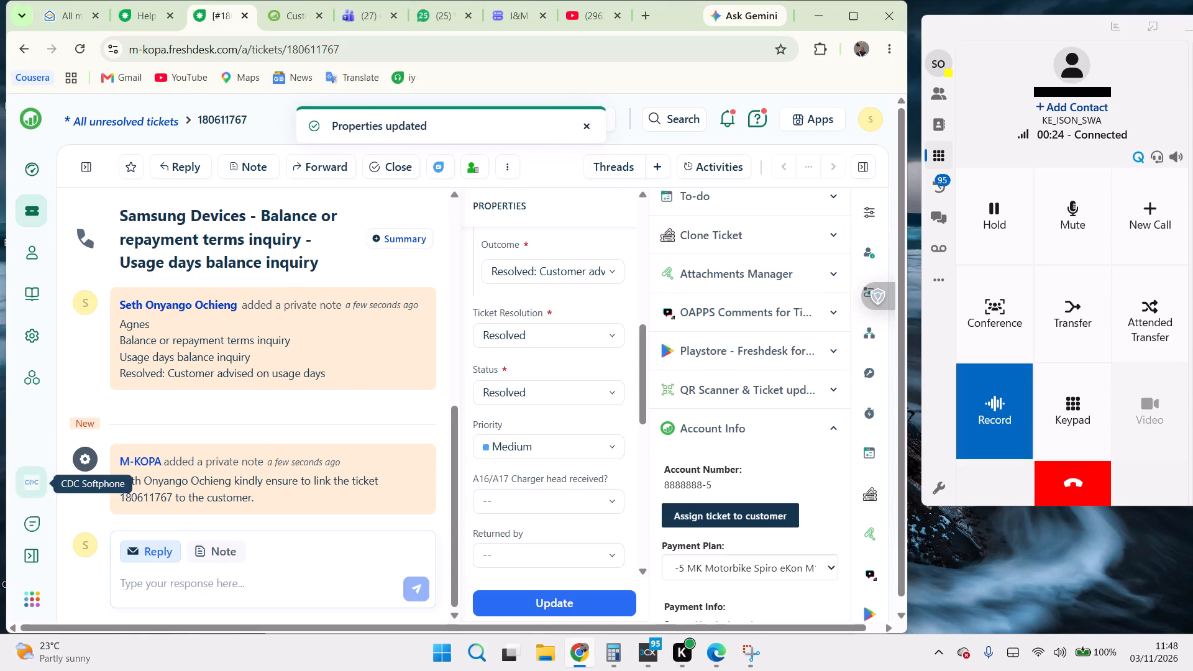
# Copy the previous caller's ID number from the CRM account, search for it on the resolved ticket, and assign the ticket to that customer.
pyautogui.scroll(1, 349, 381)
pyautogui.click(280, 16)
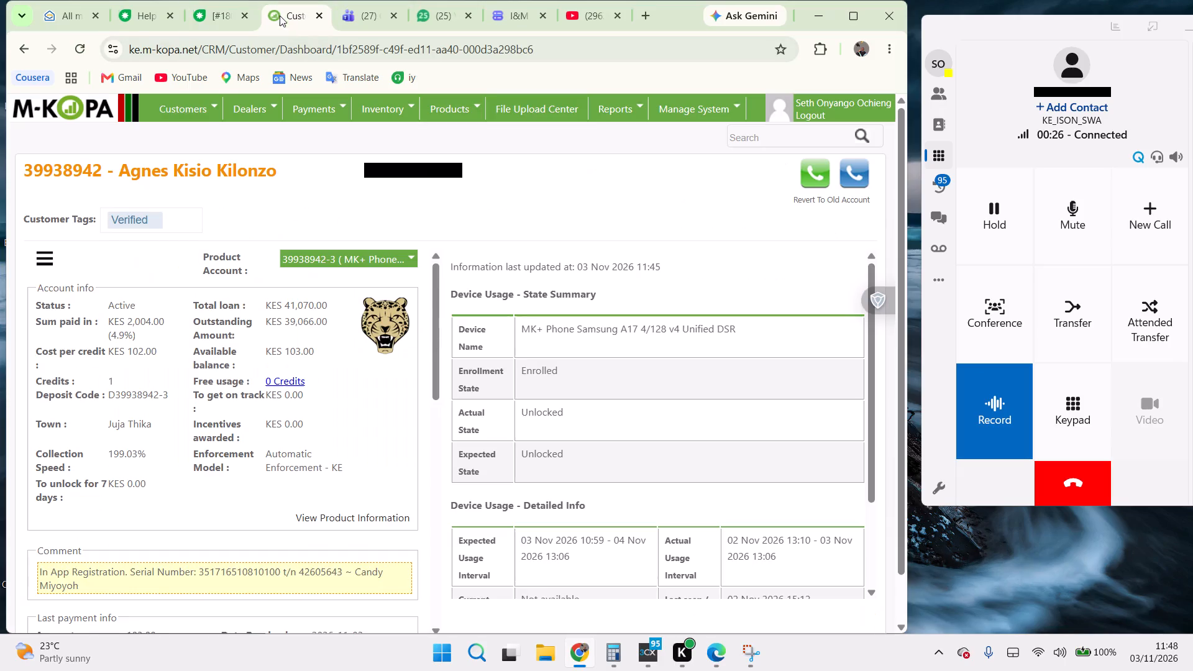
pyautogui.click(71, 171)
pyautogui.doubleClick(67, 165)
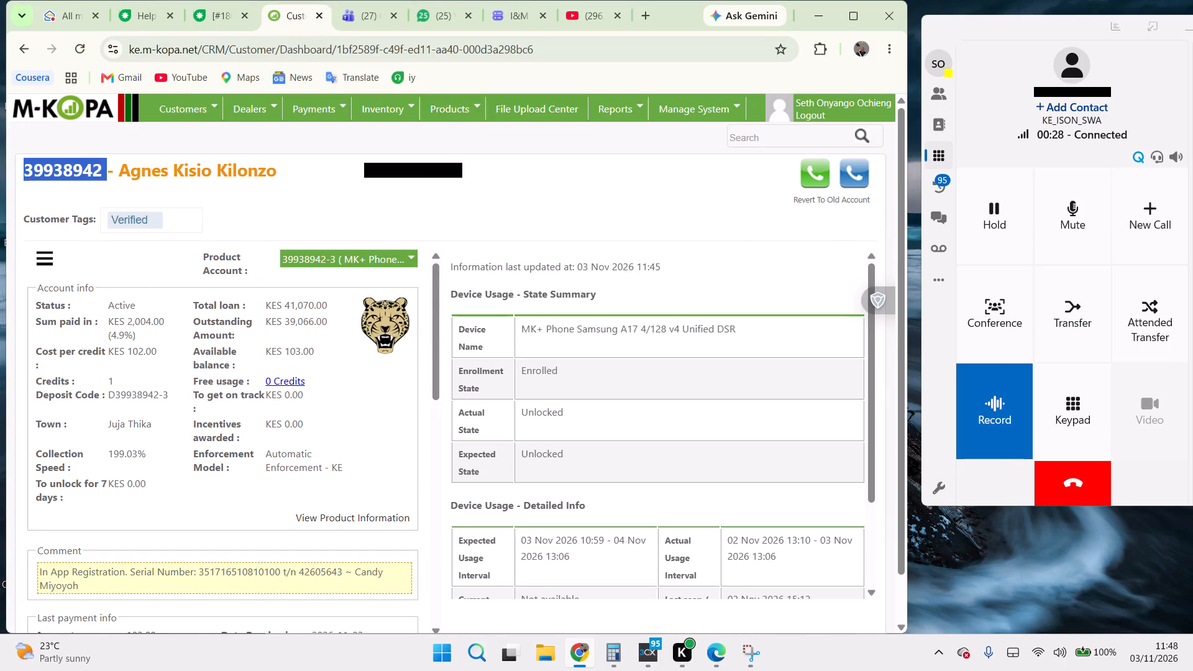
pyautogui.rightClick(65, 165)
pyautogui.click(113, 182)
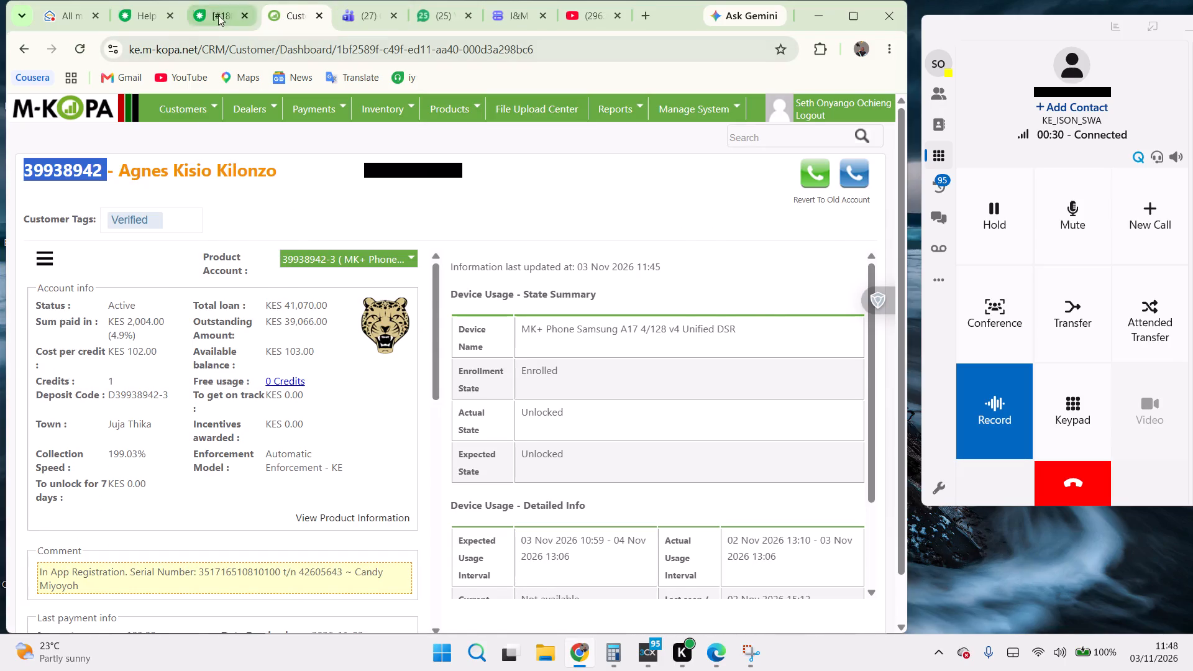
pyautogui.click(214, 13)
pyautogui.click(708, 509)
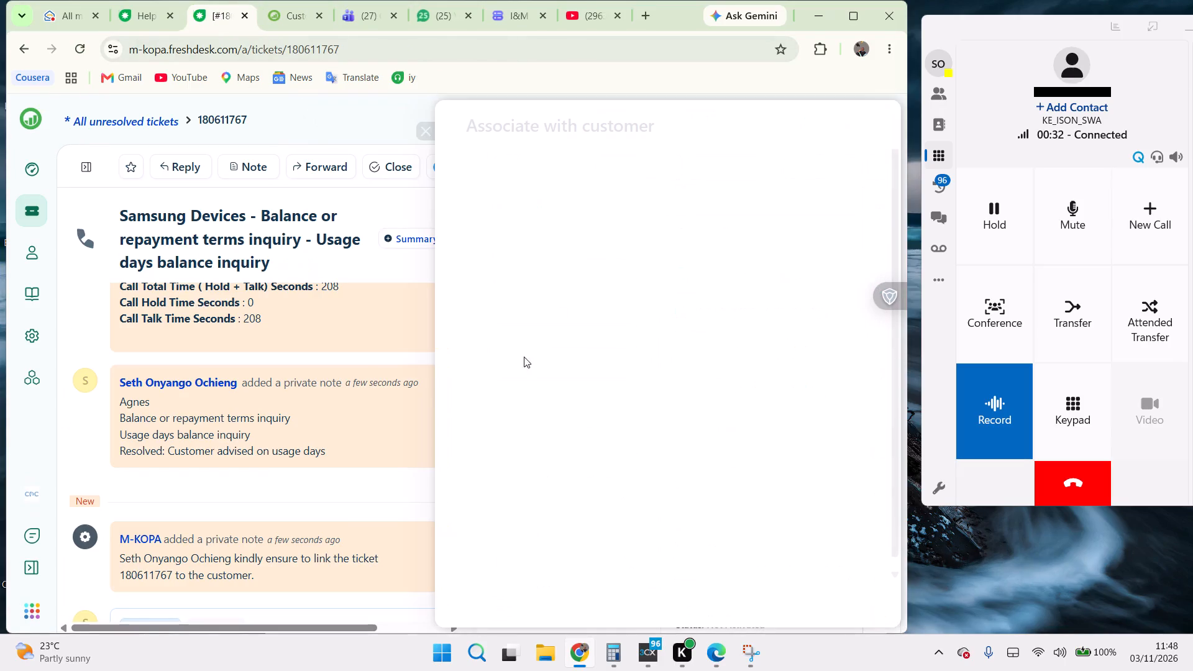
pyautogui.click(483, 168)
pyautogui.hotkey('ctrl', 'v')
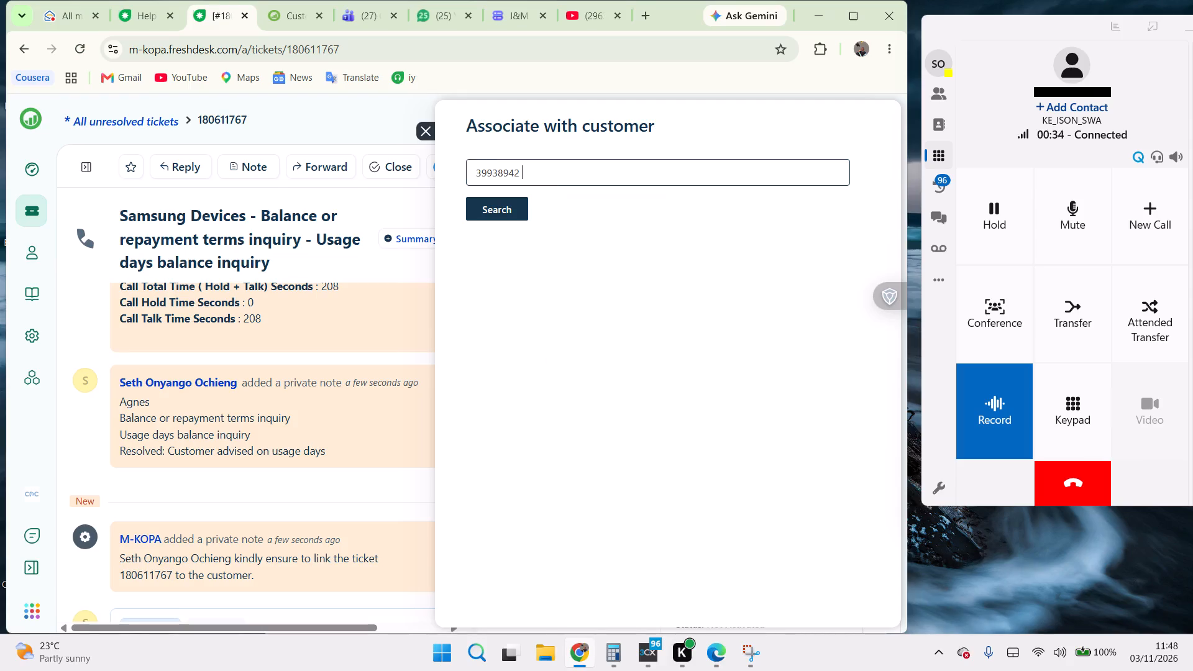
pyautogui.press('BackSpace')
pyautogui.click(485, 206)
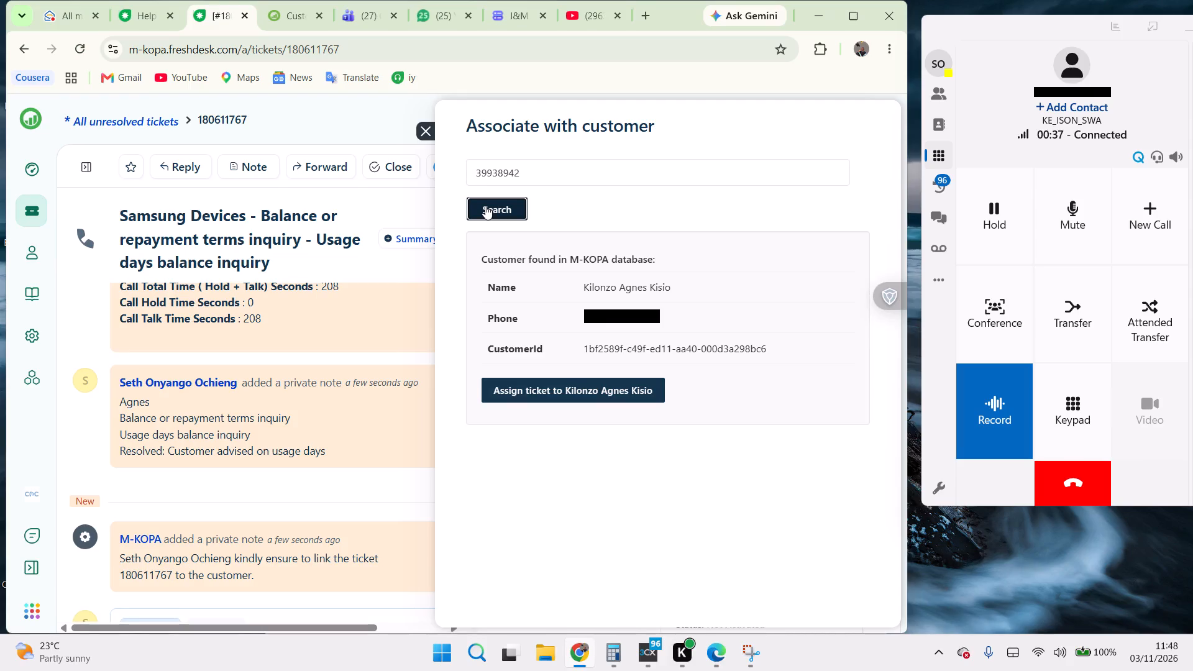
pyautogui.click(522, 385)
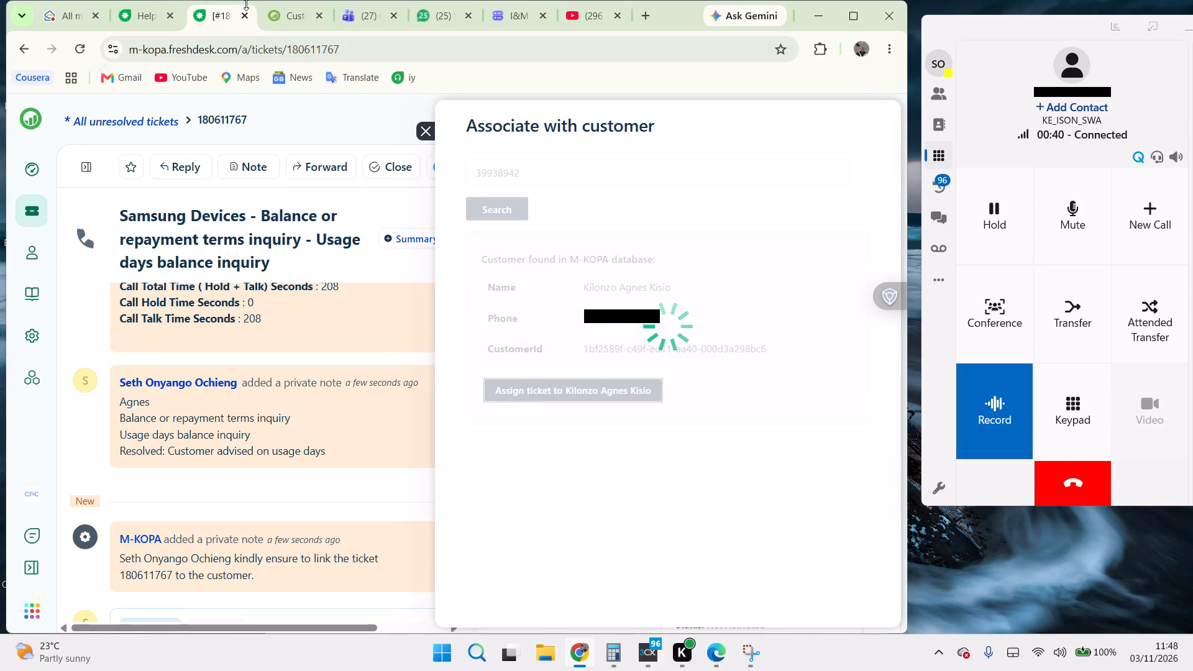
# Search the CRM for the current caller's ID number and open the first matching customer account.
pyautogui.click(283, 14)
pyautogui.click(744, 136)
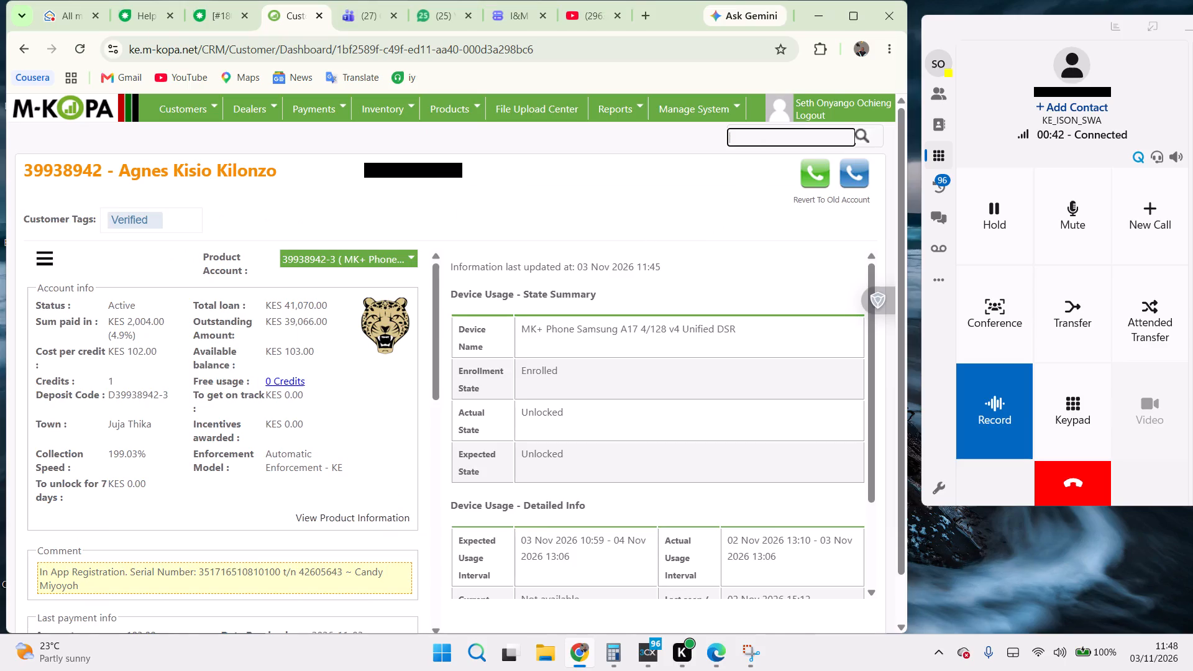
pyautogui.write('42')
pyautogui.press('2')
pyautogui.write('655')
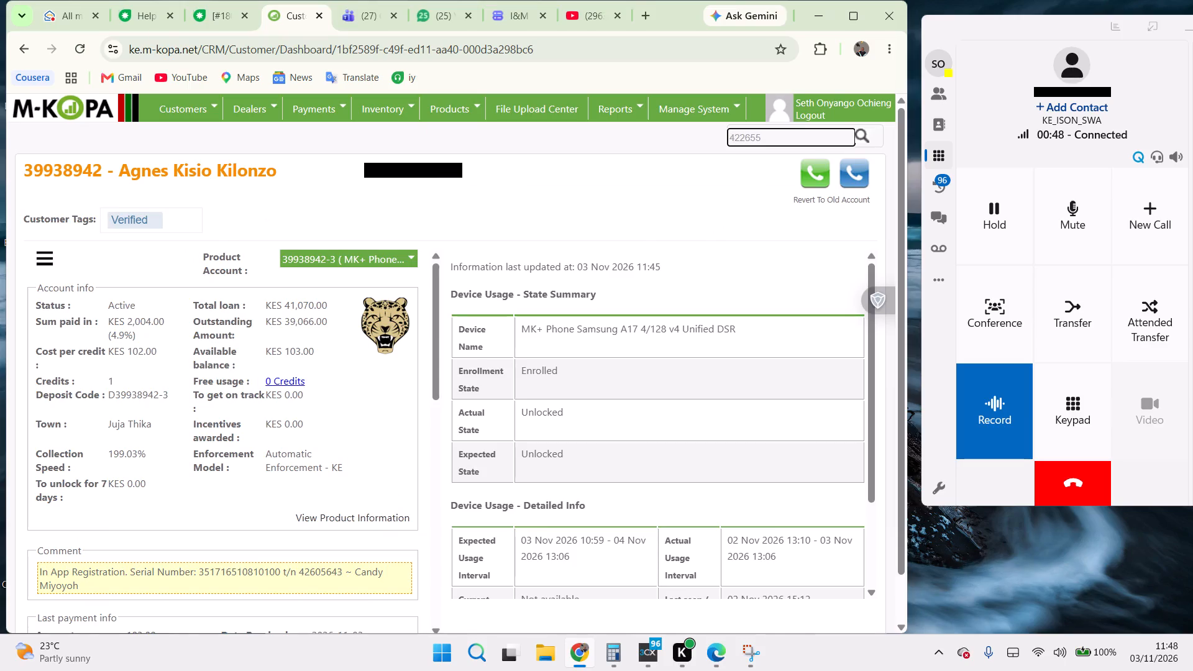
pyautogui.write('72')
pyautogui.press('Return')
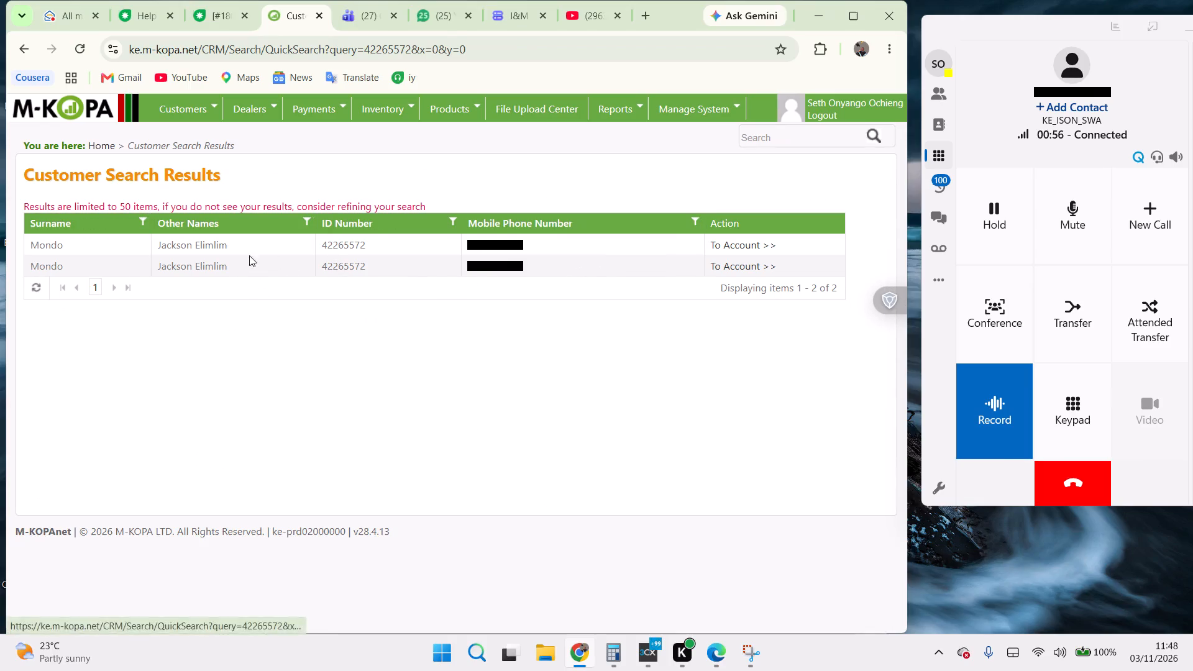
pyautogui.click(728, 244)
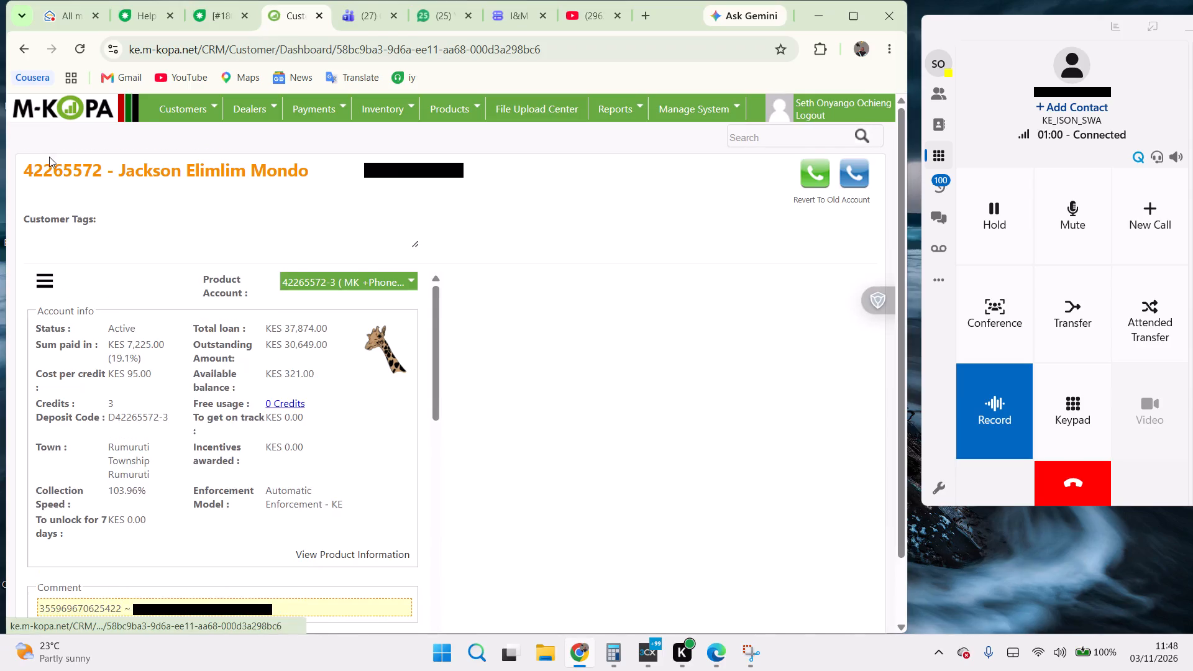
# Copy the current caller's ID number from the CRM account heading.
pyautogui.doubleClick(43, 170)
pyautogui.rightClick(43, 170)
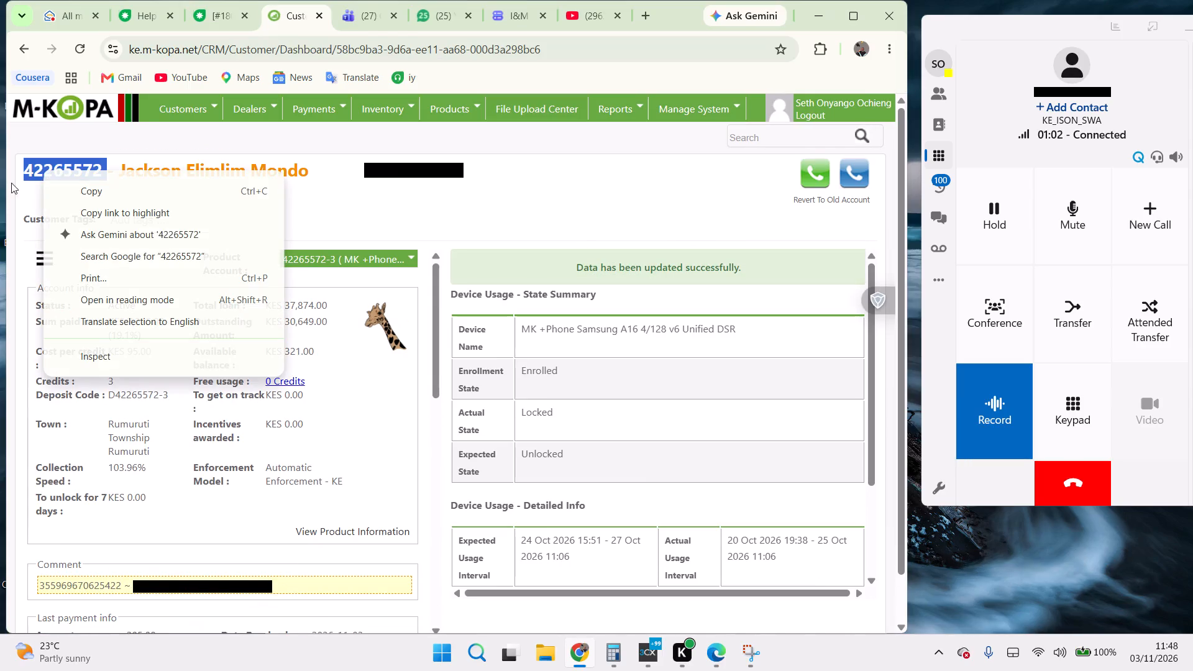
pyautogui.click(93, 191)
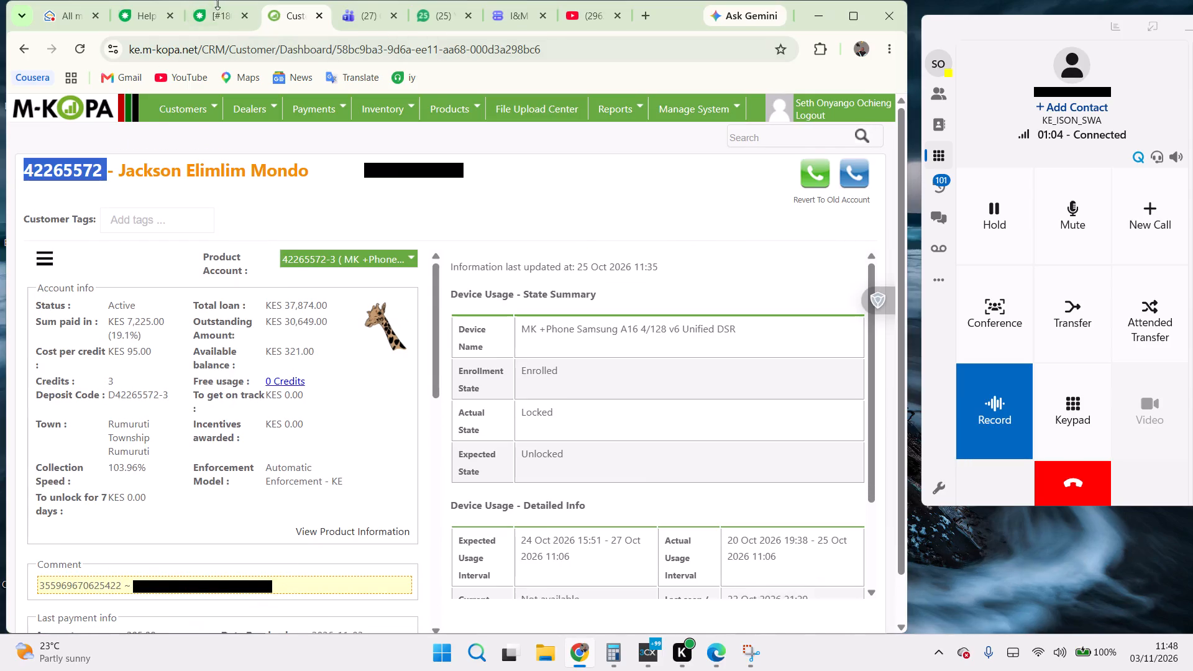
# Leave the finished ticket and open the current caller's new inbound-call ticket from the unresolved tickets list.
pyautogui.click(217, 19)
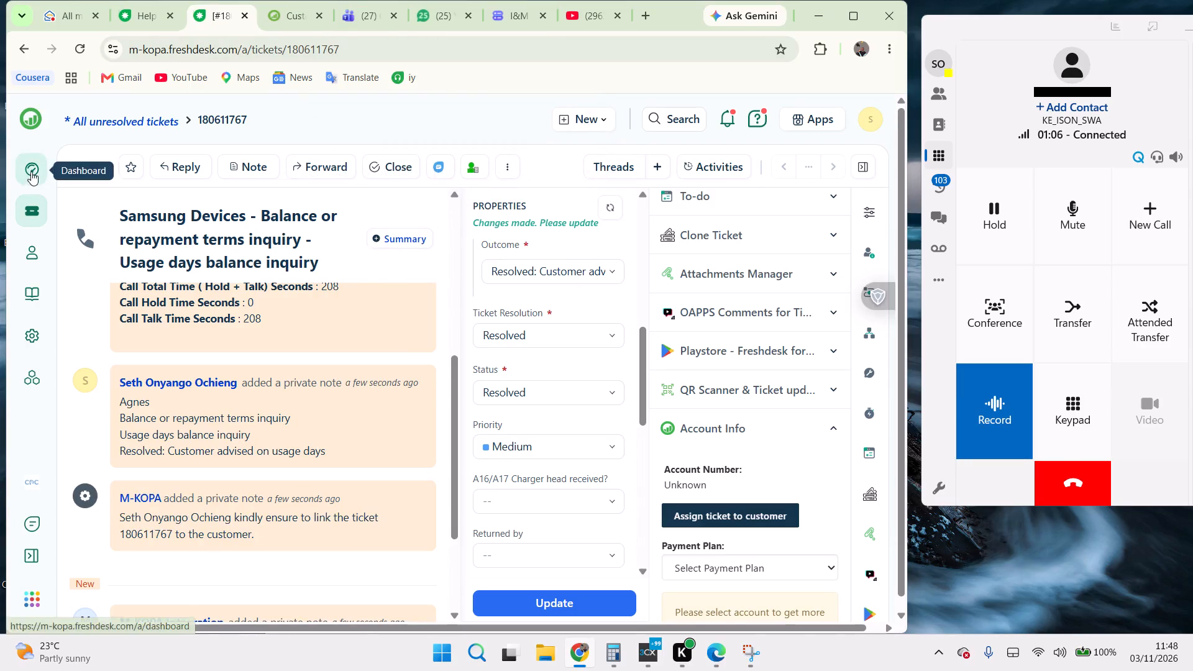
pyautogui.click(31, 171)
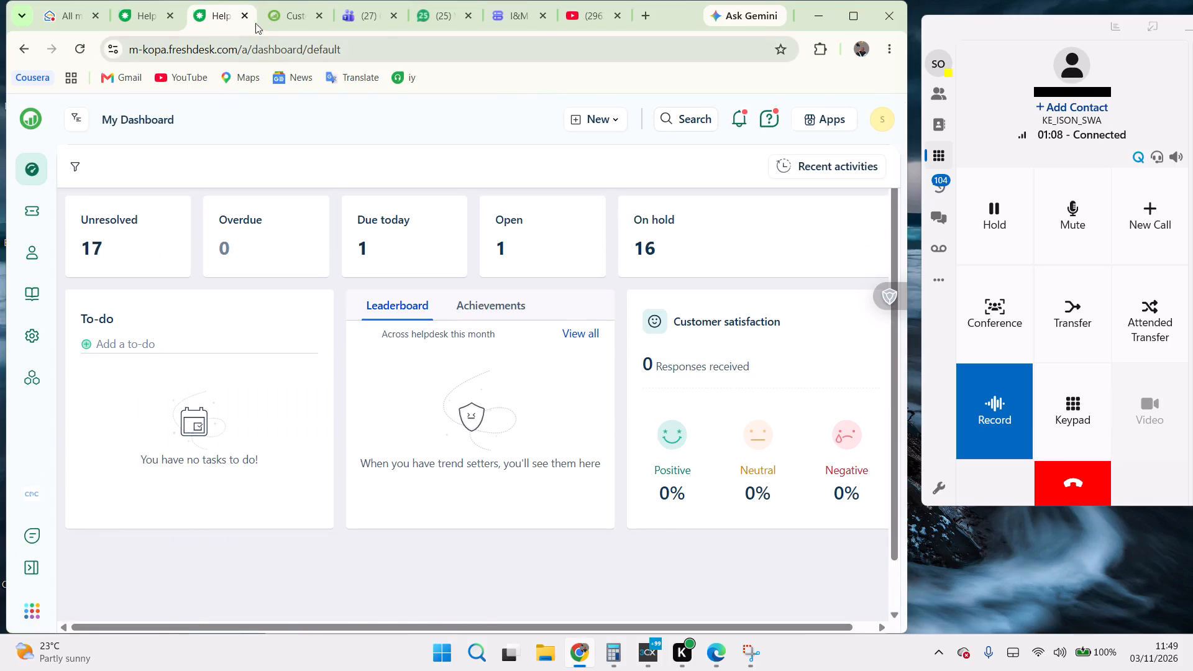
pyautogui.click(282, 16)
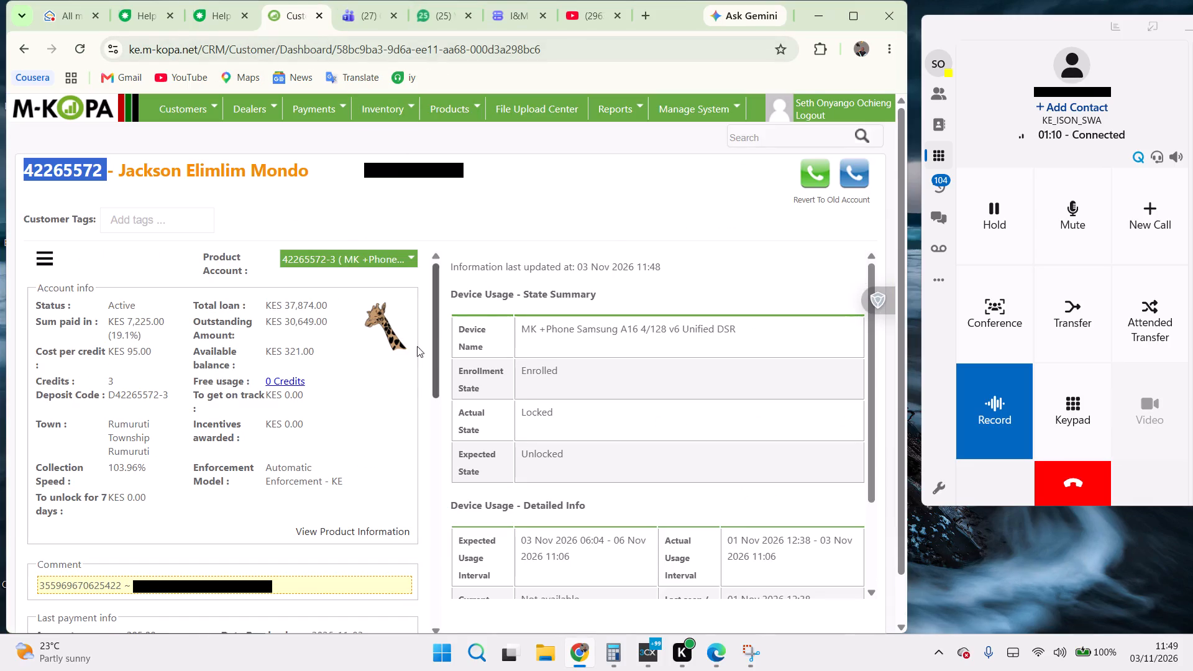
pyautogui.click(214, 21)
pyautogui.click(142, 217)
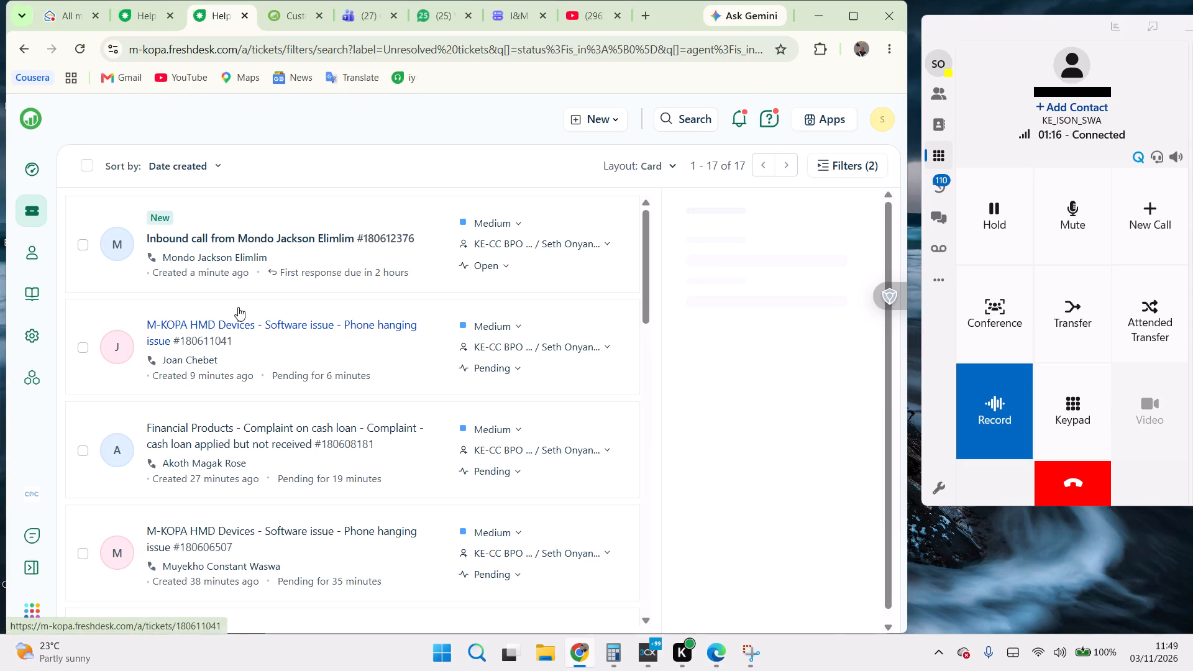
pyautogui.click(269, 239)
pyautogui.click(269, 239)
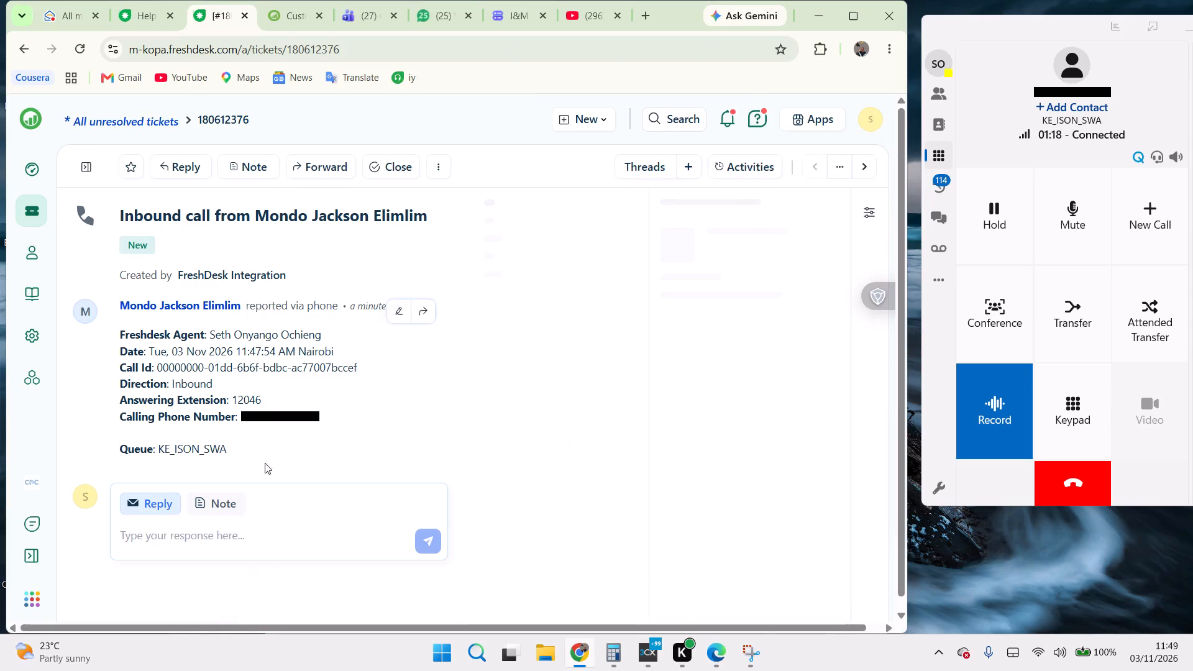
# Start a private note on the inbound-call ticket with the caller's first name as its first line.
pyautogui.click(219, 529)
pyautogui.scroll(2, 228, 432)
pyautogui.scroll(-1, 228, 432)
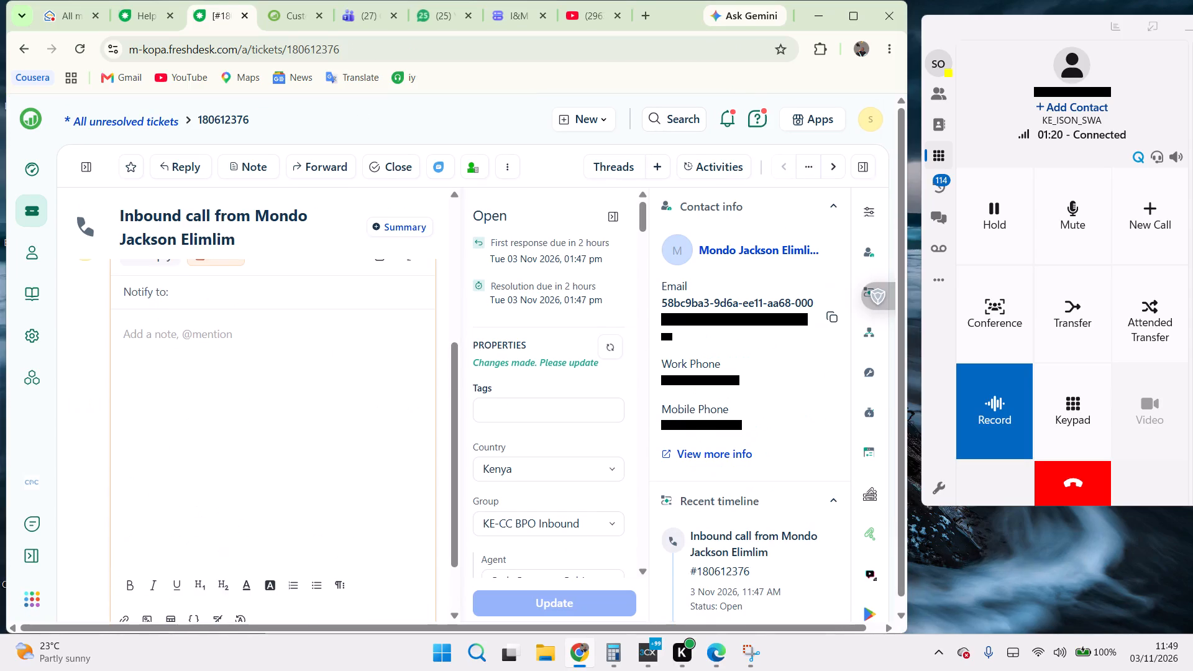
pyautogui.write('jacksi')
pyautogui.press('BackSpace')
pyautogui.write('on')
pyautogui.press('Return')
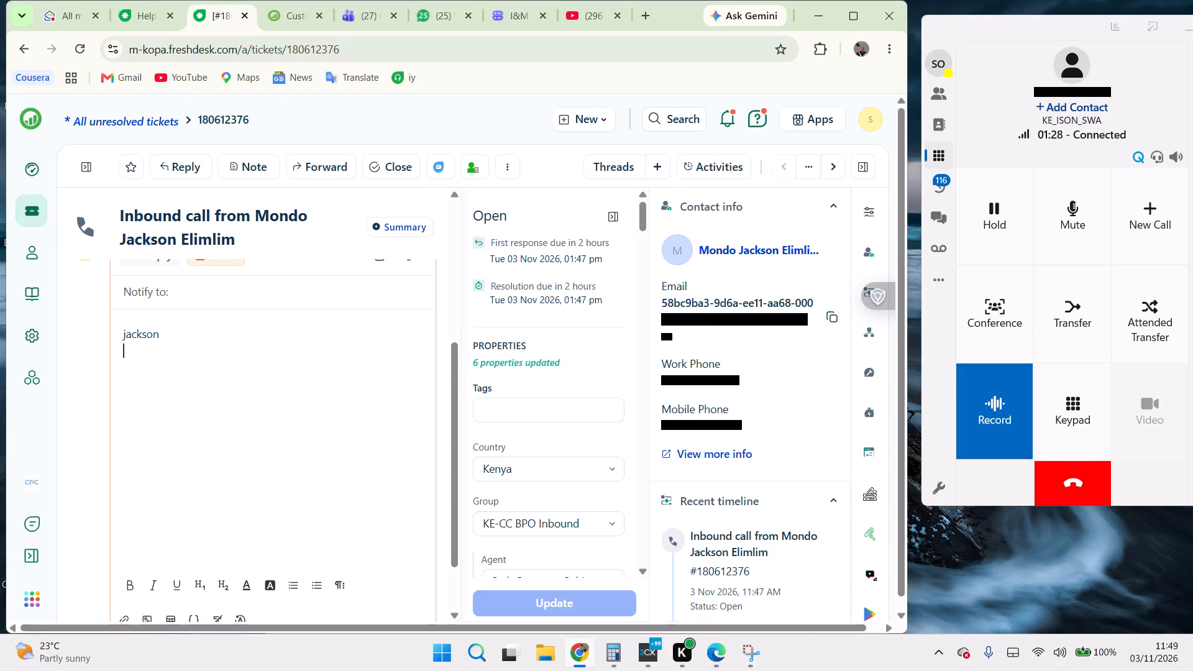
# Open the caller's Customer Dashboard from the ticket.
pyautogui.click(470, 166)
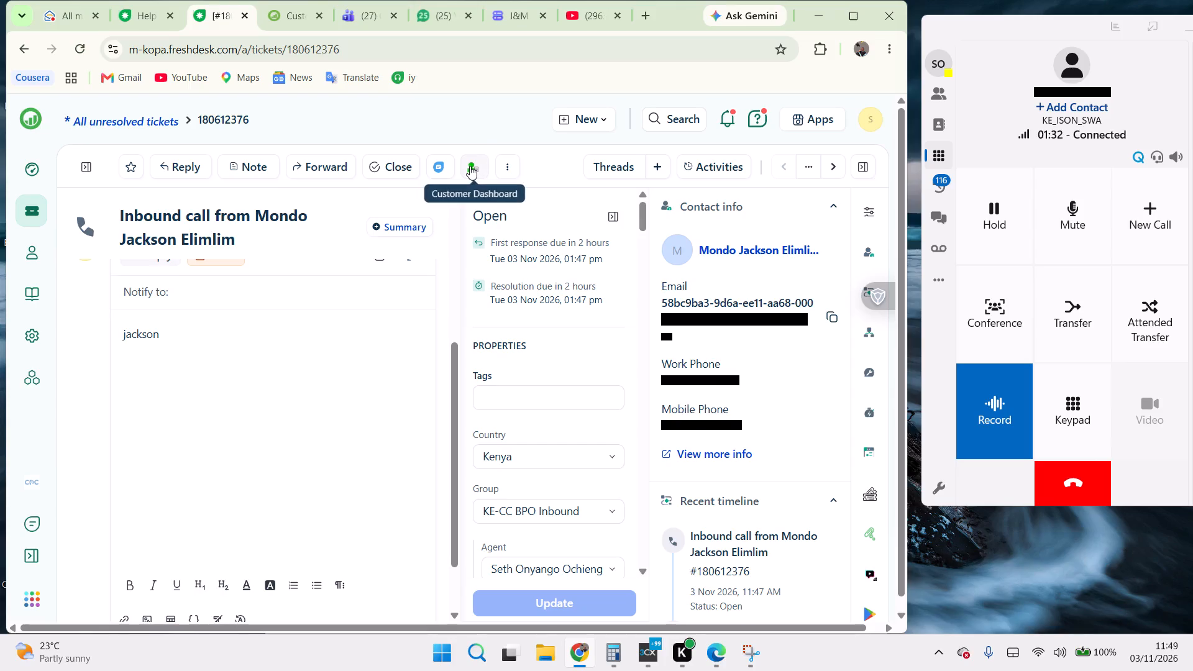
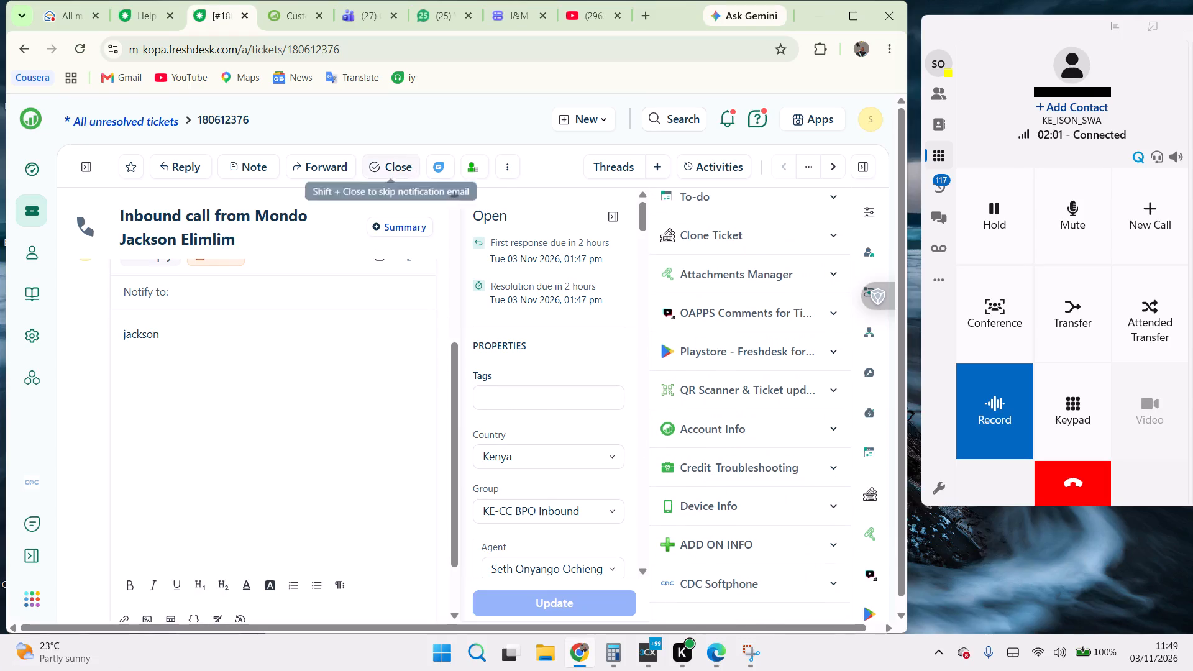
# Open the caller's CRM Customer Dashboard from the ticket and compare it with the copy already open for the same account.
pyautogui.click(476, 167)
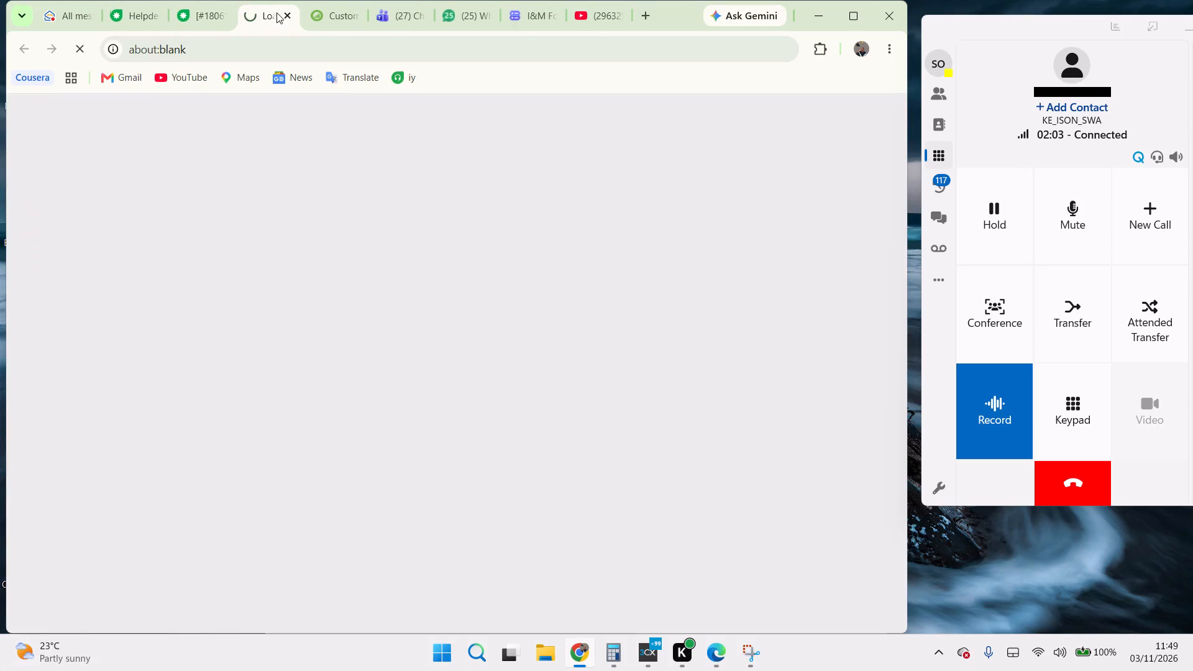
pyautogui.click(260, 17)
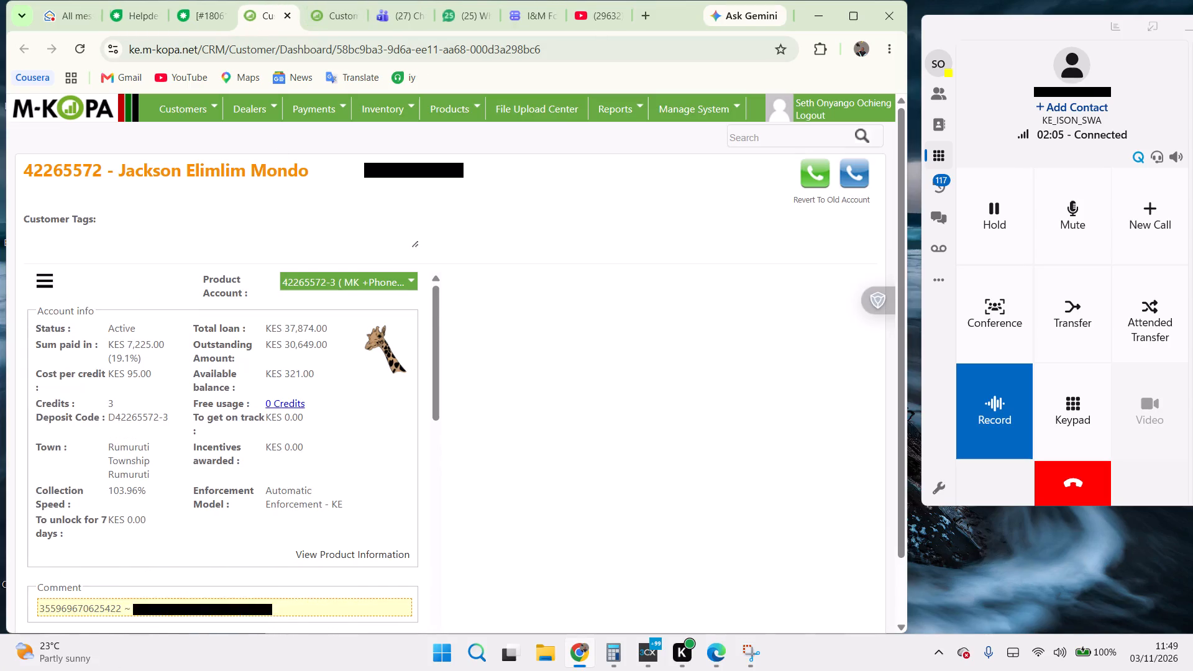
pyautogui.click(339, 20)
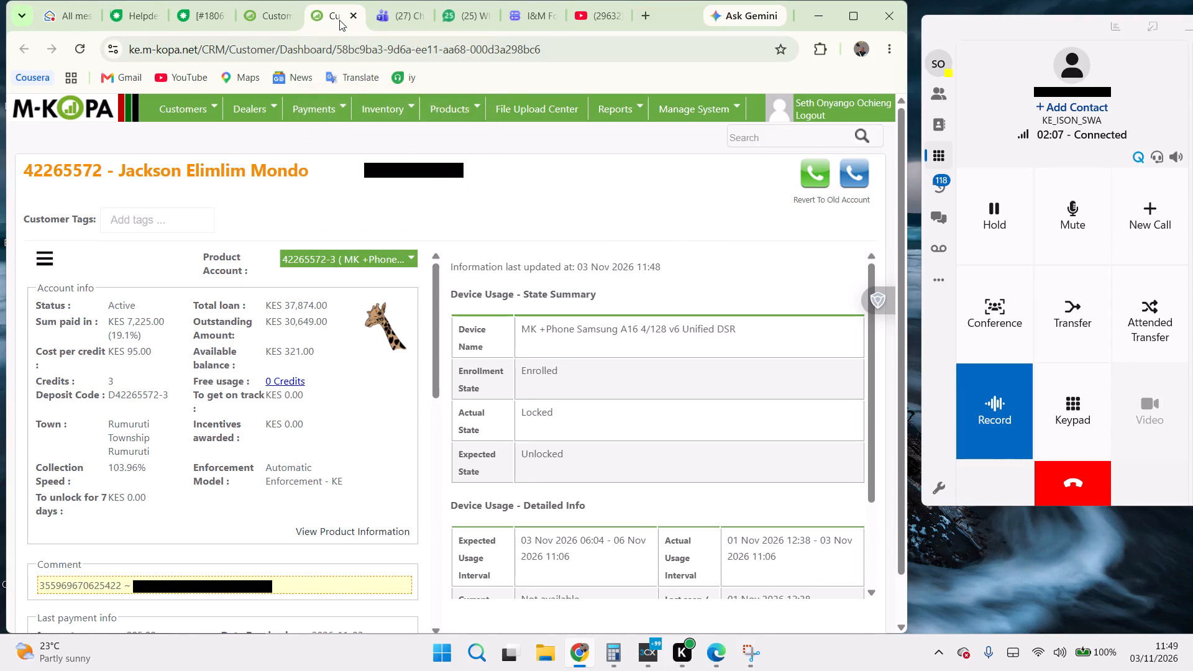
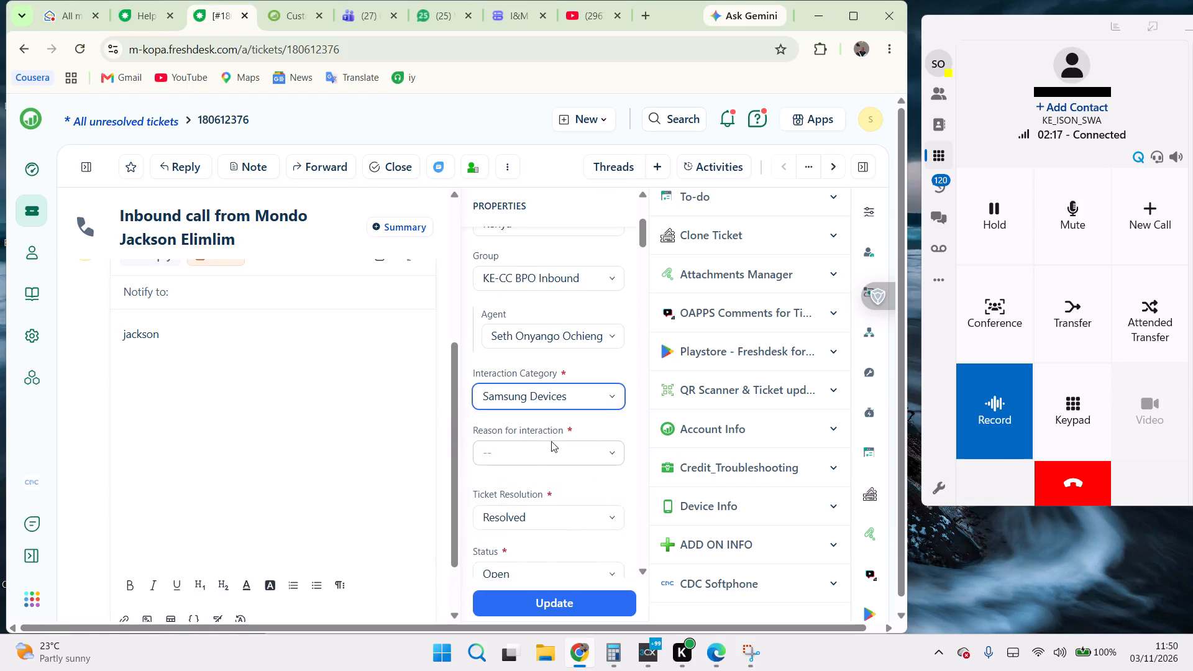
# Classify the Samsung Devices ticket with reason "Locked screen paid-Sams…", sub-reason "Locked screen paid" and outcome "Resolved: No data bundle-advised to purchase".
pyautogui.click(549, 448)
pyautogui.click(533, 530)
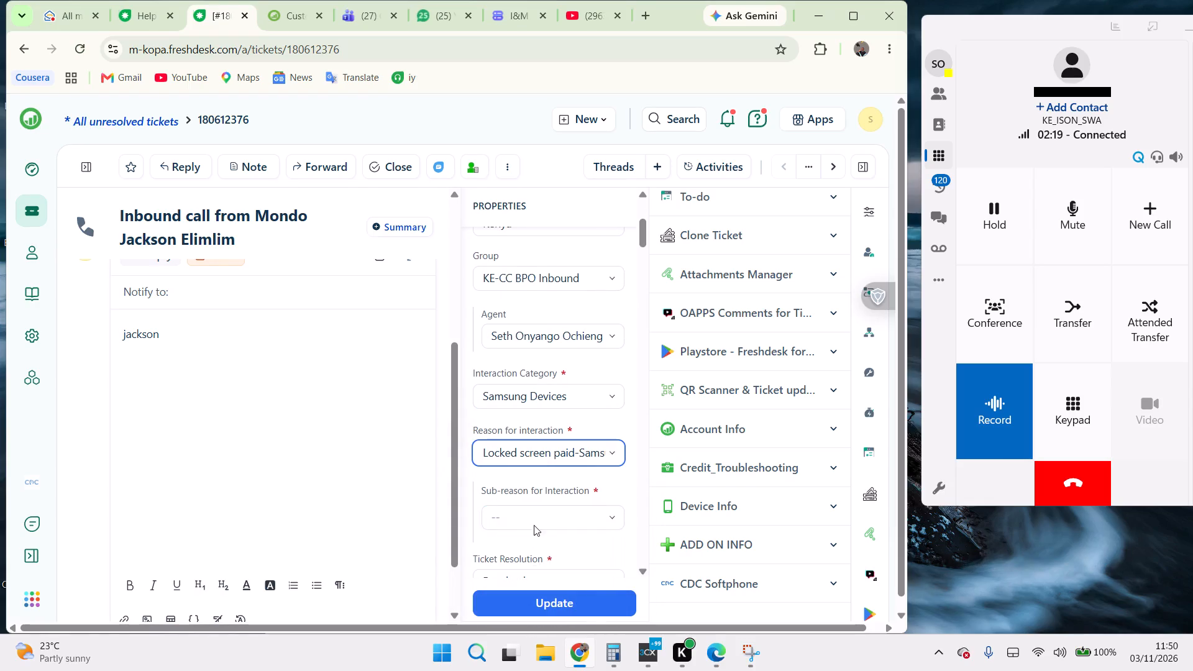
pyautogui.click(537, 520)
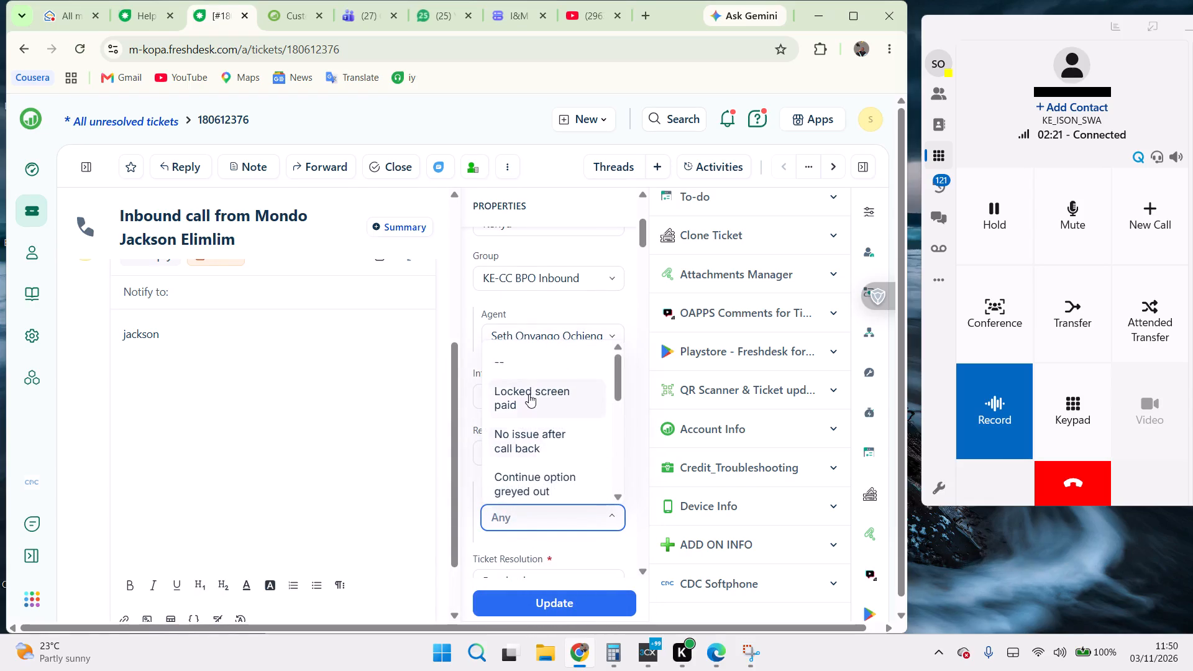
pyautogui.click(529, 394)
pyautogui.scroll(-2, 519, 408)
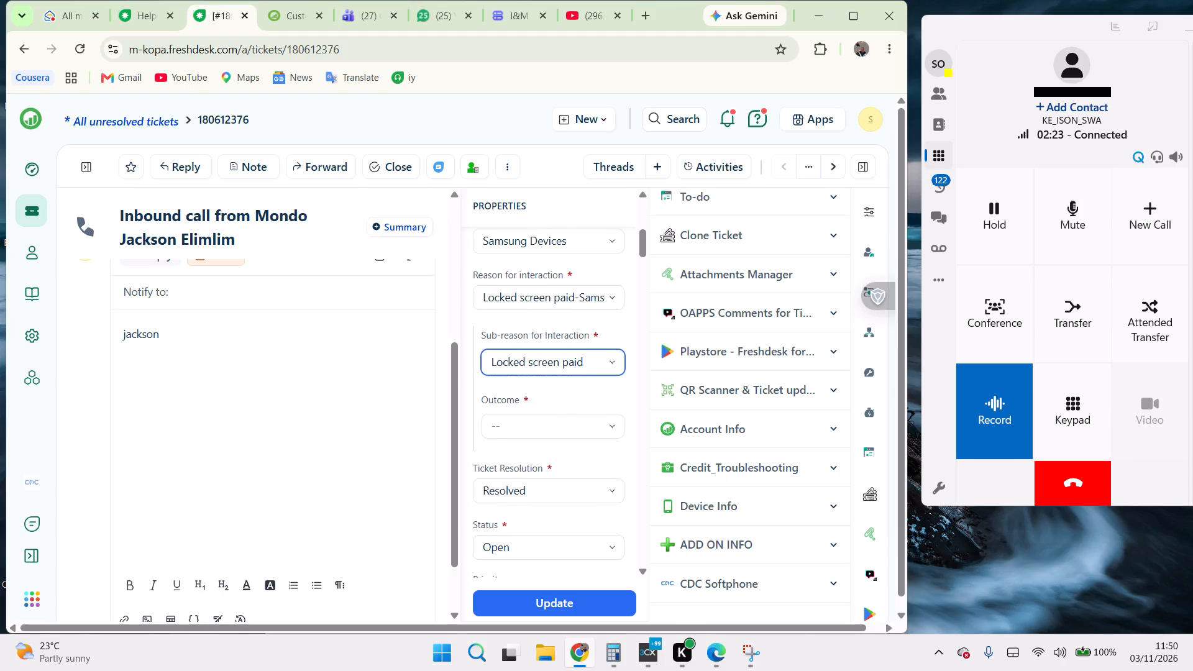
pyautogui.click(529, 427)
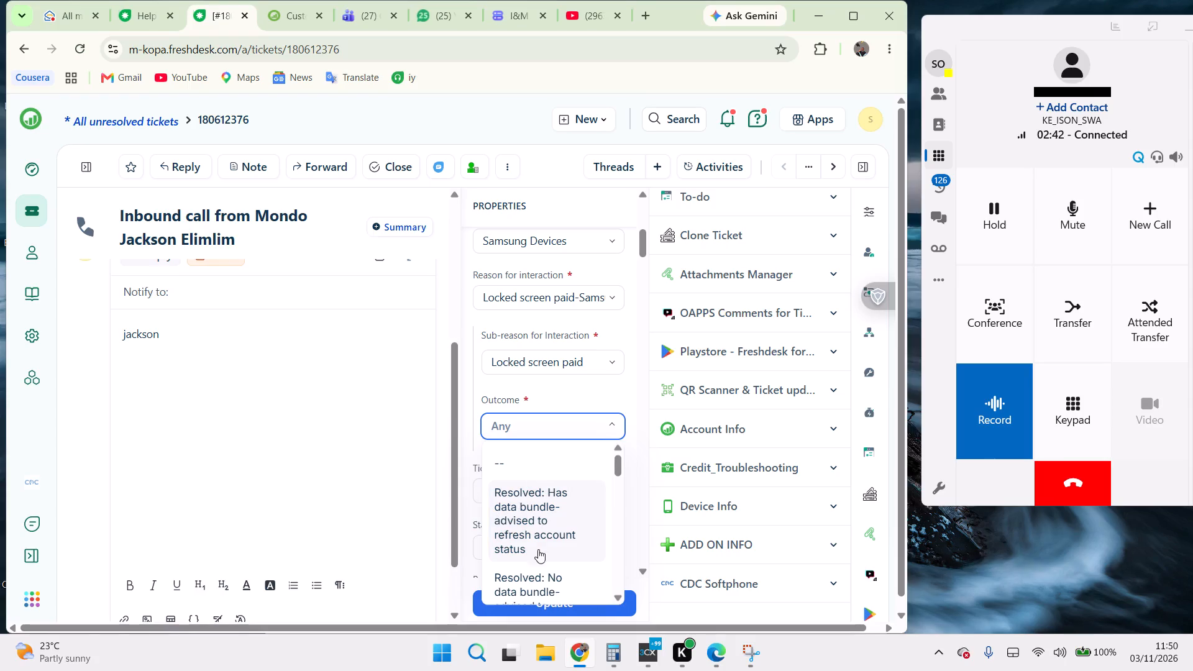
pyautogui.click(534, 583)
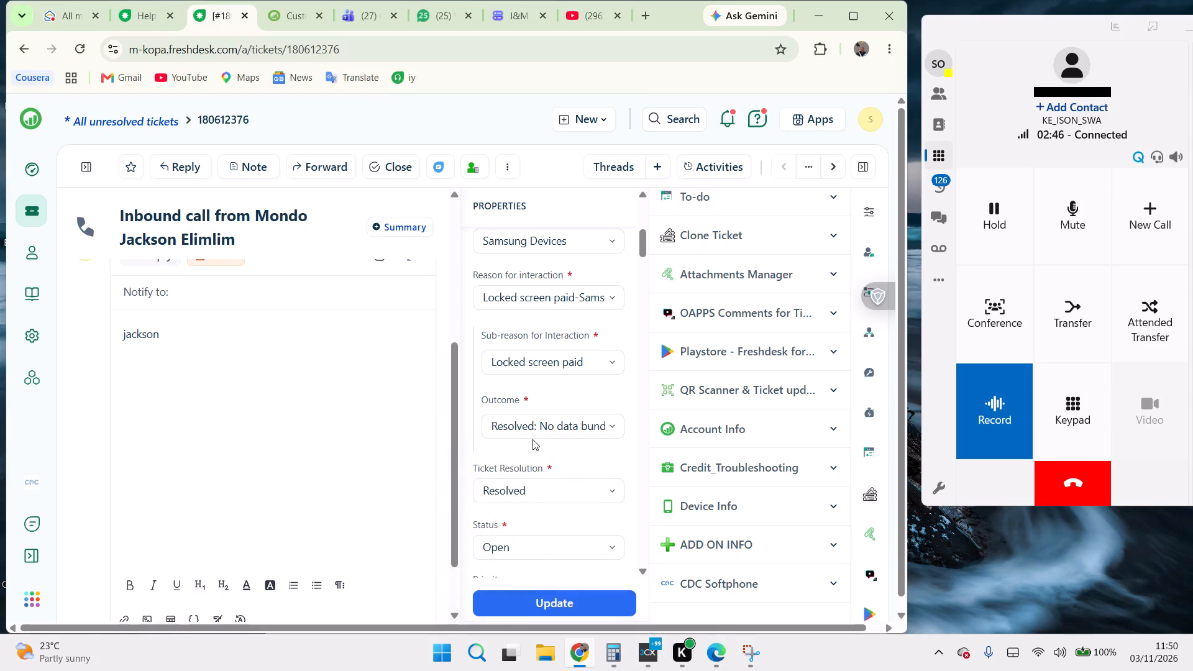
# Set the inbound call ticket's status to Resolved.
pyautogui.click(529, 541)
pyautogui.click(536, 473)
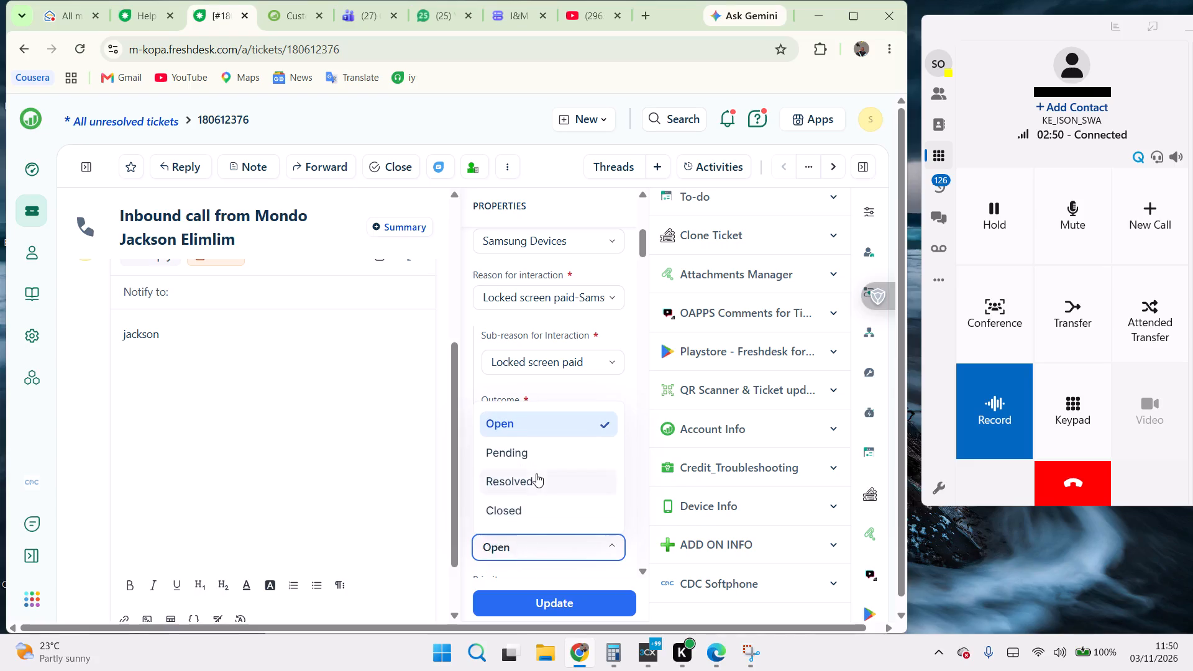
# Copy the sub-reason "Locked screen paid" and outcome "Resolved: No data bundle-advised to purchase" onto separate lines below the caller's name in the note.
pyautogui.scroll(1, 306, 419)
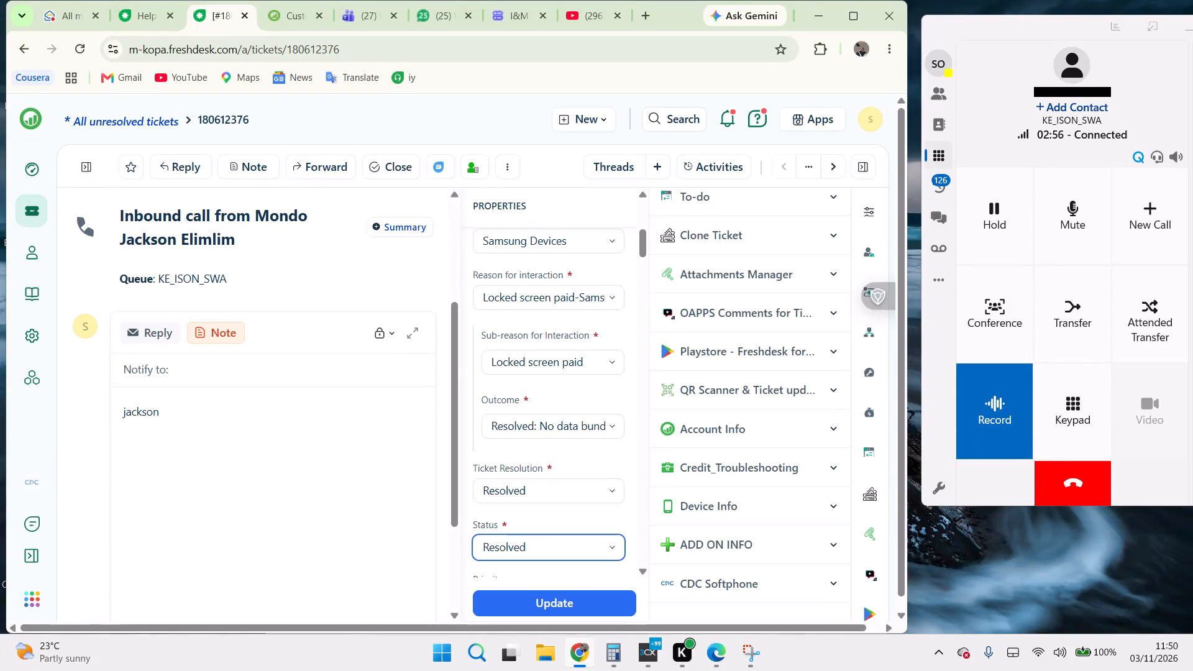
pyautogui.click(514, 355)
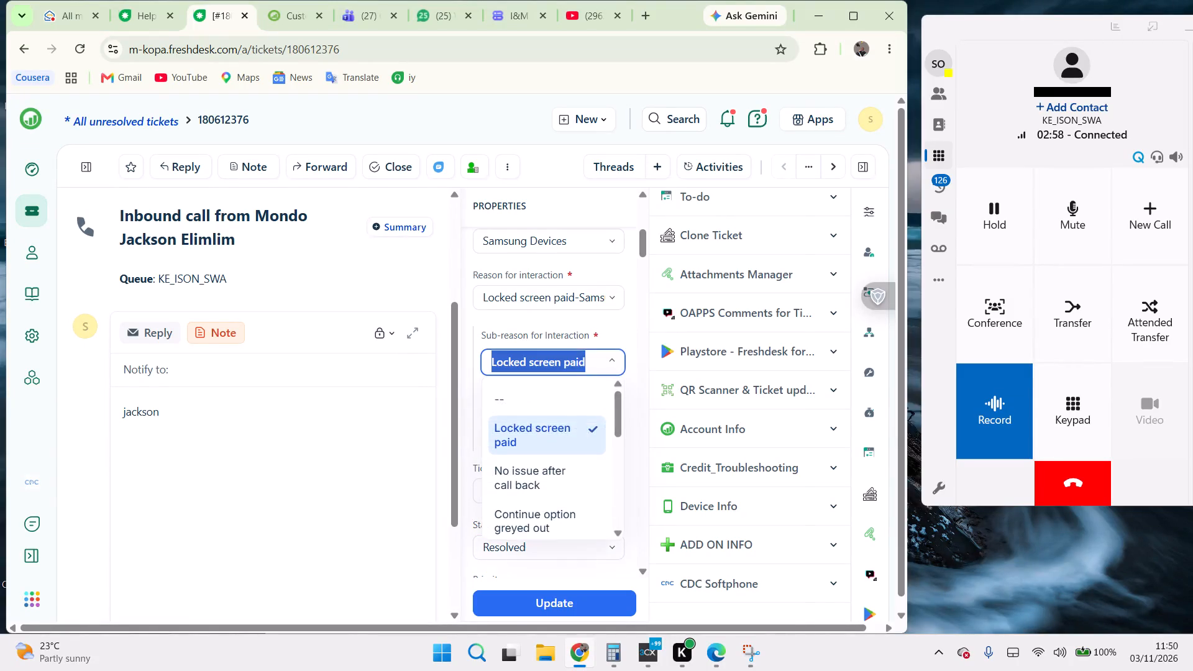
pyautogui.rightClick(514, 355)
pyautogui.click(562, 308)
pyautogui.click(175, 418)
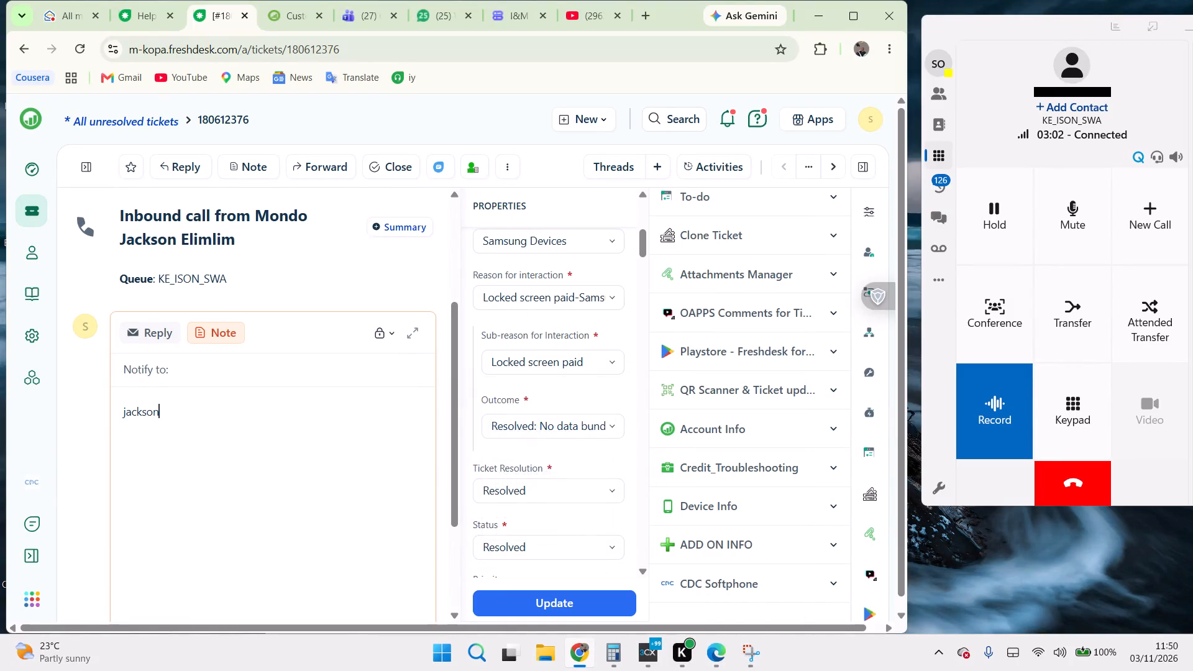
pyautogui.press('Return')
pyautogui.hotkey('ctrl', 'v')
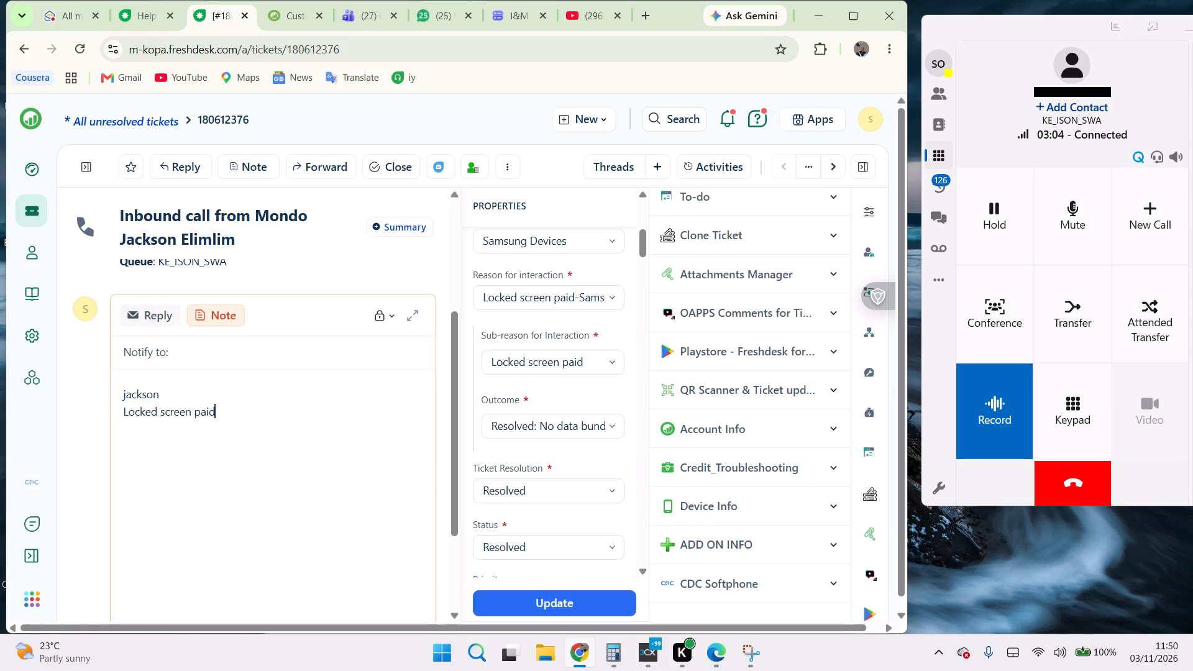
pyautogui.press('Return')
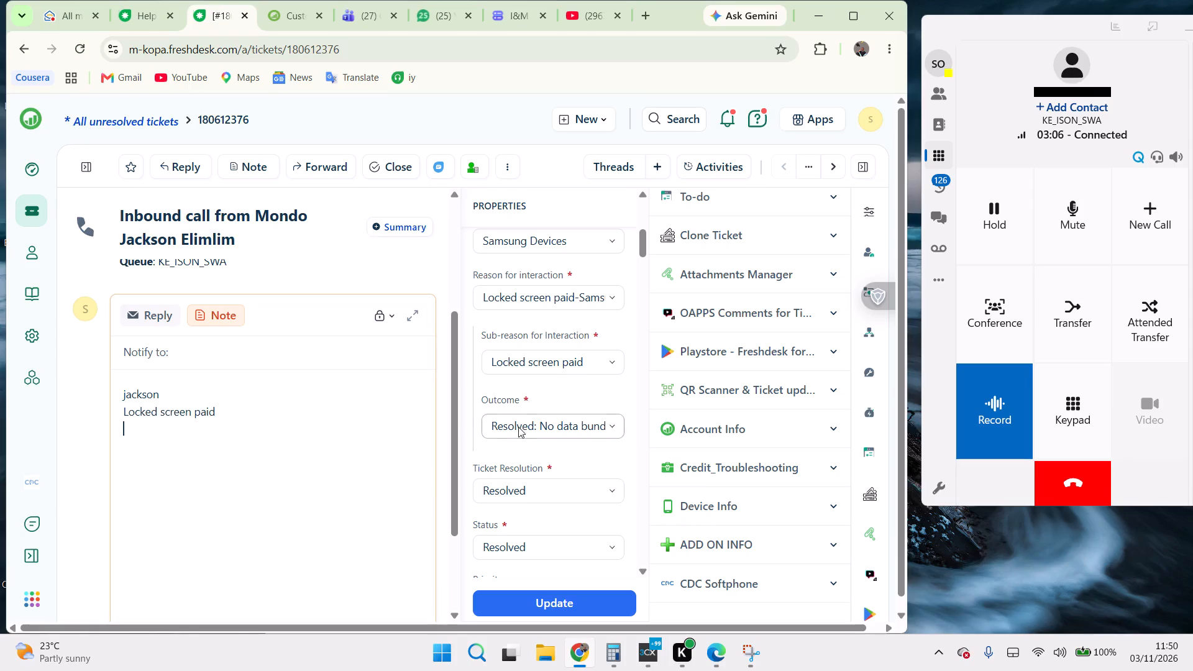
pyautogui.click(521, 422)
pyautogui.rightClick(521, 422)
pyautogui.click(573, 309)
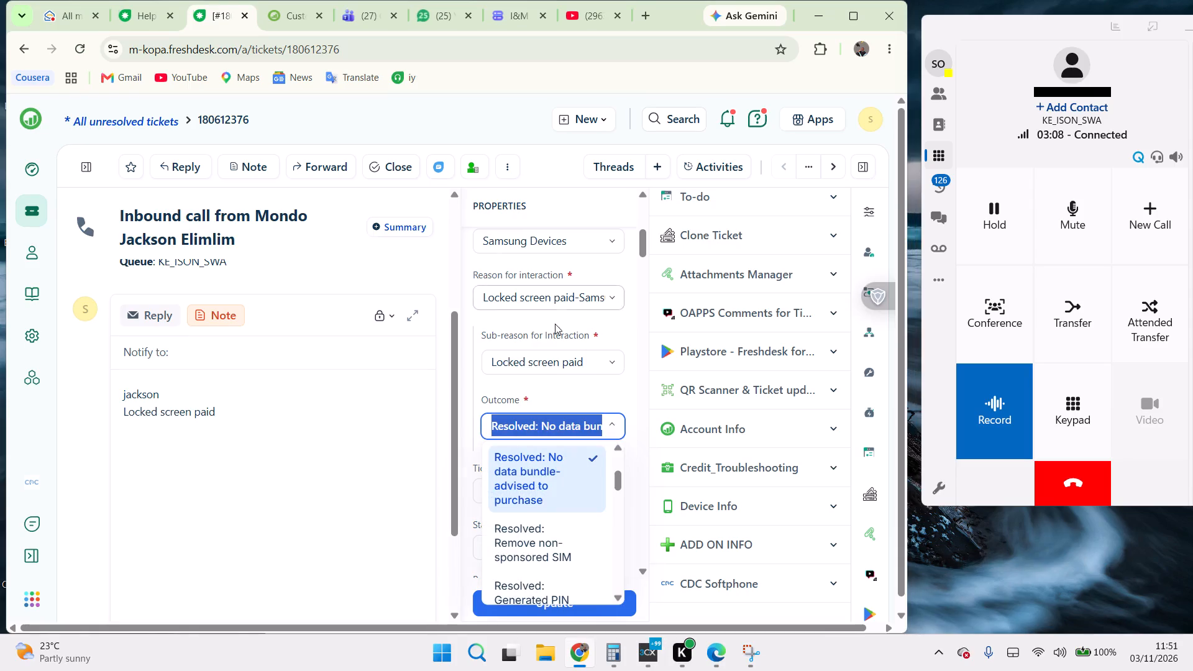
pyautogui.click(273, 436)
pyautogui.hotkey('ctrl', 'v')
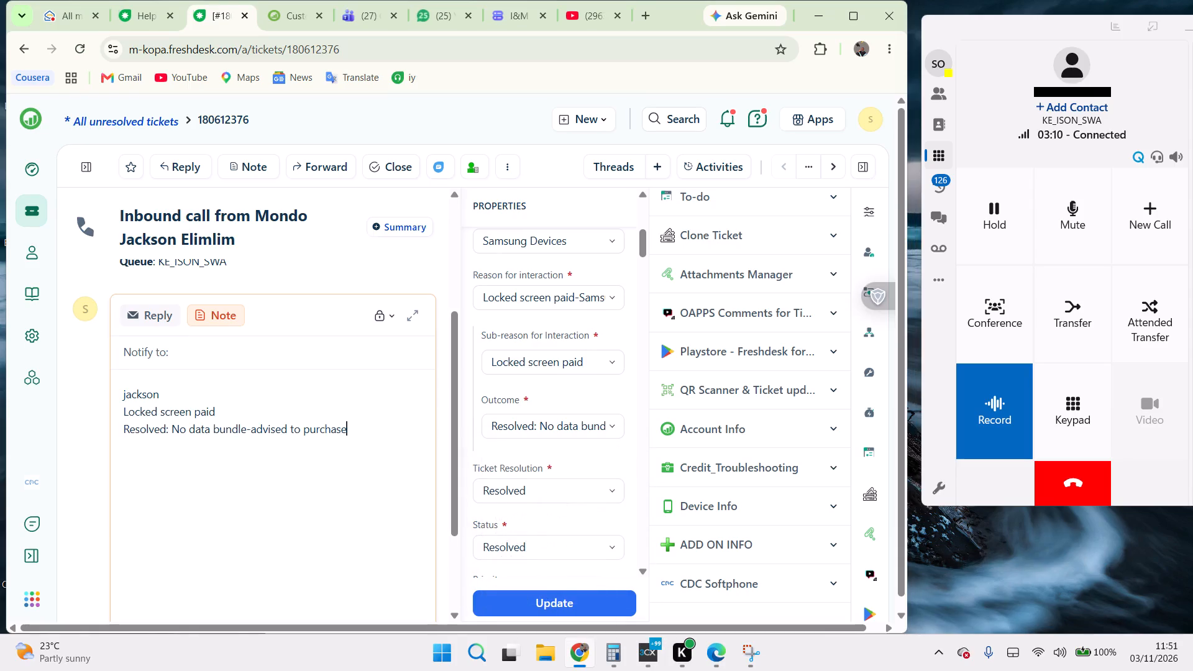
# Add a new line reading "diy given" below the copied outcome in the ticket note.
pyautogui.press('Return')
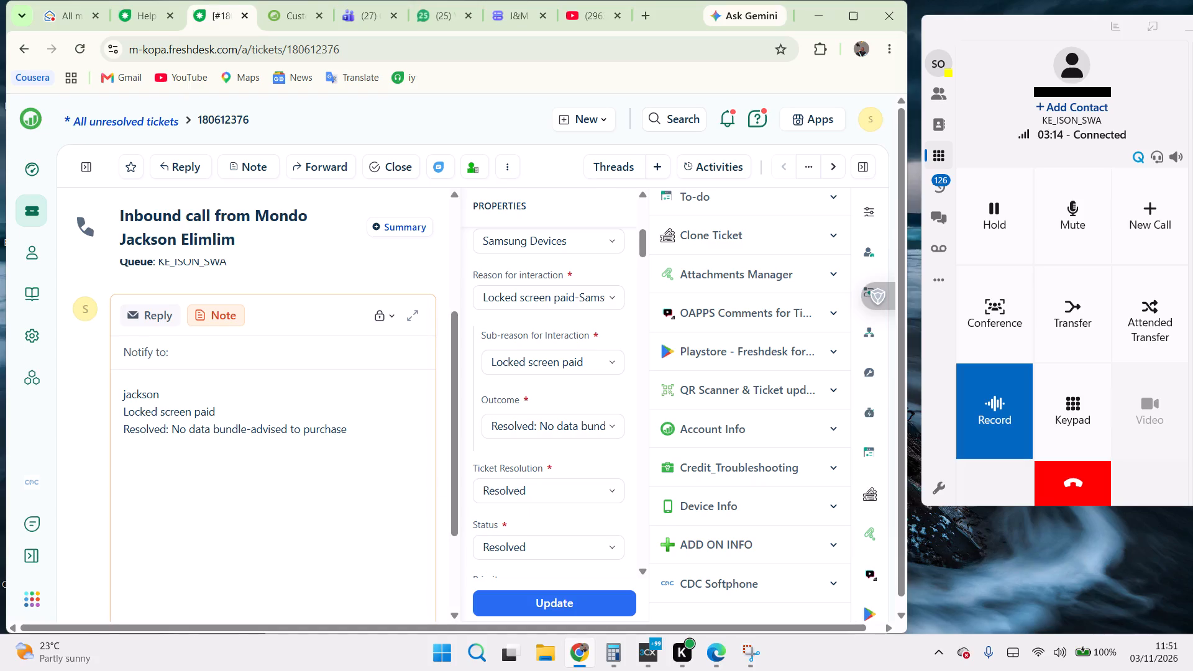
pyautogui.write('diy given')
pyautogui.press('space')
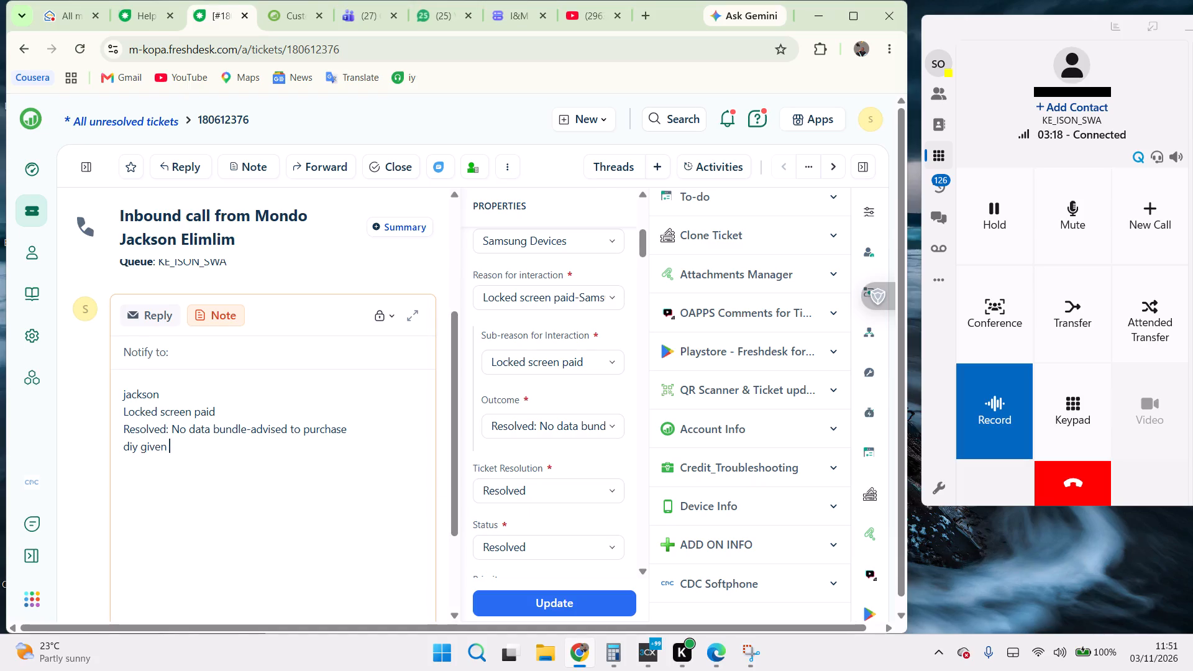
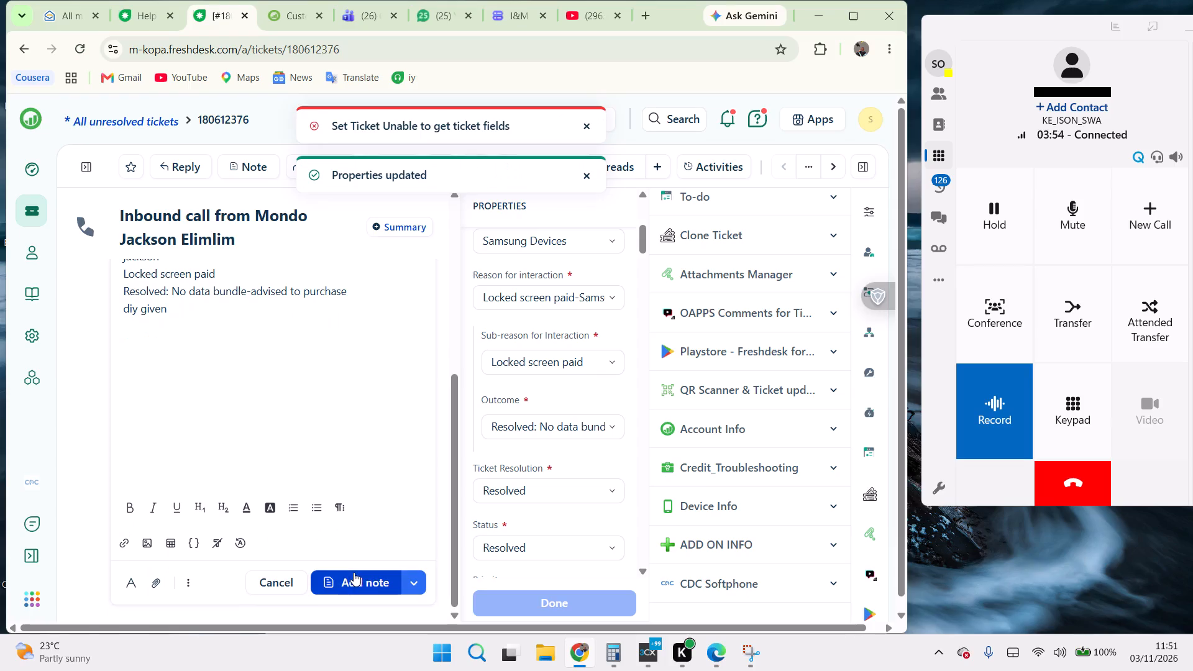
# Post the drafted private note on the Samsung Devices ticket and submit the ticket's property update.
pyautogui.click(354, 582)
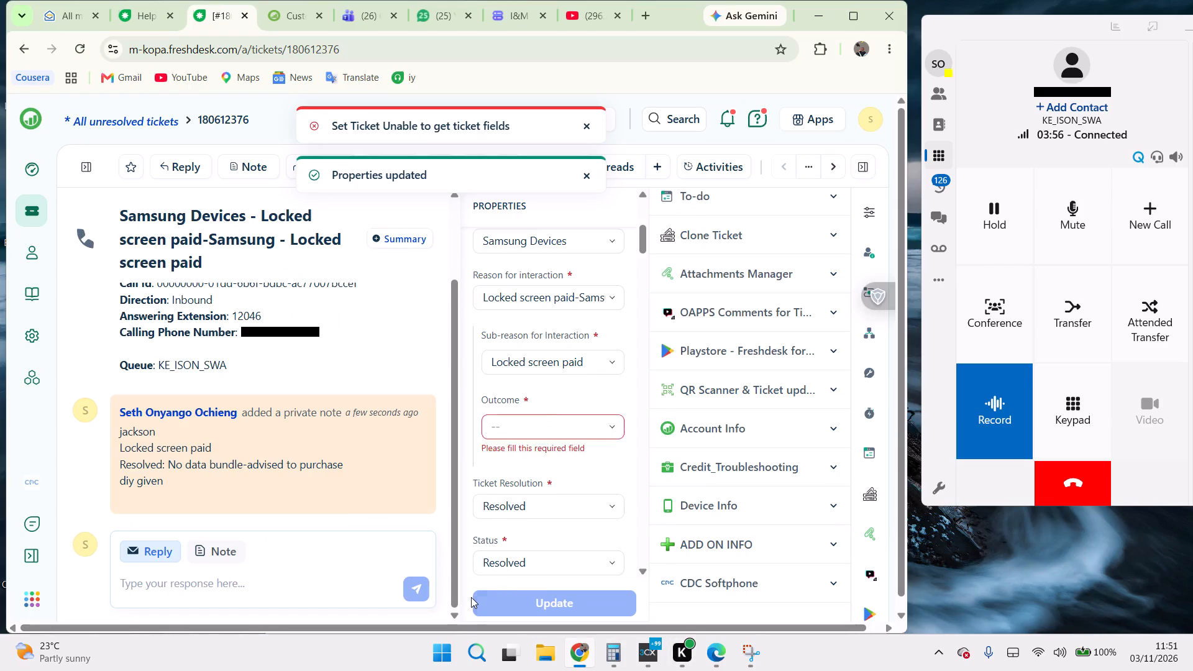
pyautogui.click(546, 601)
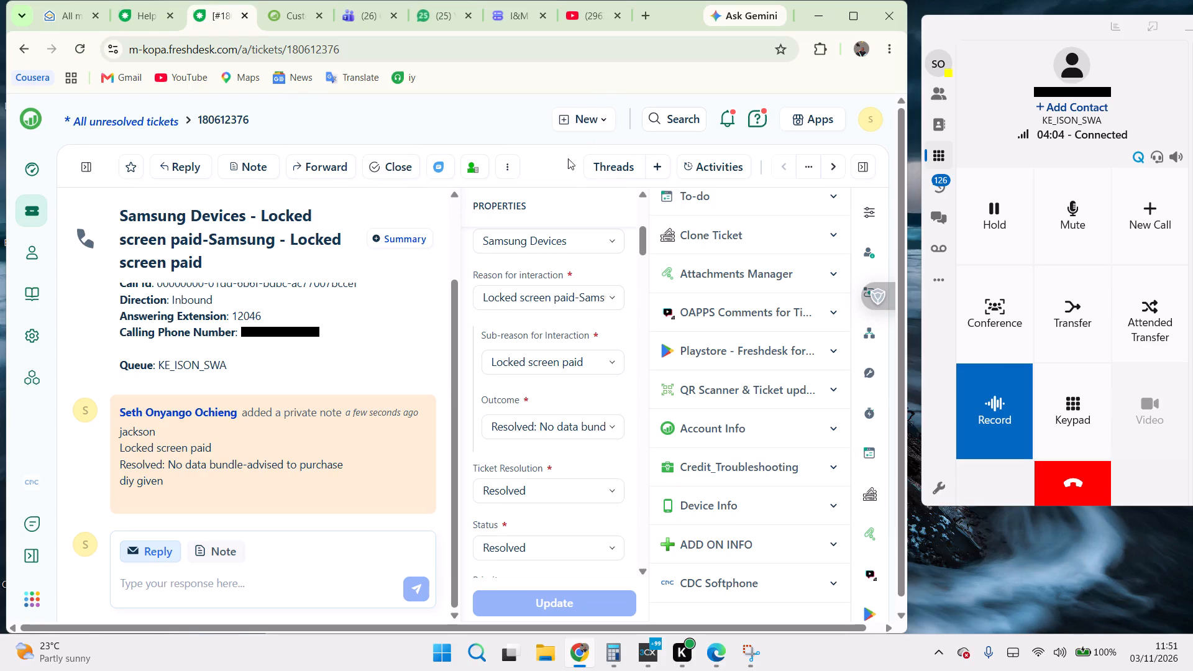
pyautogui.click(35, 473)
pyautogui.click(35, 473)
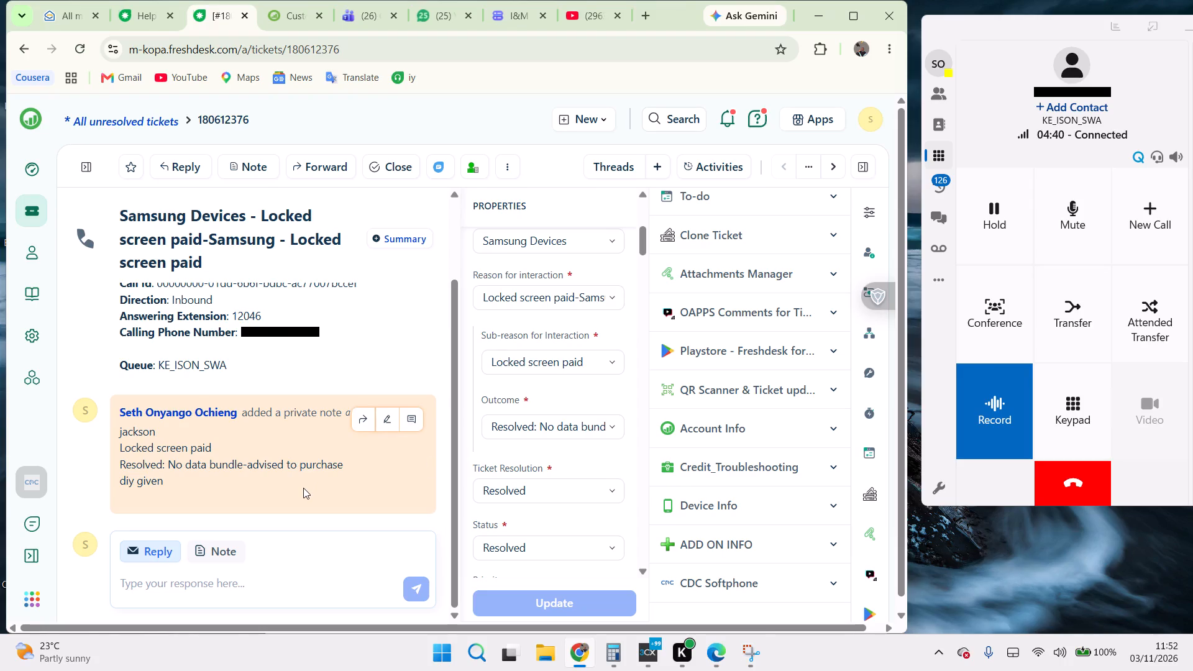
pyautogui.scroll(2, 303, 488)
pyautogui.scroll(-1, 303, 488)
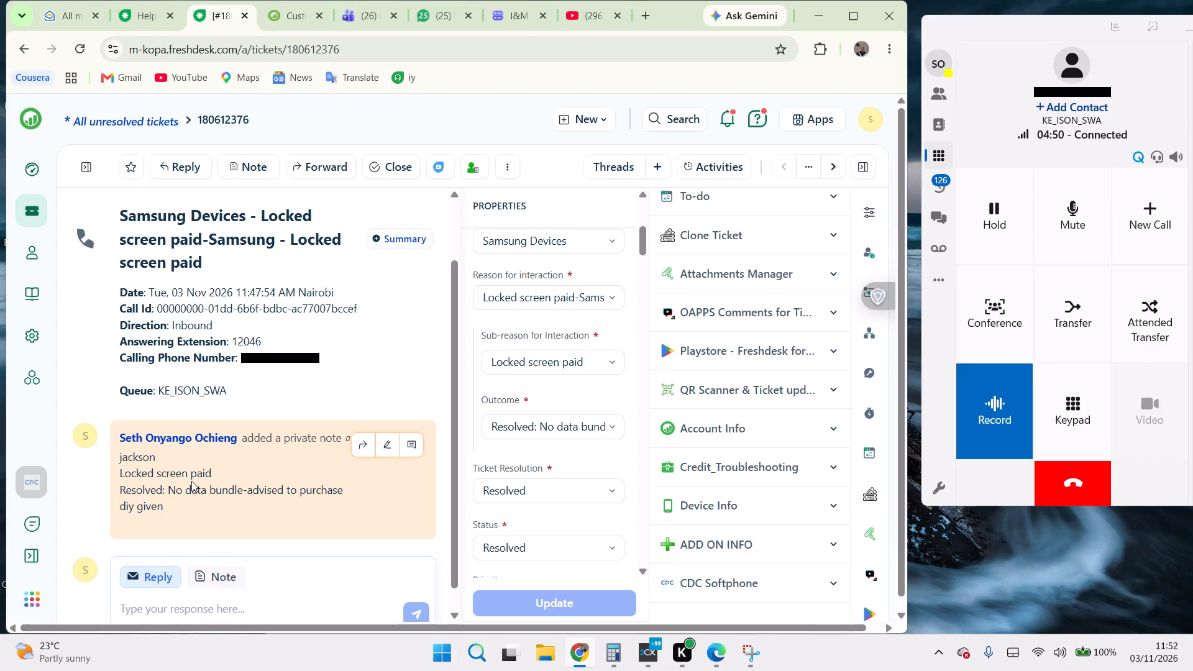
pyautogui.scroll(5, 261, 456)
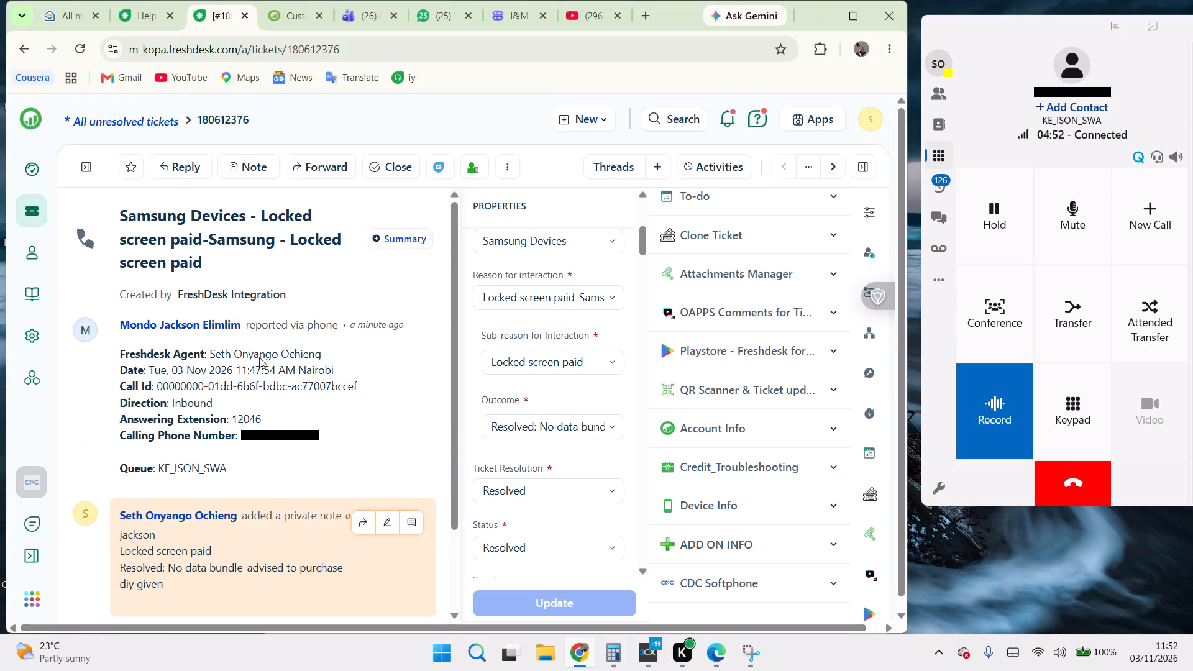
# Bring up the caller's CRM customer dashboard and end the connected call in the softphone.
pyautogui.click(282, 20)
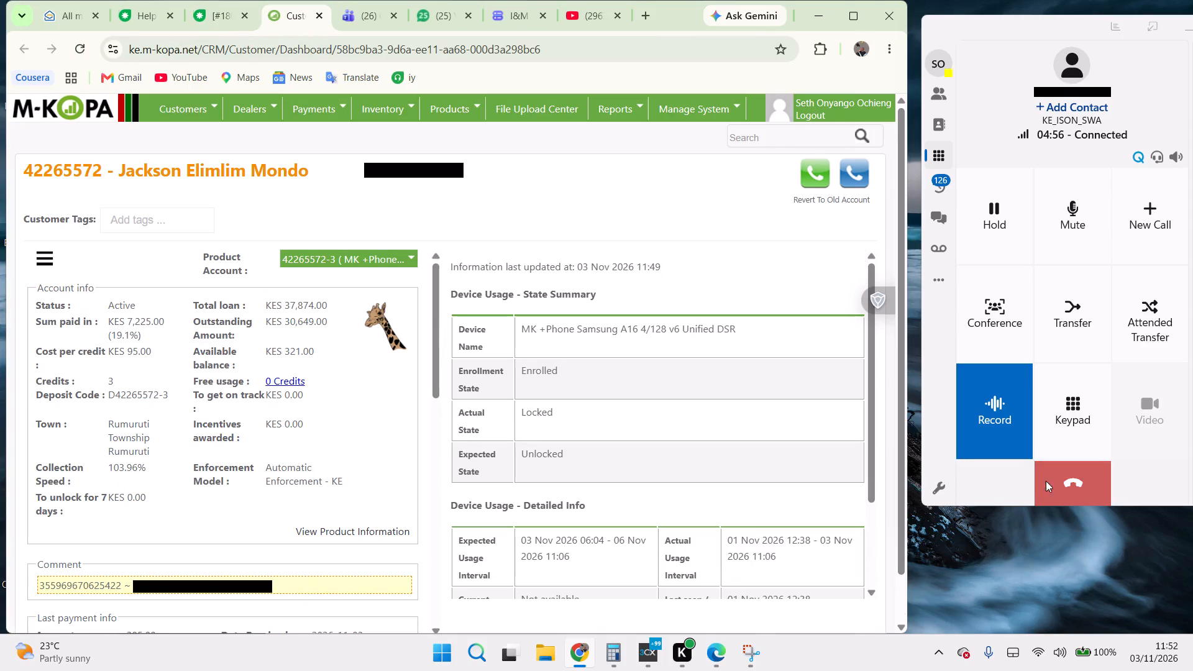
pyautogui.click(1081, 486)
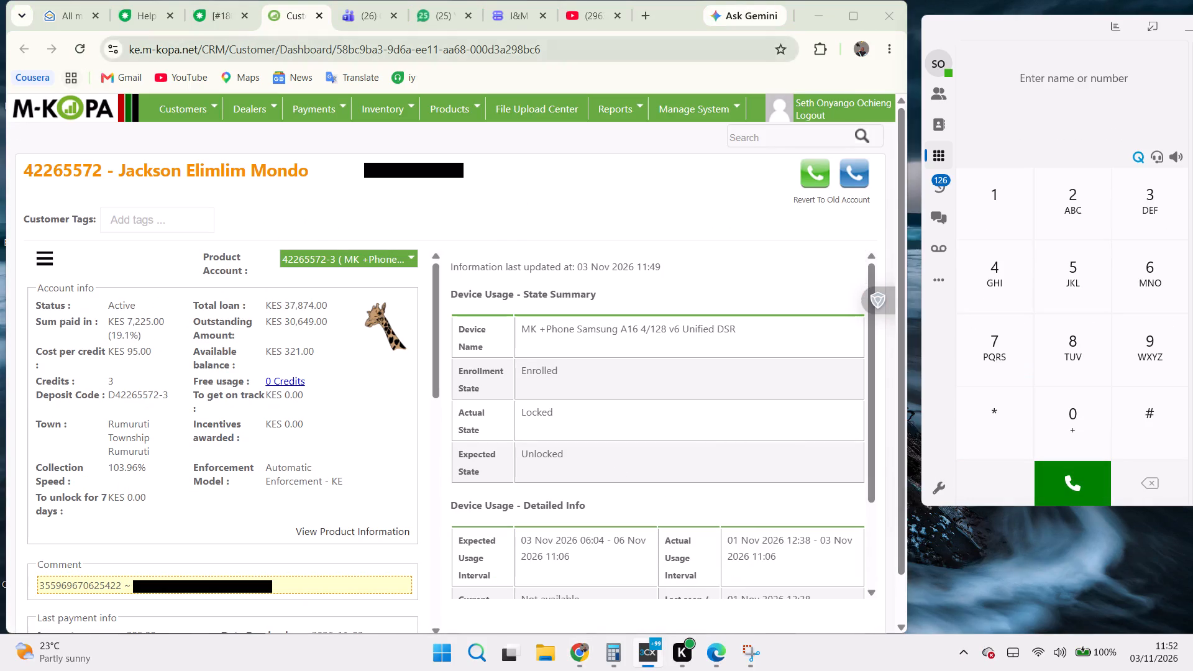
# Edit the posted private note on the Freshdesk ticket, adding the line "went silent at the end" below "diy given".
pyautogui.click(220, 13)
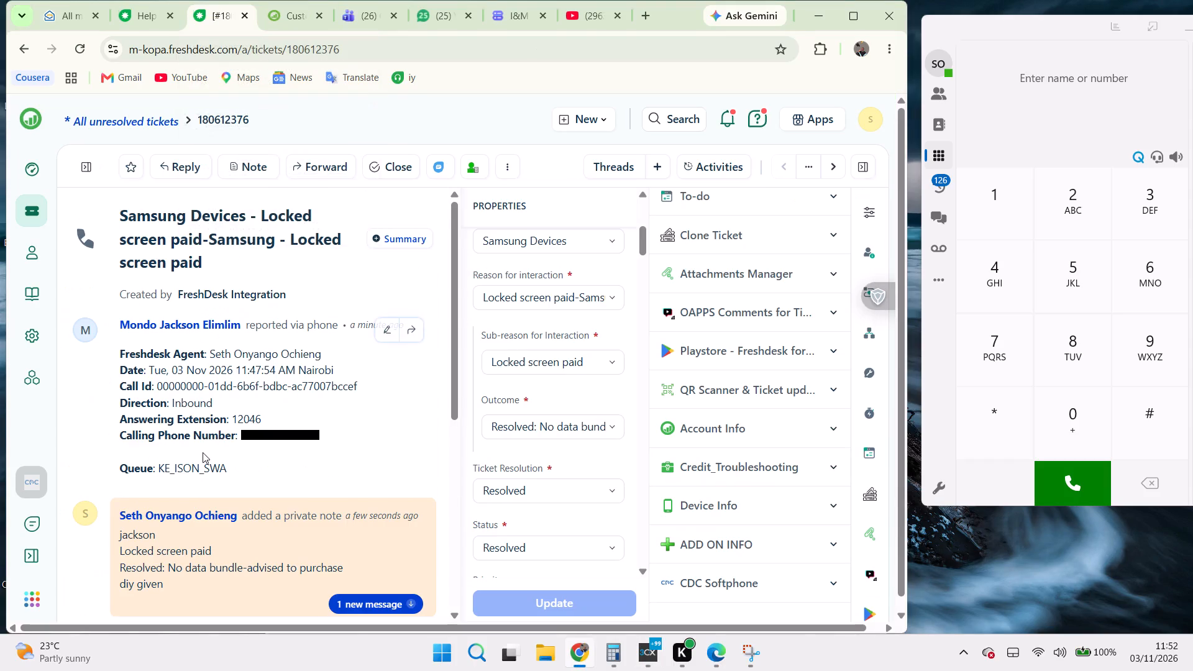
pyautogui.scroll(-1, 203, 452)
pyautogui.scroll(1, 203, 452)
pyautogui.scroll(-1, 203, 452)
pyautogui.scroll(1, 203, 452)
pyautogui.click(383, 527)
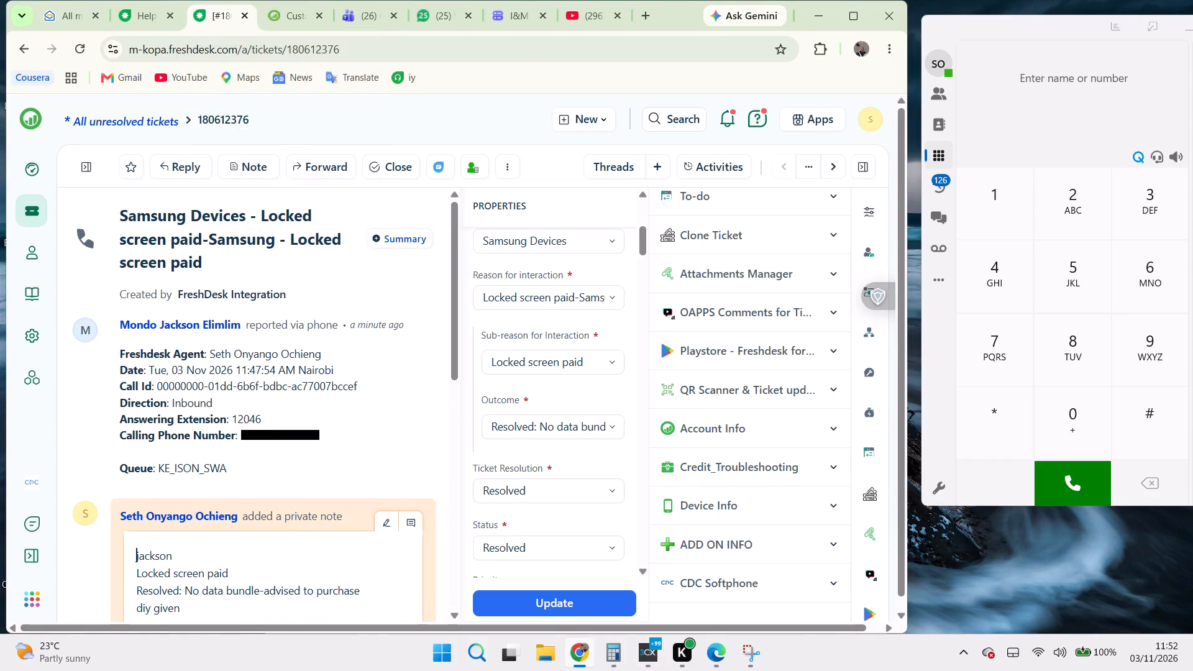
pyautogui.scroll(-2, 276, 585)
pyautogui.click(197, 454)
pyautogui.press('Return')
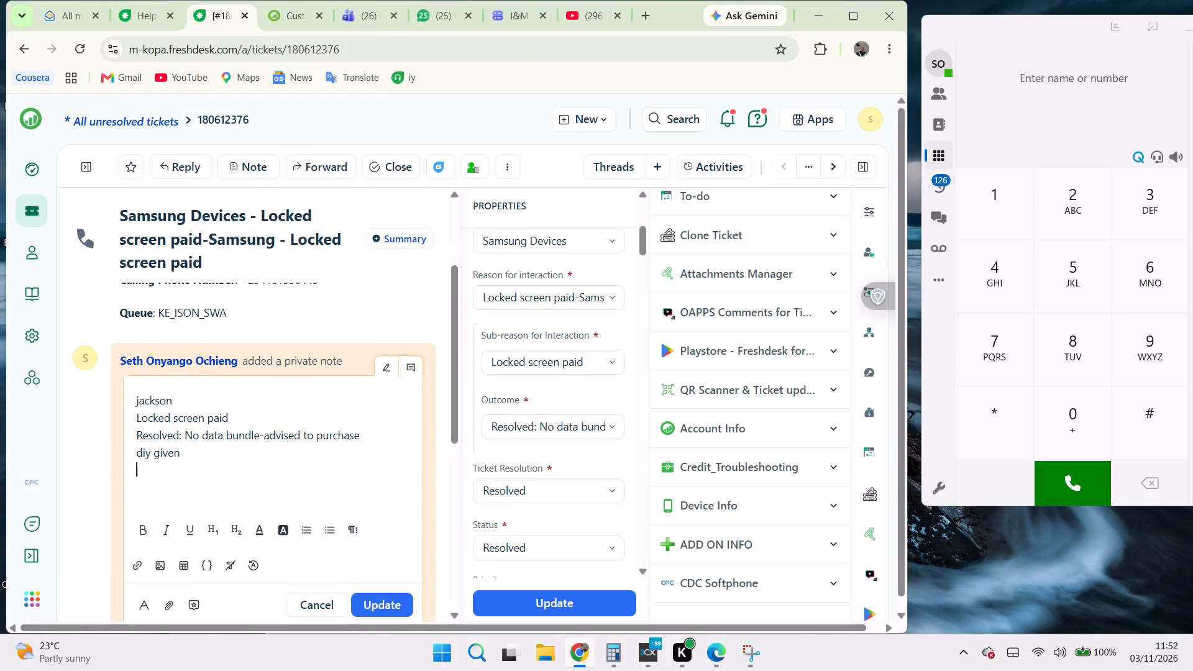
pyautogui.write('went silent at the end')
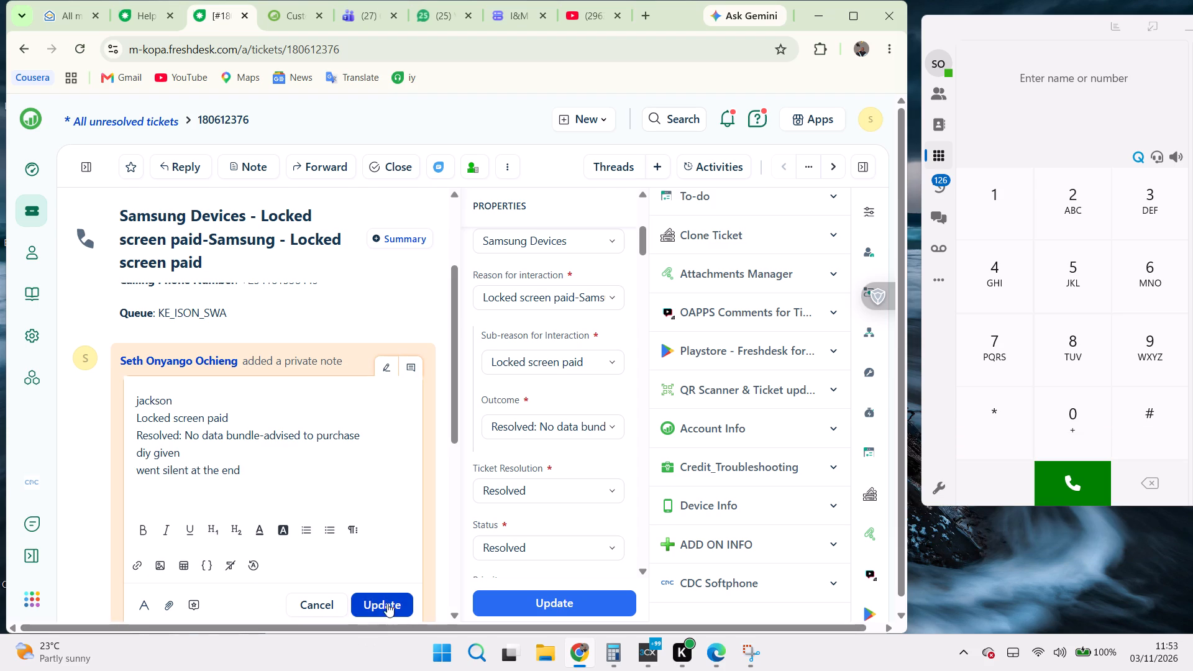
# Save the edited private note on the Samsung Devices locked-screen ticket and submit the ticket's property update.
pyautogui.click(387, 603)
pyautogui.click(567, 605)
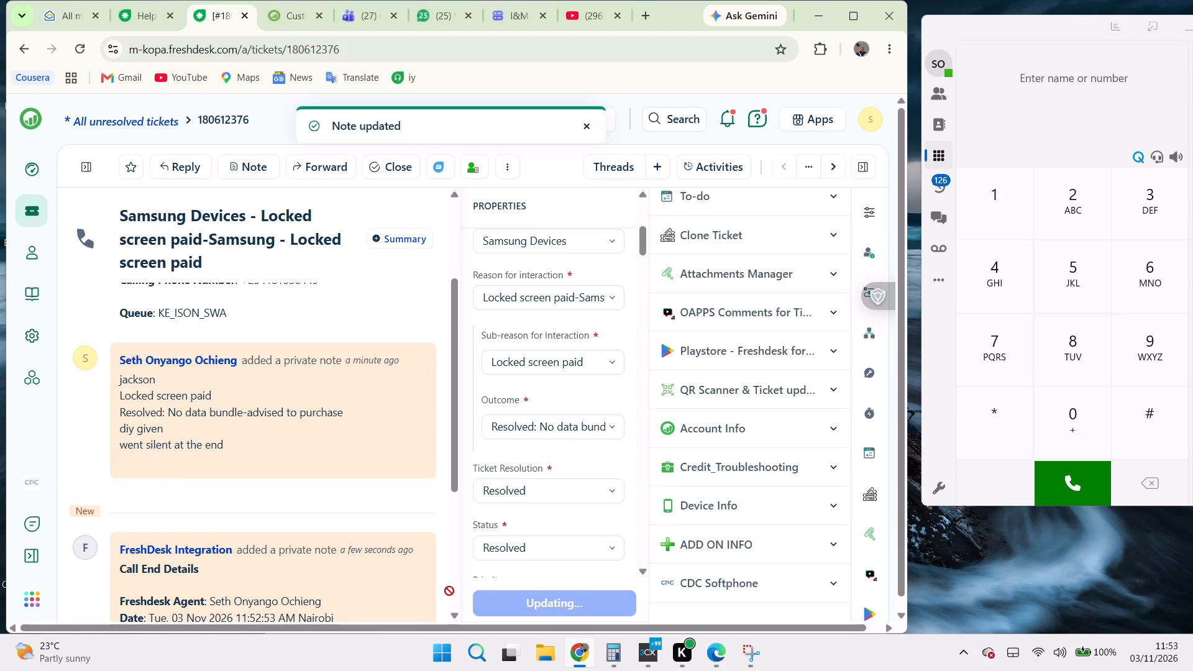
# Check the call details at the start of the ticket and return to the caller's CRM customer dashboard.
pyautogui.scroll(3, 314, 517)
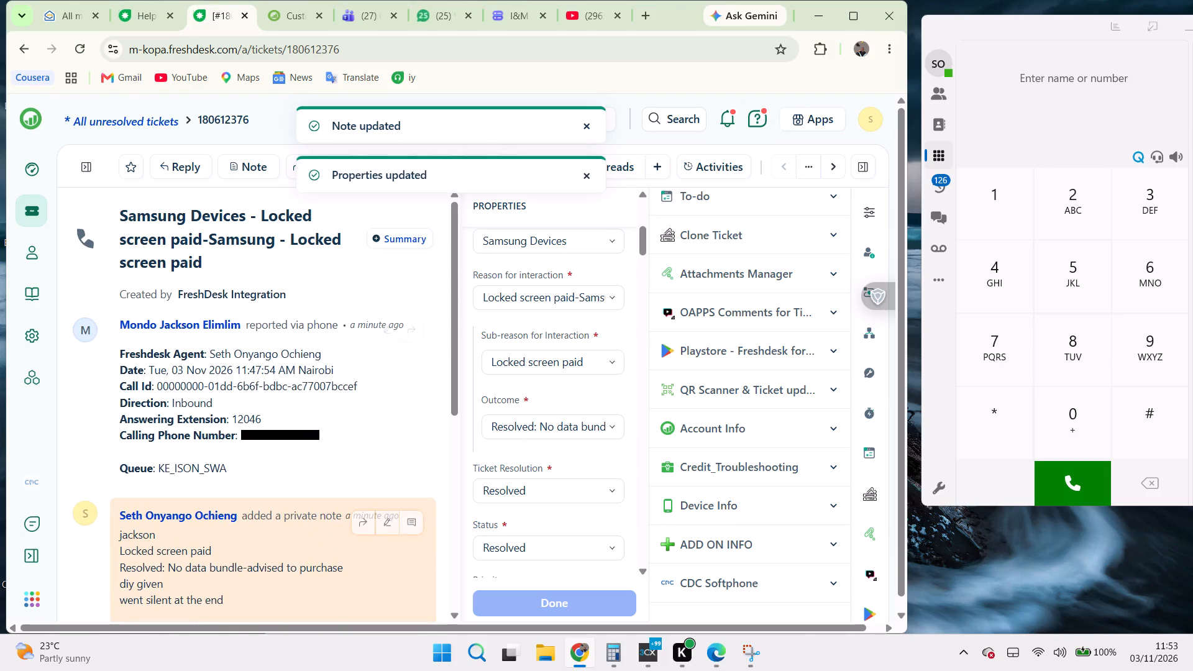
pyautogui.click(294, 16)
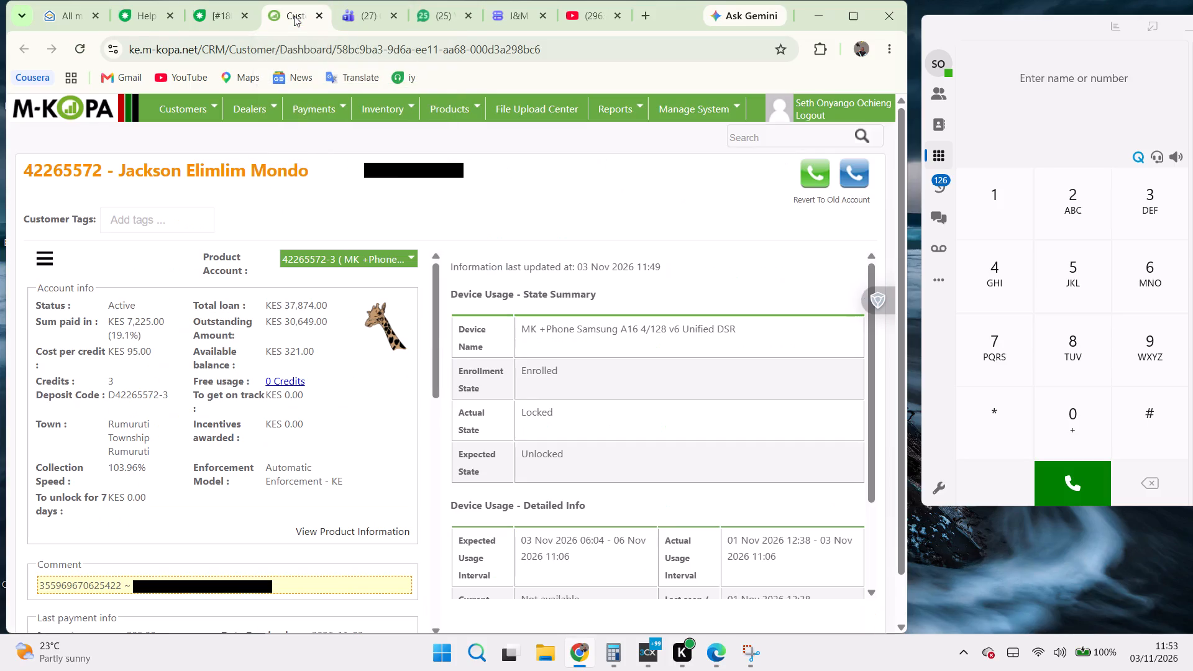
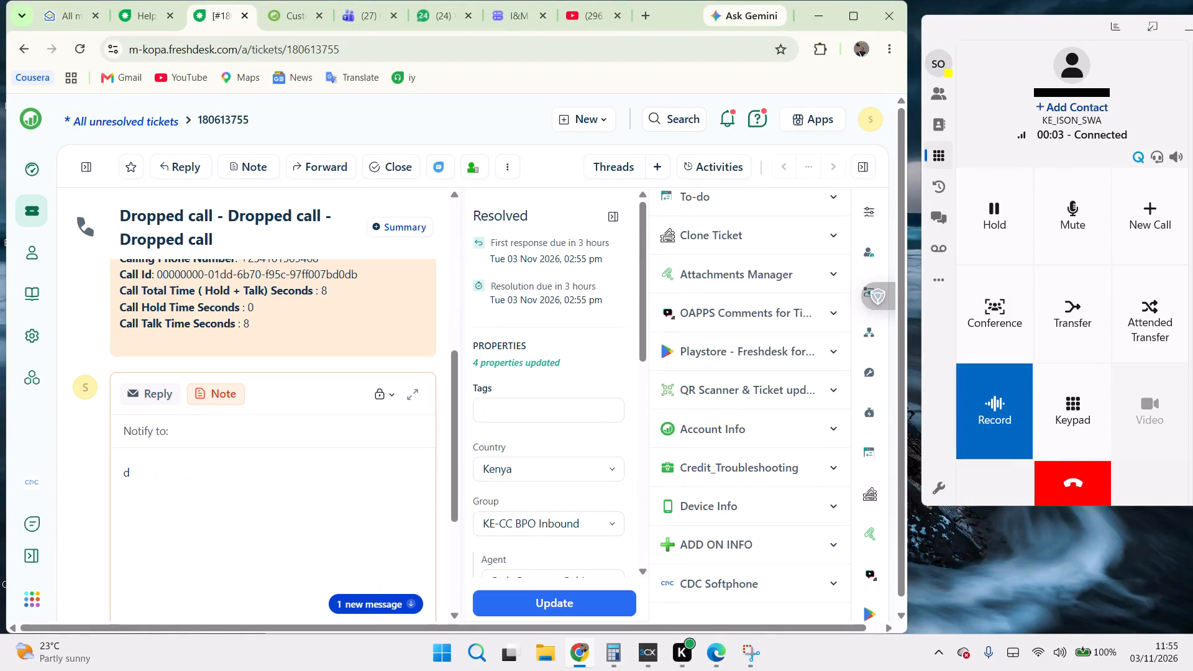
# Write "dropped" as the private note text on the Dropped call ticket.
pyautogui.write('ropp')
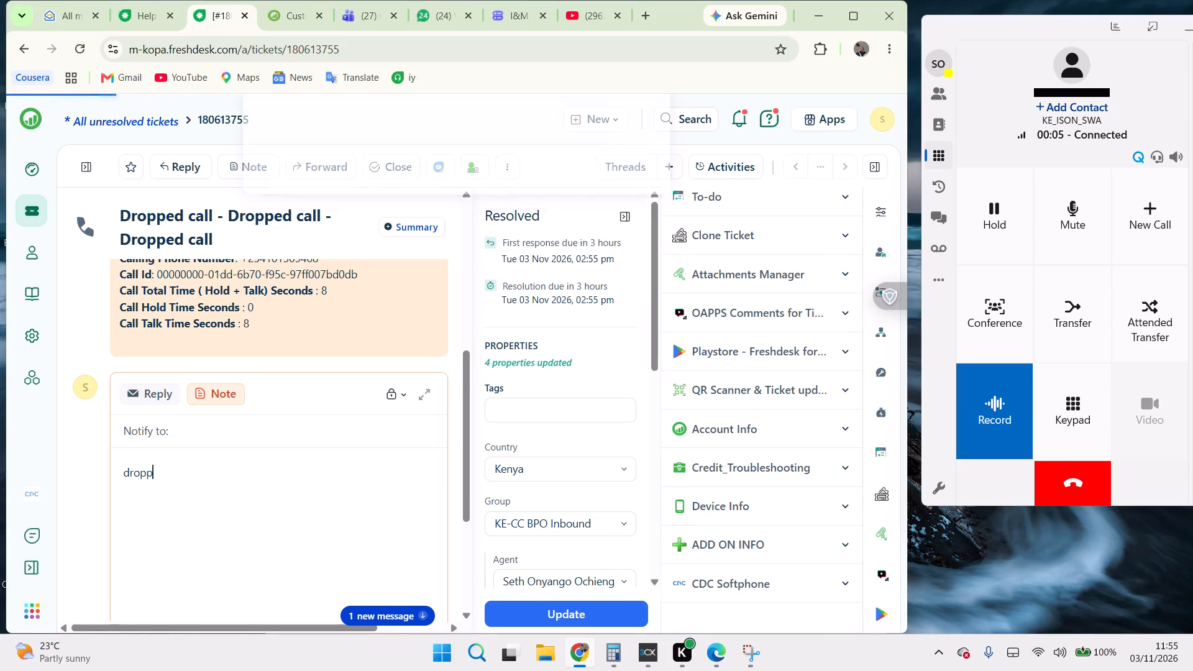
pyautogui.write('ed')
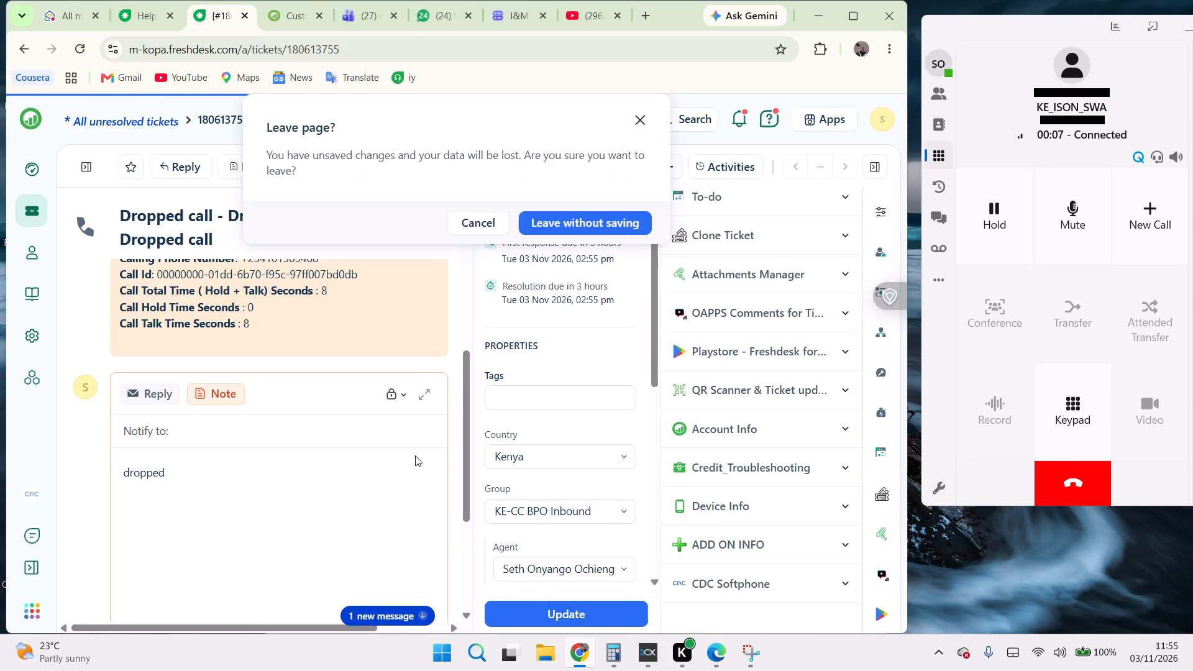
# Stay on the Dropped call ticket, keeping its unsaved changes, and submit its property update.
pyautogui.click(475, 221)
pyautogui.scroll(-1, 501, 415)
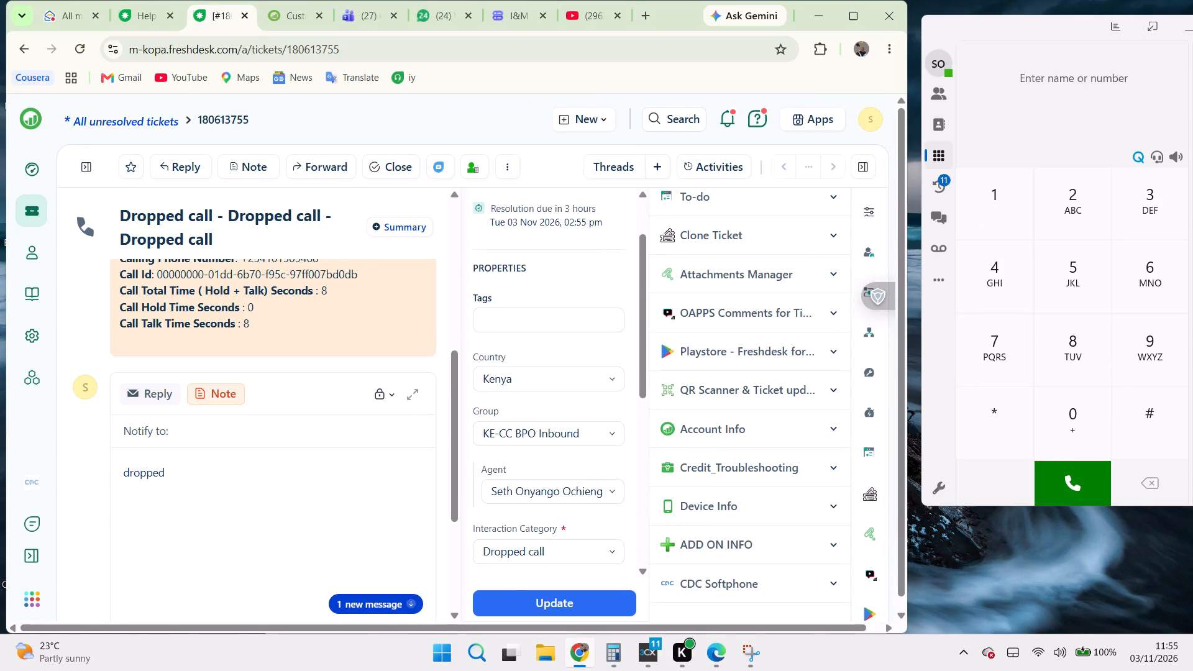
pyautogui.scroll(-1, 502, 415)
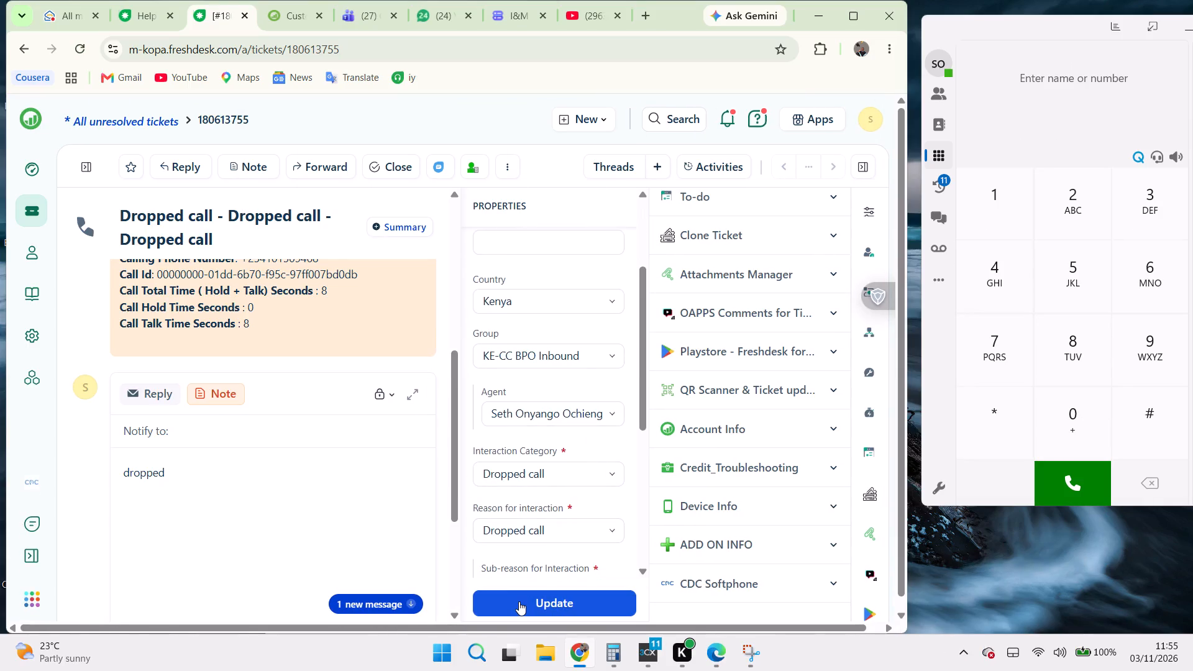
pyautogui.click(505, 598)
# Post the drafted private note "dropped" on the Dropped call ticket.
pyautogui.scroll(-3, 342, 523)
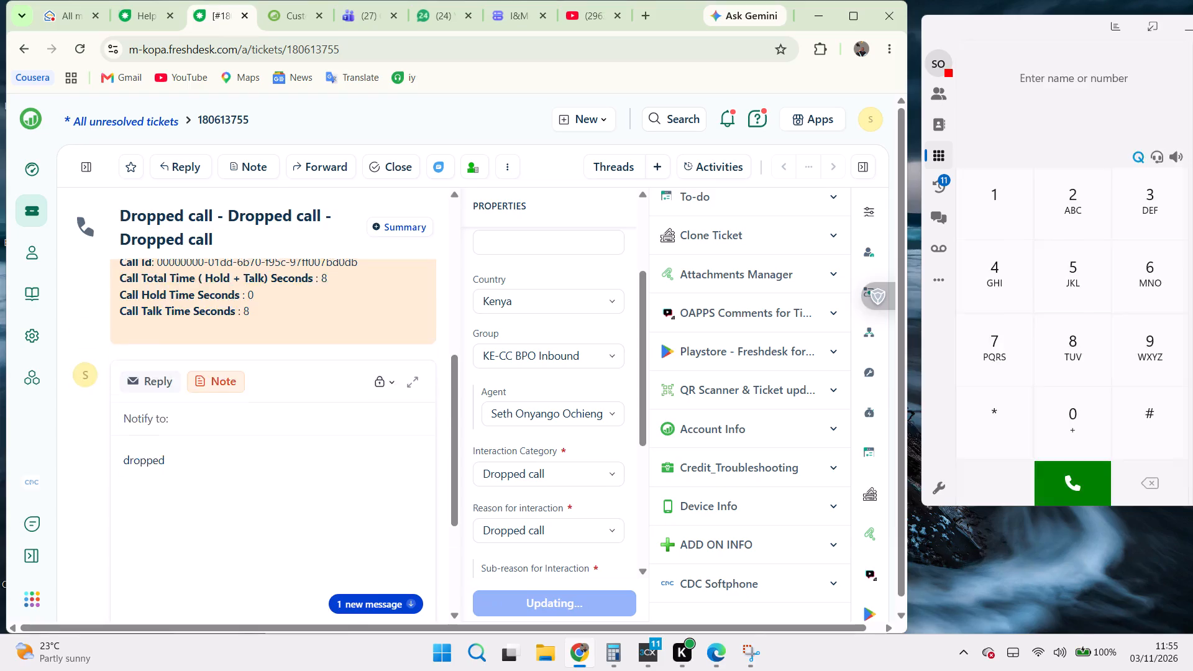
pyautogui.scroll(4, 359, 510)
pyautogui.scroll(-2, 359, 510)
pyautogui.click(41, 481)
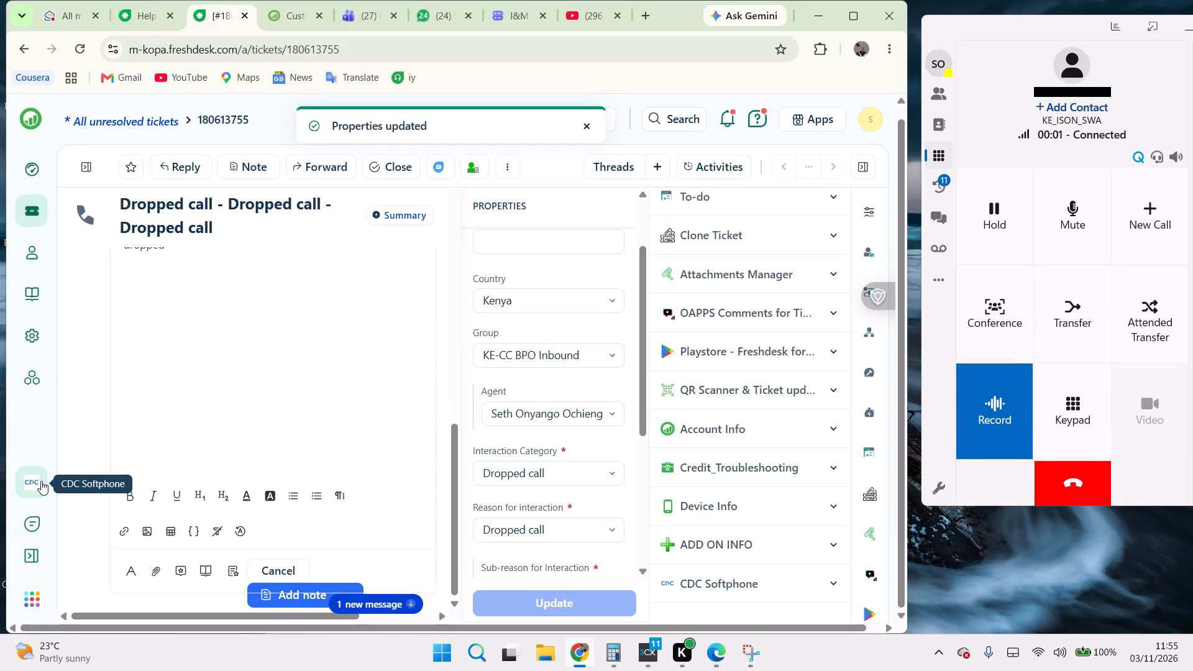
pyautogui.scroll(-1, 355, 504)
pyautogui.scroll(1, 355, 504)
pyautogui.scroll(-1, 355, 504)
pyautogui.scroll(1, 355, 504)
pyautogui.scroll(-1, 379, 487)
pyautogui.scroll(2, 379, 487)
pyautogui.scroll(-4, 379, 487)
pyautogui.scroll(1, 382, 545)
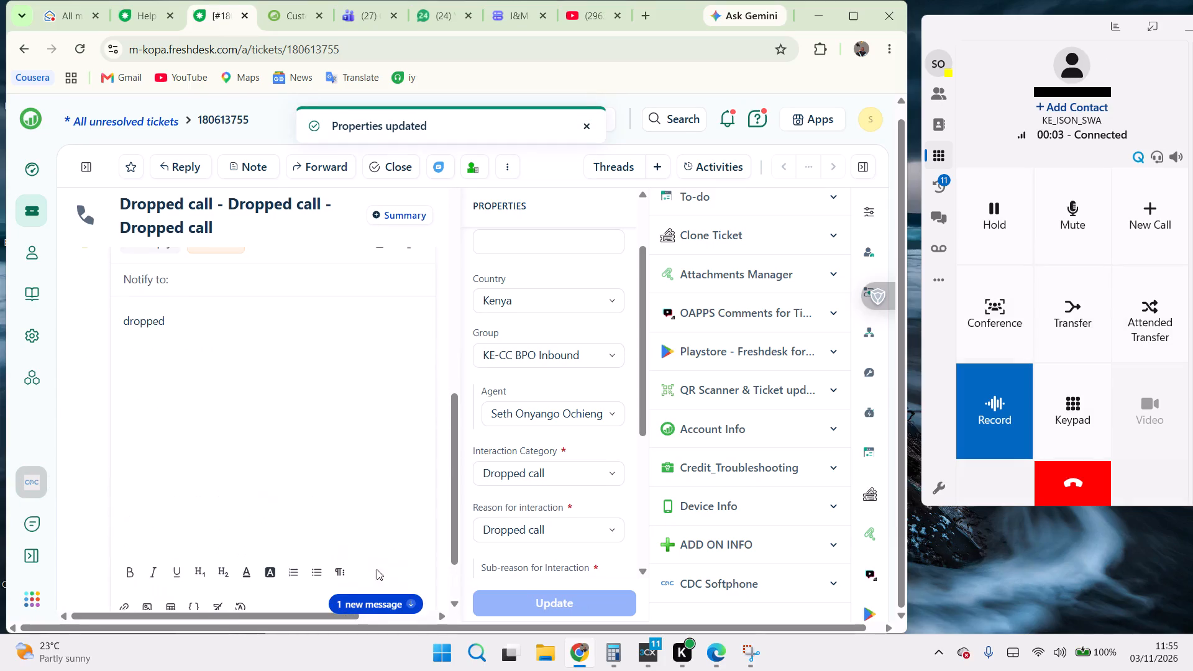
pyautogui.scroll(-3, 374, 519)
pyautogui.click(285, 598)
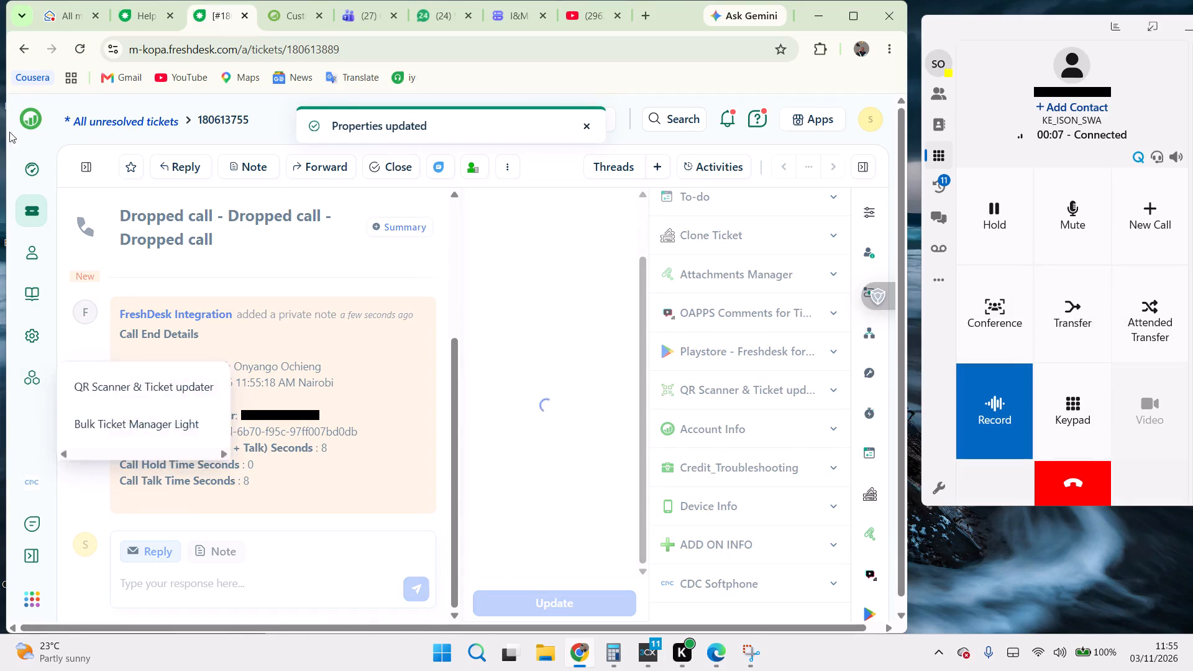
# Leave the ticket and open the helpdesk dashboard.
pyautogui.click(32, 168)
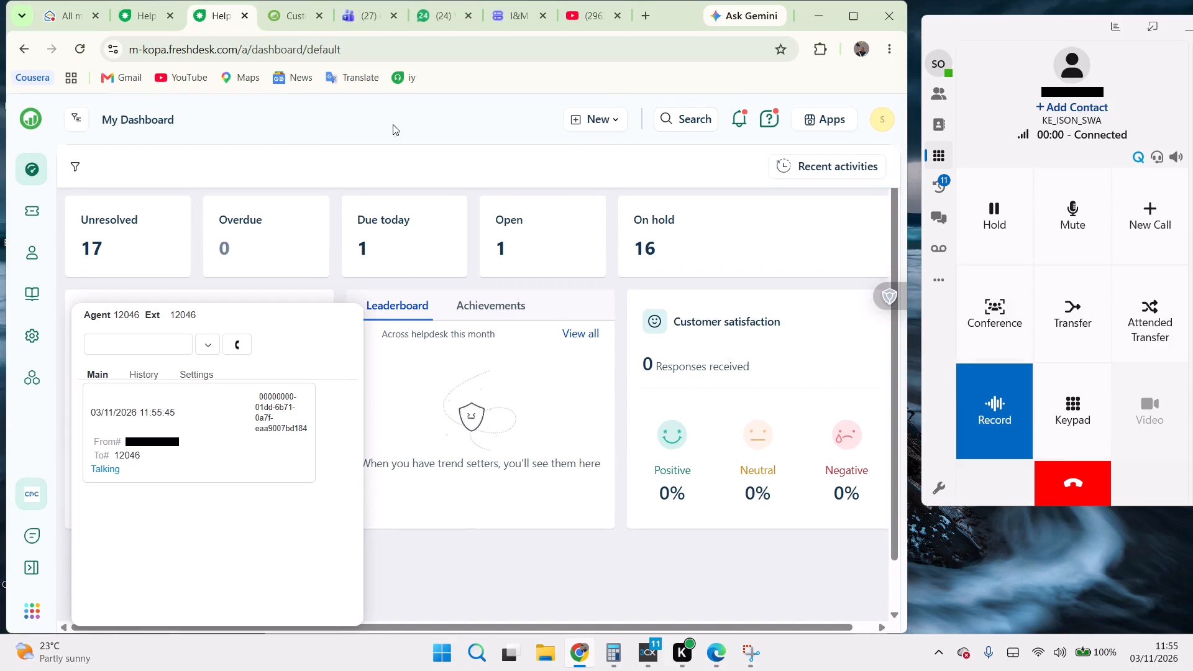
# Log the agent out of the call queues in the desktop softphone.
pyautogui.click(1137, 155)
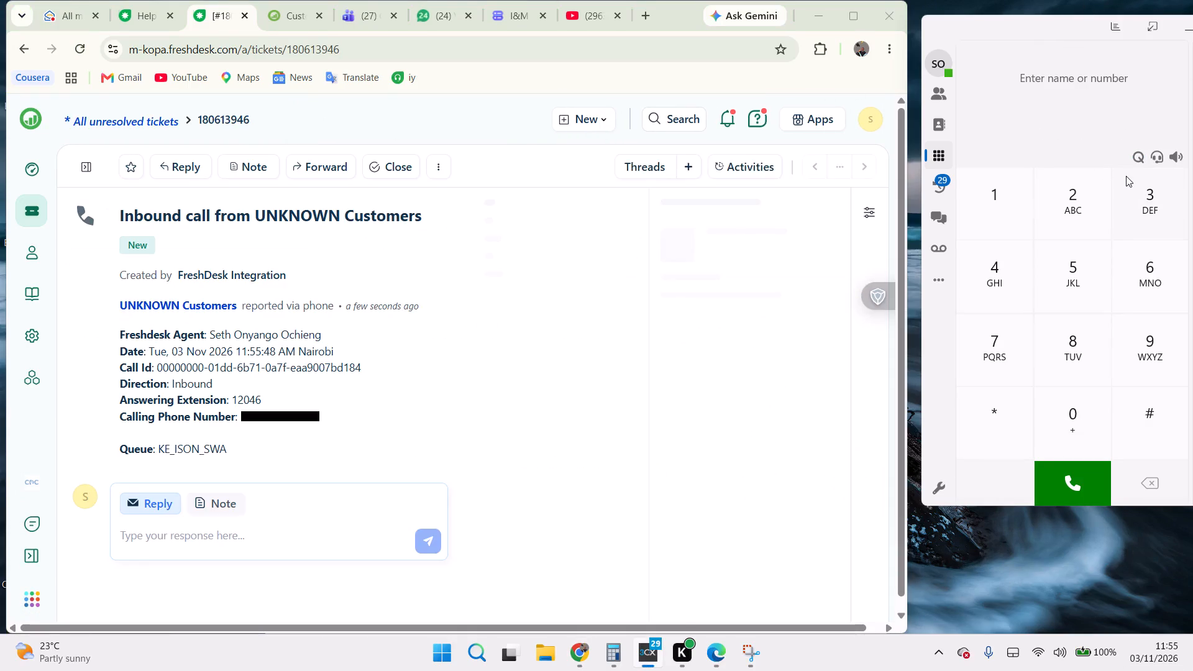
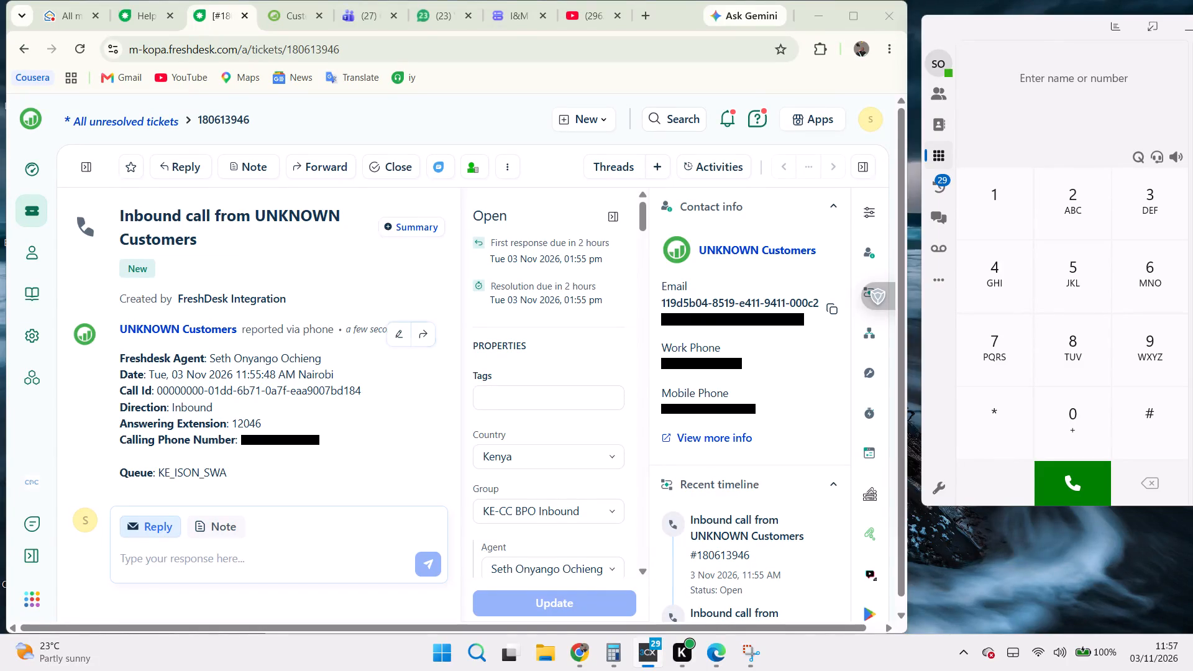
# Draft a private note reading "dropp" on the inbound call ticket from UNKNOWN Customers.
pyautogui.click(208, 523)
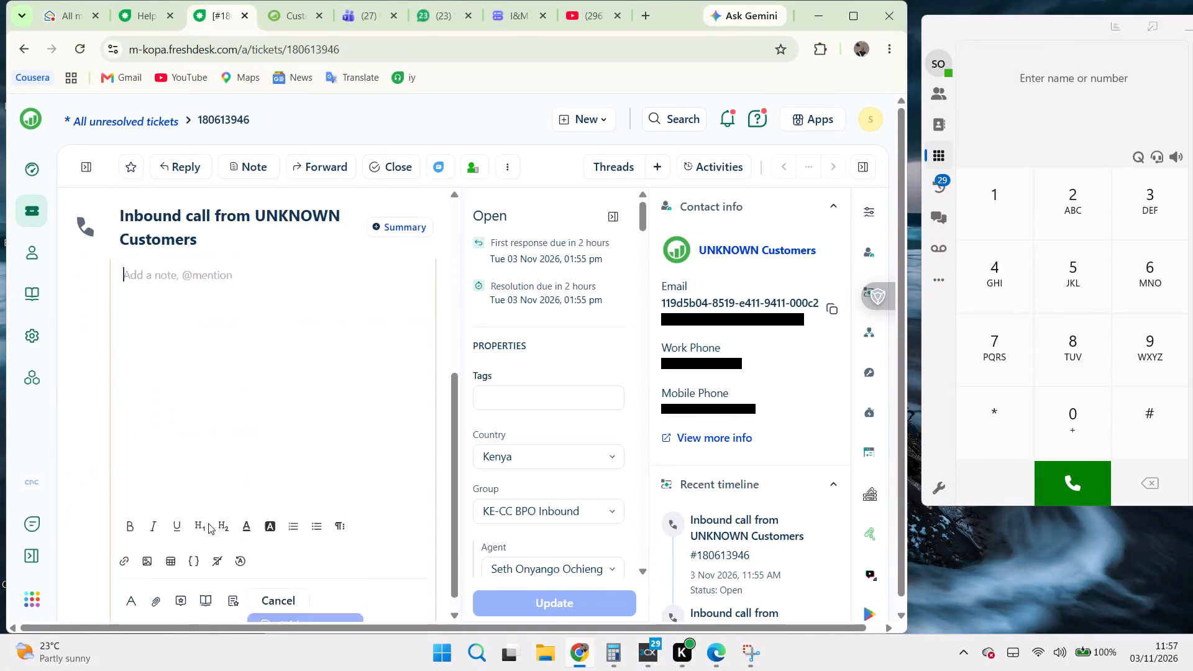
pyautogui.scroll(1, 194, 336)
pyautogui.write('dropp')
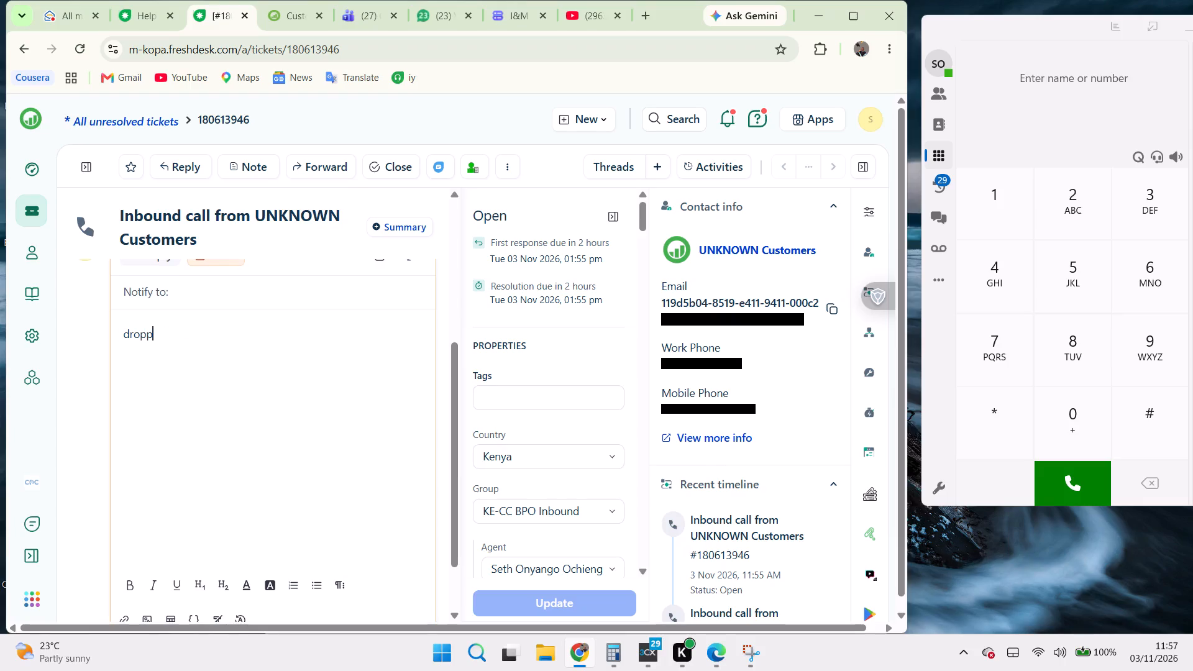
# Classify the ticket with interaction category, reason for interaction and sub-reason all set to Dropped call.
pyautogui.scroll(-2, 321, 432)
pyautogui.scroll(-5, 718, 440)
pyautogui.scroll(-3, 491, 467)
pyautogui.scroll(1, 491, 467)
pyautogui.scroll(-1, 491, 467)
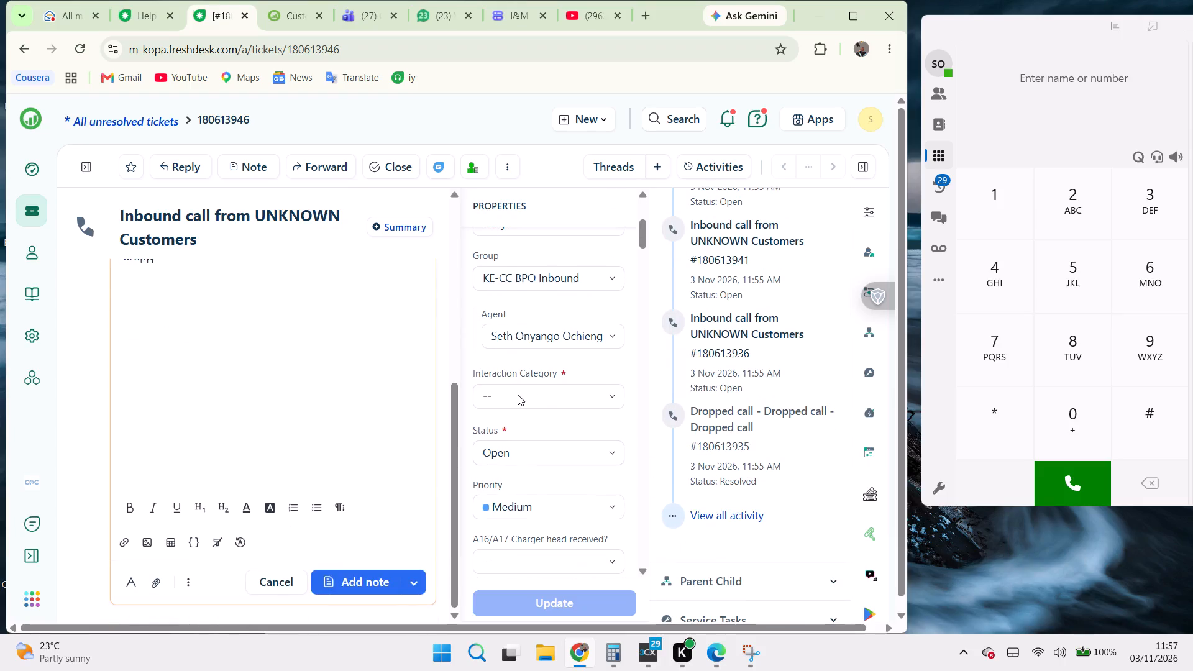
pyautogui.click(518, 398)
pyautogui.write('dr')
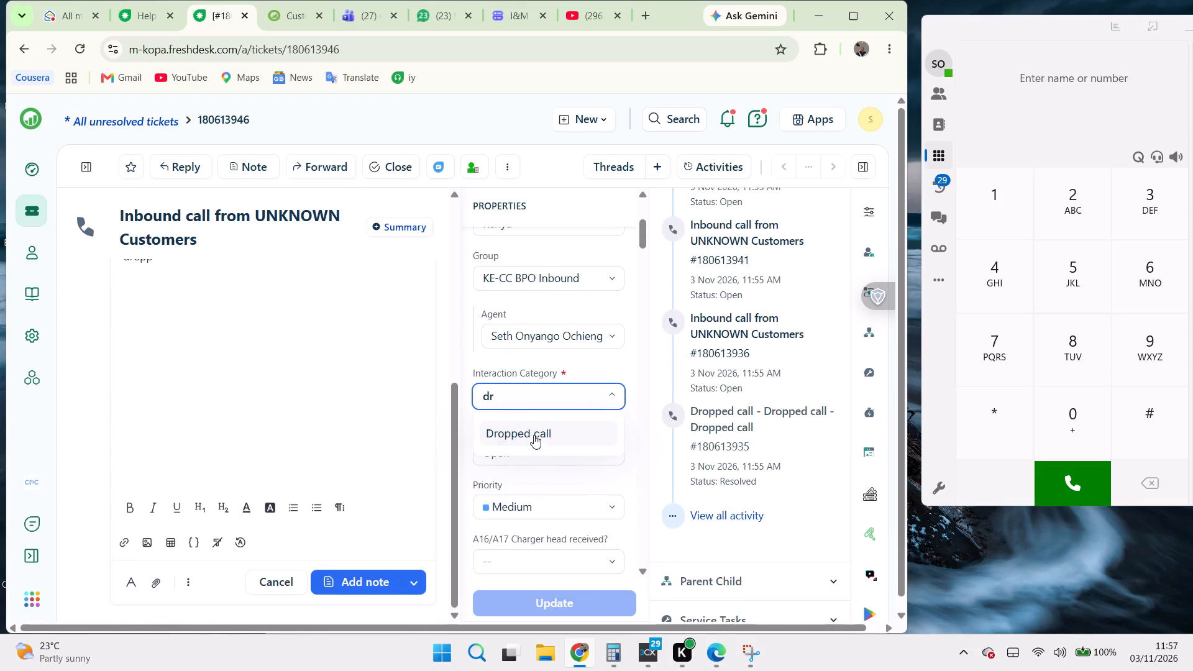
pyautogui.click(540, 427)
pyautogui.click(536, 447)
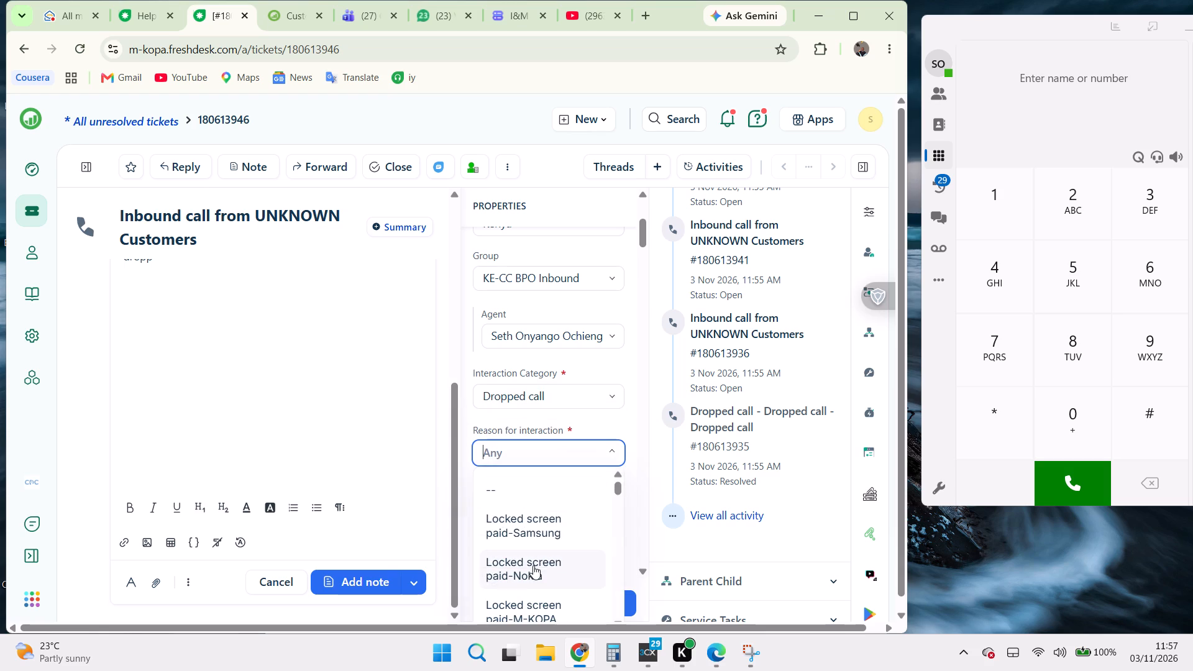
pyautogui.write('dr')
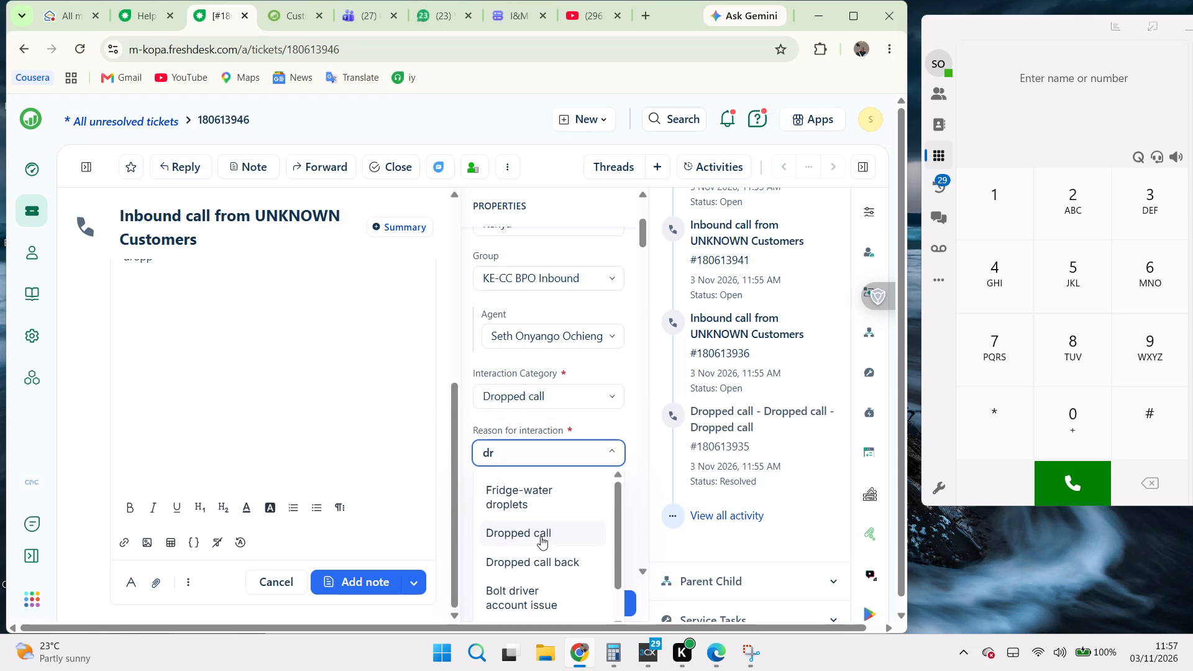
pyautogui.click(541, 536)
pyautogui.click(554, 523)
pyautogui.click(549, 420)
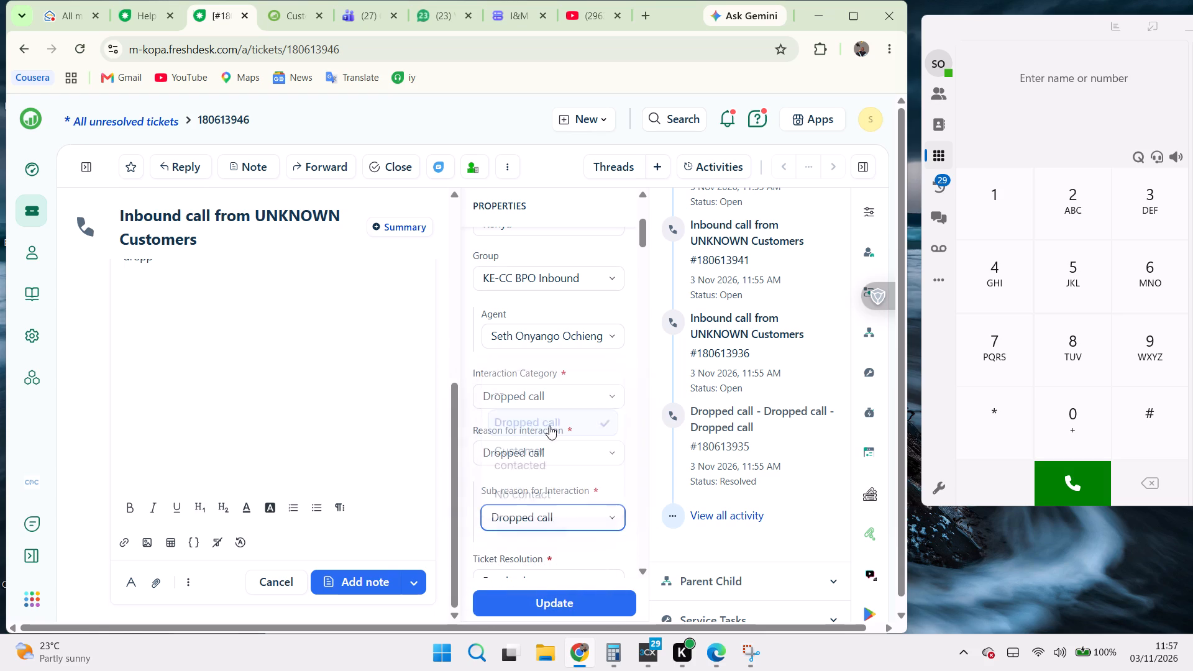
# Set the ticket's status to Resolved and submit the property update.
pyautogui.scroll(-1, 549, 439)
pyautogui.click(524, 556)
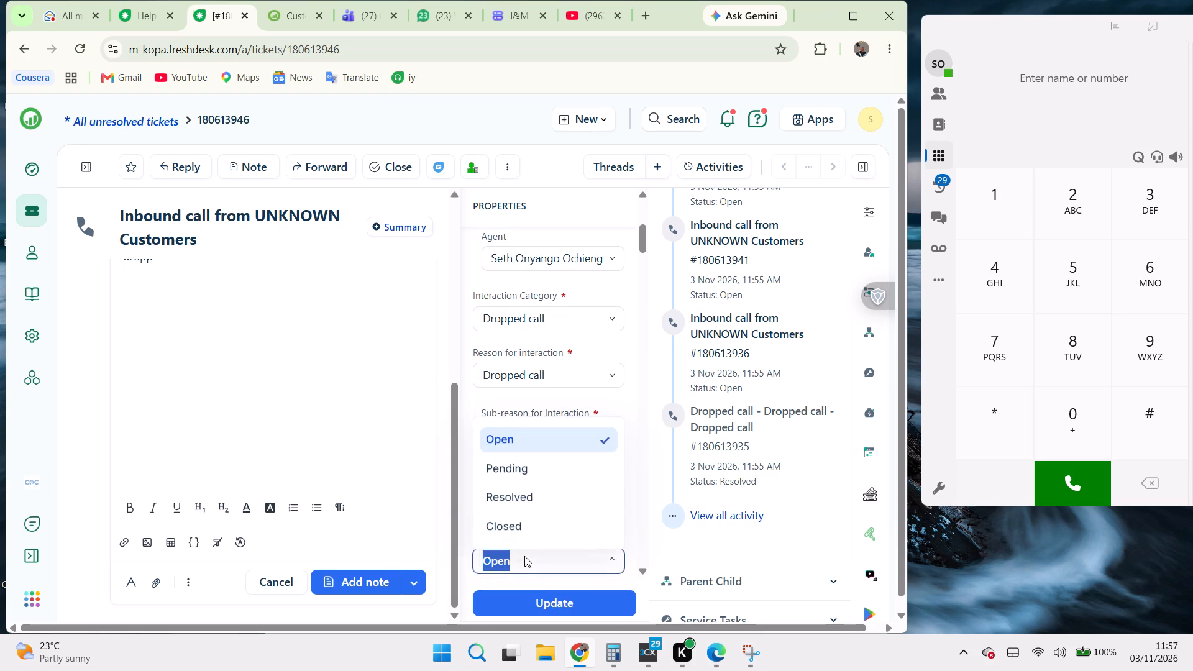
pyautogui.click(530, 490)
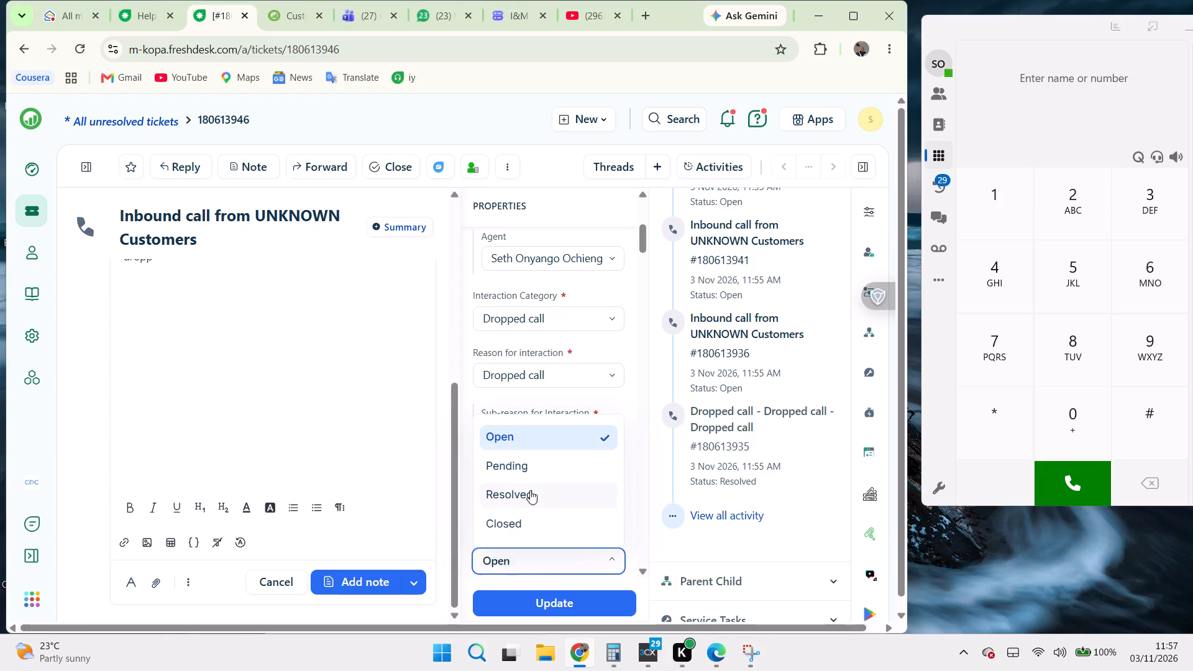
pyautogui.click(553, 596)
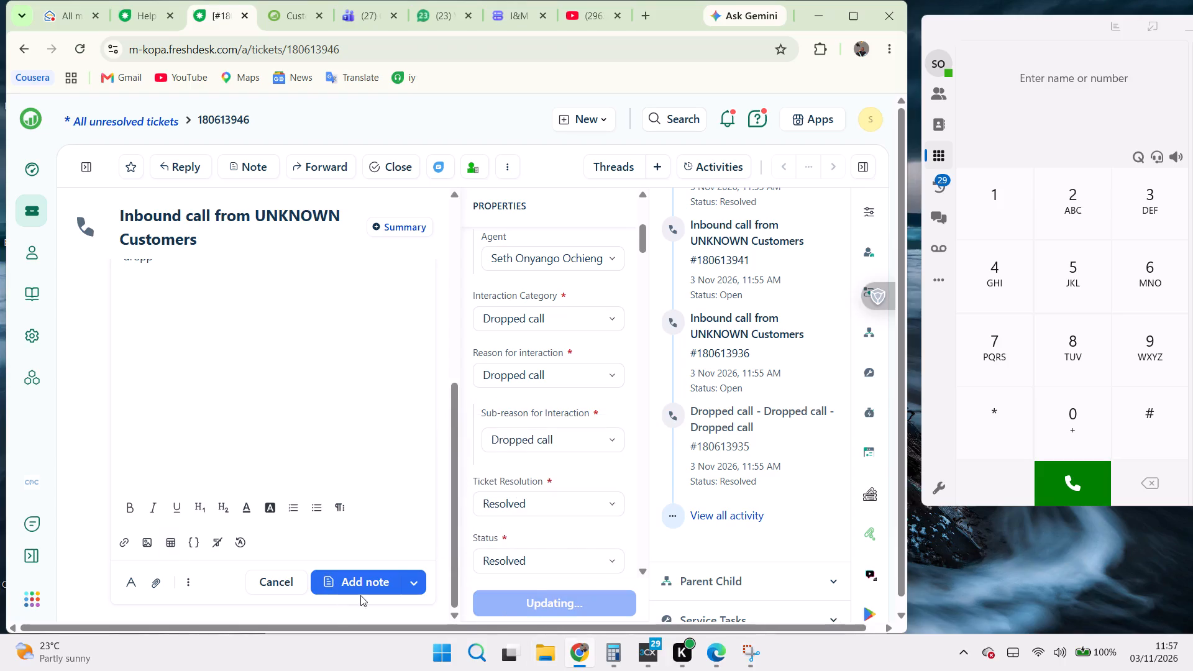
# Post the drafted private note on the ticket.
pyautogui.click(360, 588)
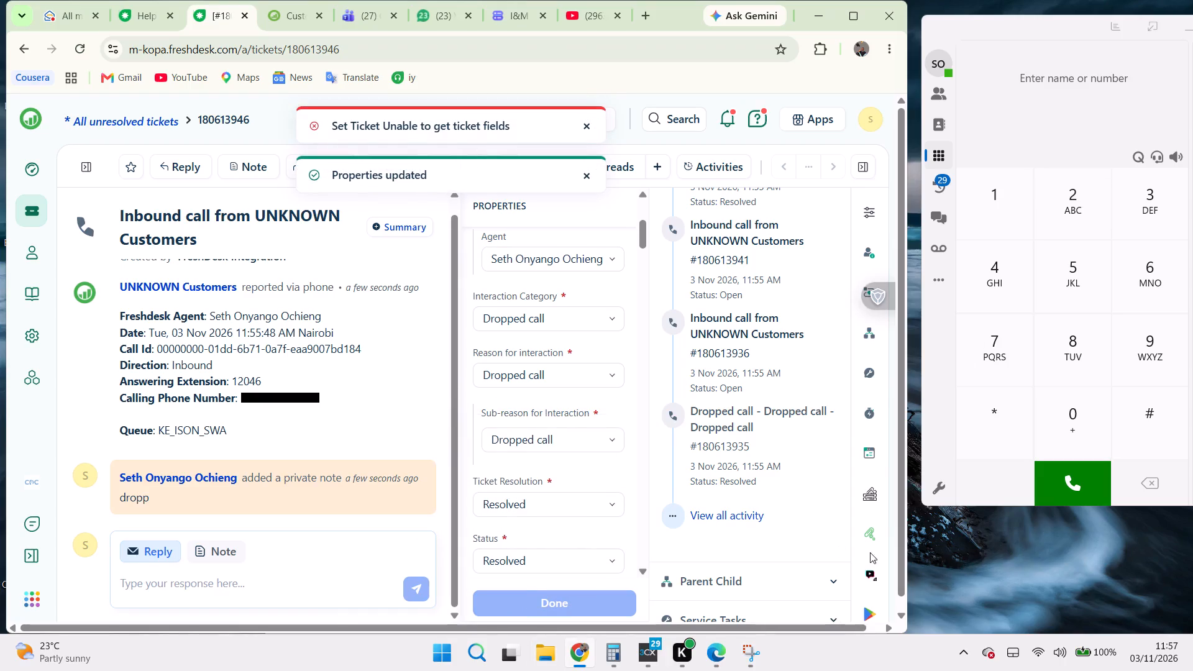
# Delete the agent's account from the desktop softphone's managed accounts and return to the dial pad.
pyautogui.click(941, 490)
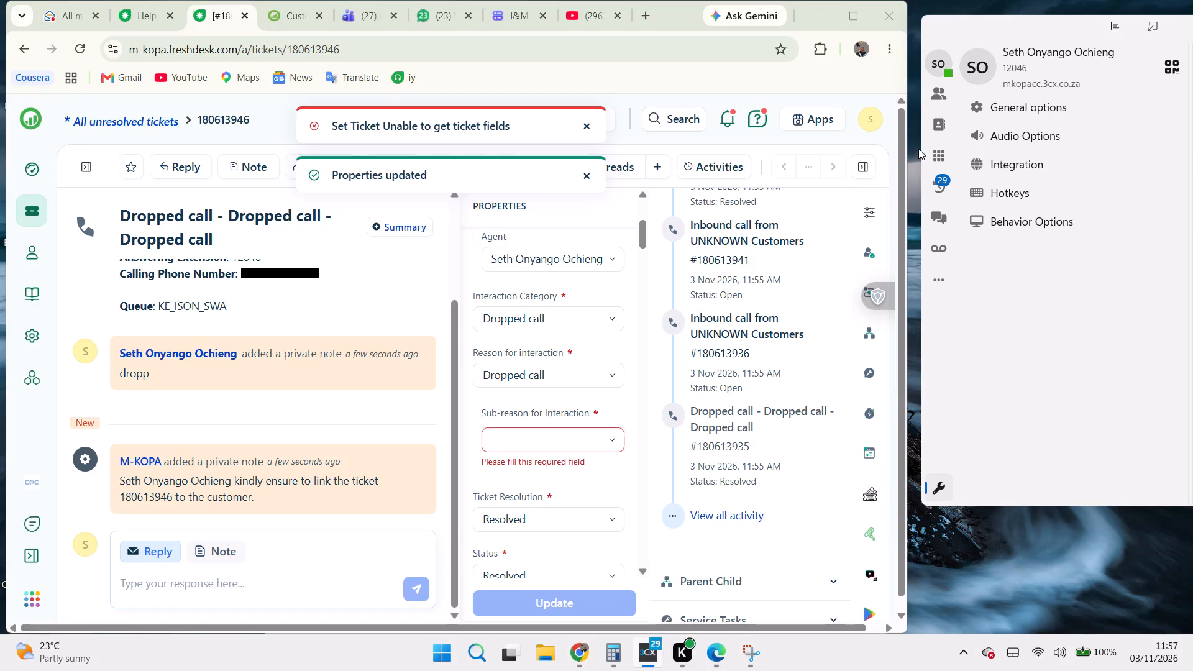
pyautogui.click(933, 60)
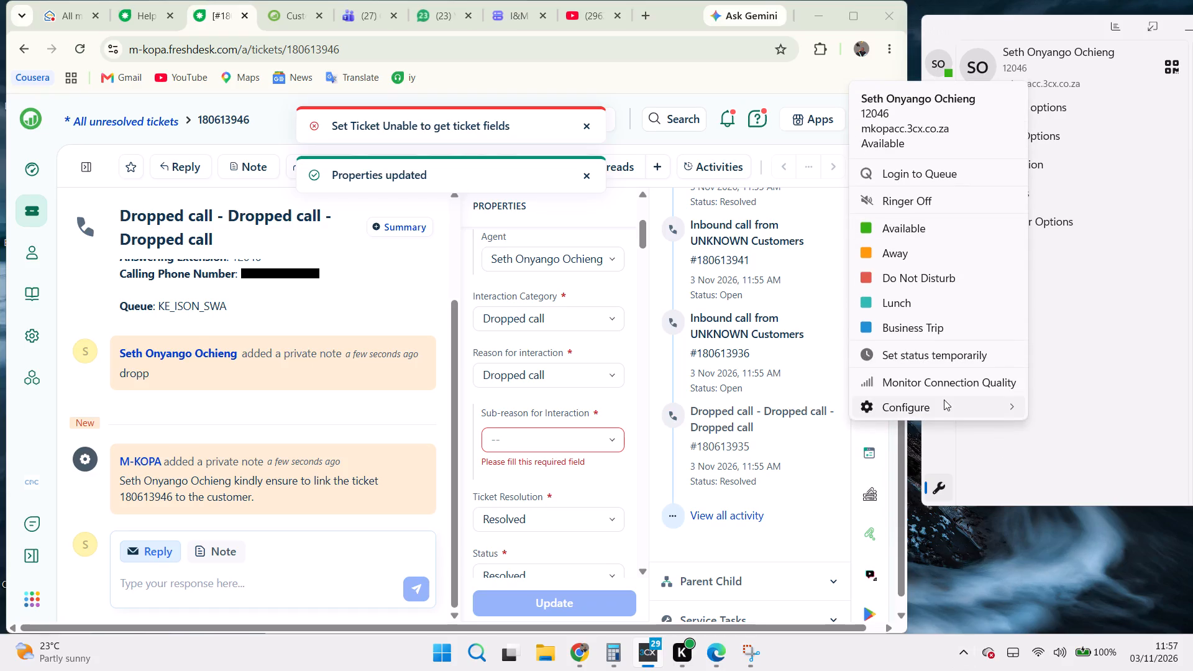
pyautogui.click(943, 407)
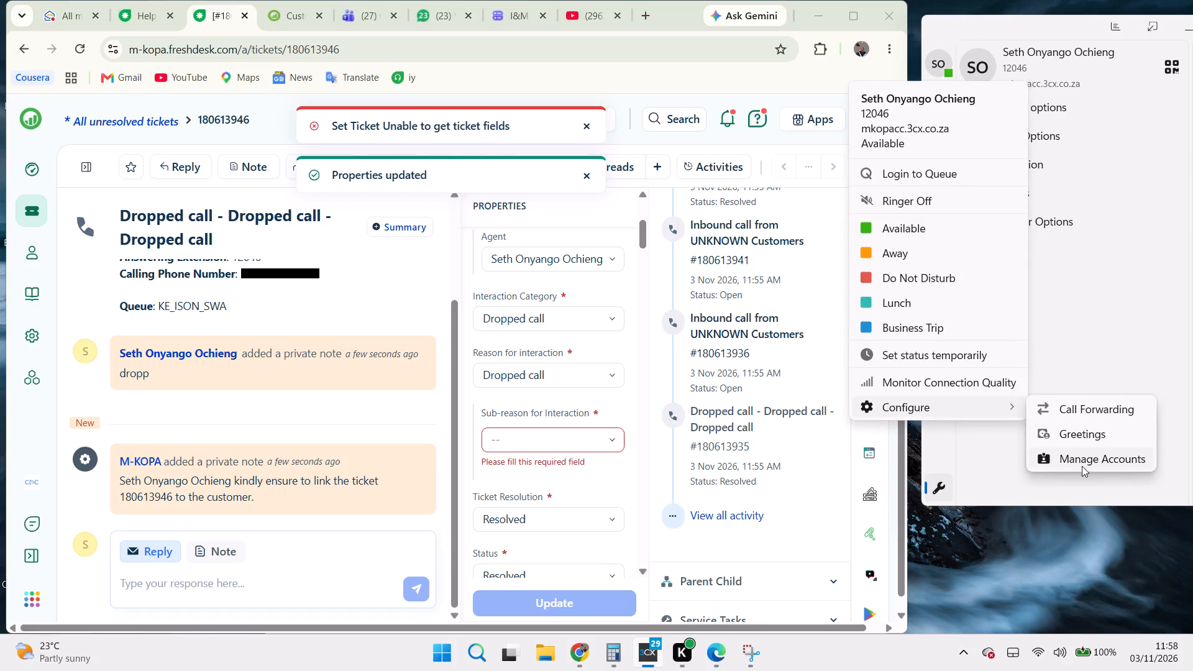
pyautogui.click(1082, 460)
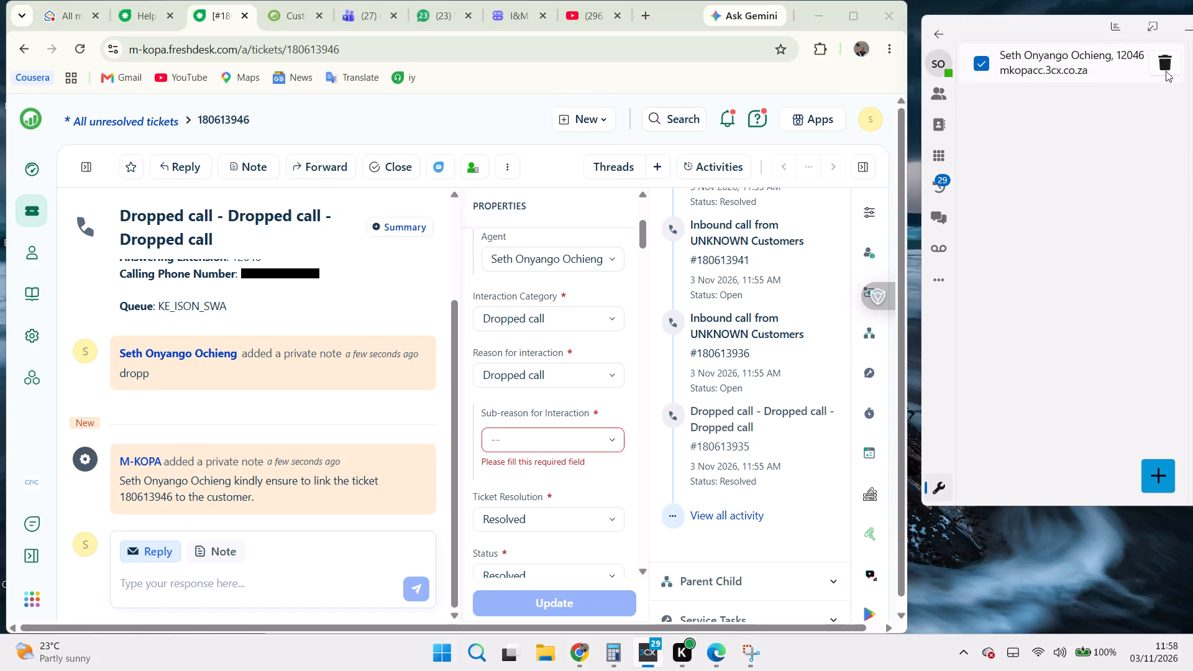
pyautogui.click(1166, 66)
pyautogui.click(1164, 56)
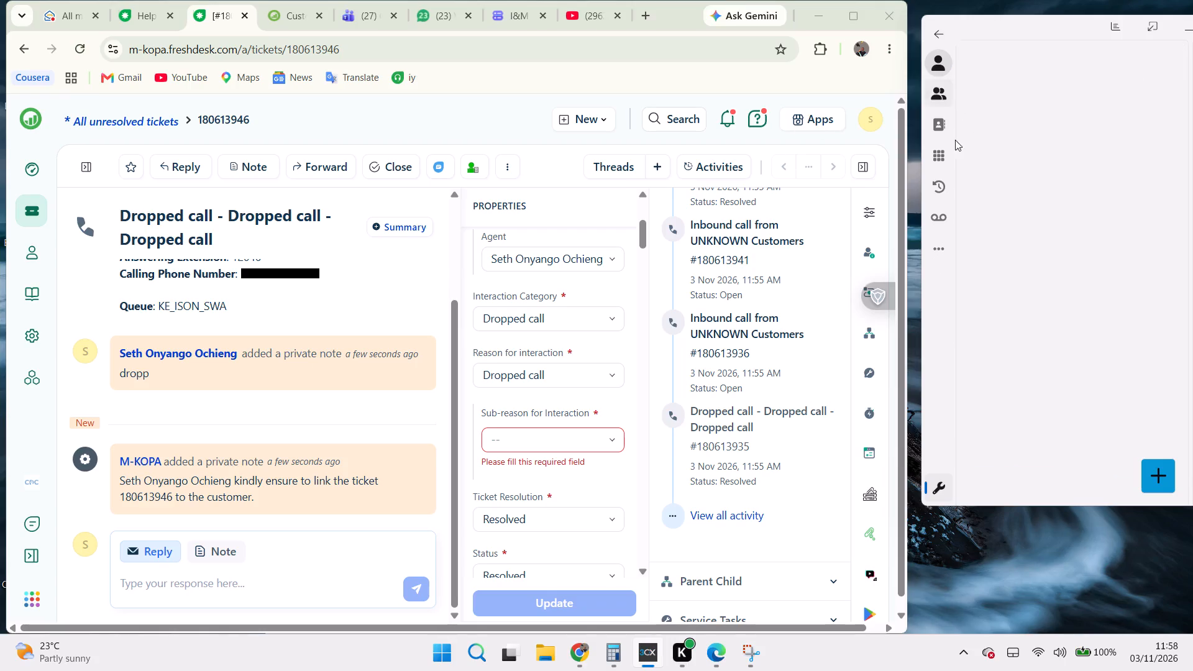
pyautogui.click(939, 158)
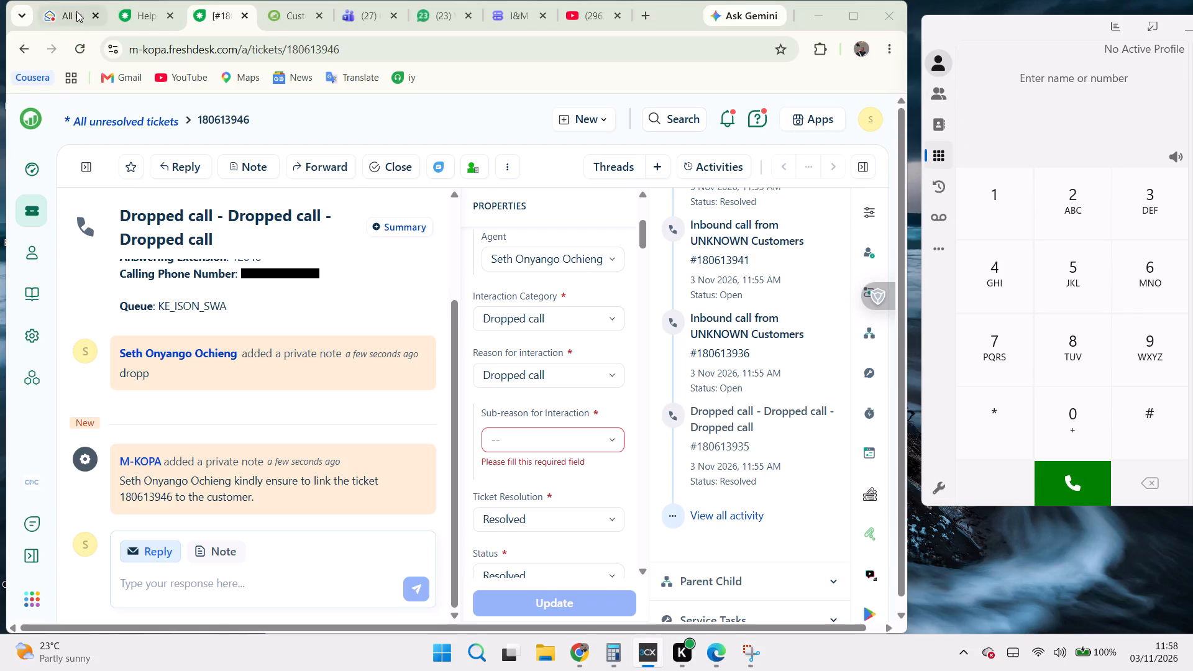
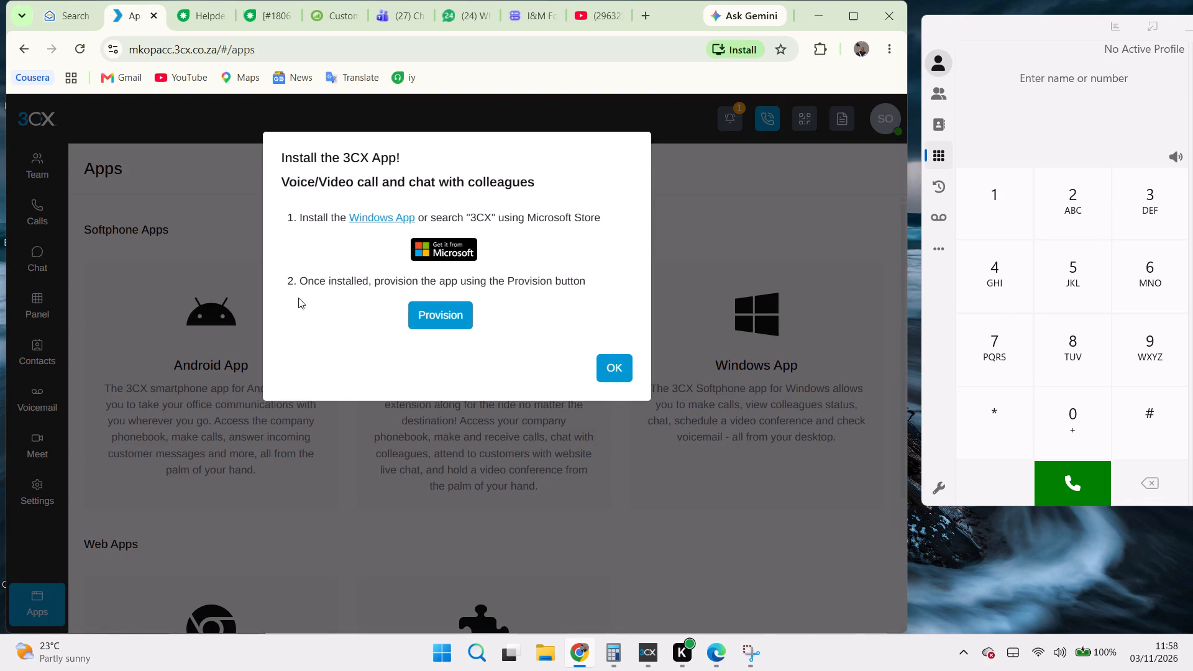
# Provision the Windows softphone with the agent's account from the 3CX web client and dismiss the install dialog.
pyautogui.click(440, 312)
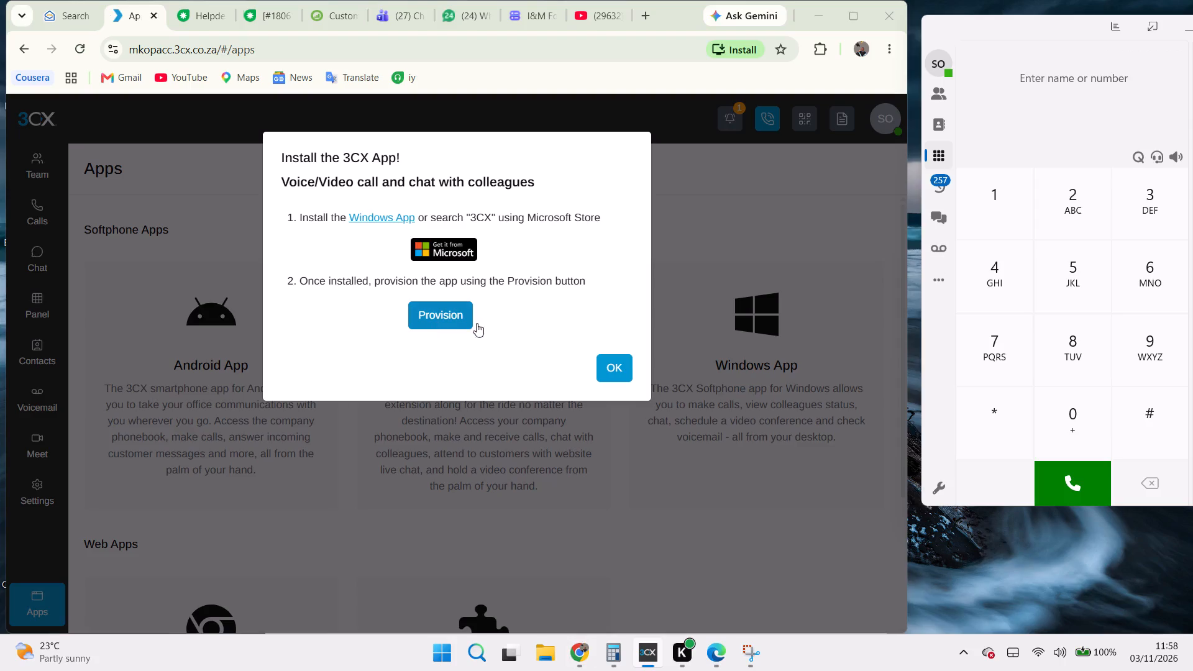
pyautogui.click(614, 365)
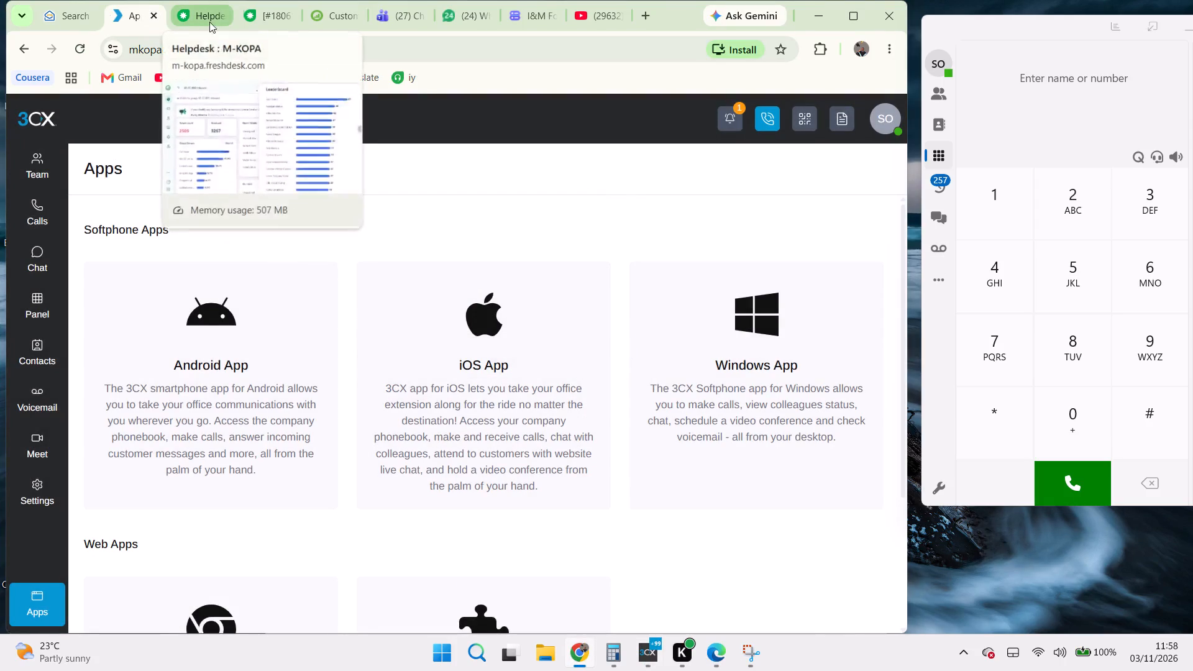
# In Freshdesk ticket #180613946, set the sub-reason for interaction to Dropped call and update the properties.
pyautogui.click(282, 18)
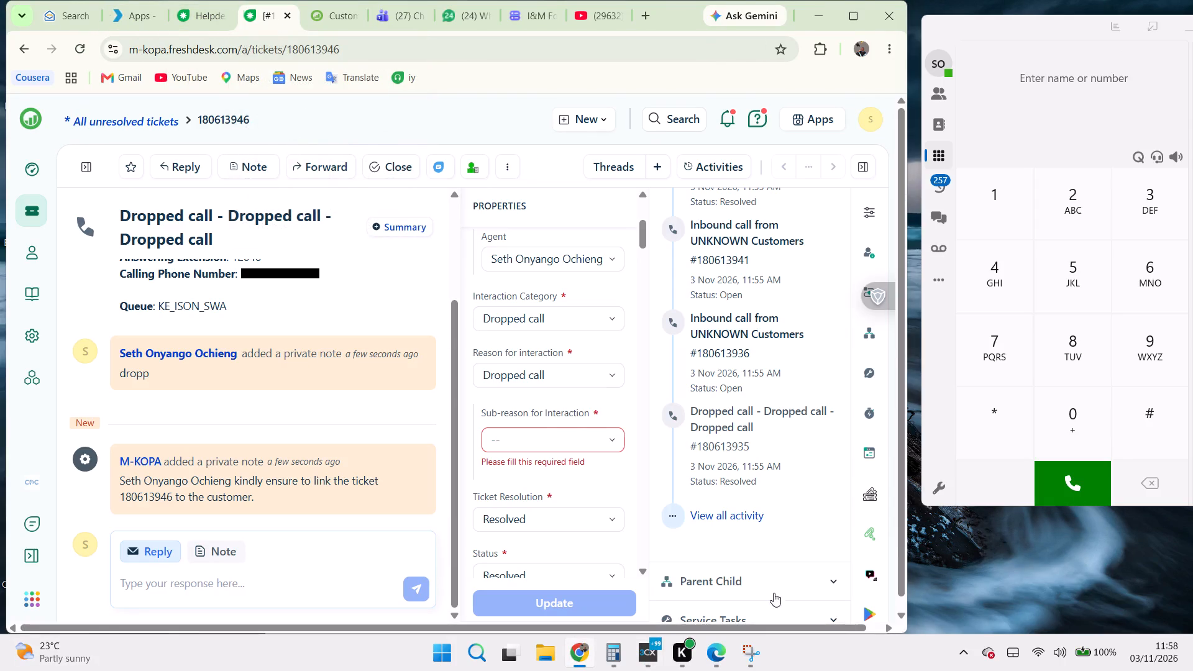
pyautogui.click(532, 443)
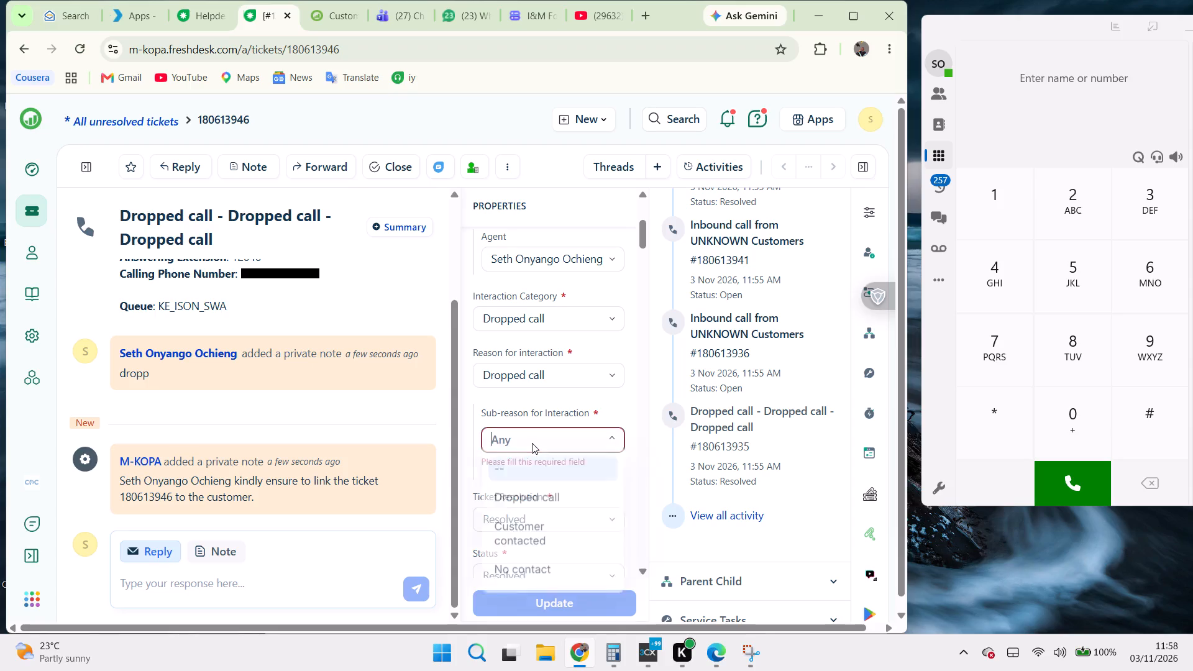
pyautogui.click(542, 511)
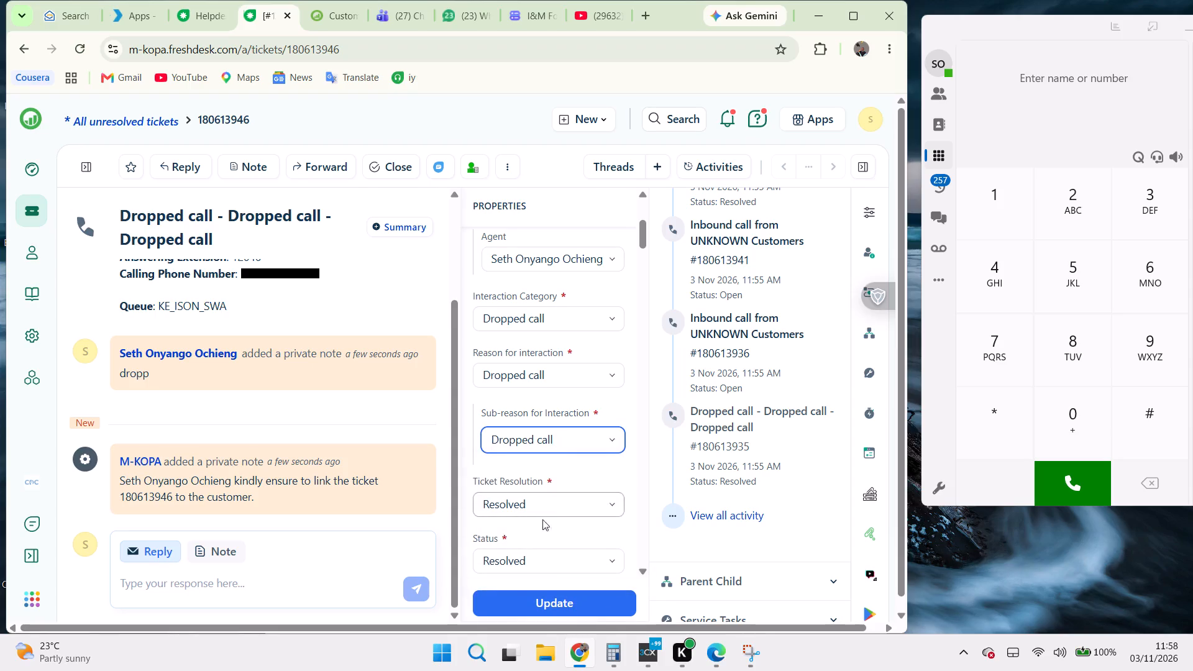
pyautogui.click(528, 596)
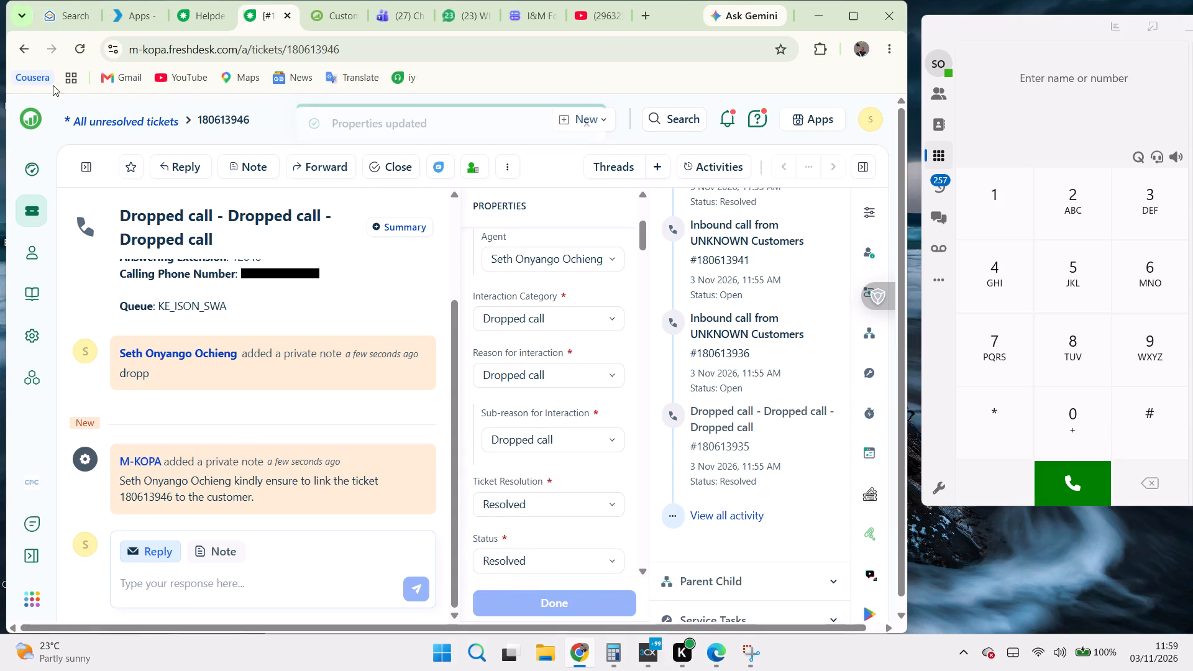
# From the dashboard's unresolved tickets, open the pending phone hanging issue ticket #180606507.
pyautogui.click(39, 173)
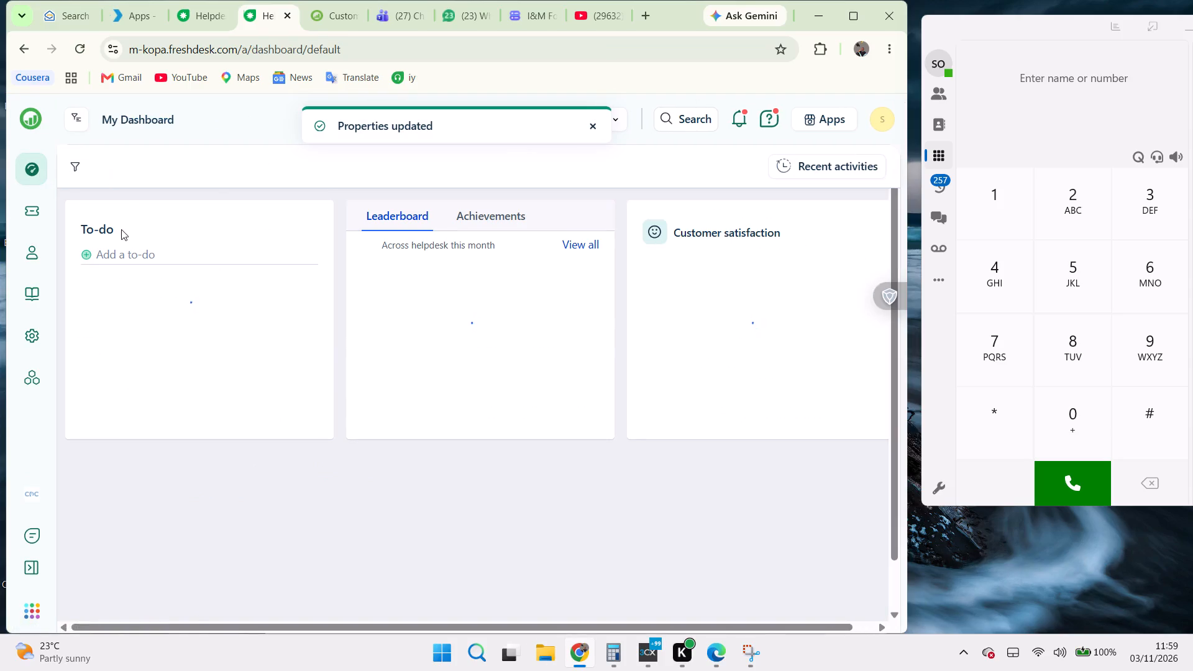
pyautogui.click(121, 229)
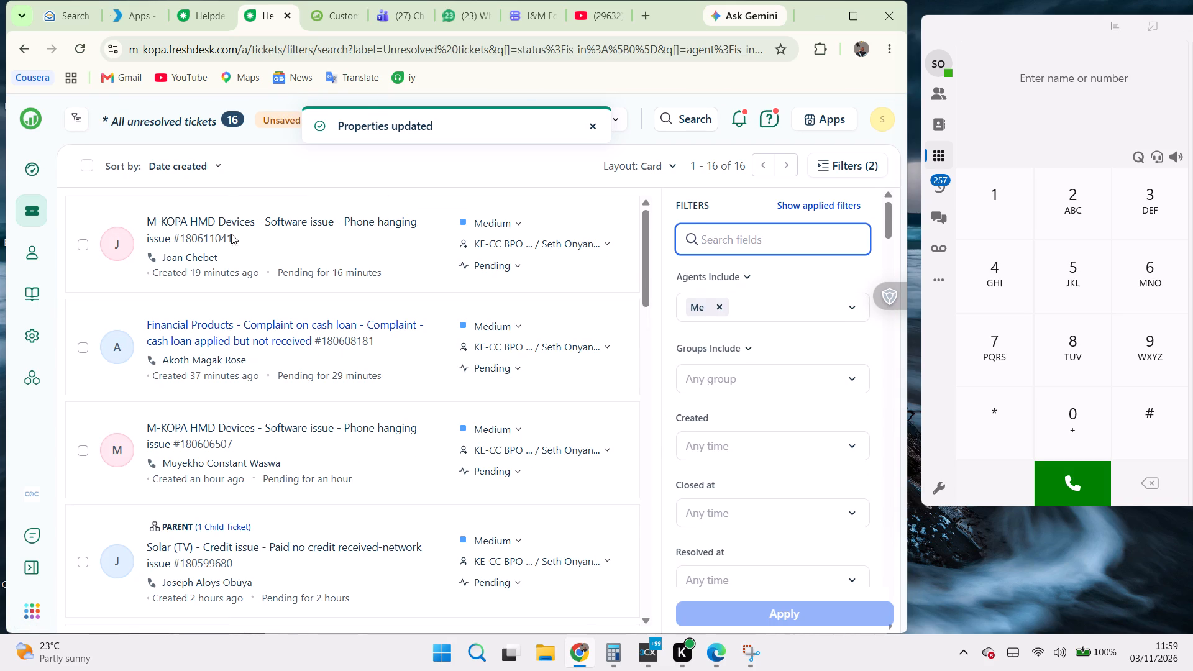
pyautogui.scroll(1, 235, 285)
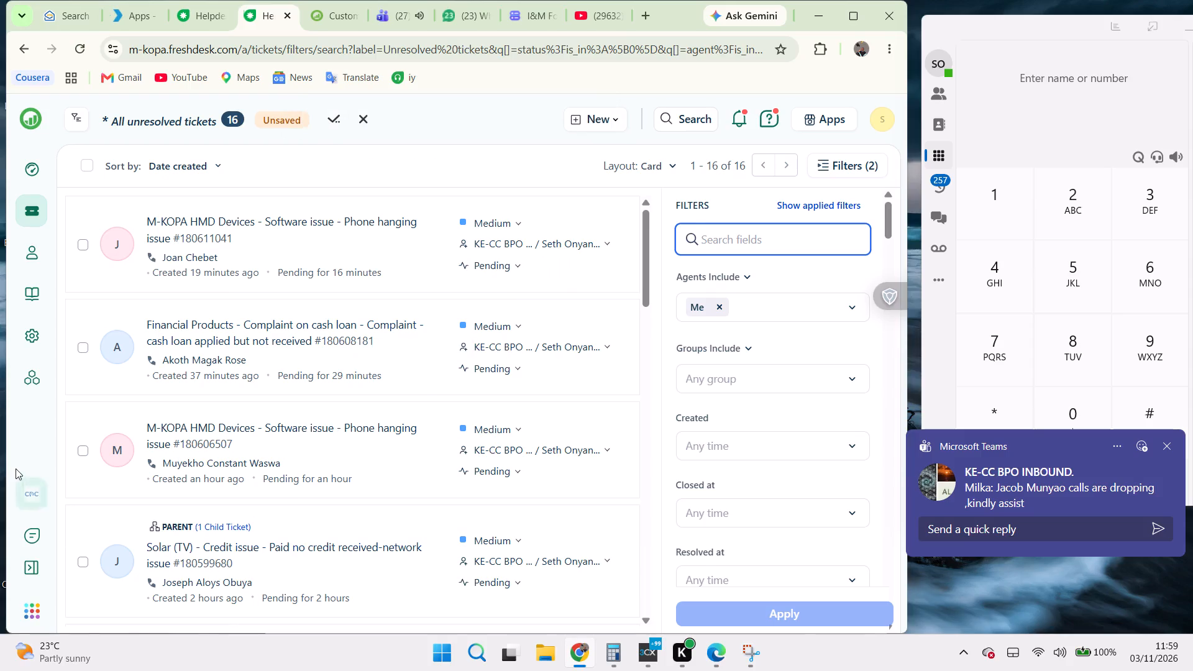
pyautogui.click(33, 495)
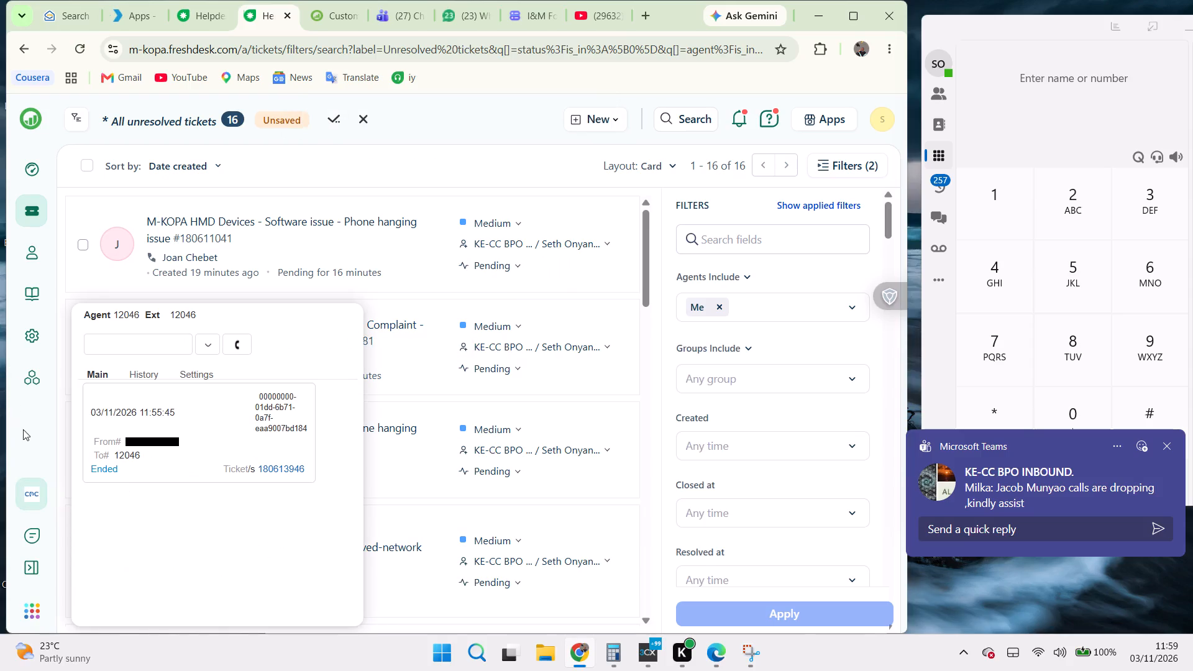
pyautogui.click(40, 503)
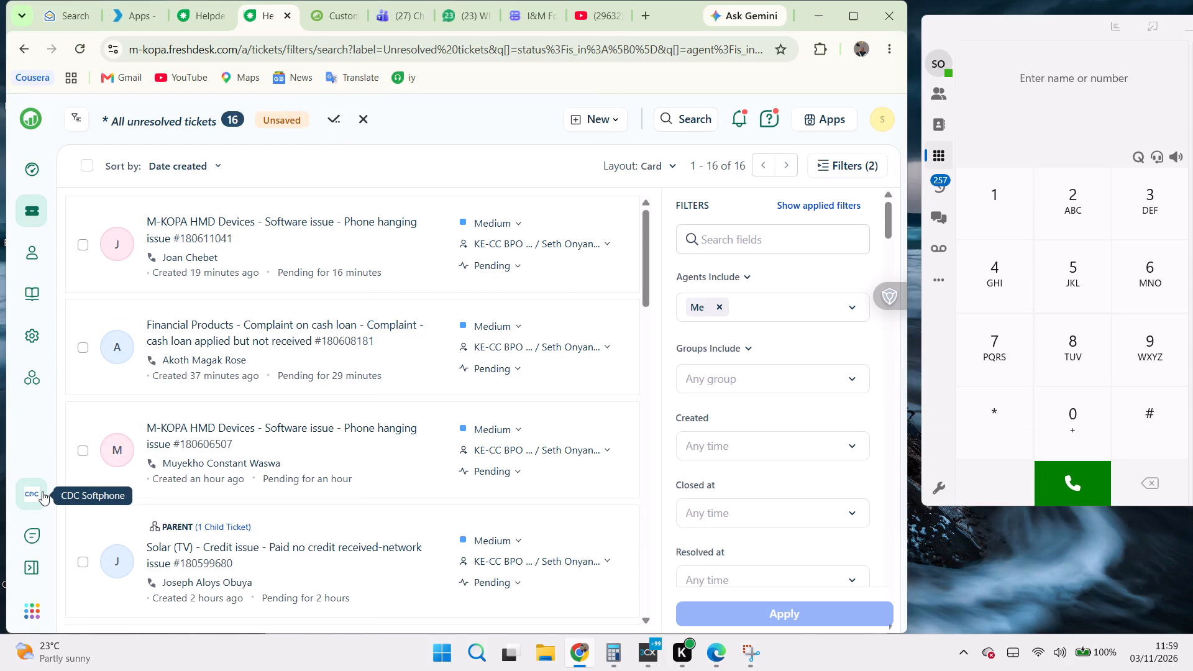
pyautogui.click(35, 171)
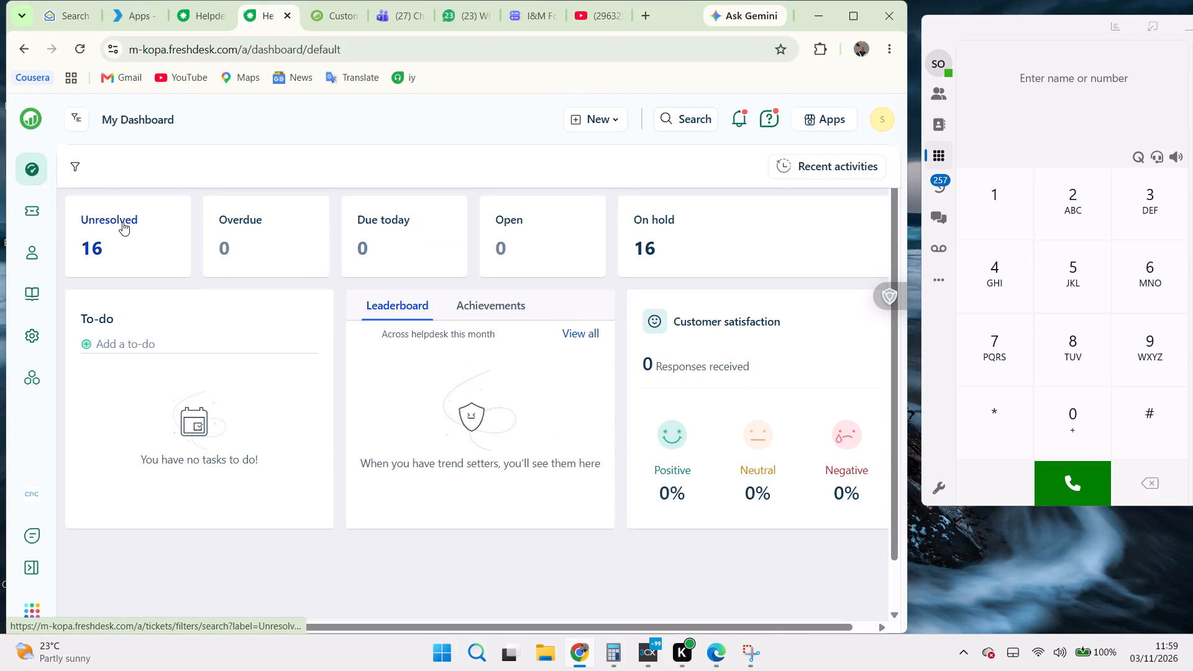
pyautogui.click(122, 222)
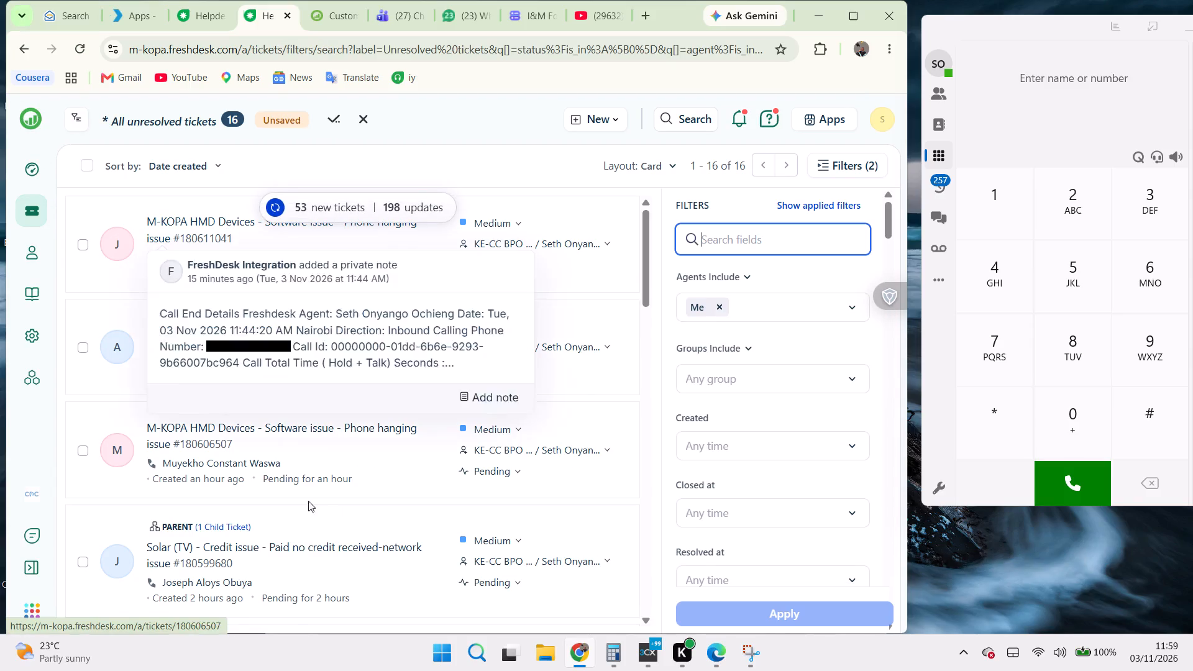
pyautogui.click(282, 427)
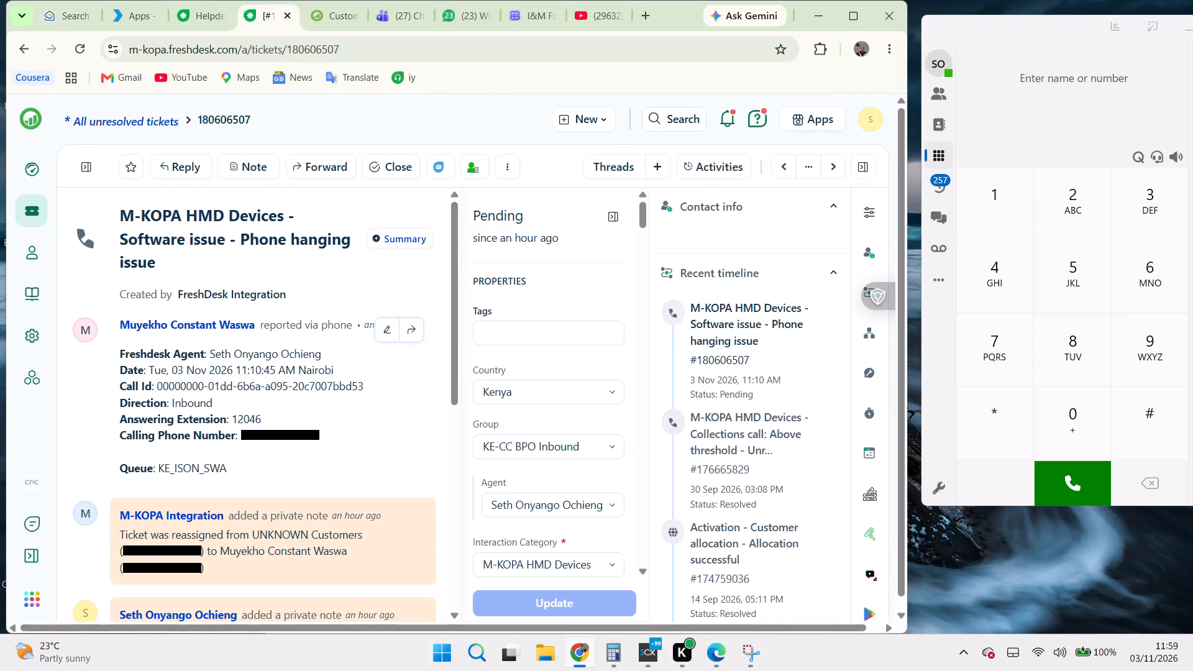
# Copy the ticket's calling phone number without its country code and call it from the desktop softphone with prefix 90.
pyautogui.moveTo(265, 433); pyautogui.dragTo(384, 432)
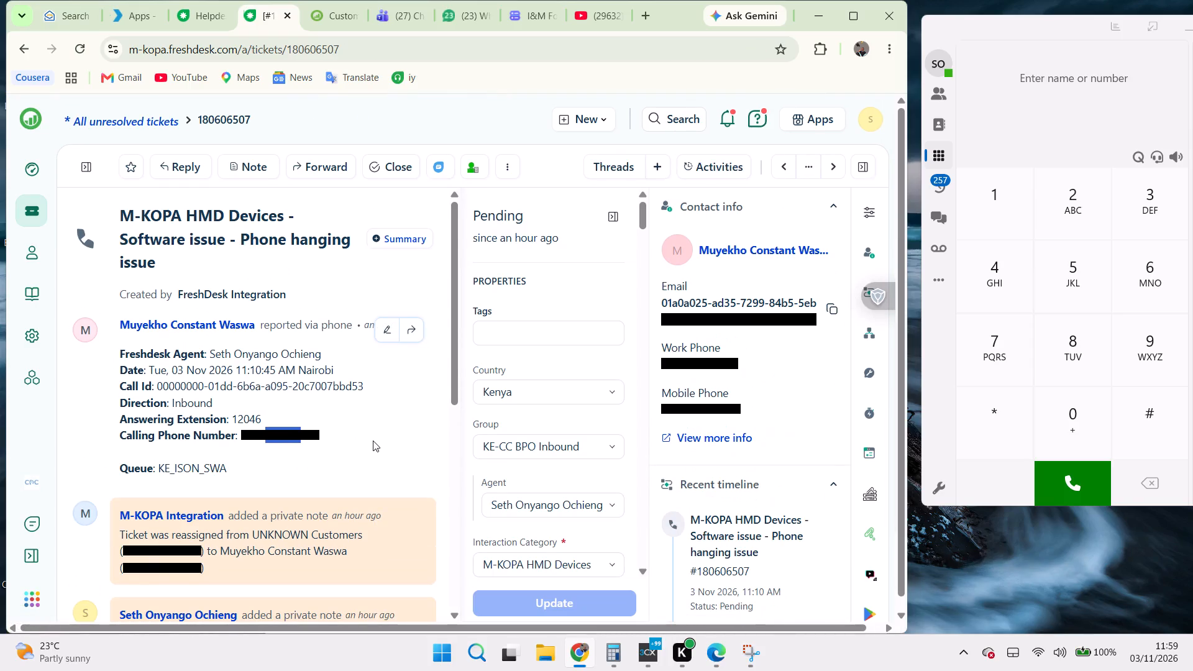
pyautogui.rightClick(373, 440)
pyautogui.click(417, 258)
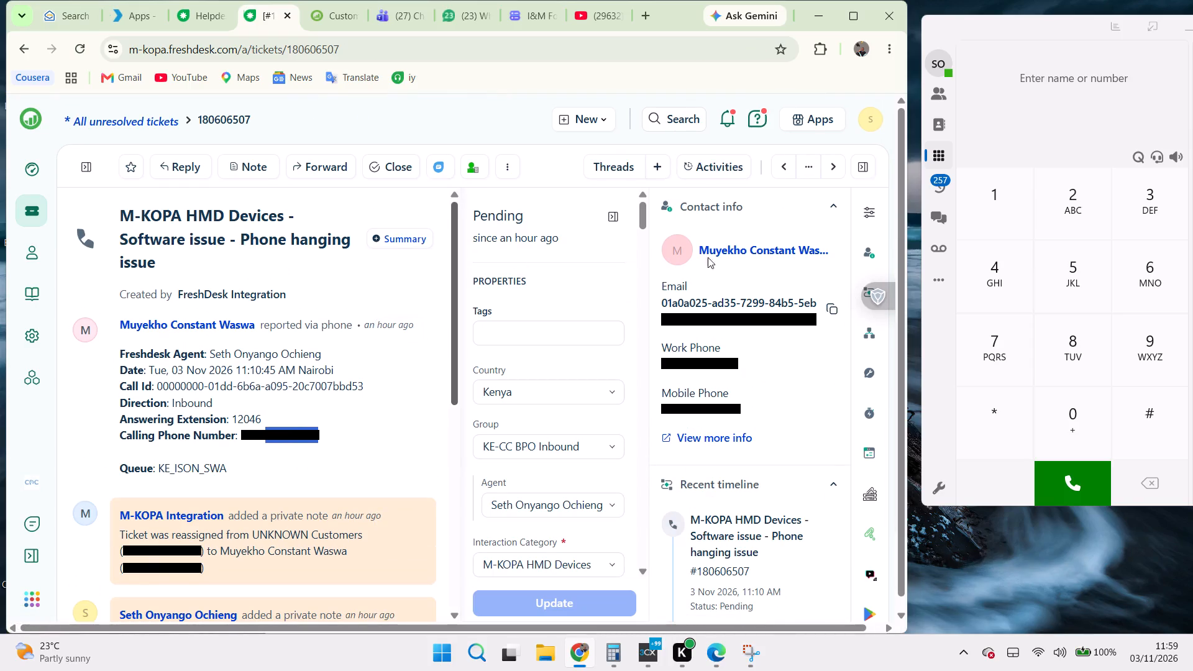
pyautogui.click(1025, 83)
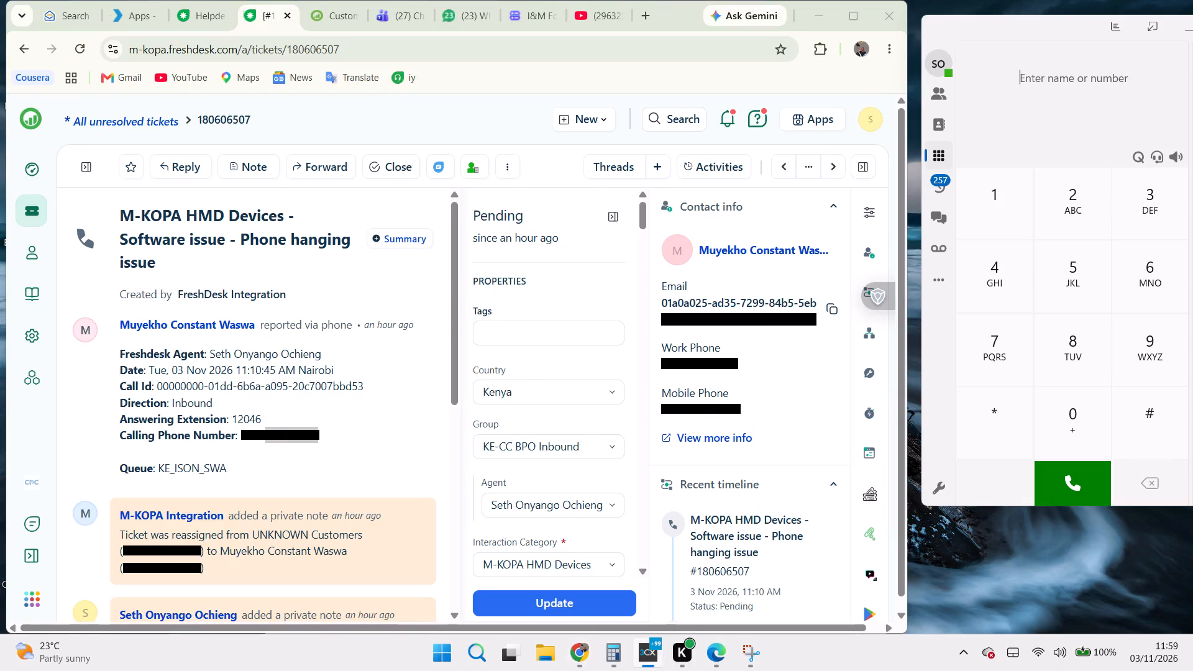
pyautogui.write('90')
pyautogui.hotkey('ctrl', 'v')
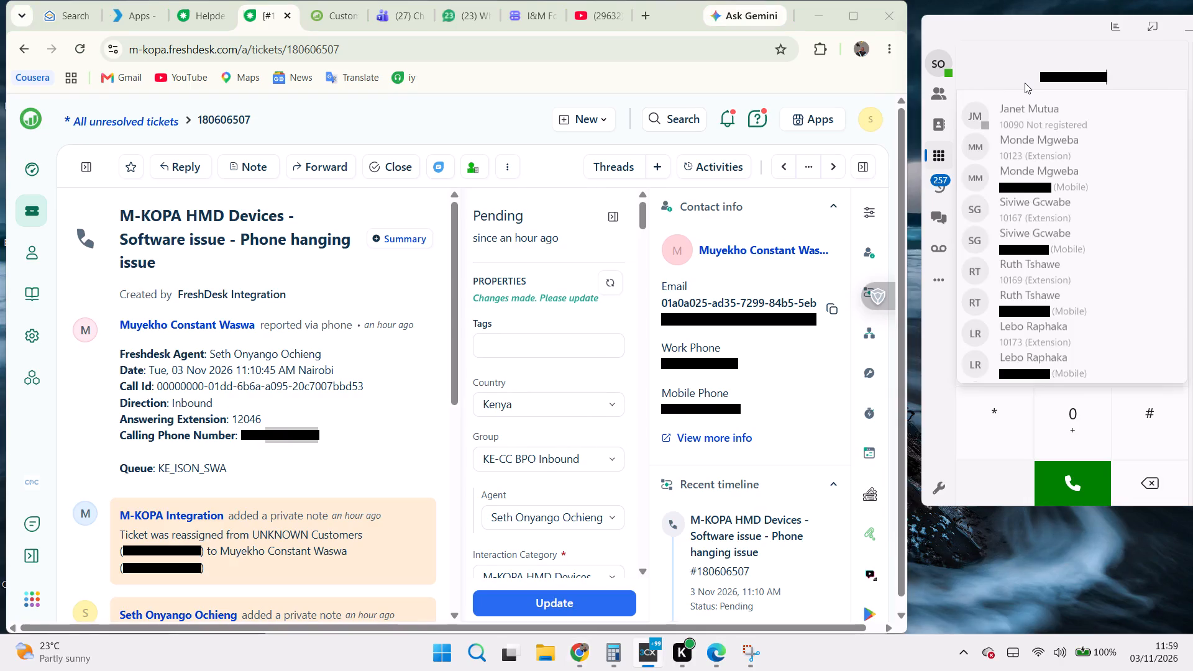
pyautogui.click(1074, 484)
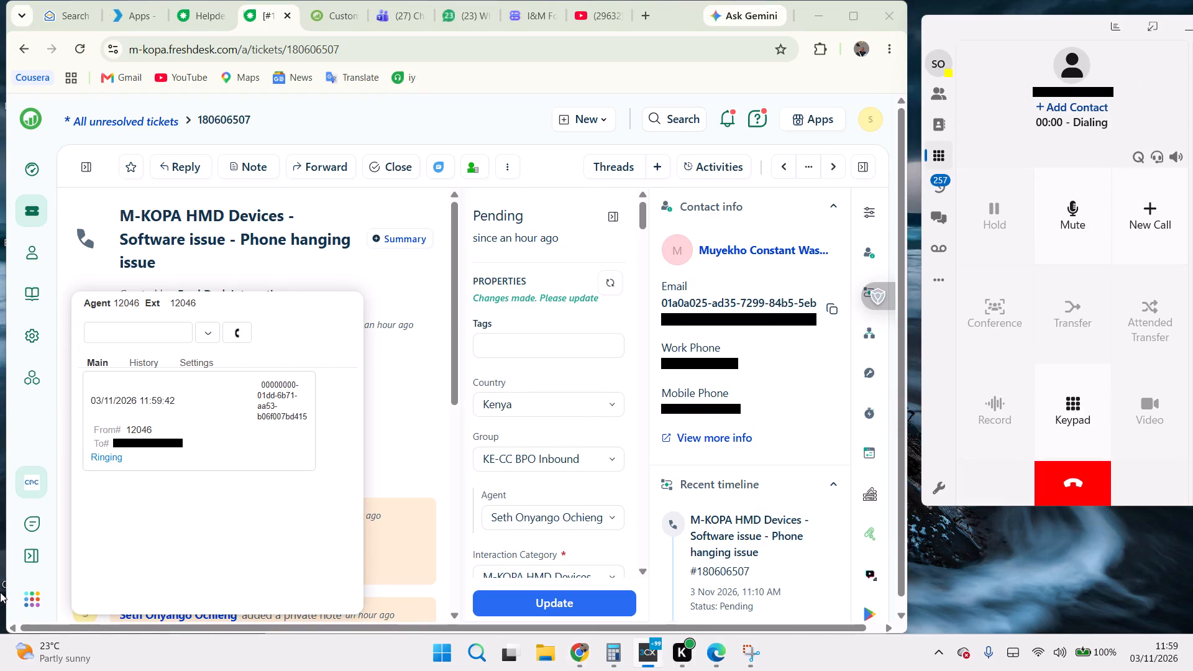
pyautogui.click(26, 480)
# Toggle the agent's queue status in the desktop softphone while the call is dialing.
pyautogui.scroll(-2, 280, 495)
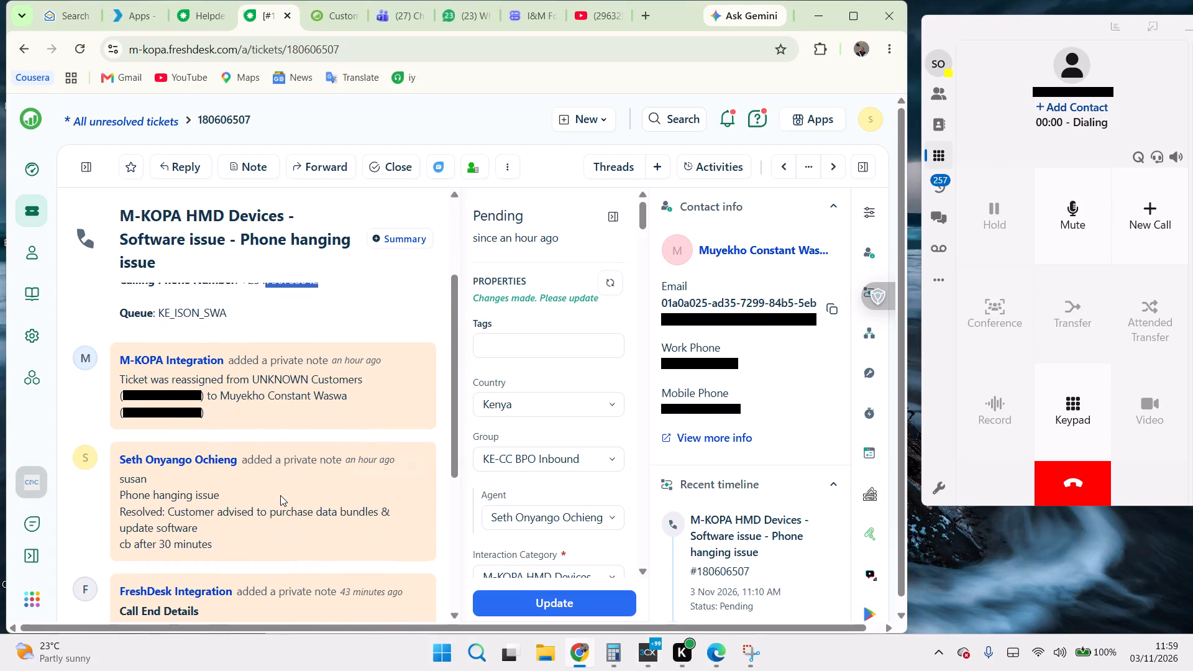
pyautogui.scroll(-2, 280, 495)
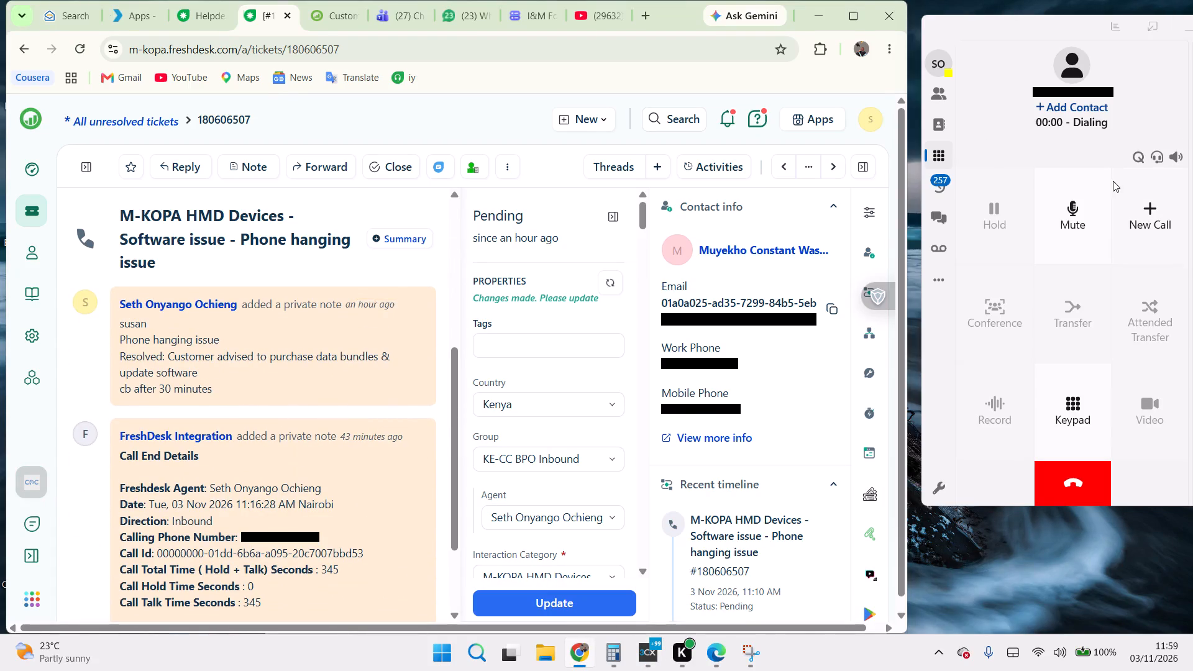
pyautogui.click(1135, 155)
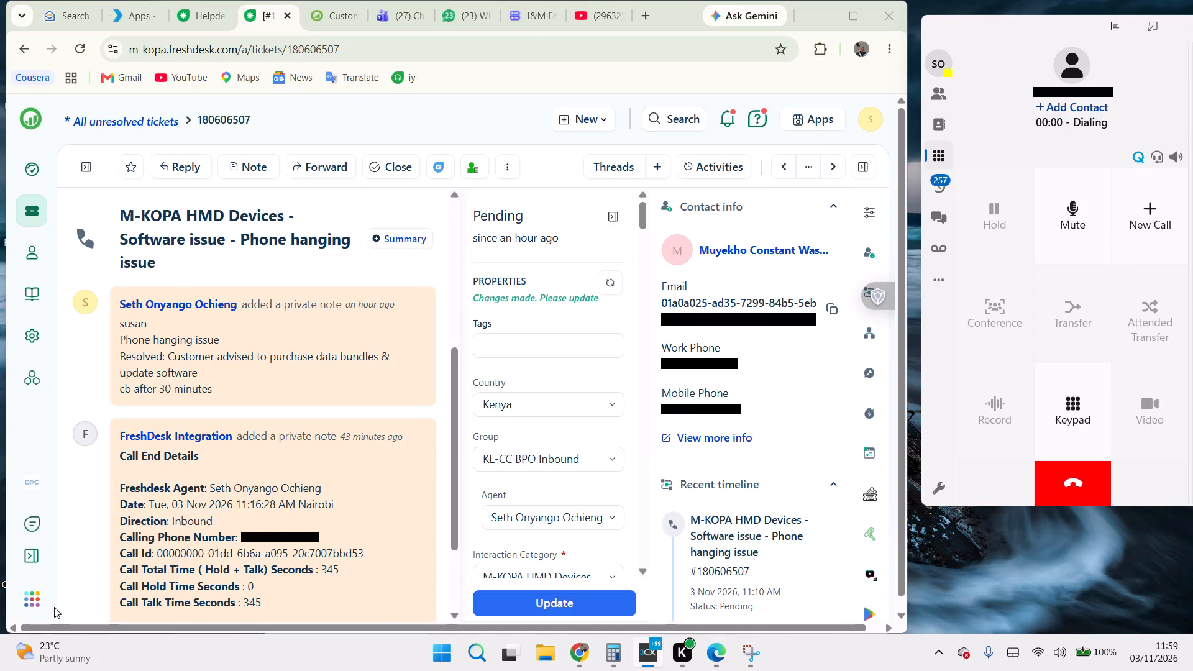
# Draft a private note on the phone hanging ticket reading "called back unreachable".
pyautogui.scroll(-2, 303, 505)
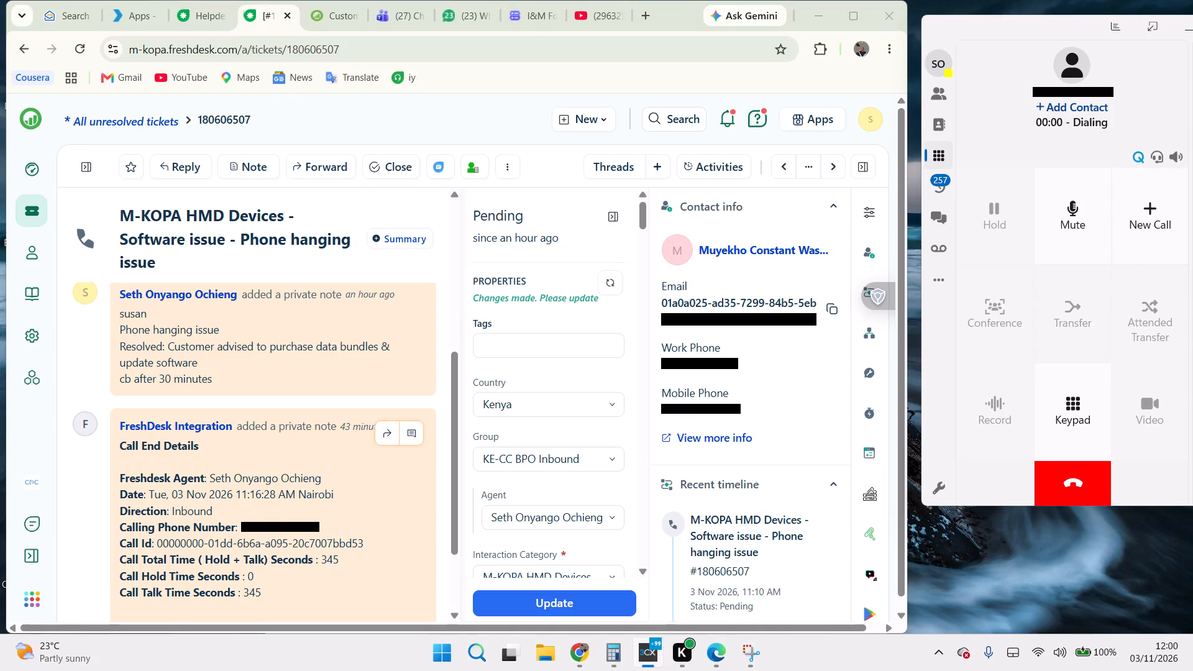
pyautogui.scroll(-4, 303, 505)
pyautogui.click(219, 554)
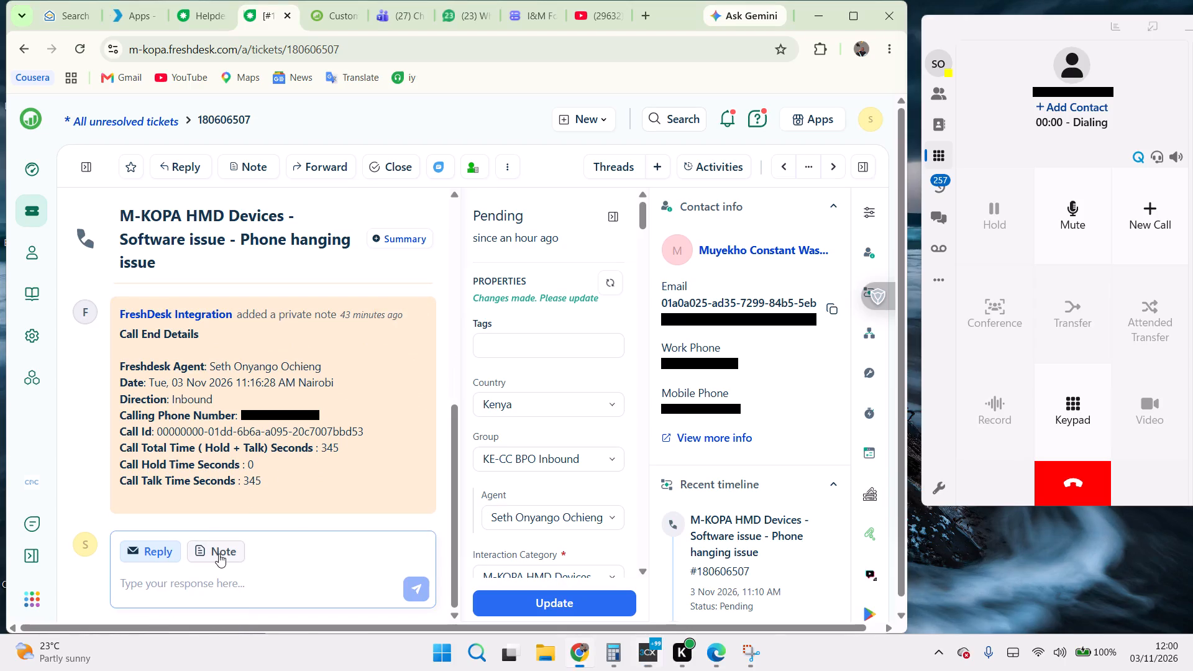
pyautogui.scroll(1, 188, 366)
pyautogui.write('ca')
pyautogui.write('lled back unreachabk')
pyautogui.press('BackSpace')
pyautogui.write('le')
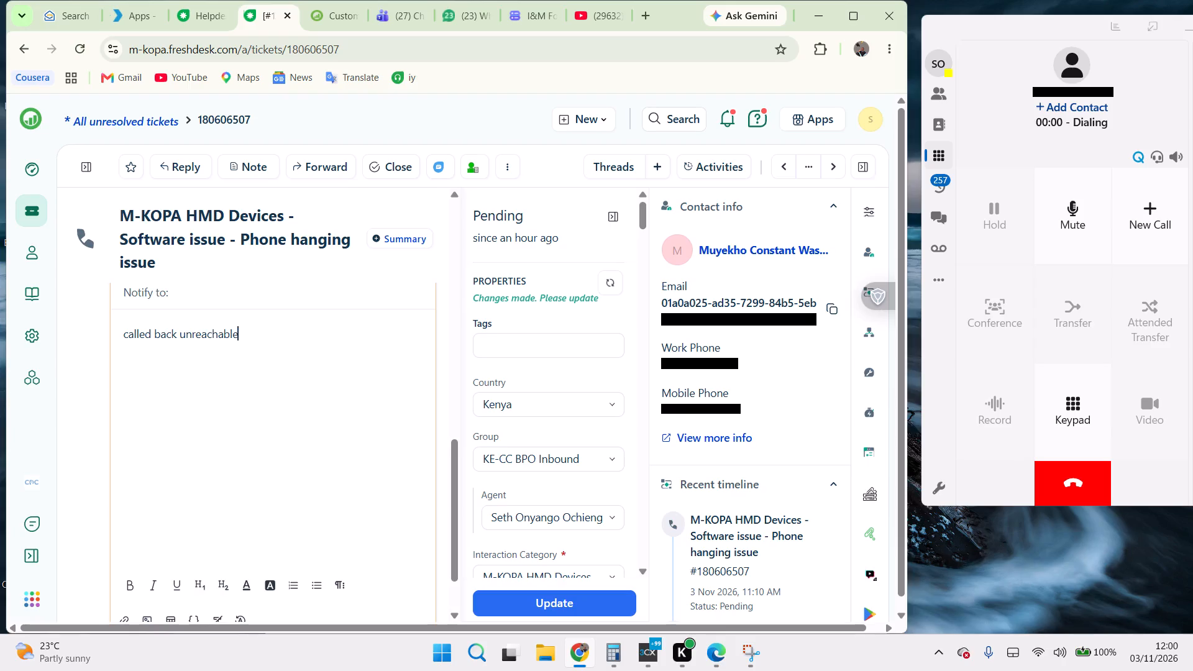
# Set the phone hanging ticket's status to Resolved in its properties.
pyautogui.scroll(-2, 286, 459)
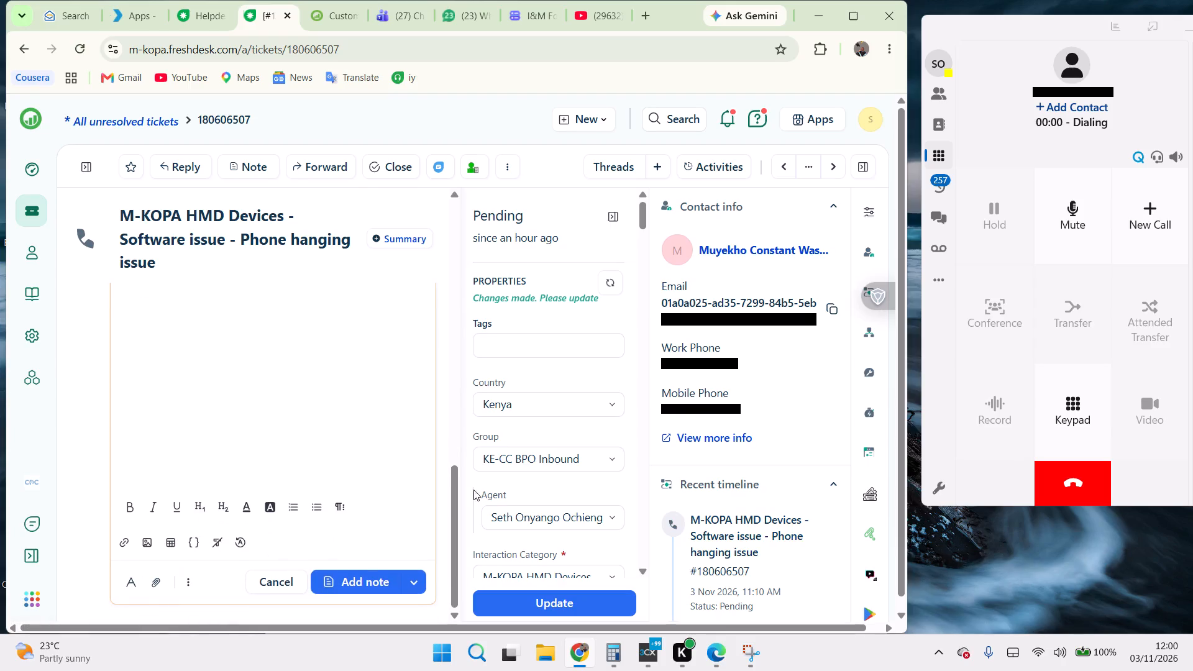
pyautogui.scroll(-6, 544, 432)
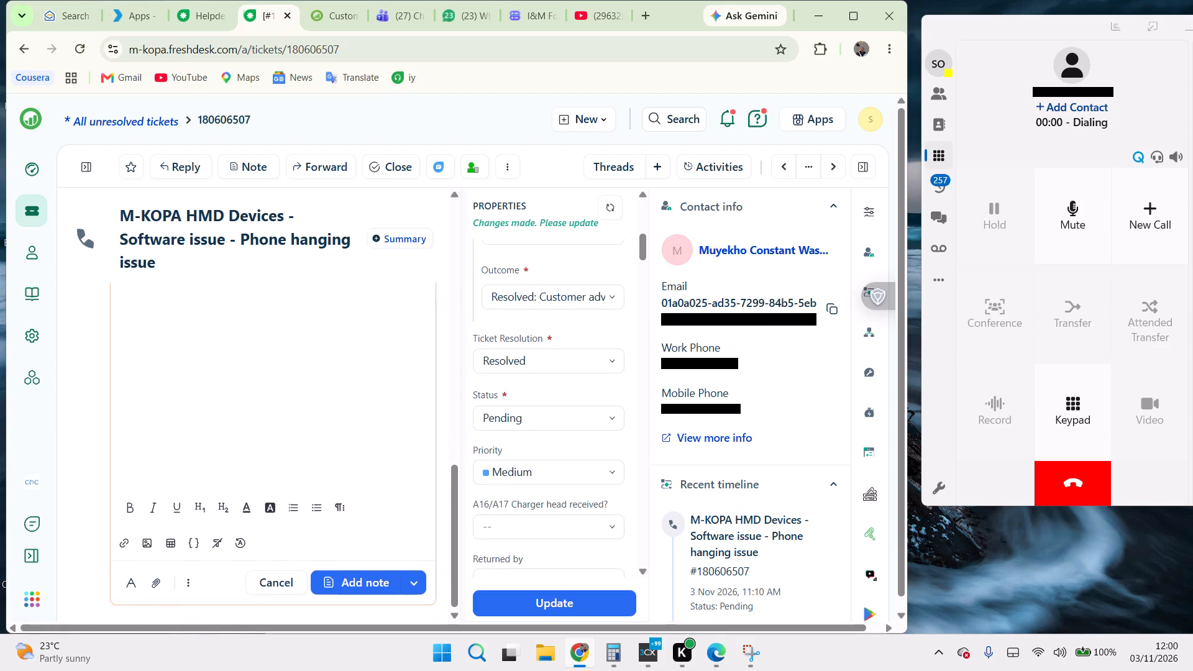
pyautogui.click(541, 420)
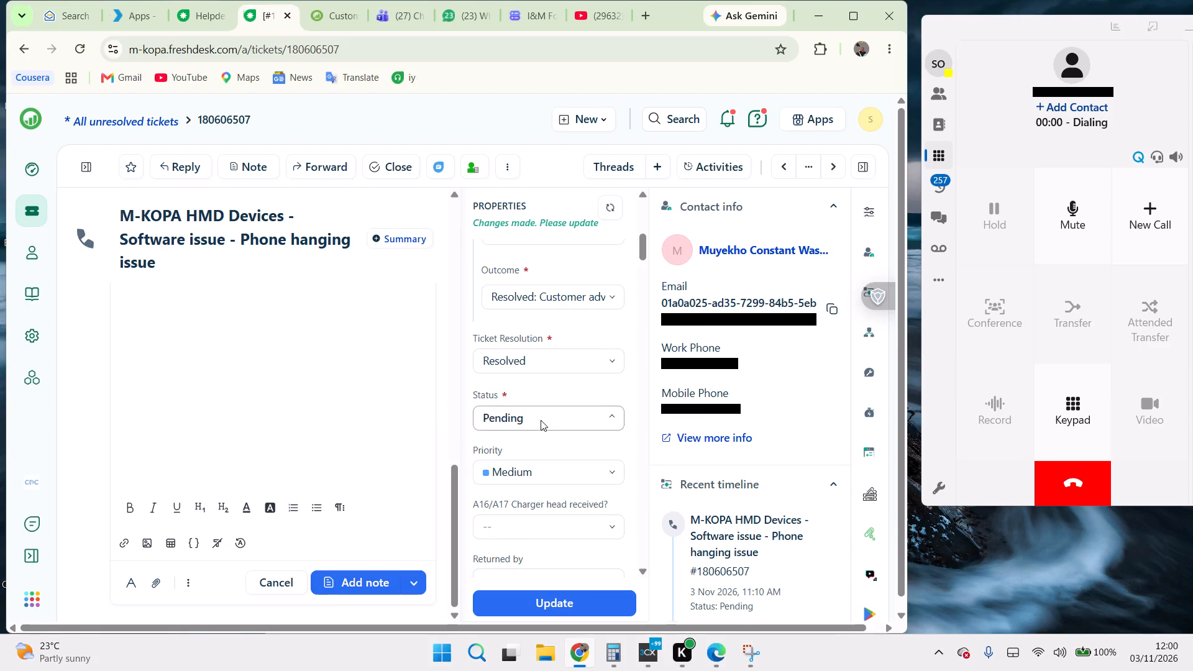
pyautogui.click(522, 511)
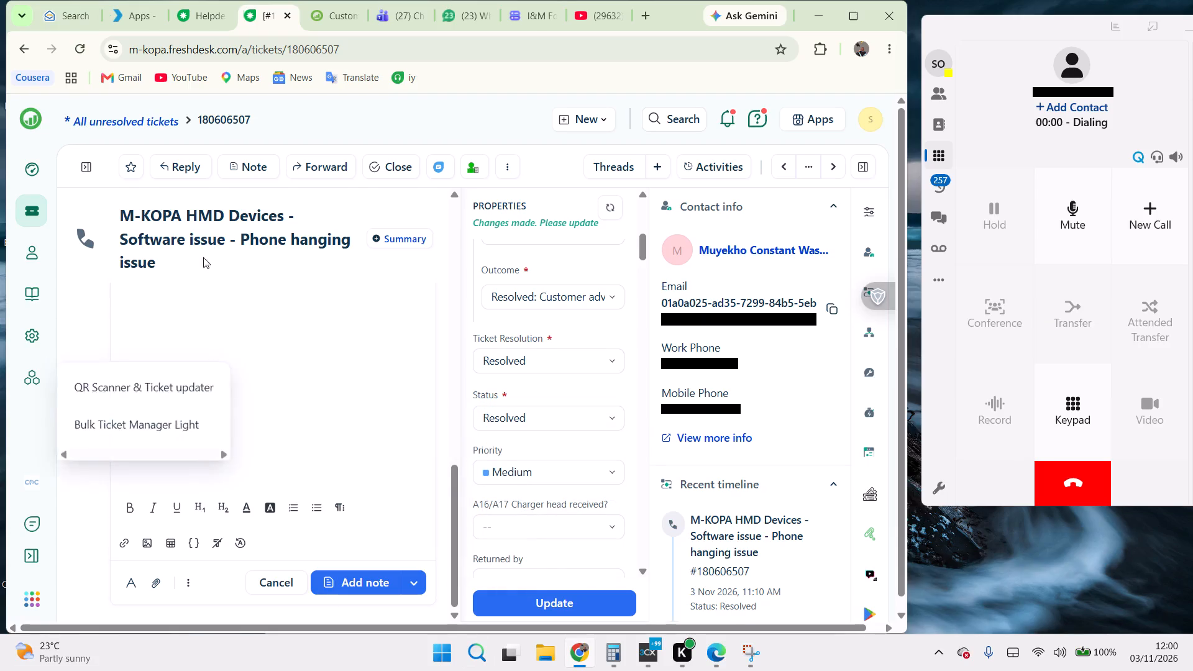
# Open the ticket customer's M-KOPAnet dashboard from the ticket.
pyautogui.scroll(1, 267, 381)
pyautogui.scroll(-2, 282, 396)
pyautogui.scroll(2, 282, 396)
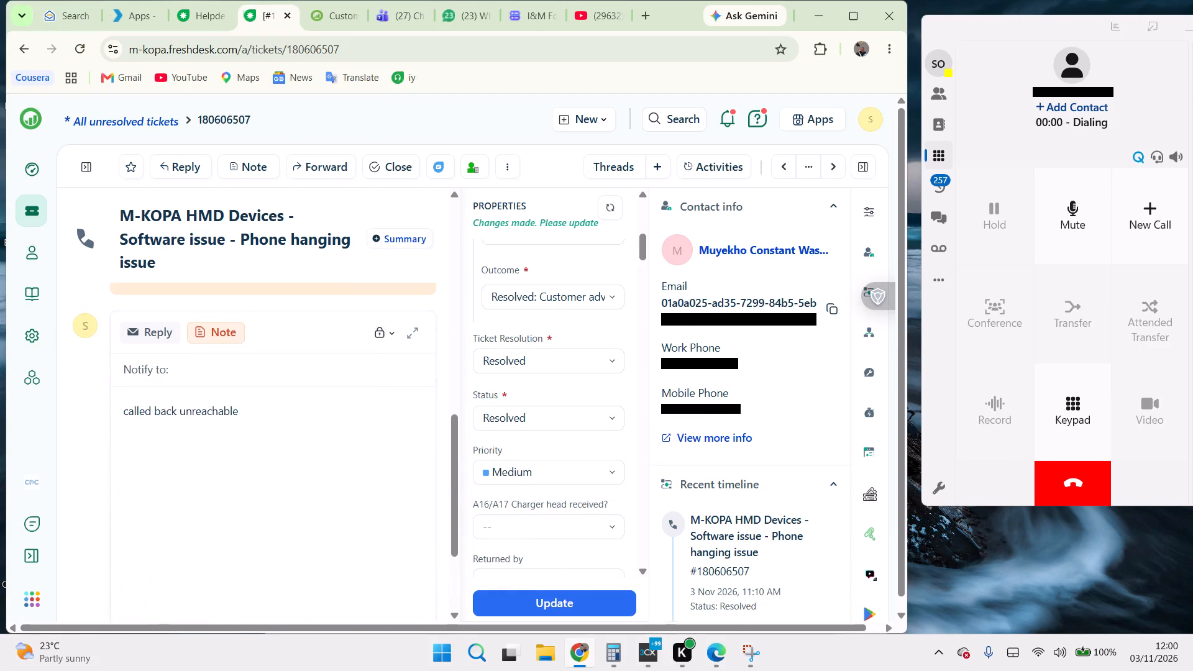
pyautogui.click(471, 164)
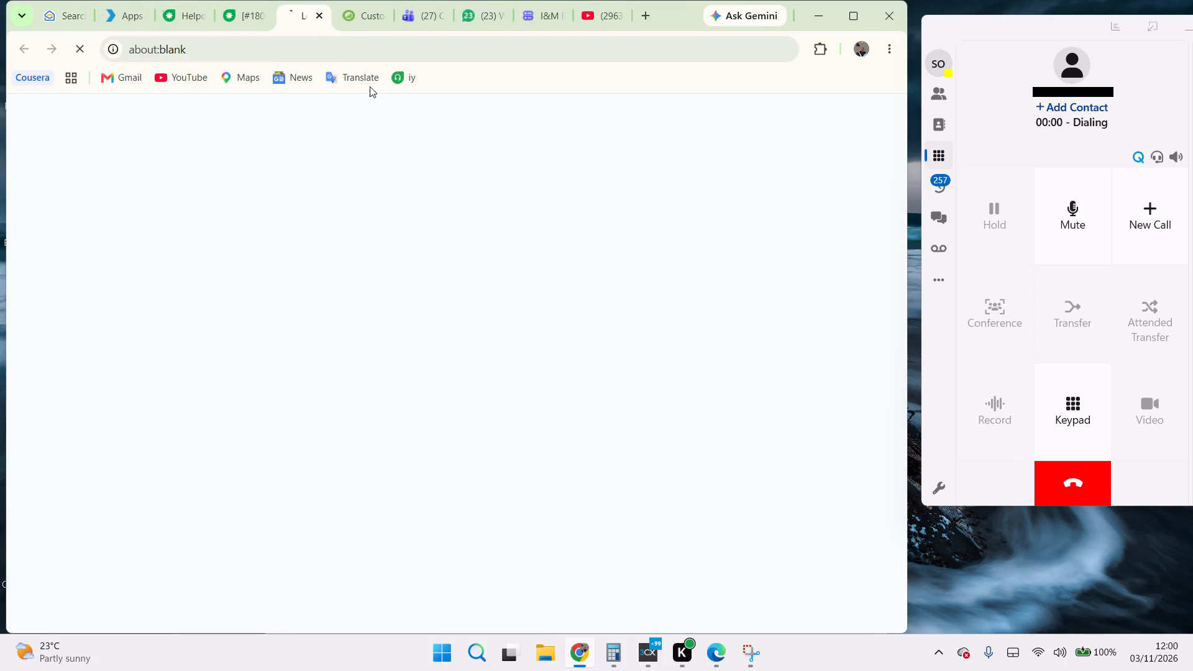
# Switch to the previously opened M-KOPAnet dashboard of the other customer.
pyautogui.click(374, 14)
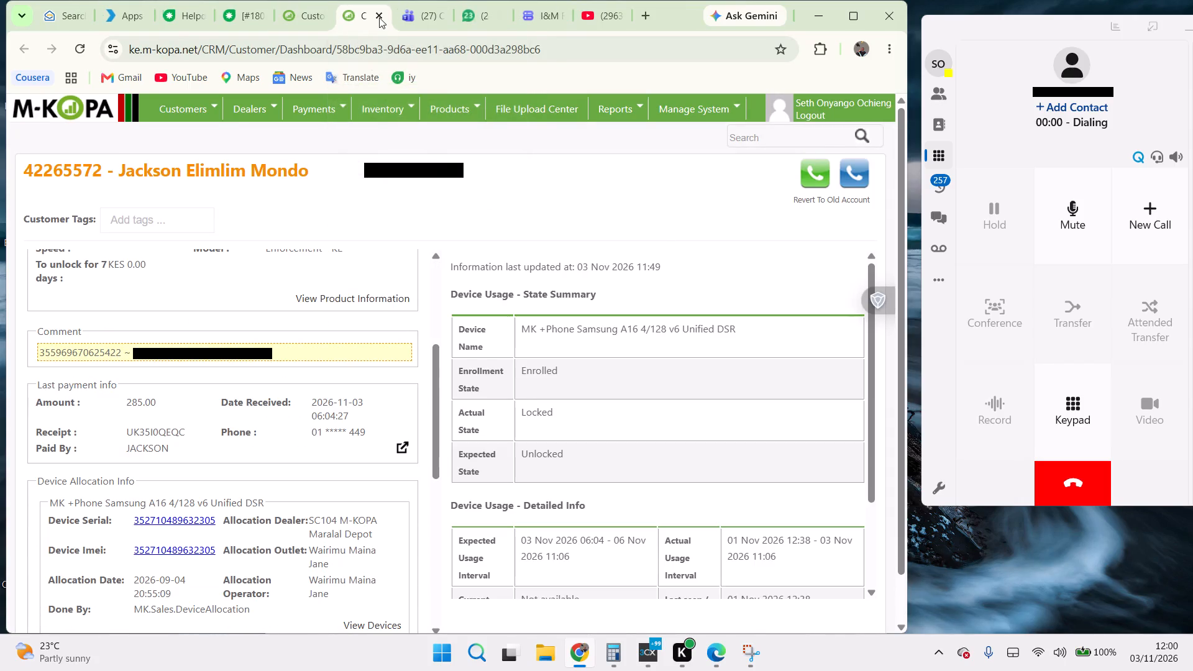
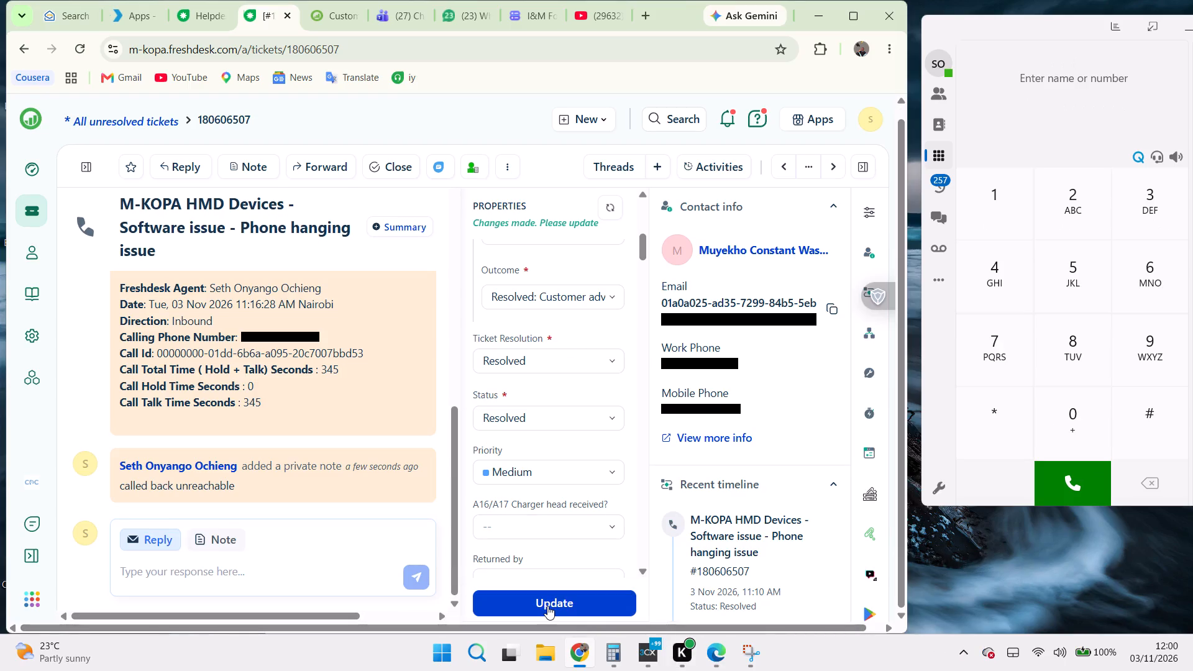
# Save the phone hanging ticket's properties with the status Resolved.
pyautogui.click(547, 606)
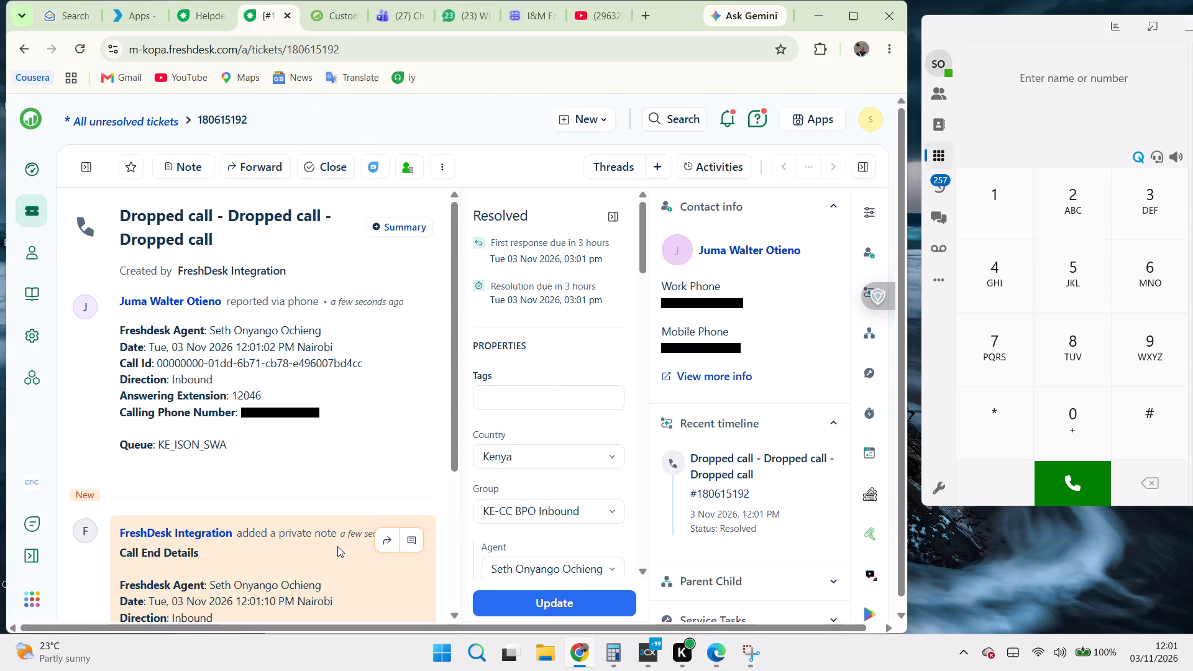
# Review the new dropped call ticket's details and save its properties with ticket resolution and status Resolved.
pyautogui.scroll(-4, 306, 526)
pyautogui.scroll(1, 309, 531)
pyautogui.scroll(-3, 519, 523)
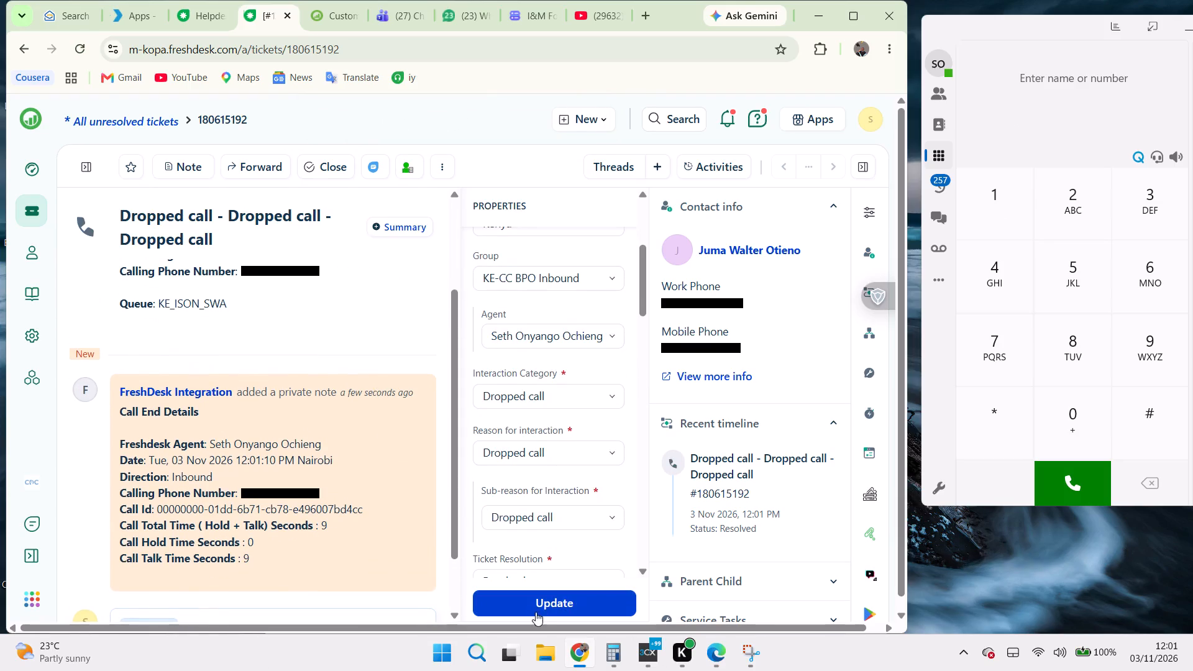
pyautogui.scroll(-2, 549, 536)
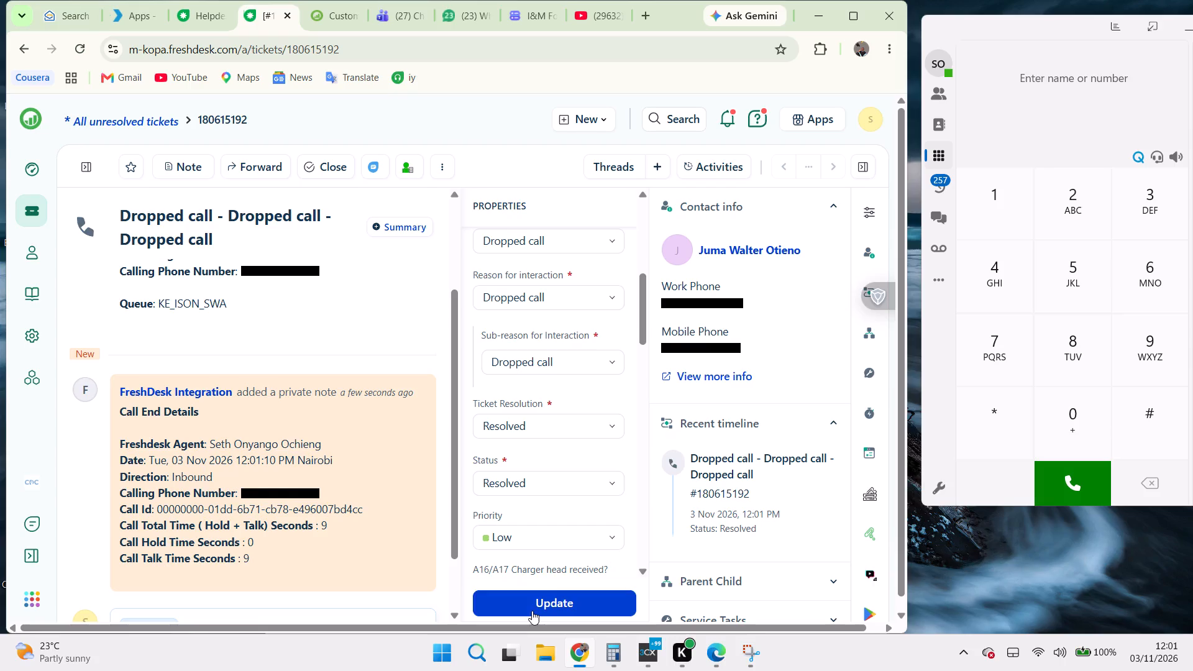
pyautogui.click(533, 603)
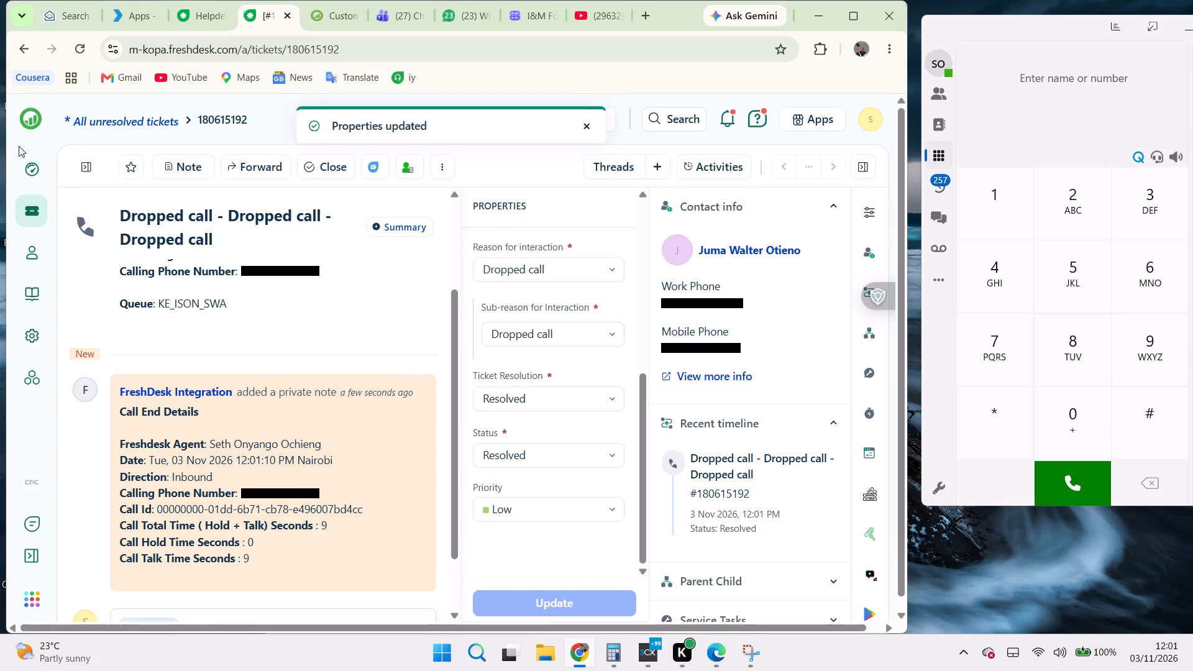
# Try to open the unresolved tickets from the helpdesk dashboard, and return to the dashboard from the new inbound call ticket.
pyautogui.click(22, 162)
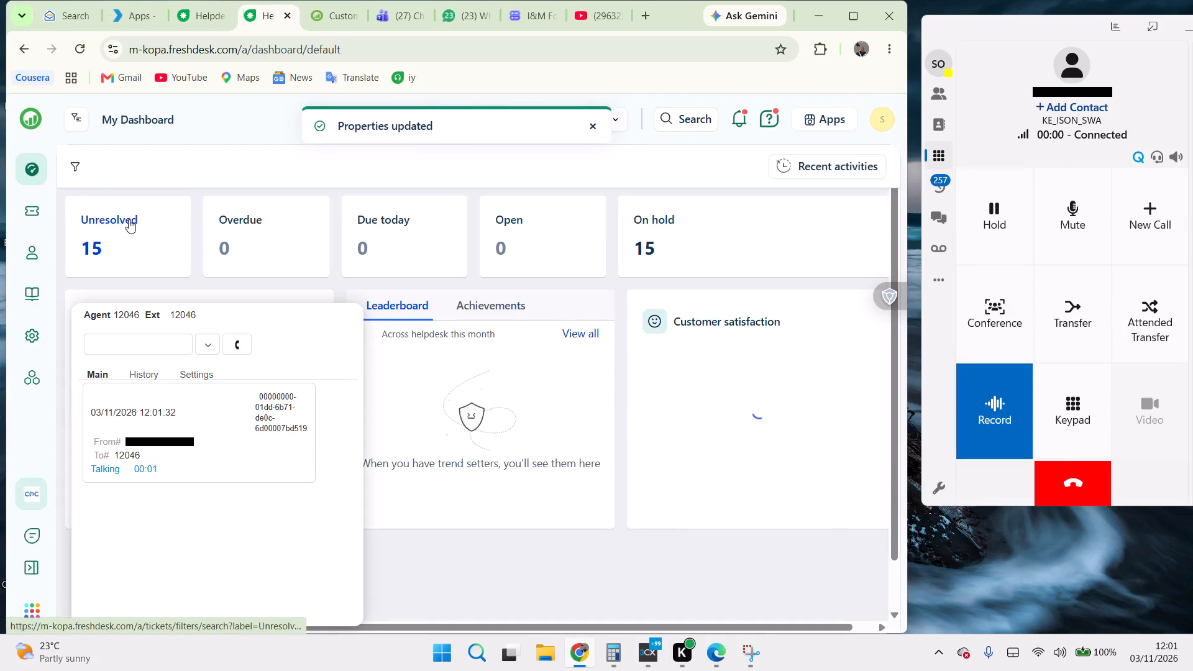
pyautogui.click(112, 222)
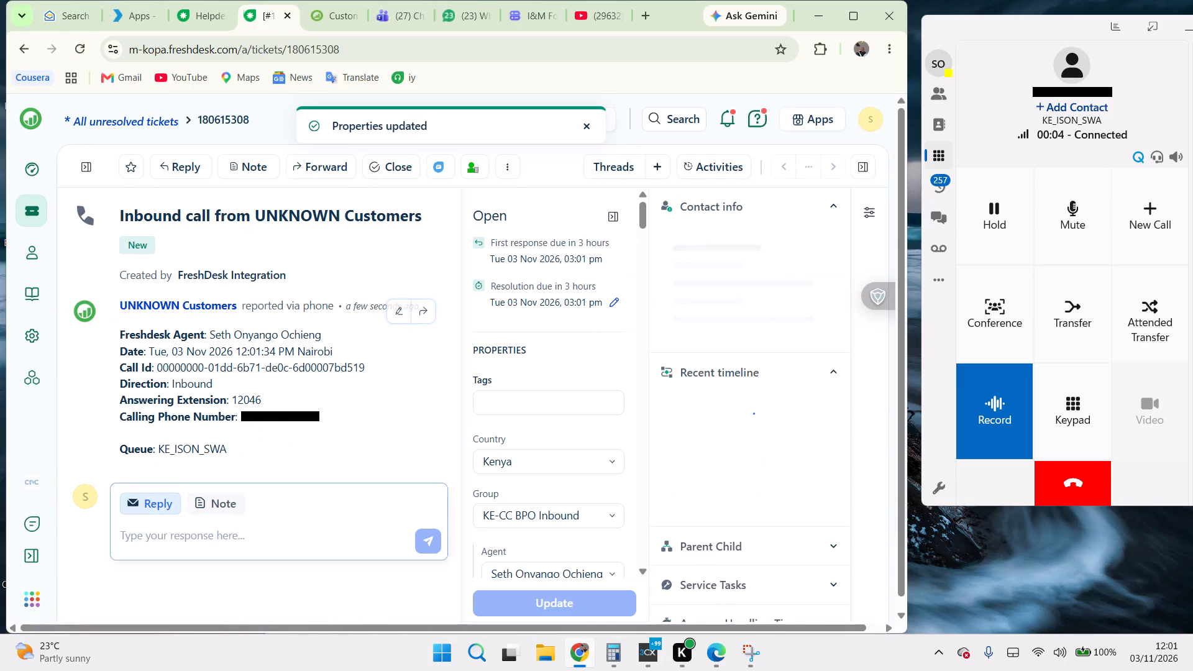
pyautogui.click(32, 170)
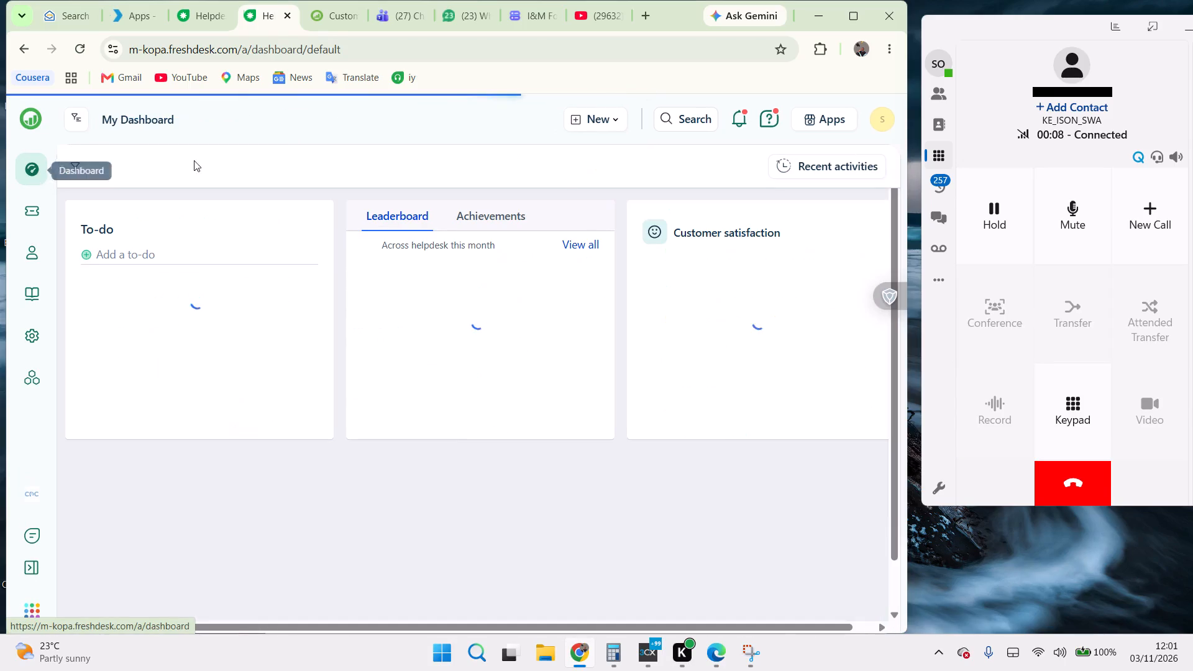
# Switch to the 3CX softphone and log out of the call queue.
pyautogui.click(1137, 158)
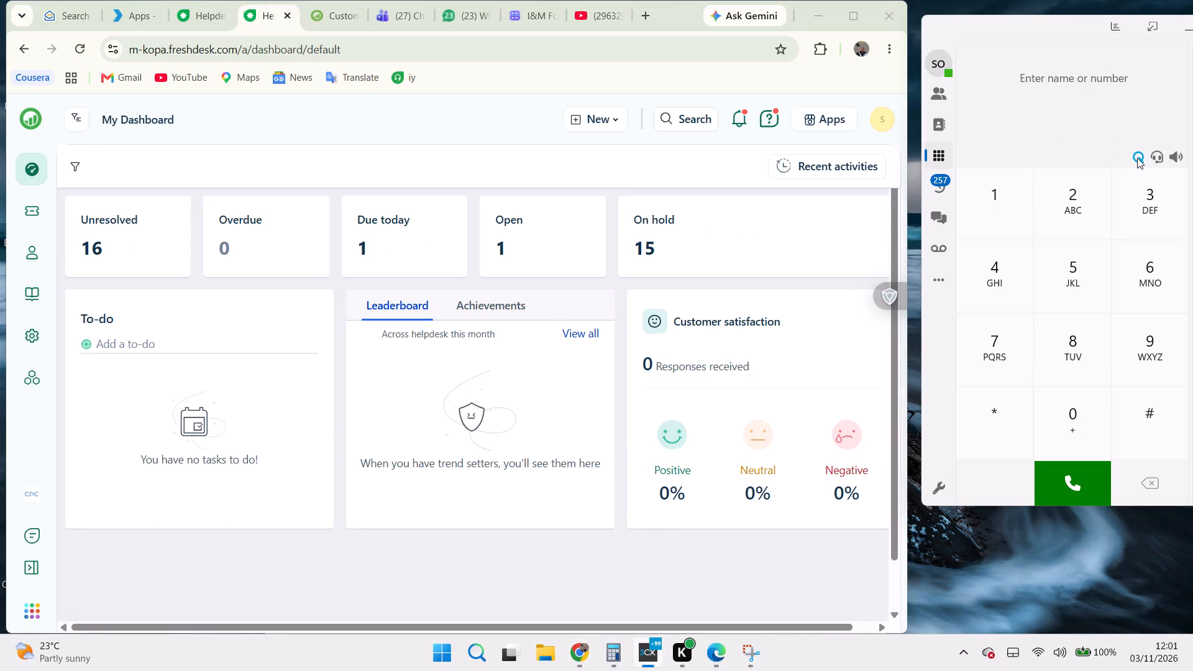
pyautogui.click(1136, 152)
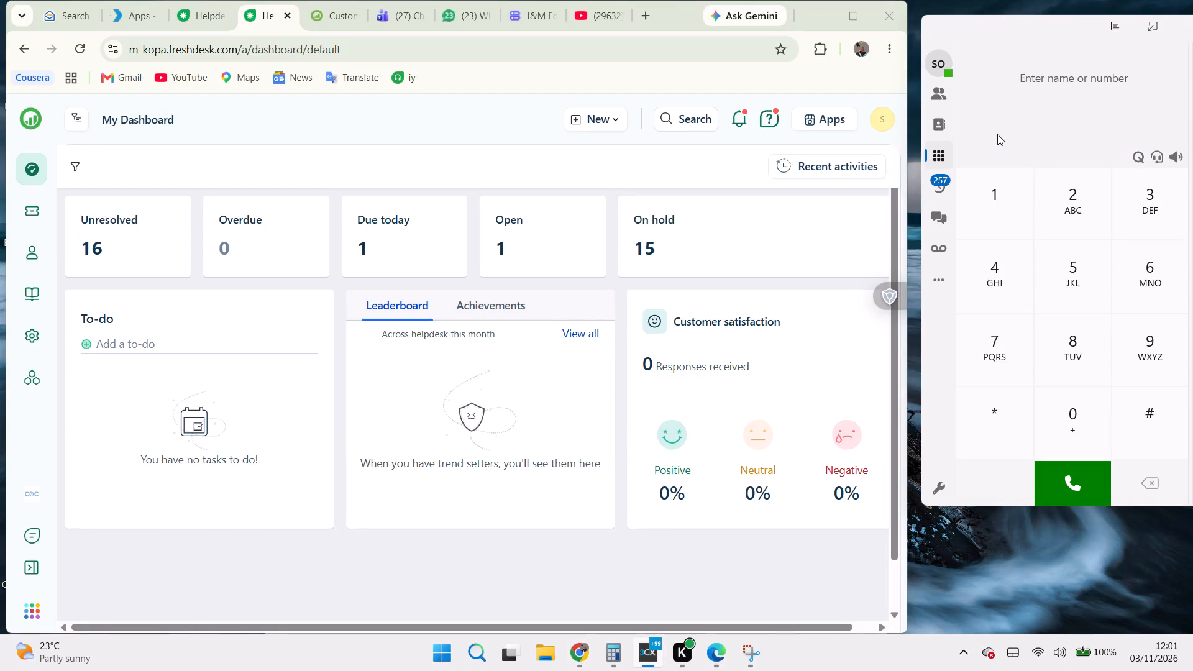
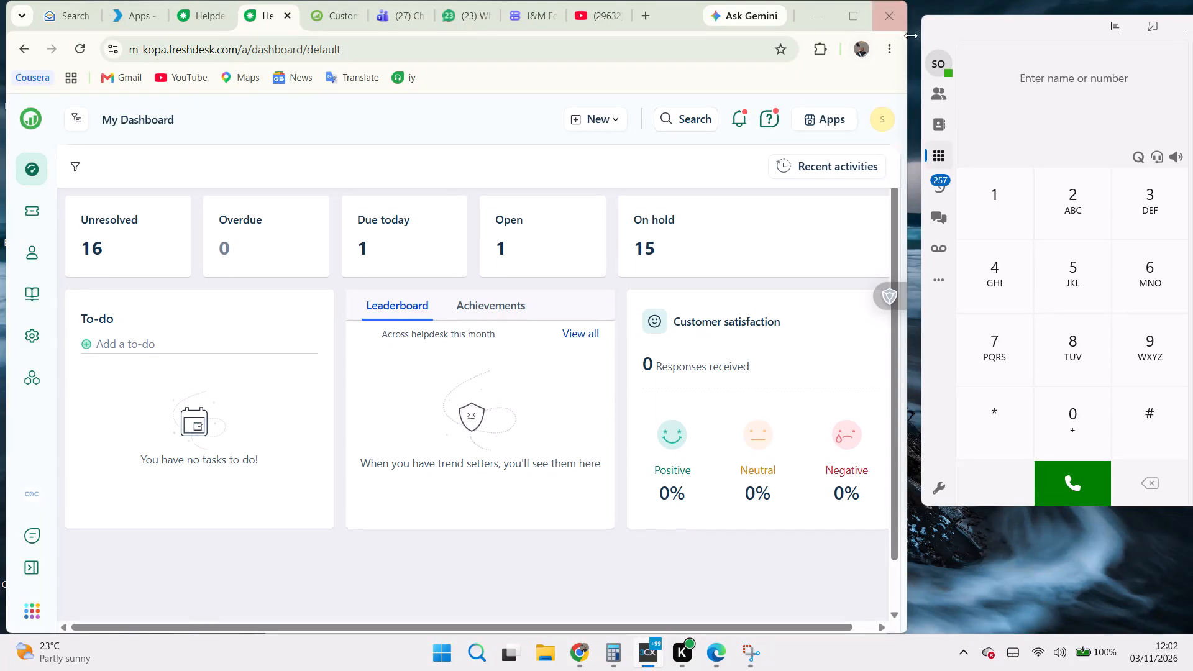
# Switch to Freshdesk and open the list of unresolved tickets from the helpdesk dashboard.
pyautogui.click(107, 222)
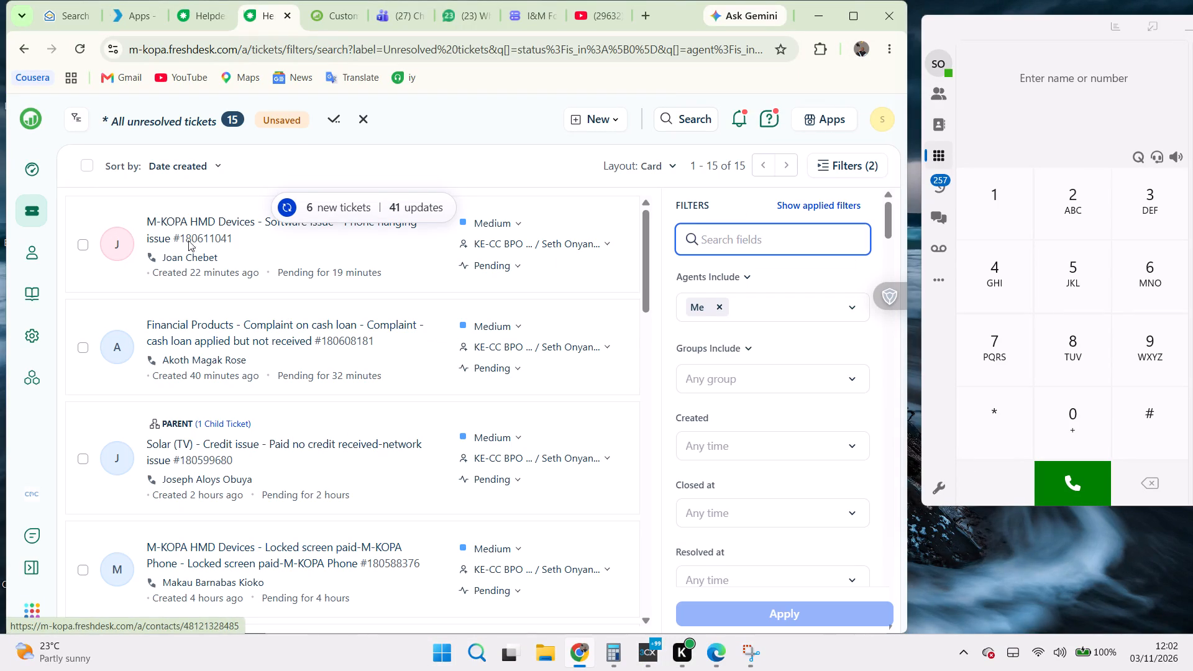
pyautogui.scroll(2, 116, 270)
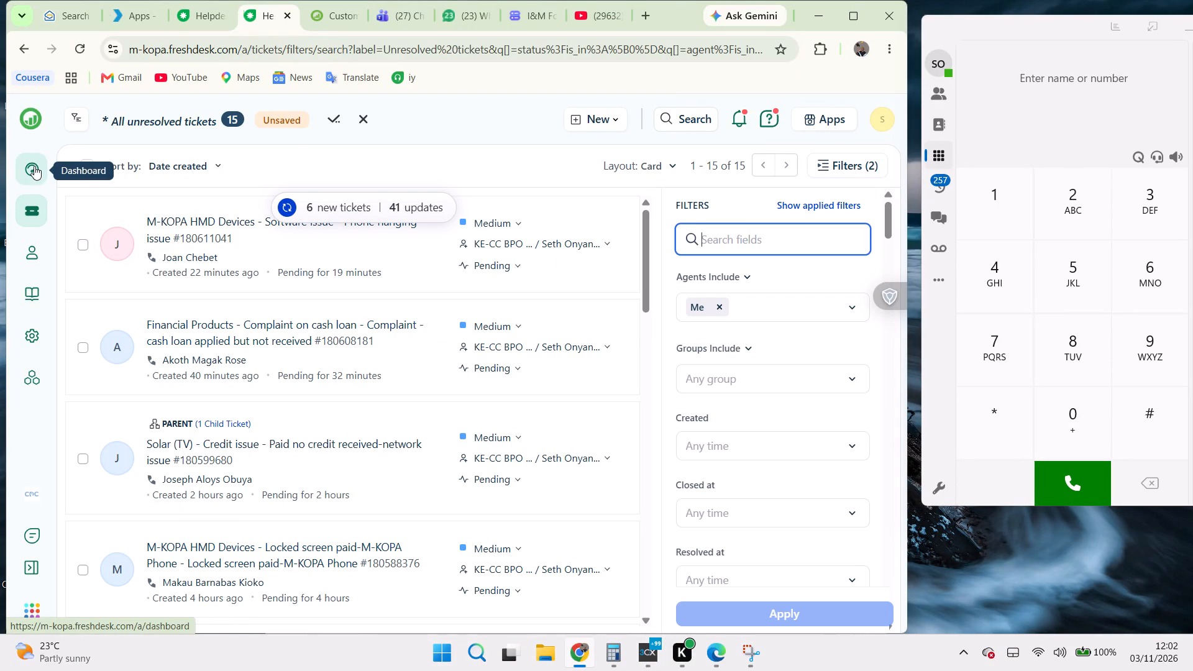
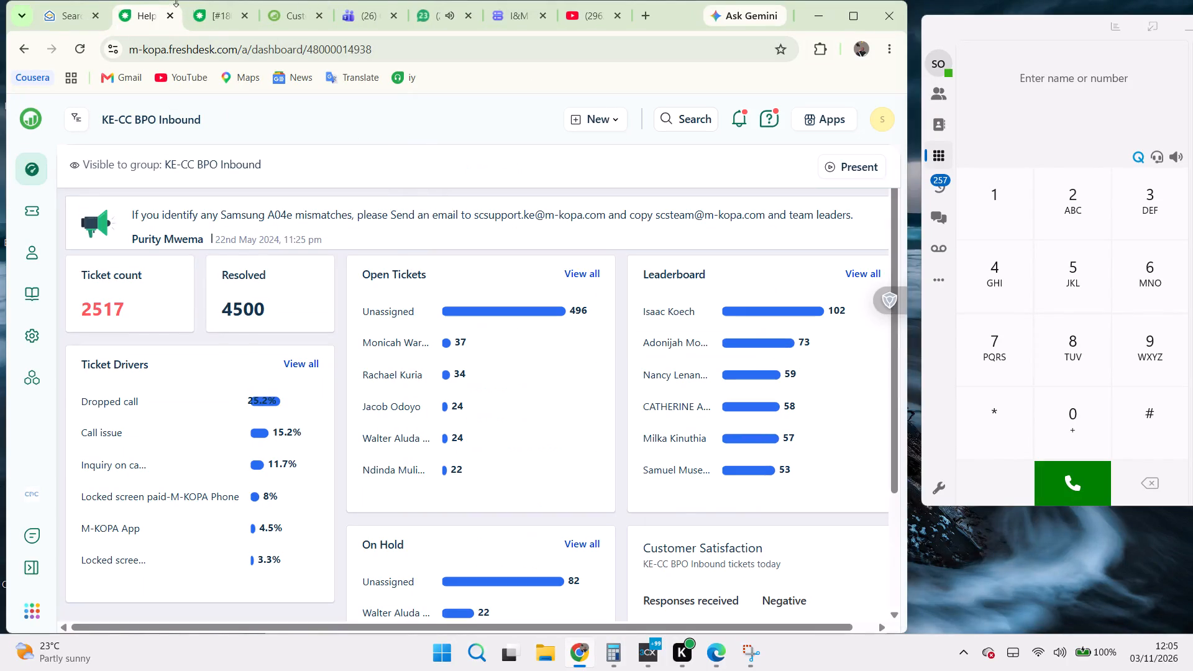
# Add the private note "dropped" to resolved dropped-call ticket 180615847, staying on the ticket rather than leaving without saving.
pyautogui.click(216, 12)
pyautogui.scroll(-1, 216, 459)
pyautogui.scroll(2, 216, 459)
pyautogui.scroll(-5, 216, 459)
pyautogui.scroll(1, 216, 458)
pyautogui.scroll(-7, 216, 458)
pyautogui.scroll(1, 219, 454)
pyautogui.scroll(-5, 231, 450)
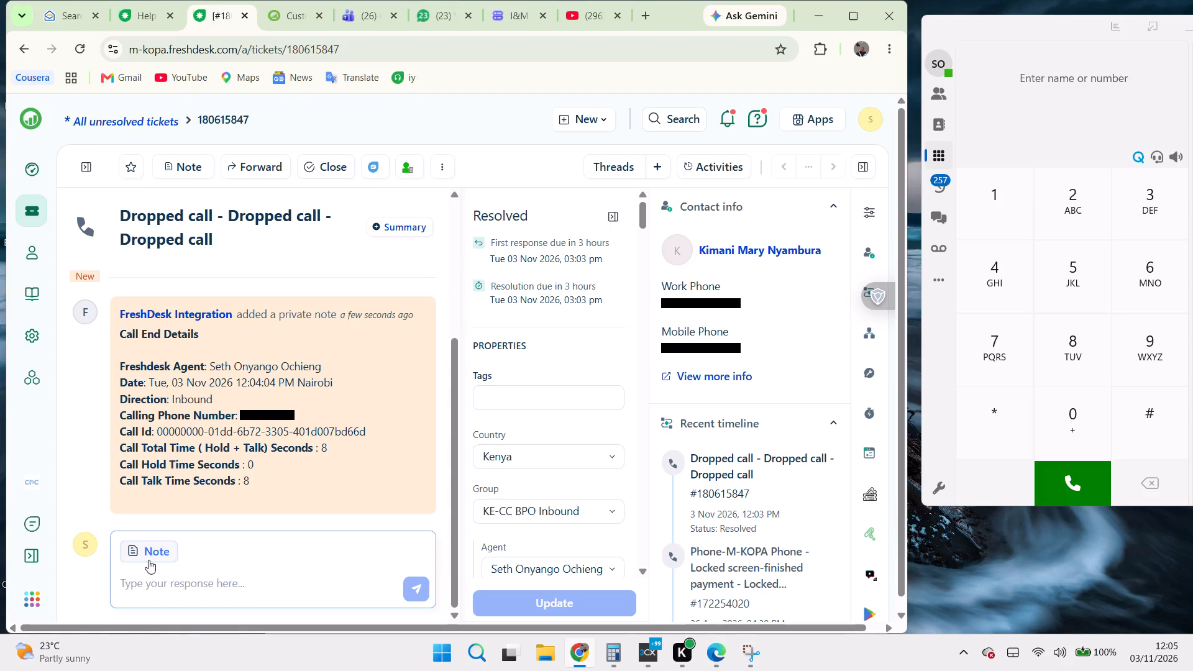
pyautogui.click(153, 552)
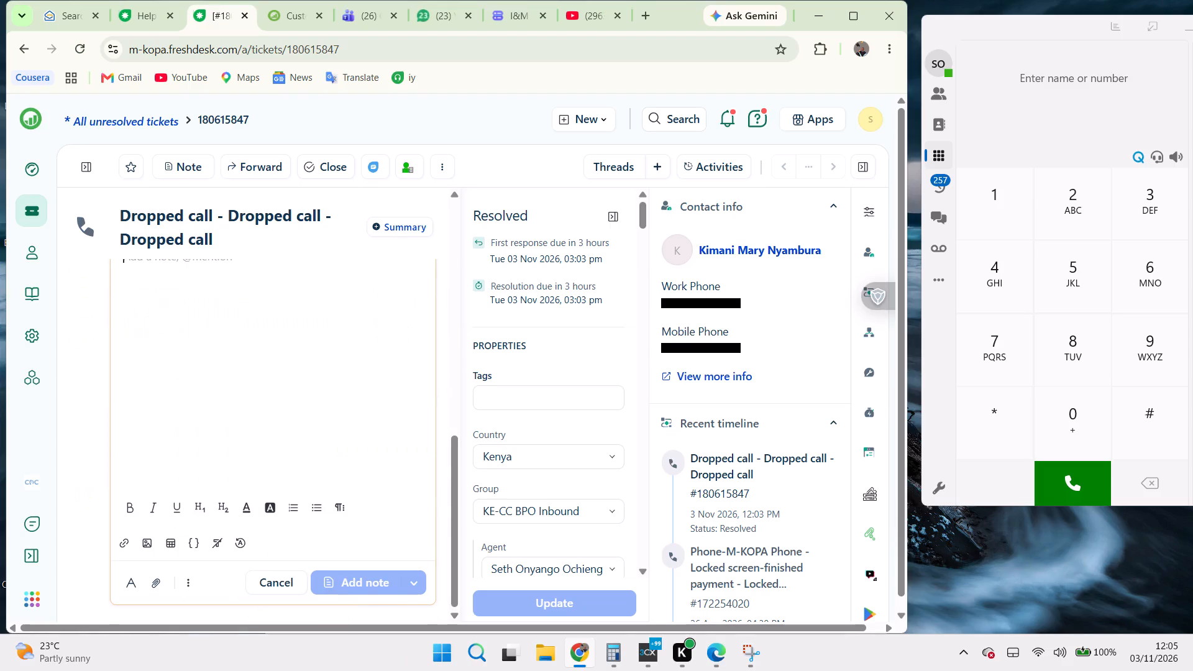
pyautogui.scroll(1, 198, 355)
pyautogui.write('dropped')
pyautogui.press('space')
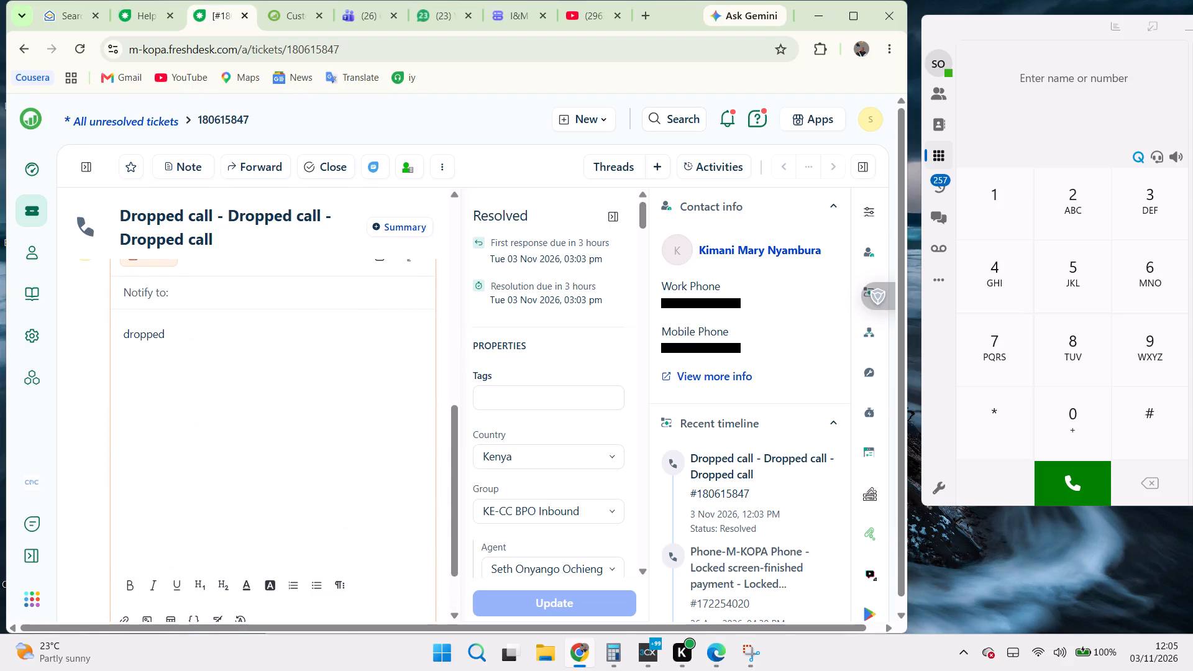
pyautogui.scroll(-3, 561, 427)
pyautogui.scroll(1, 561, 427)
pyautogui.scroll(-2, 561, 427)
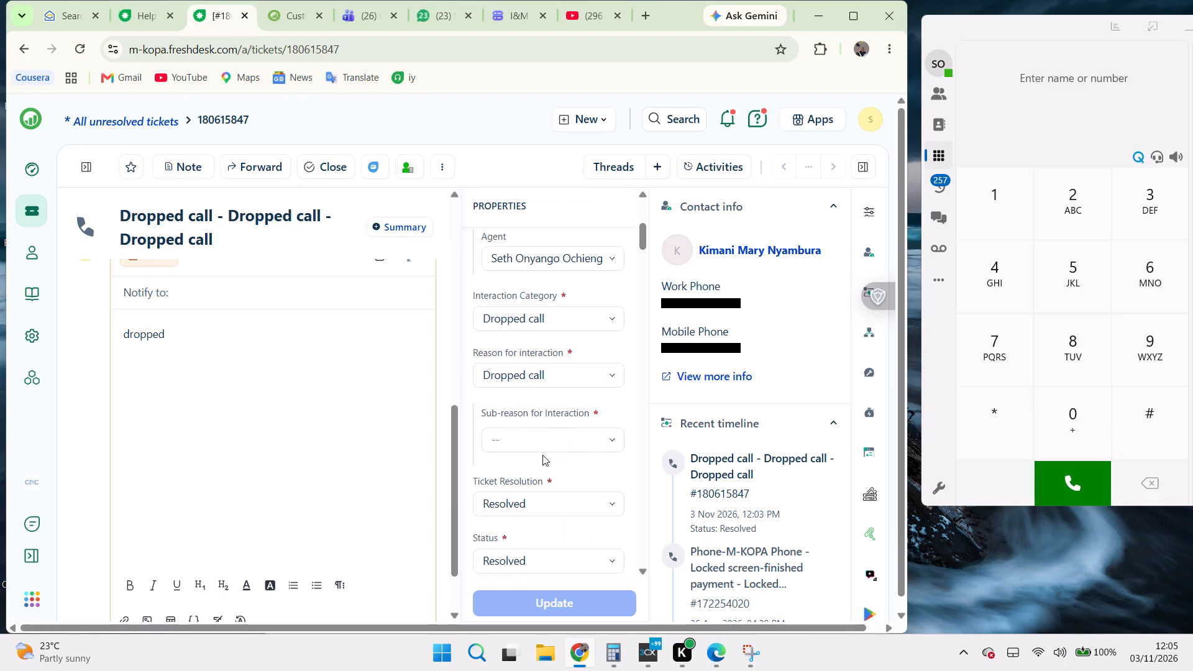
pyautogui.scroll(-3, 218, 517)
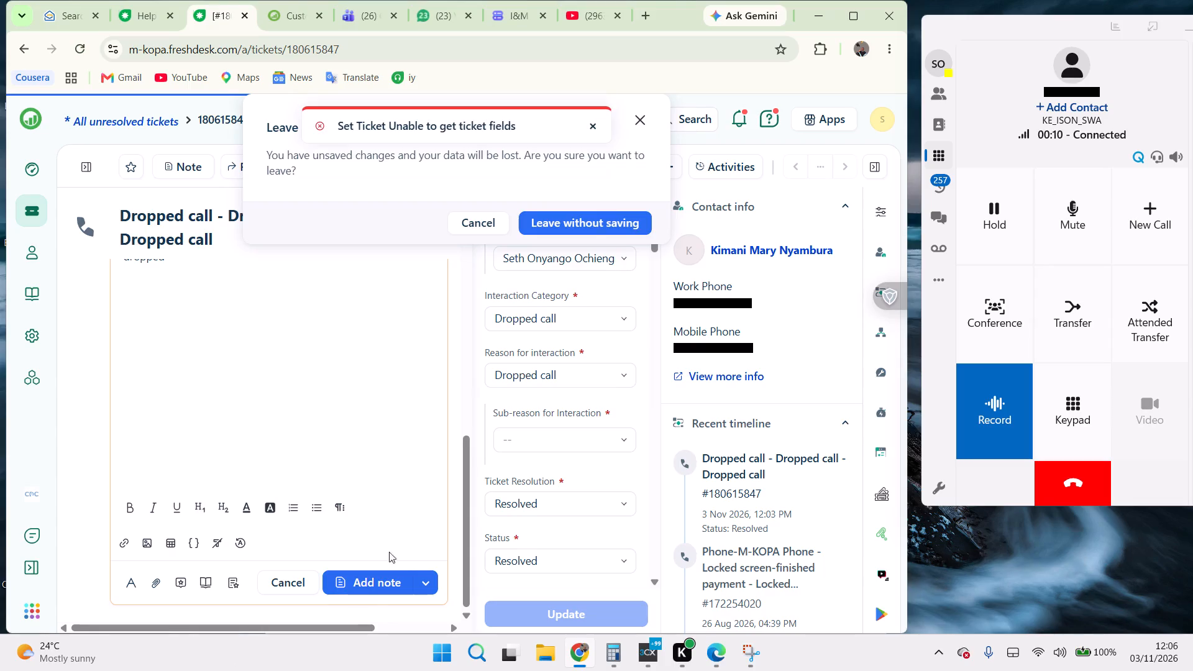
pyautogui.click(467, 226)
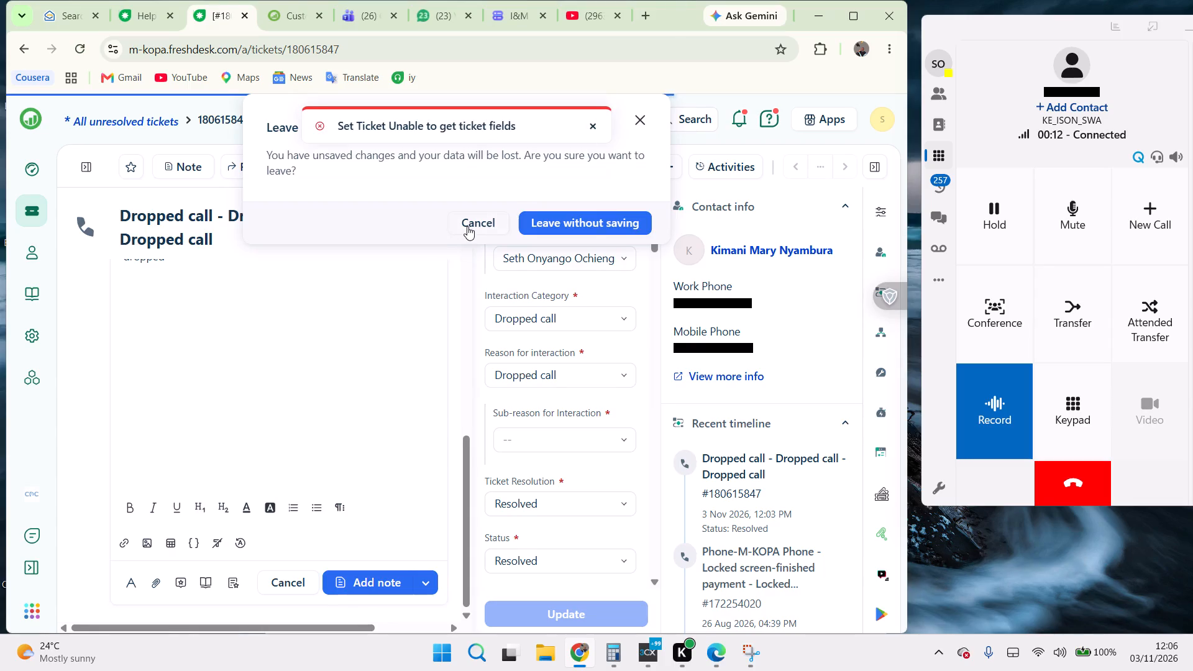
pyautogui.scroll(-3, 238, 451)
pyautogui.scroll(-3, 321, 437)
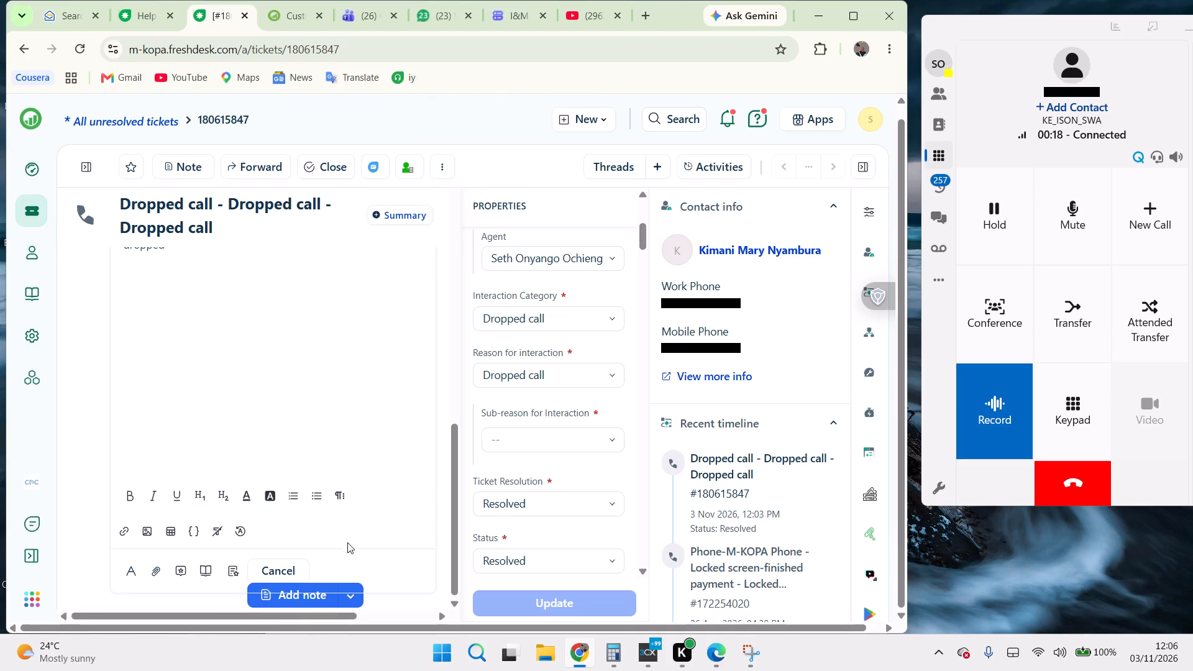
pyautogui.click(281, 595)
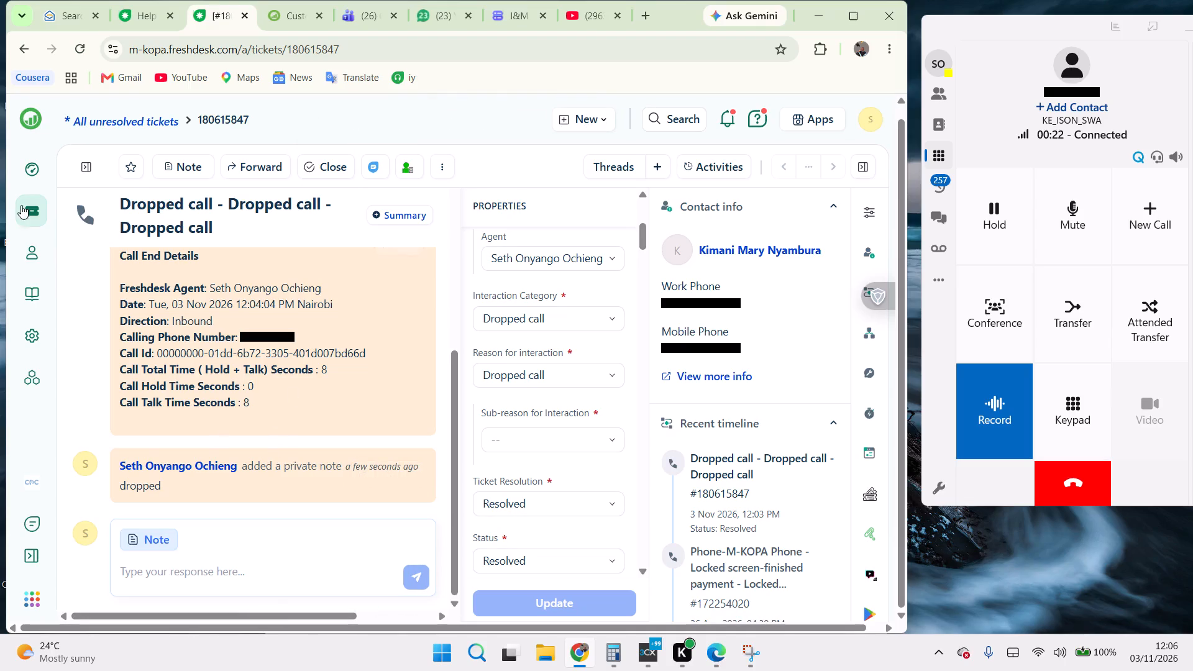
pyautogui.click(32, 173)
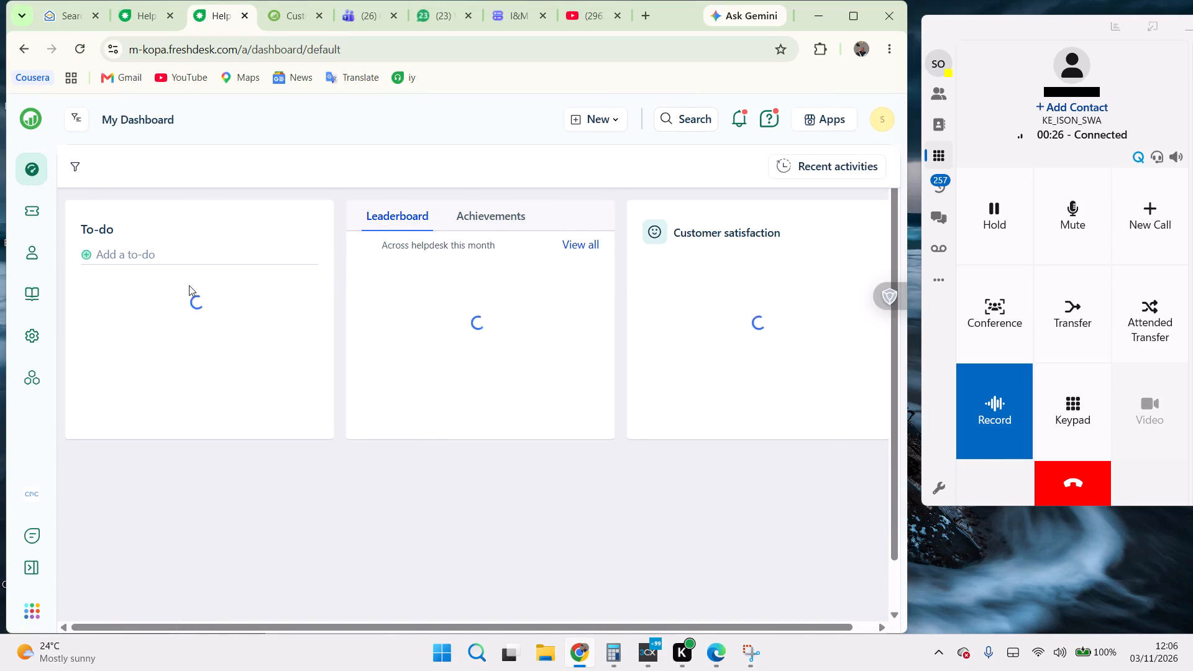
pyautogui.click(109, 217)
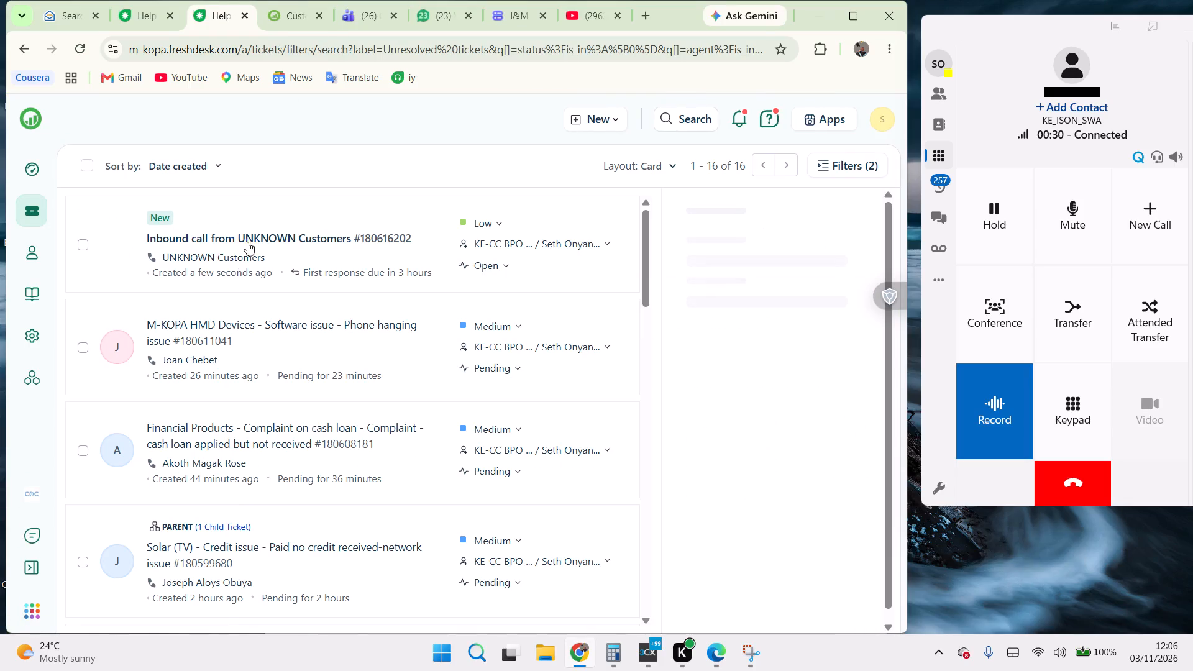
pyautogui.doubleClick(247, 239)
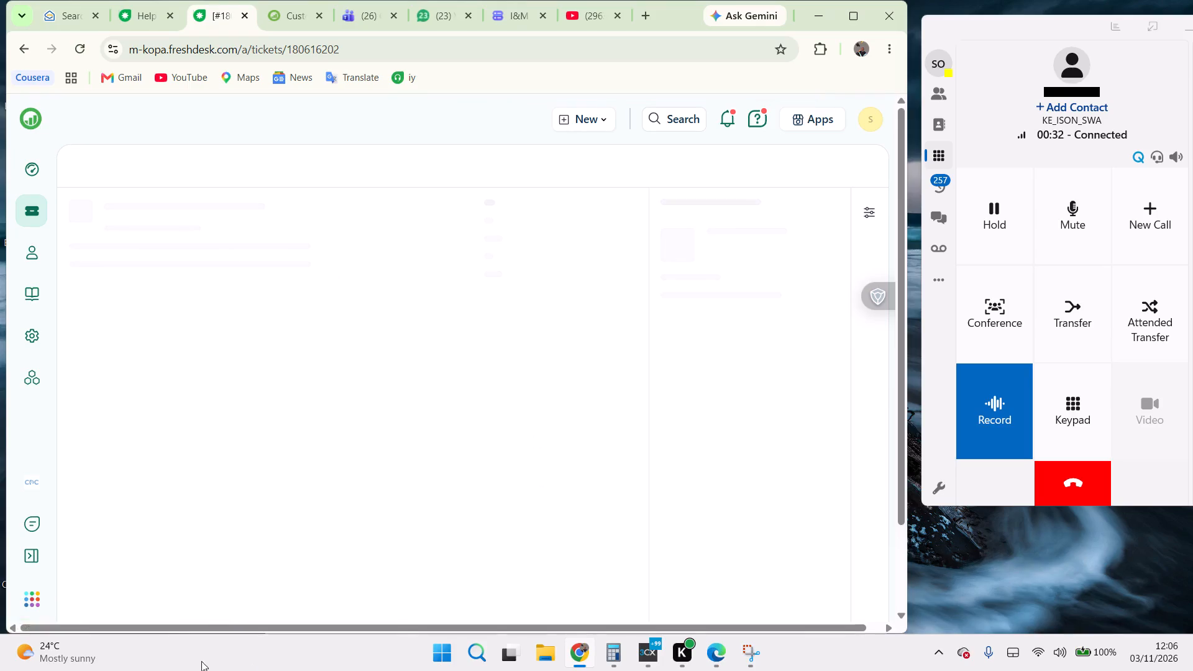
# Start a private note on the inbound call ticket with the caller's first name and bring up the CDC Softphone call details.
pyautogui.doubleClick(221, 527)
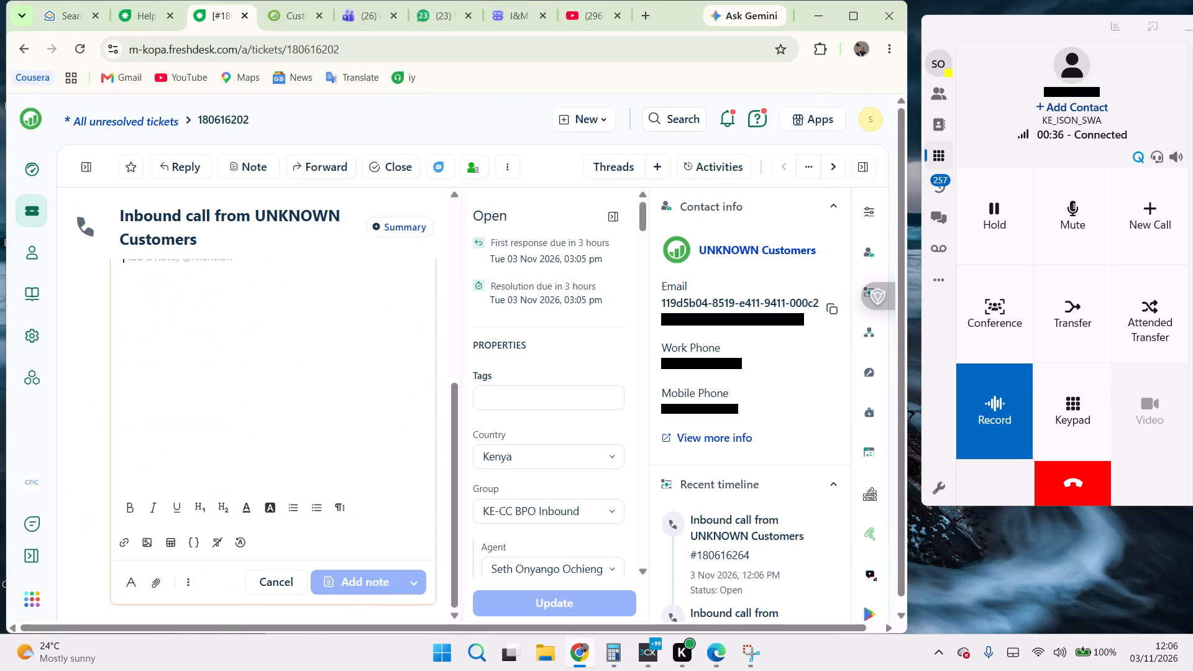
pyautogui.scroll(1, 247, 381)
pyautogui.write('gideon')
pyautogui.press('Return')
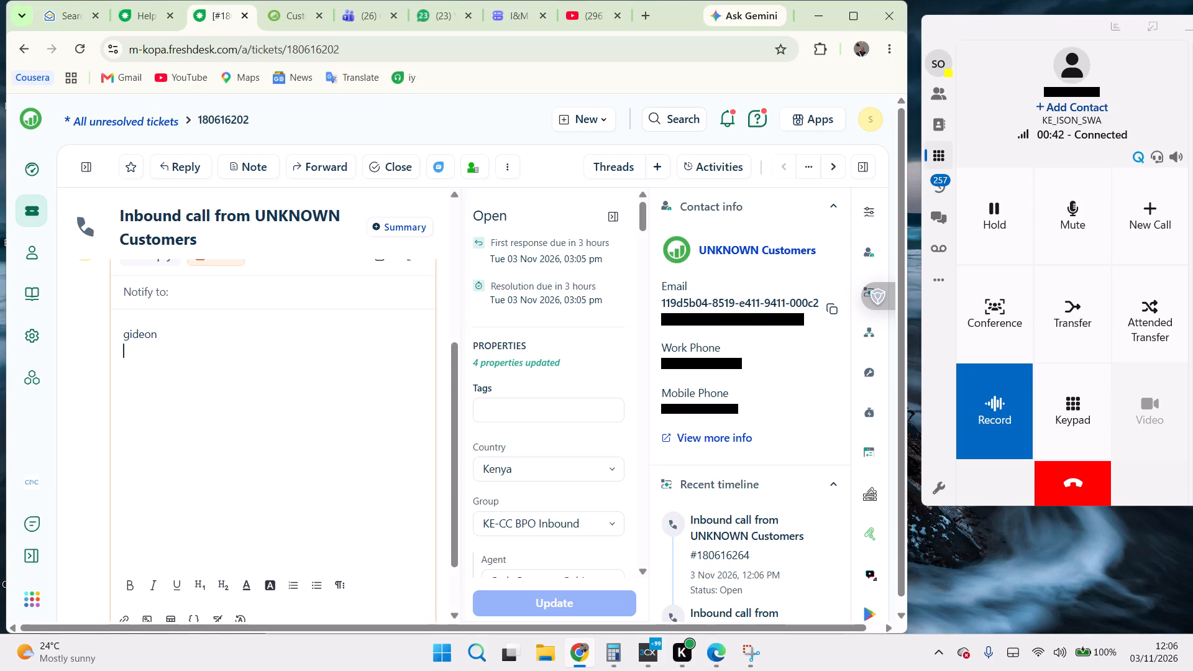
pyautogui.click(26, 475)
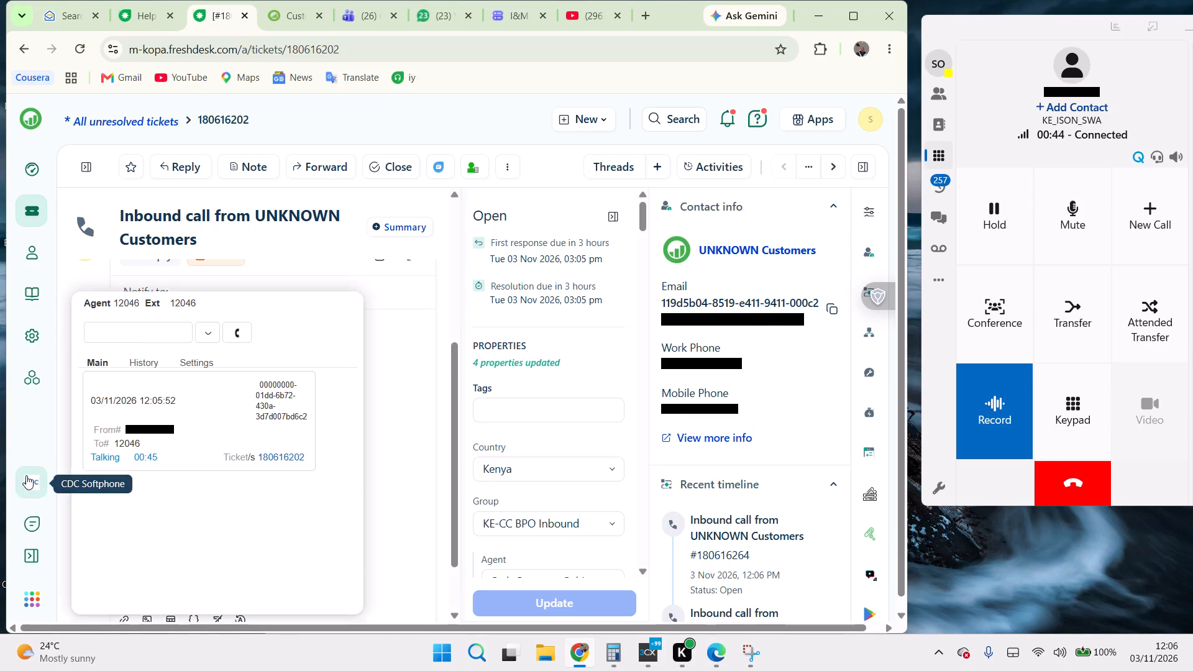
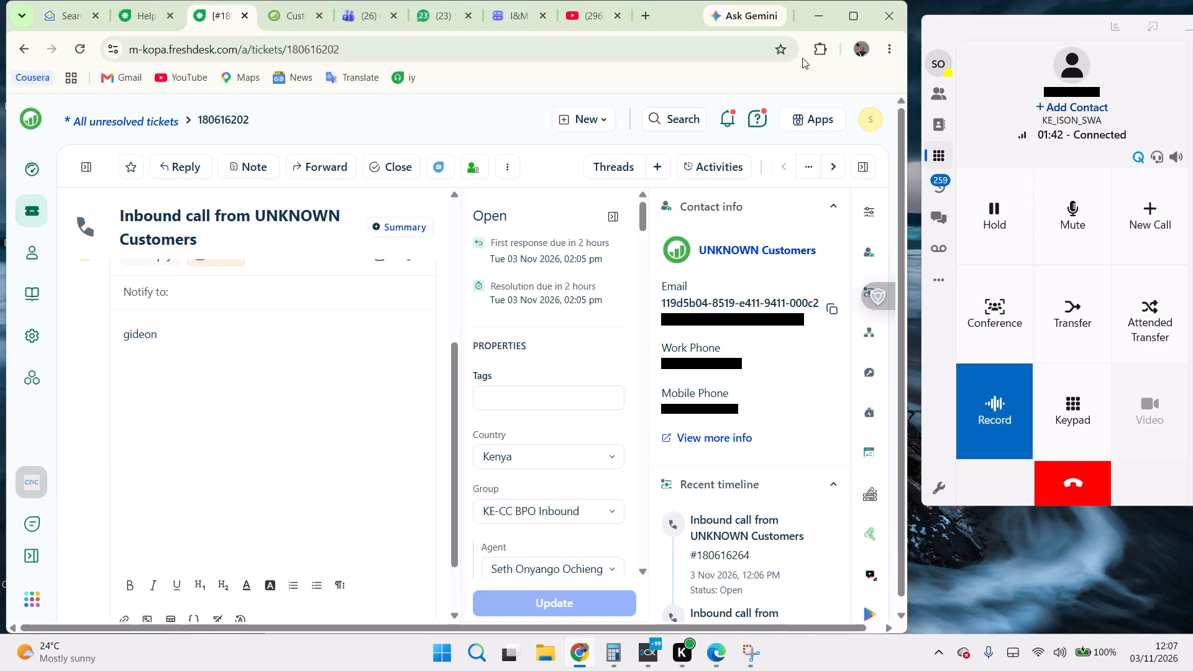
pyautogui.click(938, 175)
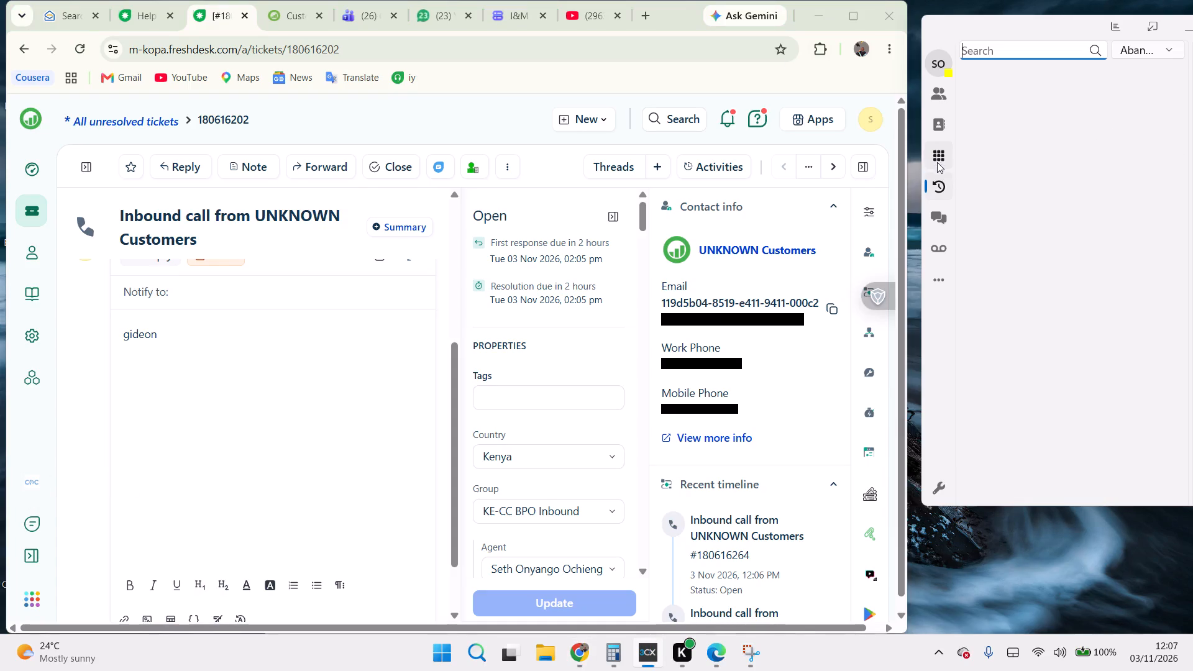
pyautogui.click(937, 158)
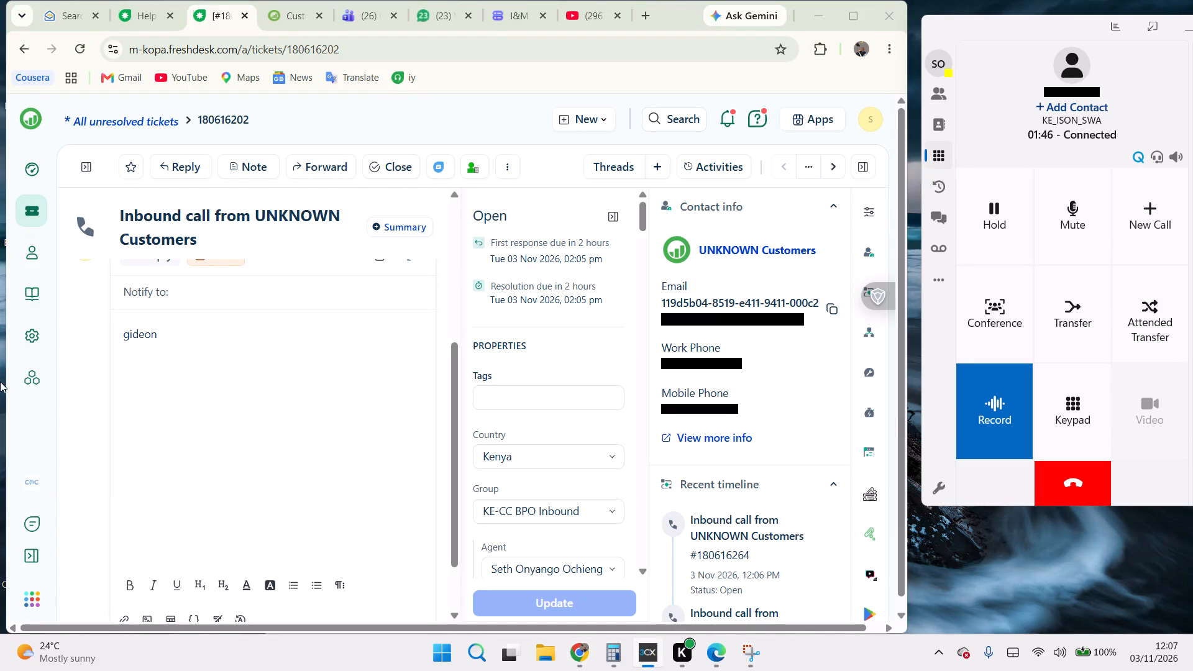
# Switch to the M-KOPA CRM customer dashboard and search for the caller's account with the ID number they provide.
pyautogui.click(281, 17)
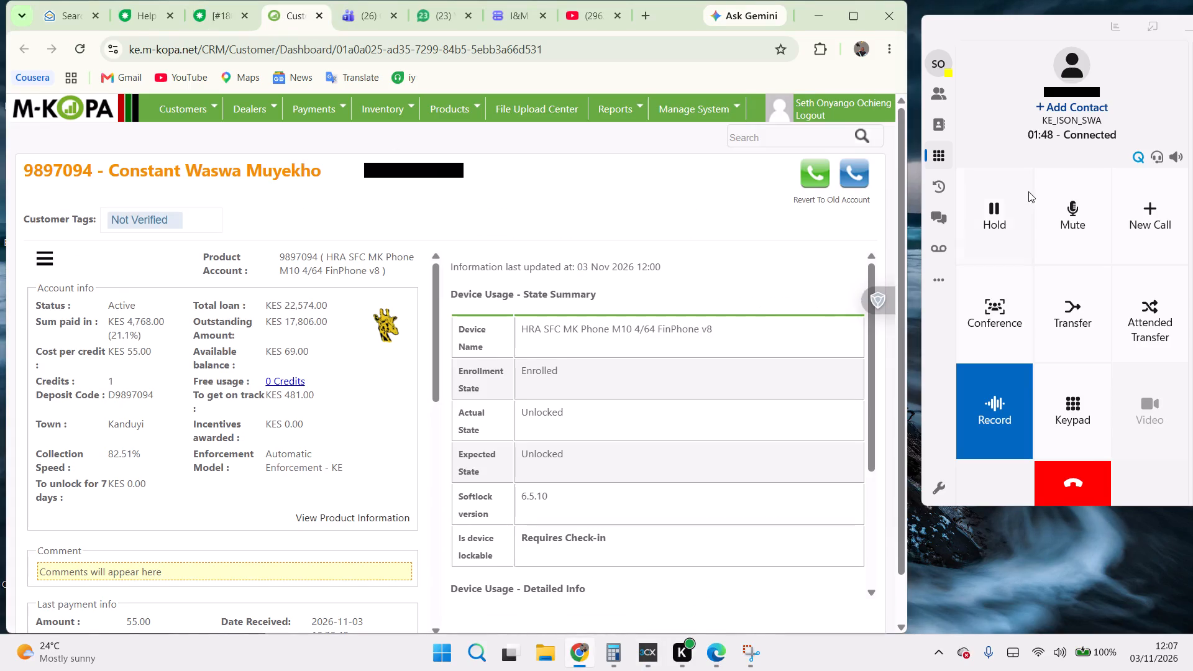
pyautogui.click(749, 137)
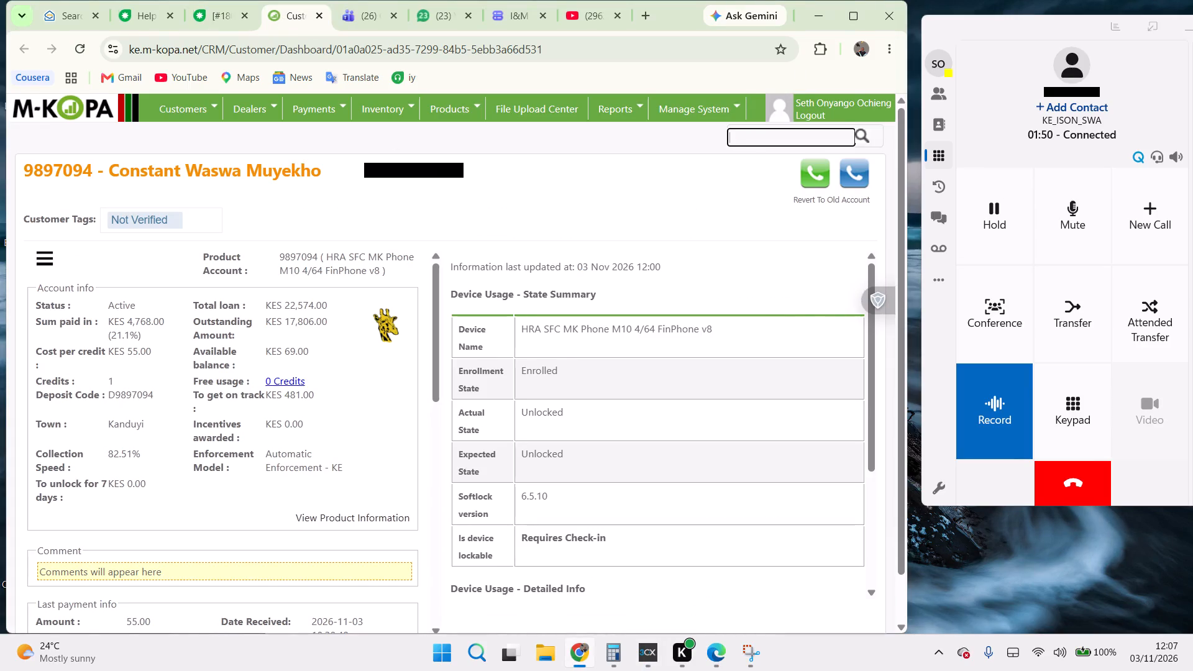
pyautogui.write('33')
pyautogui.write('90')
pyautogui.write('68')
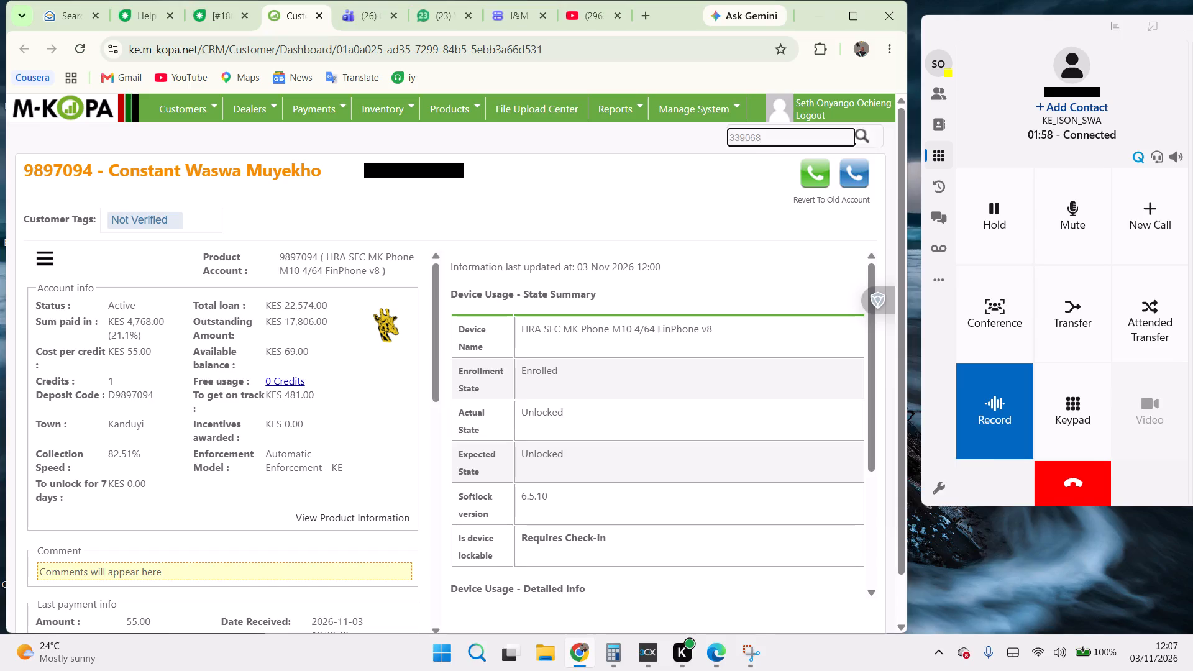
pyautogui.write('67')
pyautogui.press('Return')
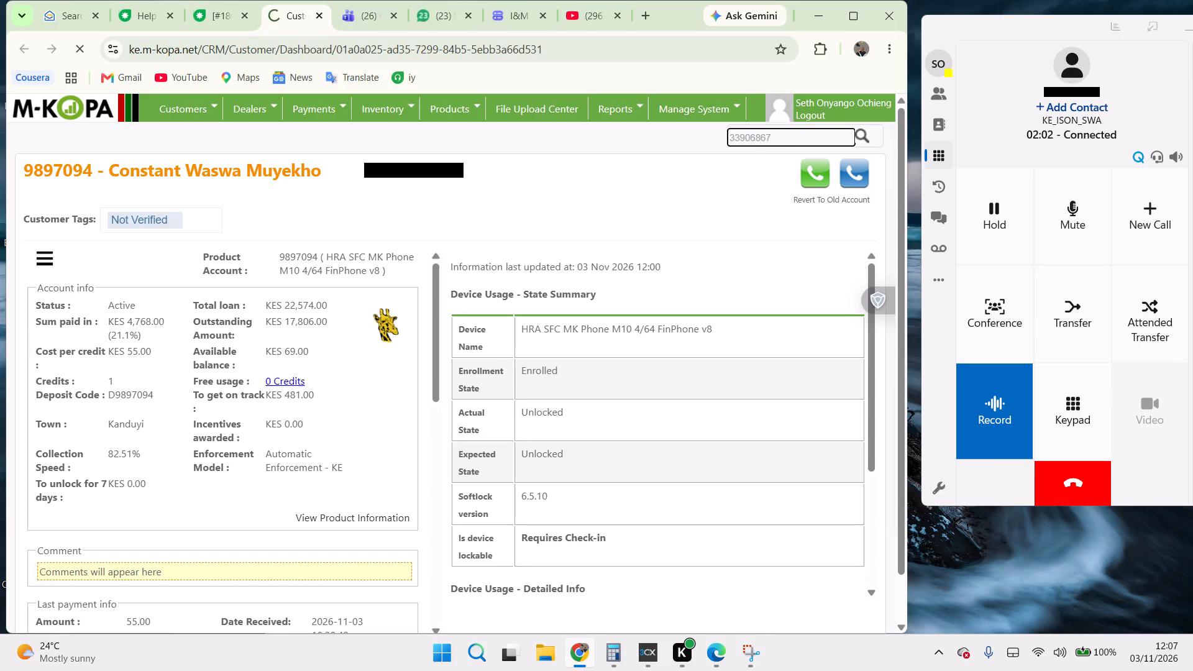
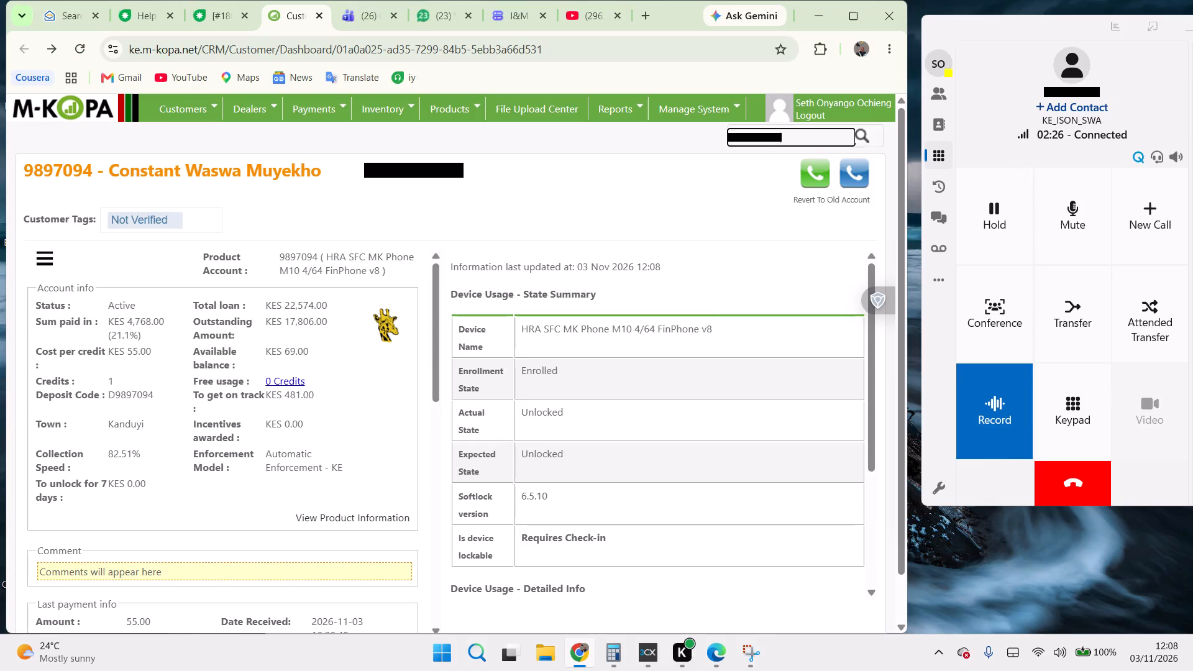
# Run the CRM search for the caller's ID number and copy the account number from the customer heading.
pyautogui.press('Return')
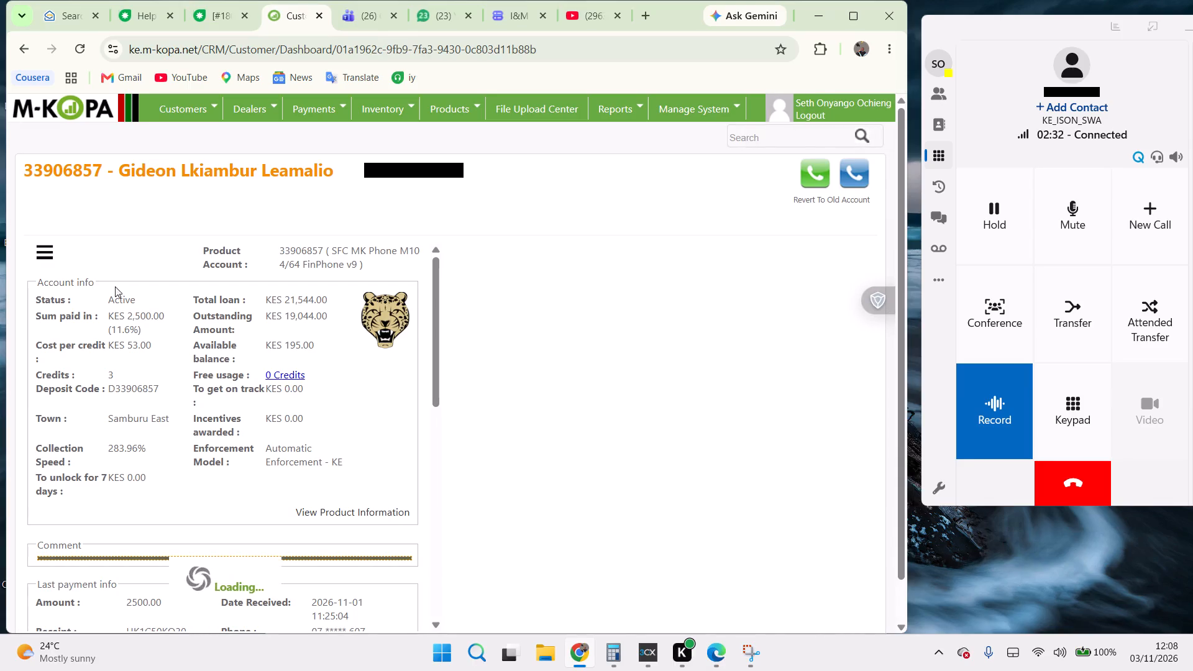
pyautogui.doubleClick(46, 164)
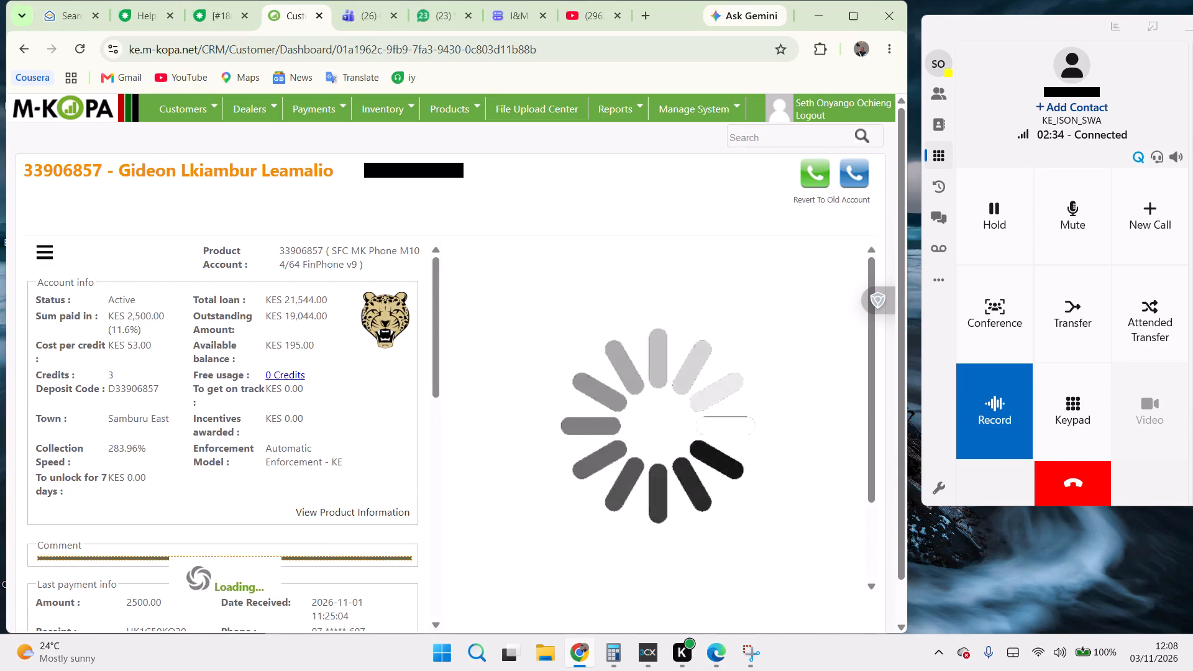
pyautogui.click(45, 173)
pyautogui.rightClick(45, 173)
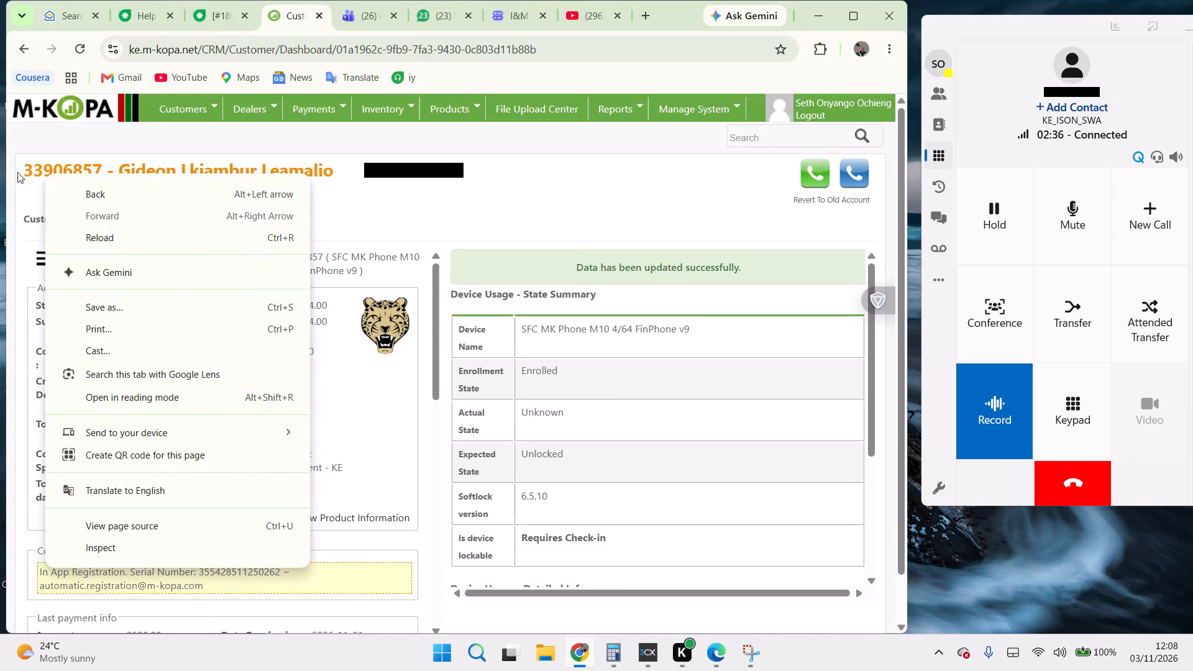
pyautogui.click(25, 163)
pyautogui.click(25, 163)
pyautogui.rightClick(25, 163)
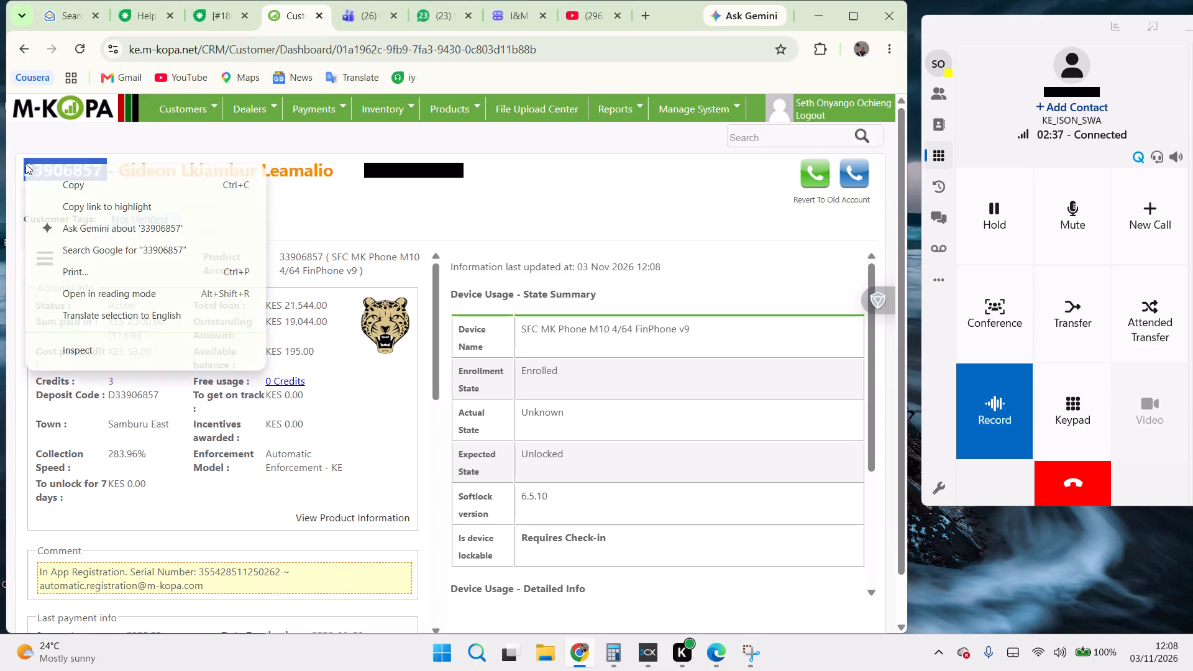
pyautogui.click(72, 188)
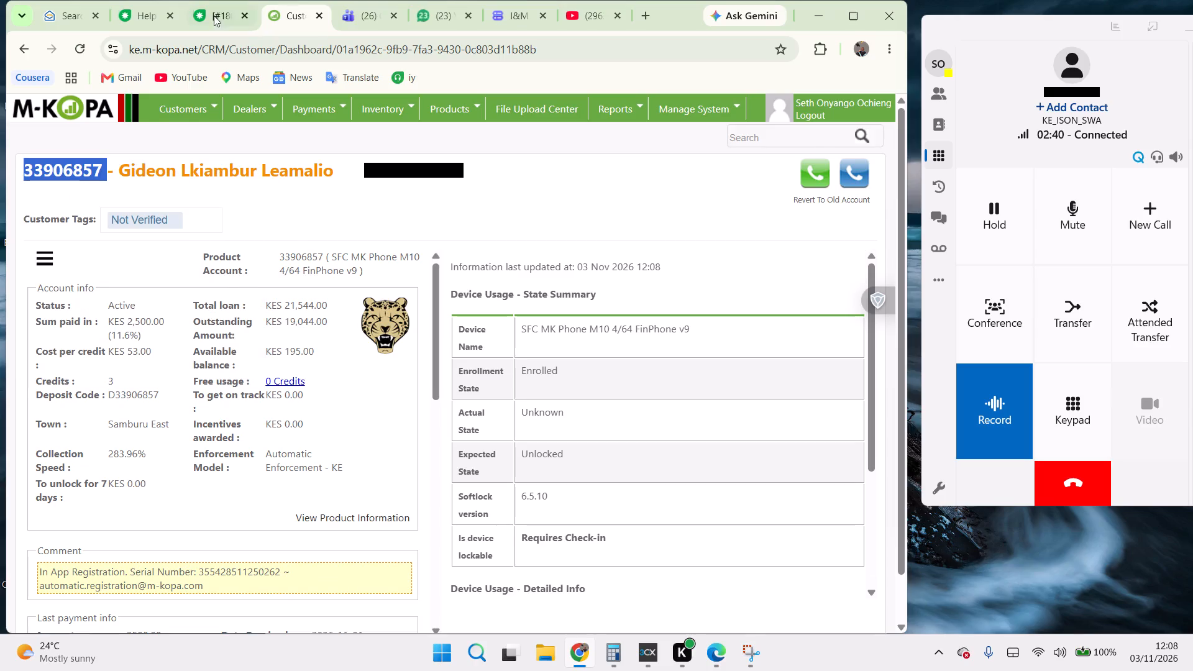
# In the open Freshdesk call ticket, look up the copied account number through Account Info and assign the ticket to that customer.
pyautogui.click(207, 16)
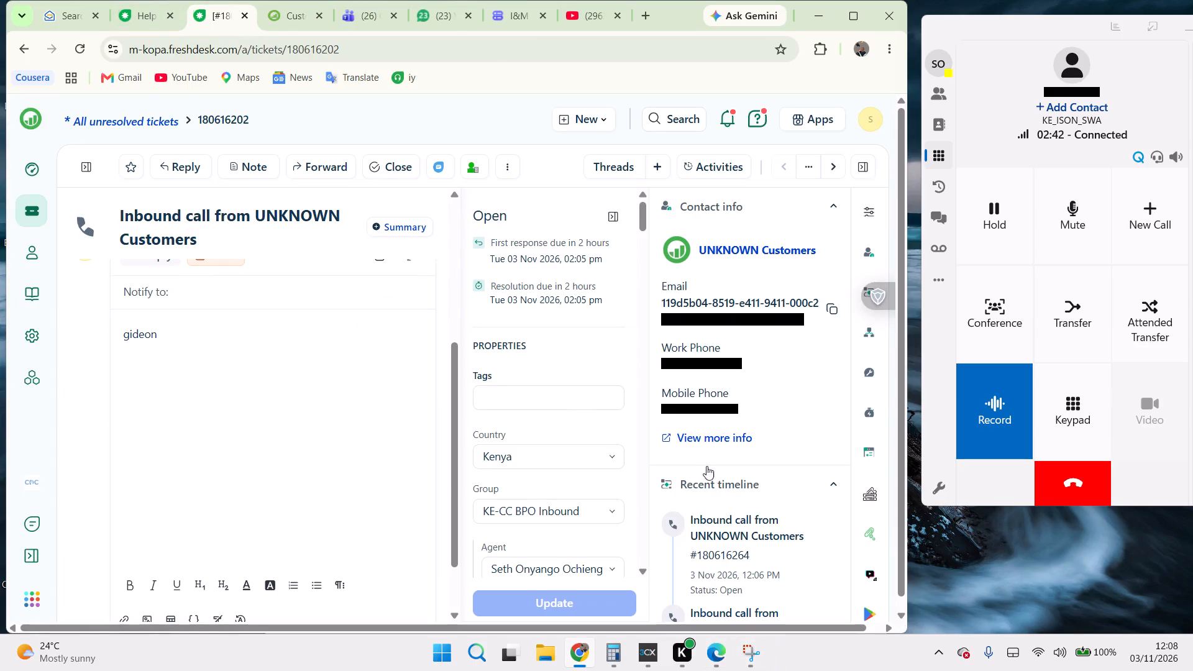
pyautogui.scroll(1, 656, 393)
pyautogui.scroll(-3, 656, 393)
pyautogui.scroll(1, 656, 393)
pyautogui.scroll(-1, 540, 426)
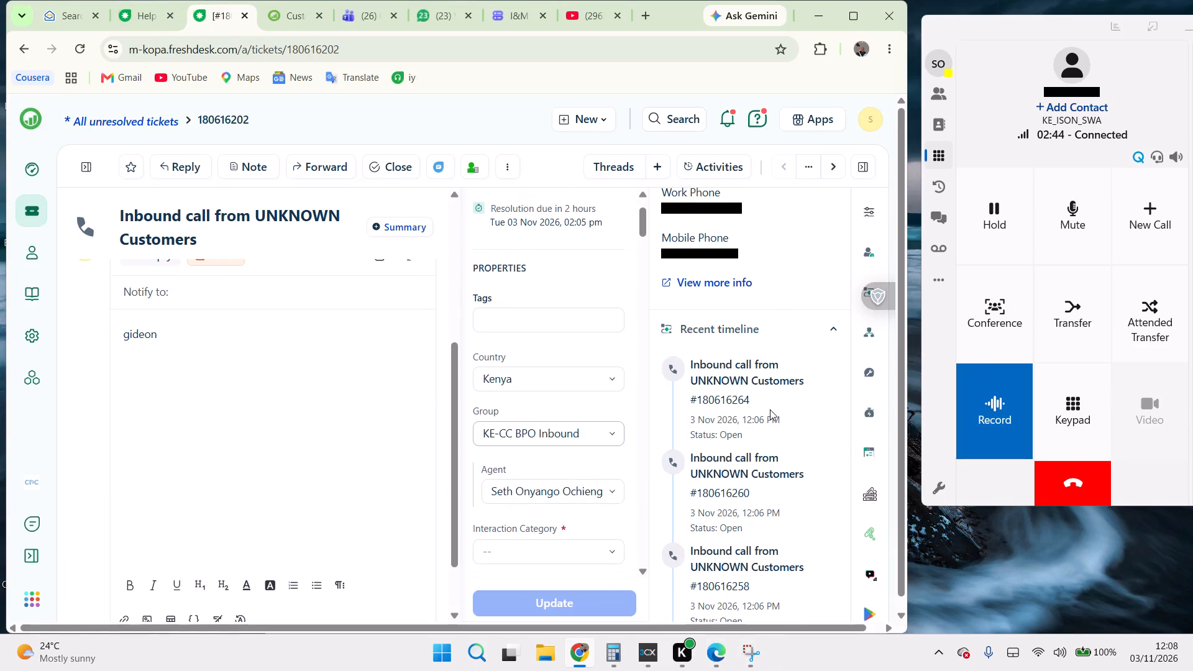
pyautogui.scroll(-1, 770, 409)
pyautogui.scroll(1, 770, 409)
pyautogui.scroll(-11, 770, 409)
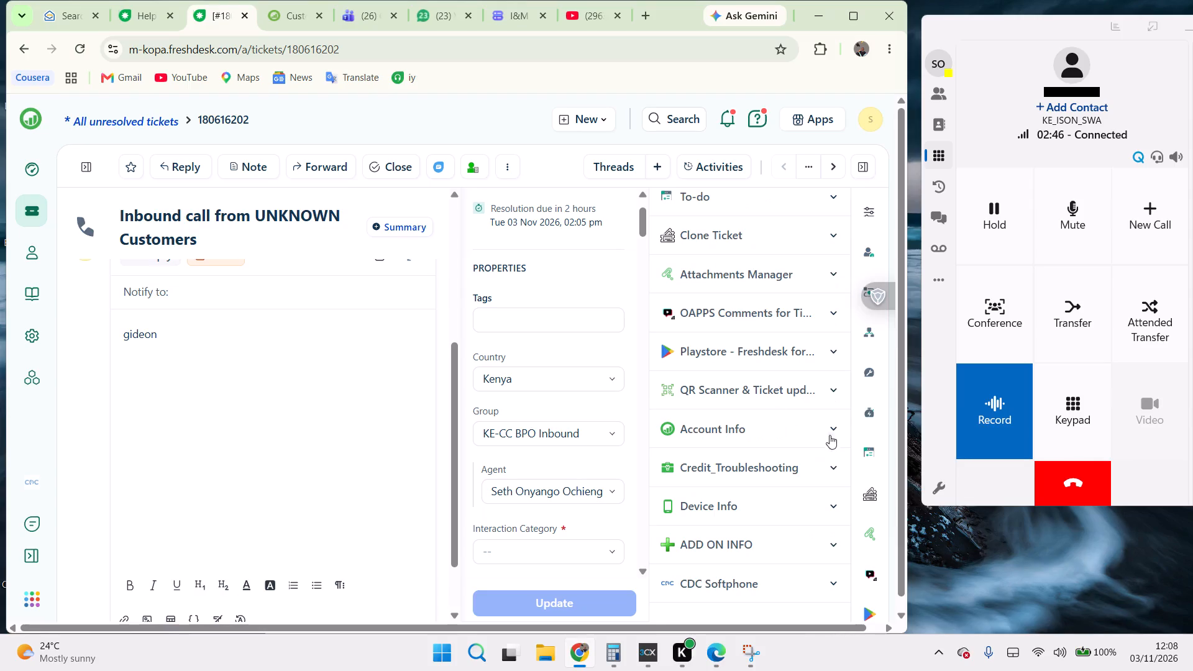
pyautogui.click(825, 430)
pyautogui.click(674, 517)
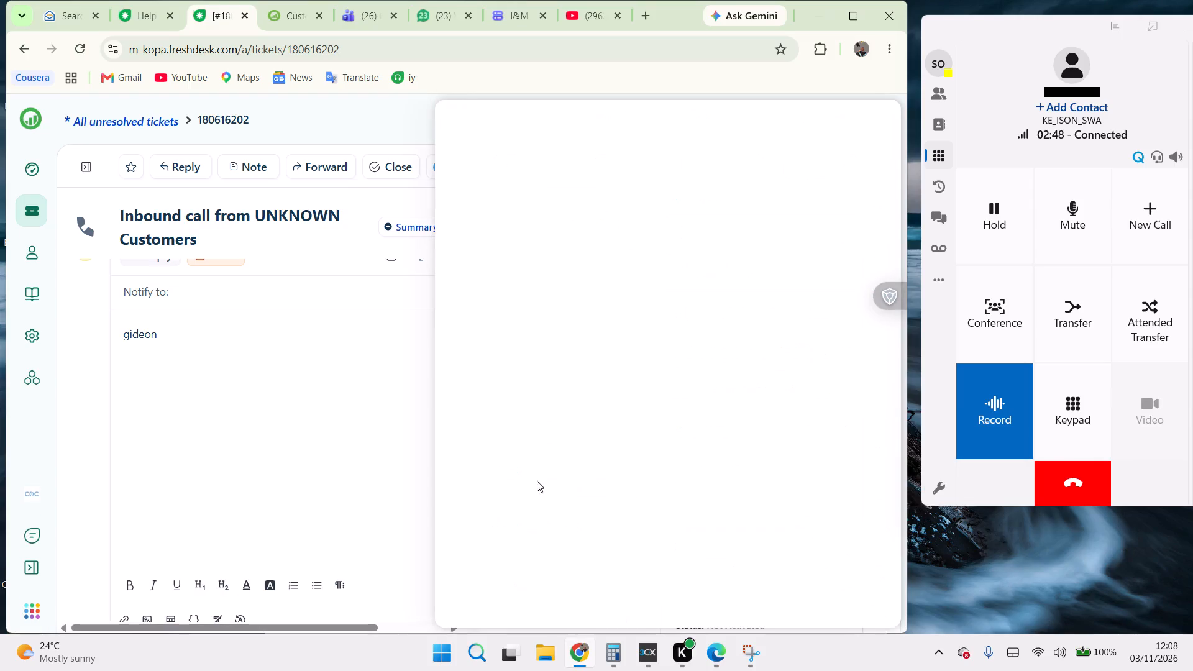
pyautogui.click(496, 171)
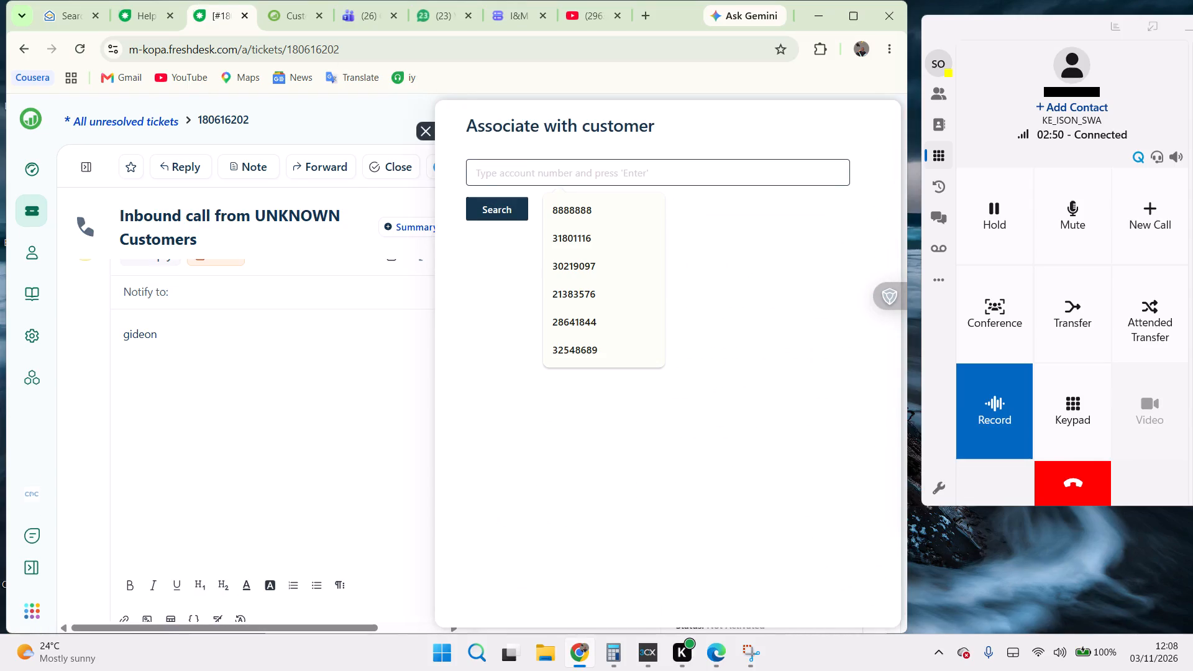
pyautogui.hotkey('ctrl', 'v')
pyautogui.press('BackSpace')
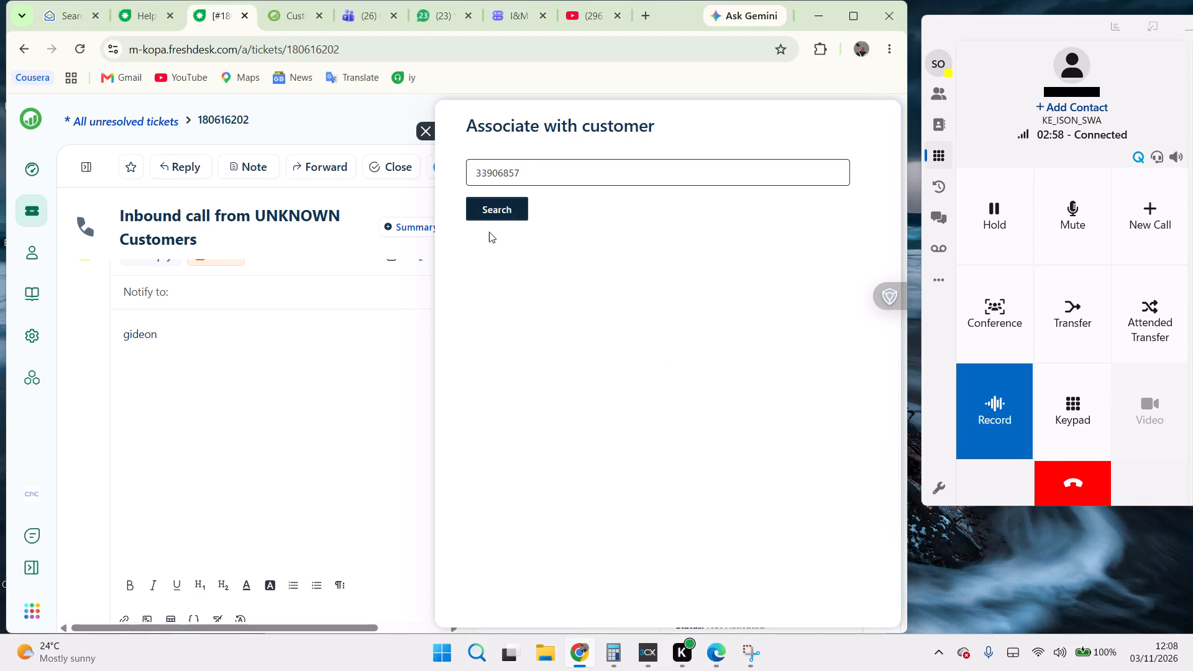
pyautogui.click(490, 206)
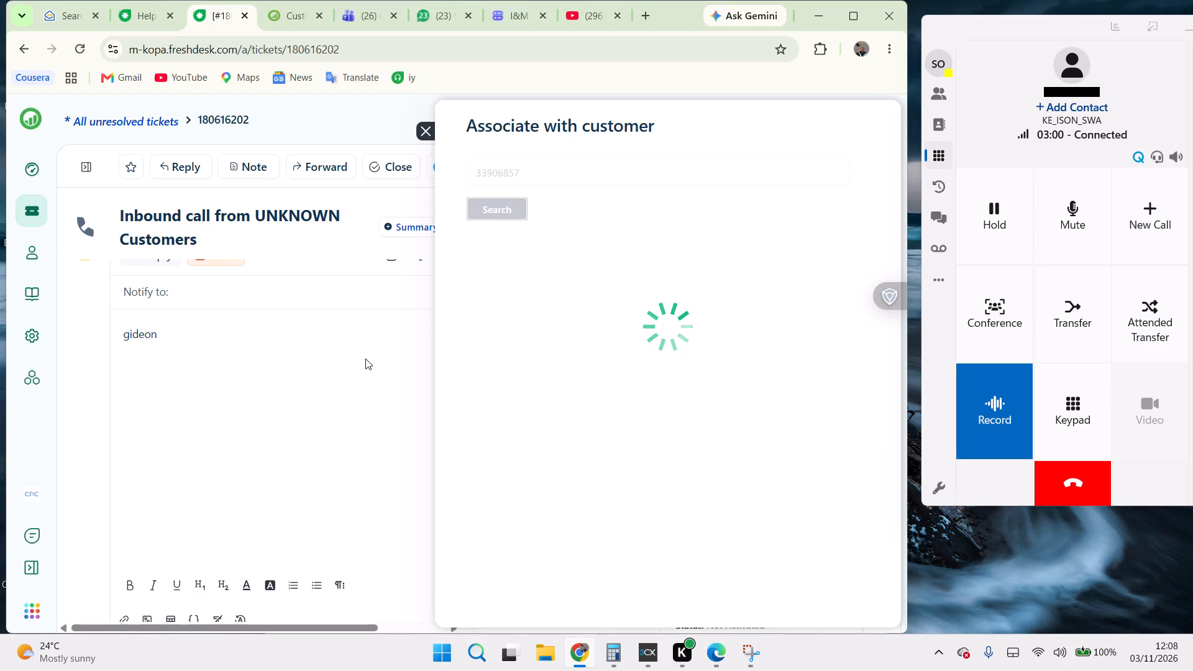
pyautogui.click(543, 381)
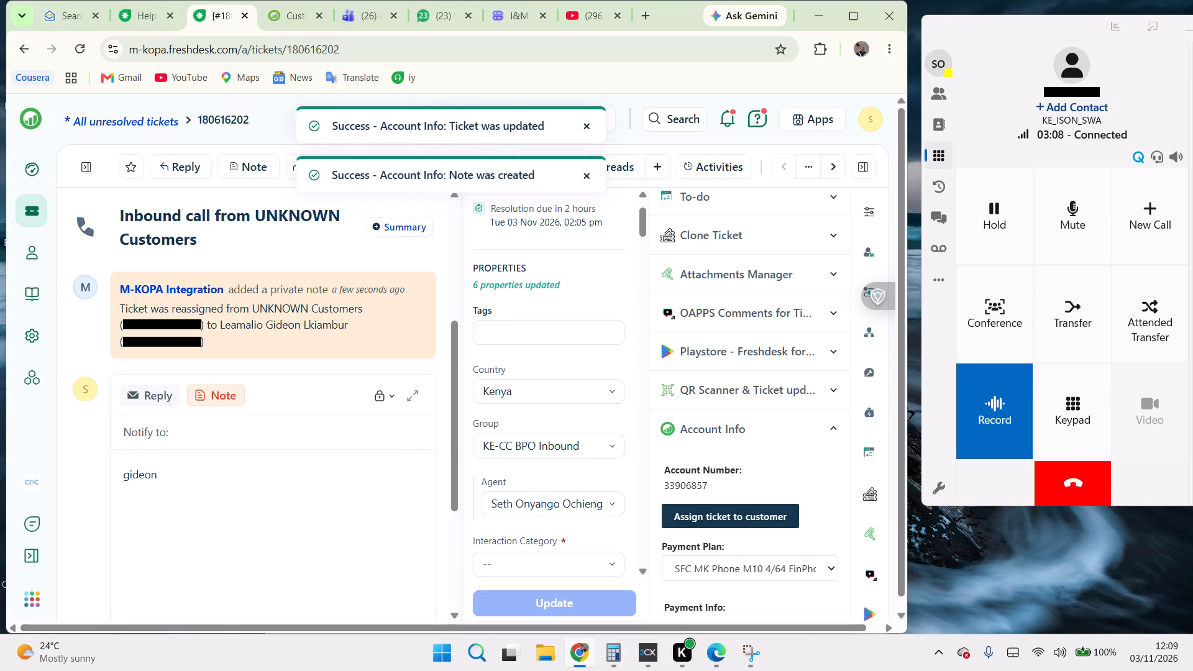
# Check the caller's CRM dashboard again and set the ticket's interaction category to M-KOPA HMD Devices.
pyautogui.scroll(-2, 232, 460)
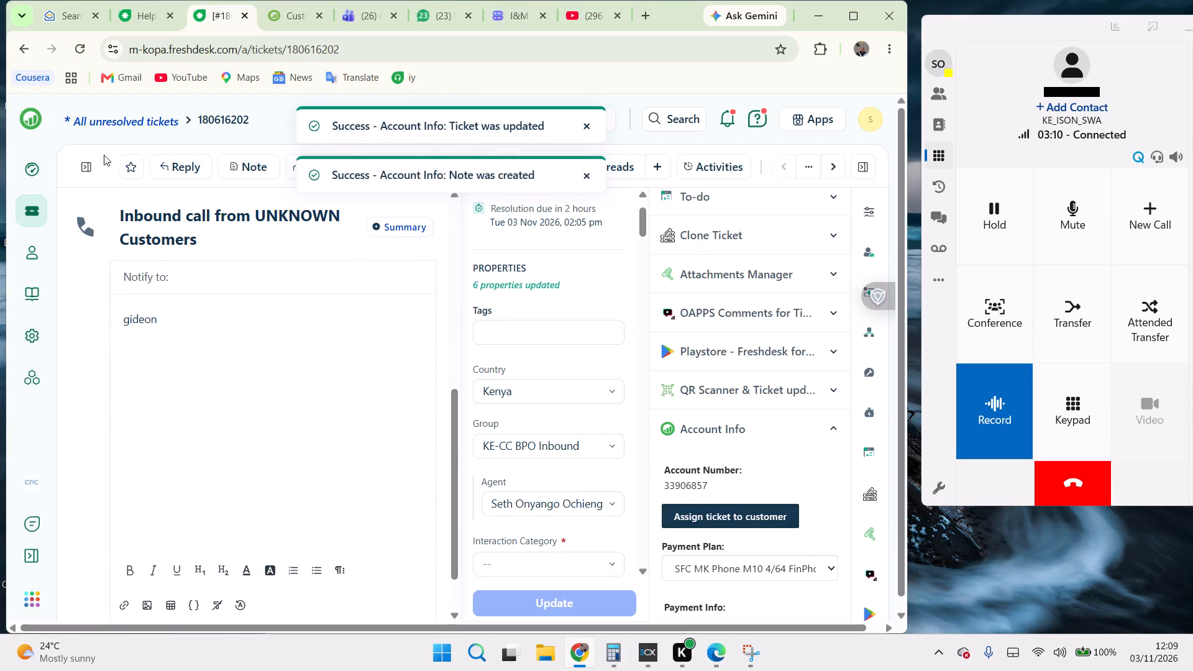
pyautogui.click(285, 13)
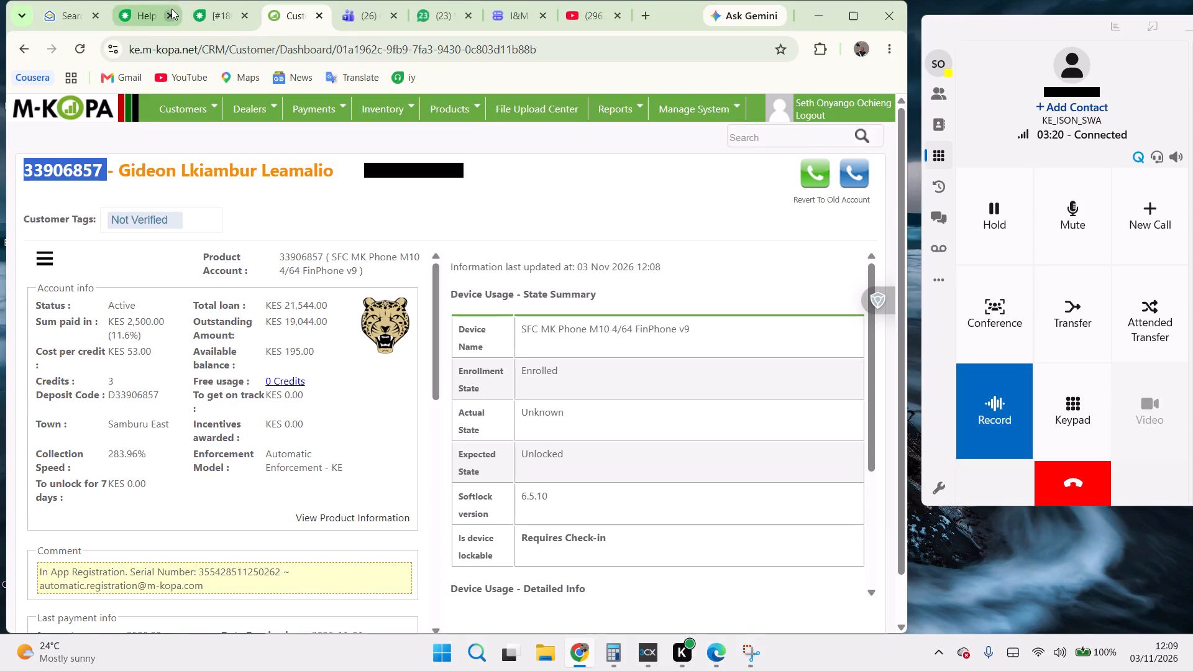
pyautogui.click(226, 21)
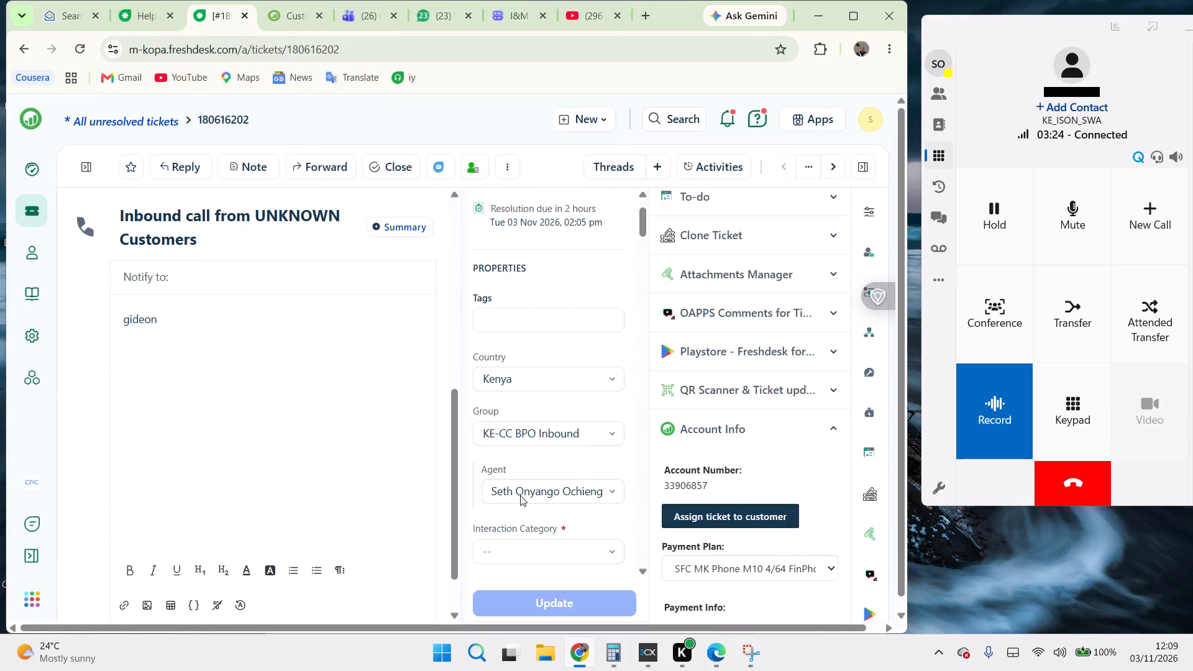
pyautogui.scroll(-1, 522, 485)
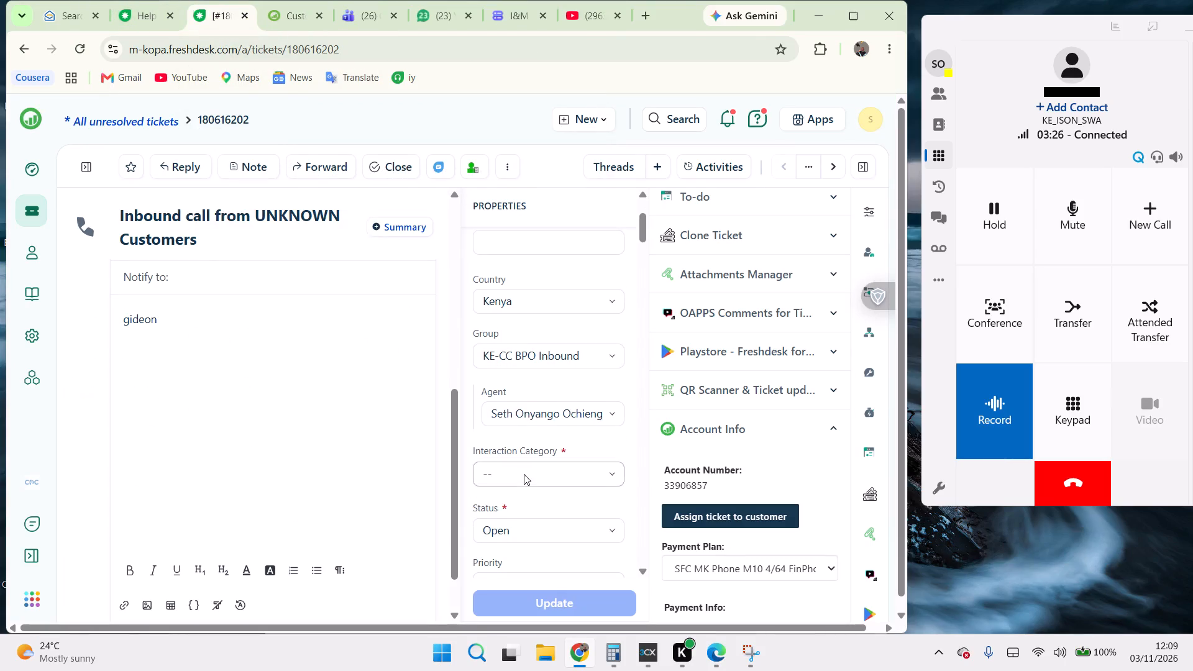
pyautogui.click(524, 474)
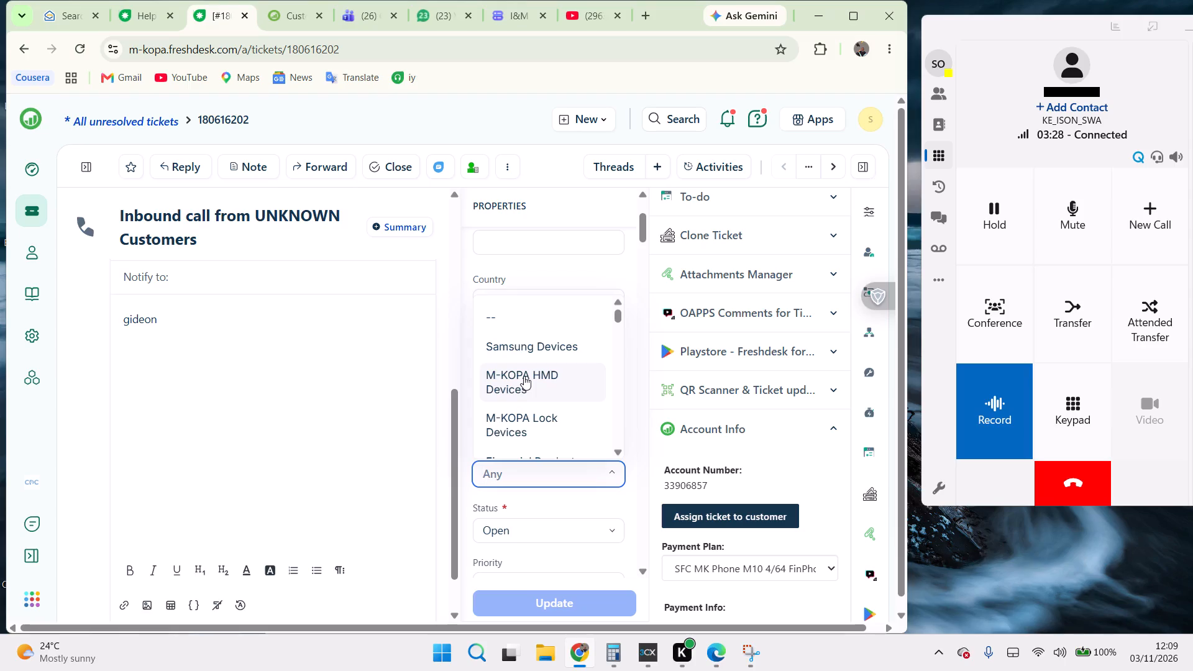
pyautogui.click(524, 376)
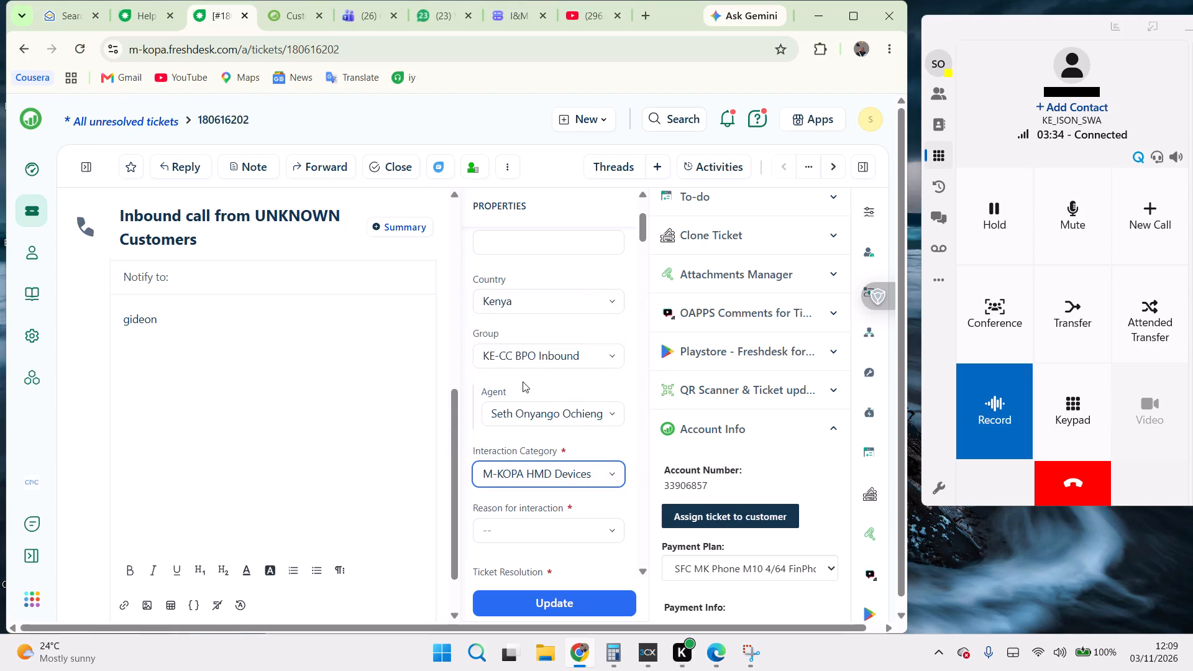
# Set the ticket's reason for interaction to Software issue and its sub-reason to Recurrent pop-up ads.
pyautogui.scroll(-1, 533, 468)
pyautogui.click(519, 462)
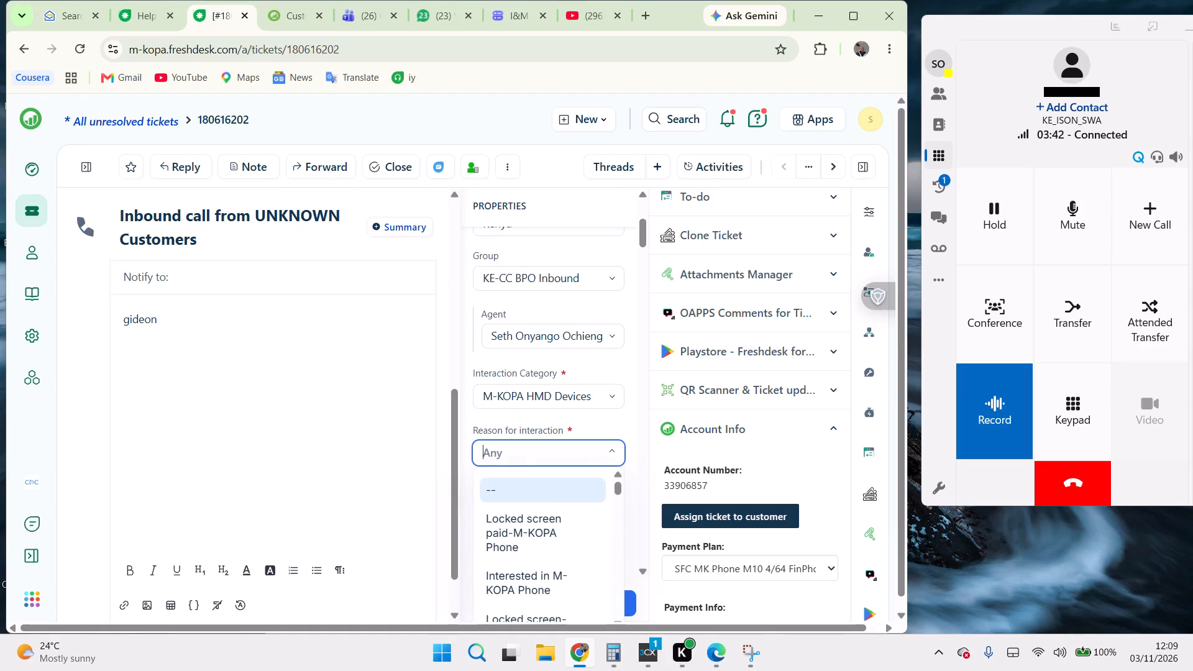
pyautogui.click(526, 449)
pyautogui.click(528, 449)
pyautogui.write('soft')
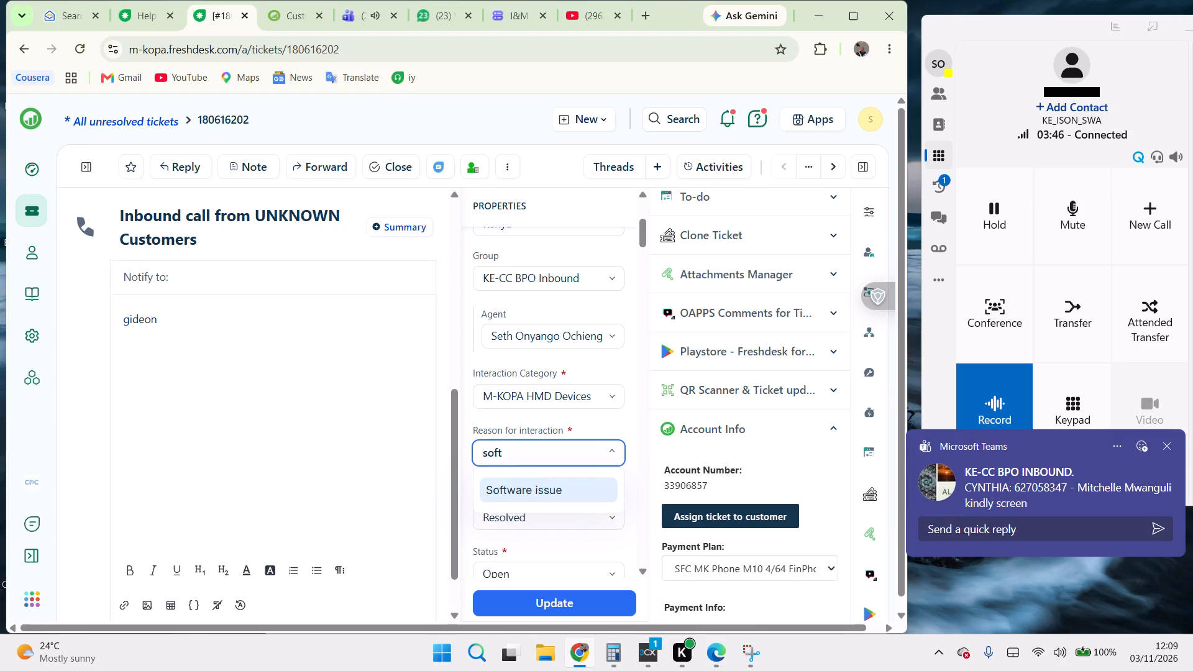
pyautogui.click(517, 486)
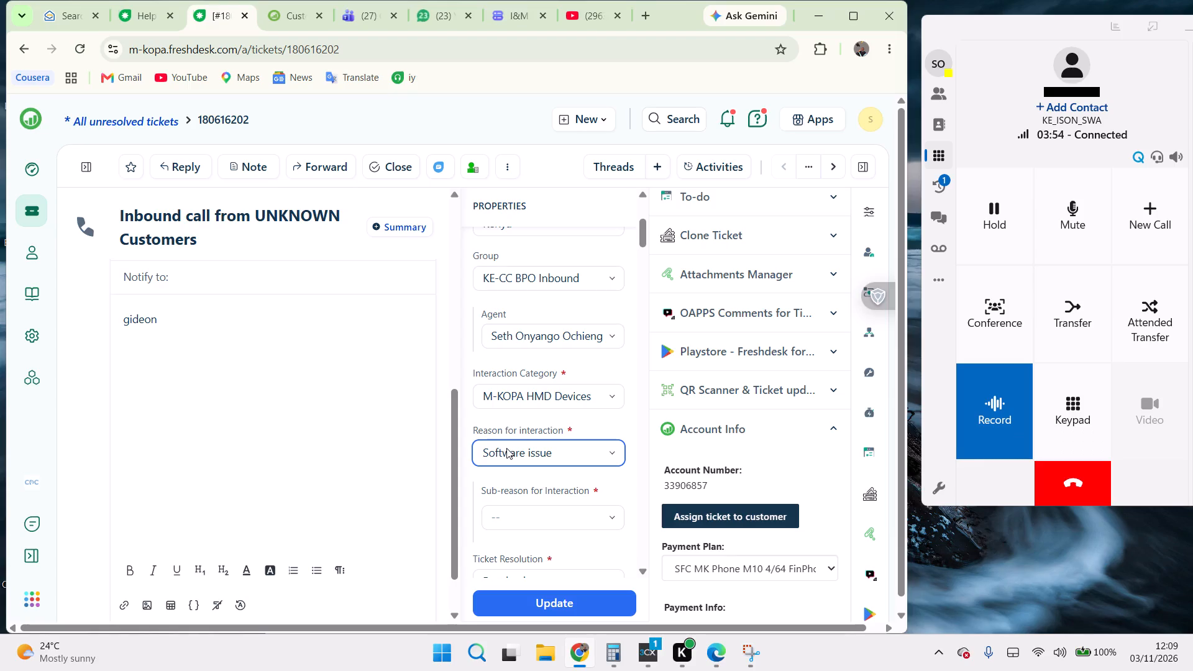
pyautogui.doubleClick(524, 523)
pyautogui.click(524, 523)
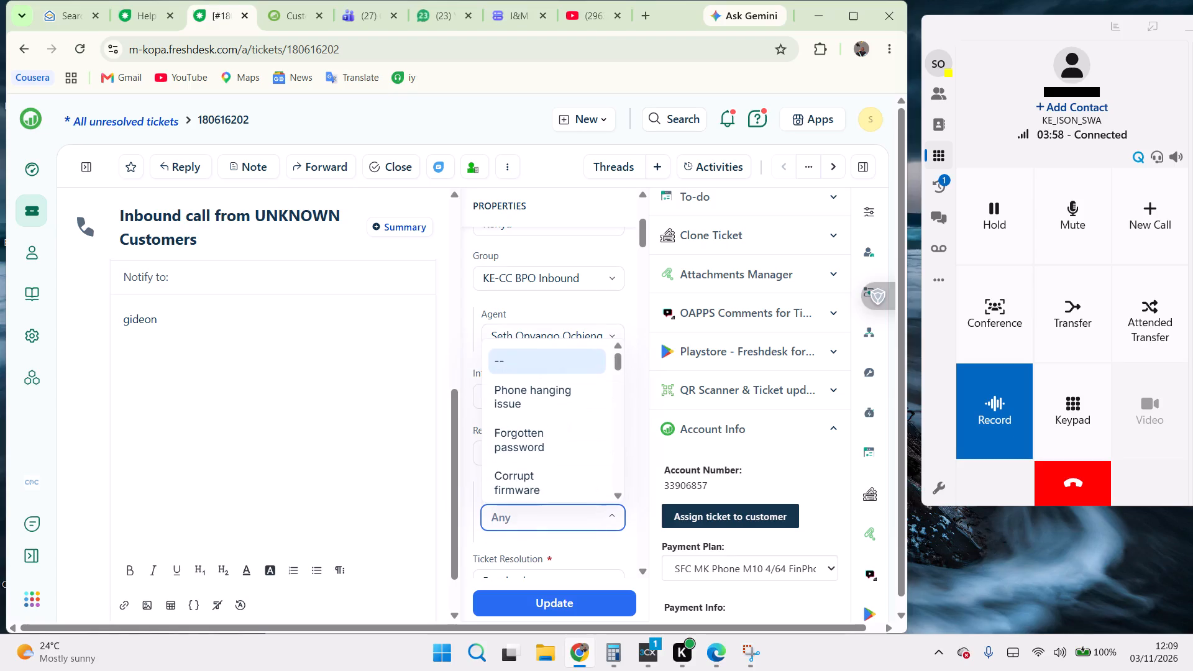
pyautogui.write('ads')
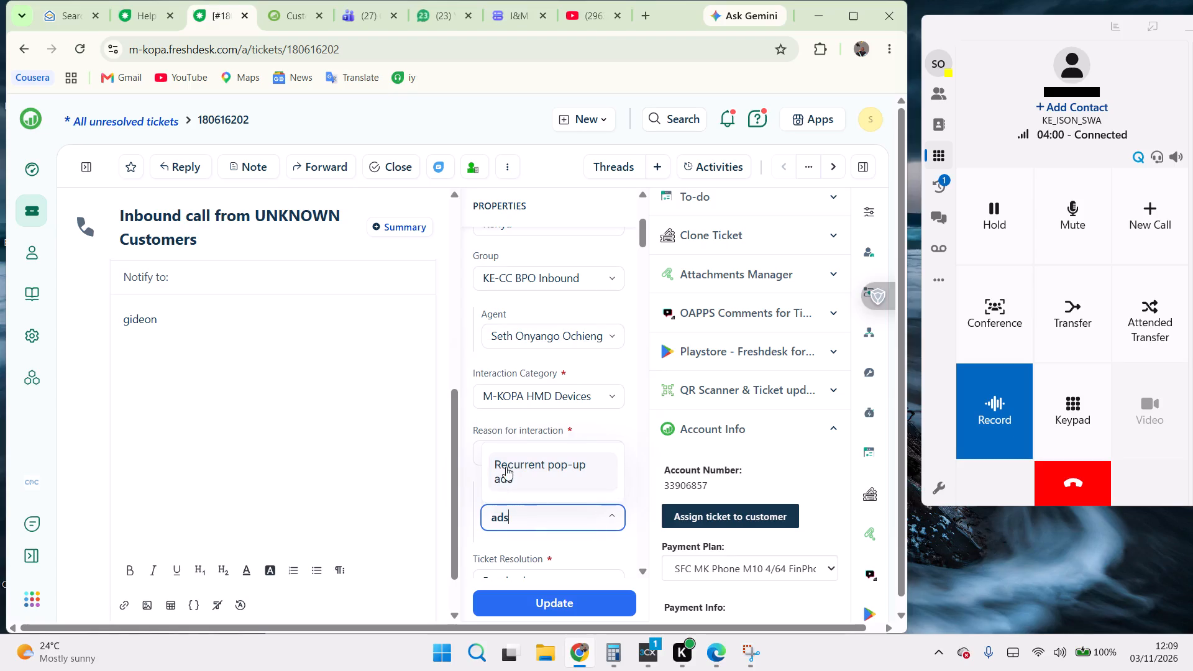
pyautogui.click(506, 467)
# Set the ticket's outcome to "Resolved: OTA update successful".
pyautogui.scroll(-2, 533, 476)
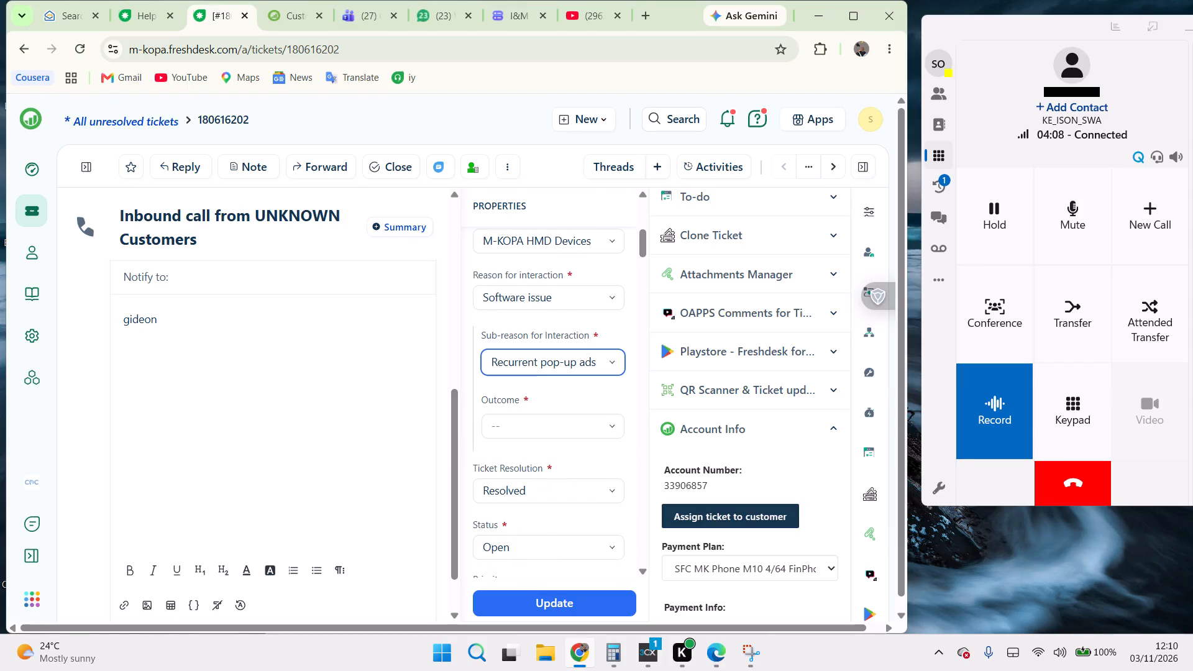
pyautogui.click(565, 422)
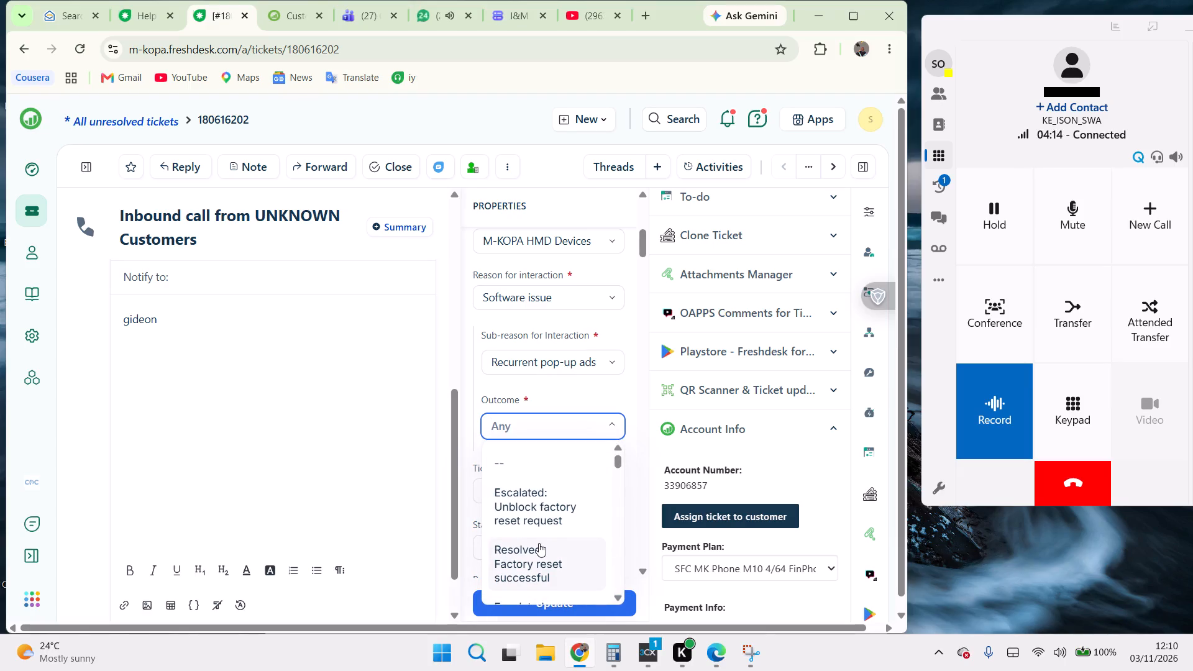
pyautogui.scroll(-1, 549, 490)
pyautogui.click(213, 524)
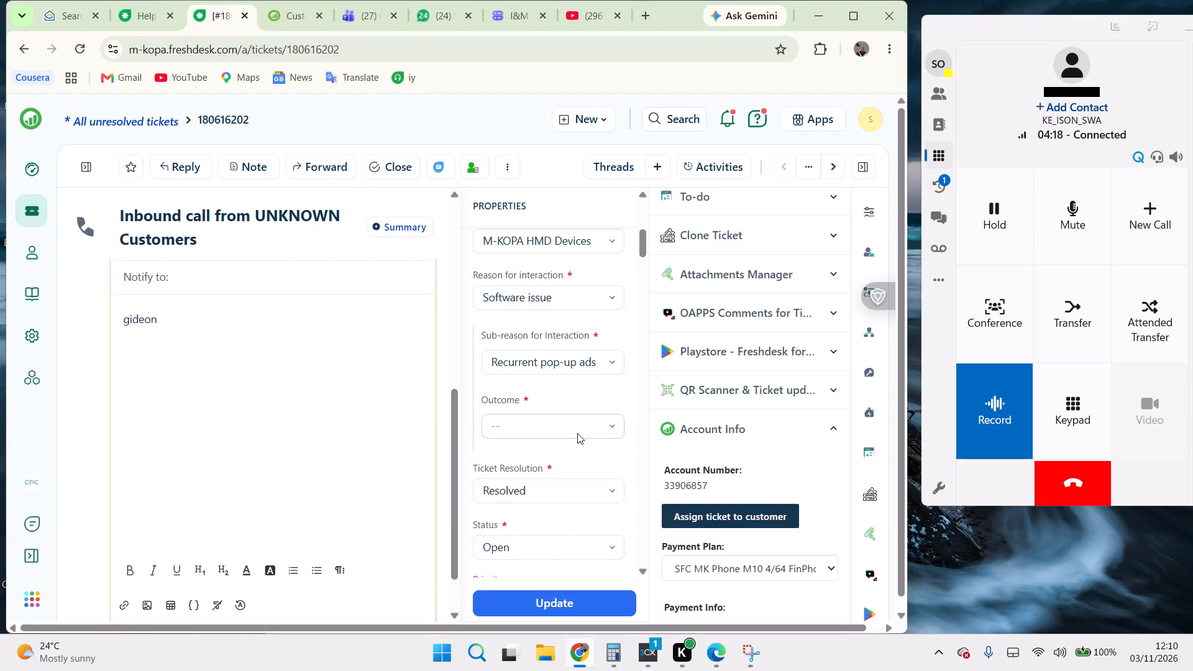
pyautogui.click(569, 419)
pyautogui.scroll(-1, 550, 502)
pyautogui.scroll(1, 550, 502)
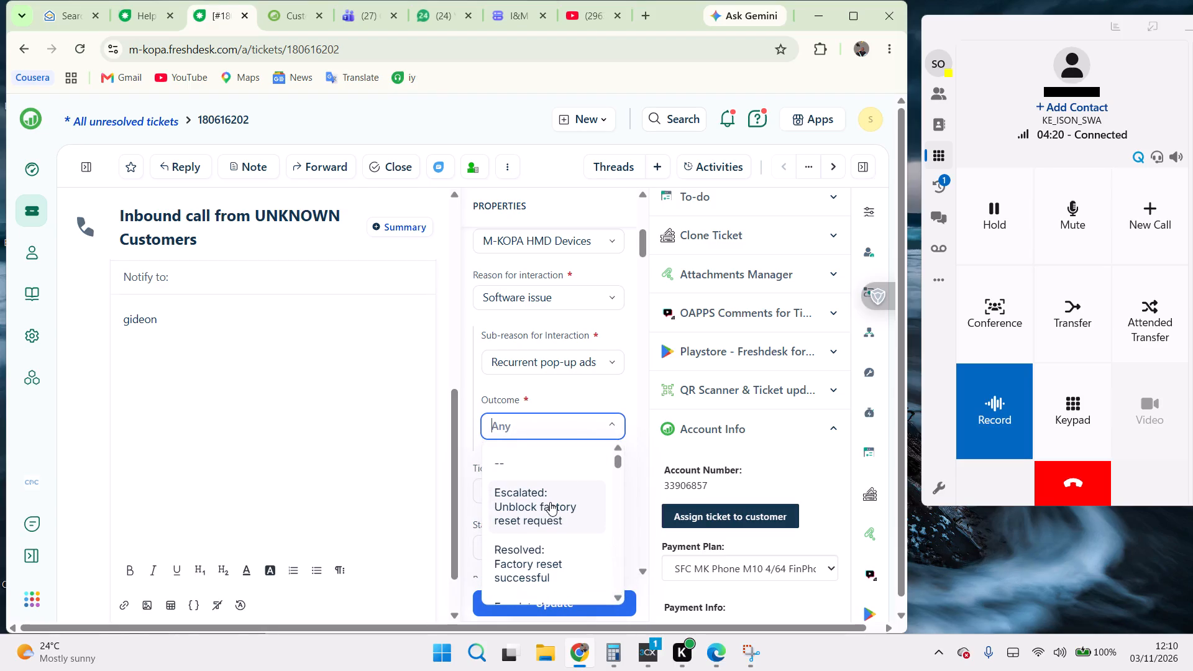
pyautogui.scroll(-1, 550, 502)
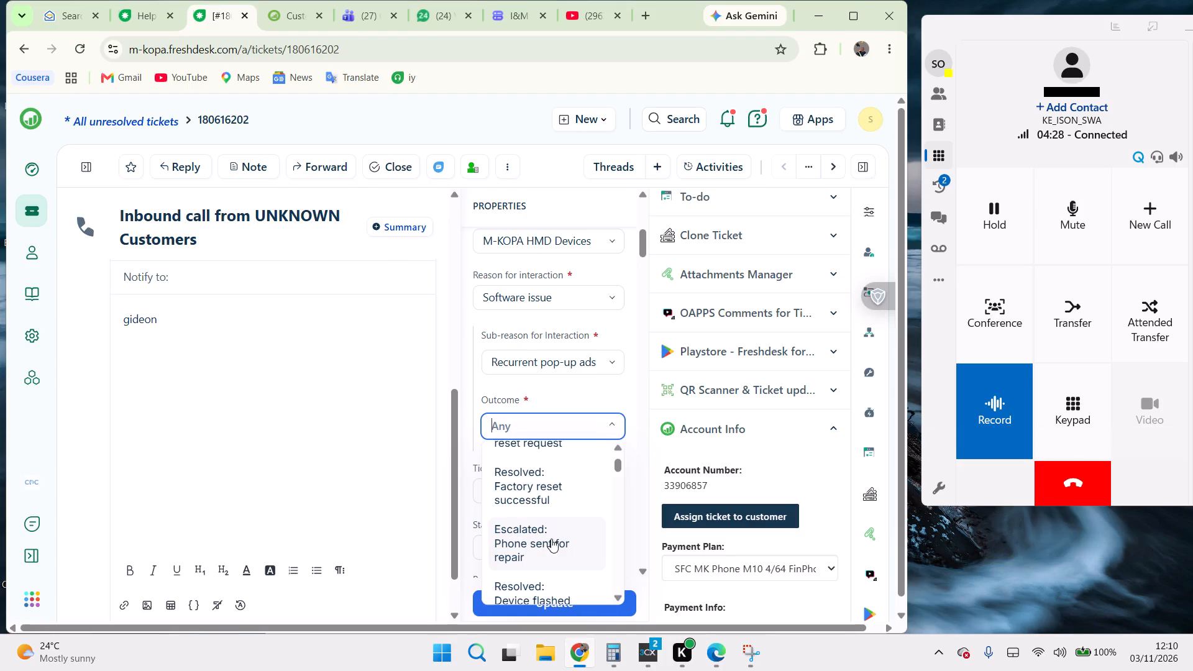
pyautogui.scroll(2, 551, 541)
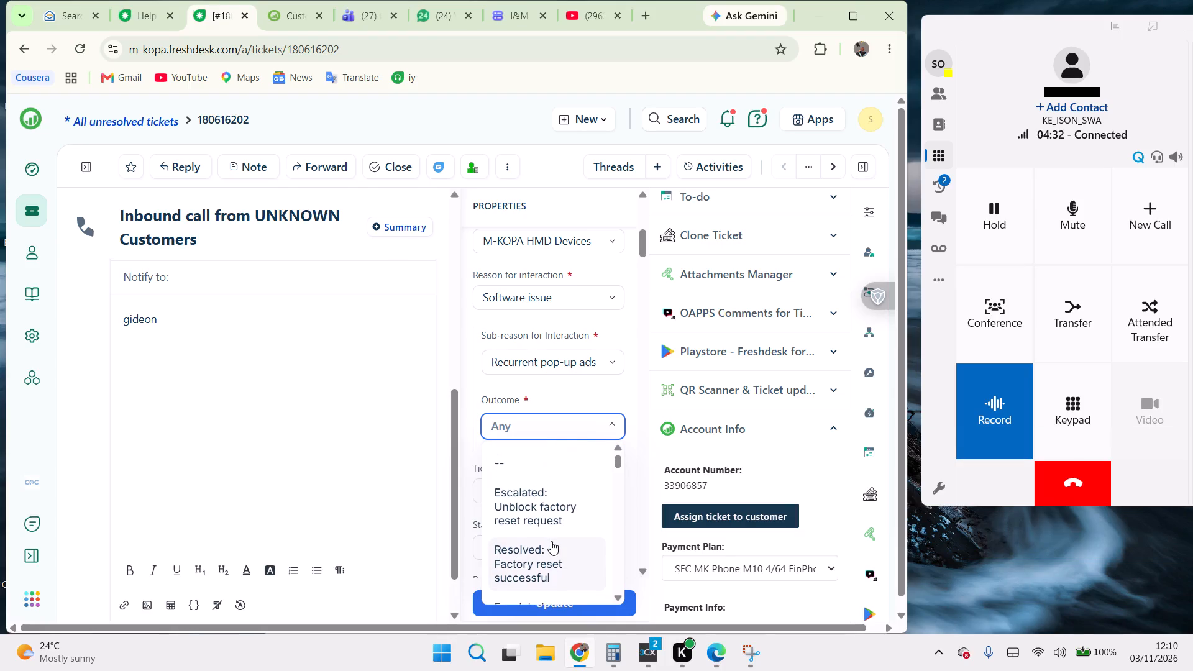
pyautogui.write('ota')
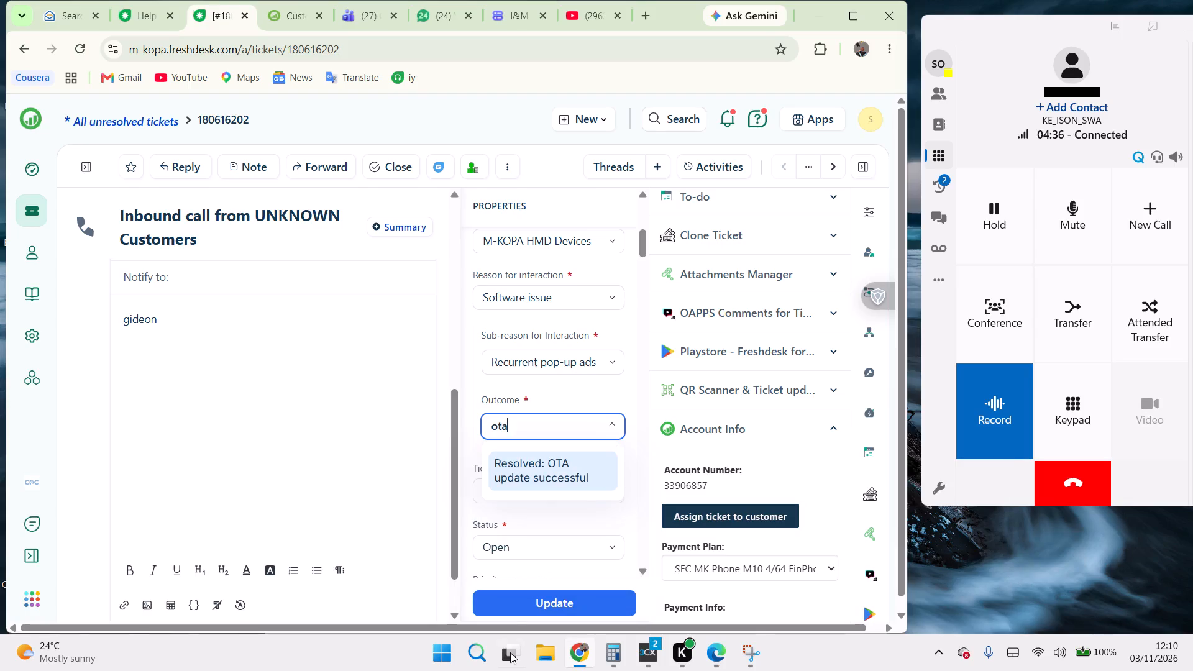
pyautogui.click(529, 471)
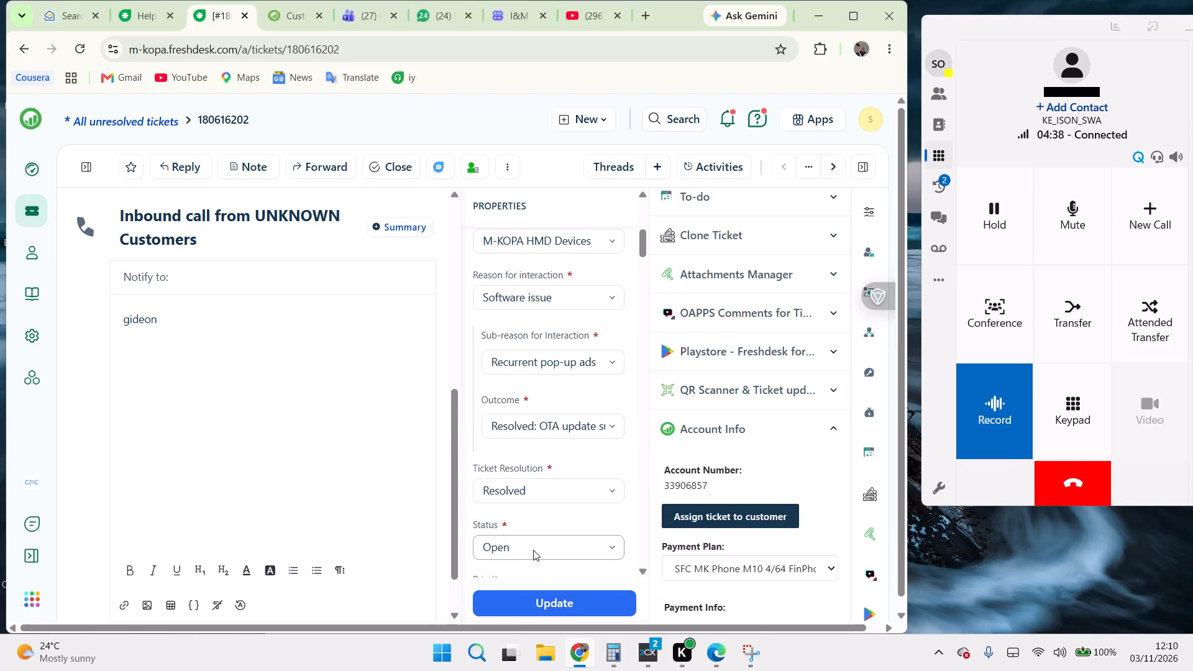
# Set the ticket's status to Resolved.
pyautogui.click(533, 550)
pyautogui.click(514, 475)
pyautogui.scroll(2, 1, 498)
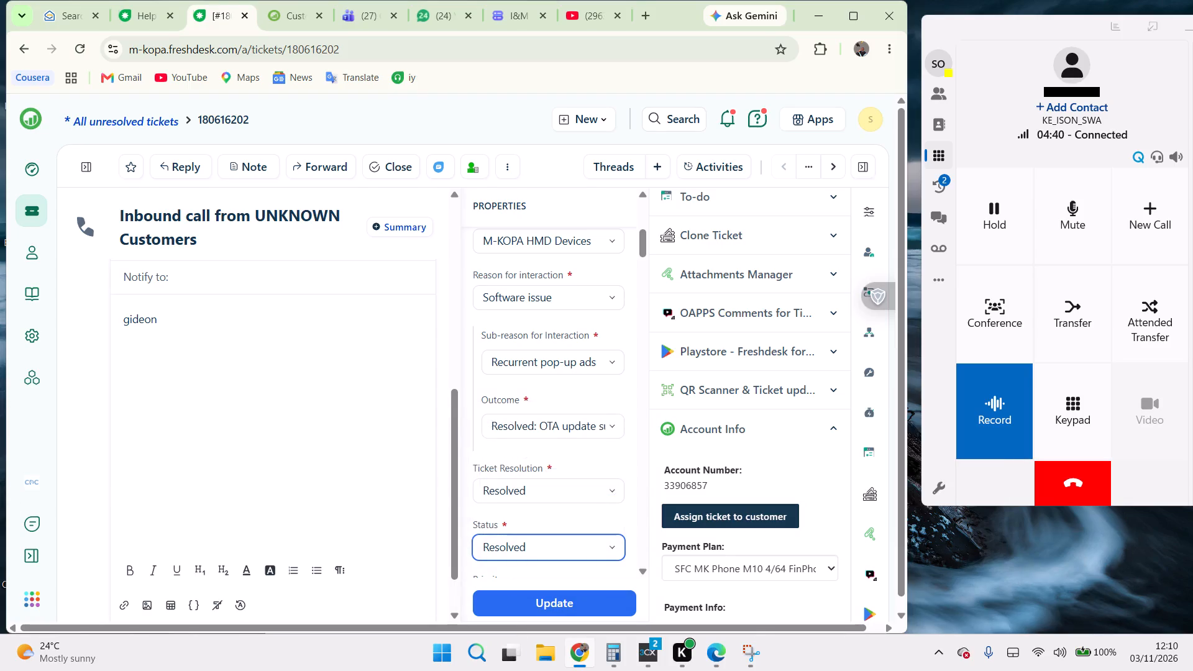
pyautogui.scroll(6, 299, 427)
pyautogui.scroll(-5, 299, 427)
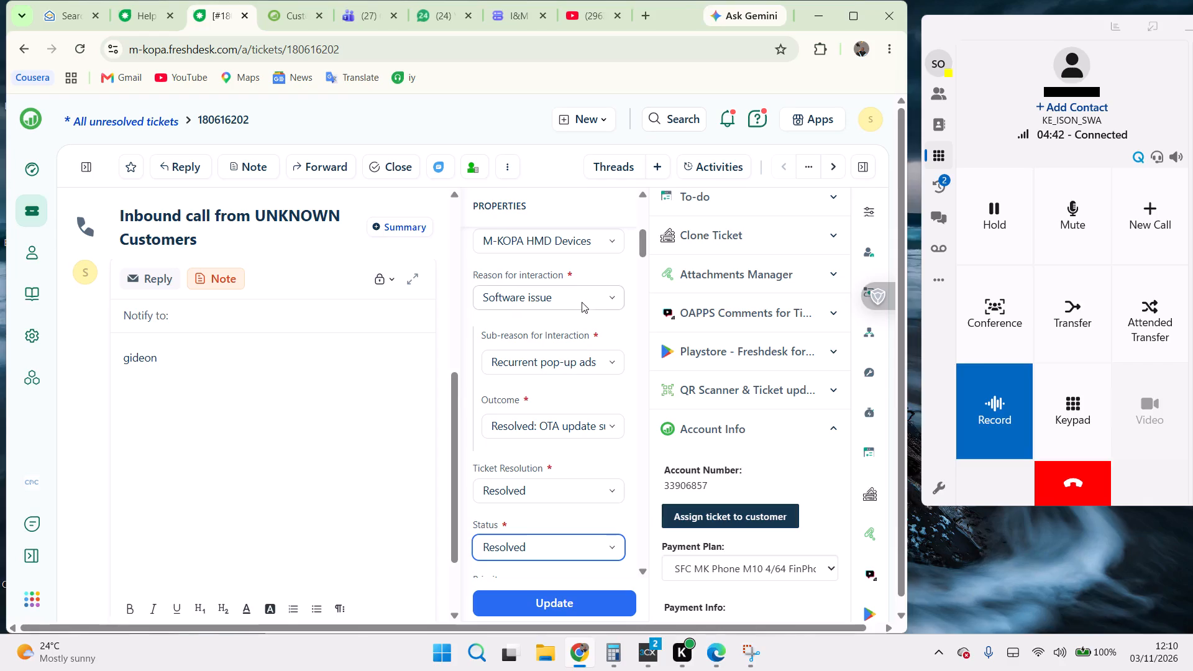
# Copy the sub-reason "Recurrent pop-up ads" into the private note as a new line below the caller's name.
pyautogui.click(534, 358)
pyautogui.rightClick(534, 358)
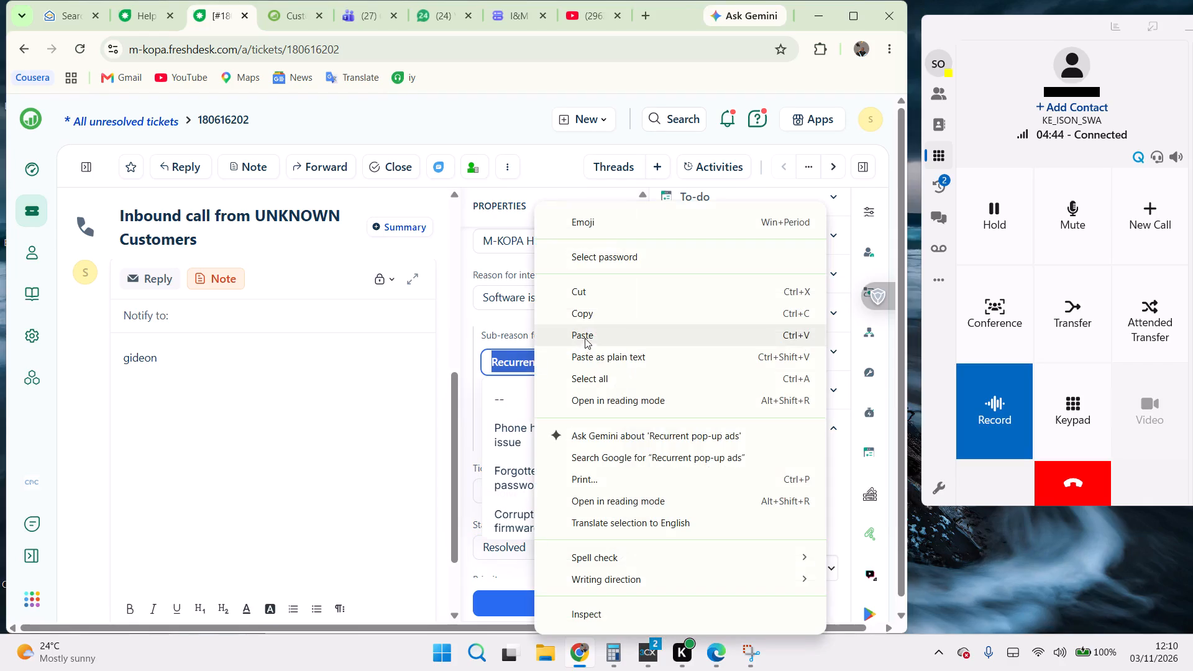
pyautogui.click(588, 307)
pyautogui.click(232, 379)
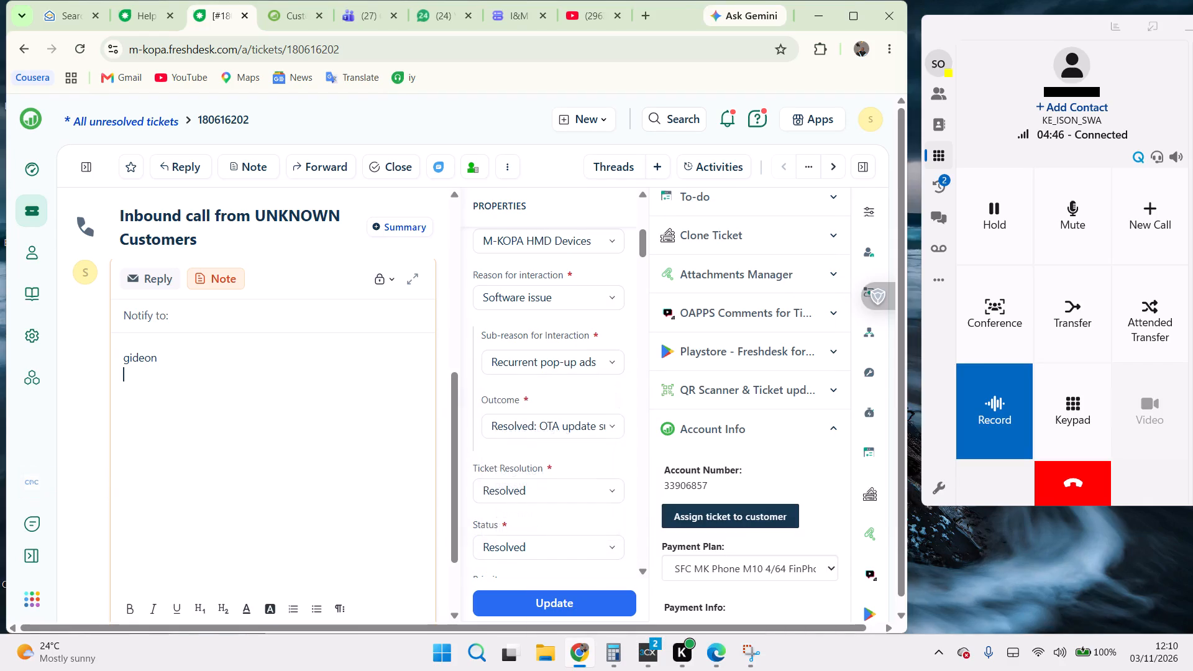
pyautogui.hotkey('ctrl', 'v')
pyautogui.press('Return')
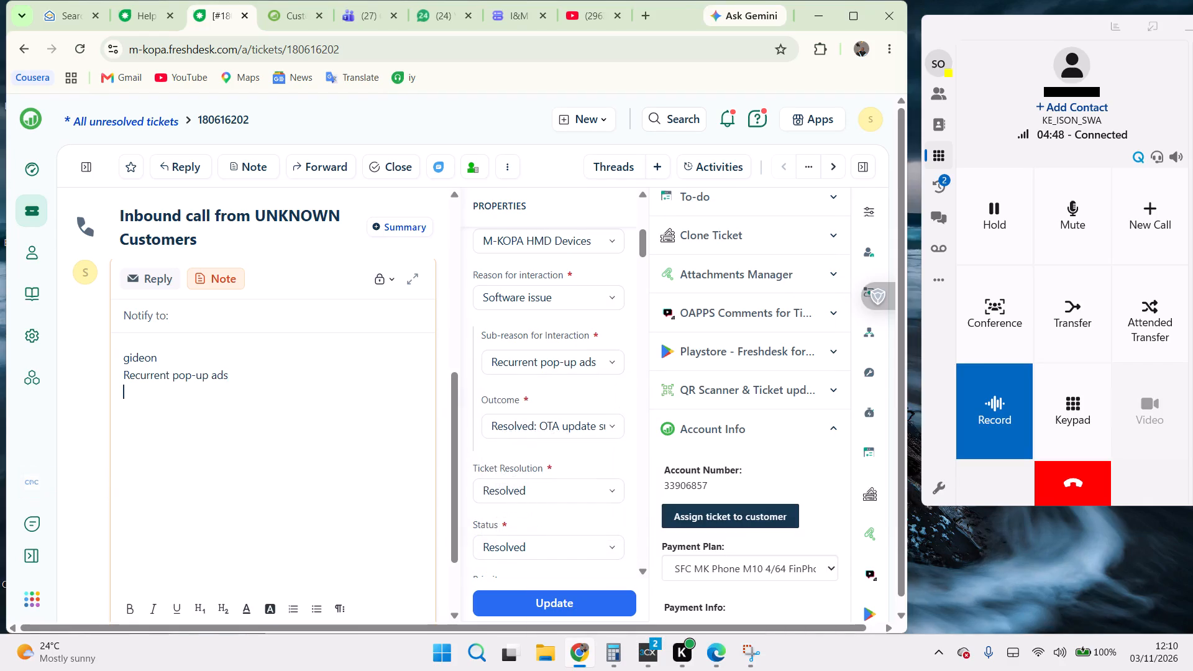
# Add the line "advised to do system update" to the private note below the sub-reason.
pyautogui.click(533, 421)
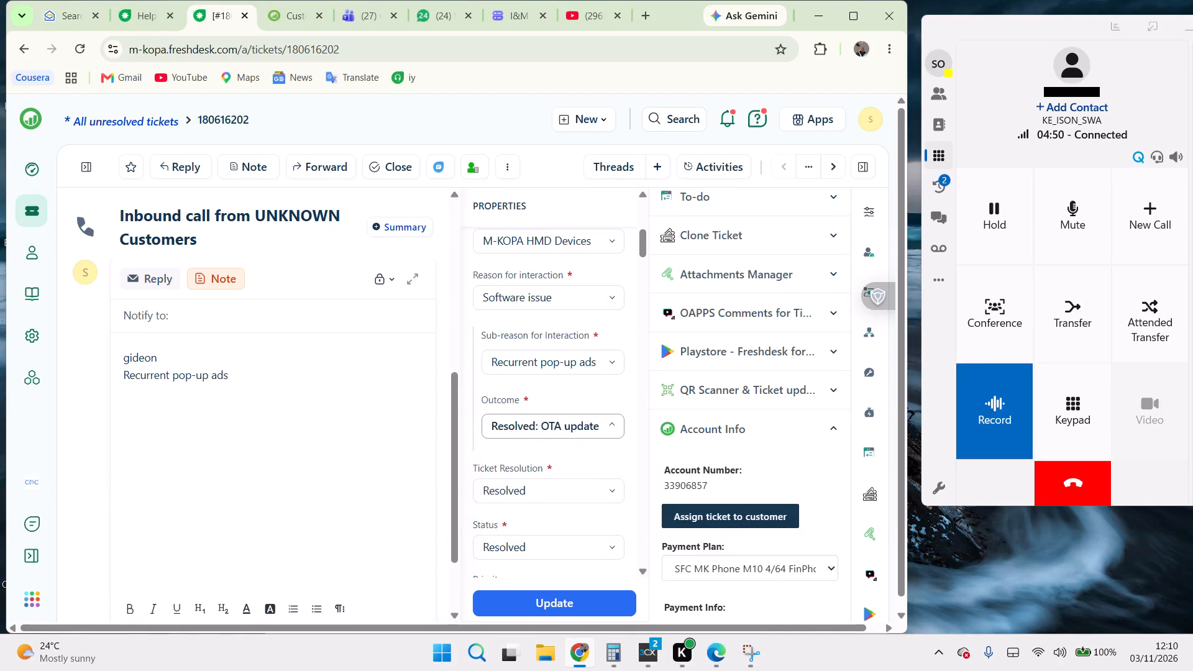
pyautogui.rightClick(533, 421)
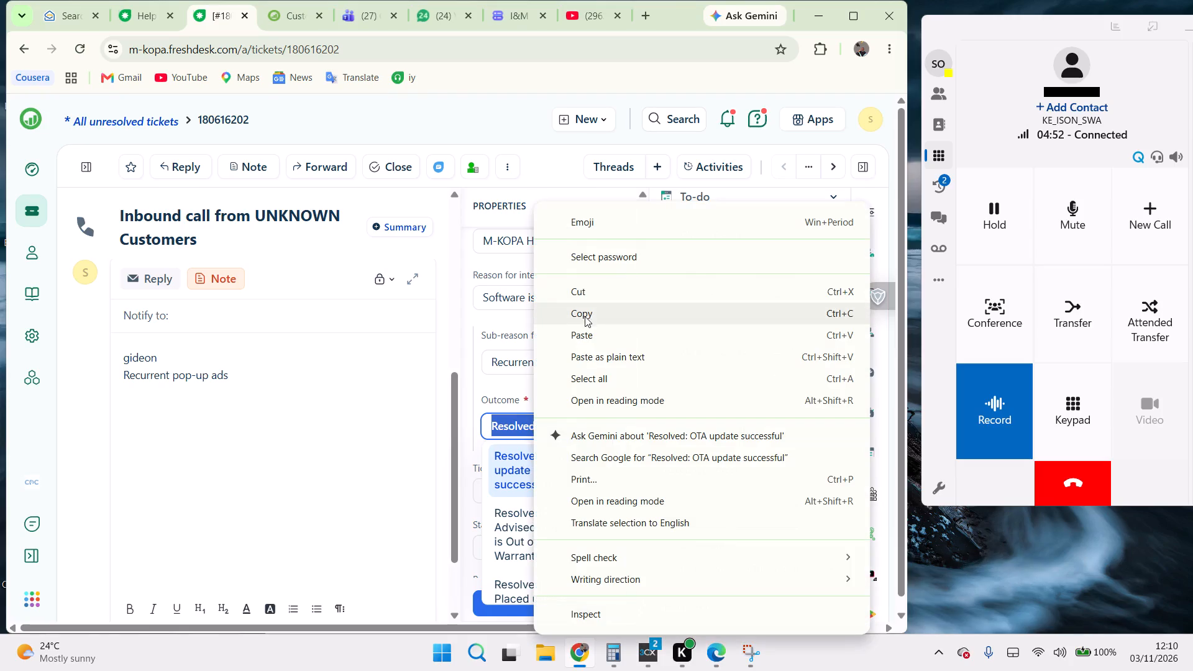
pyautogui.click(250, 379)
pyautogui.press('Return')
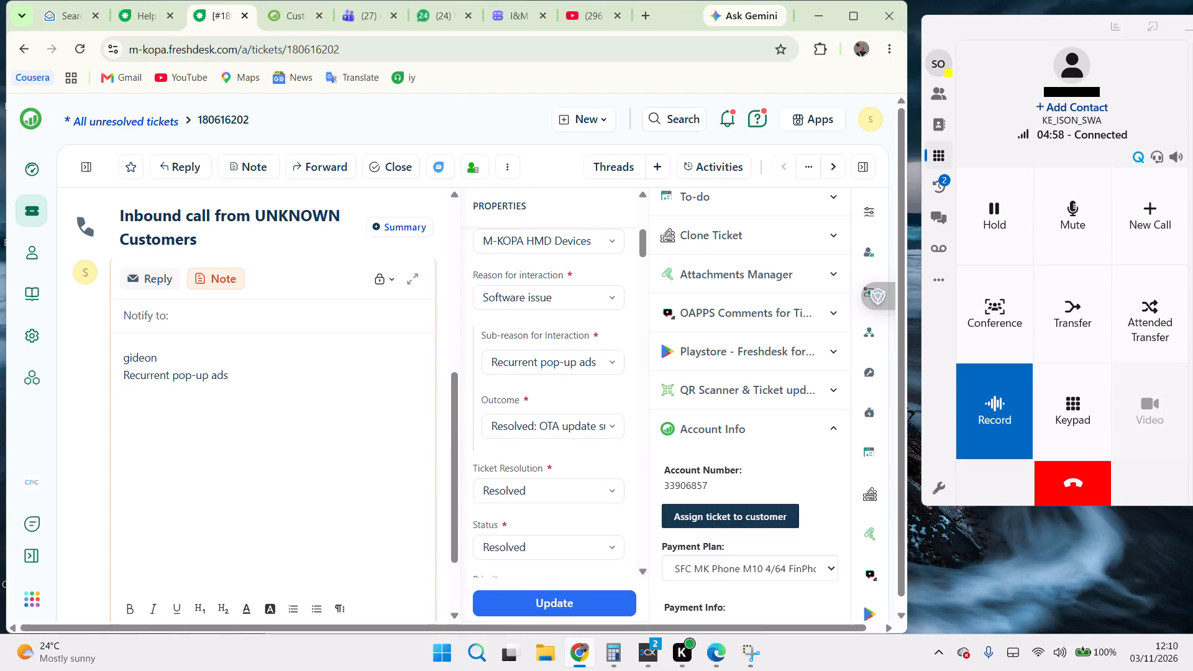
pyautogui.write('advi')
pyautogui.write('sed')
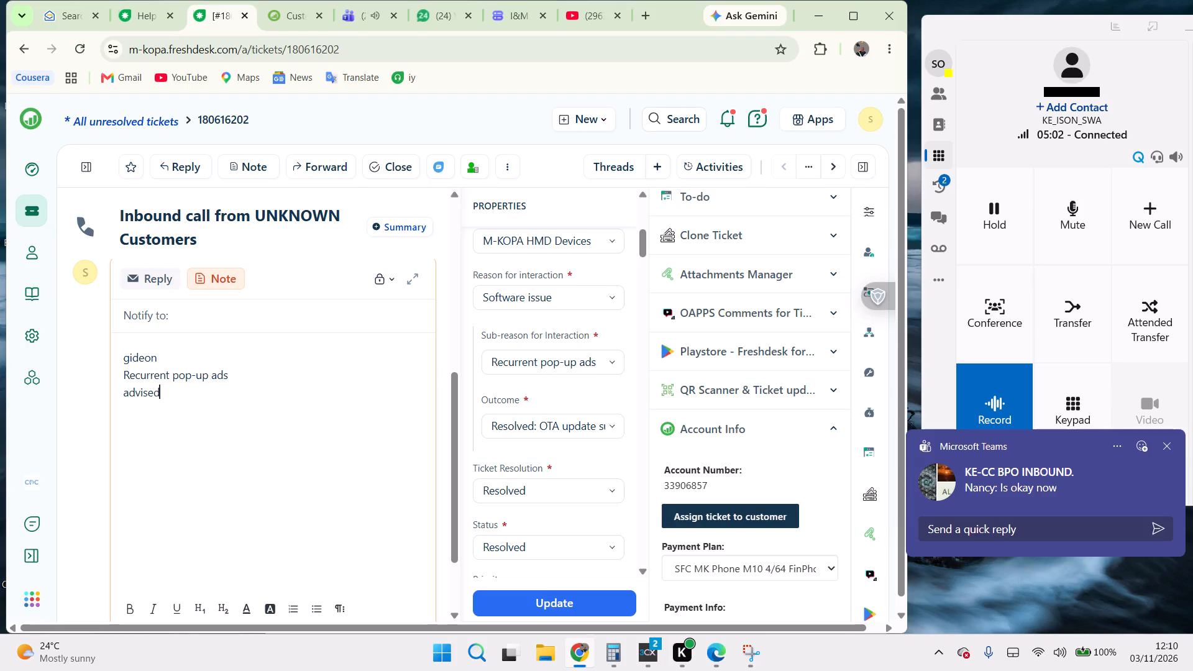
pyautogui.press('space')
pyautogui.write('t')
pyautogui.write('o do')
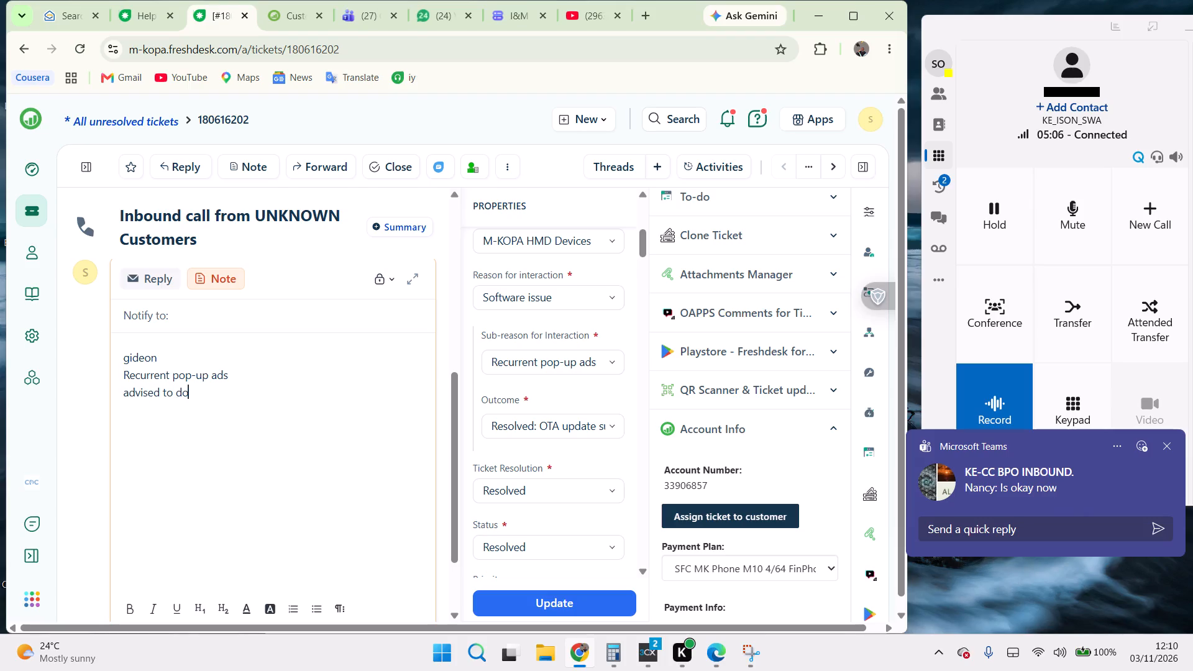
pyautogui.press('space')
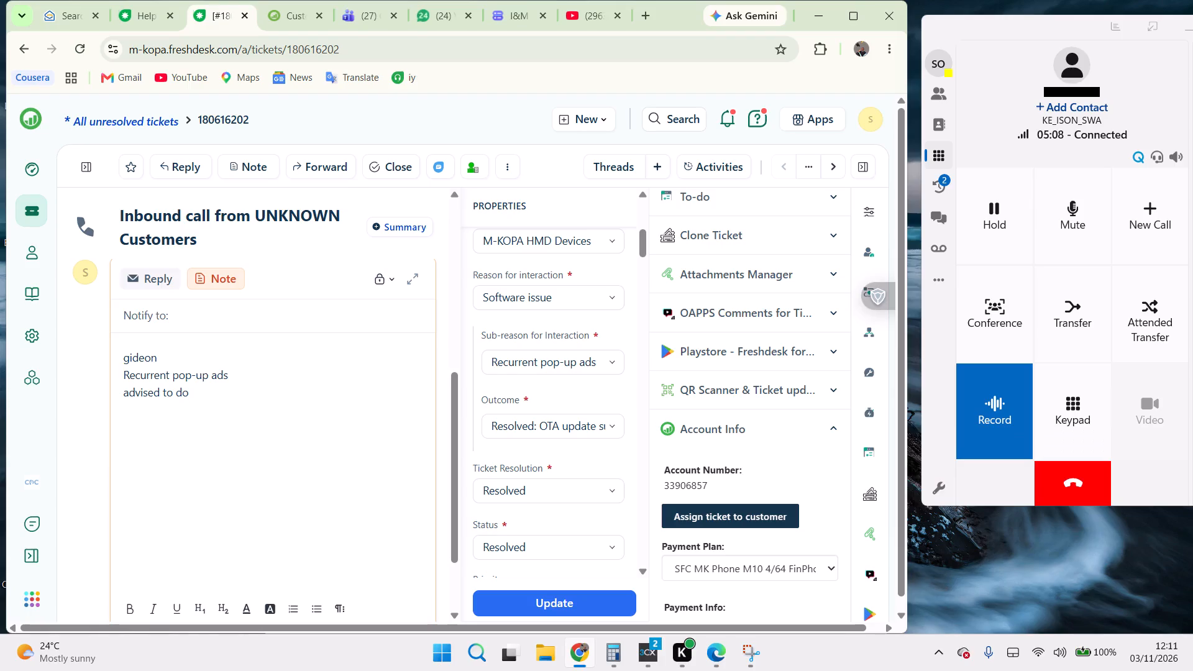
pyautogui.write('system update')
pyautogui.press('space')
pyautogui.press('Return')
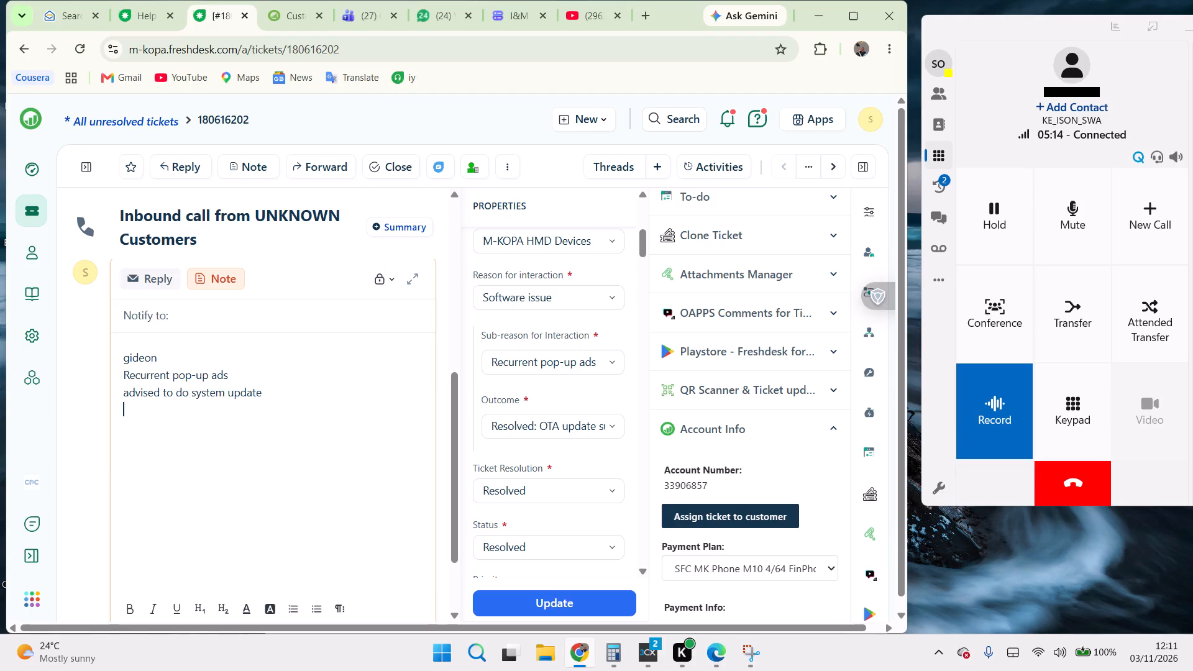
# Add a last line "call back in 30 minutes" to the private note.
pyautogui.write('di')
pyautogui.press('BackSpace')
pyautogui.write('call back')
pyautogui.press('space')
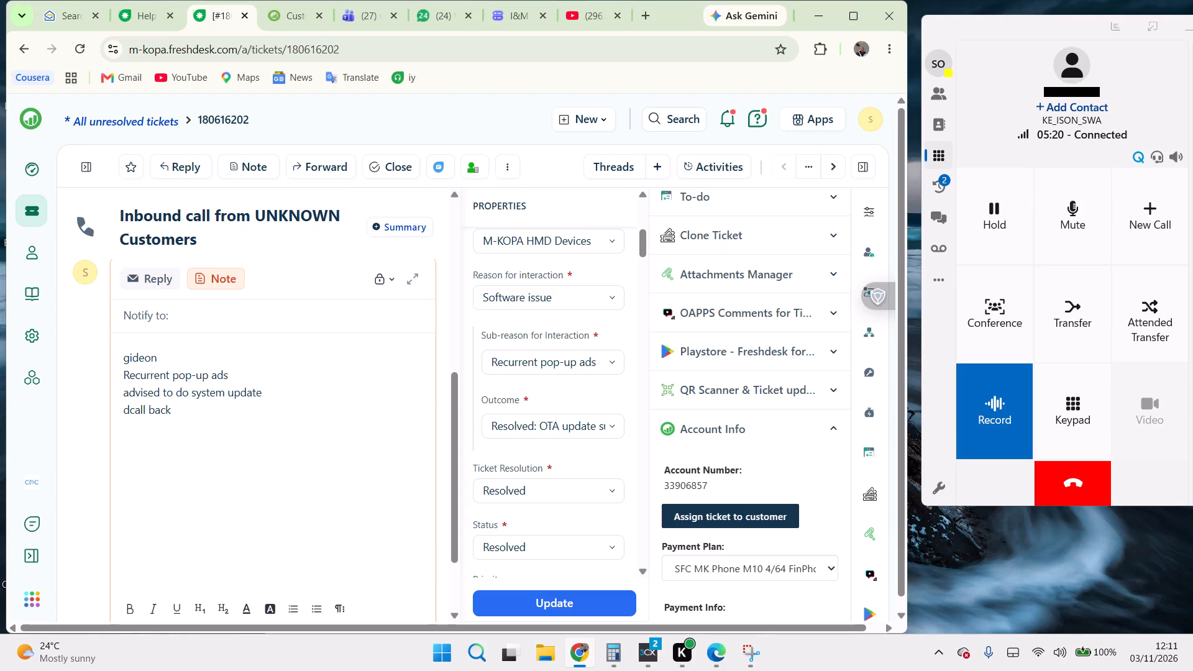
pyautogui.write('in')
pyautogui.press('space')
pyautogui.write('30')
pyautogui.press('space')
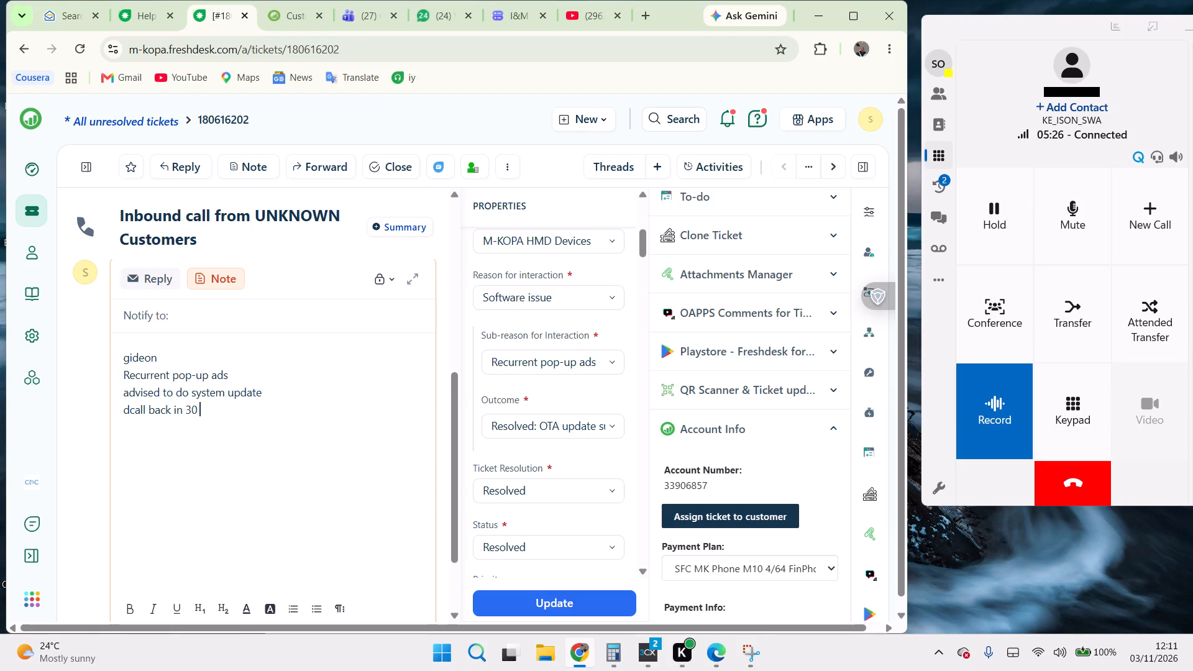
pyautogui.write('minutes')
pyautogui.click(129, 411)
pyautogui.press('BackSpace')
# Post the finished private note to the ticket.
pyautogui.scroll(-1, 320, 508)
pyautogui.scroll(1, 320, 508)
pyautogui.scroll(-2, 320, 508)
pyautogui.scroll(2, 320, 508)
pyautogui.scroll(-3, 368, 539)
pyautogui.scroll(2, 368, 539)
pyautogui.scroll(-1, 368, 539)
pyautogui.scroll(1, 368, 539)
pyautogui.scroll(-2, 368, 539)
pyautogui.click(350, 580)
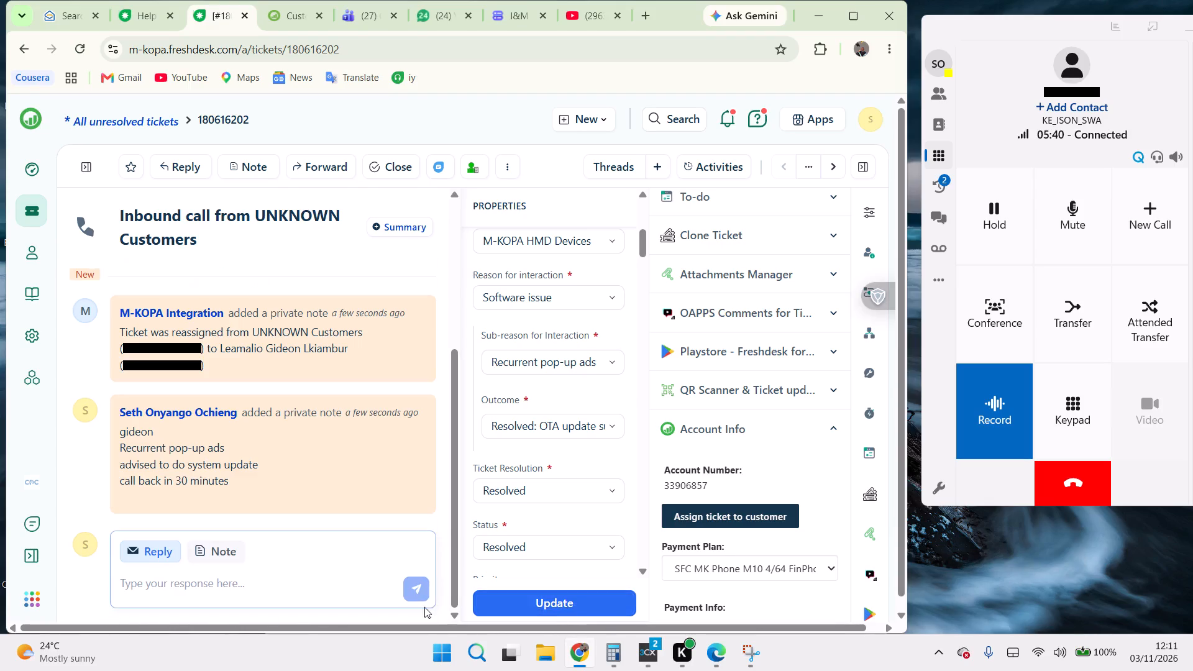
# Save the updated ticket properties.
pyautogui.click(518, 599)
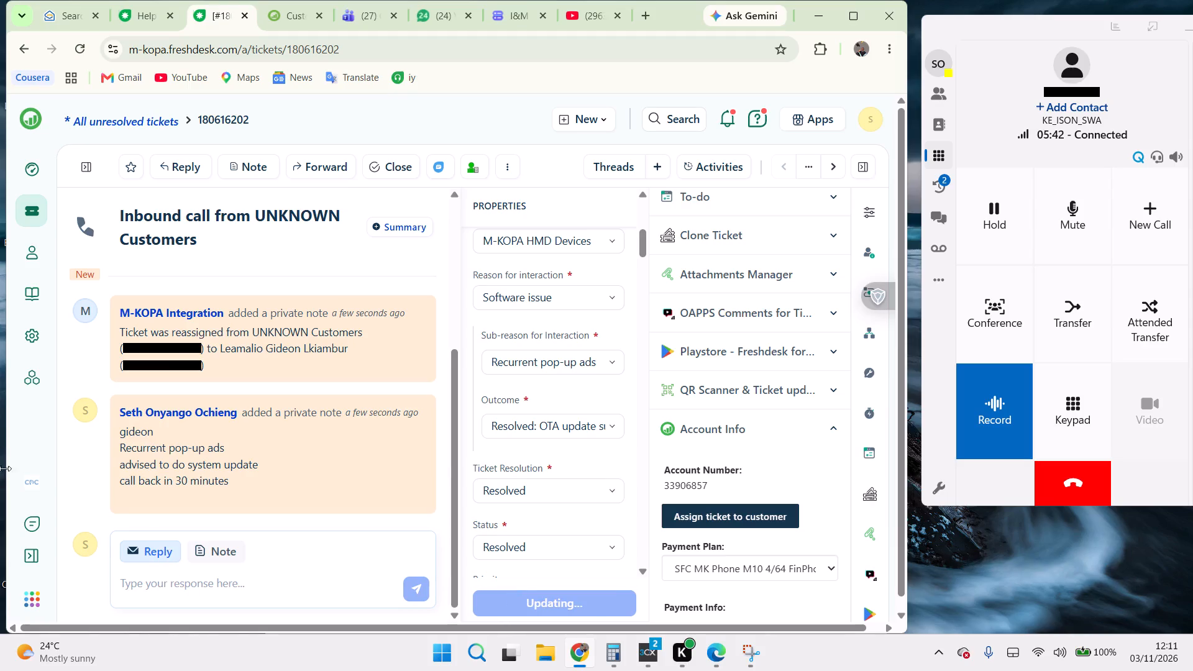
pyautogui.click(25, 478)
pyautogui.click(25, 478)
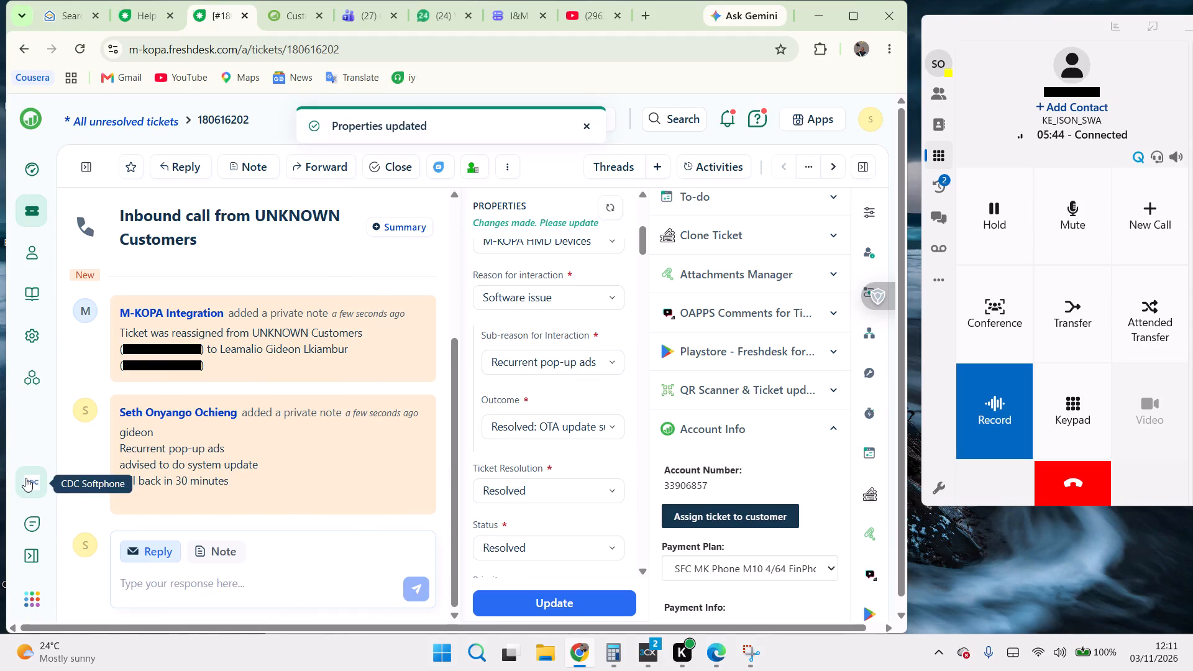
pyautogui.click(30, 173)
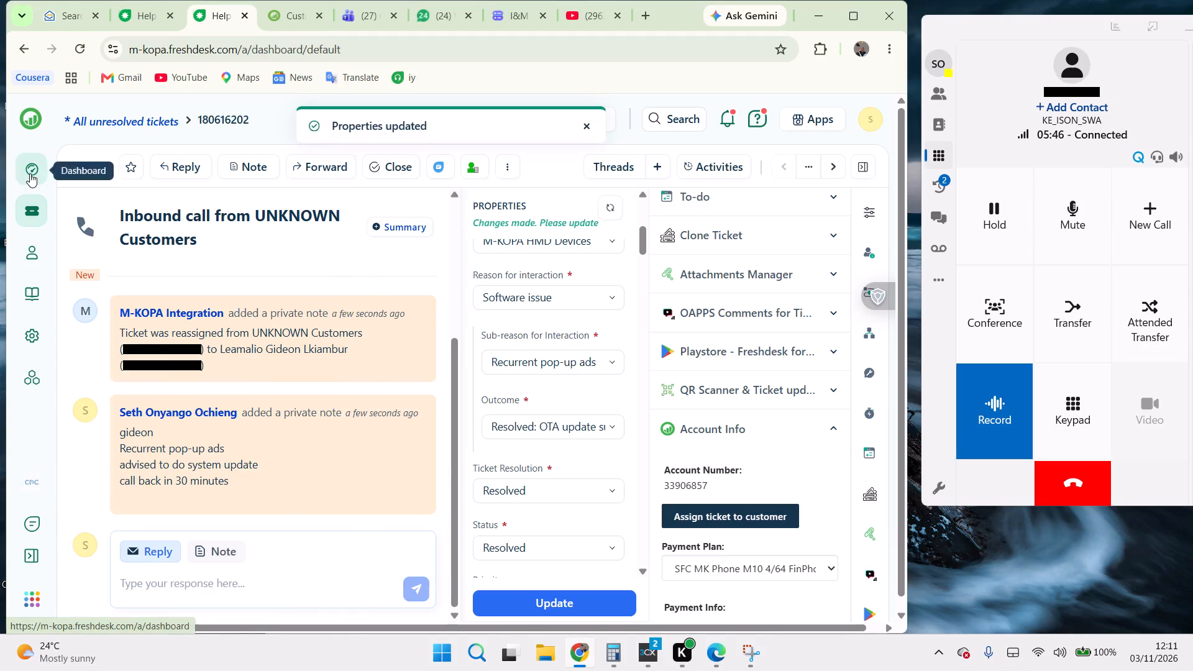
pyautogui.click(107, 222)
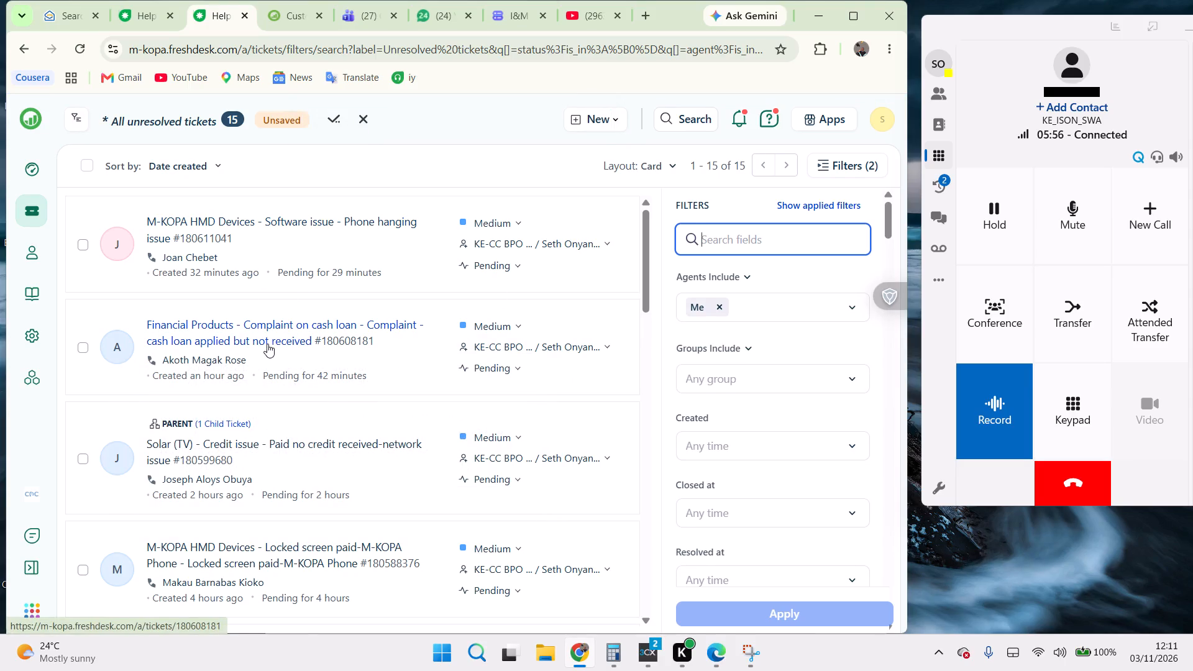
pyautogui.click(235, 223)
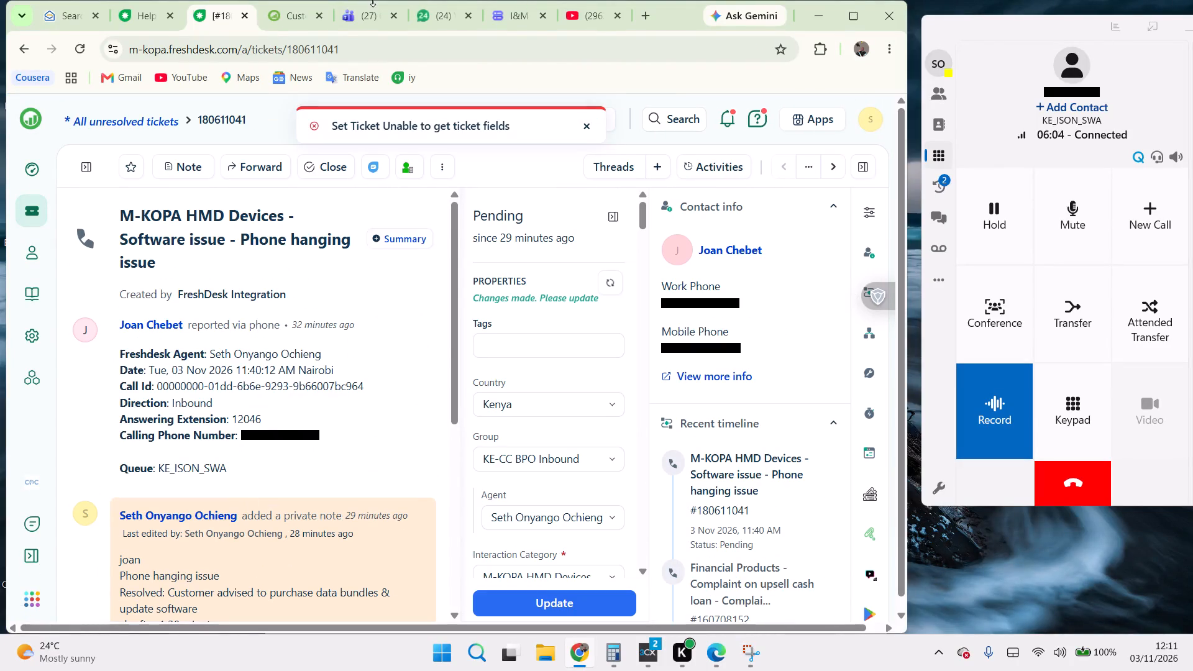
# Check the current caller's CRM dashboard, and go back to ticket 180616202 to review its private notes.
pyautogui.click(270, 25)
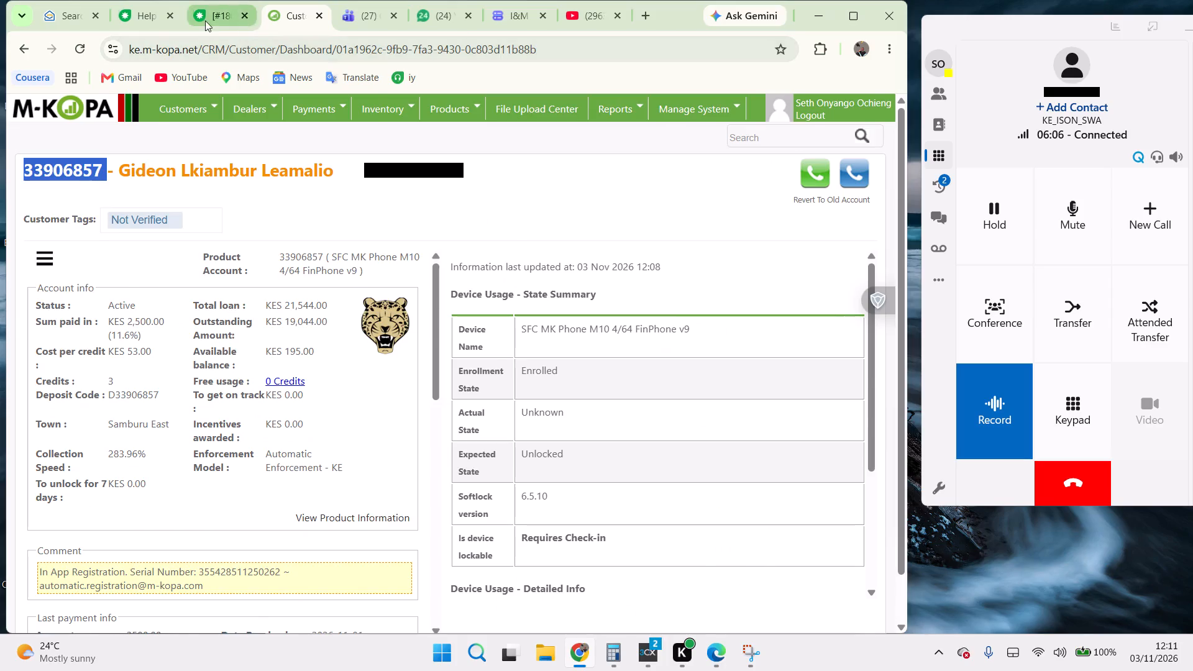
pyautogui.click(205, 21)
pyautogui.click(24, 47)
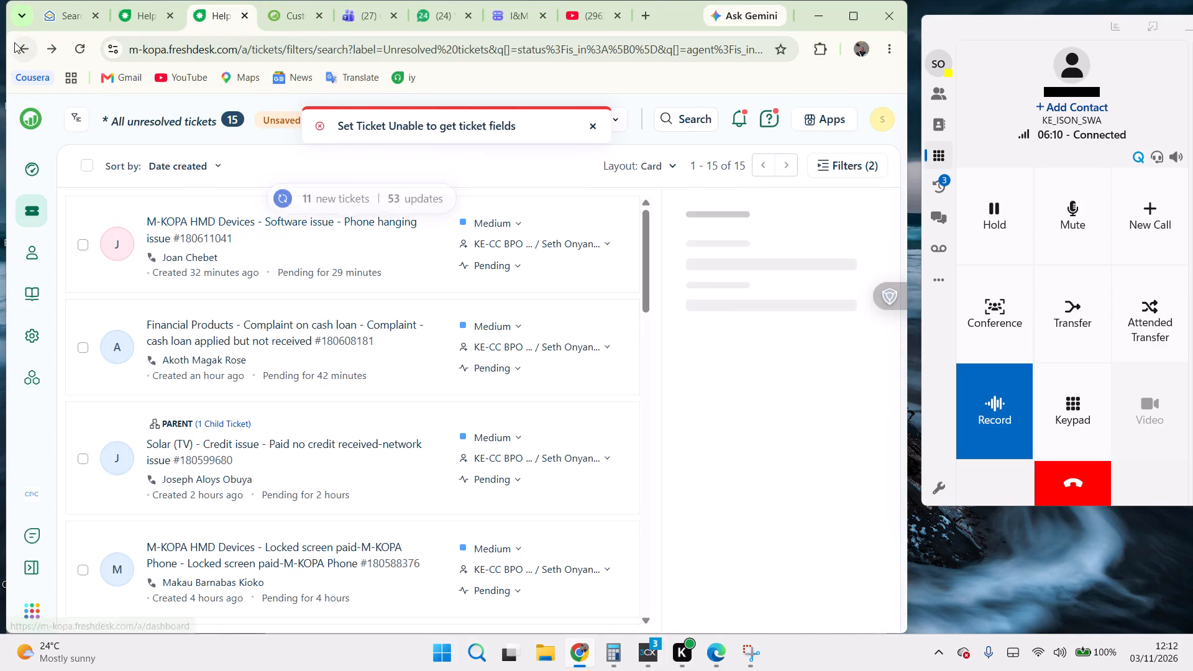
pyautogui.click(14, 42)
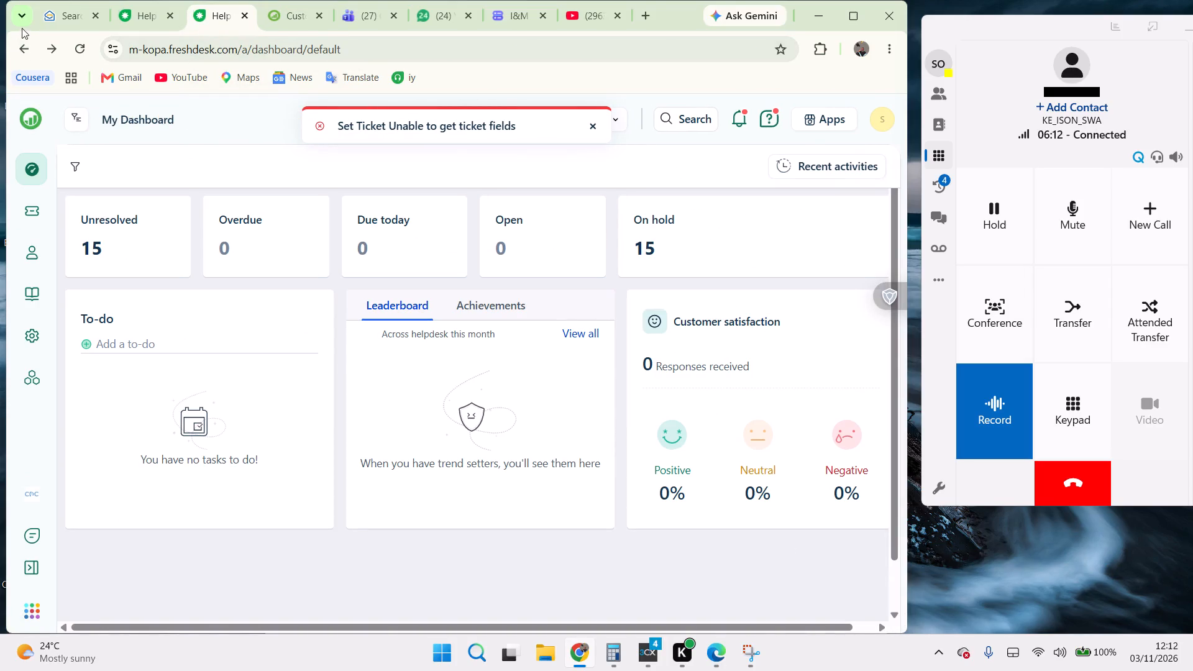
pyautogui.click(20, 41)
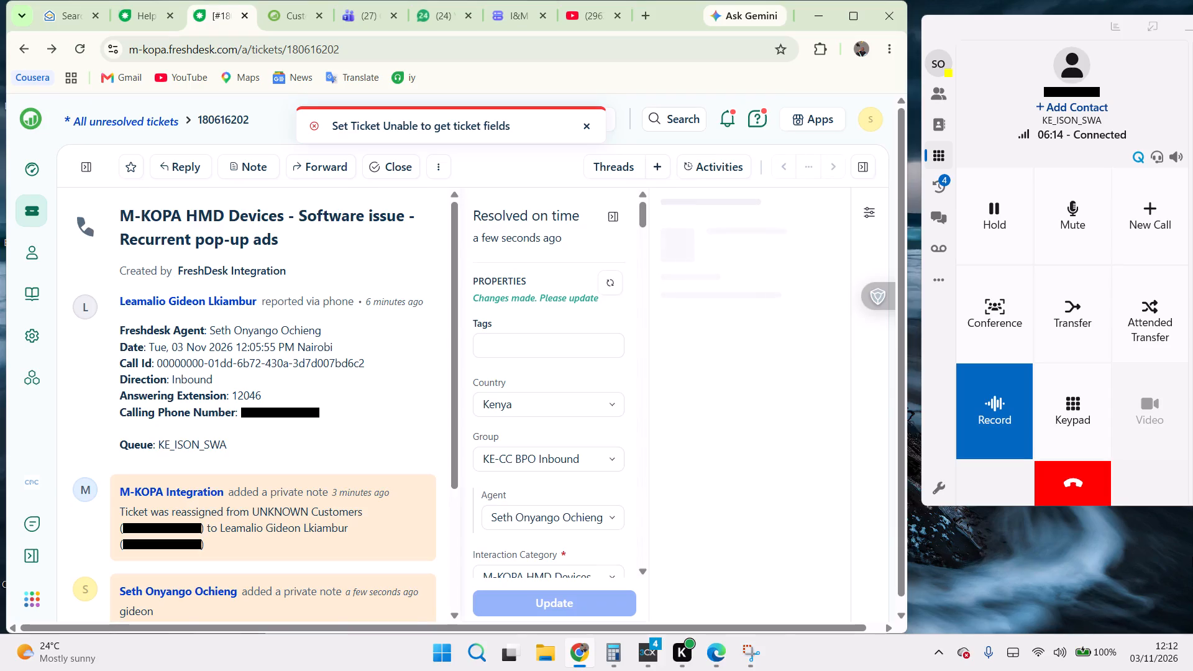
pyautogui.scroll(-3, 89, 504)
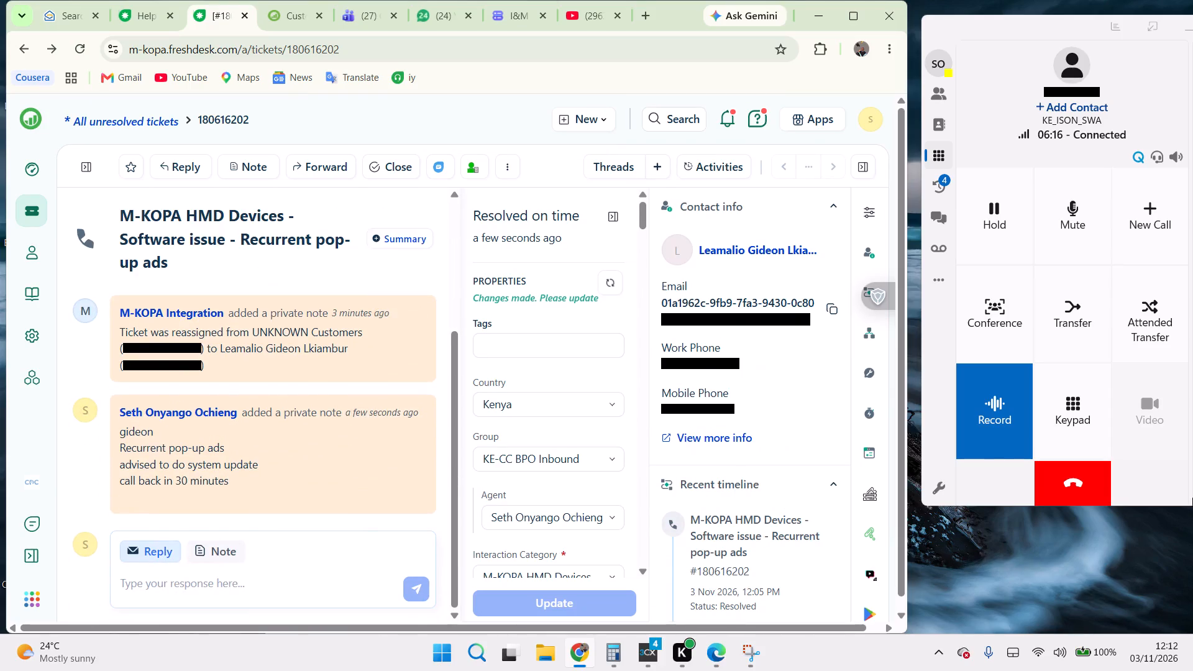
# End the connected customer call in the 3CX softphone.
pyautogui.click(1058, 482)
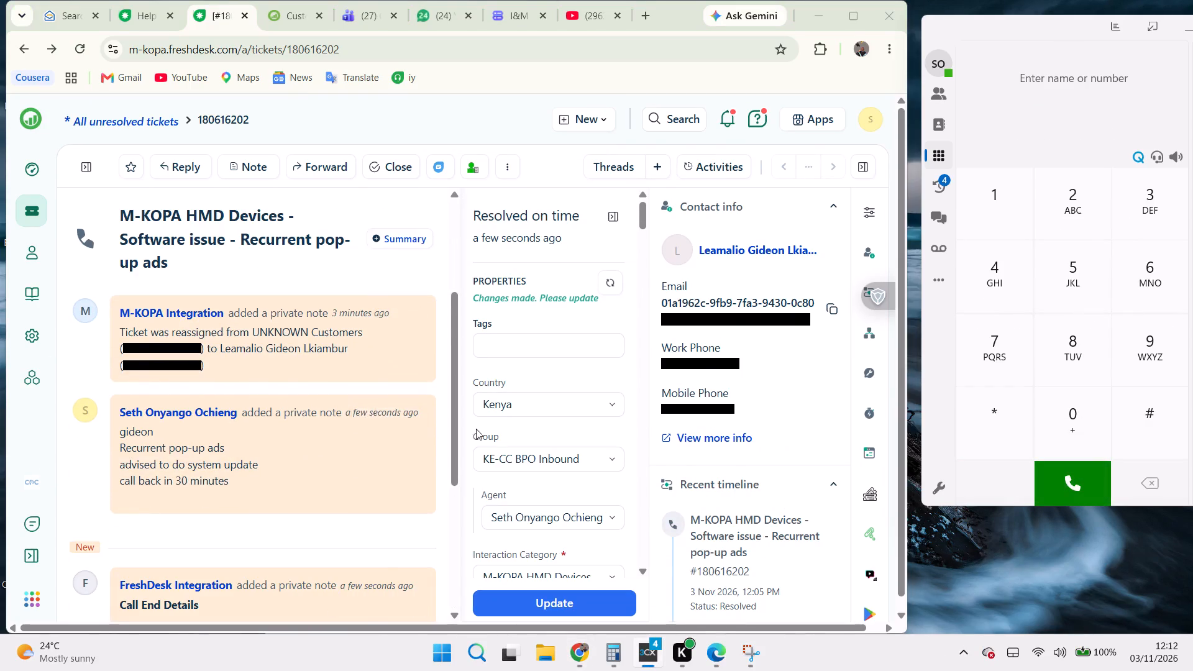
pyautogui.scroll(-1, 481, 424)
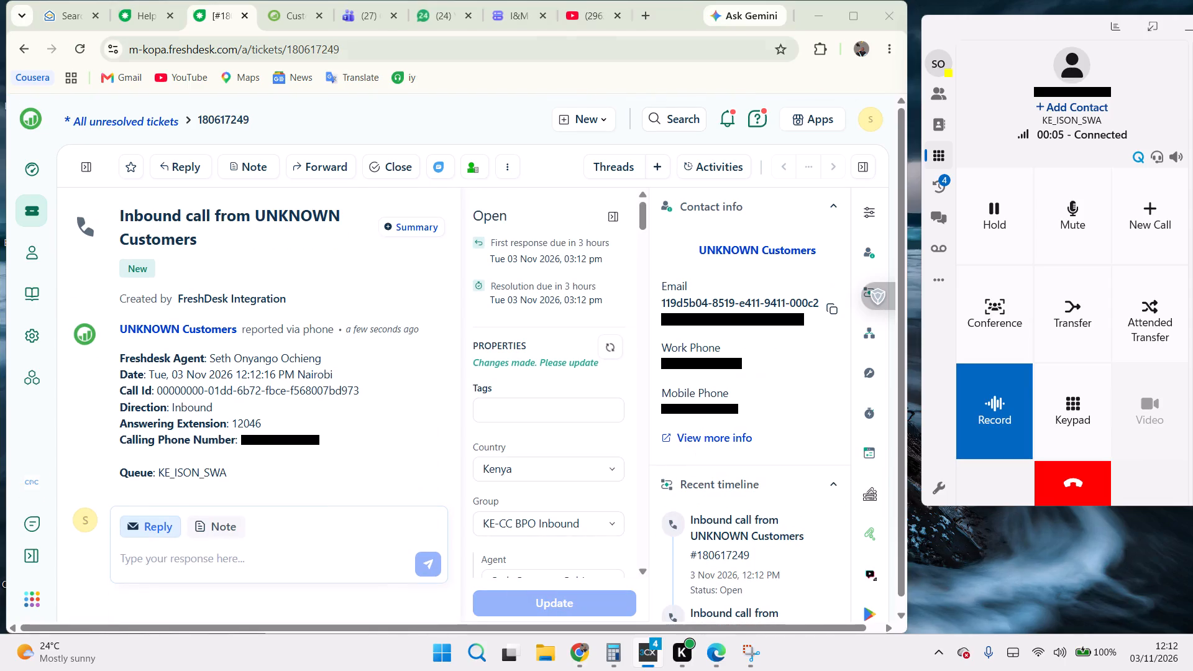
pyautogui.click(226, 528)
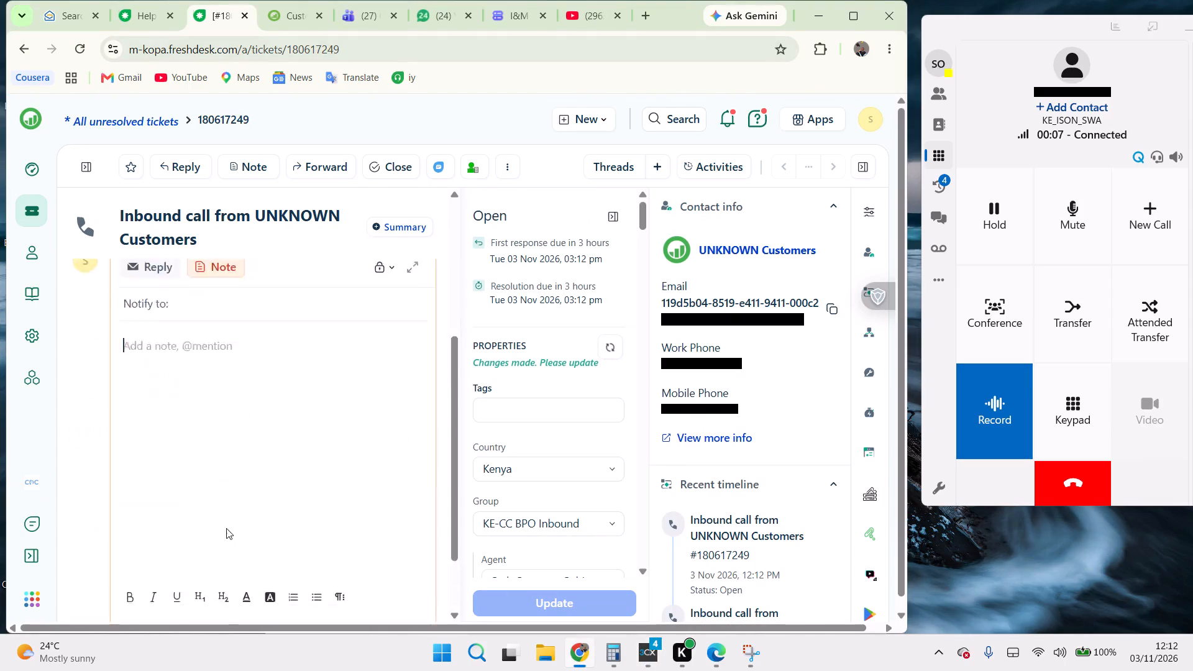
pyautogui.scroll(1, 258, 404)
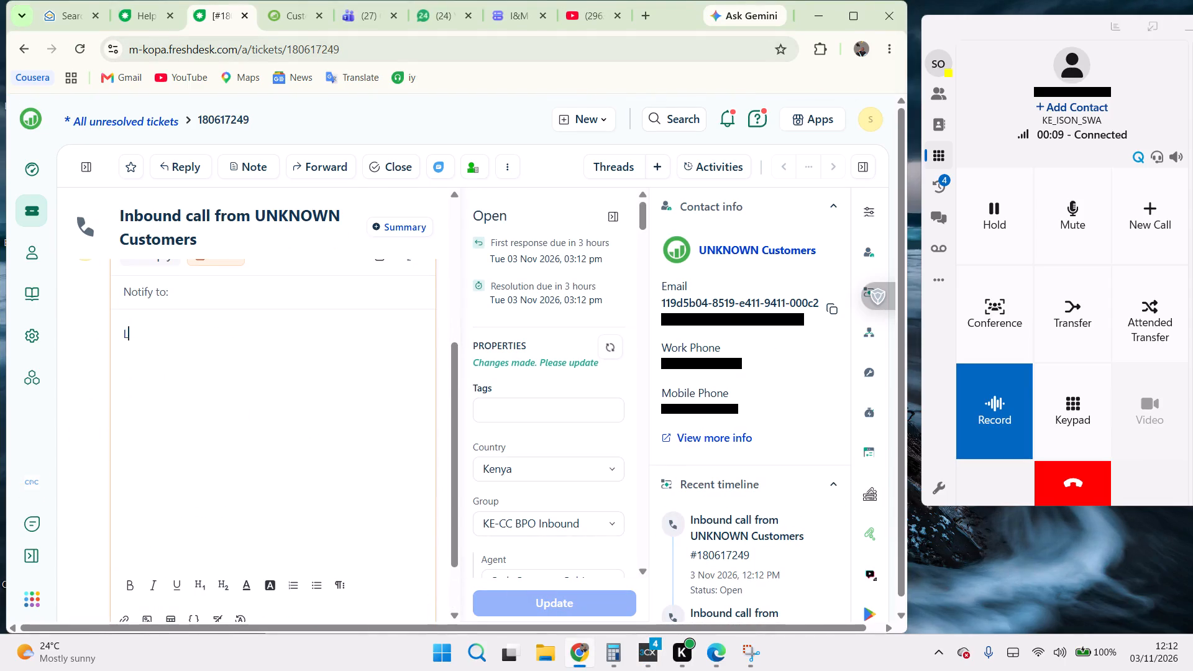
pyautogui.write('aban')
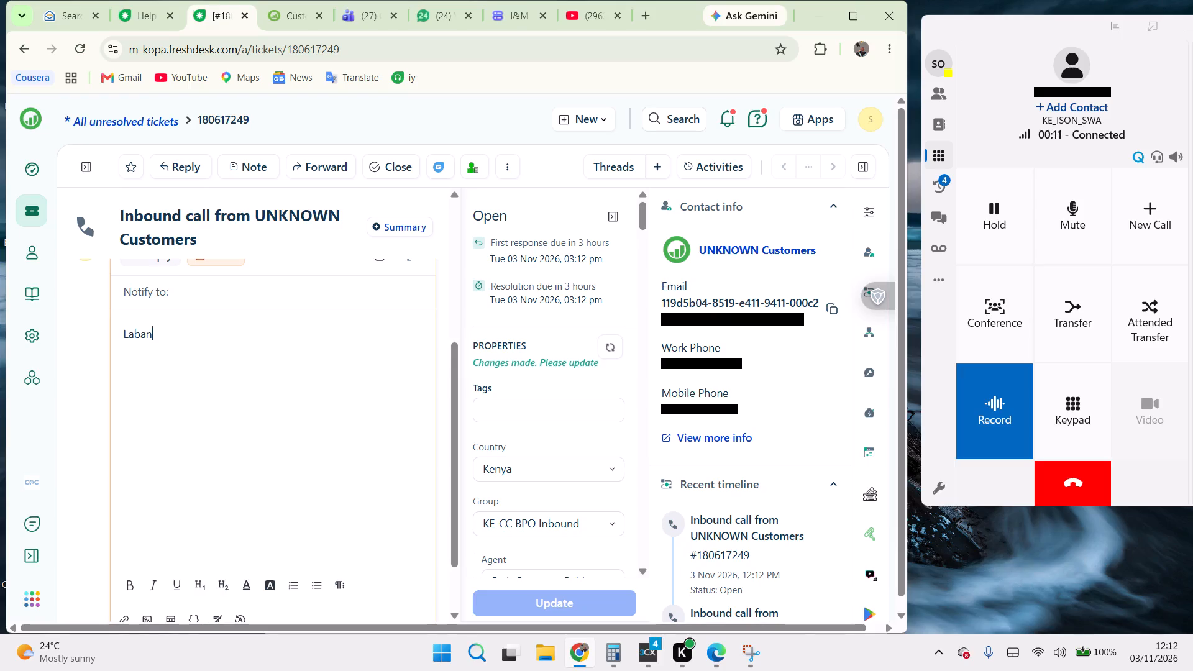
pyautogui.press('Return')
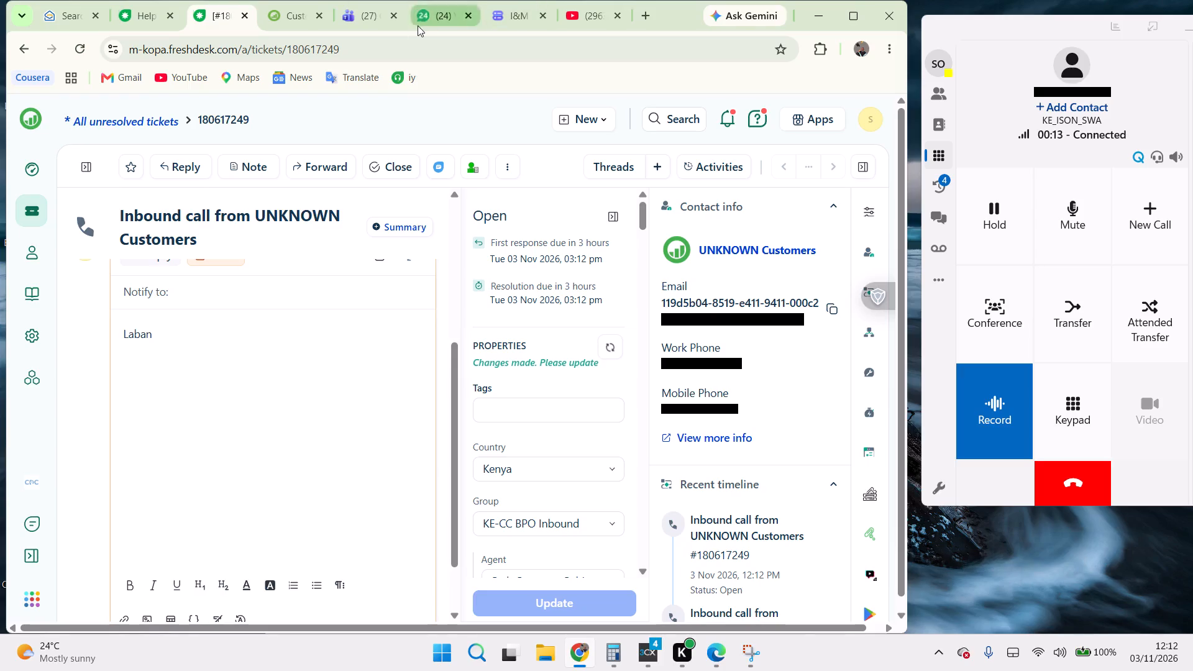
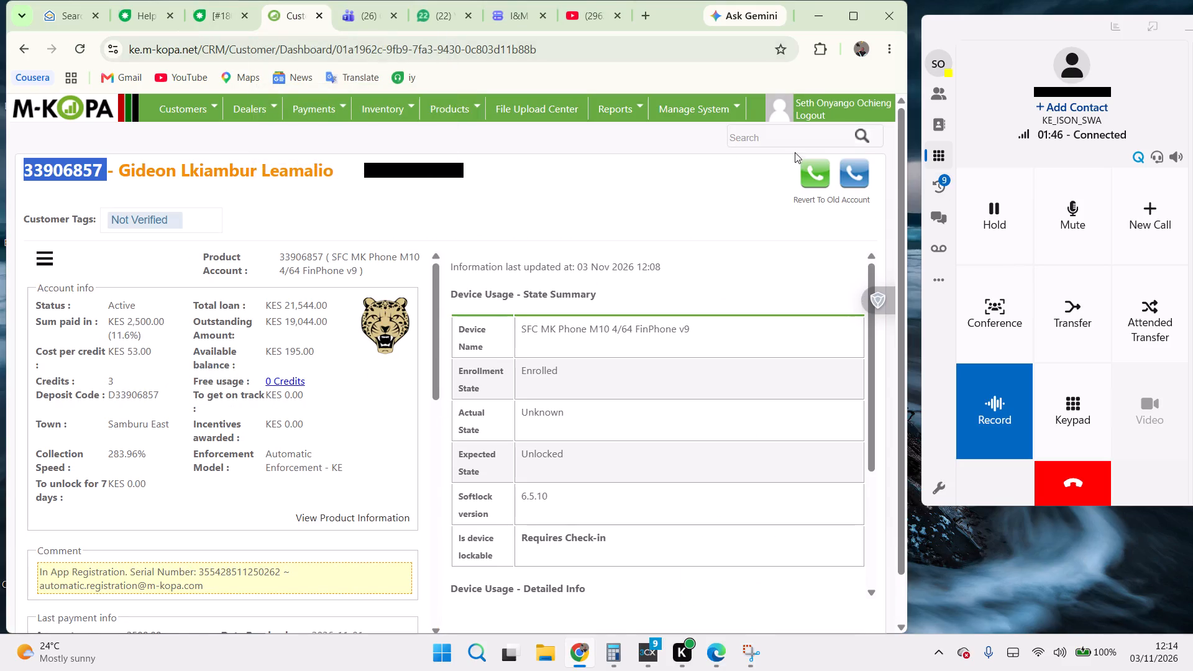
# Search the CRM for the current caller's account by the account number they give.
pyautogui.click(760, 129)
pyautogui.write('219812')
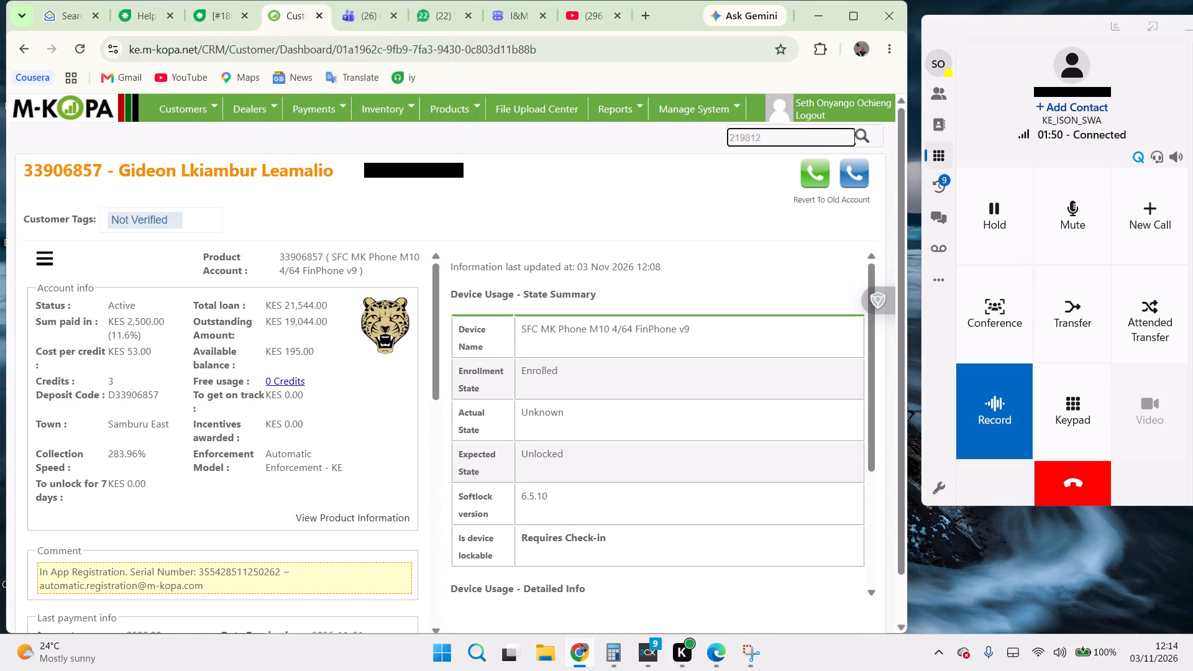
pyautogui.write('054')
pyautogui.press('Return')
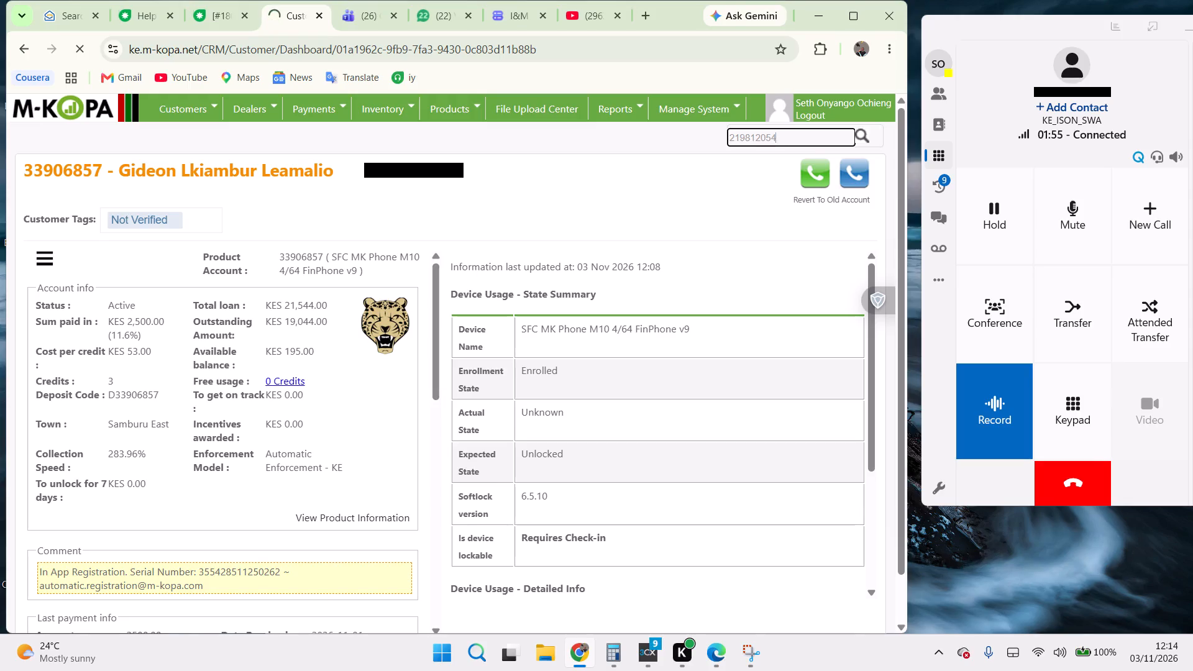
pyautogui.click(759, 129)
pyautogui.rightClick(759, 129)
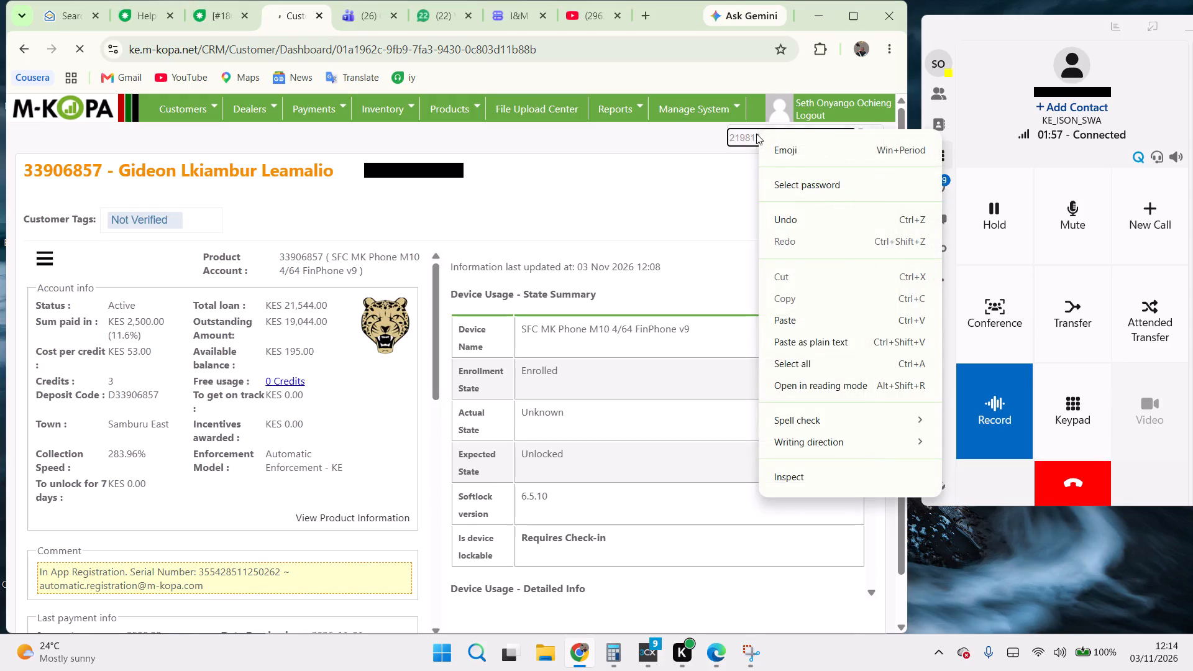
pyautogui.click(752, 137)
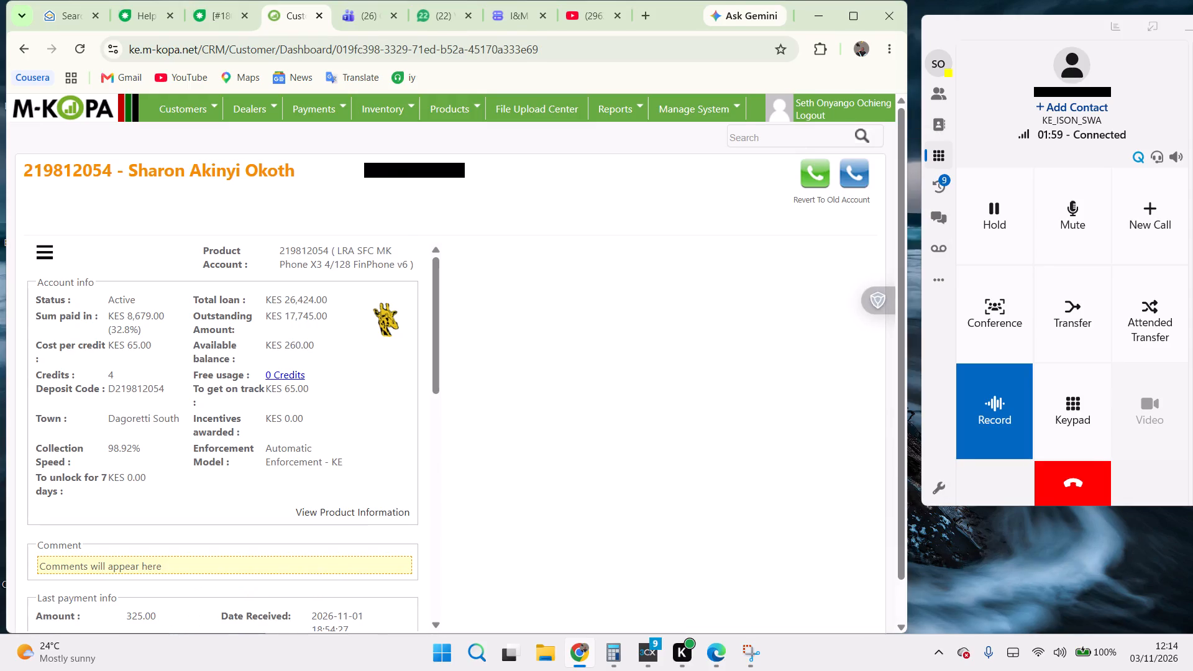
# Copy the caller's account number from the heading of their CRM dashboard.
pyautogui.tripleClick(30, 171)
pyautogui.doubleClick(44, 173)
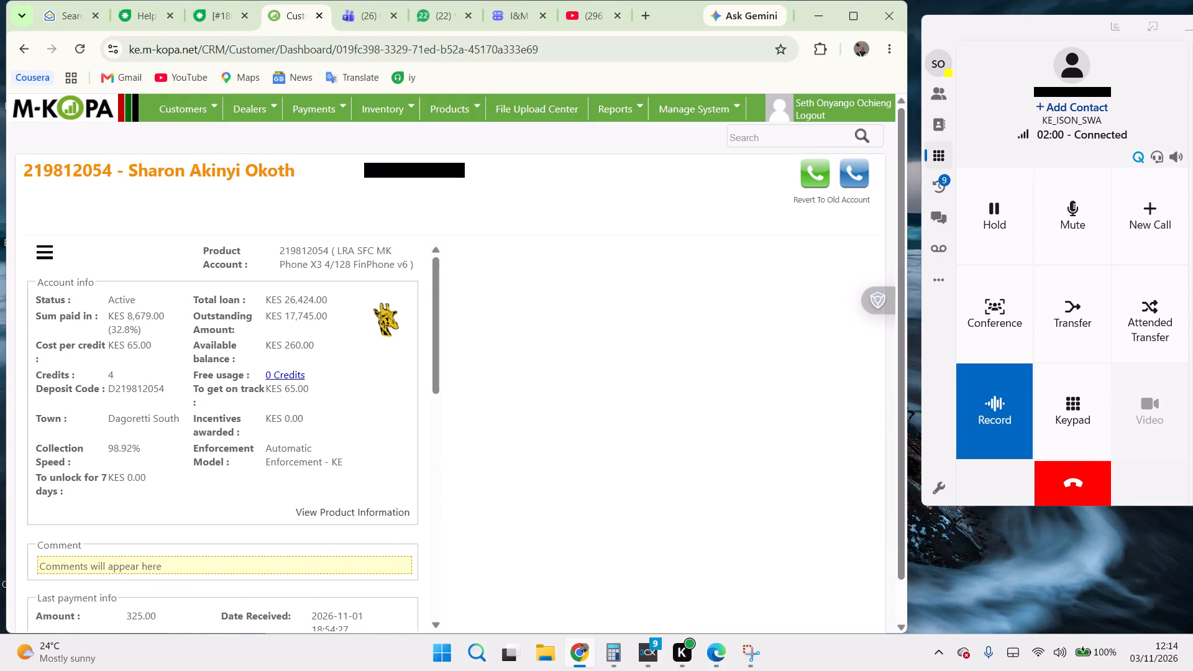
pyautogui.rightClick(44, 173)
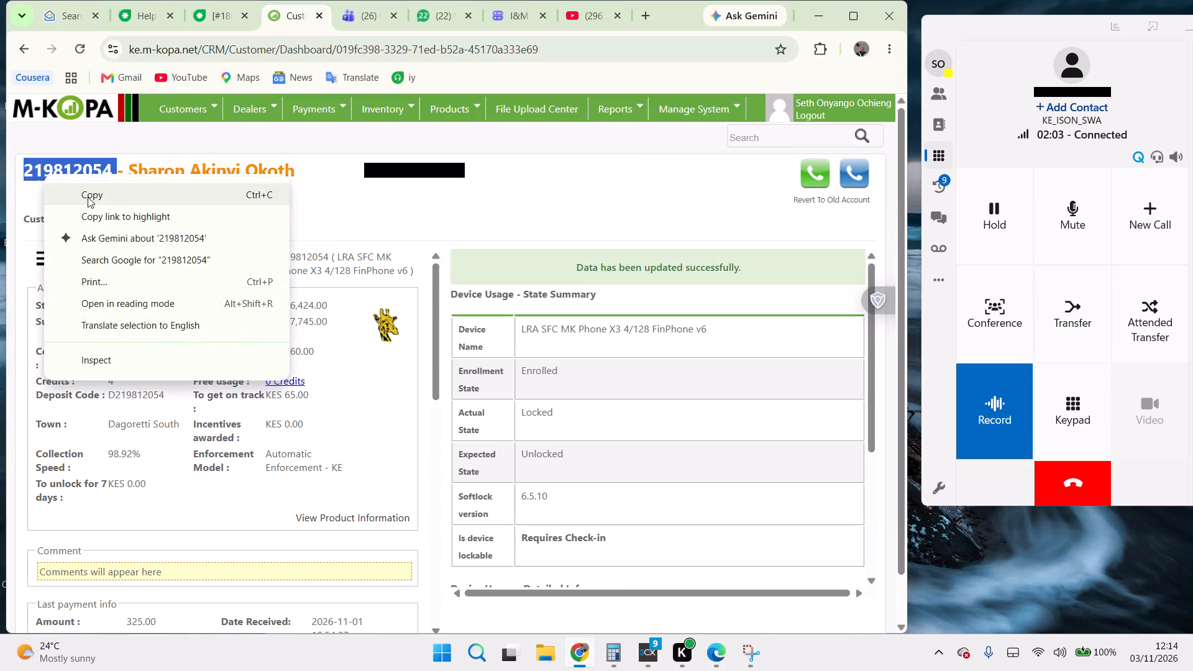
pyautogui.click(93, 196)
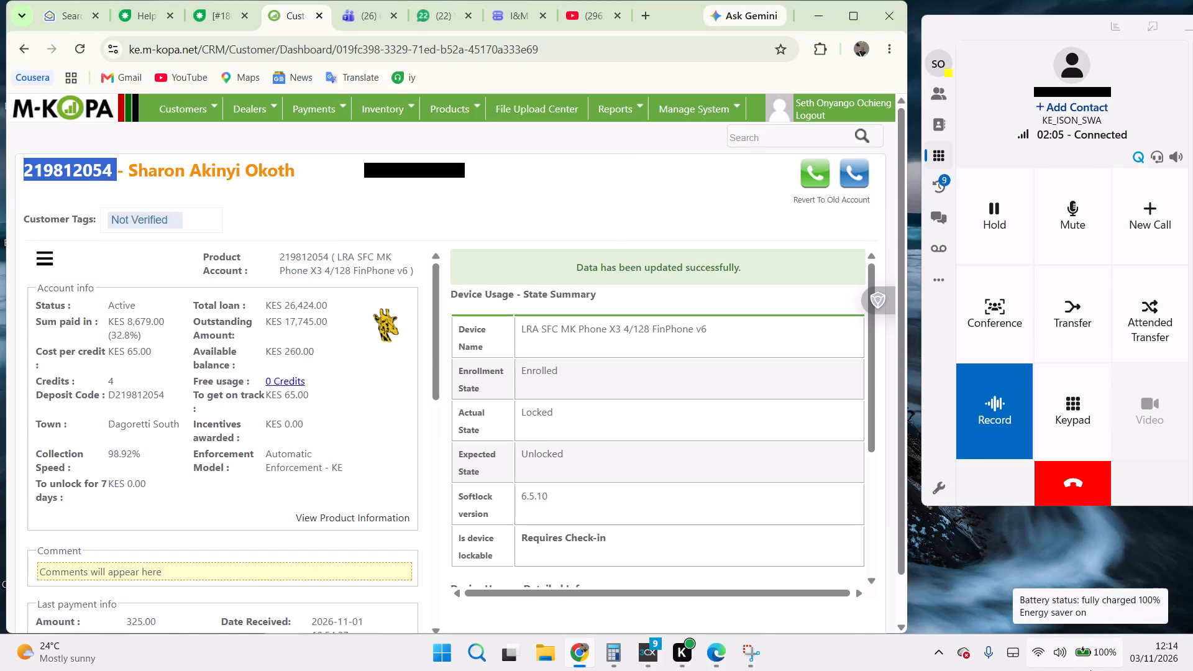
pyautogui.click(220, 12)
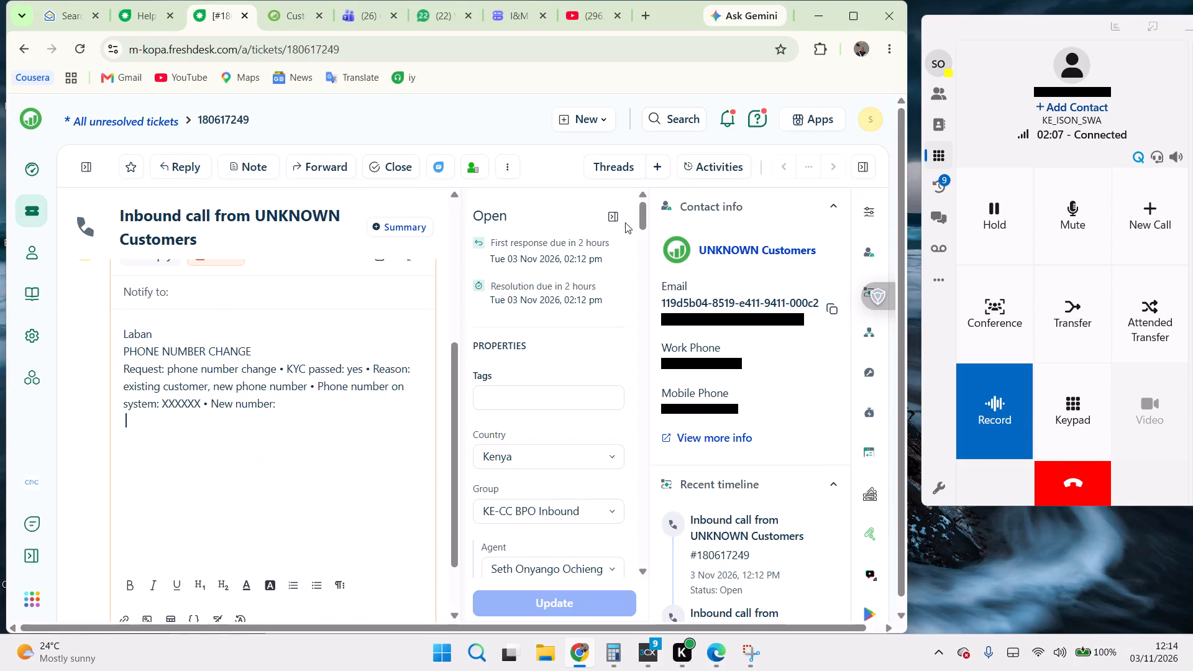
pyautogui.scroll(-2, 647, 378)
pyautogui.scroll(-3, 720, 345)
pyautogui.scroll(2, 720, 345)
pyautogui.scroll(-1, 720, 345)
pyautogui.scroll(4, 720, 345)
pyautogui.scroll(-3, 720, 345)
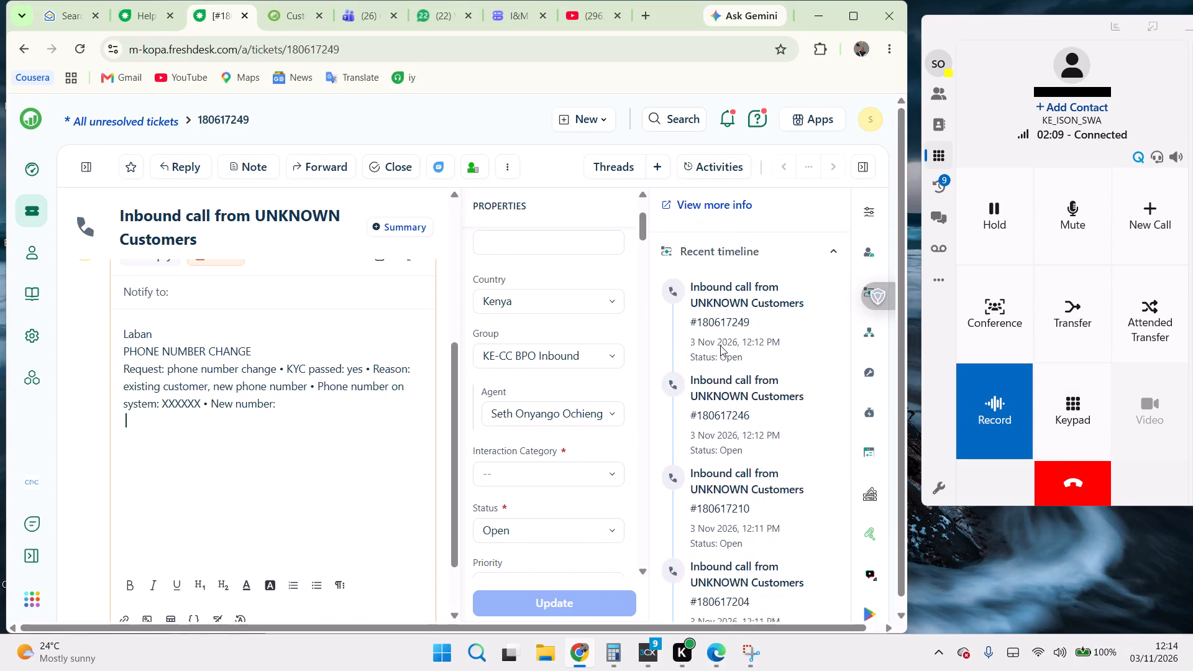
pyautogui.scroll(3, 720, 345)
pyautogui.scroll(-7, 720, 345)
pyautogui.scroll(1, 720, 345)
pyautogui.scroll(-9, 720, 345)
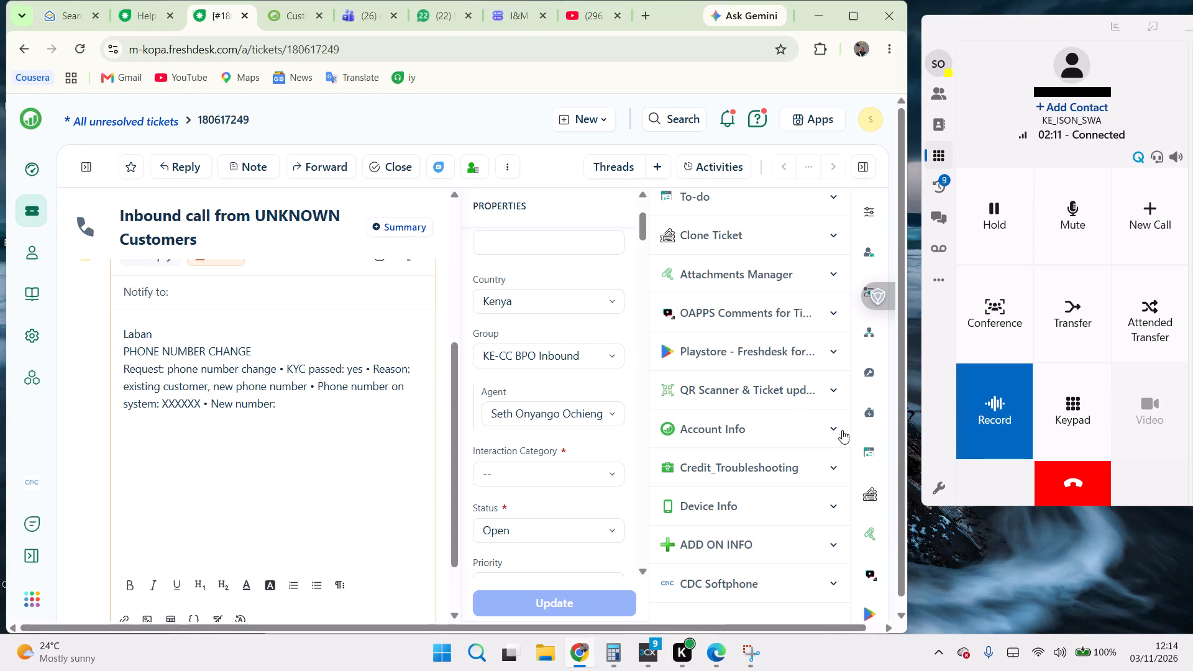
pyautogui.click(833, 428)
pyautogui.click(698, 516)
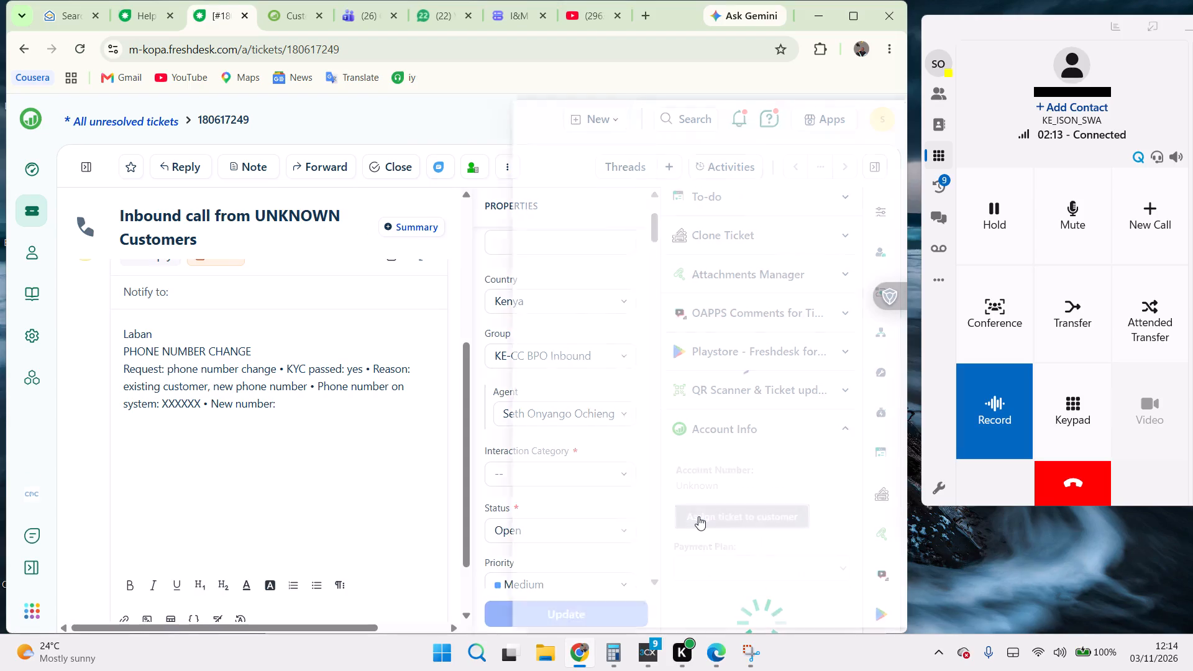
# Find the customer with the copied account number and assign the ticket to them.
pyautogui.click(480, 176)
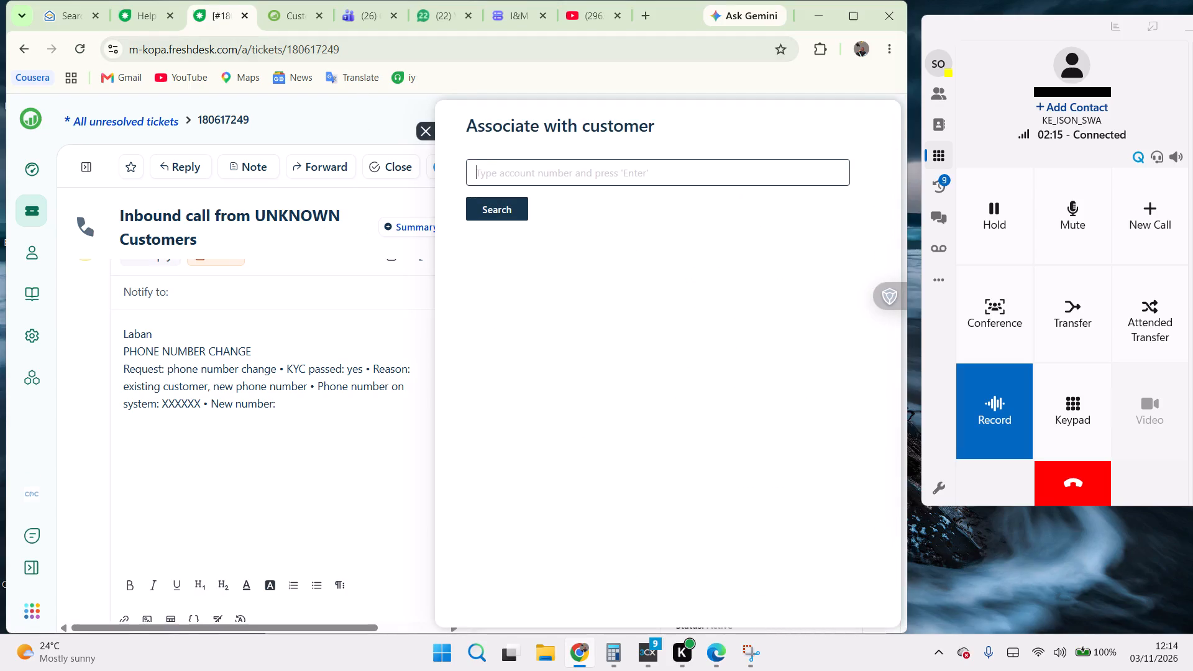
pyautogui.hotkey('ctrl', 'v')
pyautogui.press('BackSpace')
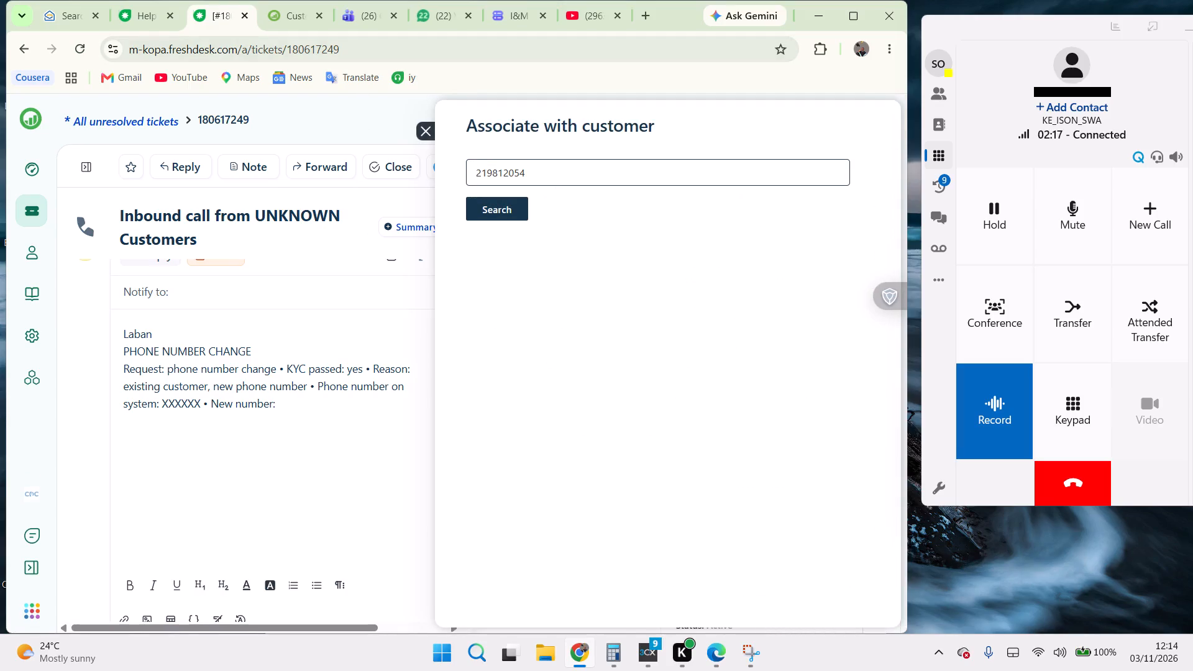
pyautogui.click(490, 213)
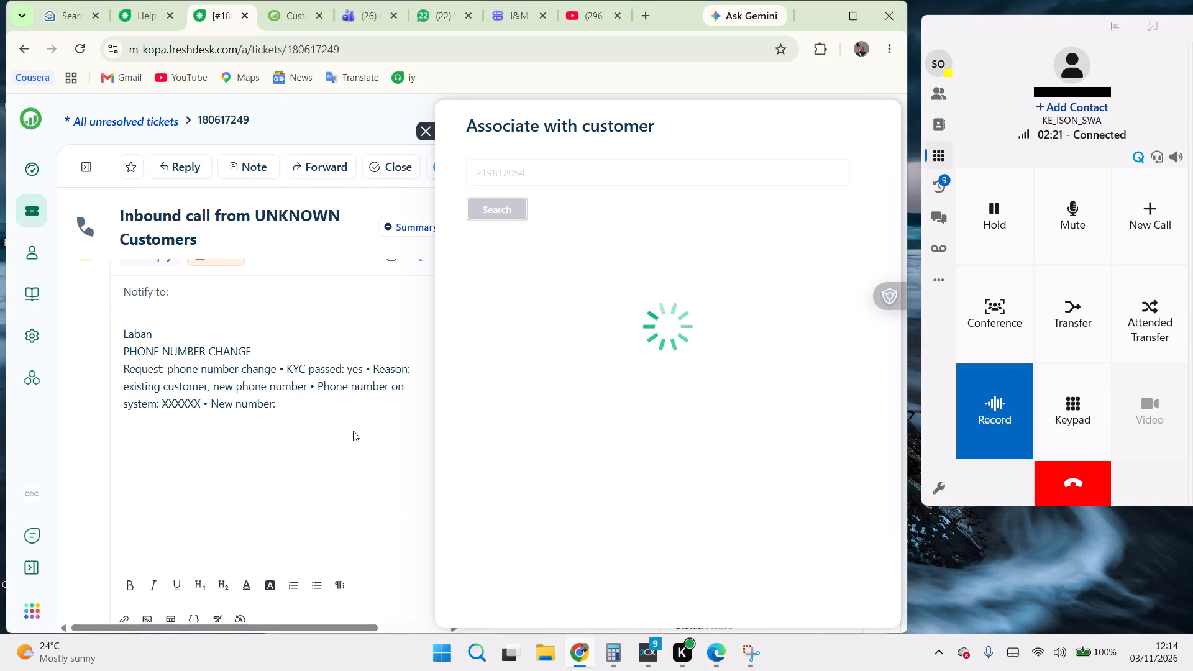
pyautogui.click(516, 388)
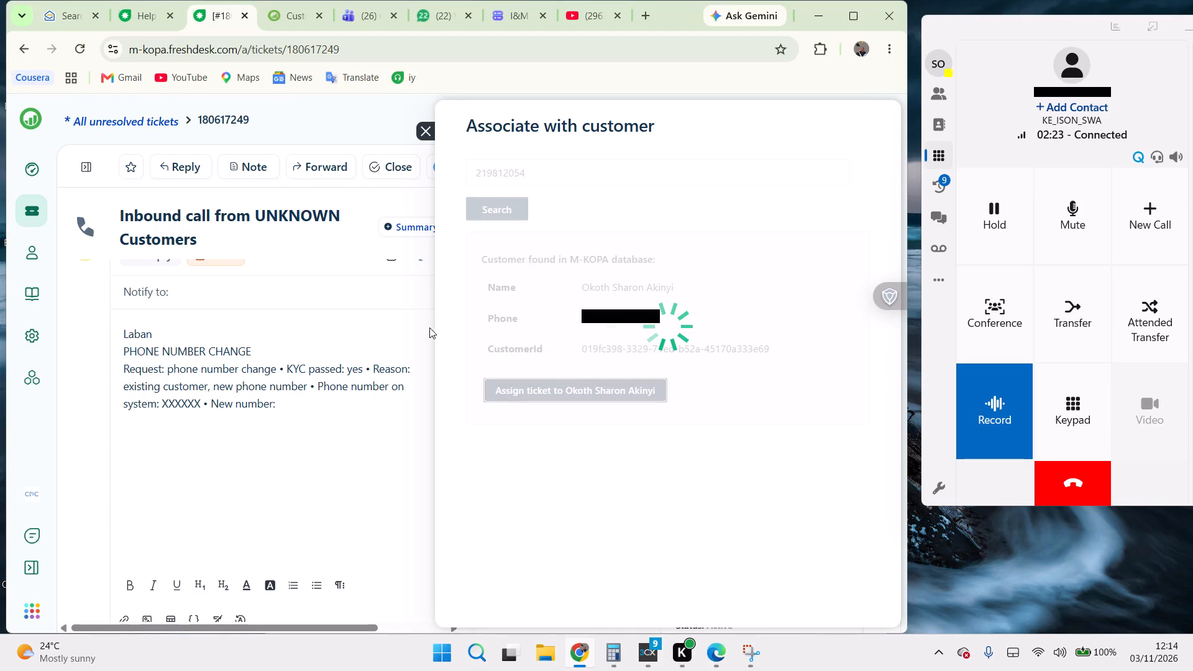
# Open the caller's Update Information form in the CRM to check their personal and contact details.
pyautogui.click(287, 13)
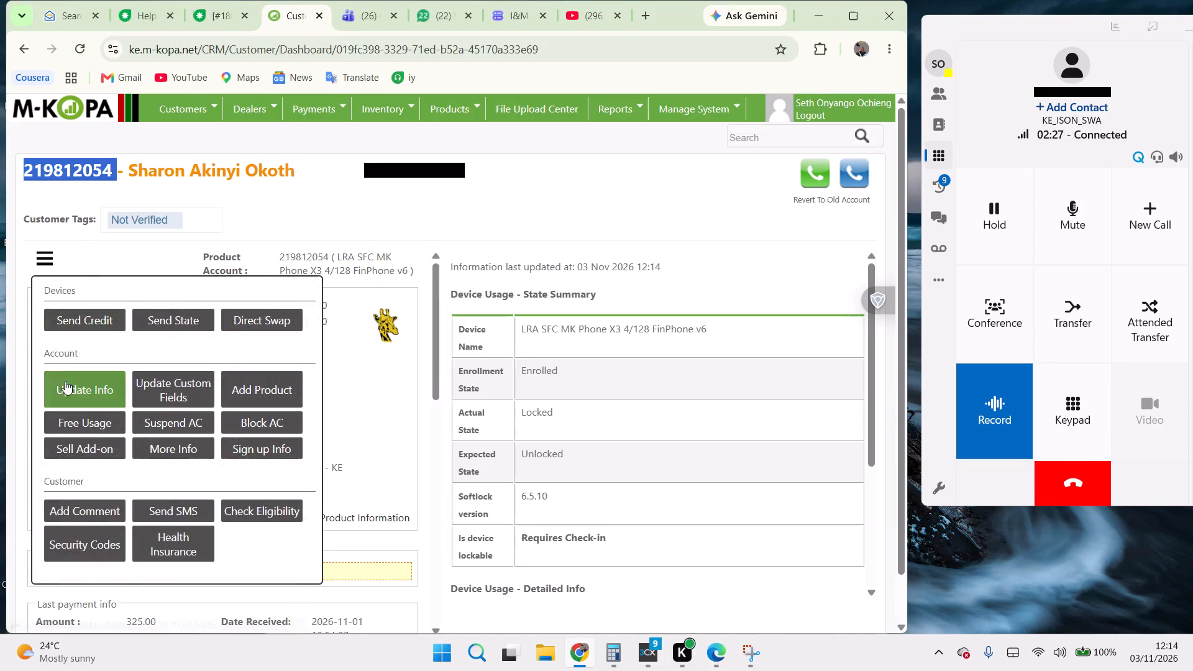
pyautogui.click(66, 382)
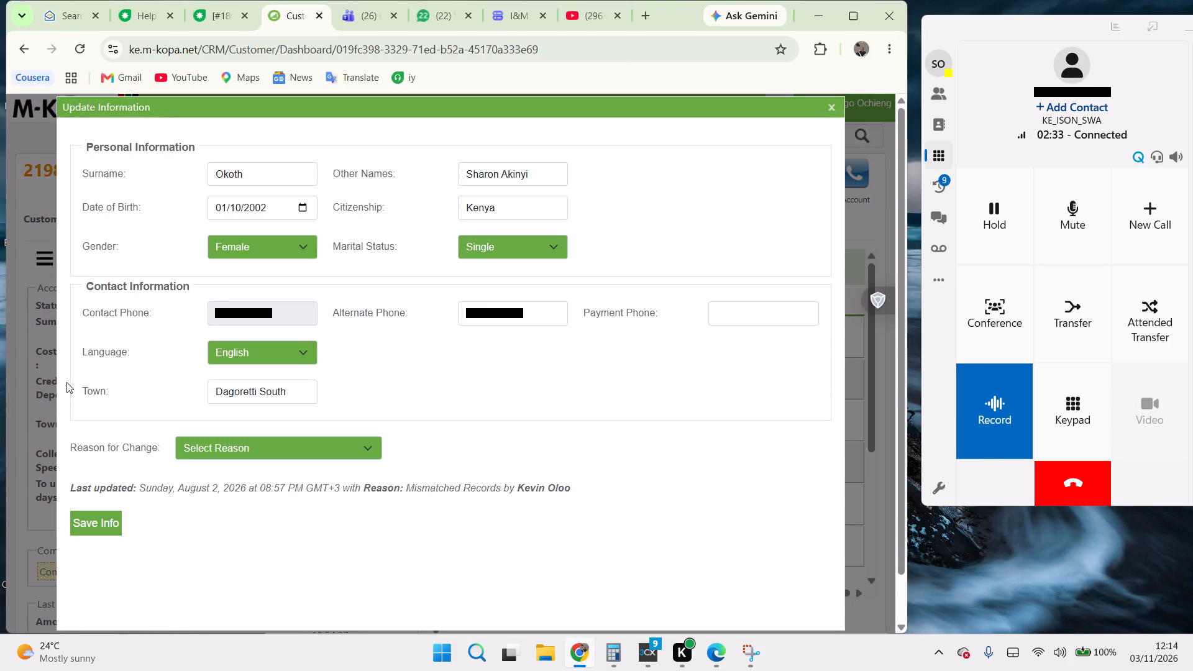
# Set the ticket's interaction category to M-KOPA HMD Devices and filter the reasons for interaction by "acc".
pyautogui.click(223, 16)
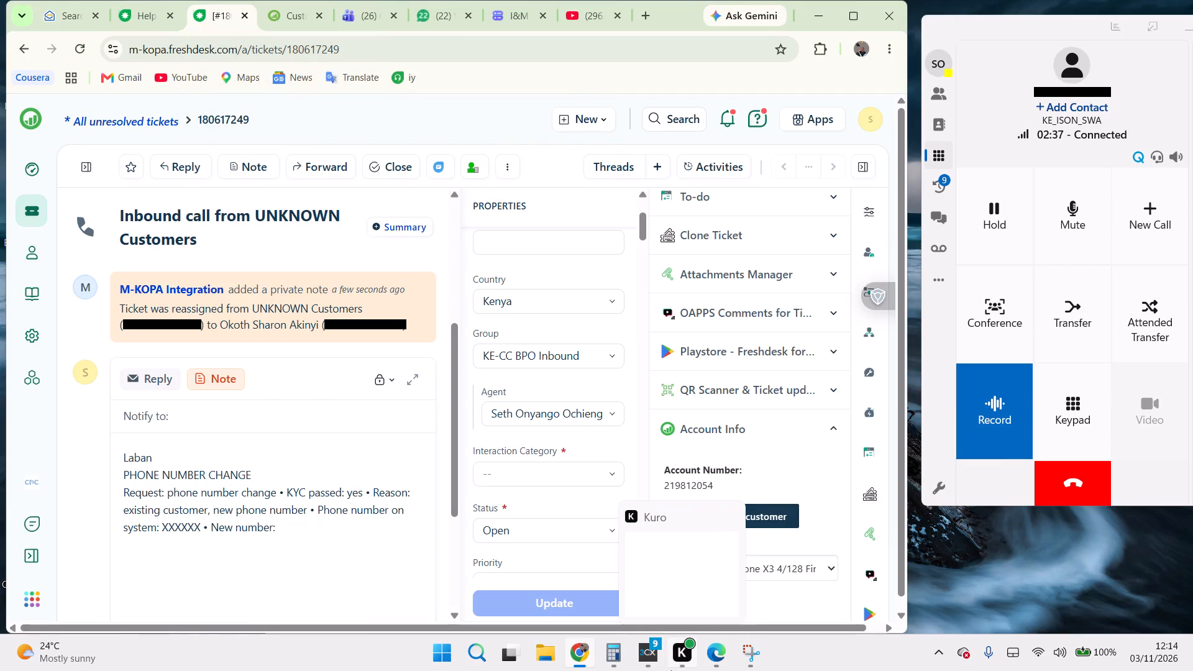
pyautogui.click(578, 472)
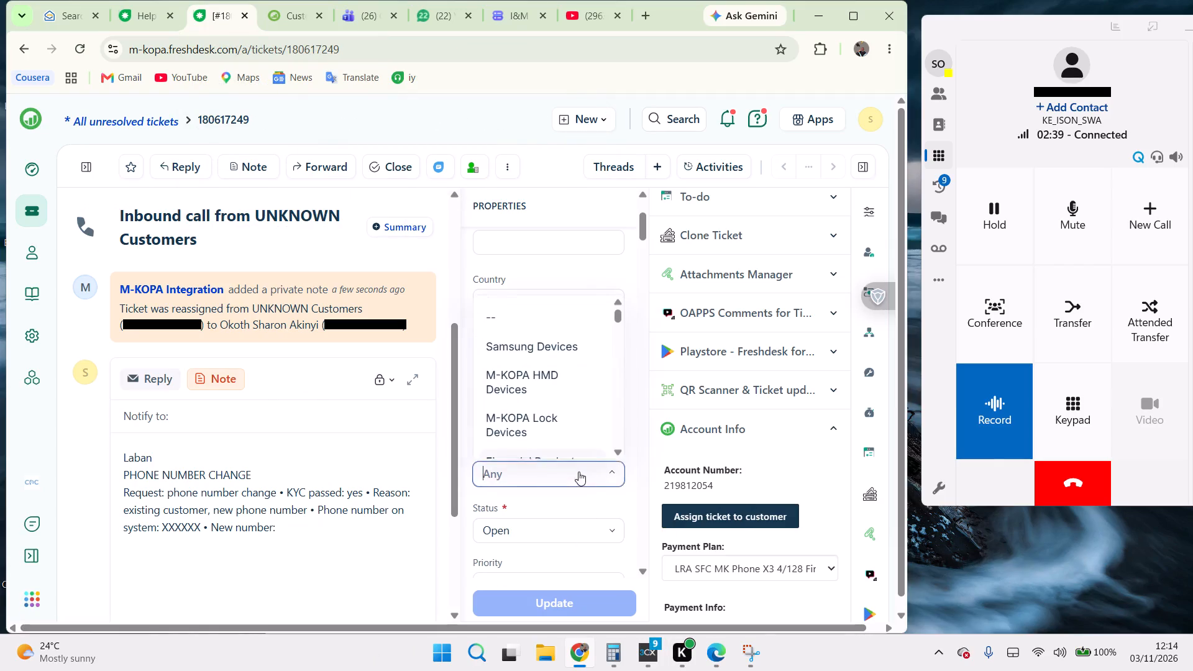
pyautogui.click(520, 376)
pyautogui.scroll(-1, 520, 376)
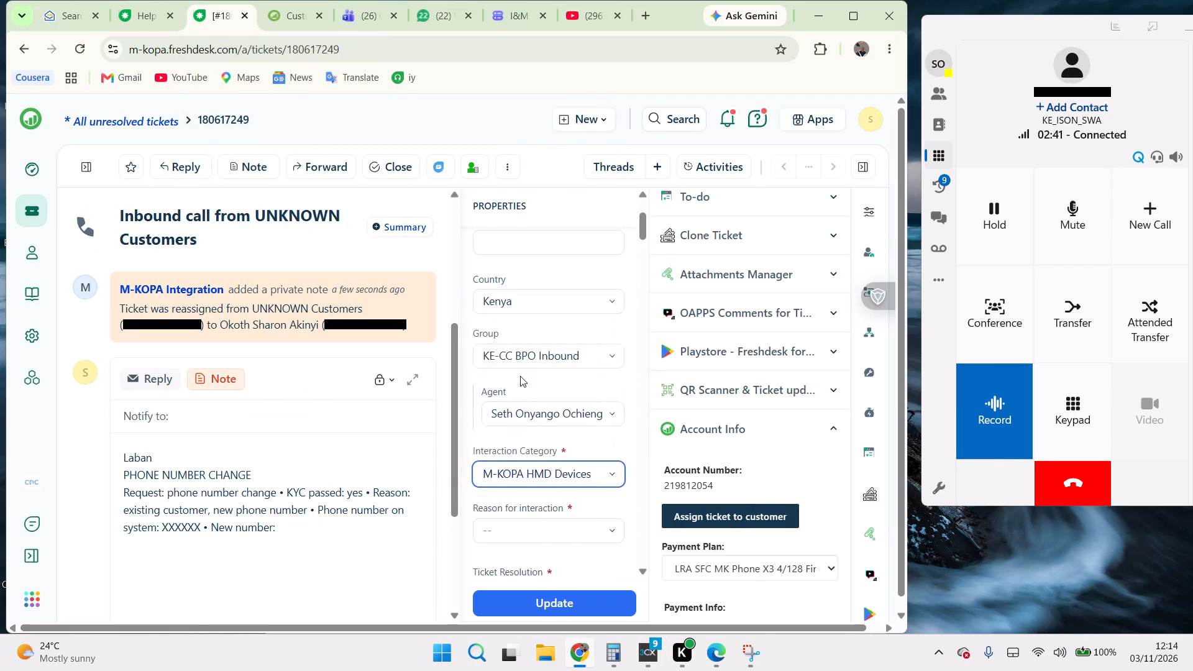
pyautogui.click(522, 452)
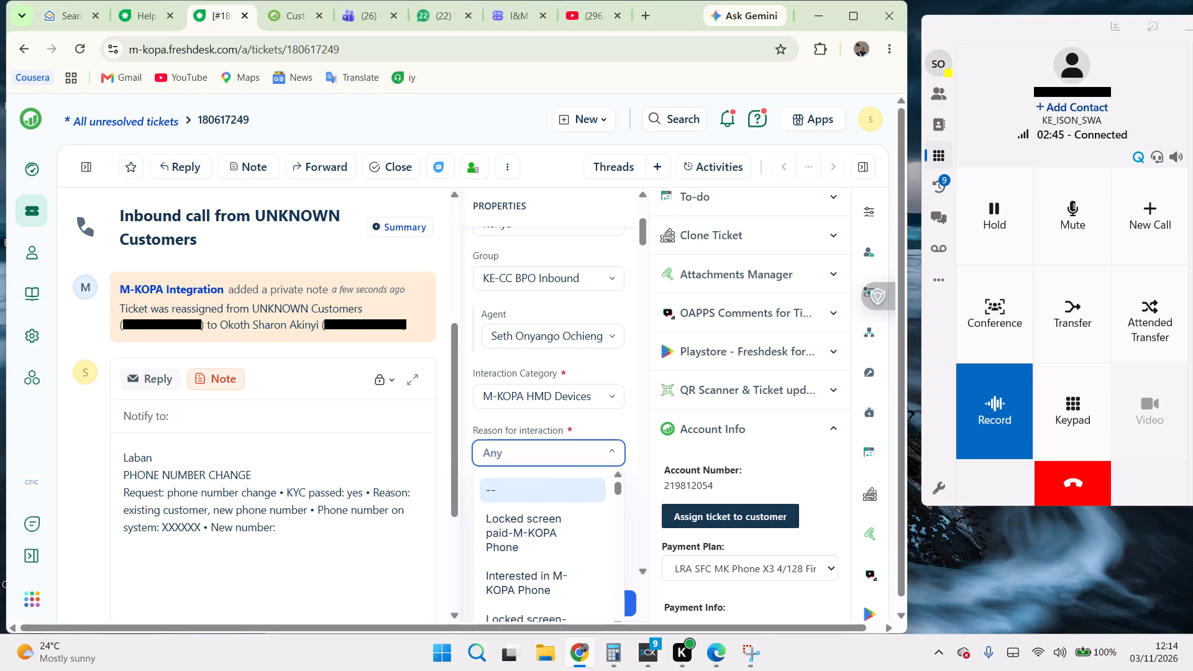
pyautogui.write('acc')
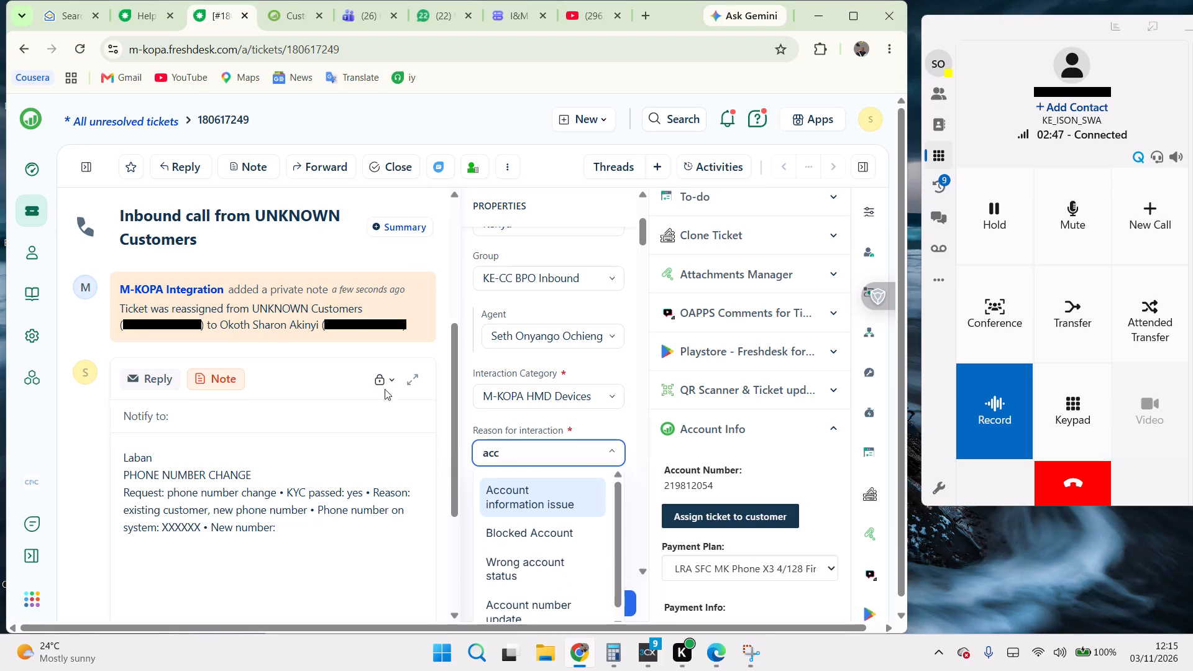
# Go back to the CRM and close the caller's Update Information form without saving.
pyautogui.click(290, 22)
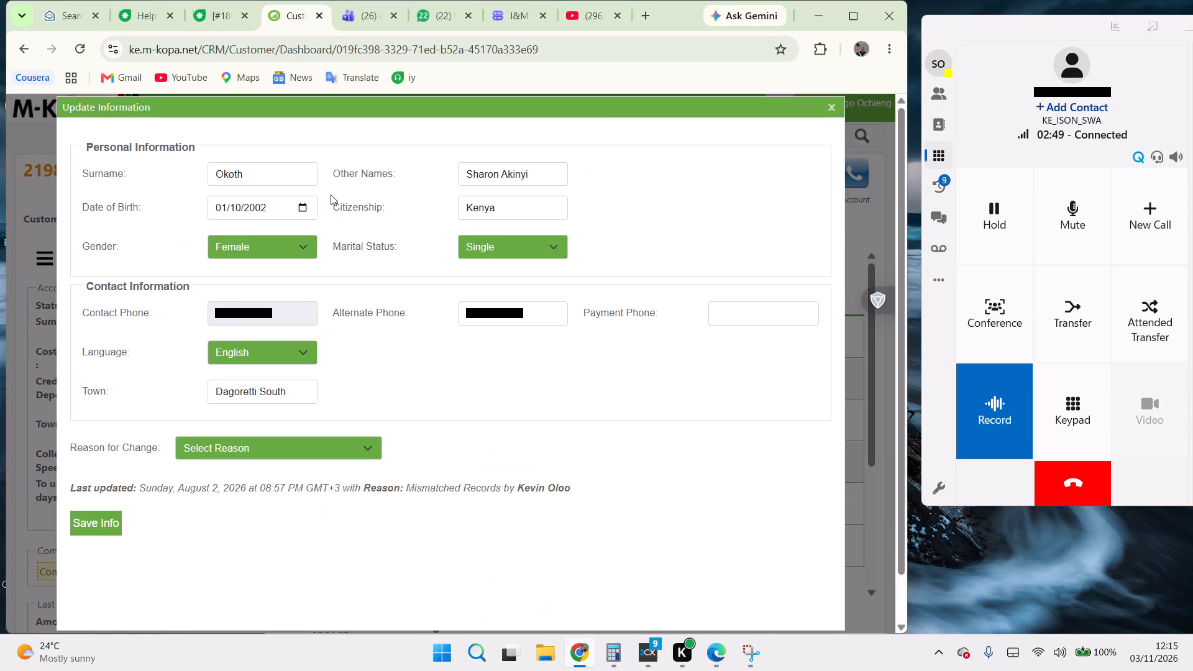
pyautogui.click(828, 108)
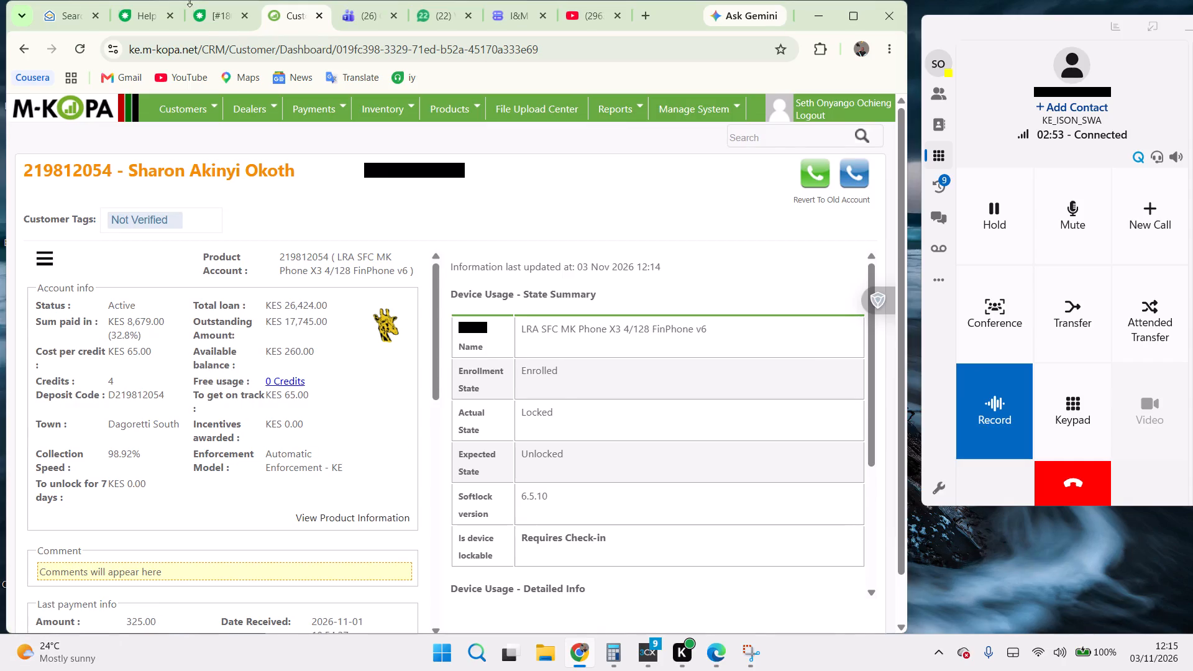
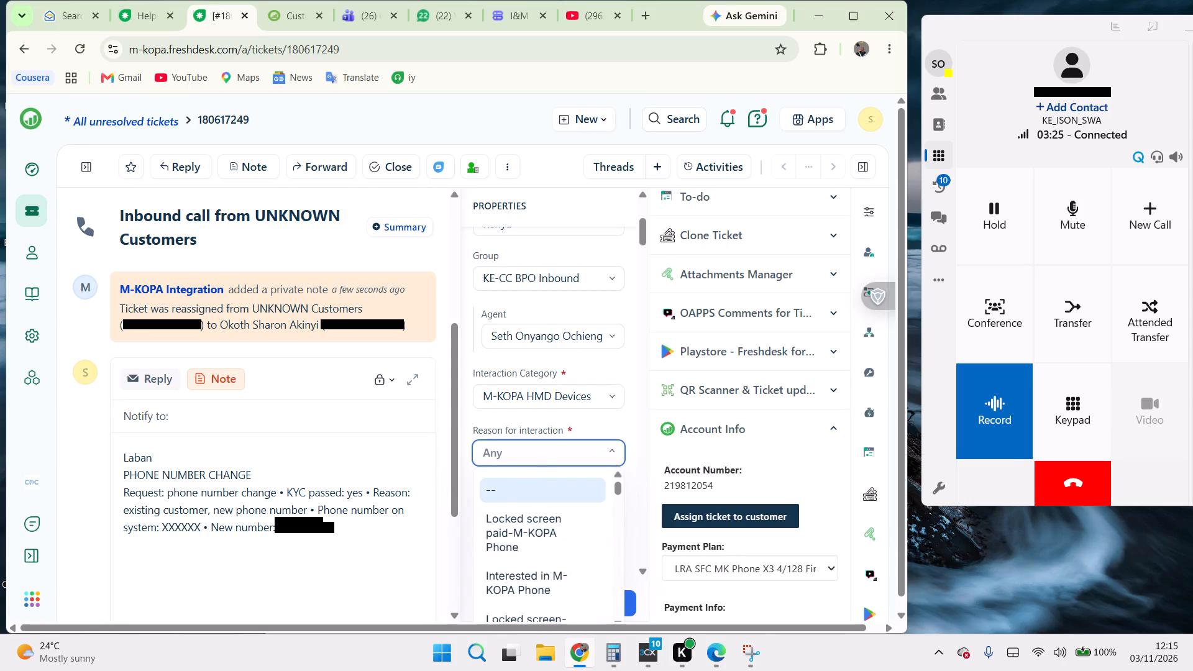
# Set the ticket's reason for interaction to Account information issue and the sub-reason to Change of primary phone number.
pyautogui.write('acc')
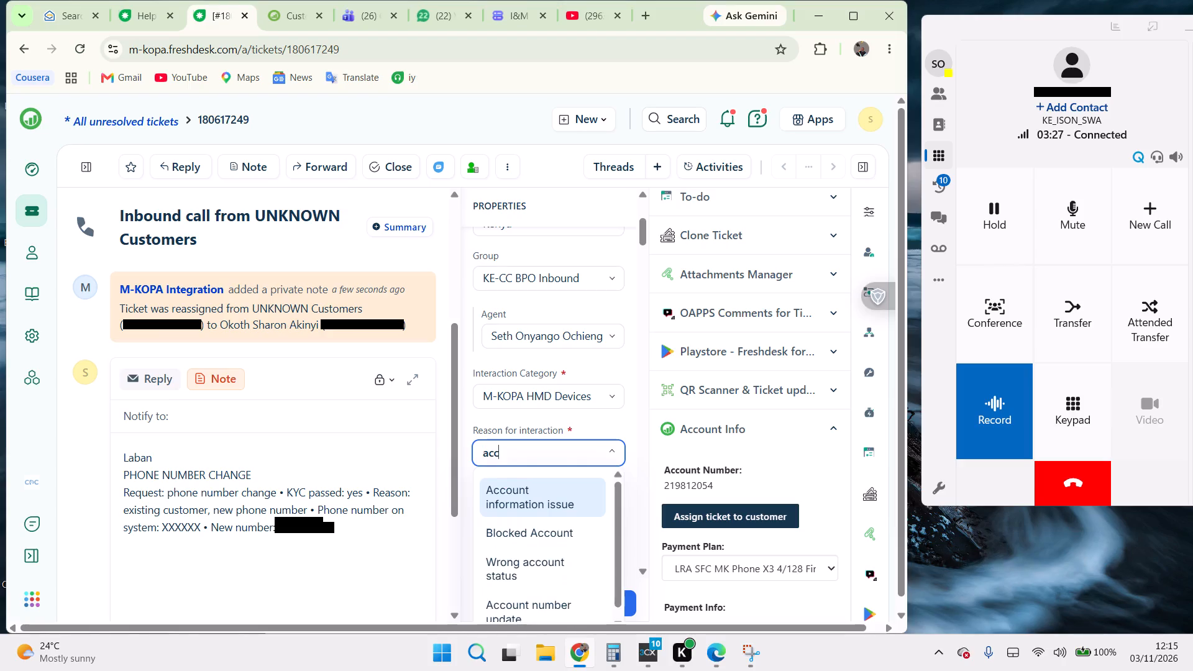
pyautogui.click(530, 502)
pyautogui.click(540, 507)
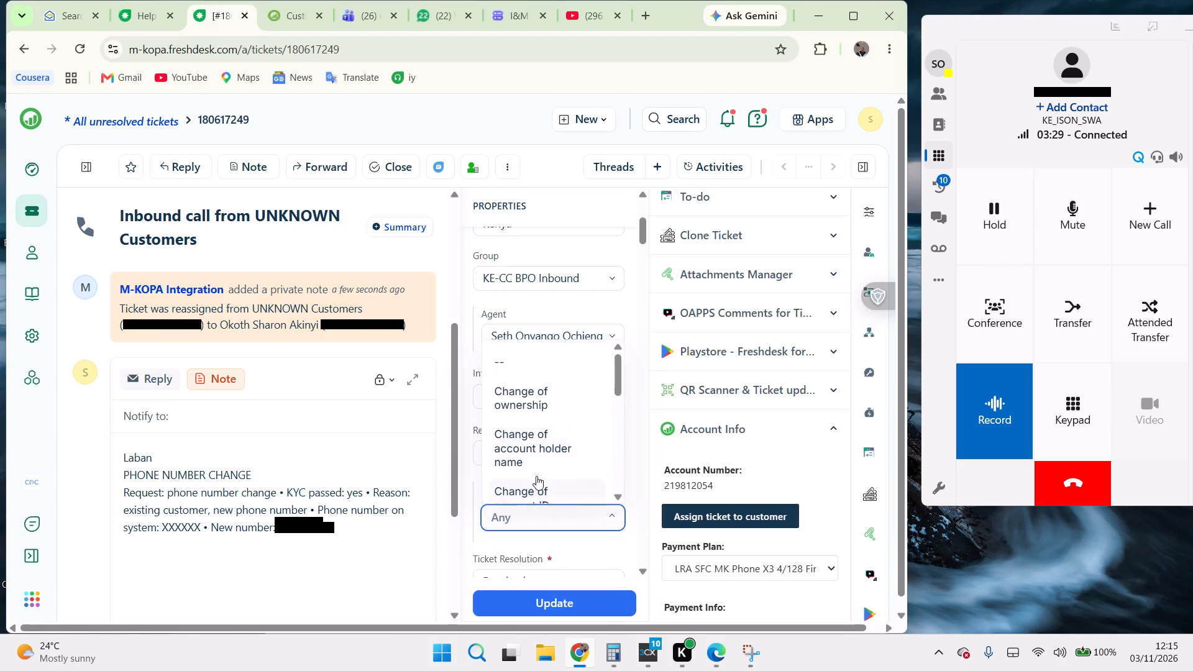
pyautogui.scroll(-1, 532, 409)
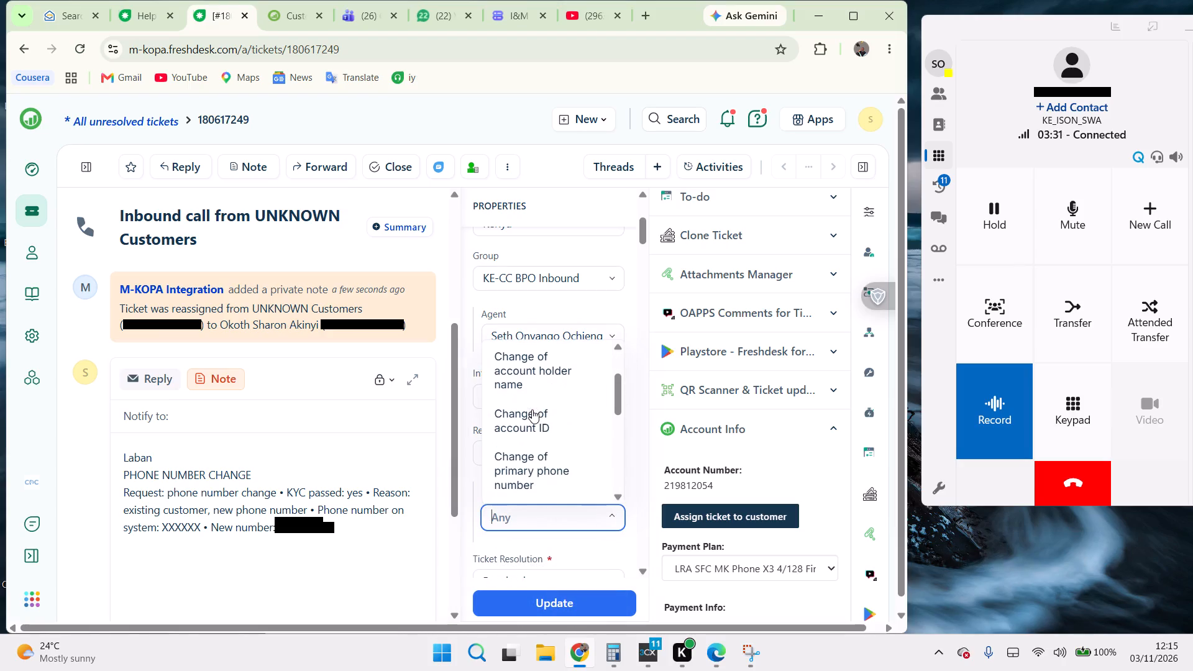
pyautogui.click(536, 457)
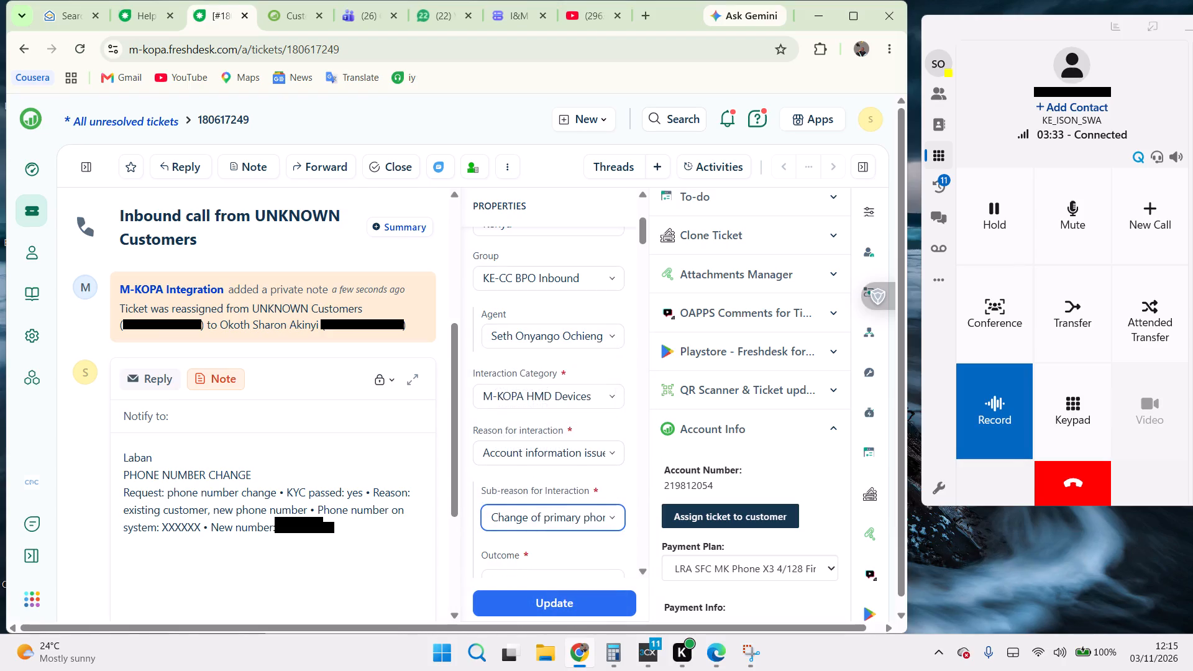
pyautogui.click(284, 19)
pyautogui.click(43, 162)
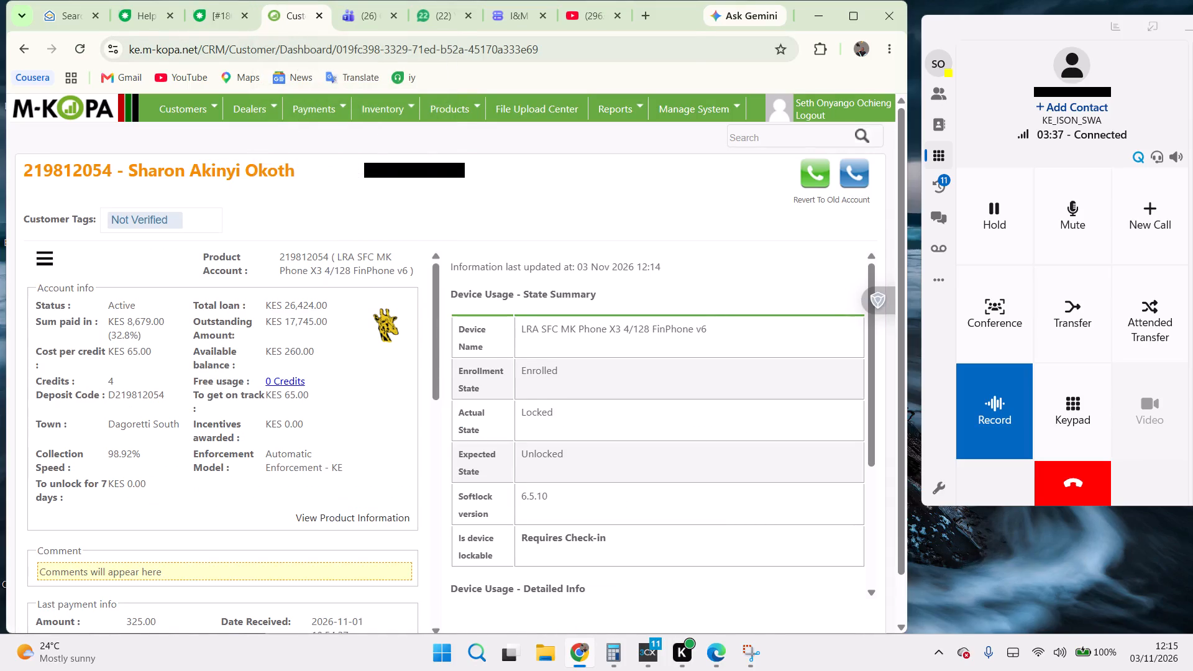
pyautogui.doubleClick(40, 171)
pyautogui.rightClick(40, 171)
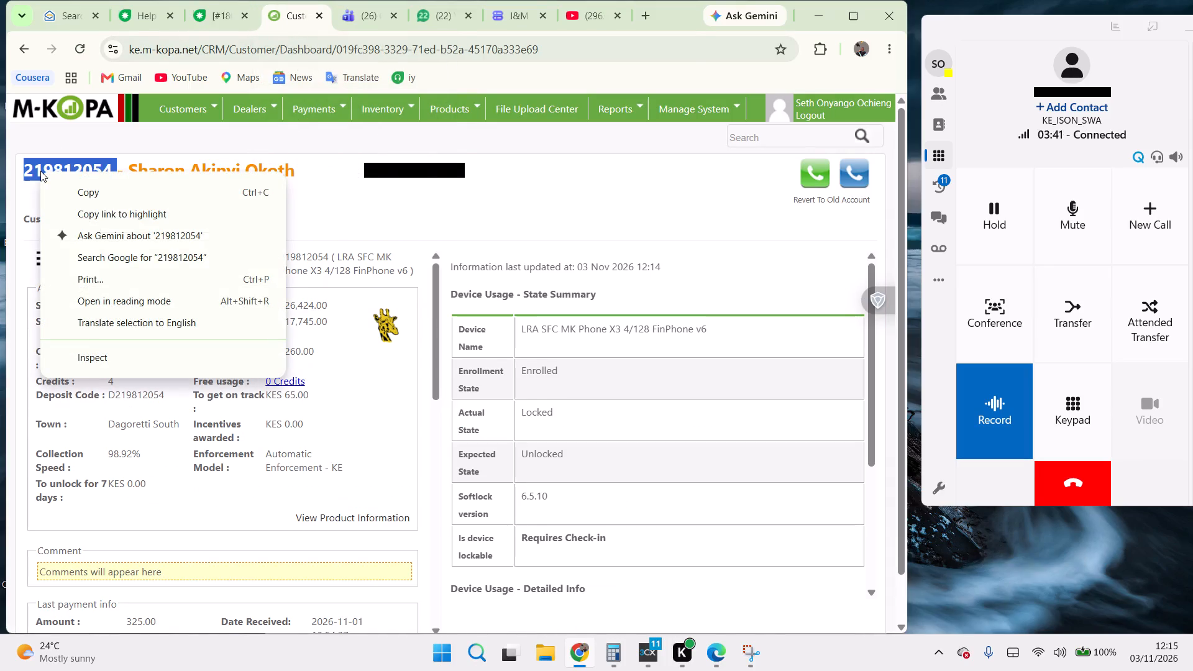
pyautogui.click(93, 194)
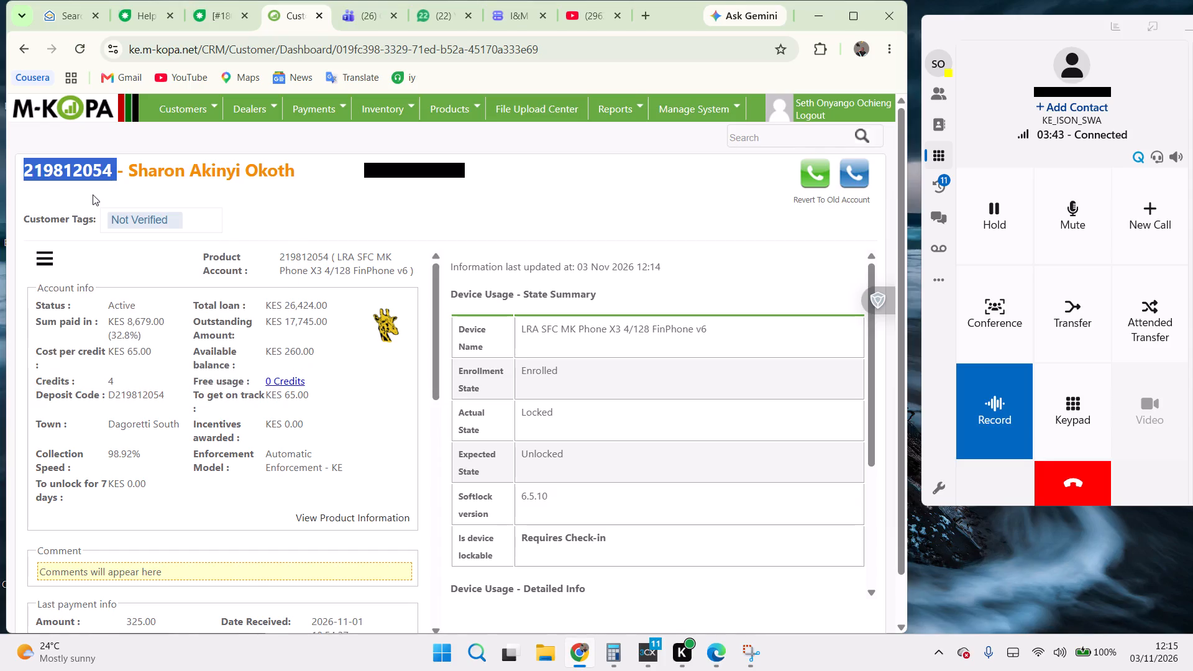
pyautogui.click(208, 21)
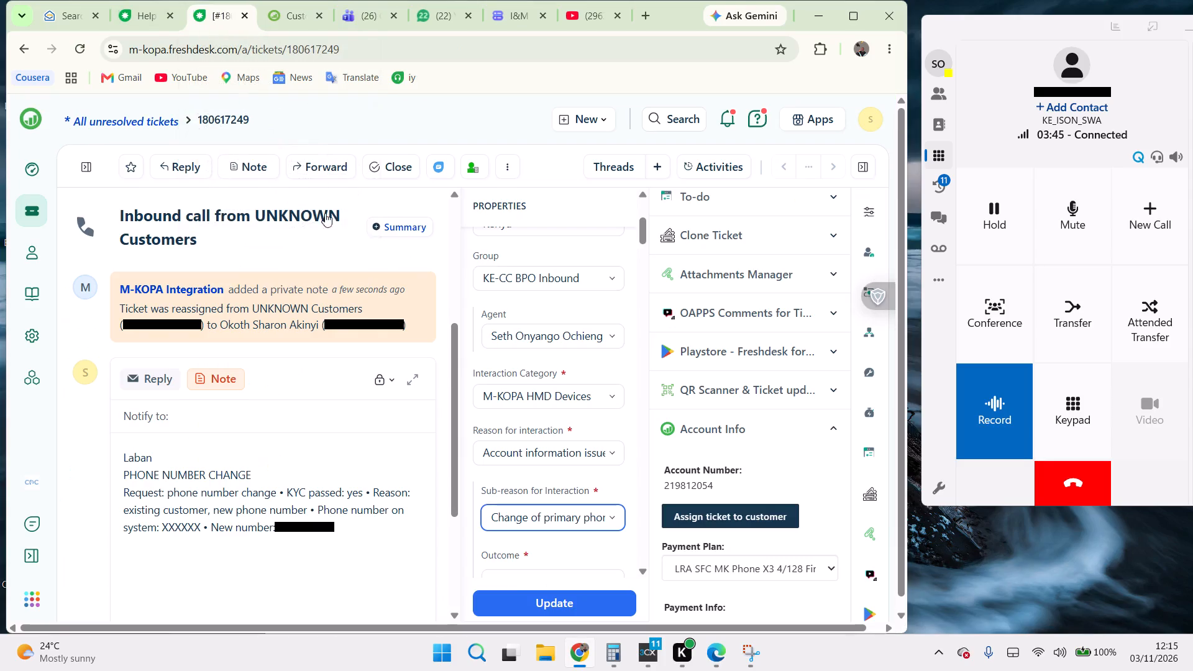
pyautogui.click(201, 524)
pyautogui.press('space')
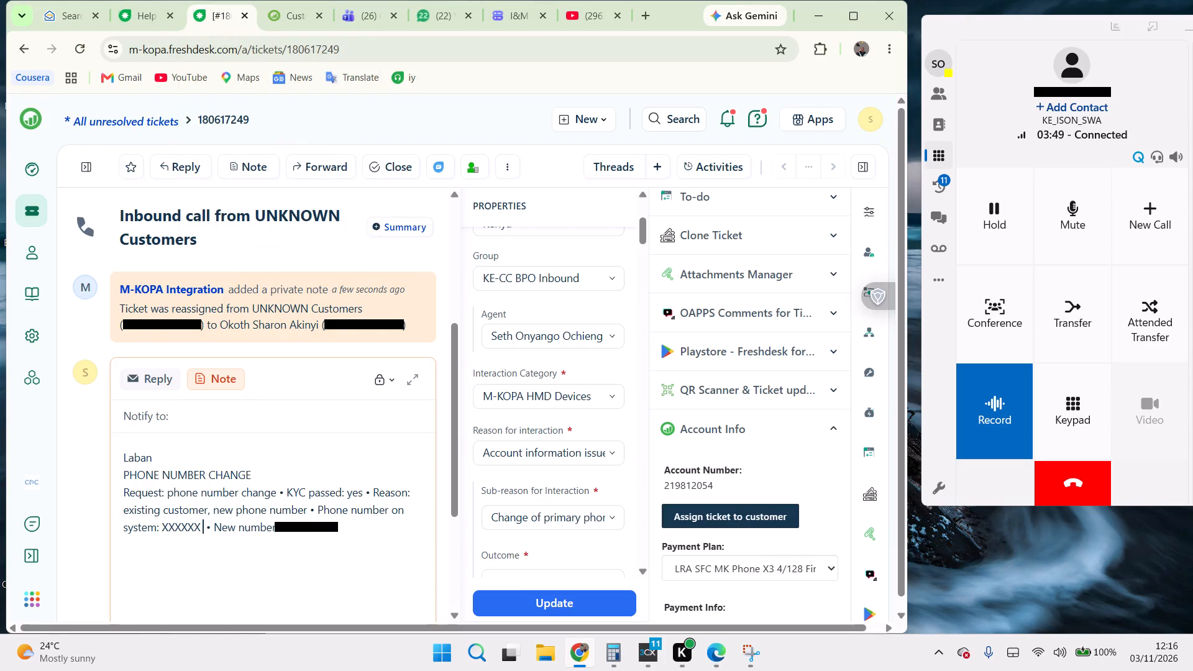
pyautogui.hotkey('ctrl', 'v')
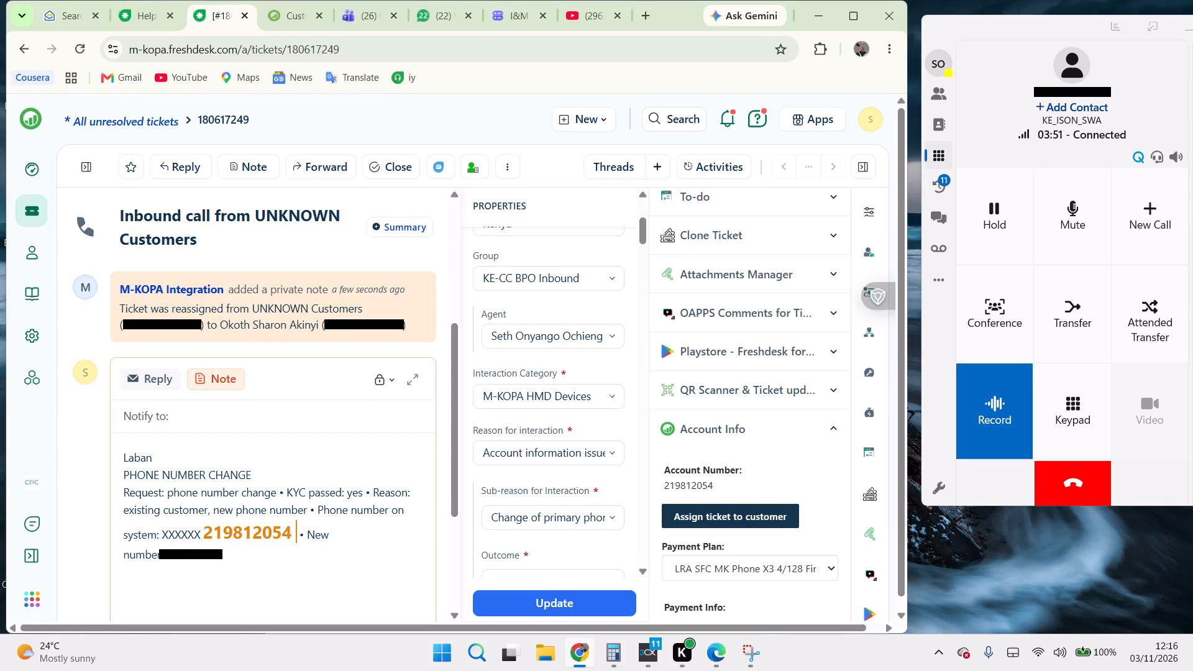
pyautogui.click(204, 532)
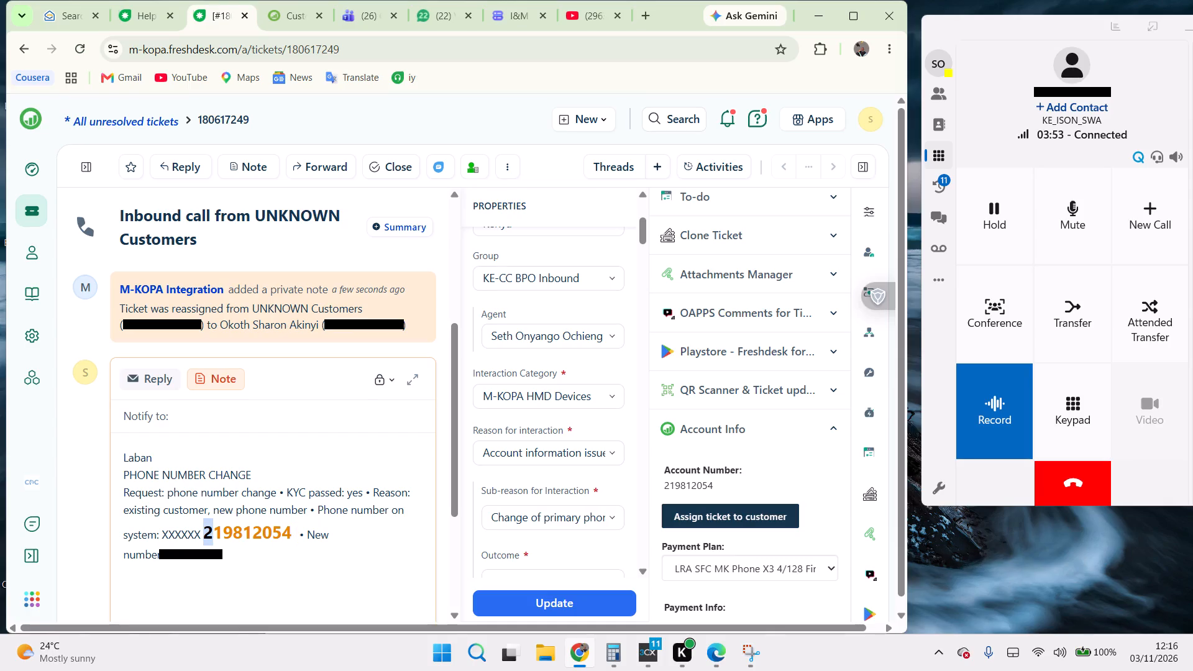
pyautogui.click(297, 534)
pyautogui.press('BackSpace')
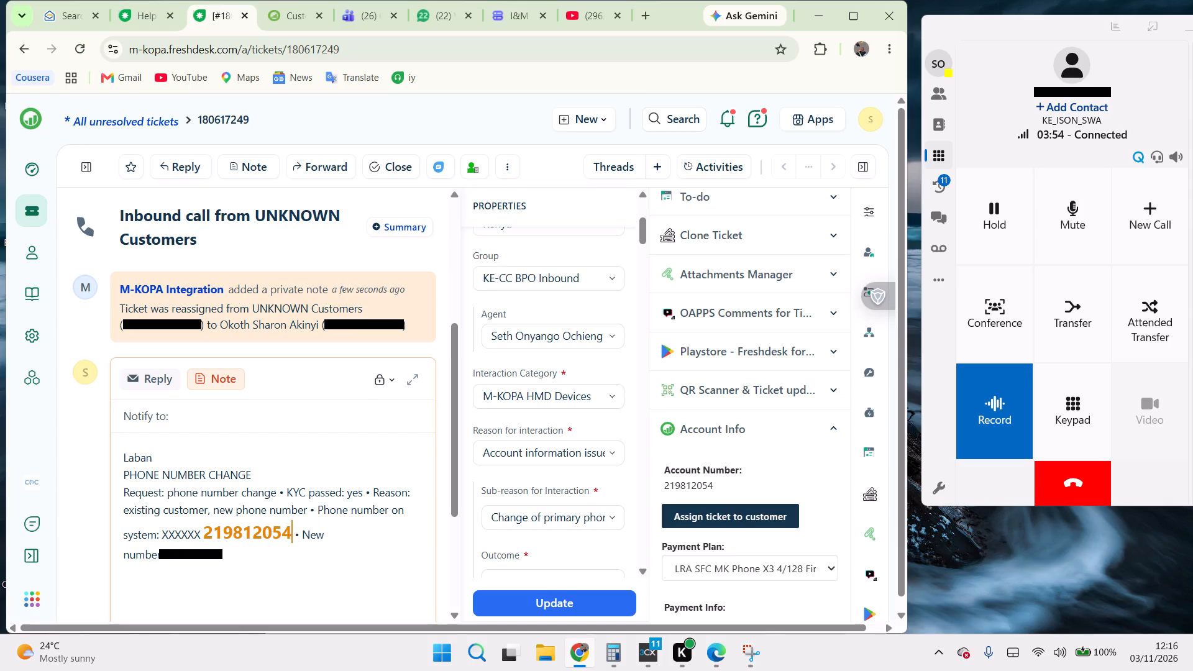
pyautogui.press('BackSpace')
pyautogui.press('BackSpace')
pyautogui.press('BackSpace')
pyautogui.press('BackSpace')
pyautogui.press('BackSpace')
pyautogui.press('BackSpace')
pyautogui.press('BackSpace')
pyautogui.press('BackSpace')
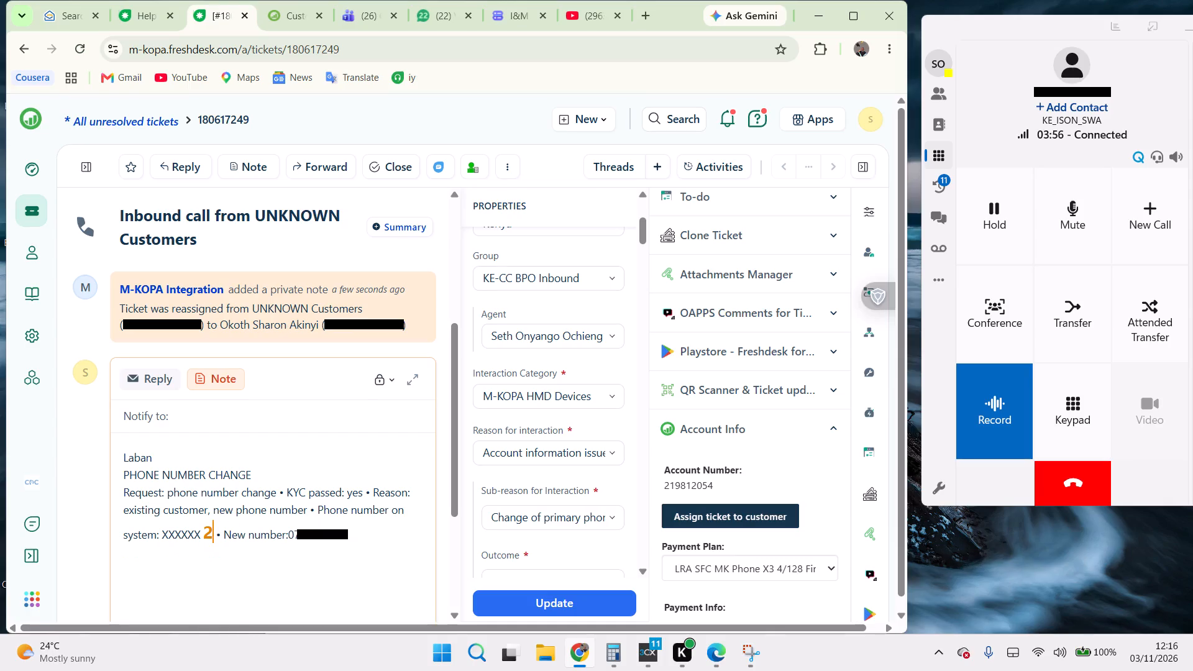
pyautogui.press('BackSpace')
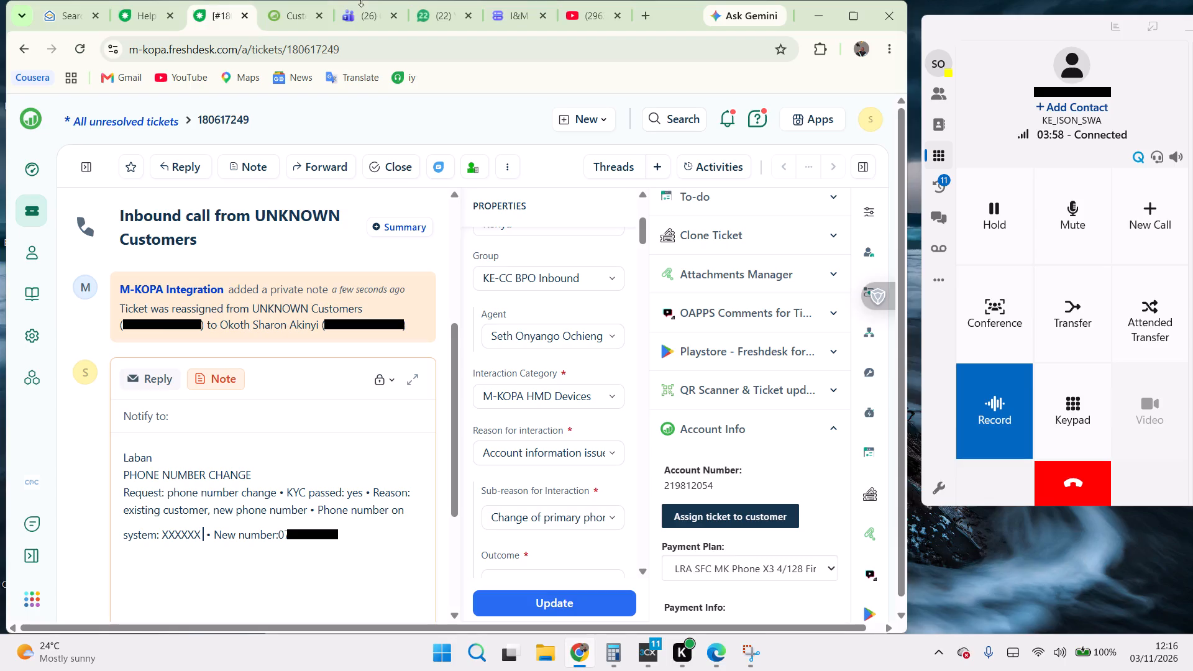
# Copy the customer's phone number from the CRM and paste it as plain text after "Phone number on system" in the ticket note.
pyautogui.click(275, 12)
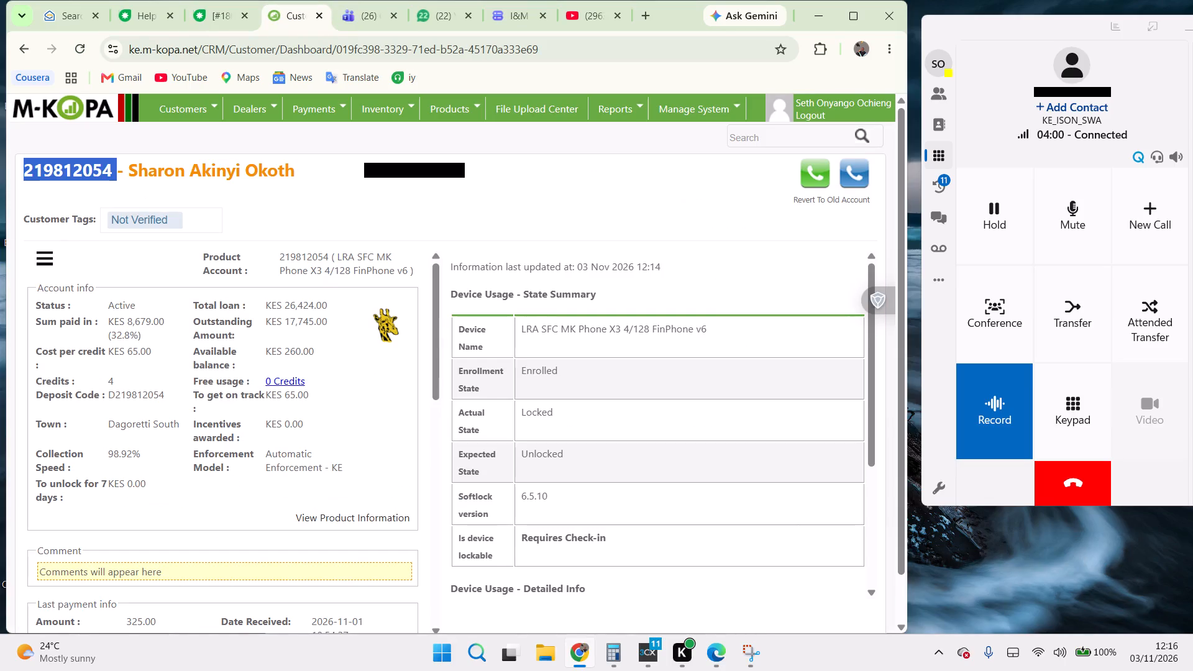
pyautogui.click(387, 168)
pyautogui.click(387, 168)
pyautogui.rightClick(387, 168)
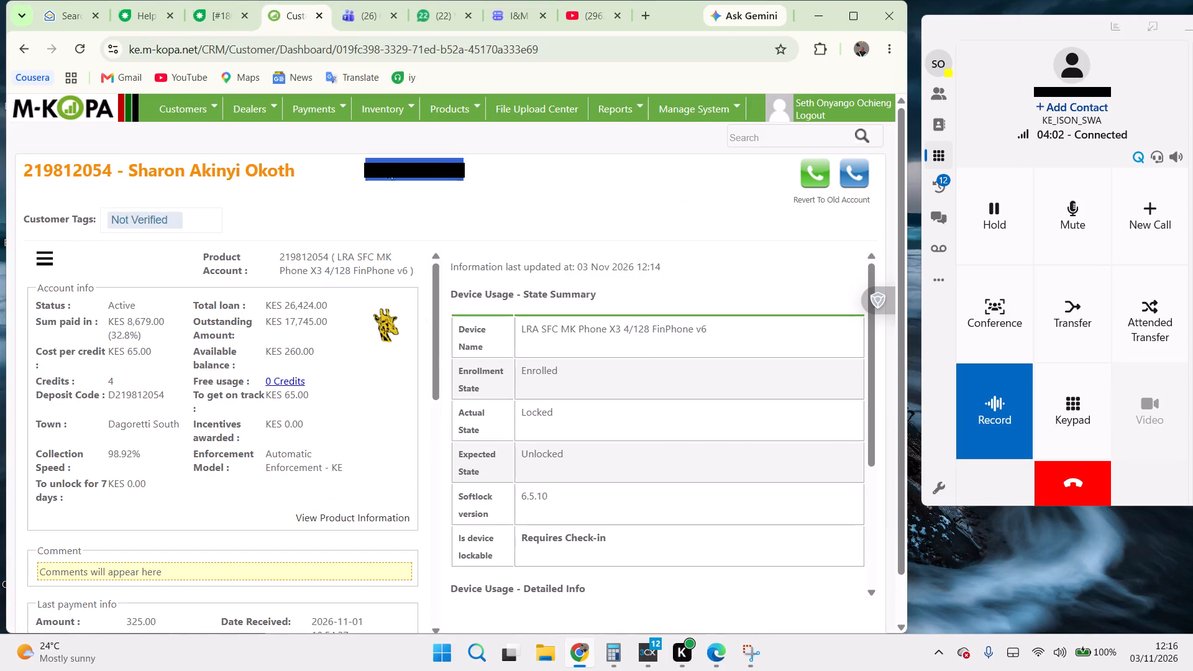
pyautogui.click(446, 188)
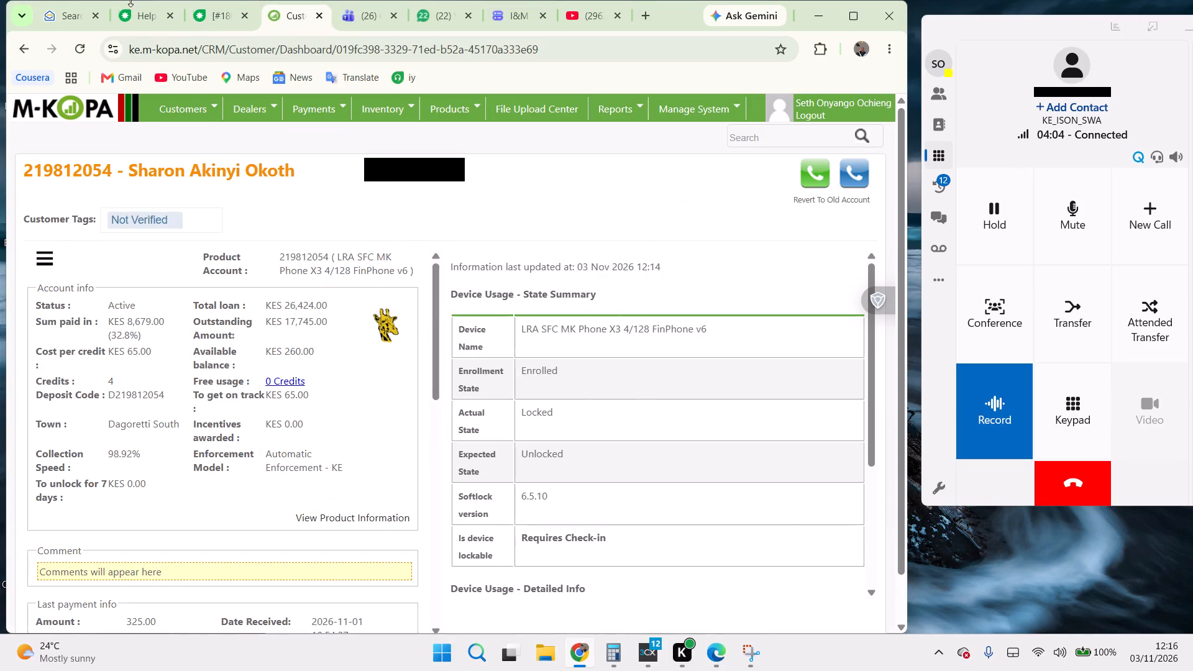
pyautogui.click(220, 22)
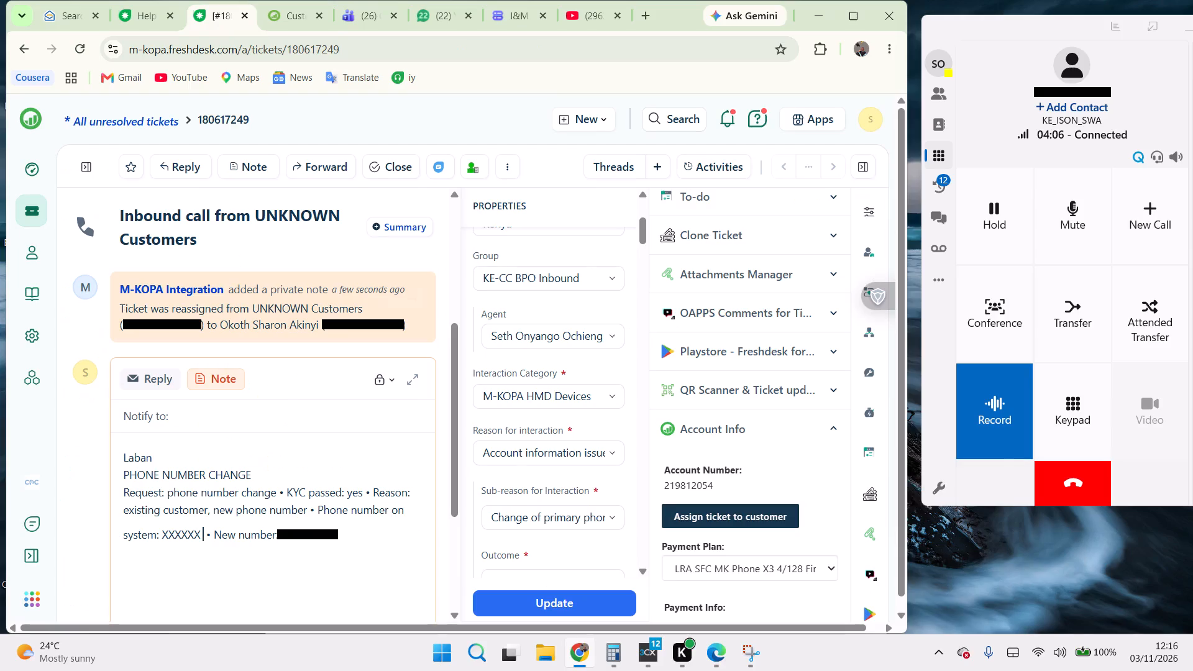
pyautogui.rightClick(203, 532)
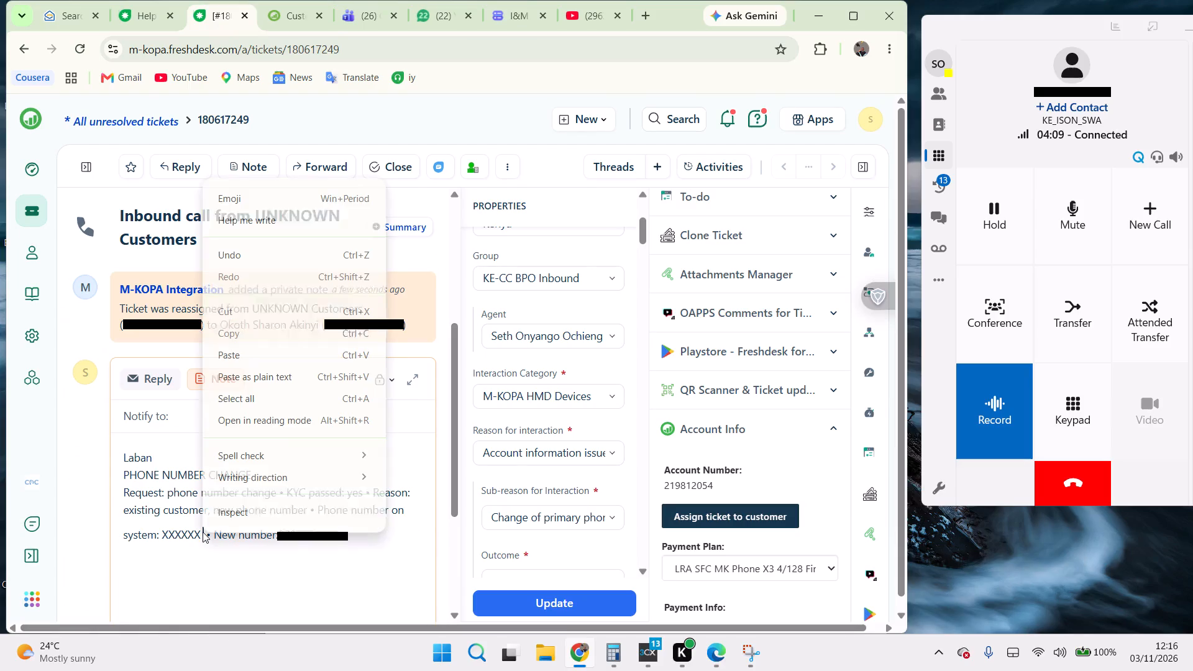
pyautogui.click(245, 377)
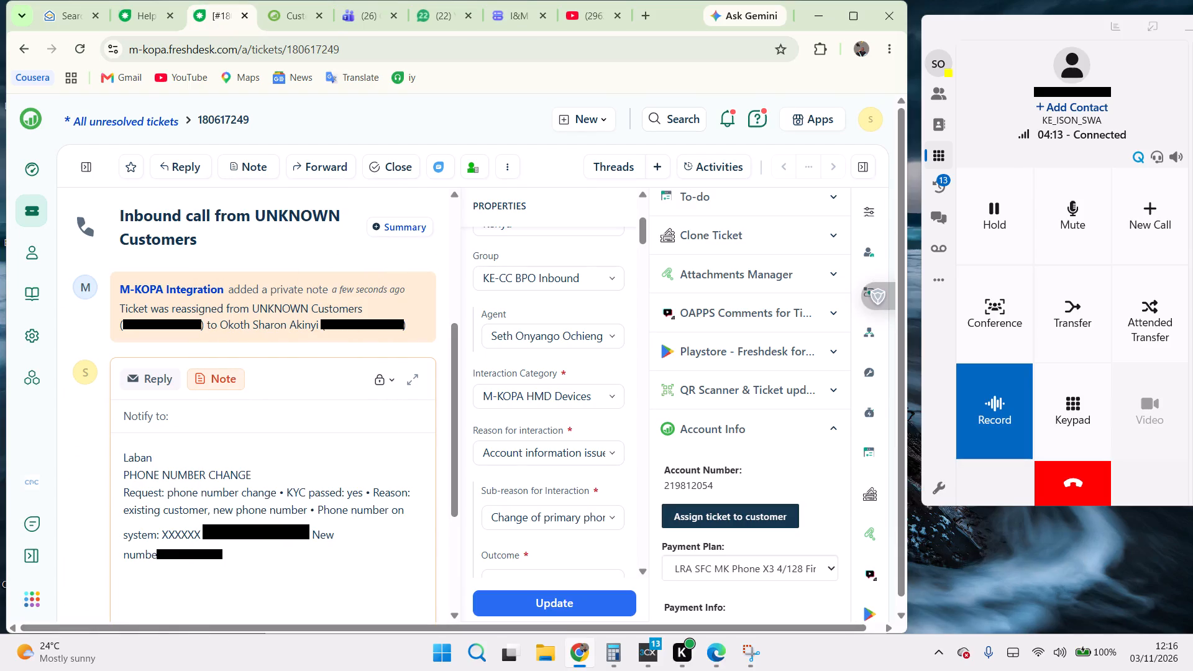
# Set the outcome to Resolved: Account information rejected and the status to Resolved, and update the ticket.
pyautogui.scroll(-1, 549, 461)
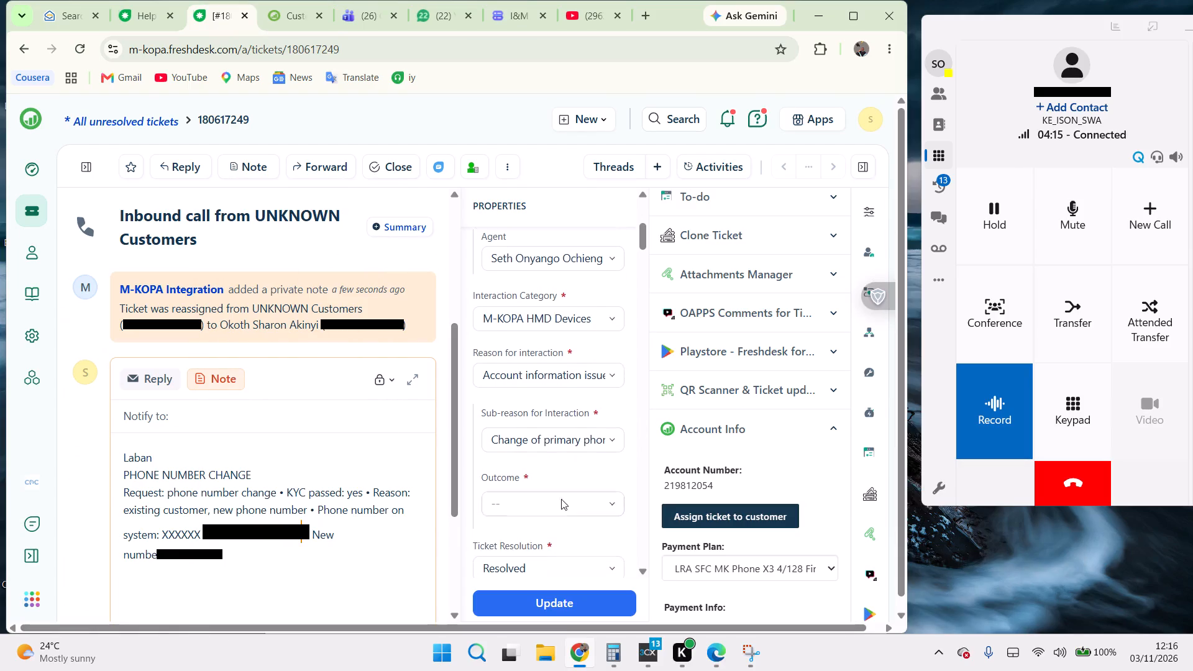
pyautogui.click(561, 502)
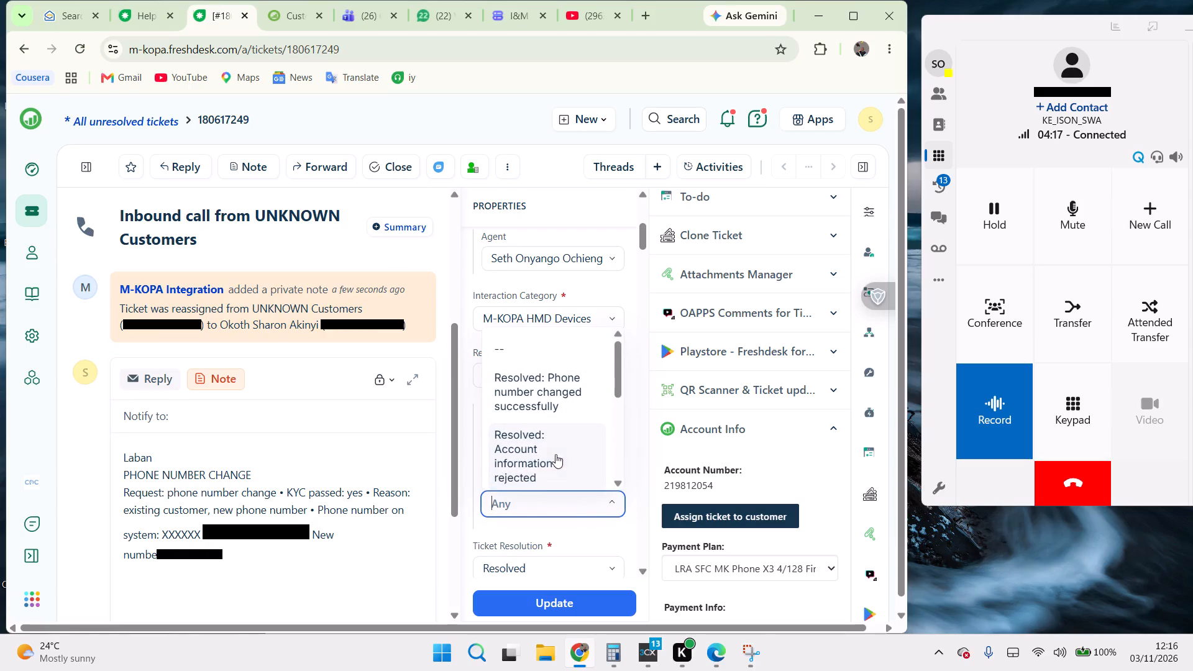
pyautogui.click(531, 457)
pyautogui.scroll(1, 286, 553)
pyautogui.scroll(-1, 286, 553)
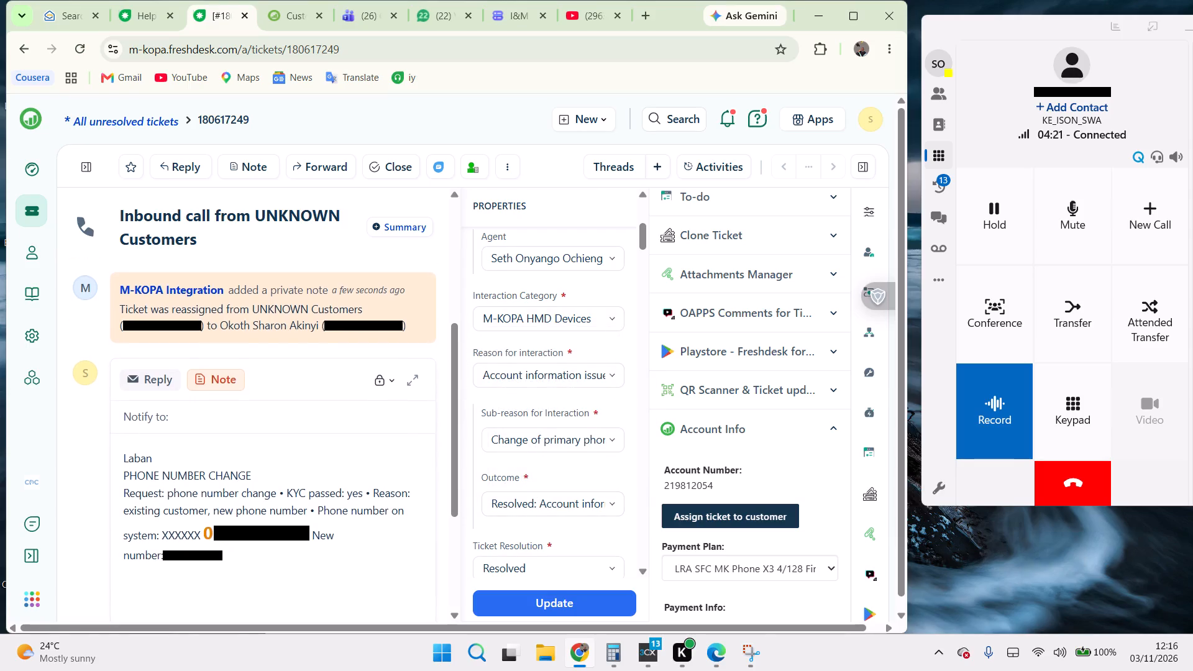
pyautogui.scroll(-4, 287, 549)
pyautogui.scroll(-1, 551, 505)
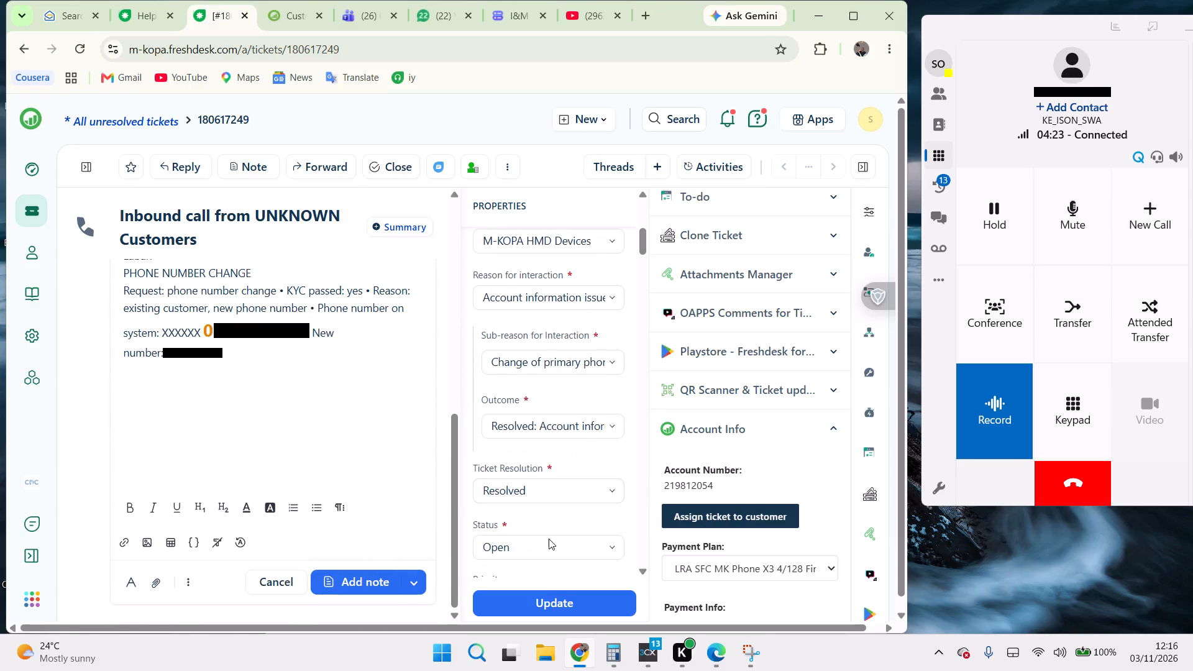
pyautogui.click(544, 544)
pyautogui.click(527, 485)
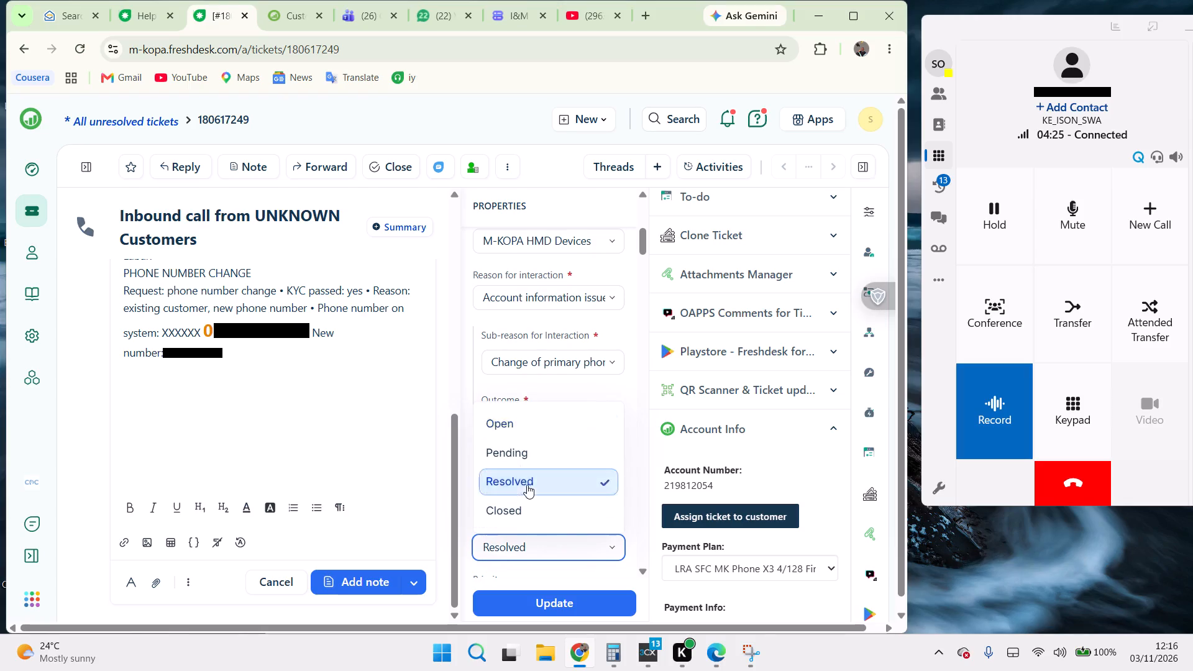
pyautogui.click(551, 604)
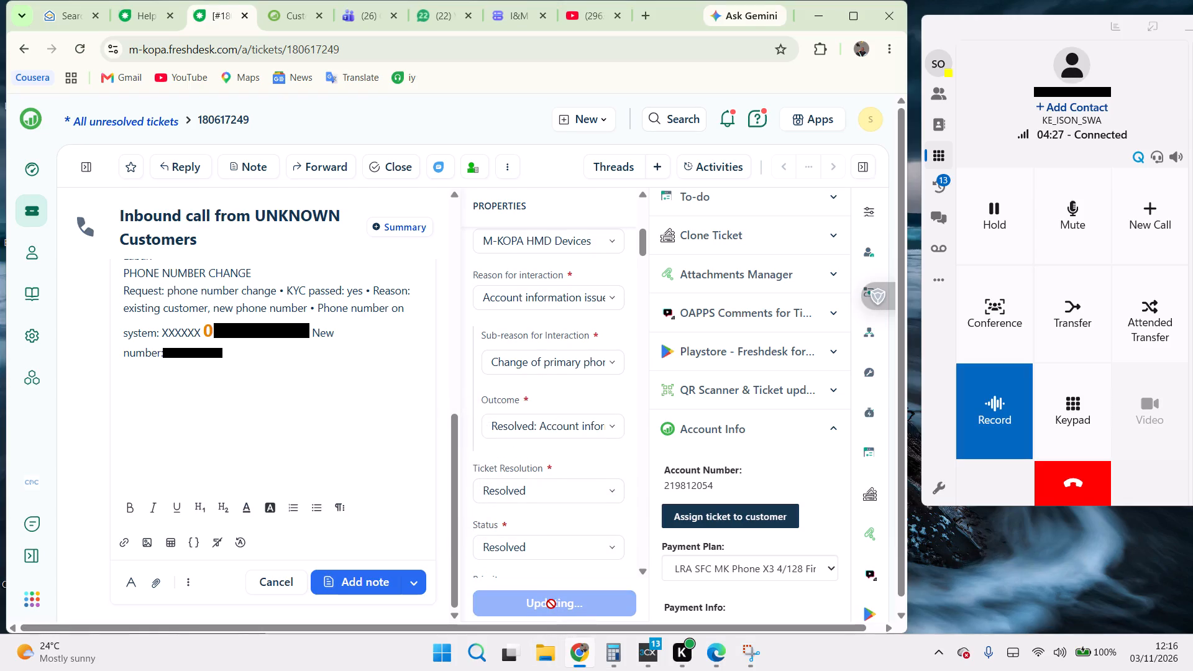
# Add the phone number change note to the ticket.
pyautogui.click(348, 578)
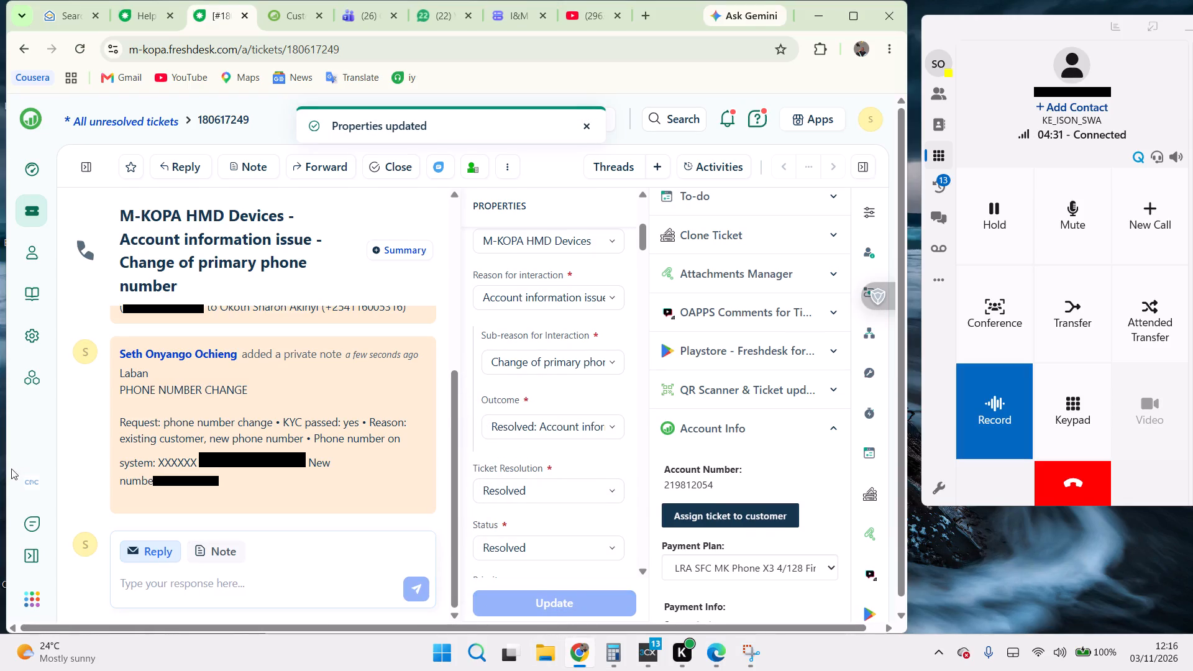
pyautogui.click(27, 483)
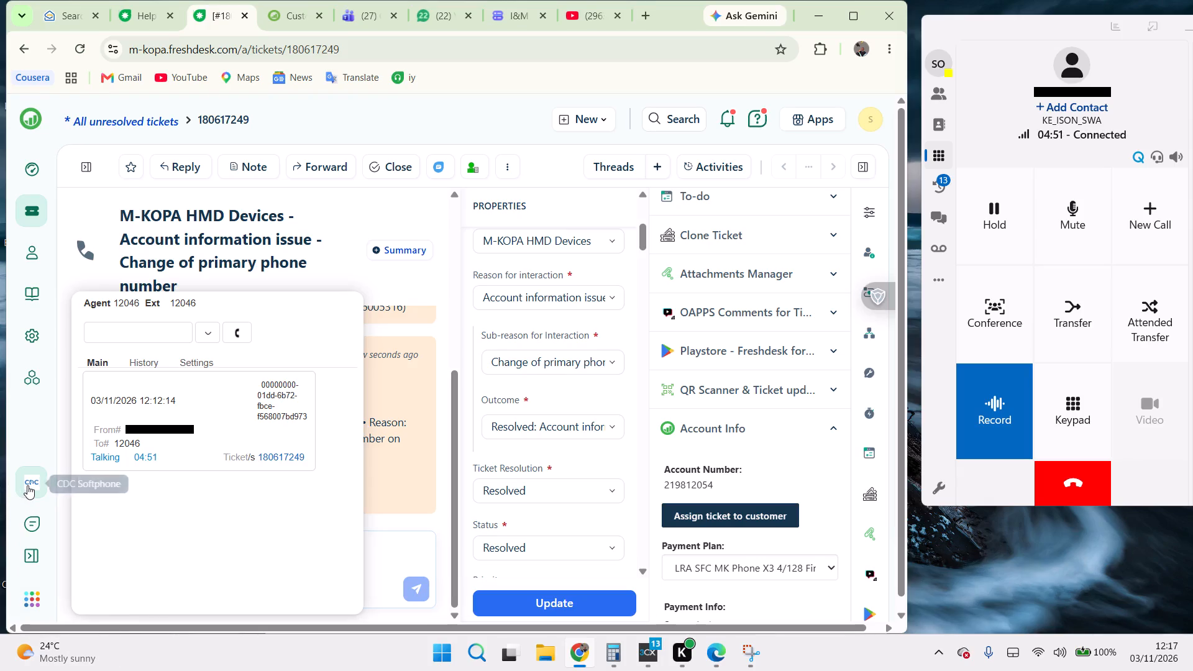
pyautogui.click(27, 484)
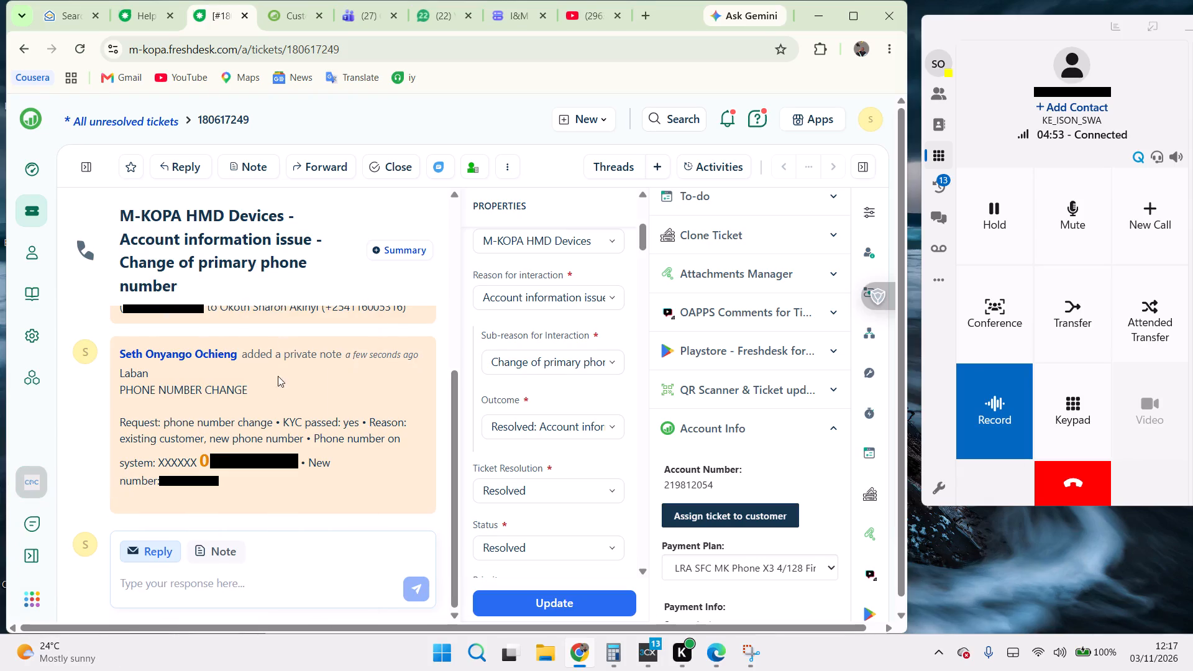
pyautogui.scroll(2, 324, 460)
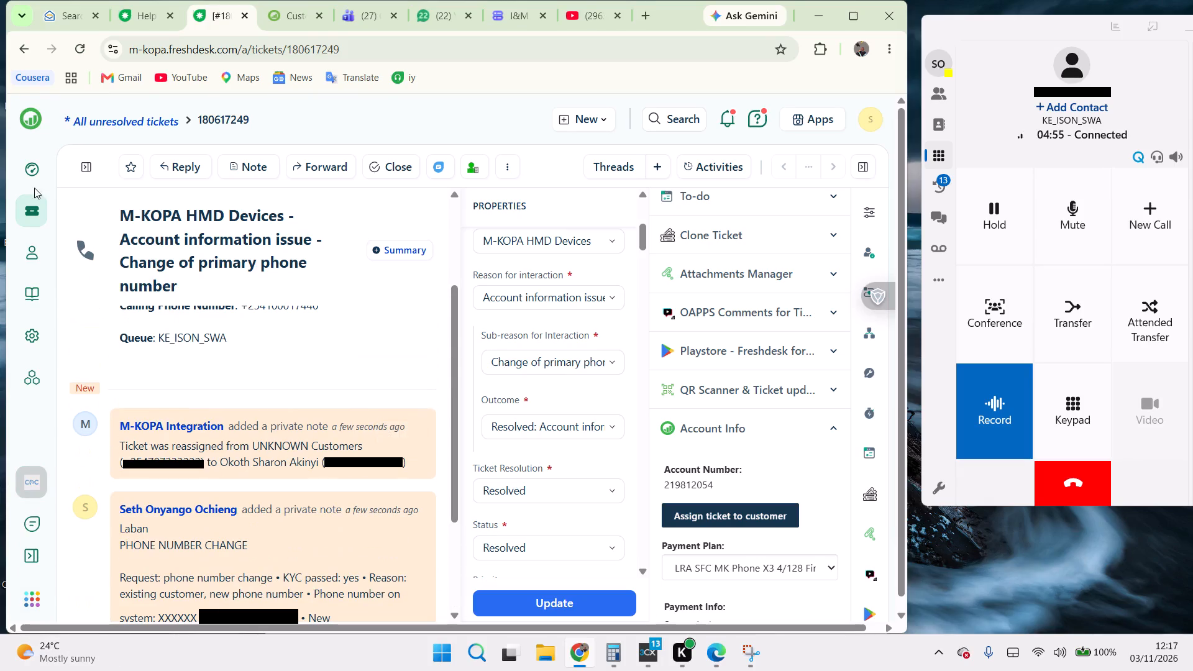
# Return to the Freshdesk dashboard and open the CDC Softphone there.
pyautogui.click(35, 169)
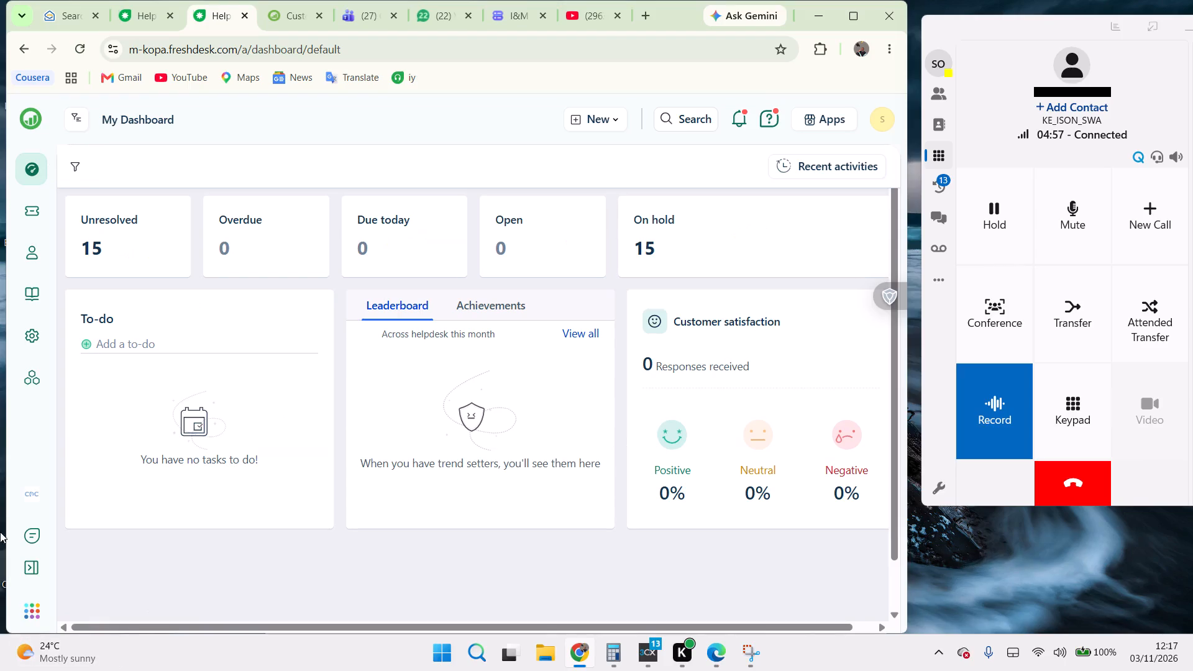
pyautogui.click(26, 496)
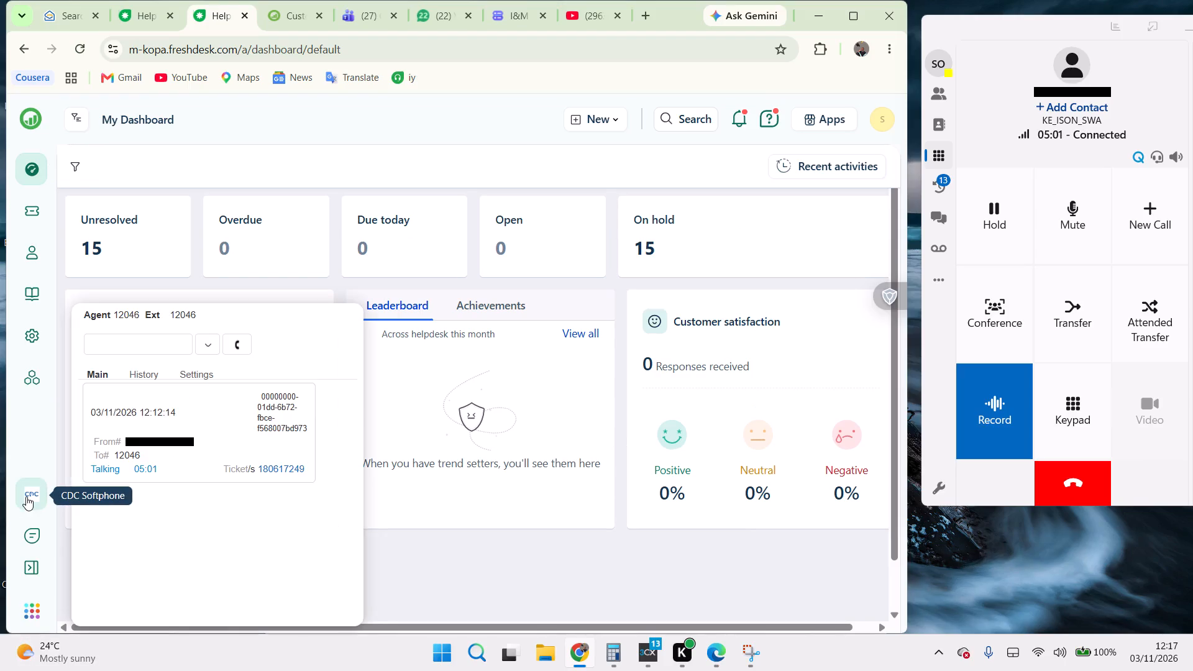
pyautogui.click(26, 496)
pyautogui.click(128, 217)
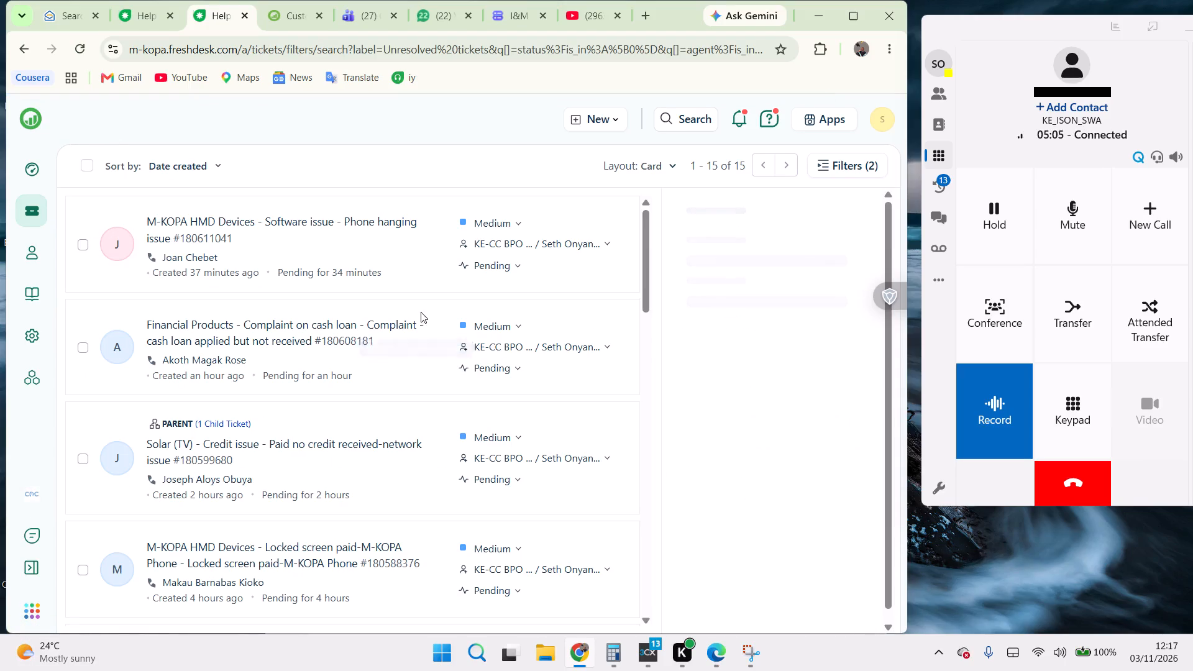
pyautogui.scroll(-3, 417, 327)
pyautogui.scroll(1, 417, 327)
pyautogui.scroll(-9, 417, 327)
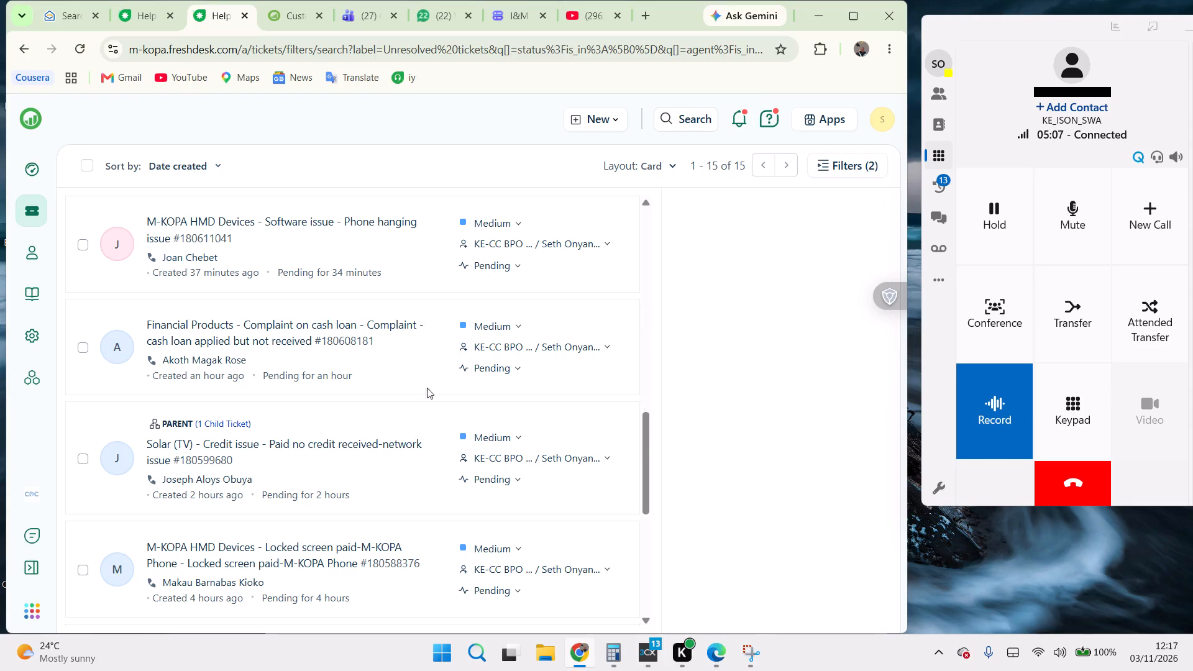
pyautogui.scroll(-2, 385, 527)
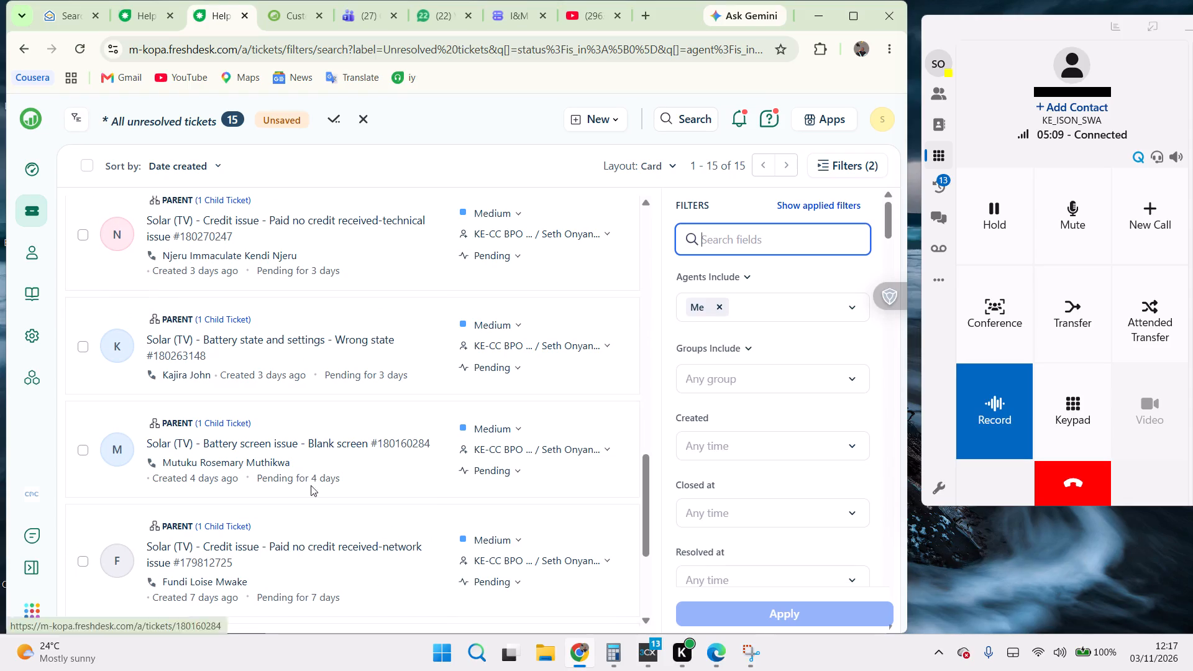
pyautogui.click(299, 549)
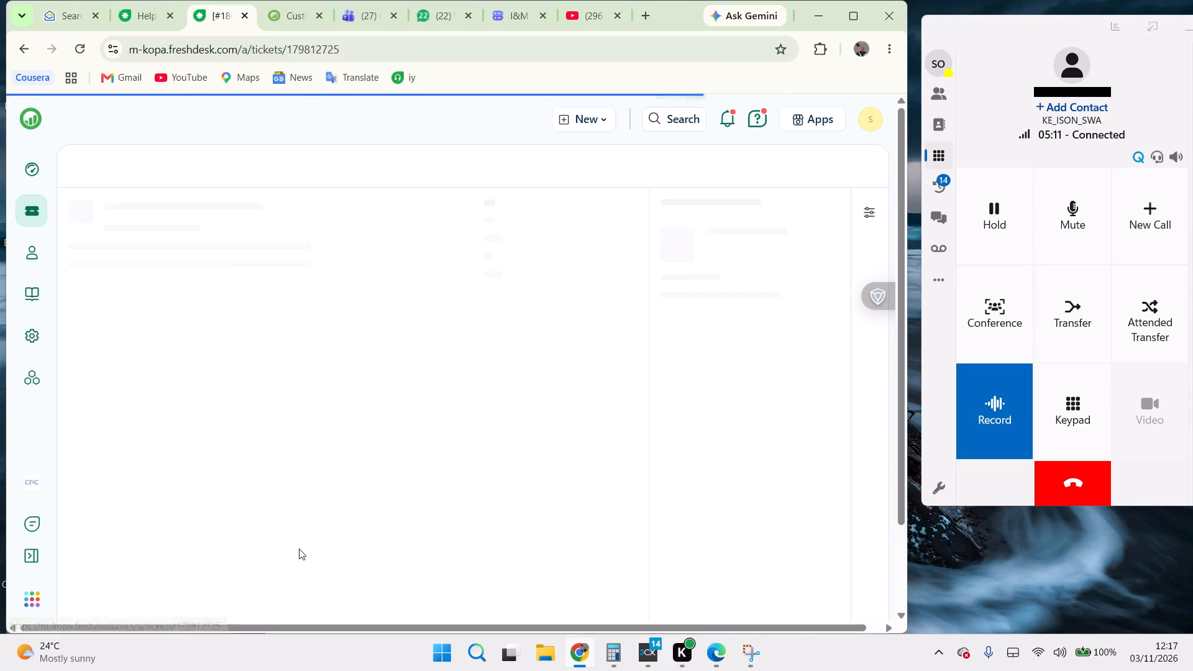
# Examine the ticket's private notes, including the call end details and the note pushed from the child ticket, and return to the dashboard.
pyautogui.scroll(-3, 293, 449)
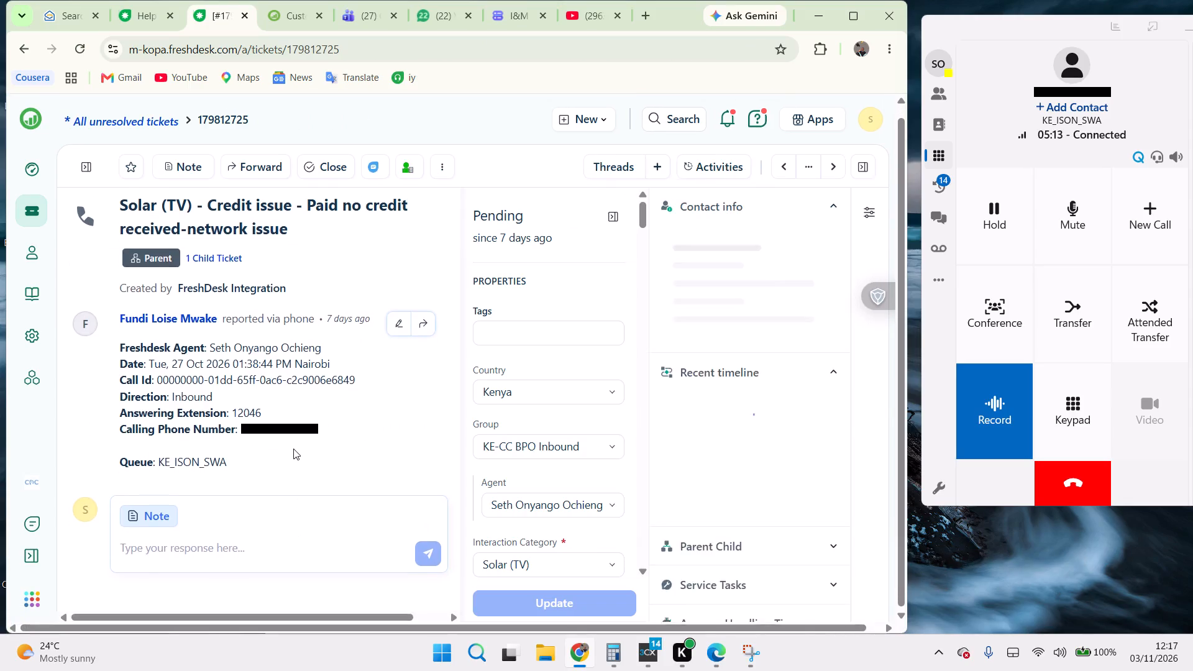
pyautogui.scroll(-2, 293, 449)
pyautogui.scroll(1, 293, 449)
pyautogui.scroll(-1, 293, 449)
pyautogui.scroll(1, 293, 449)
pyautogui.scroll(-2, 293, 449)
pyautogui.scroll(2, 293, 449)
pyautogui.scroll(-8, 293, 449)
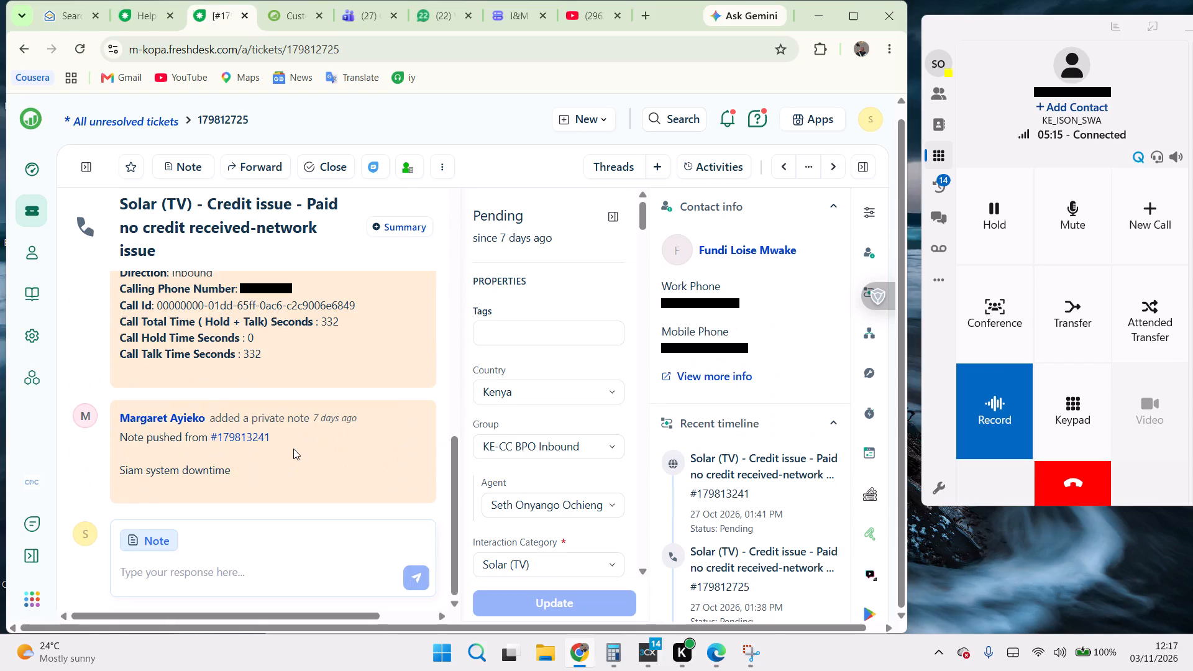
pyautogui.scroll(3, 293, 449)
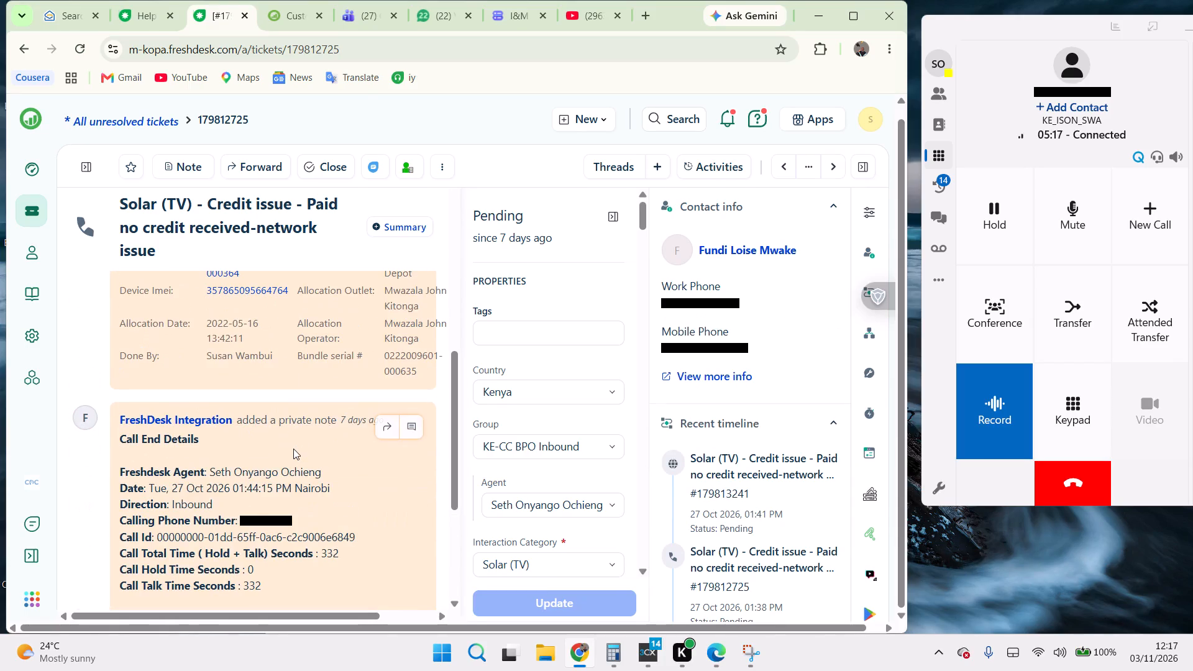
pyautogui.click(22, 167)
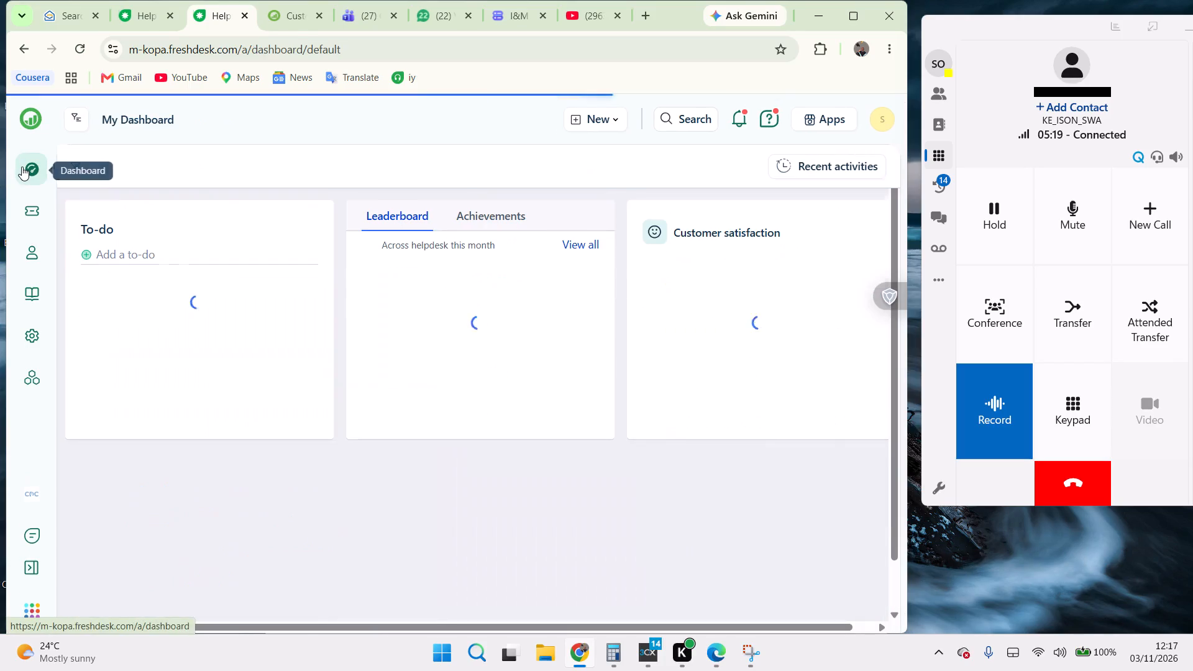
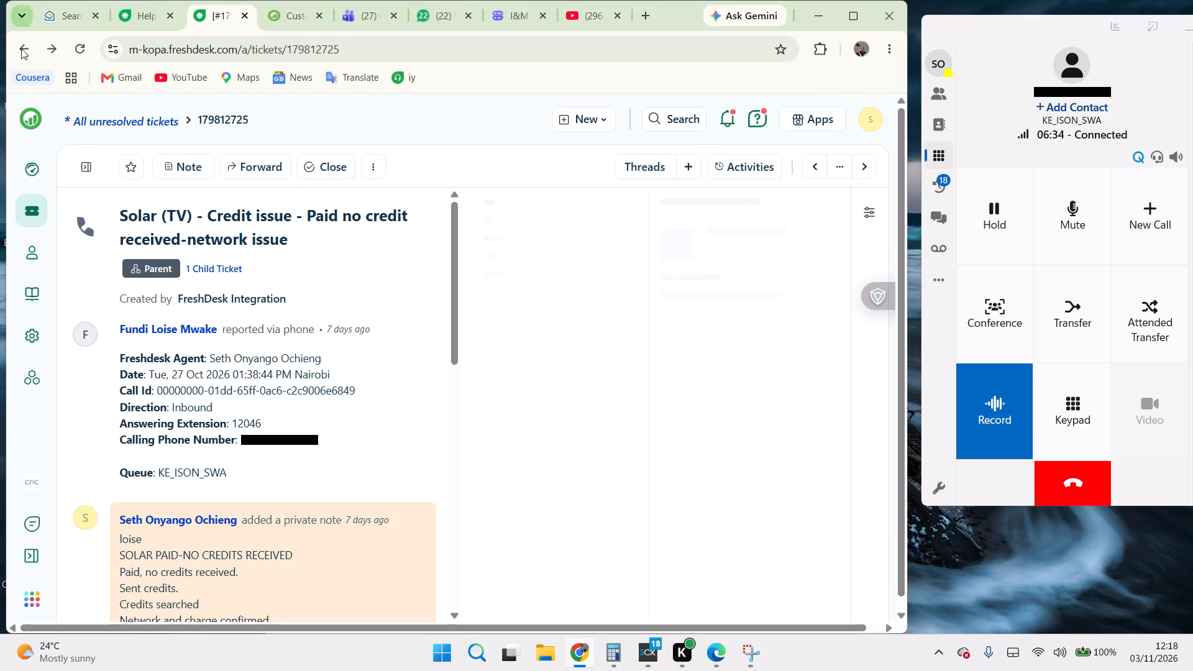
pyautogui.click(21, 48)
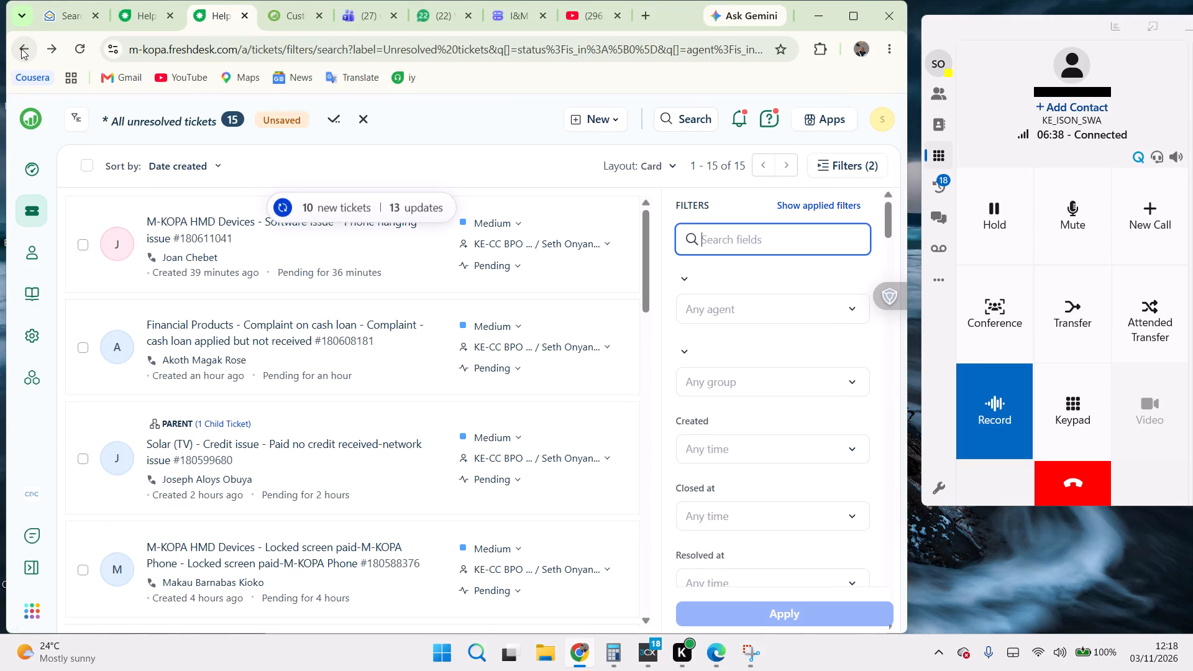
pyautogui.click(21, 48)
pyautogui.click(21, 48)
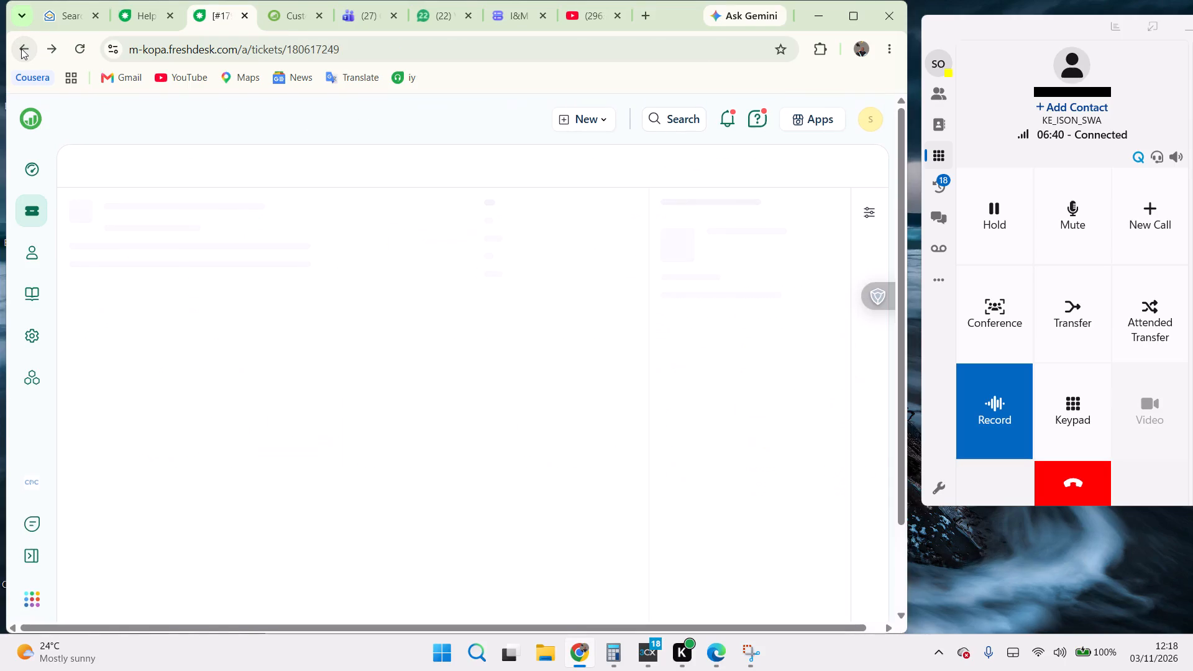
pyautogui.scroll(-4, 305, 469)
pyautogui.scroll(1, 305, 469)
pyautogui.scroll(-1, 305, 469)
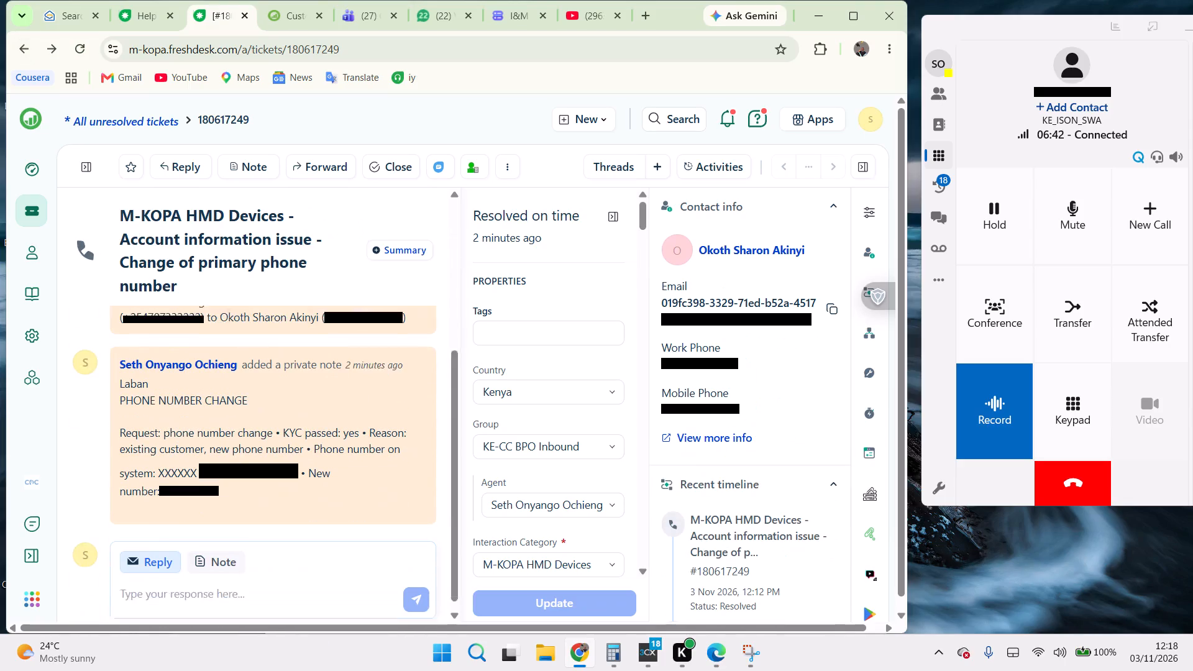
# Edit the PHONE NUMBER CHANGE private note, replacing the number after "New number:" with the customer's corrected new phone number.
pyautogui.click(385, 358)
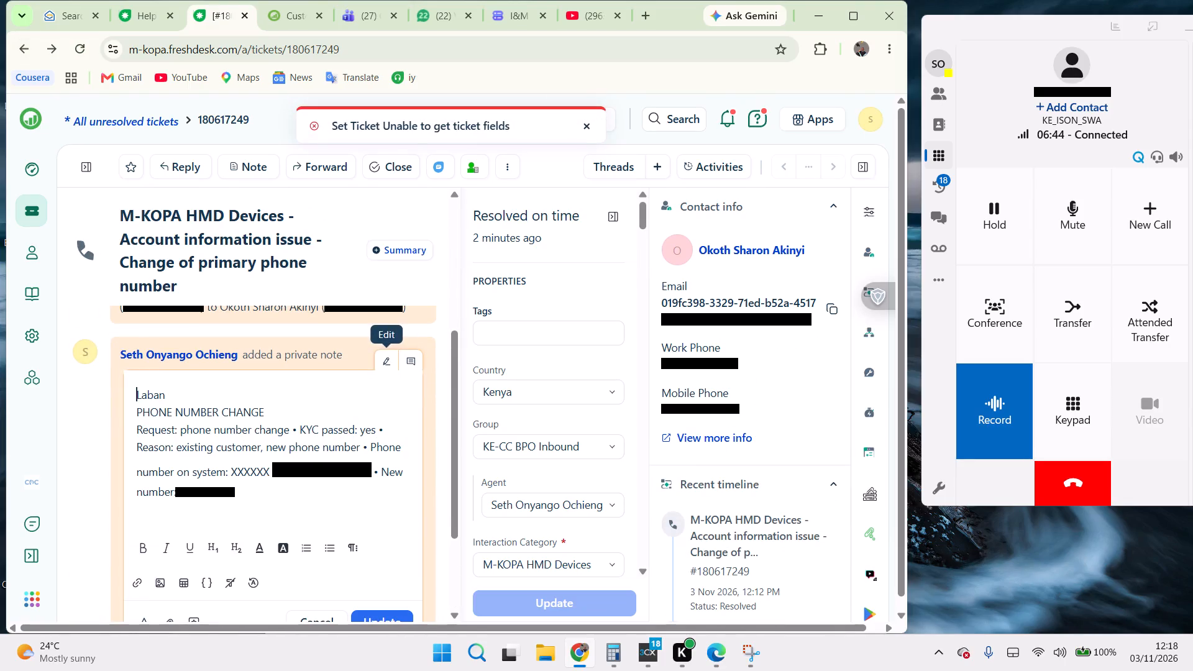
pyautogui.click(250, 496)
pyautogui.press('BackSpace')
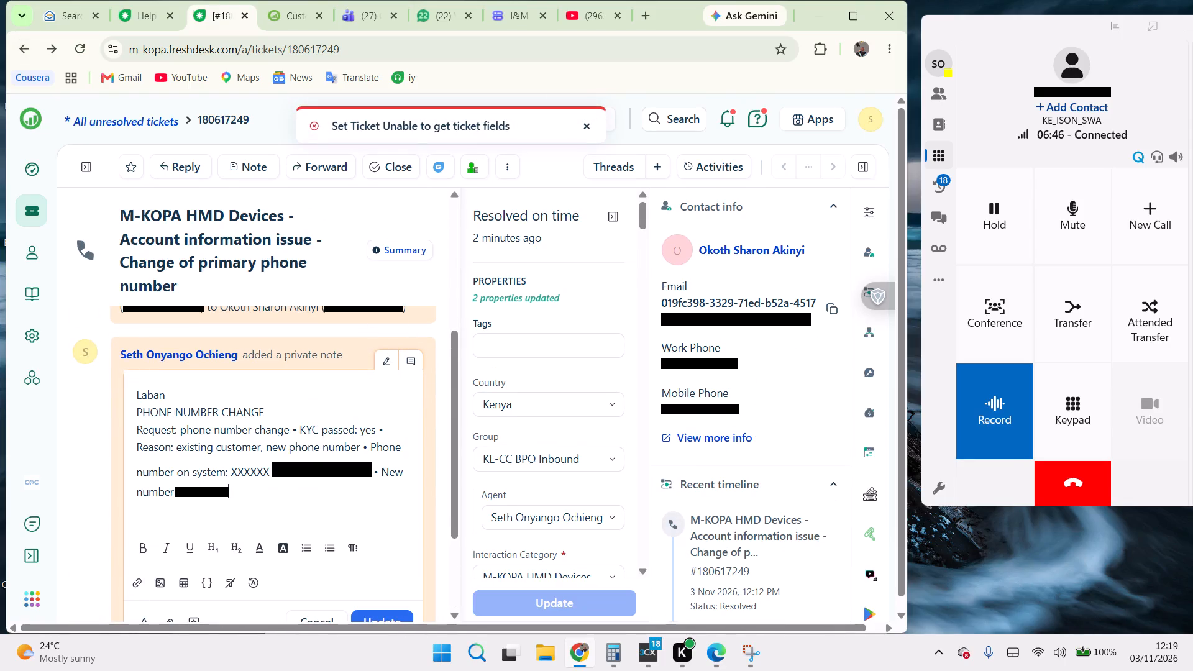
pyautogui.press('BackSpace')
pyautogui.press('BackSpace')
pyautogui.press('BackSpace')
pyautogui.press('BackSpace')
pyautogui.press('BackSpace')
pyautogui.press('BackSpace')
pyautogui.press('BackSpace')
pyautogui.press('BackSpace')
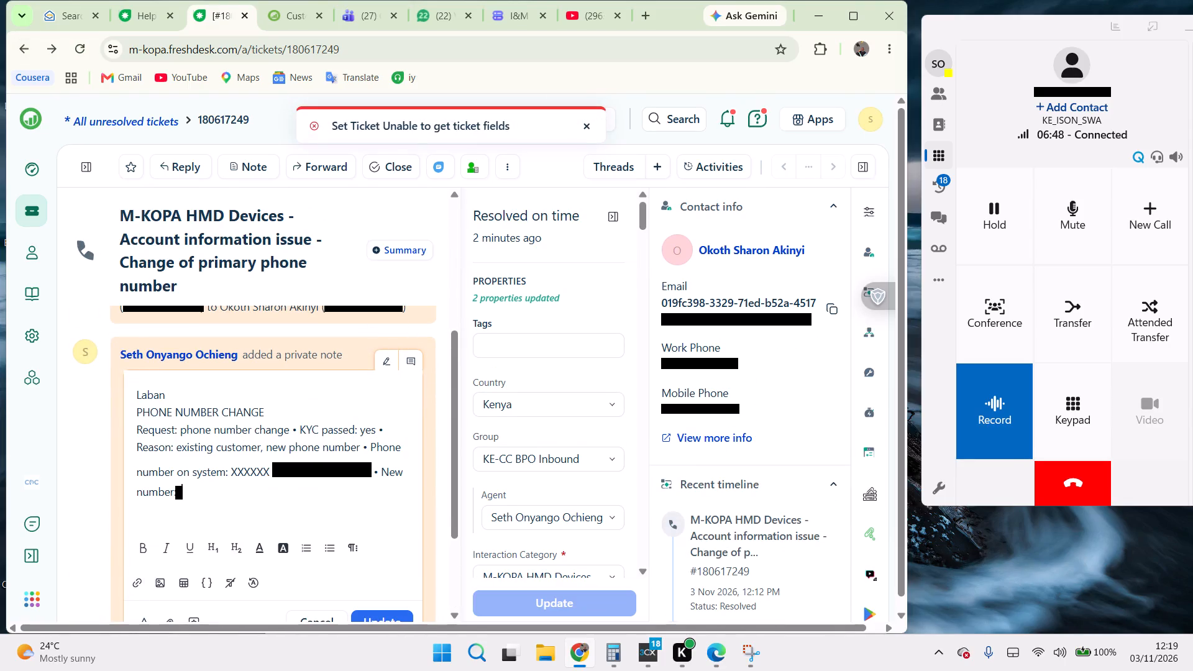
pyautogui.press('BackSpace')
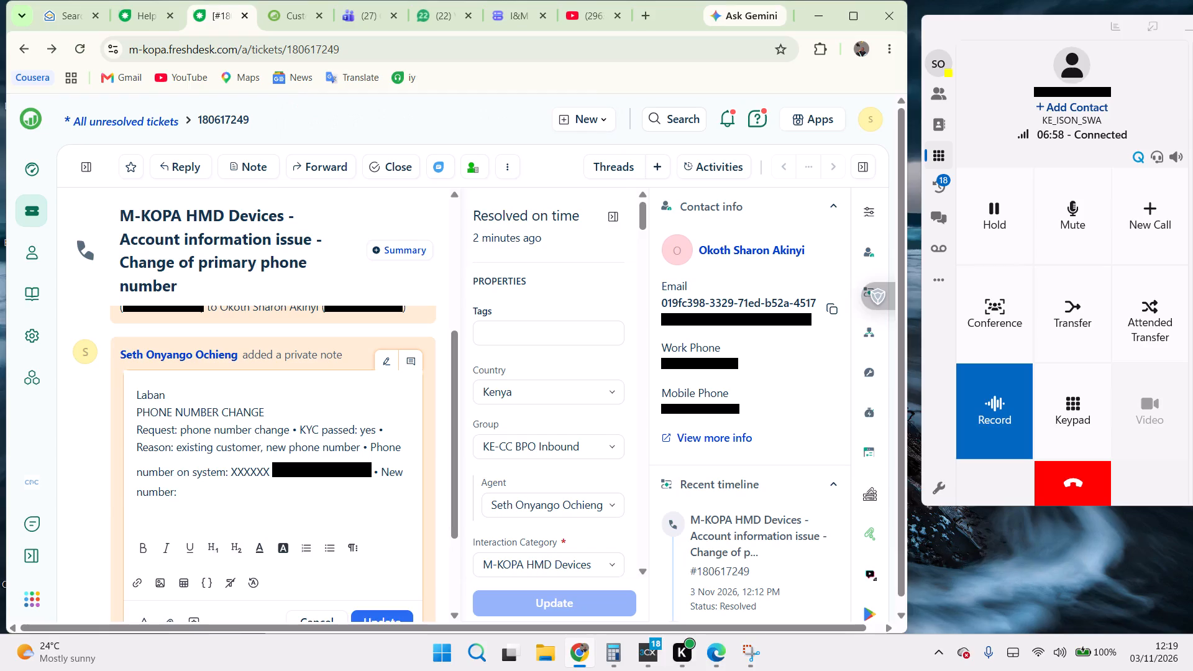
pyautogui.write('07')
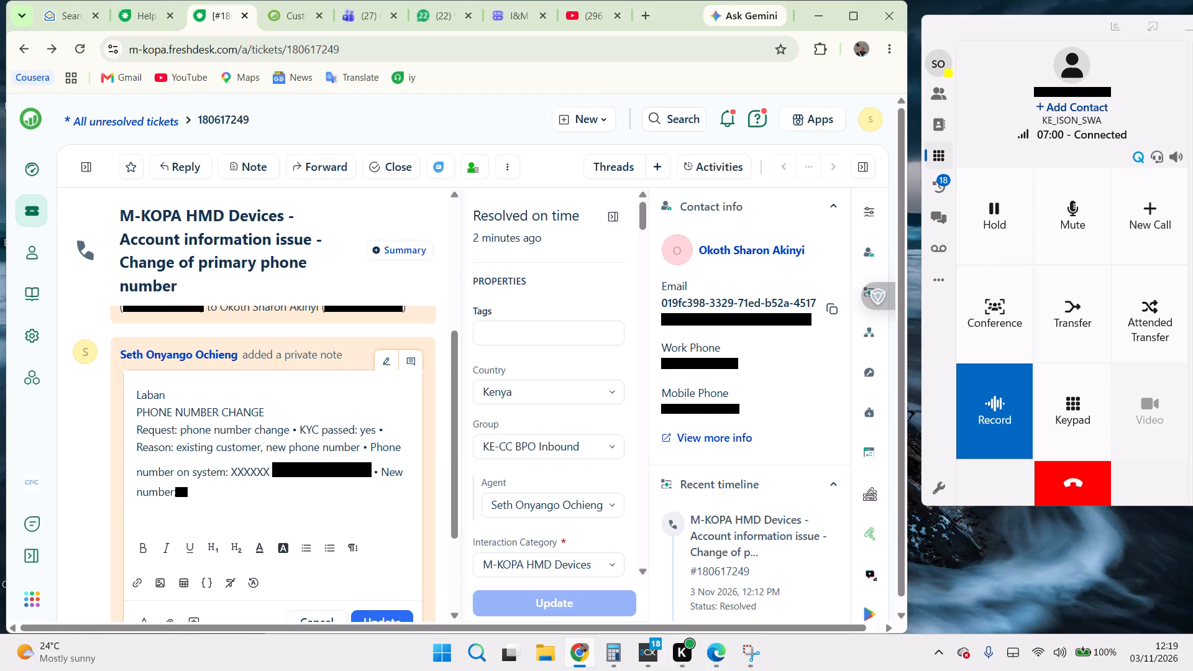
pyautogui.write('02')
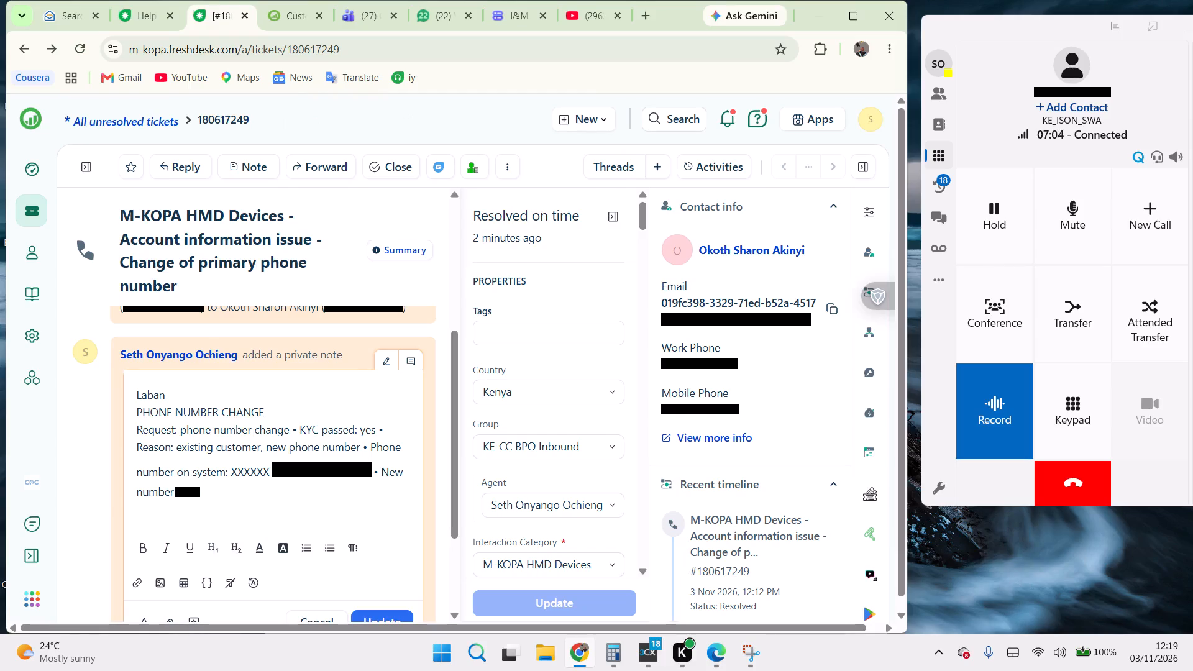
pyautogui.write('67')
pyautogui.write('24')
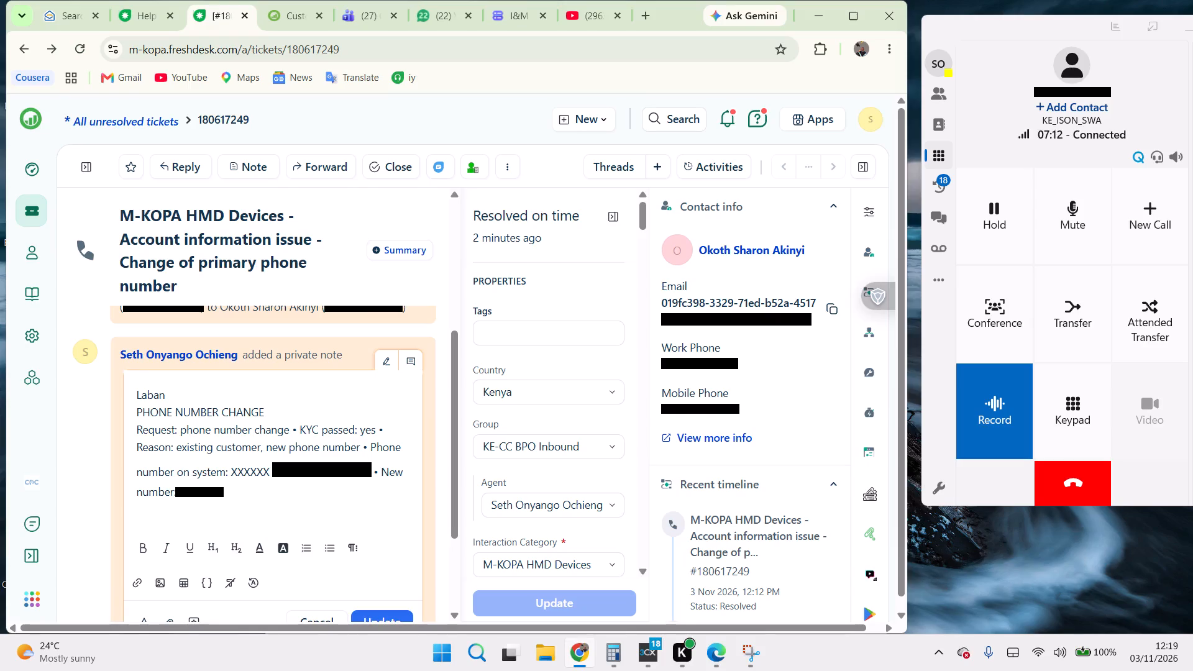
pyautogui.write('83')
# Examine the payment phones and payer names in the customer's CRM payment history, then close the list.
pyautogui.click(278, 18)
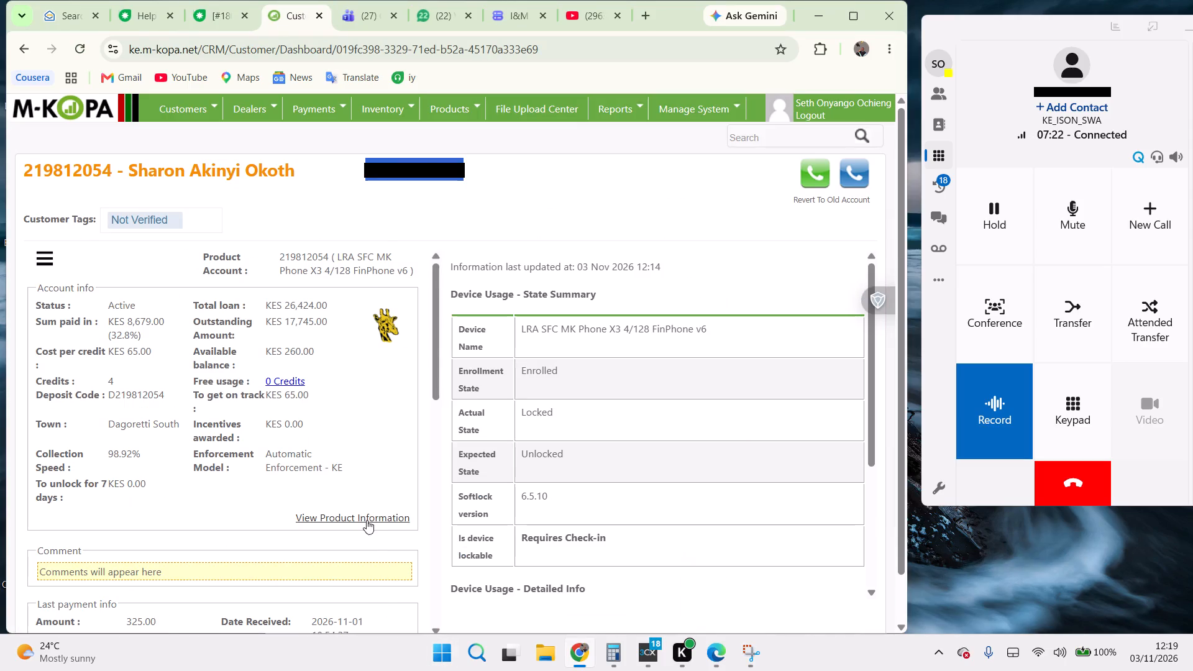
pyautogui.scroll(-2, 367, 520)
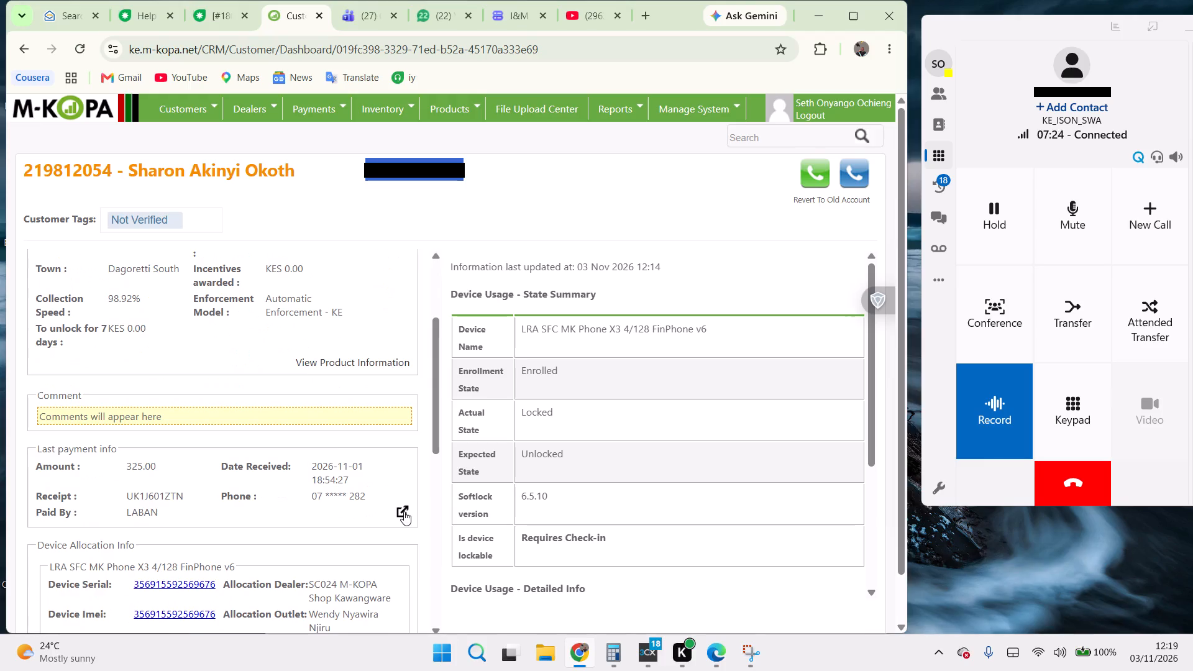
pyautogui.click(404, 511)
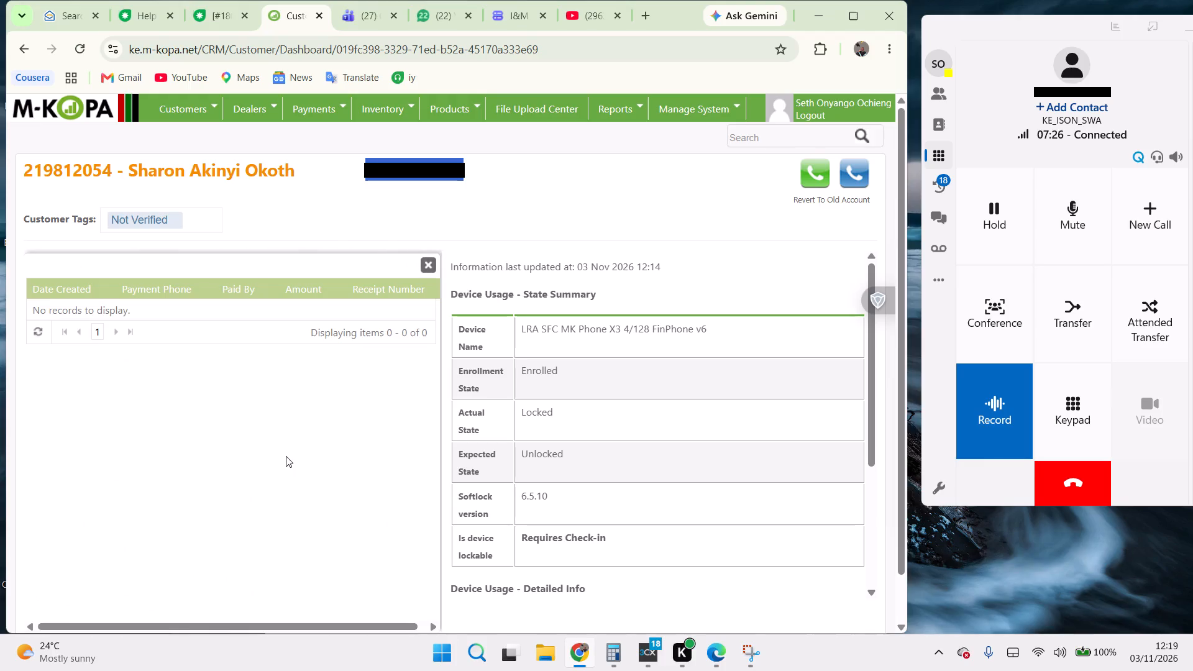
pyautogui.scroll(-4, 235, 435)
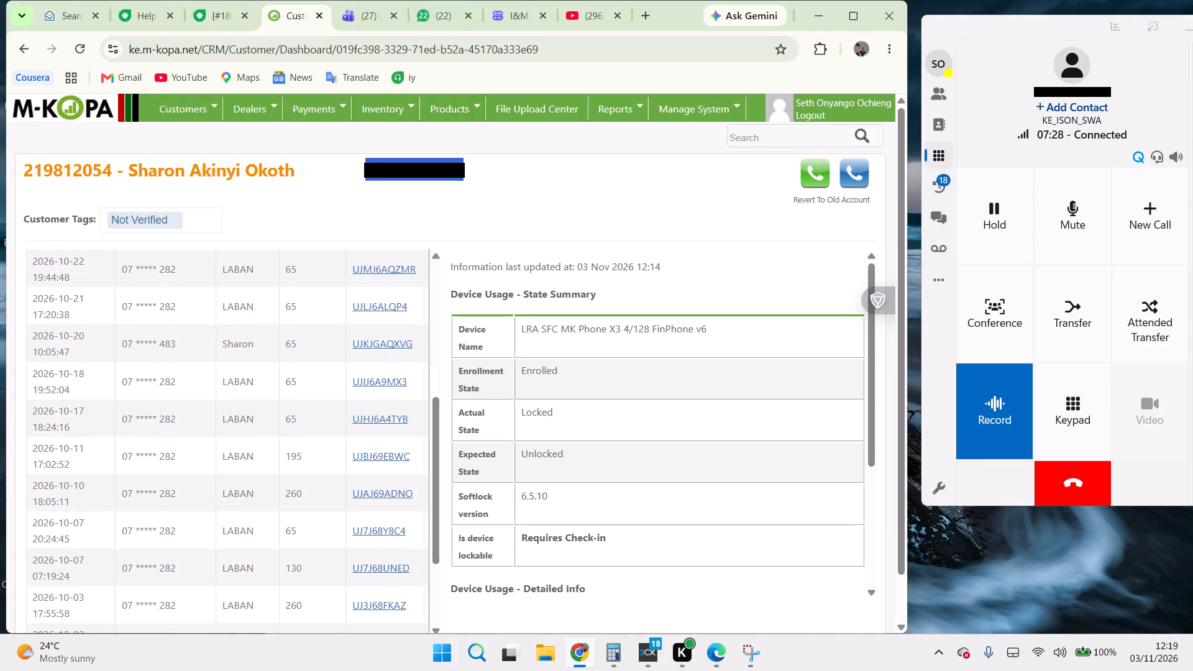
pyautogui.scroll(-5, 235, 435)
pyautogui.scroll(6, 235, 435)
pyautogui.scroll(-1, 235, 435)
pyautogui.scroll(1, 235, 435)
pyautogui.scroll(-1, 235, 435)
pyautogui.scroll(9, 235, 435)
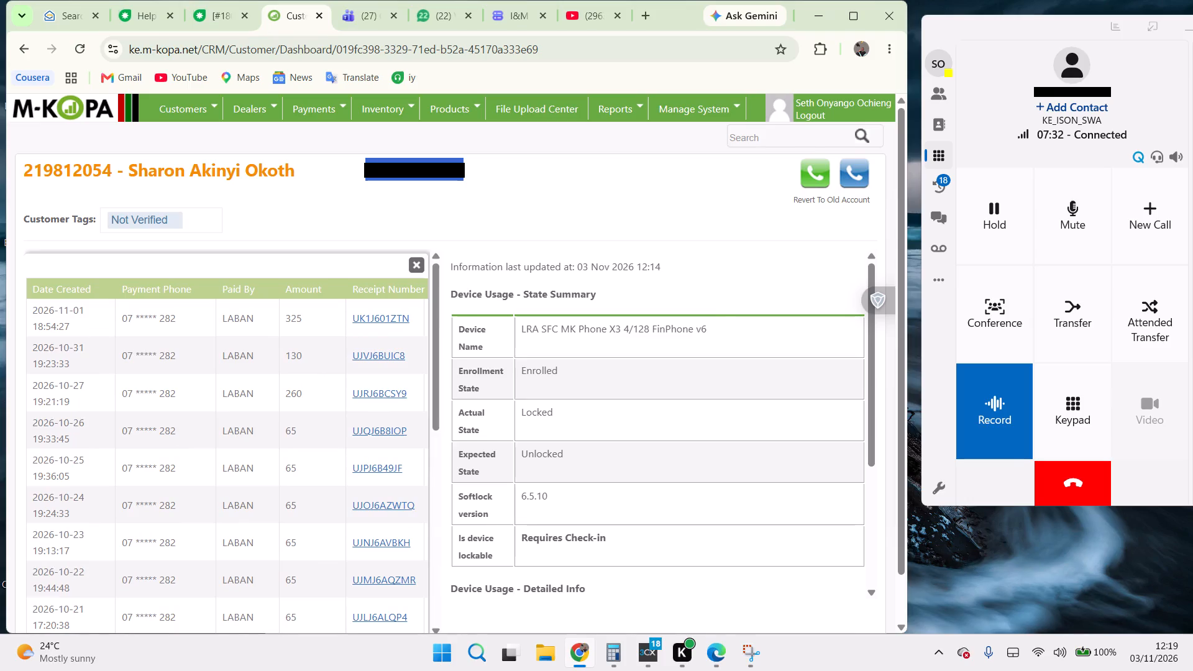
pyautogui.click(410, 266)
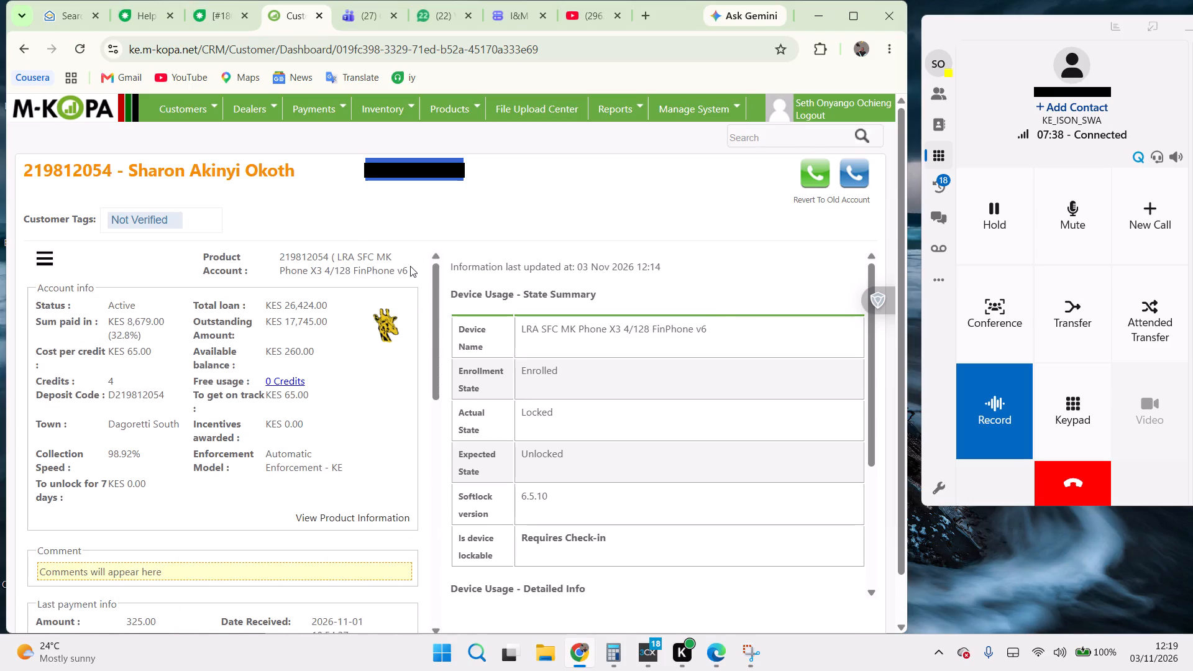
# Return to the phone number change ticket and save the edited private note.
pyautogui.click(216, 17)
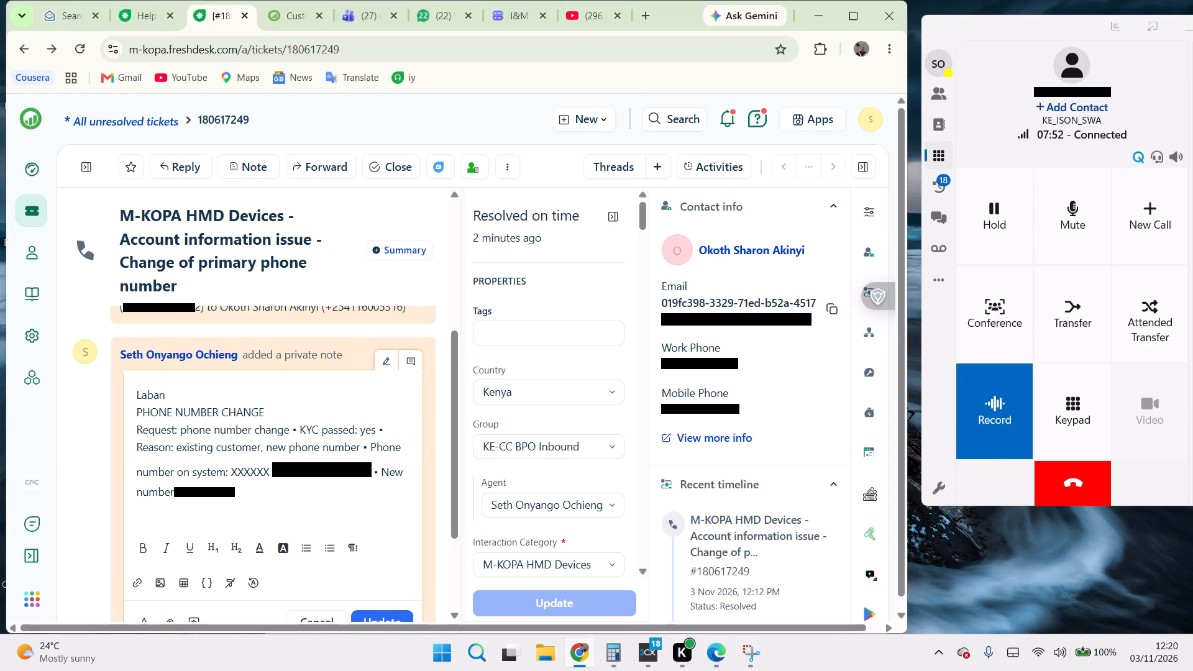
pyautogui.scroll(-2, 258, 510)
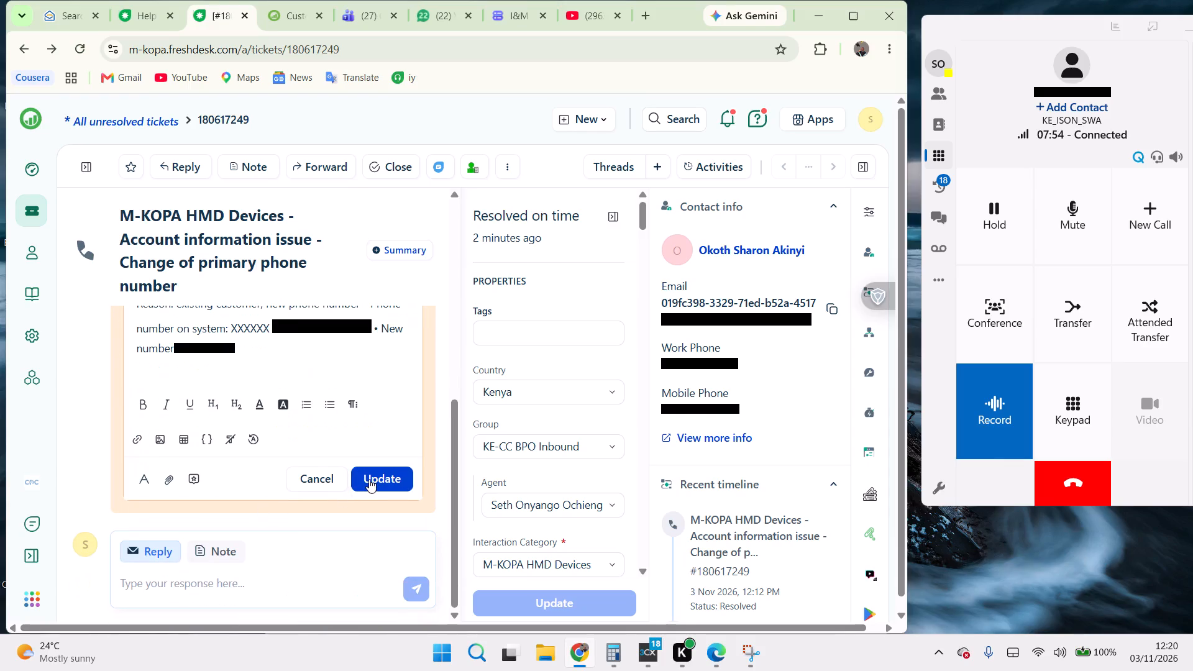
pyautogui.click(382, 481)
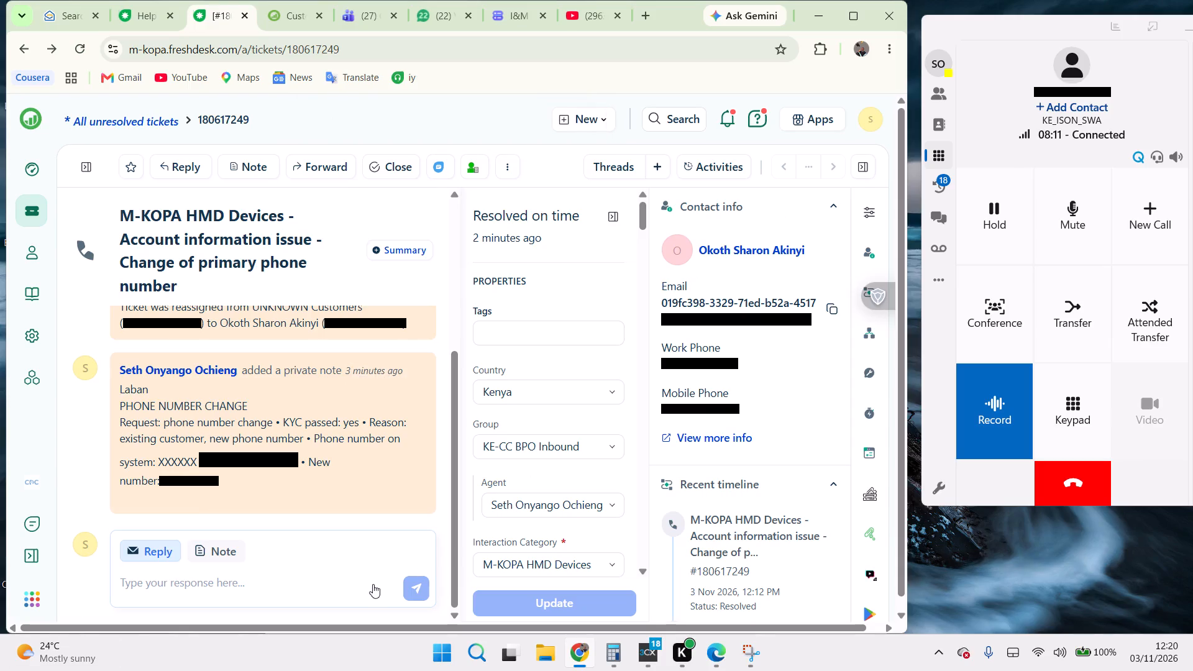
# Check the ticket's resolution and status properties and take a brief look at the CDC Softphone.
pyautogui.scroll(-9, 567, 398)
pyautogui.scroll(3, 567, 398)
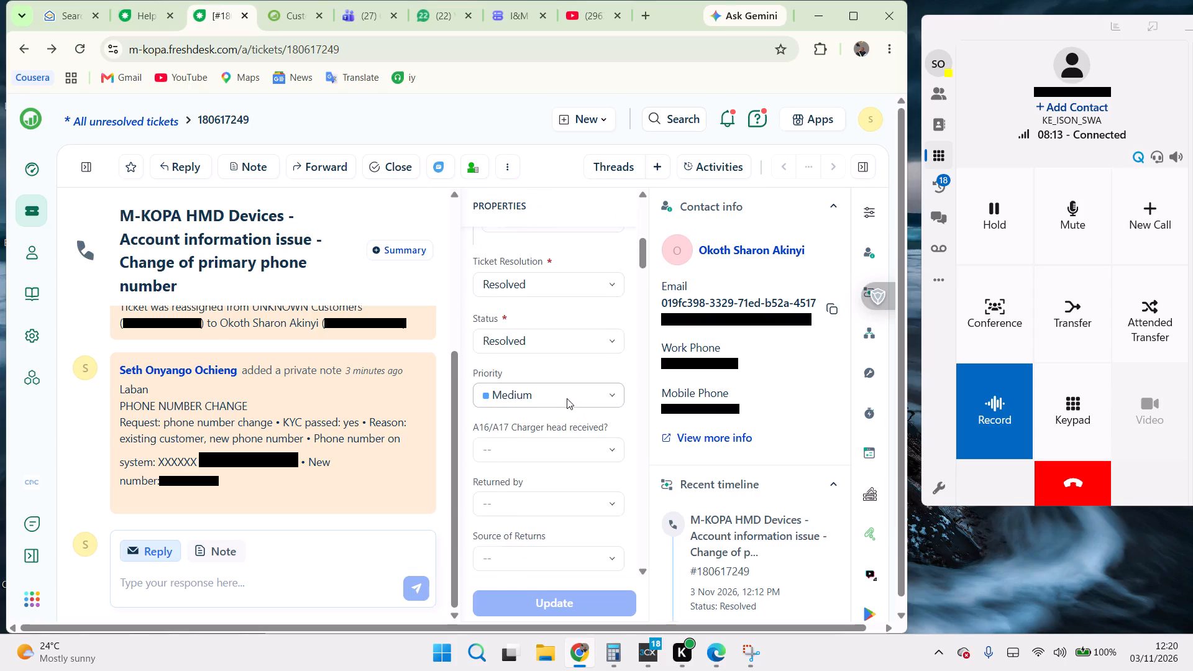
pyautogui.scroll(1, 567, 398)
pyautogui.scroll(-1, 567, 398)
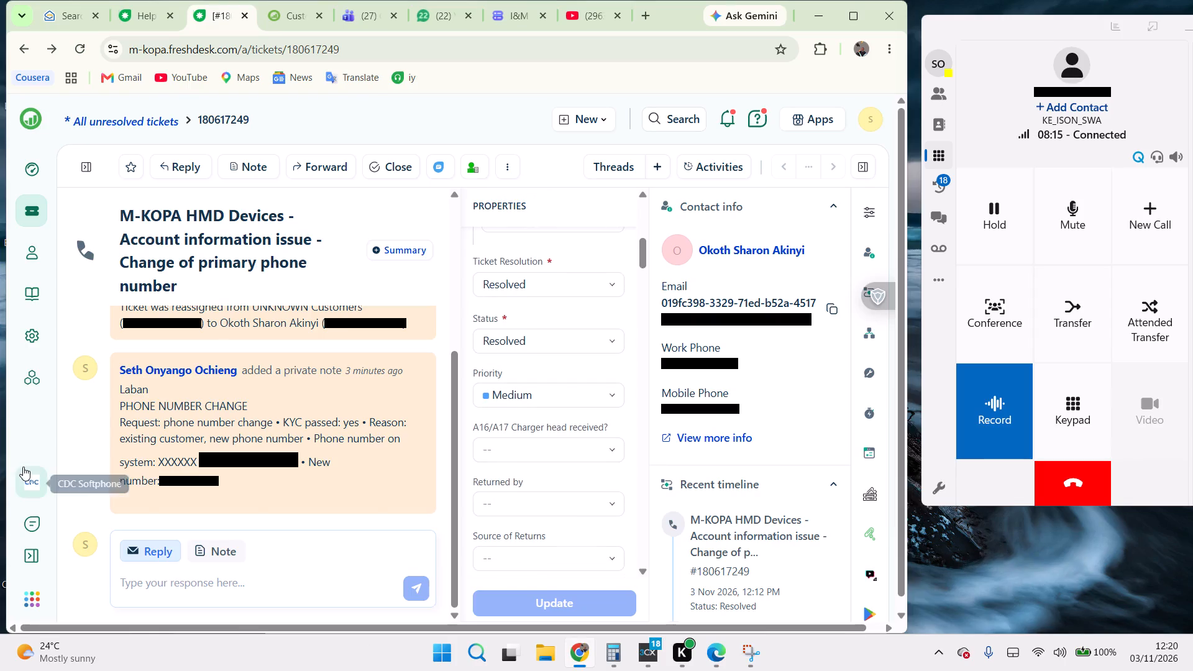
pyautogui.click(24, 468)
pyautogui.click(24, 468)
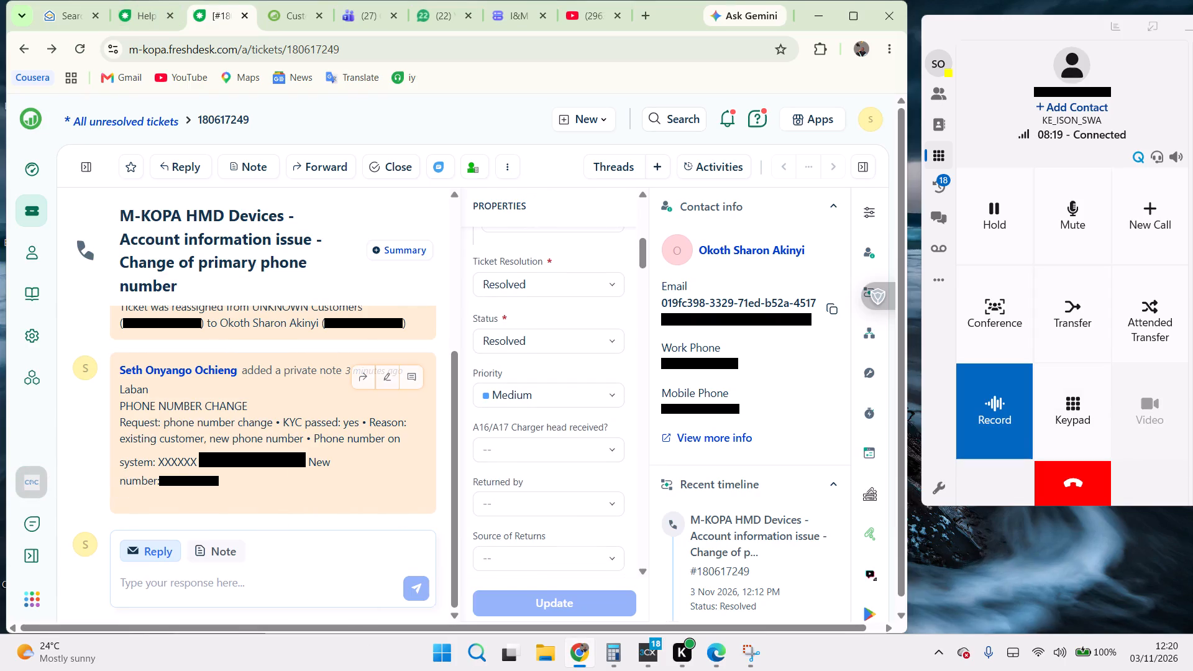
# Return to the customer's CRM dashboard and check the last payment info.
pyautogui.click(276, 9)
pyautogui.scroll(-1, 300, 552)
pyautogui.scroll(2, 300, 552)
pyautogui.scroll(-1, 300, 552)
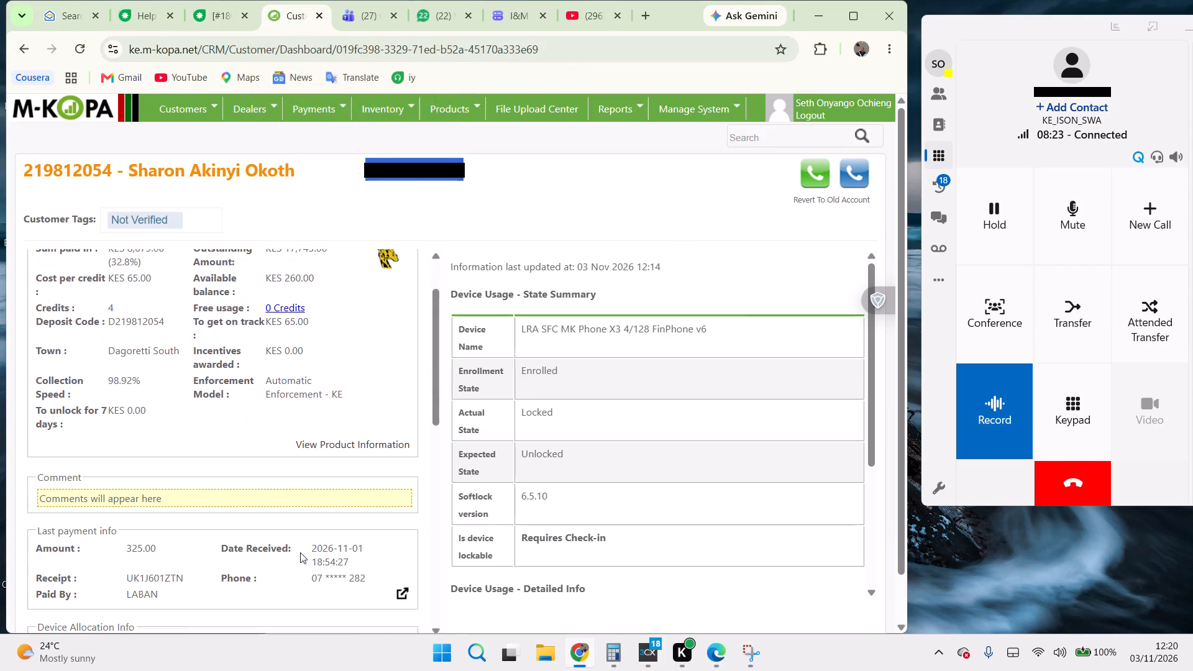
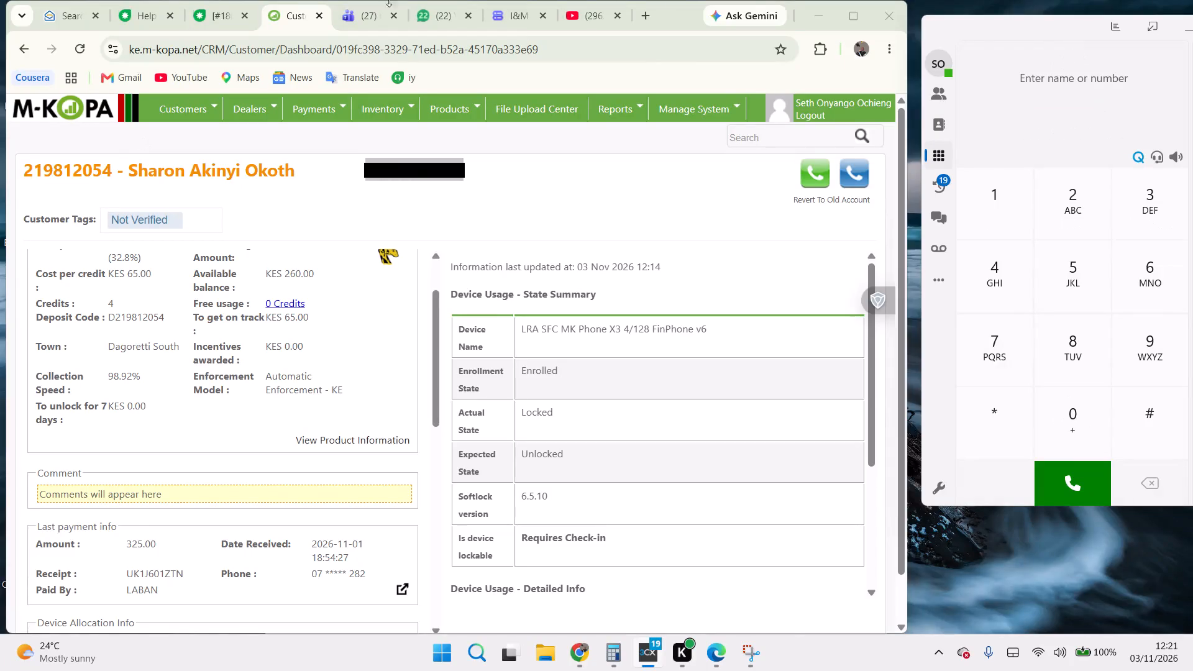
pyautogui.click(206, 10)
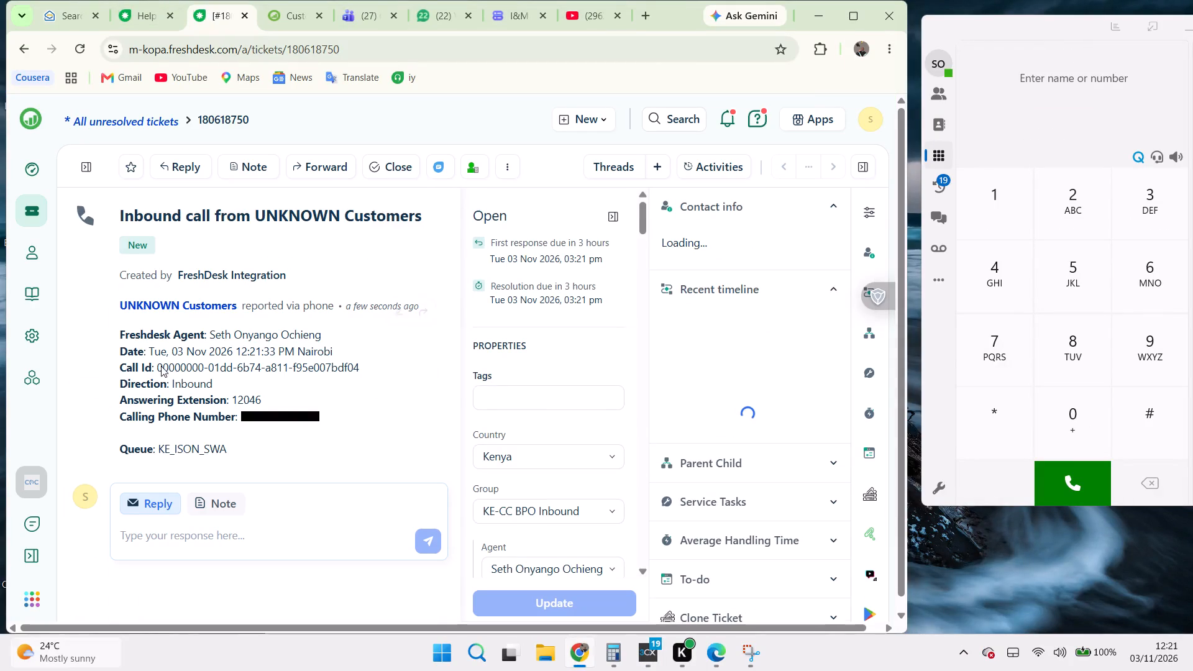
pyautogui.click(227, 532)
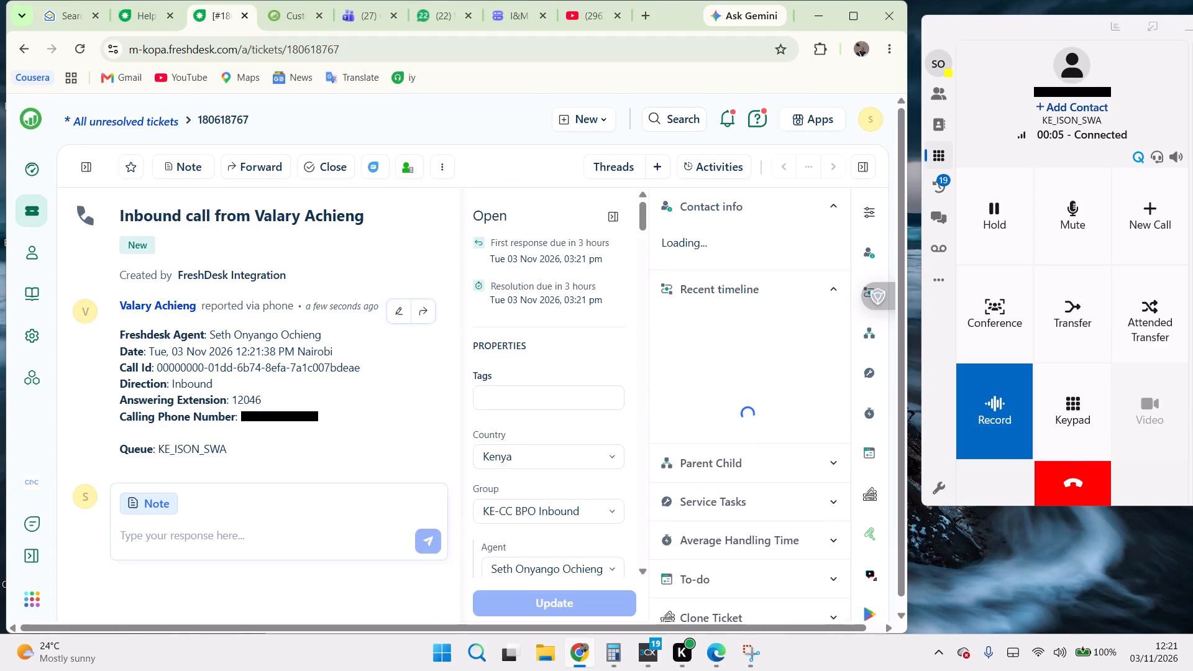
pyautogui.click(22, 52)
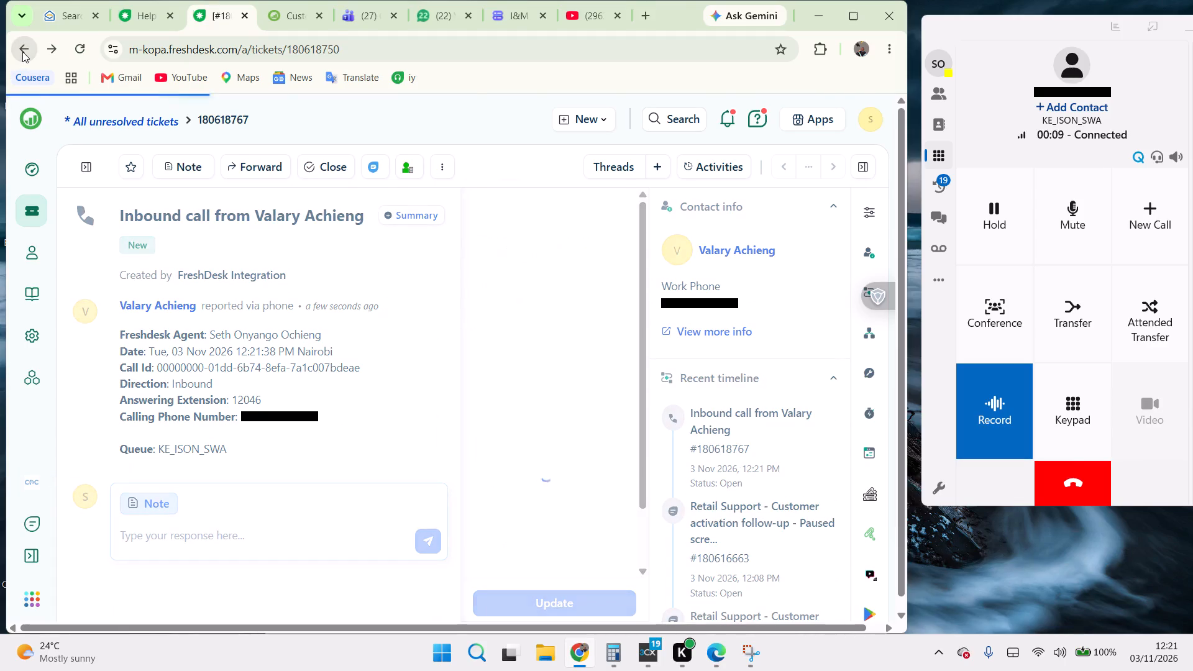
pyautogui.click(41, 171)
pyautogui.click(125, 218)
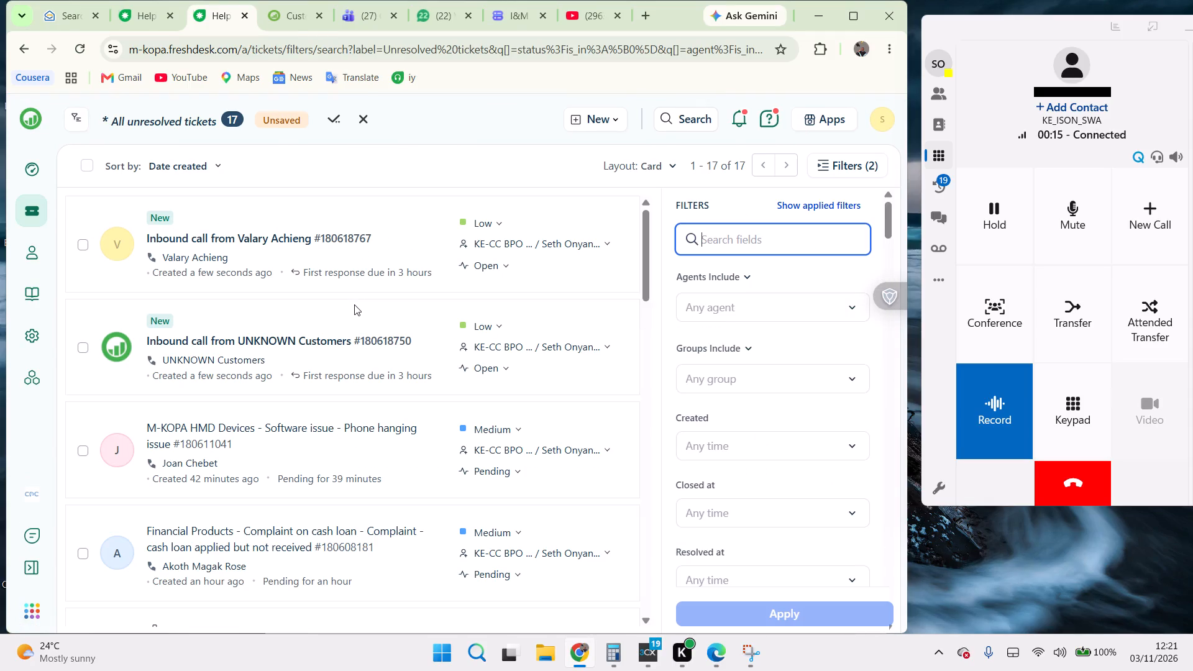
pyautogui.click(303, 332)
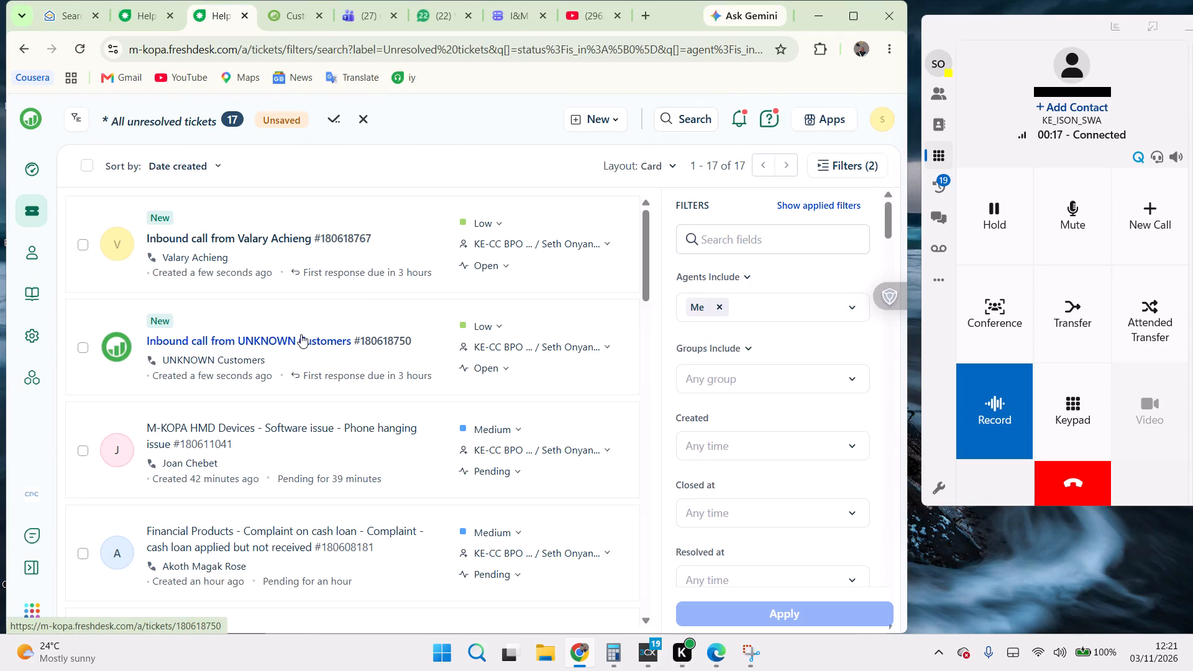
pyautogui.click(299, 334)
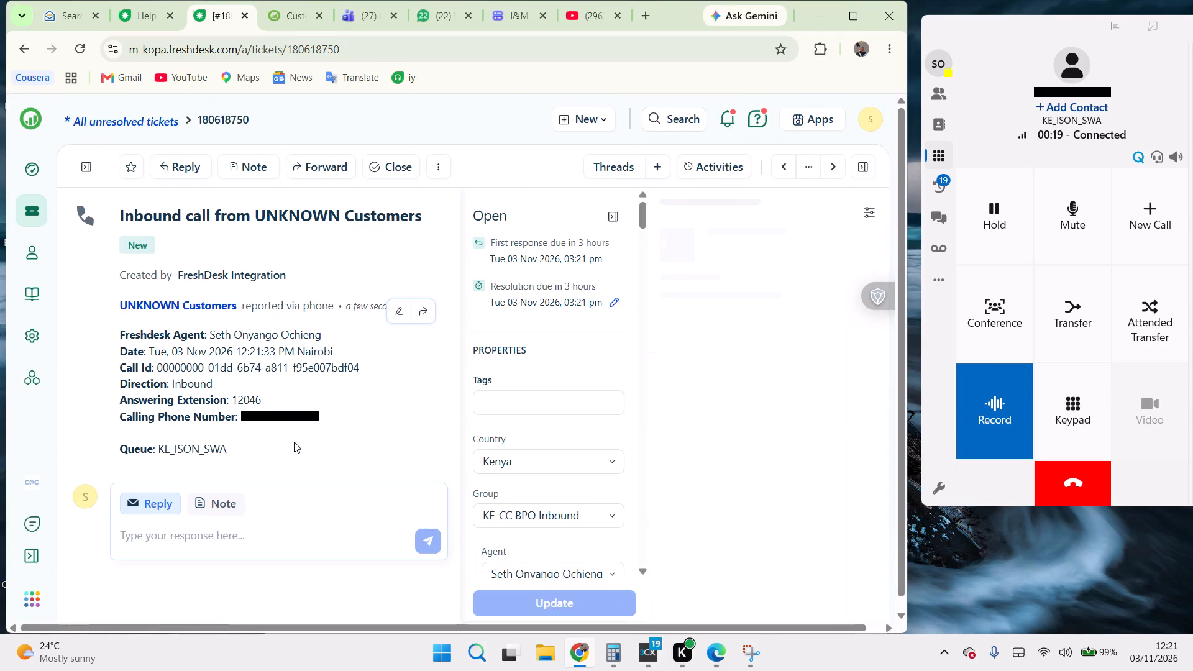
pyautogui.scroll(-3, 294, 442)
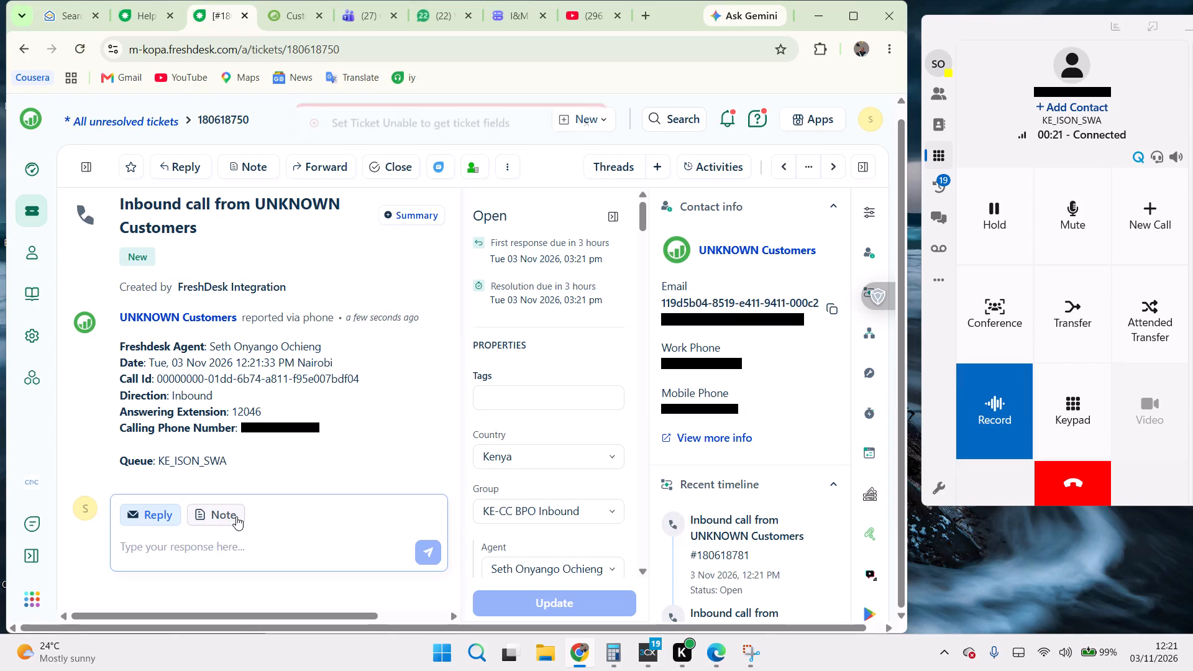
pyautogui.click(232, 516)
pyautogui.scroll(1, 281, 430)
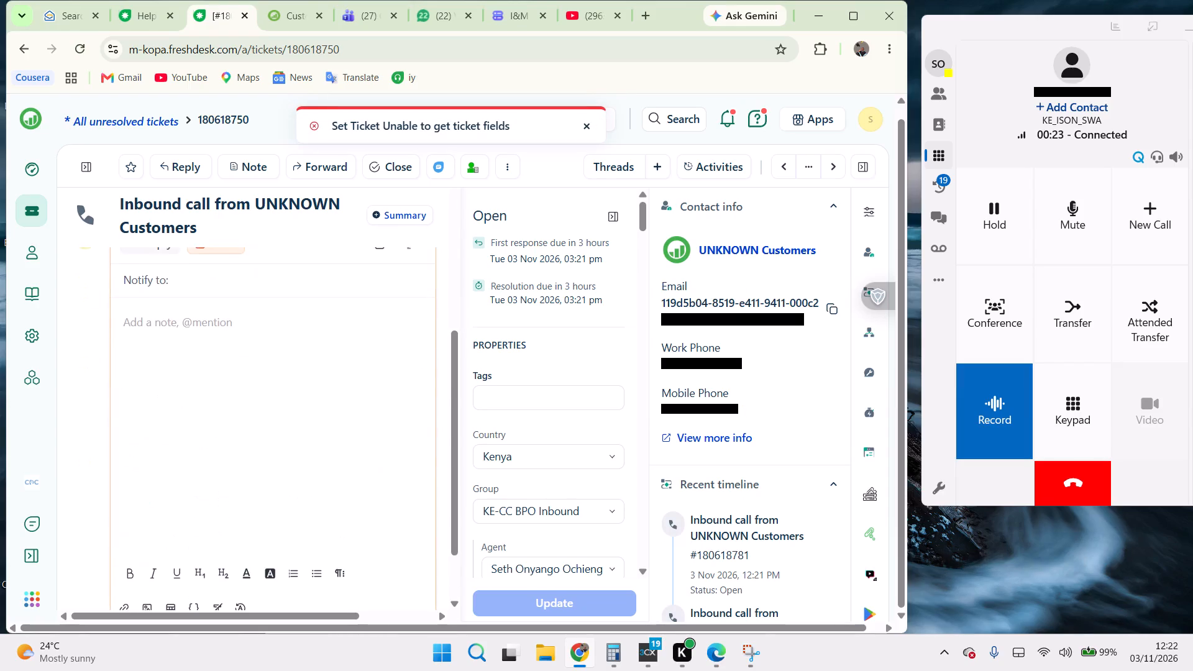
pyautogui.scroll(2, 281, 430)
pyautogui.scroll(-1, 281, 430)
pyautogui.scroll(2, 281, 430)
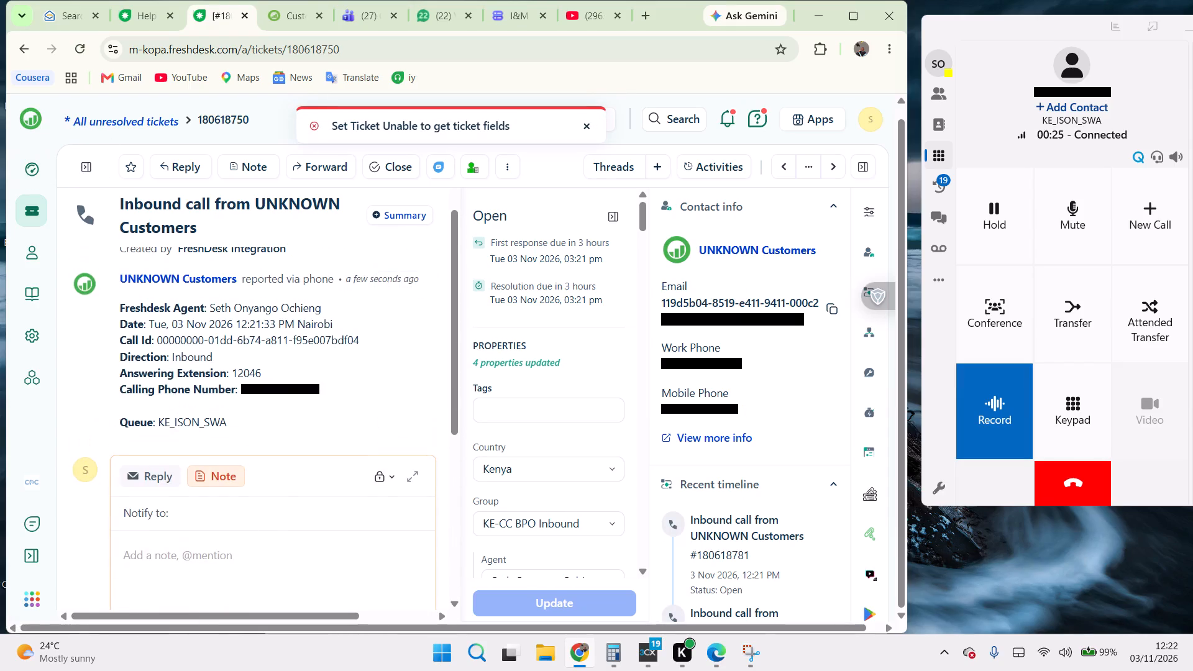
pyautogui.click(32, 163)
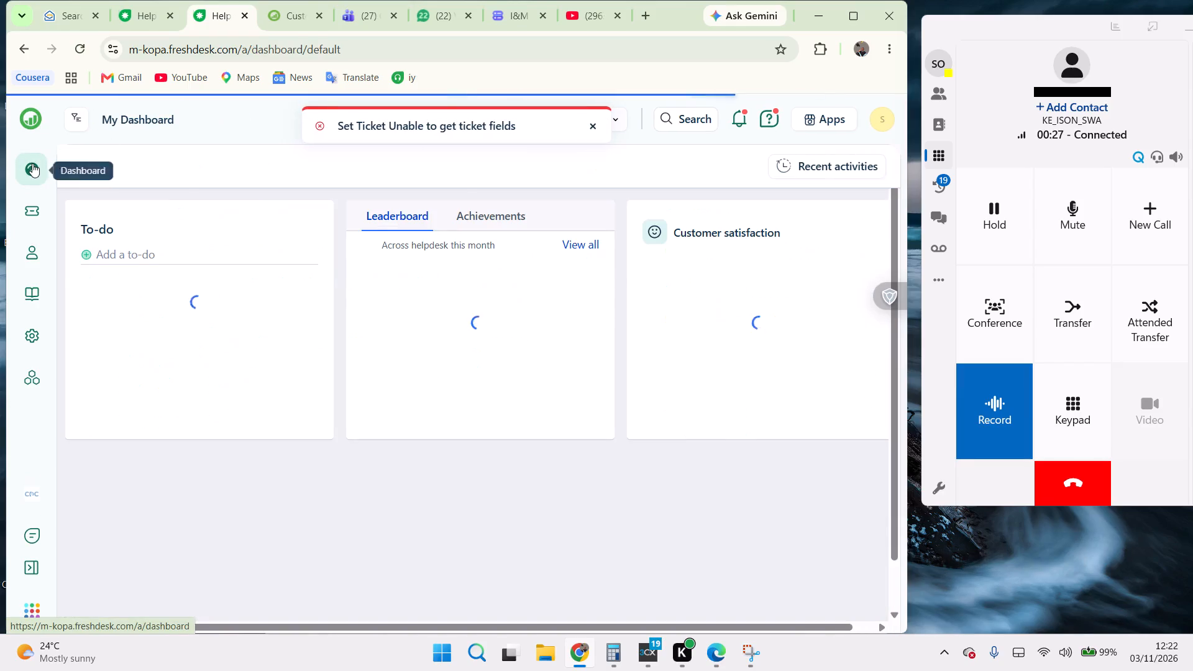
pyautogui.click(135, 213)
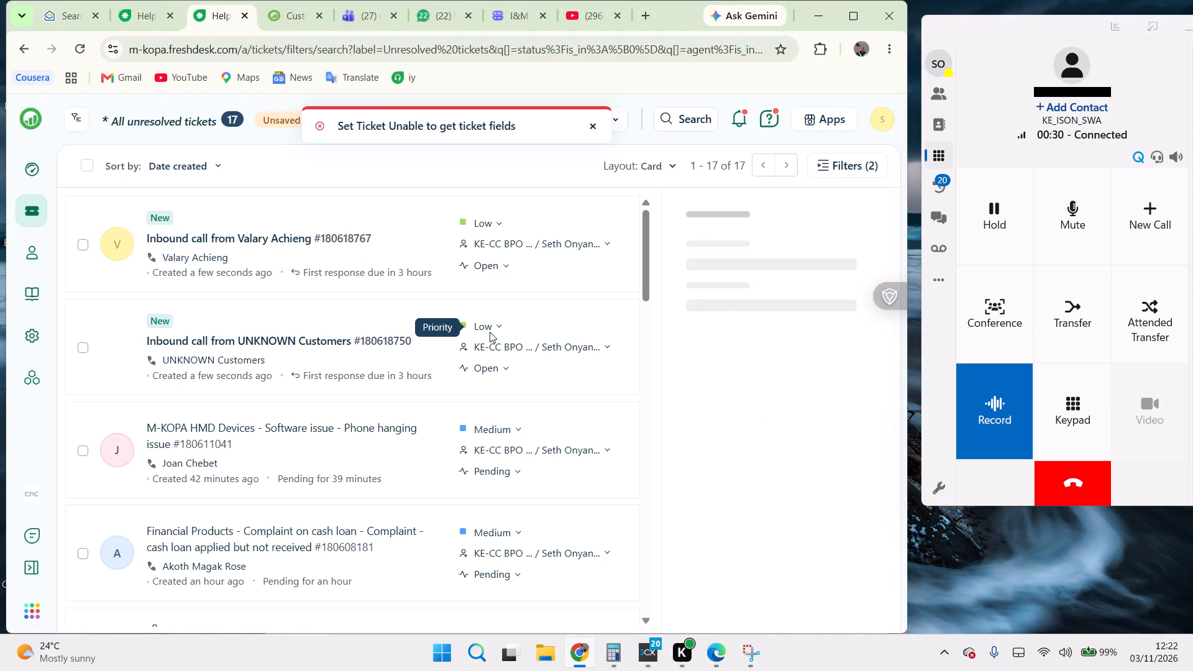
pyautogui.click(259, 237)
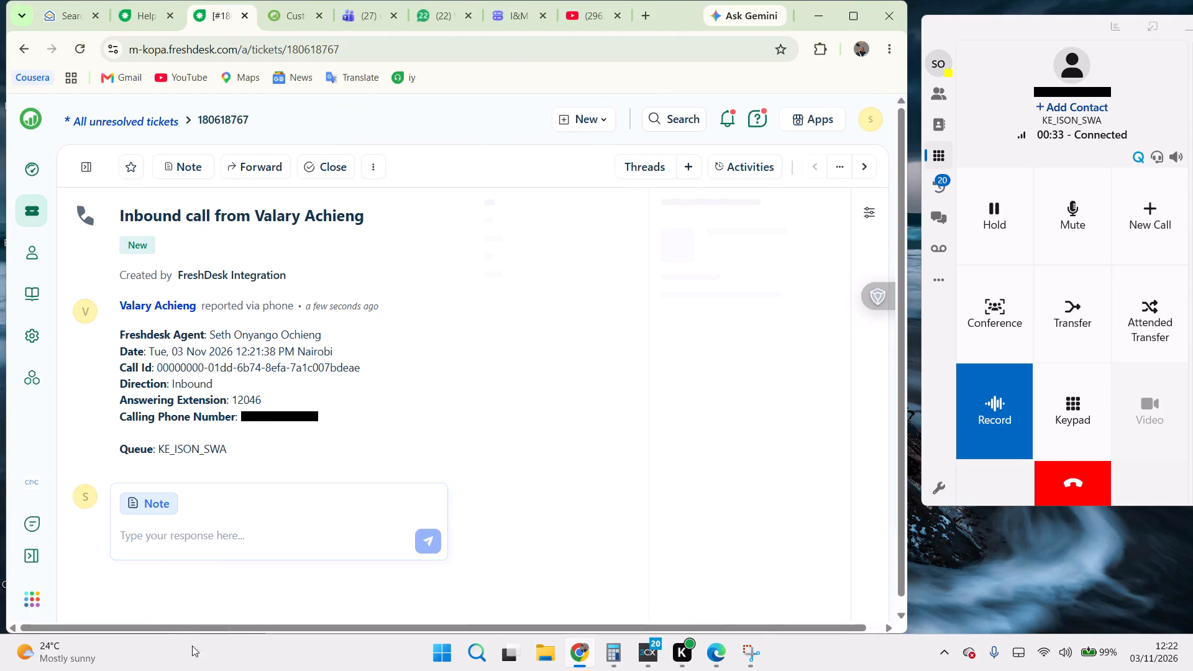
pyautogui.click(161, 509)
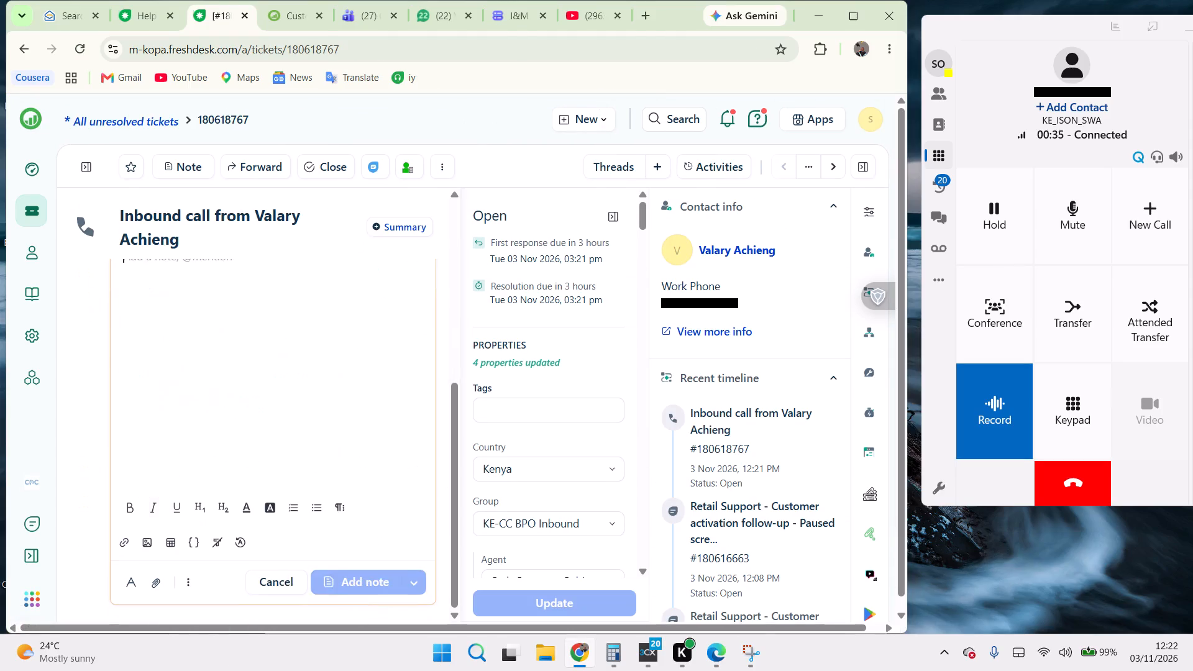
pyautogui.scroll(5, 188, 461)
pyautogui.scroll(-1, 186, 521)
pyautogui.write('valary')
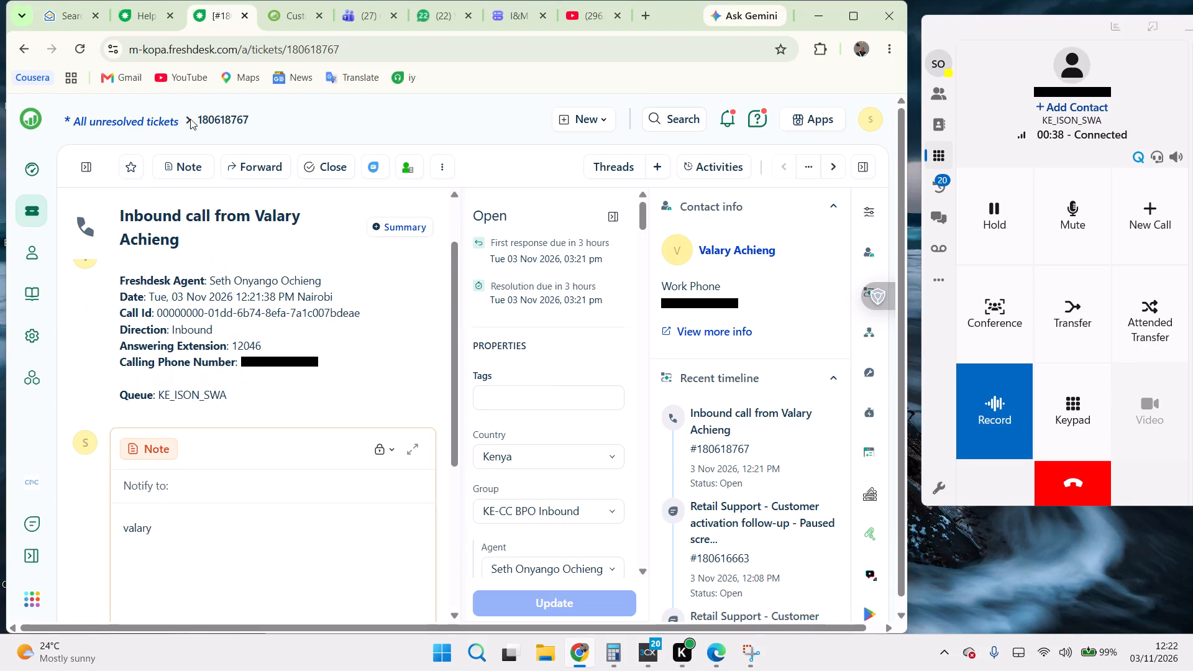
# Switch from the call ticket to the M-KOPA CRM customer dashboard.
pyautogui.click(283, 22)
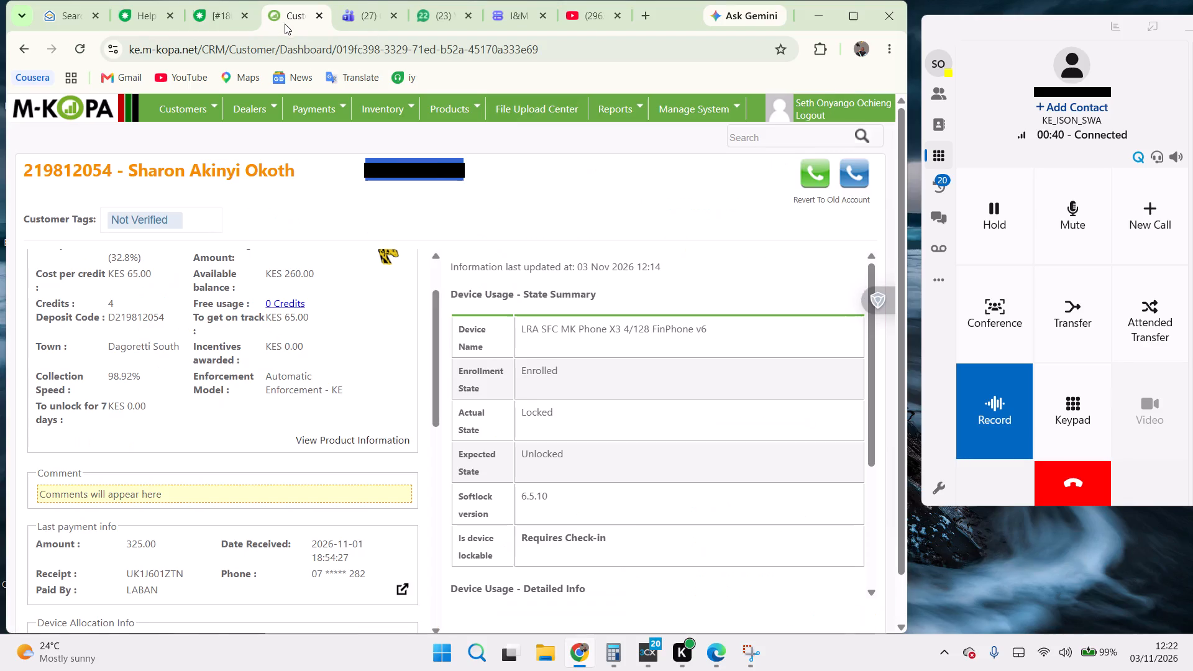
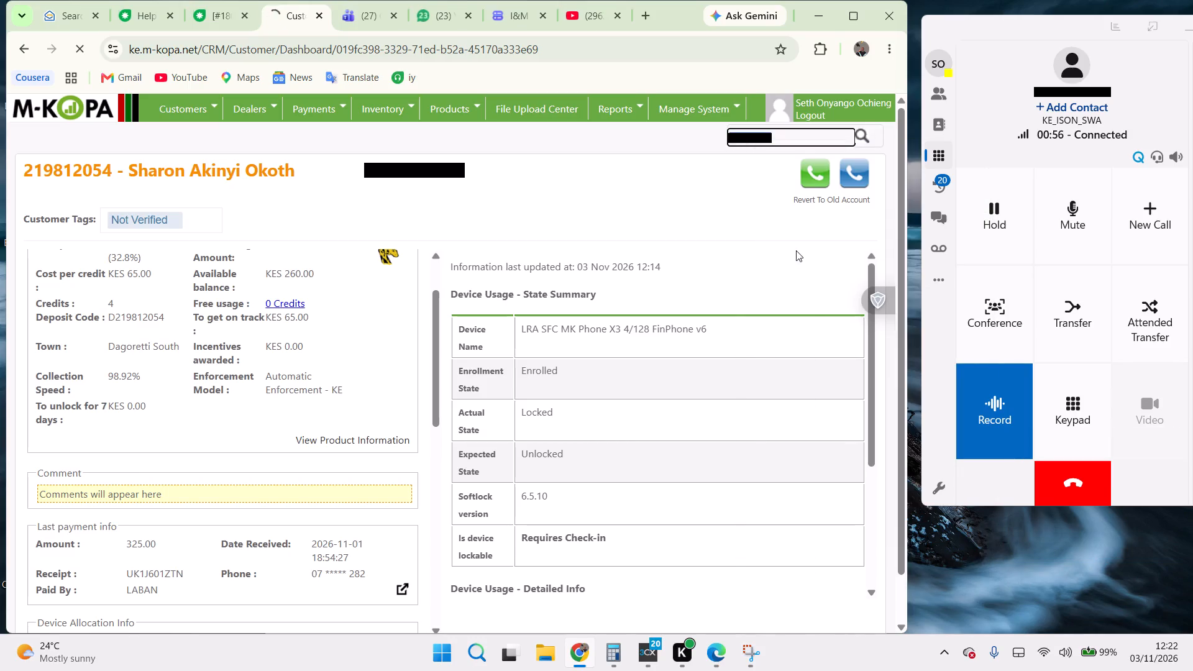
pyautogui.click(222, 14)
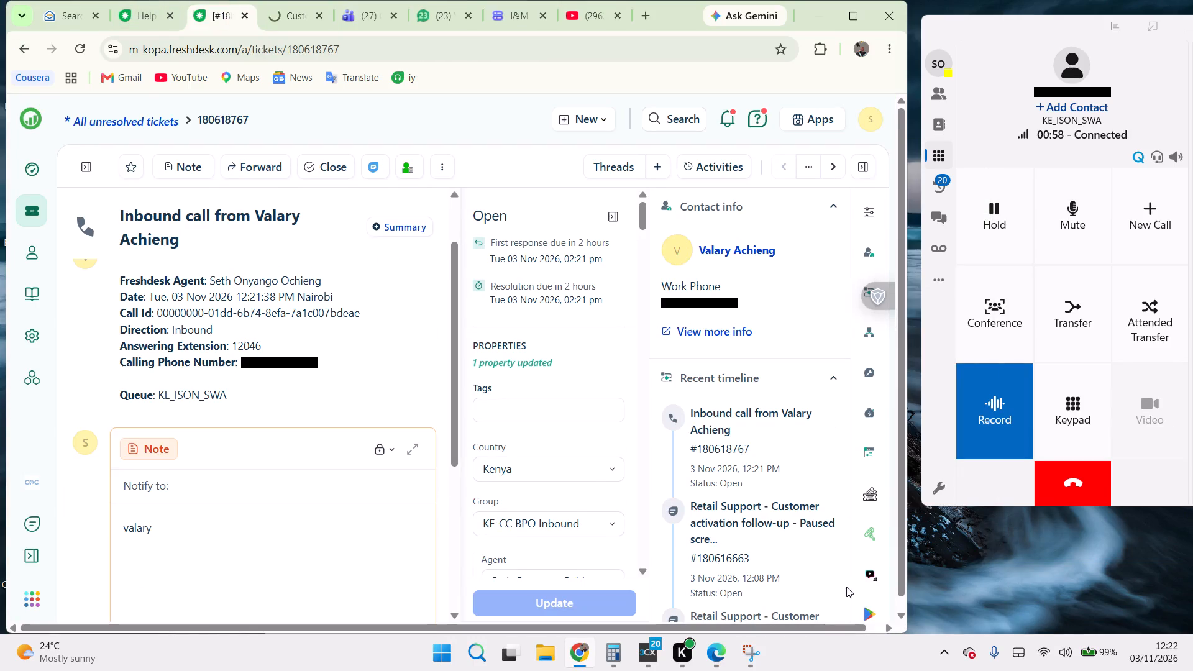
pyautogui.scroll(-3, 772, 471)
pyautogui.scroll(1, 772, 471)
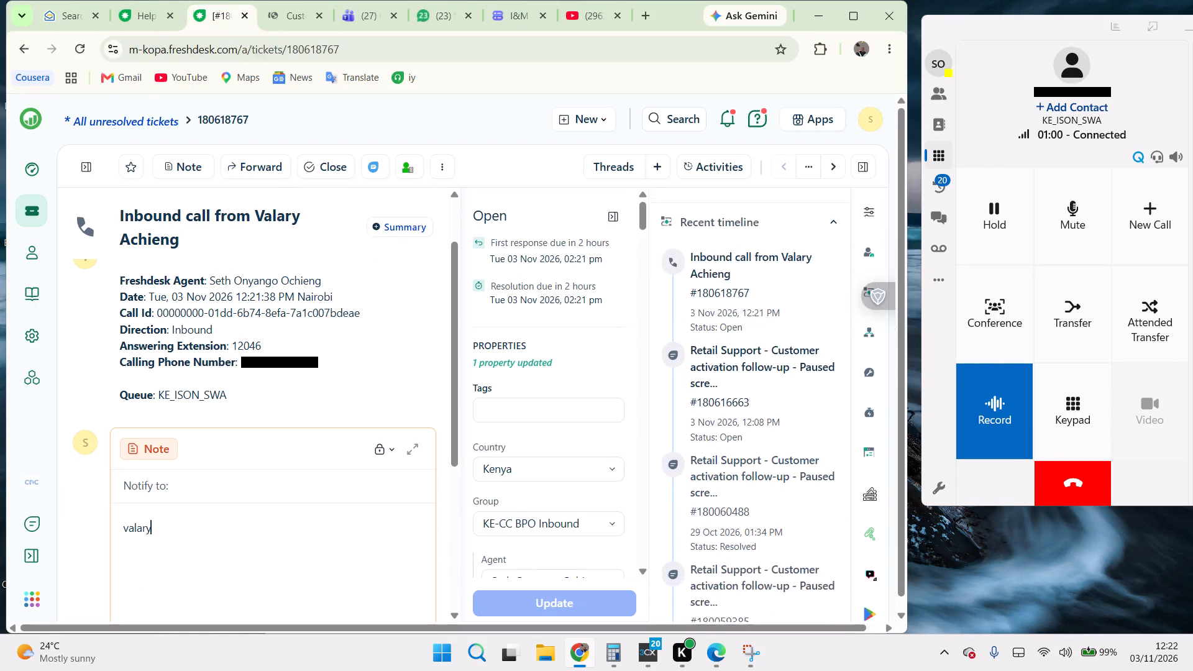
pyautogui.scroll(-2, 772, 471)
pyautogui.scroll(1, 772, 471)
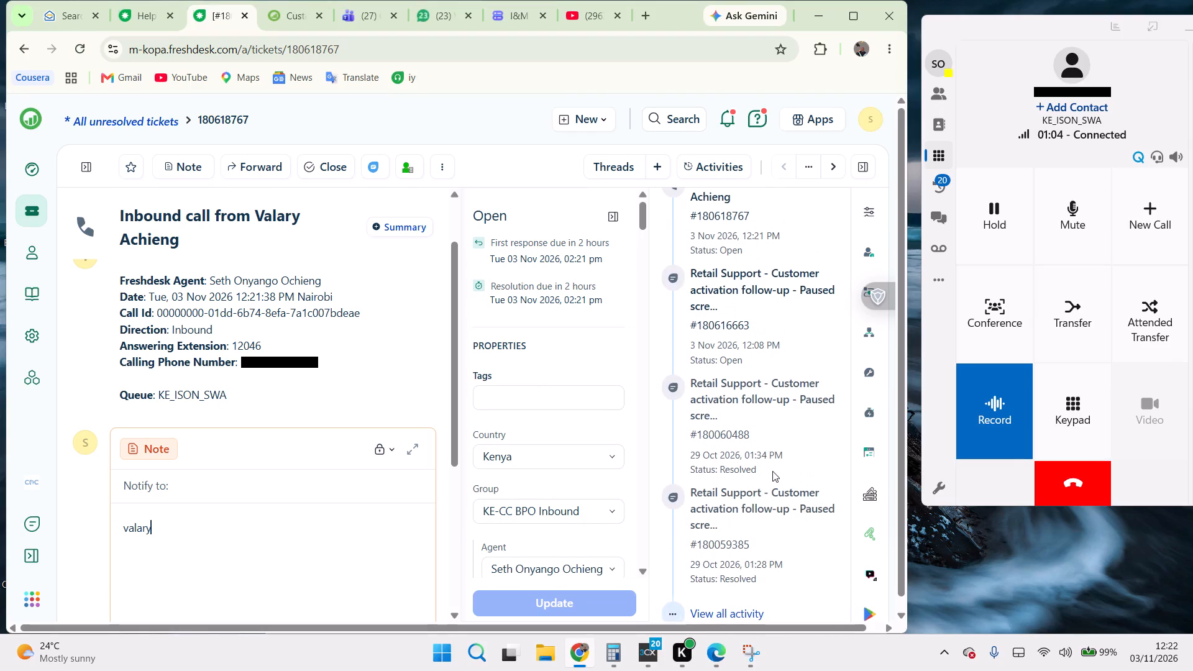
pyautogui.scroll(-4, 785, 442)
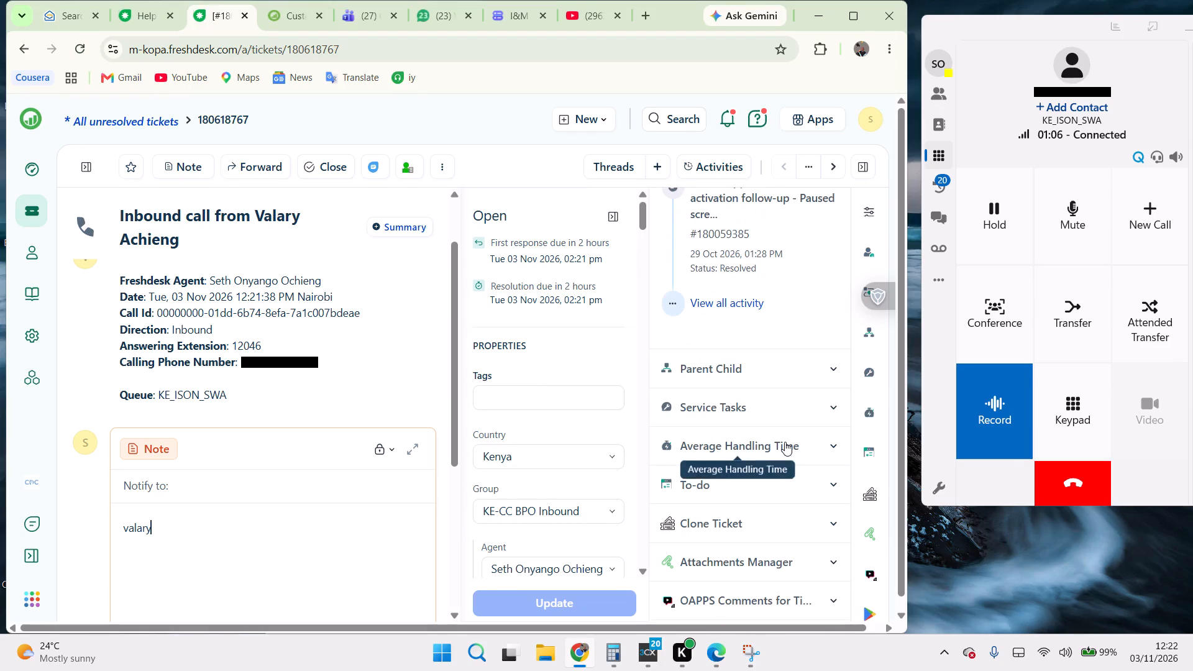
pyautogui.scroll(-4, 785, 442)
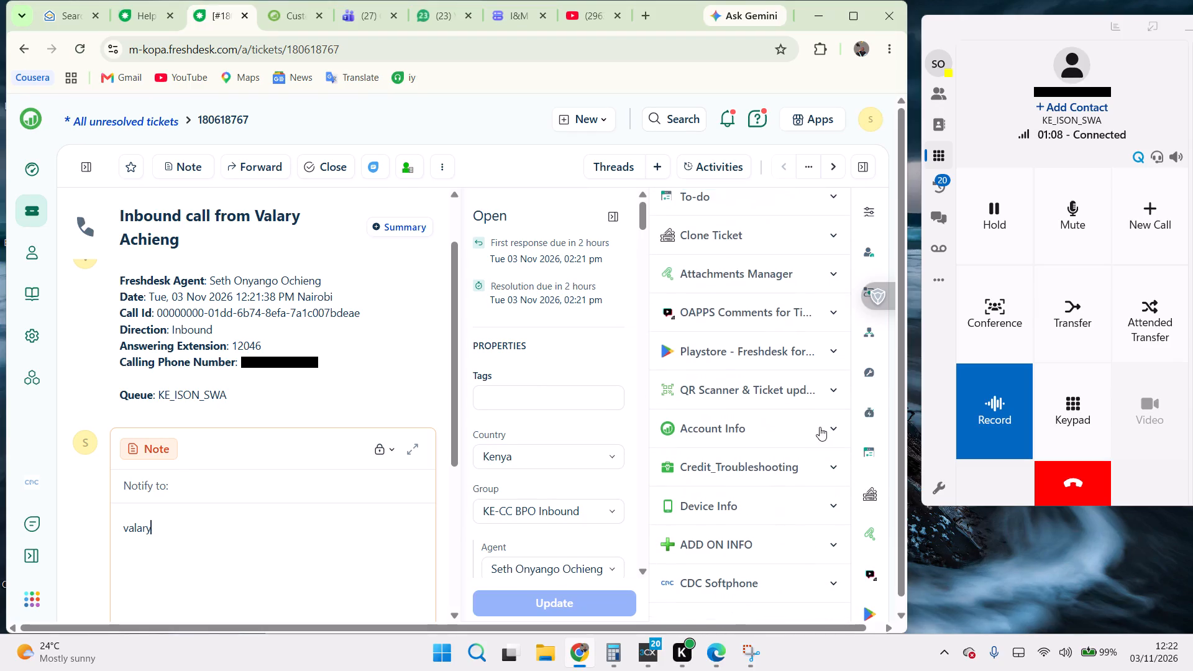
pyautogui.click(834, 427)
pyautogui.click(688, 521)
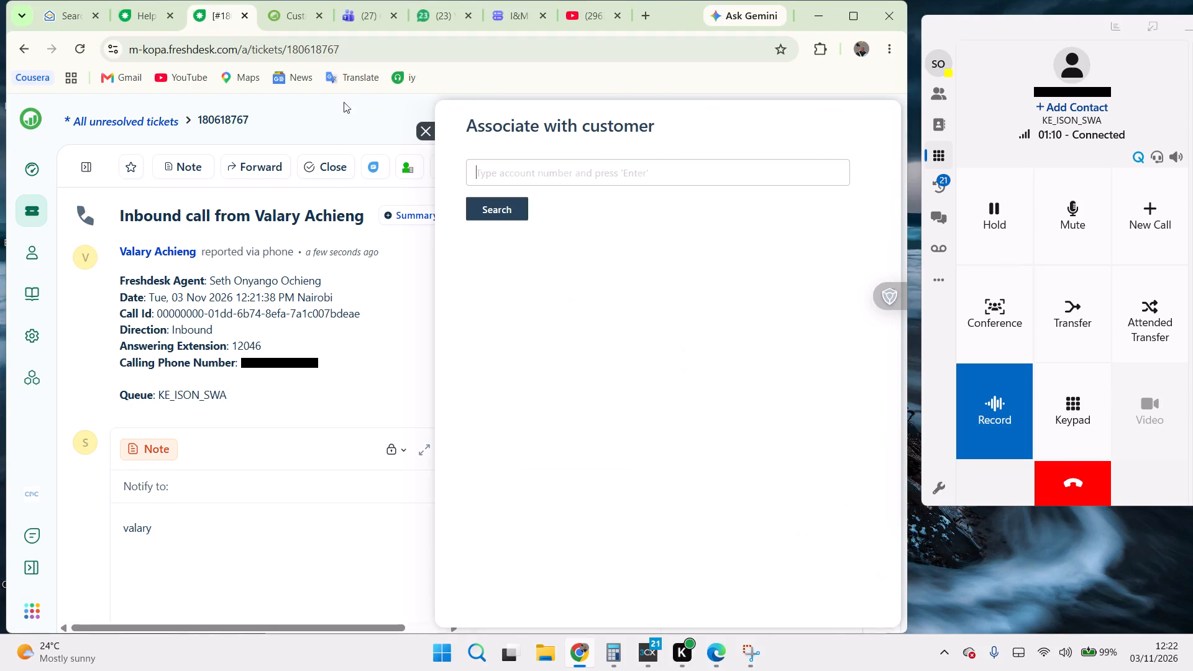
pyautogui.click(486, 176)
pyautogui.hotkey('ctrl', 'v')
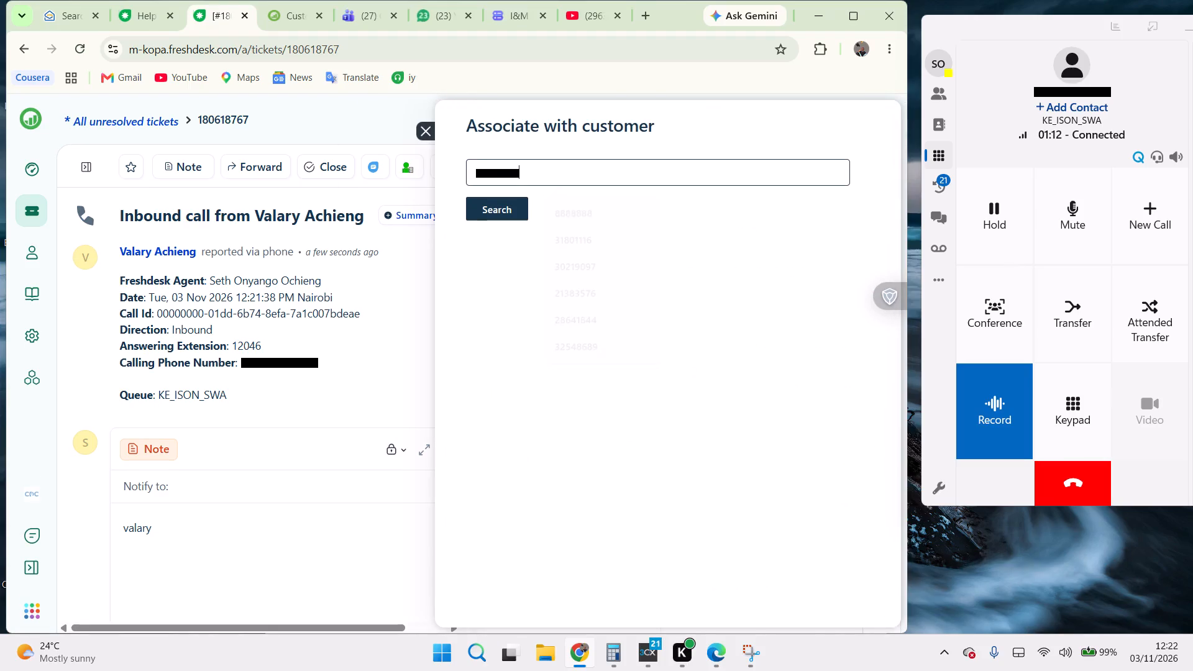
pyautogui.click(473, 218)
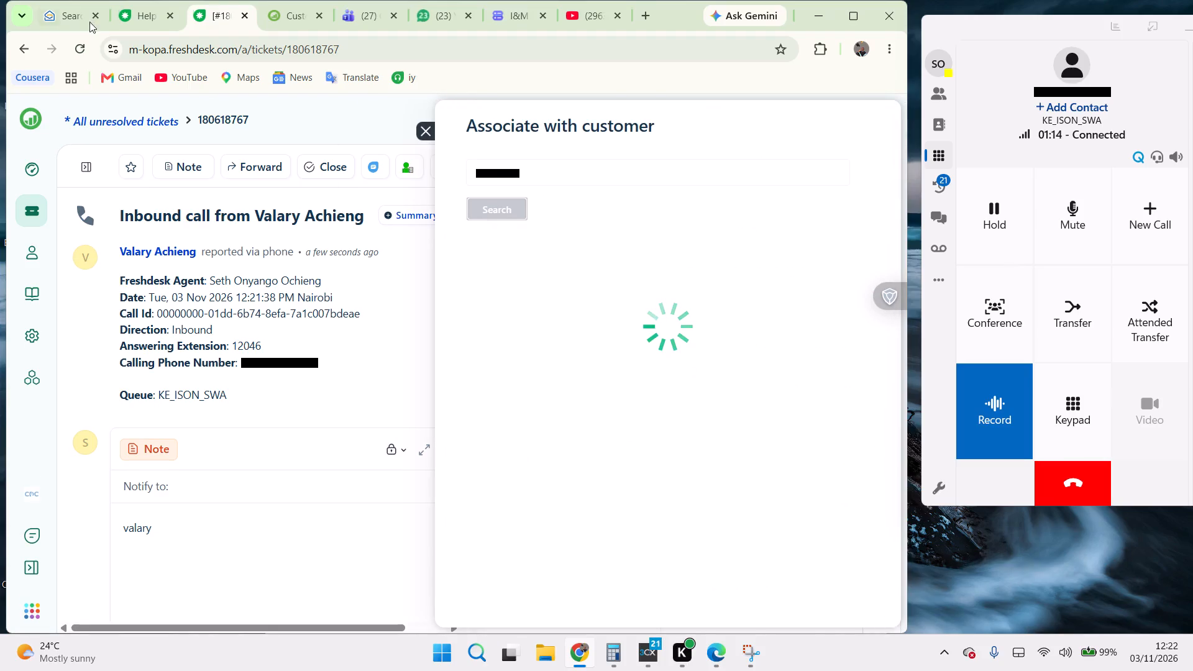
pyautogui.click(152, 19)
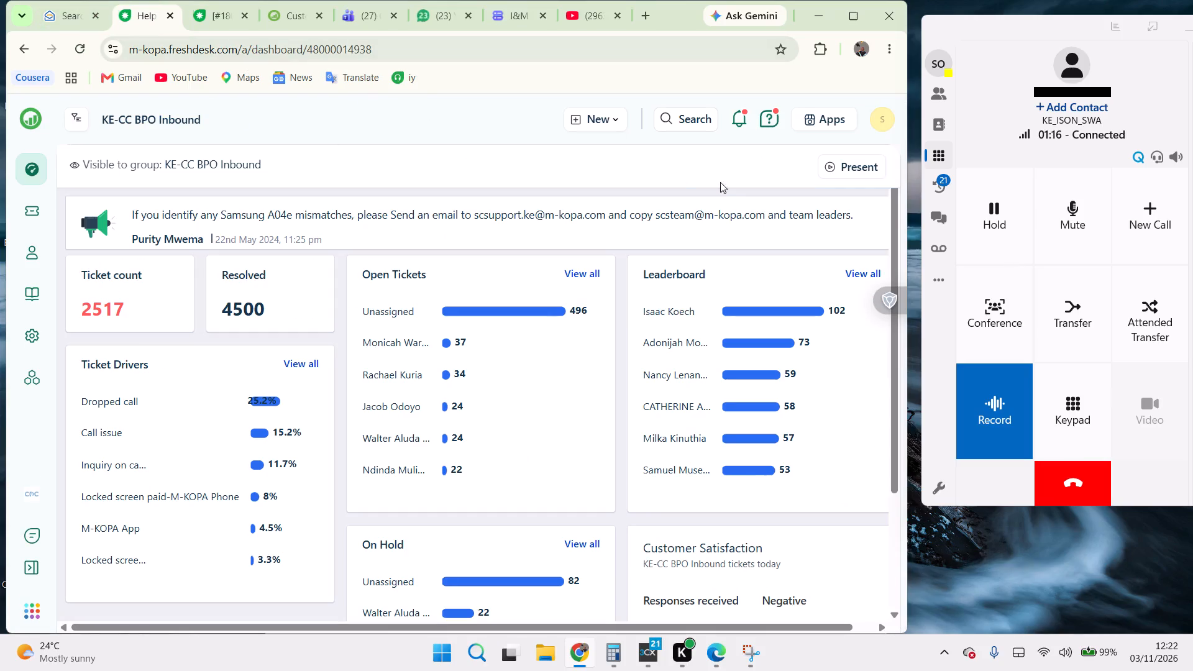
pyautogui.click(696, 118)
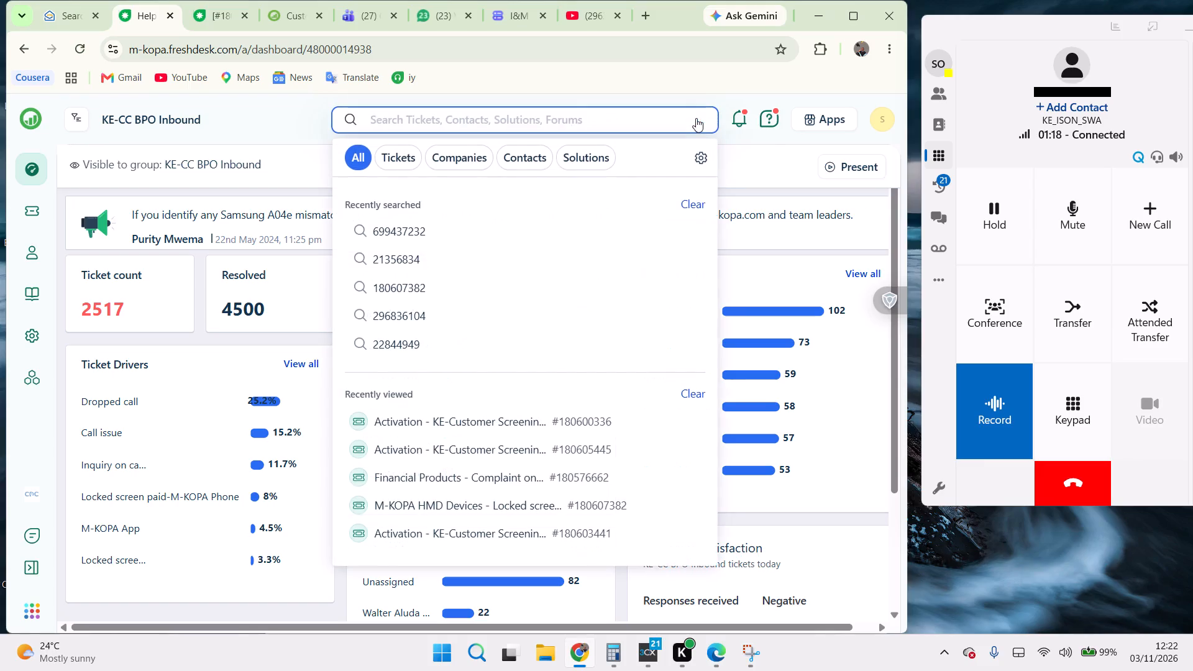
pyautogui.hotkey('ctrl', 'v')
pyautogui.press('Return')
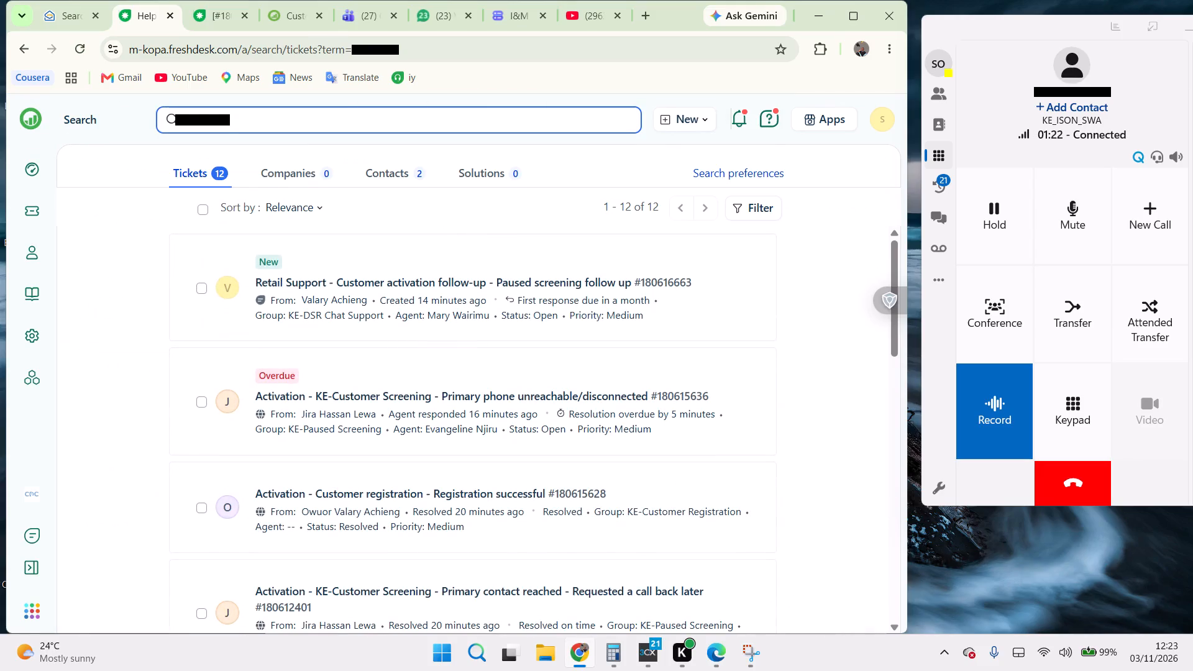
pyautogui.click(431, 395)
pyautogui.scroll(-2, 137, 519)
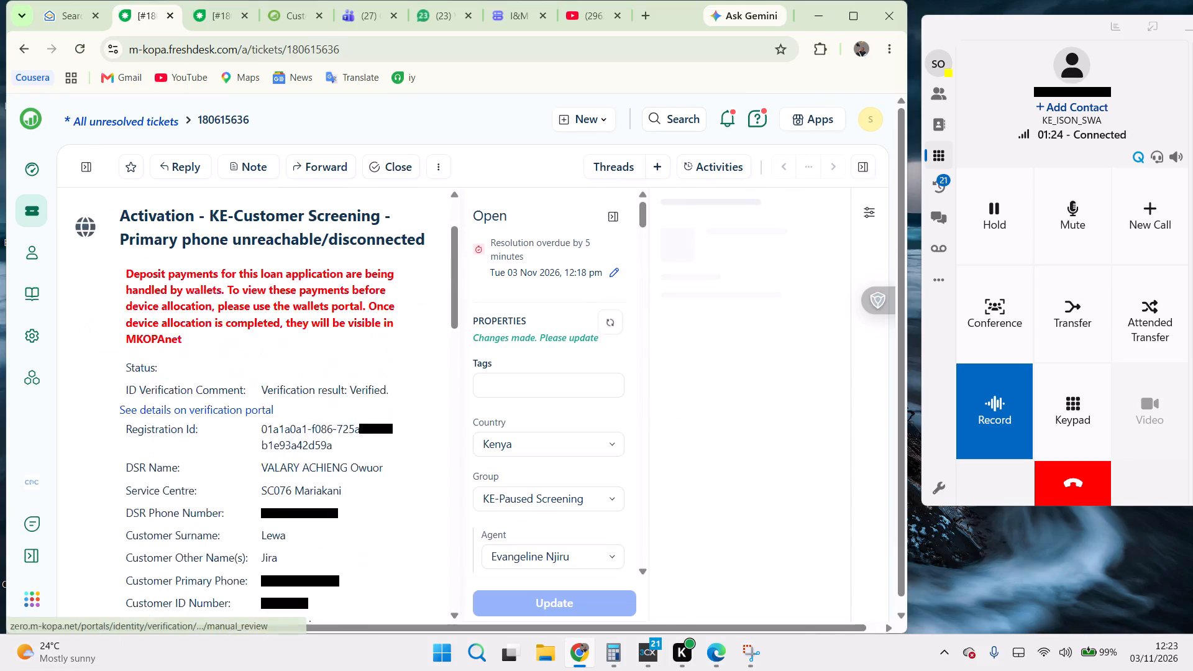
pyautogui.scroll(-2, 342, 349)
pyautogui.scroll(1, 342, 349)
pyautogui.scroll(-3, 342, 349)
pyautogui.scroll(1, 343, 349)
pyautogui.scroll(-11, 346, 394)
pyautogui.scroll(1, 346, 394)
pyautogui.scroll(-2, 346, 394)
pyautogui.scroll(3, 346, 394)
pyautogui.scroll(-1, 346, 394)
pyautogui.scroll(3, 346, 394)
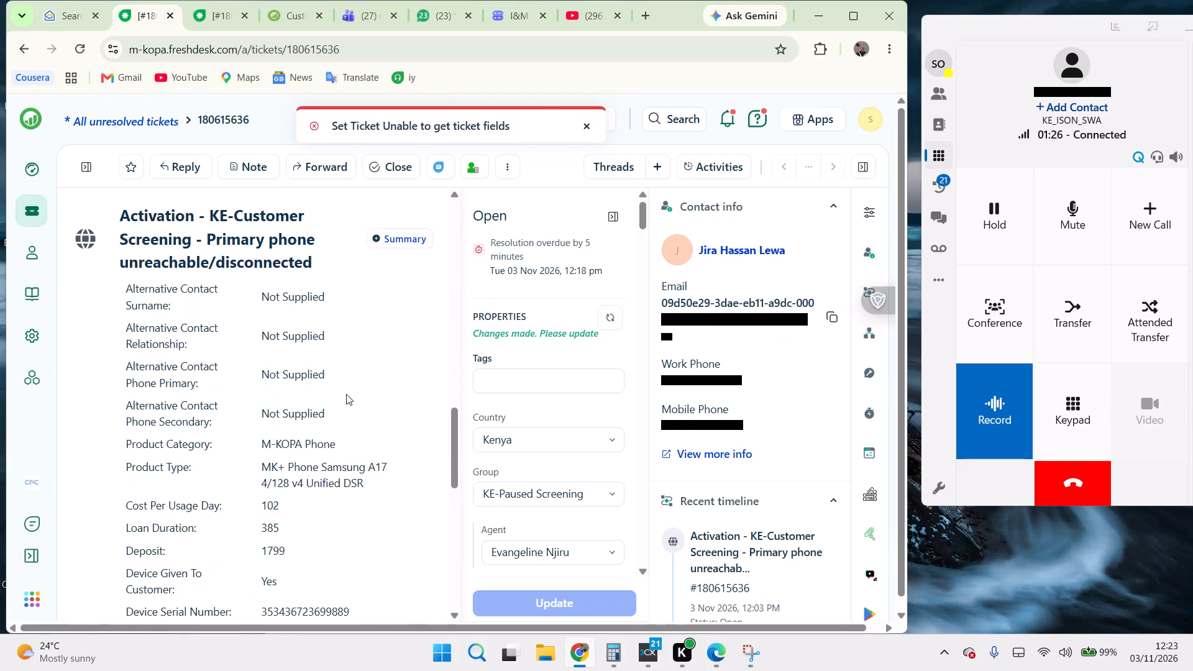
pyautogui.scroll(-1, 346, 394)
pyautogui.scroll(2, 346, 394)
pyautogui.scroll(-7, 346, 394)
pyautogui.scroll(4, 346, 394)
pyautogui.scroll(-1, 346, 394)
pyautogui.scroll(3, 346, 394)
pyautogui.scroll(-1, 346, 394)
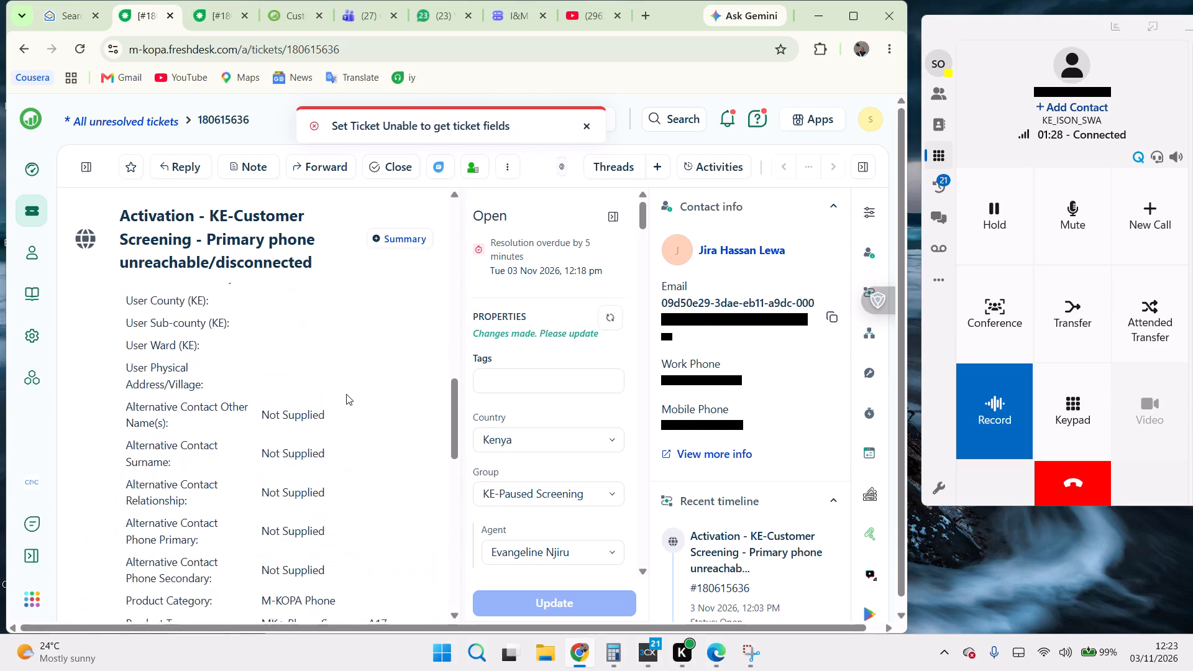
pyautogui.scroll(-2, 346, 394)
pyautogui.scroll(2, 346, 394)
pyautogui.scroll(-11, 346, 394)
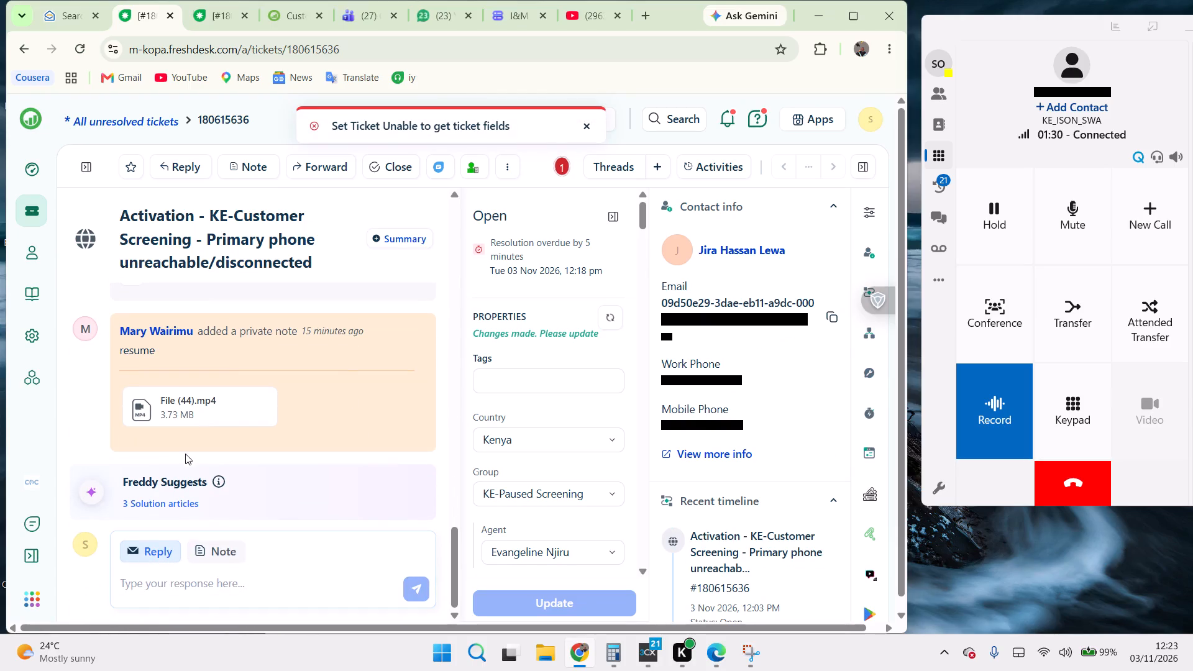
# Add a private note reading "screen" to ticket 180615636, keeping its assigned agent notified.
pyautogui.click(223, 552)
pyautogui.scroll(3, 227, 484)
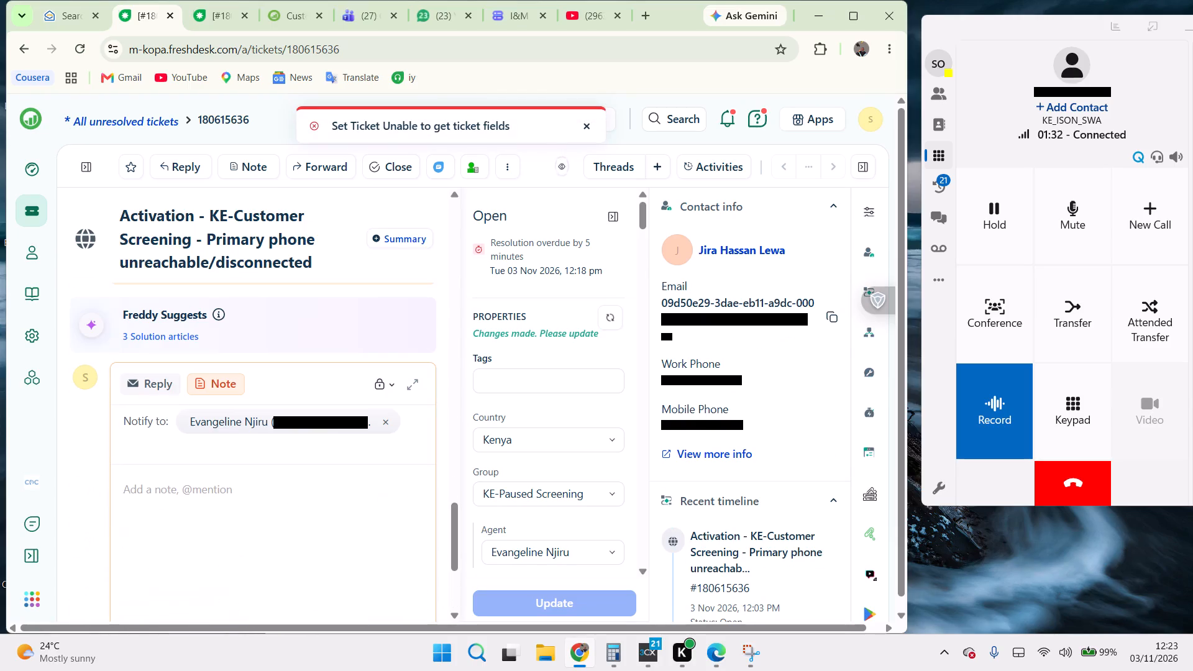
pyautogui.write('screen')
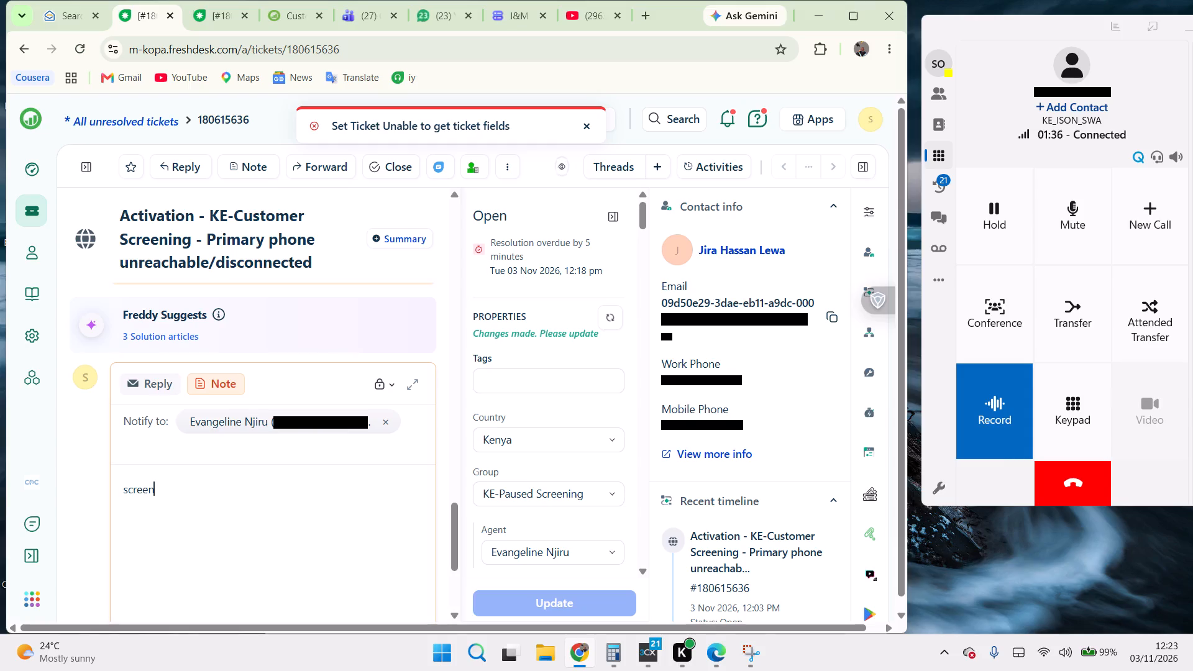
pyautogui.scroll(-1, 559, 488)
pyautogui.scroll(-2, 275, 511)
pyautogui.scroll(1, 275, 511)
pyautogui.scroll(-1, 275, 511)
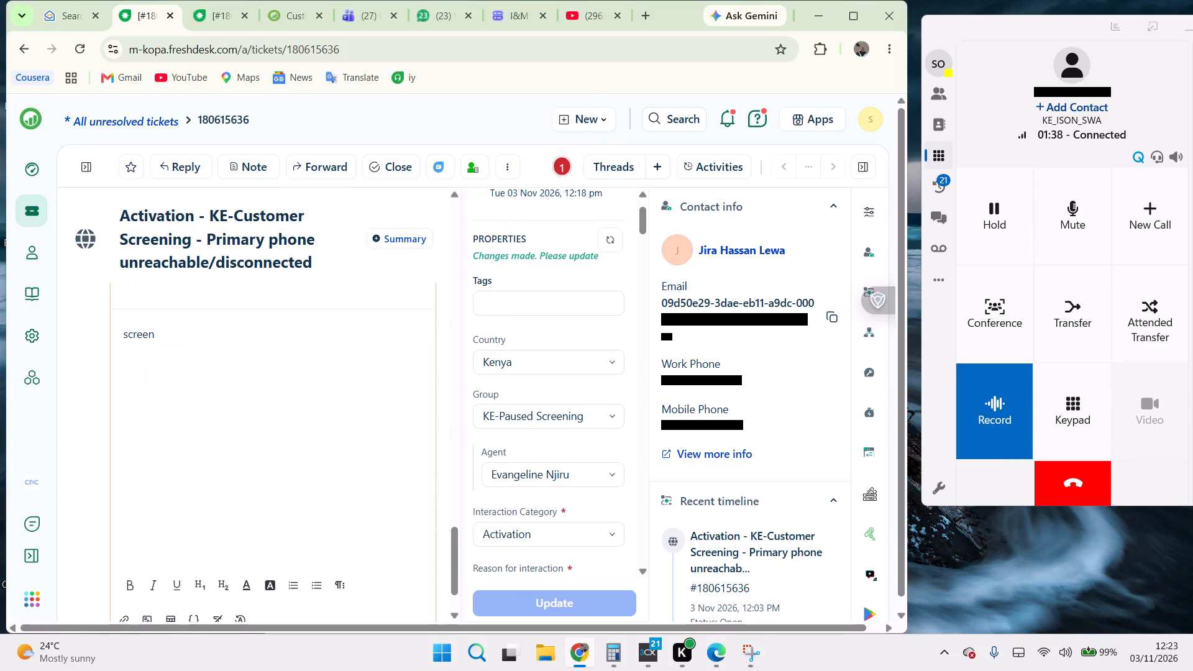
pyautogui.scroll(-5, 384, 537)
pyautogui.scroll(2, 384, 537)
pyautogui.scroll(-5, 406, 510)
pyautogui.click(377, 587)
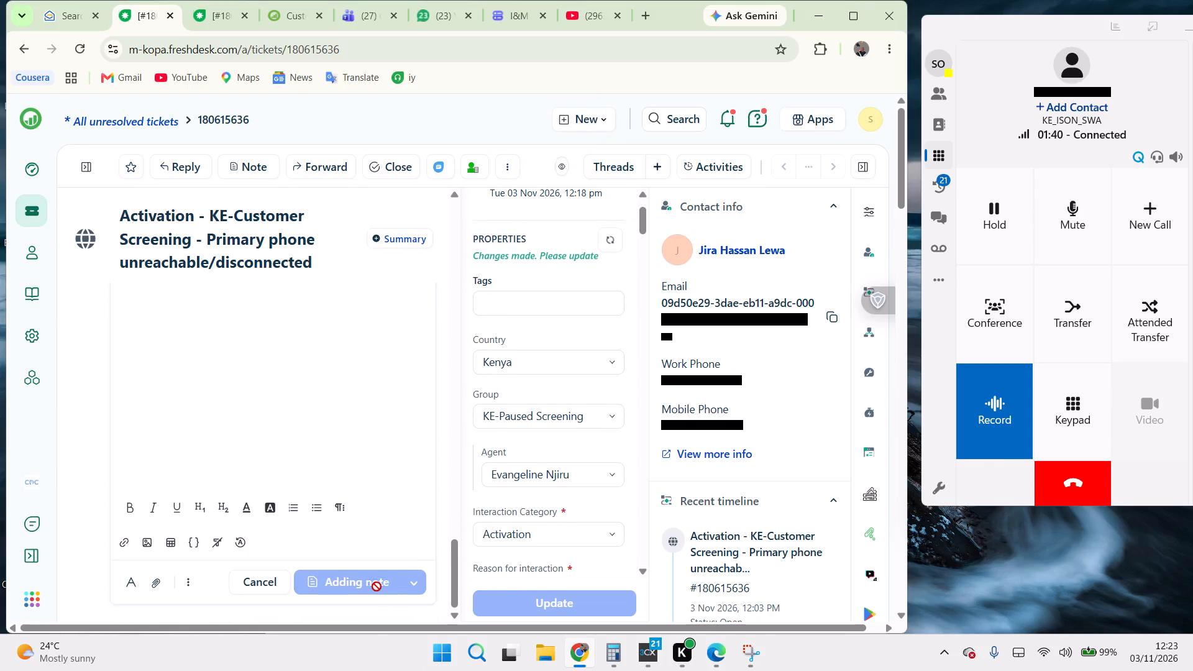
pyautogui.click(224, 20)
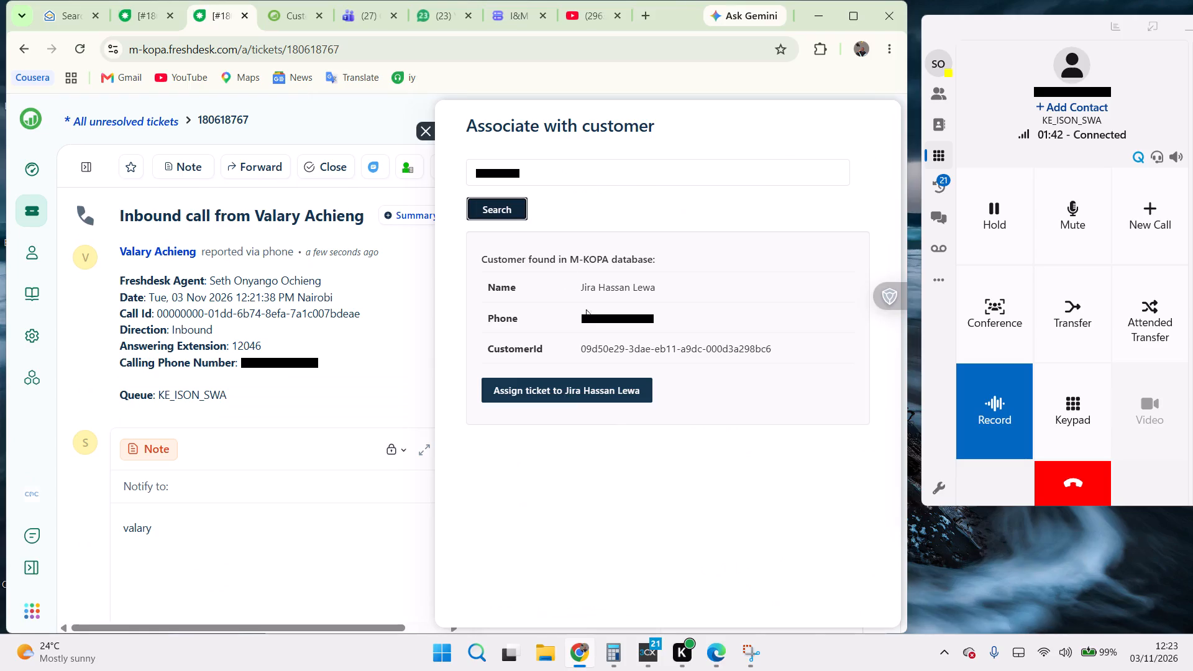
pyautogui.click(585, 386)
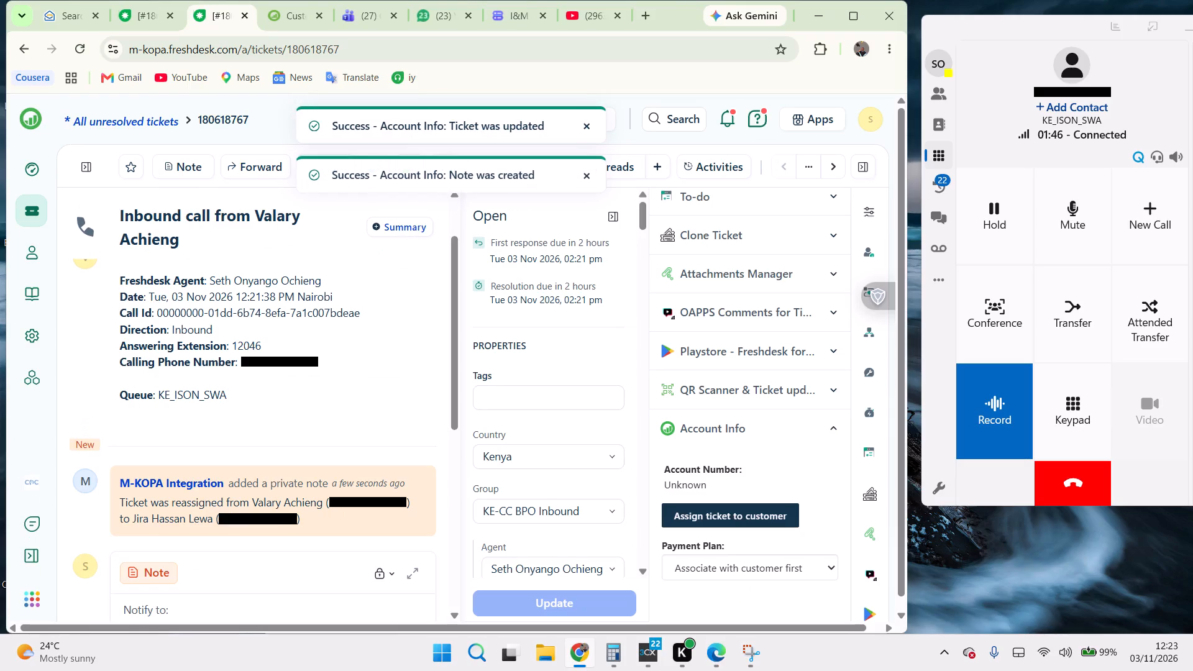
# Classify the call ticket as Retail Support, with reason Customer activation follow-up and sub-reason Paused screening follow up.
pyautogui.scroll(-1, 178, 399)
pyautogui.scroll(-1, 282, 451)
pyautogui.scroll(-2, 510, 460)
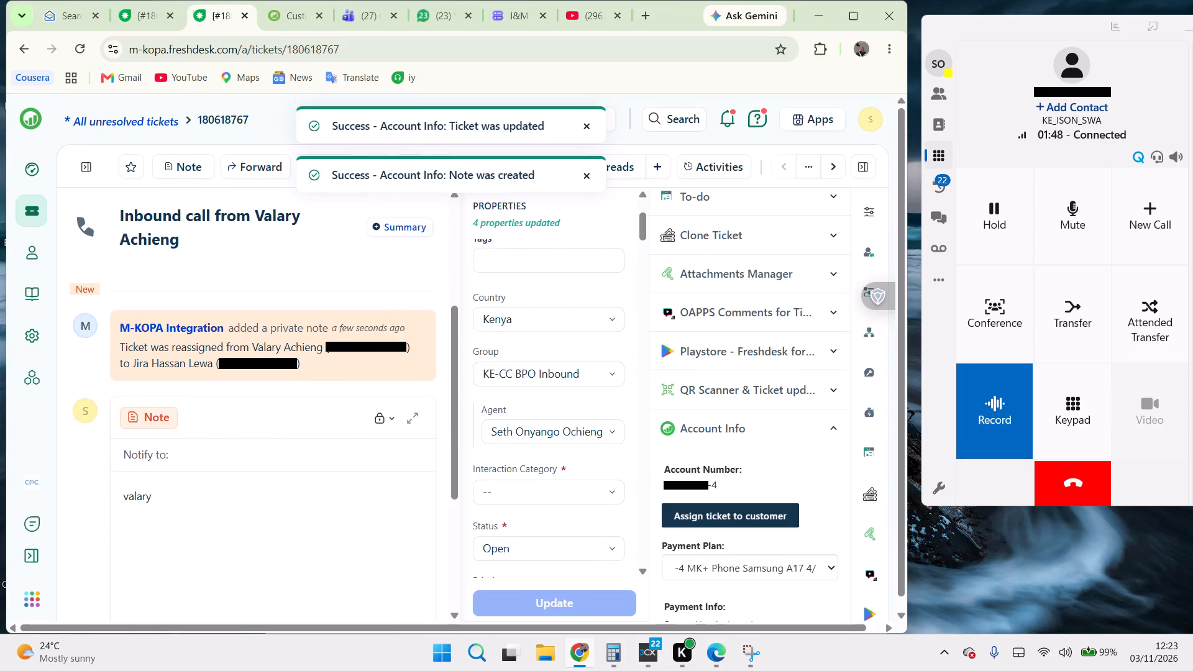
pyautogui.click(534, 482)
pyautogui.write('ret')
pyautogui.click(533, 440)
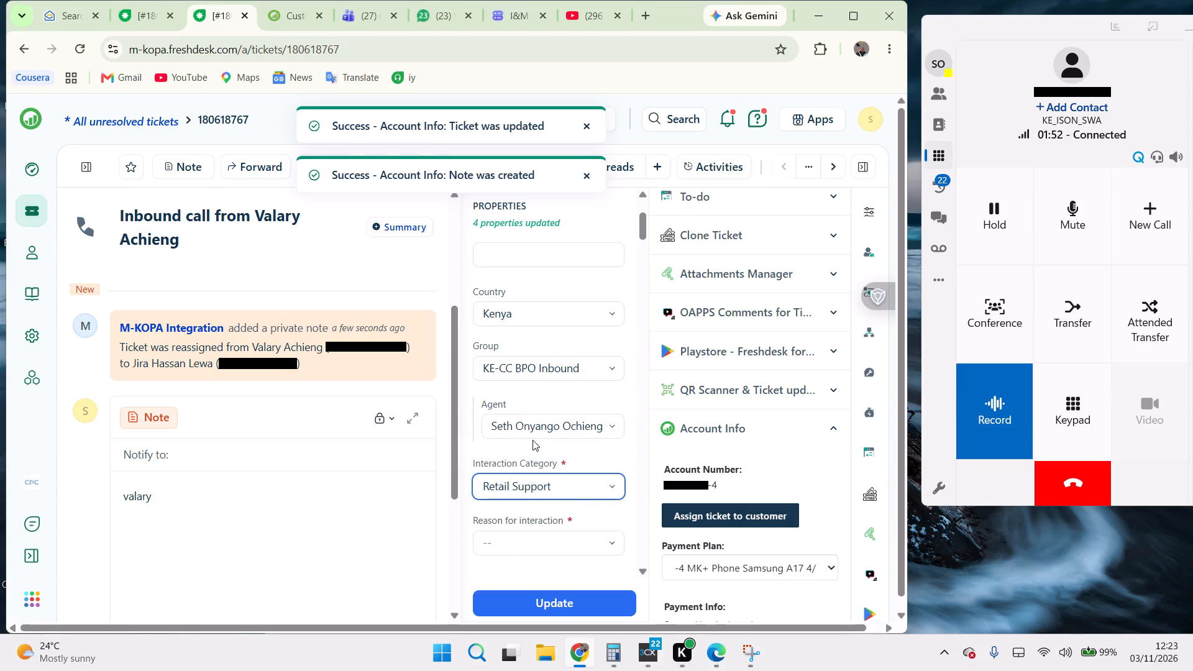
pyautogui.scroll(-2, 533, 440)
pyautogui.click(528, 388)
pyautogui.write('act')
pyautogui.click(526, 419)
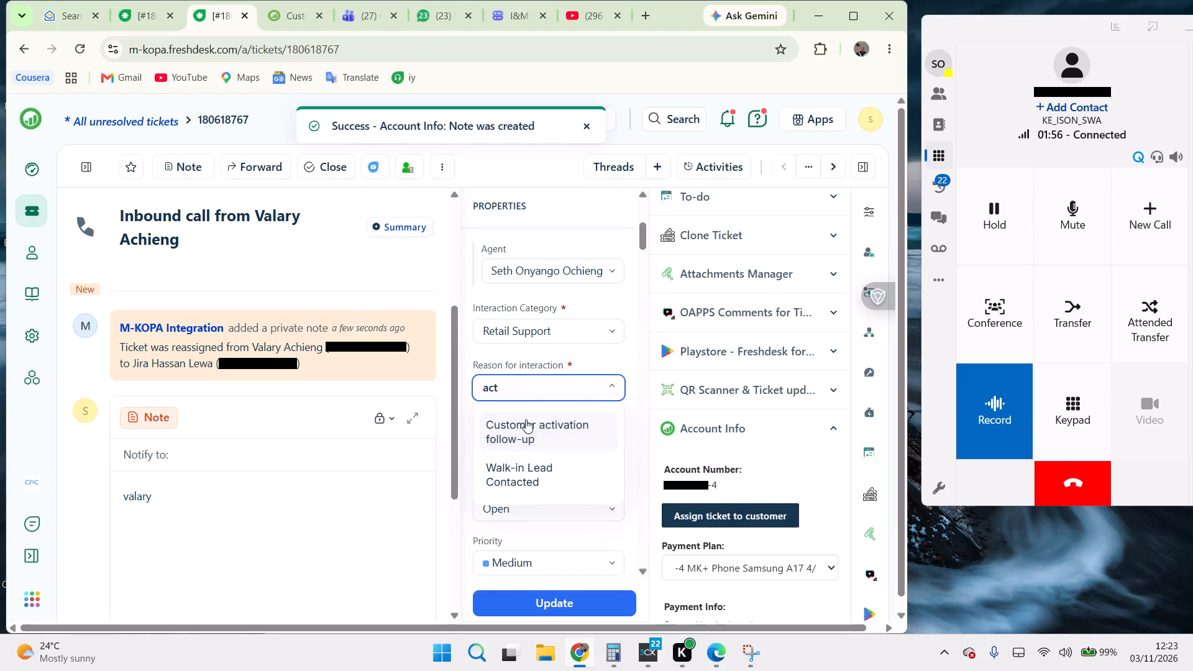
pyautogui.click(524, 447)
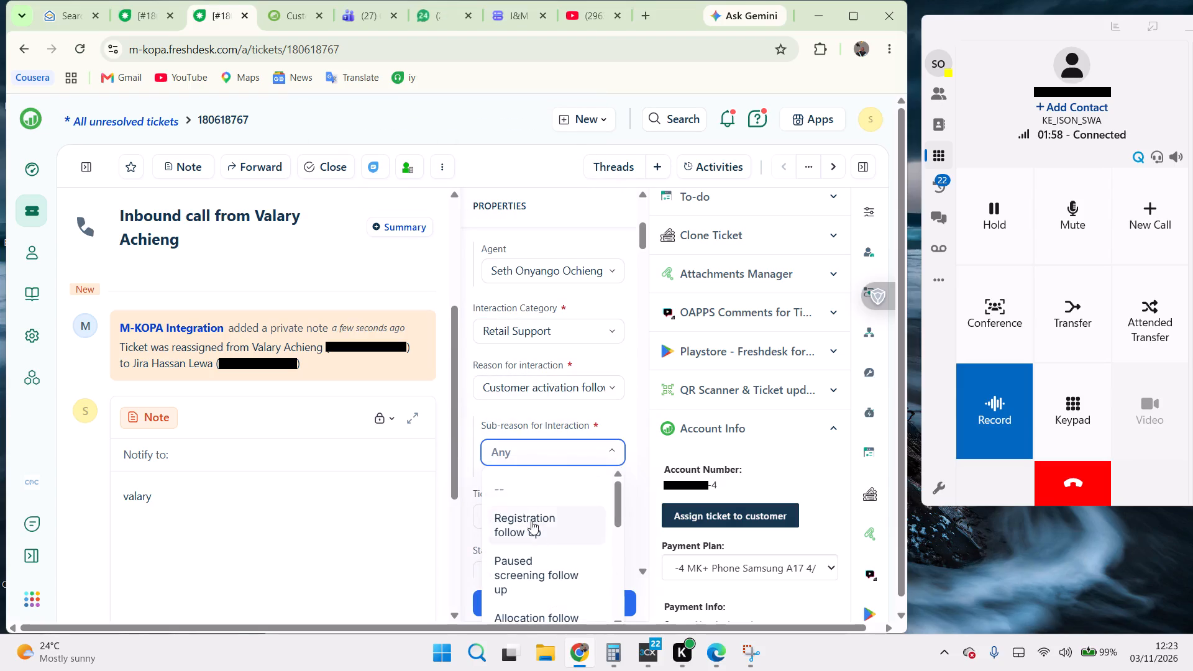
pyautogui.click(528, 556)
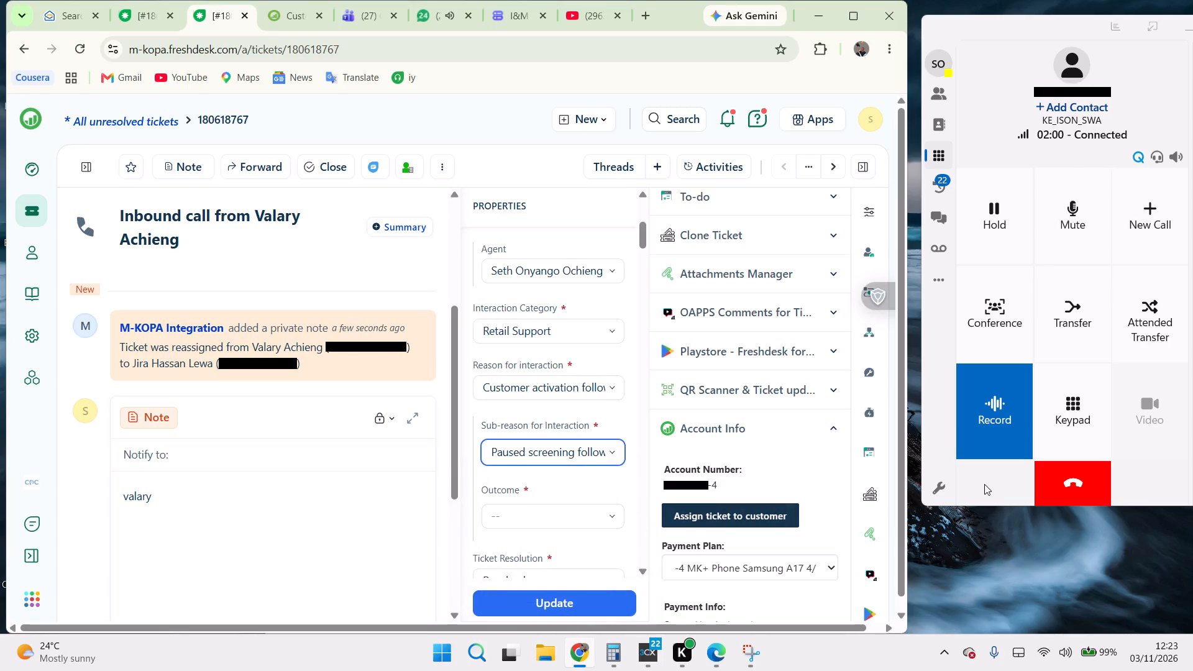
# End the connected call in the softphone.
pyautogui.click(1055, 478)
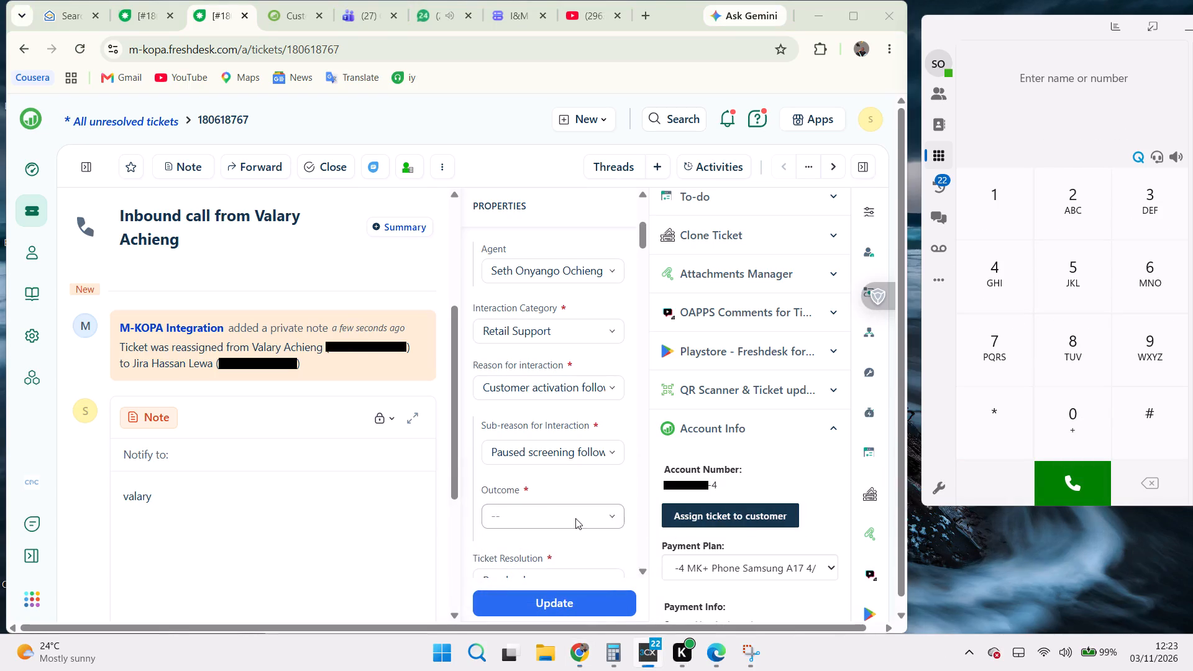
# Set the call ticket's outcome to the "Resolved: Screening" option.
pyautogui.click(575, 518)
pyautogui.click(530, 418)
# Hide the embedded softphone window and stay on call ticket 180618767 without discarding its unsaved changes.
pyautogui.scroll(-7, 423, 444)
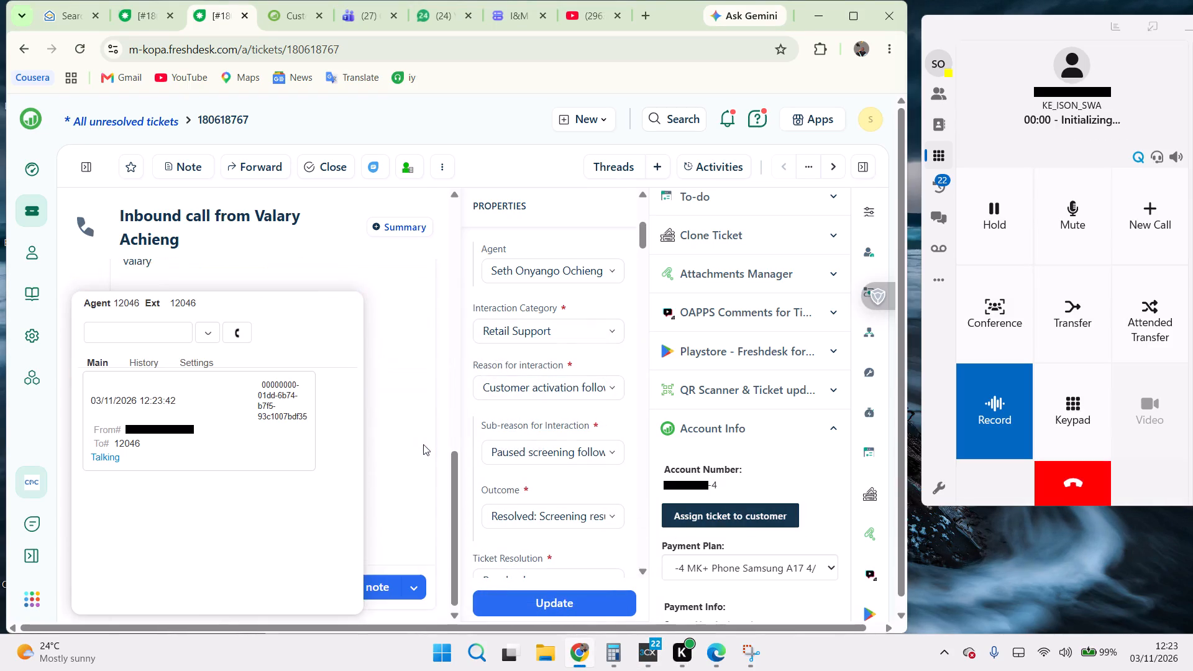
pyautogui.click(29, 483)
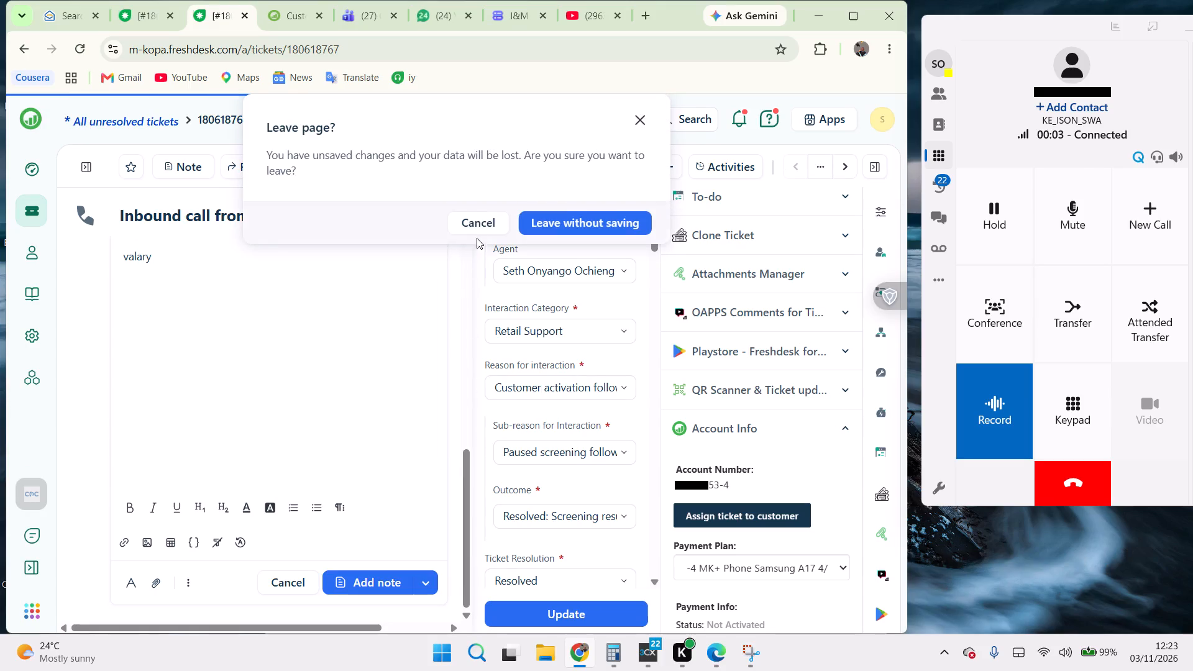
pyautogui.click(477, 234)
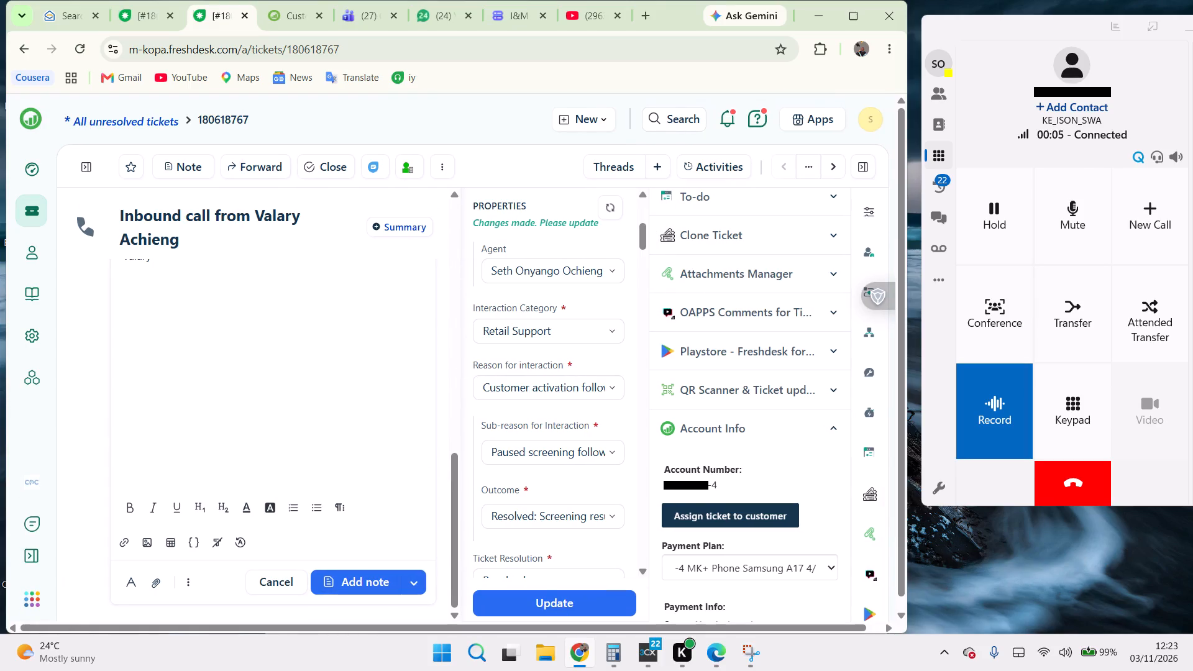
pyautogui.scroll(1, 500, 423)
pyautogui.scroll(-2, 500, 423)
pyautogui.scroll(3, 500, 424)
pyautogui.scroll(-2, 515, 426)
pyautogui.scroll(1, 539, 416)
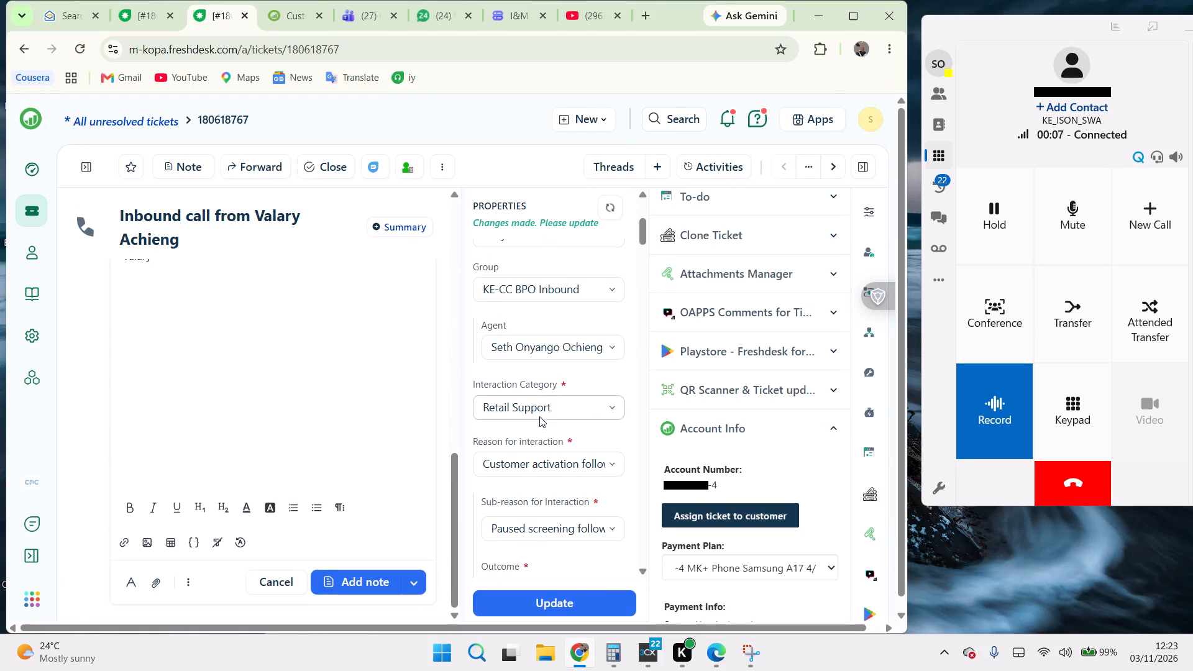
pyautogui.scroll(-3, 539, 416)
pyautogui.click(527, 481)
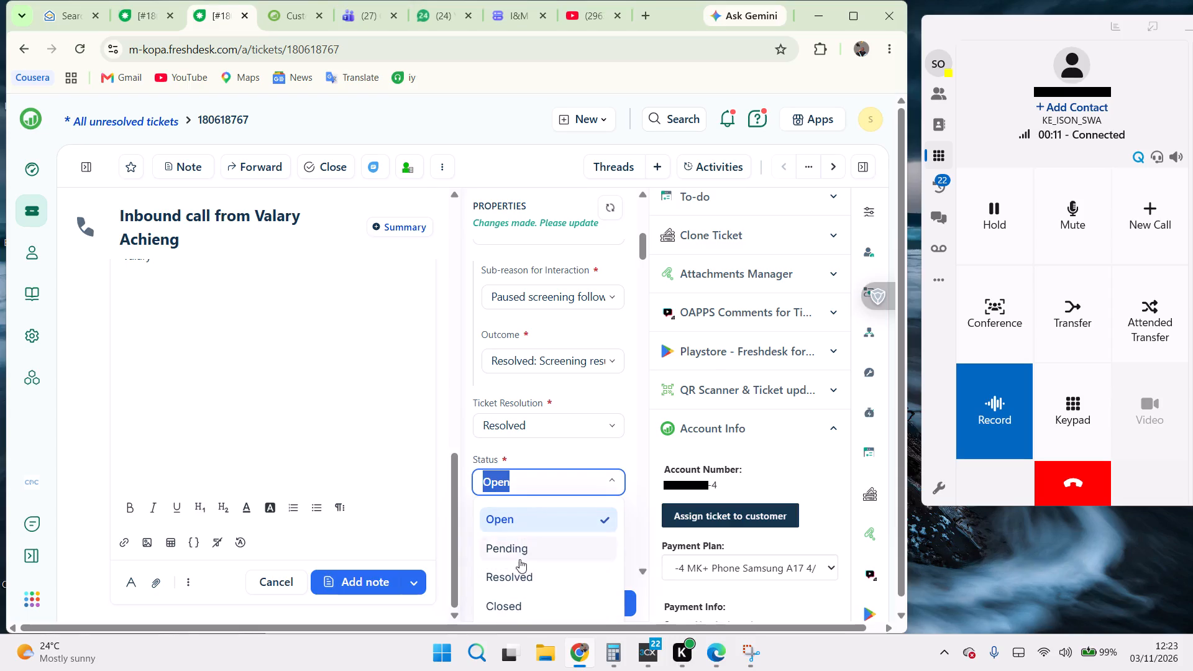
pyautogui.click(516, 577)
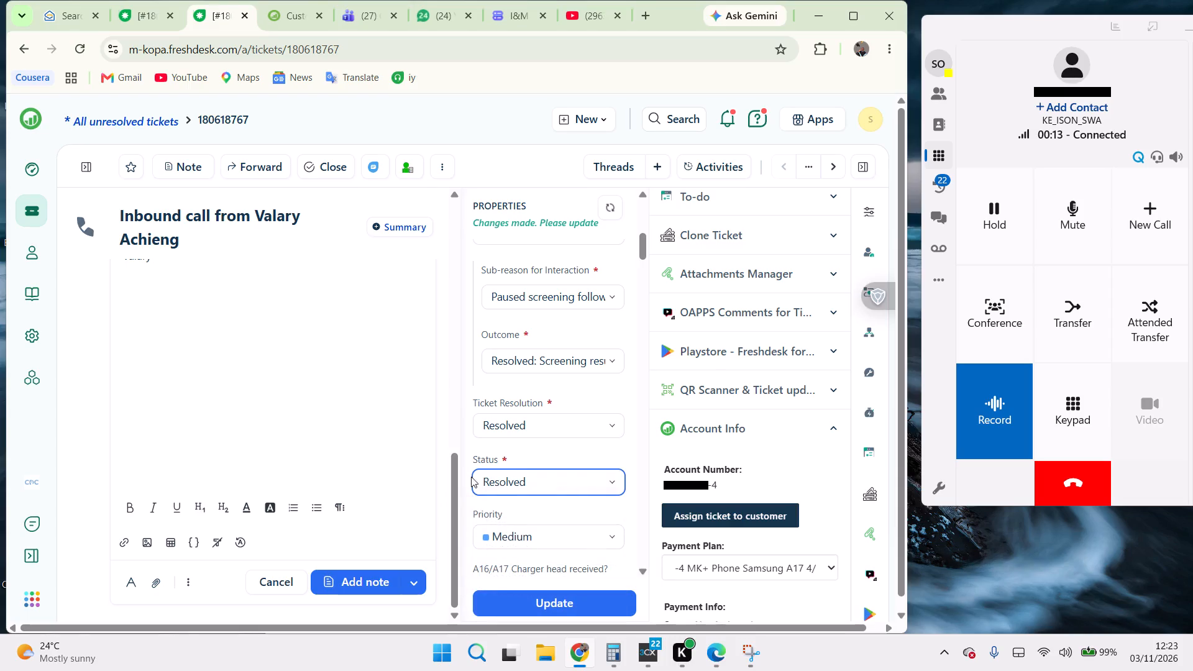
pyautogui.scroll(2, 427, 442)
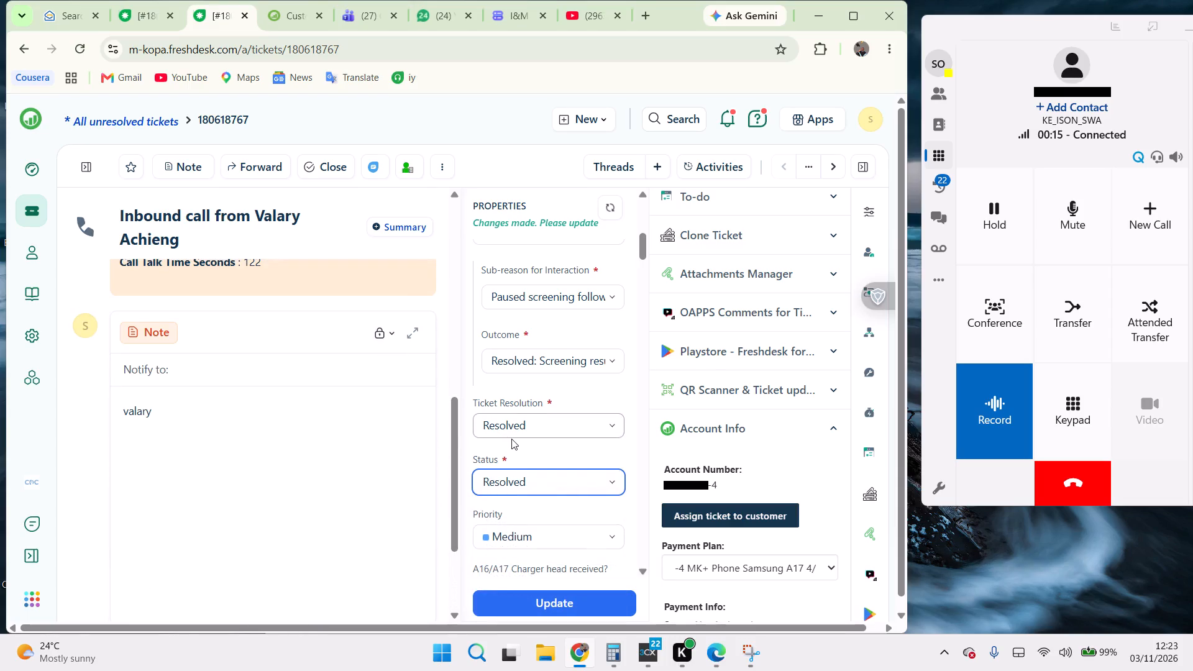
pyautogui.click(519, 293)
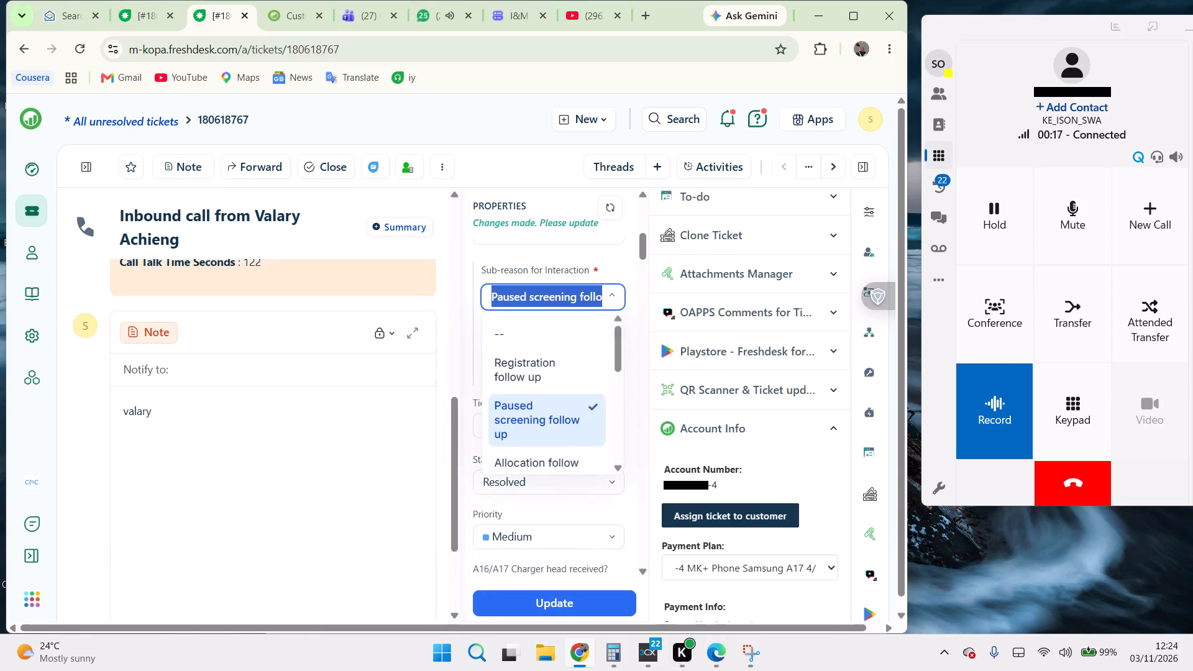
pyautogui.rightClick(519, 293)
pyautogui.click(553, 313)
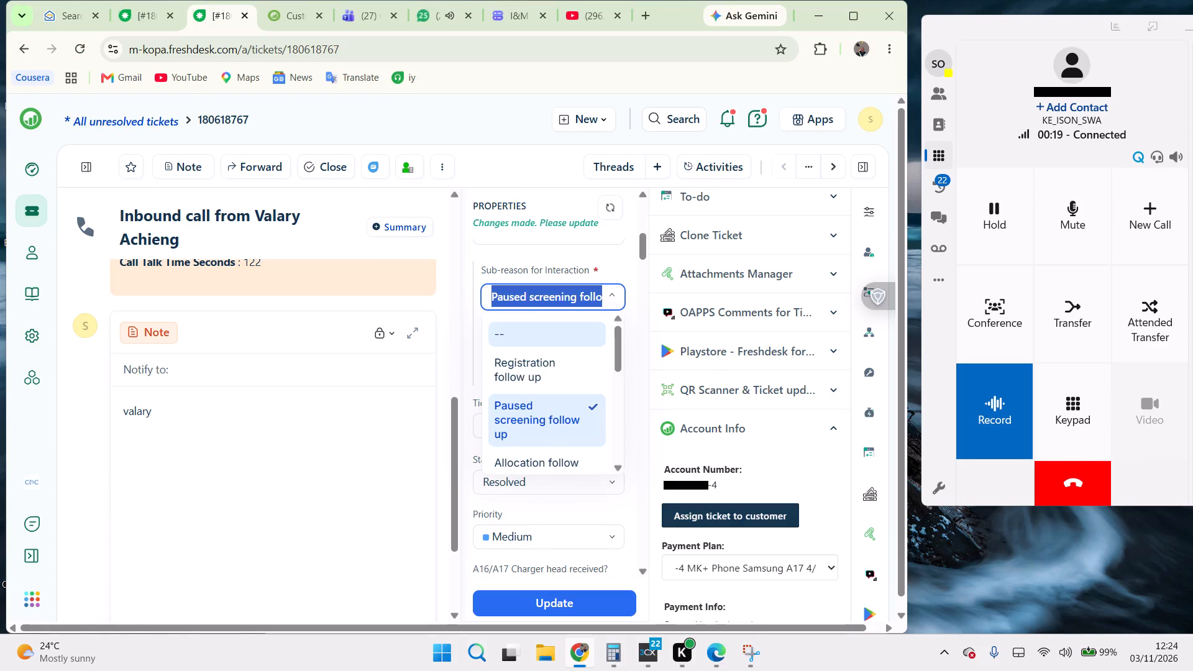
pyautogui.click(234, 422)
pyautogui.press('Return')
pyautogui.hotkey('ctrl', 'v')
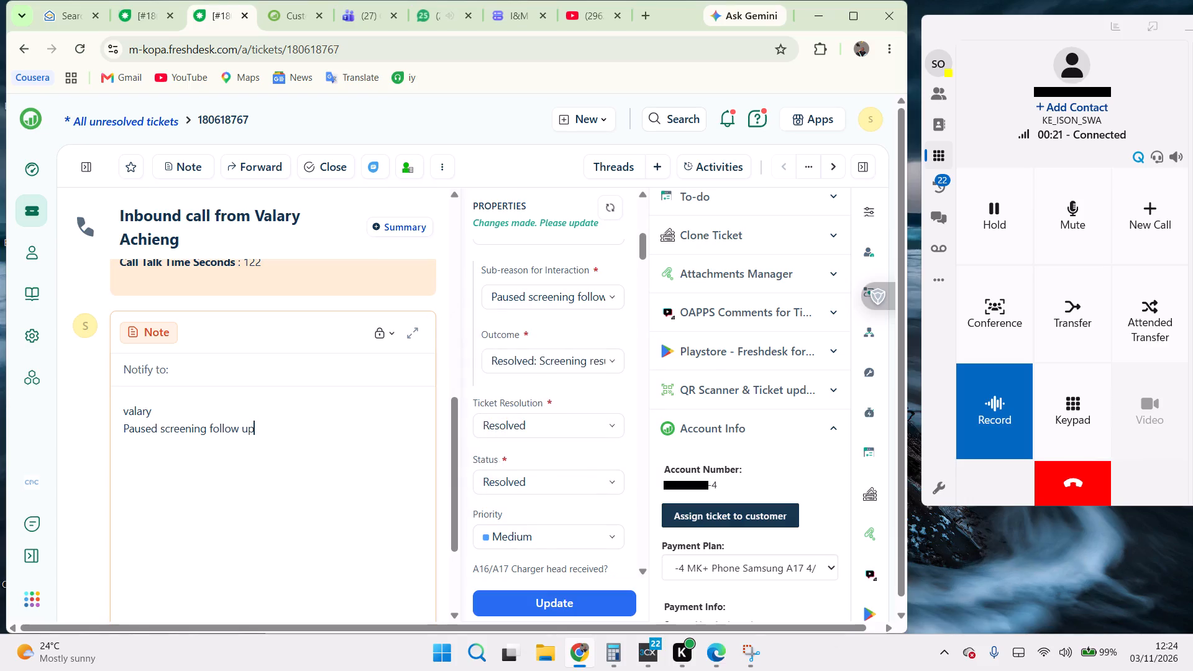
pyautogui.press('Return')
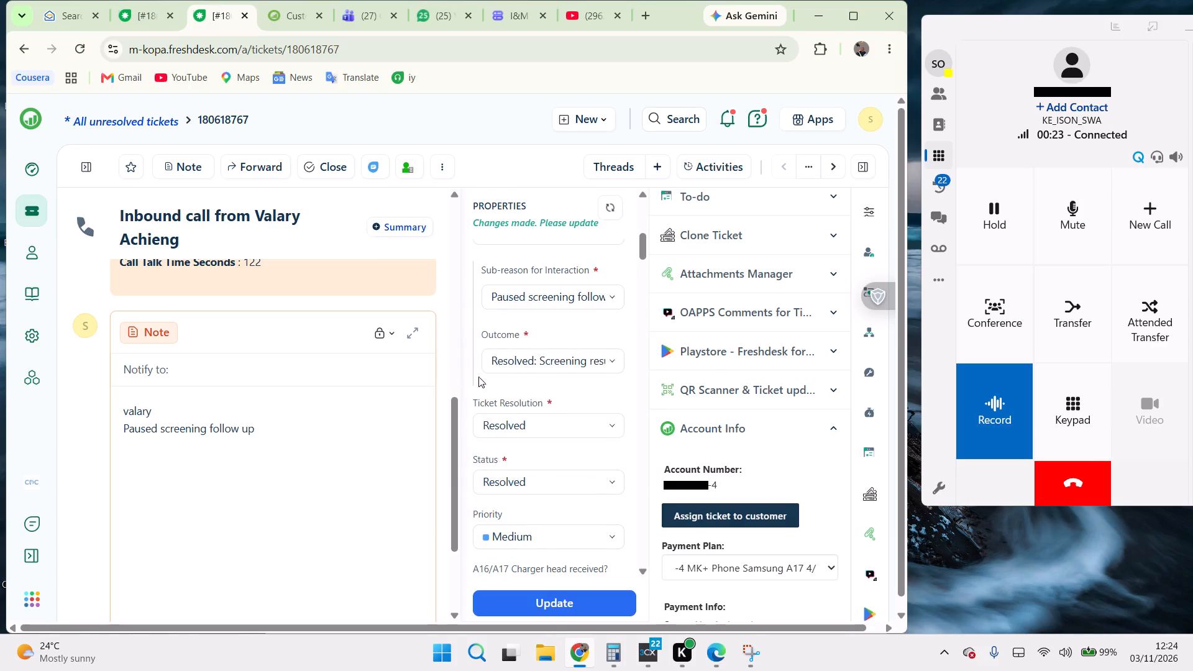
# Add the outcome "Resolved: Screening resumed" as the note's last line and post the note to the ticket.
pyautogui.click(506, 357)
pyautogui.rightClick(506, 357)
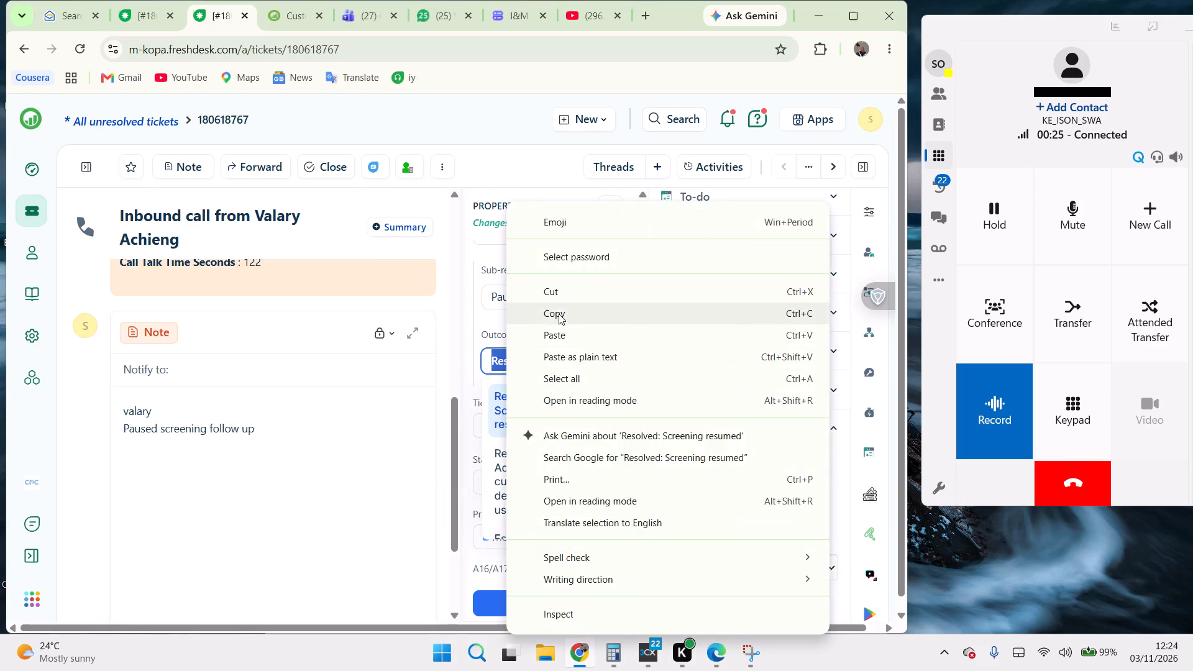
pyautogui.click(560, 313)
pyautogui.click(320, 440)
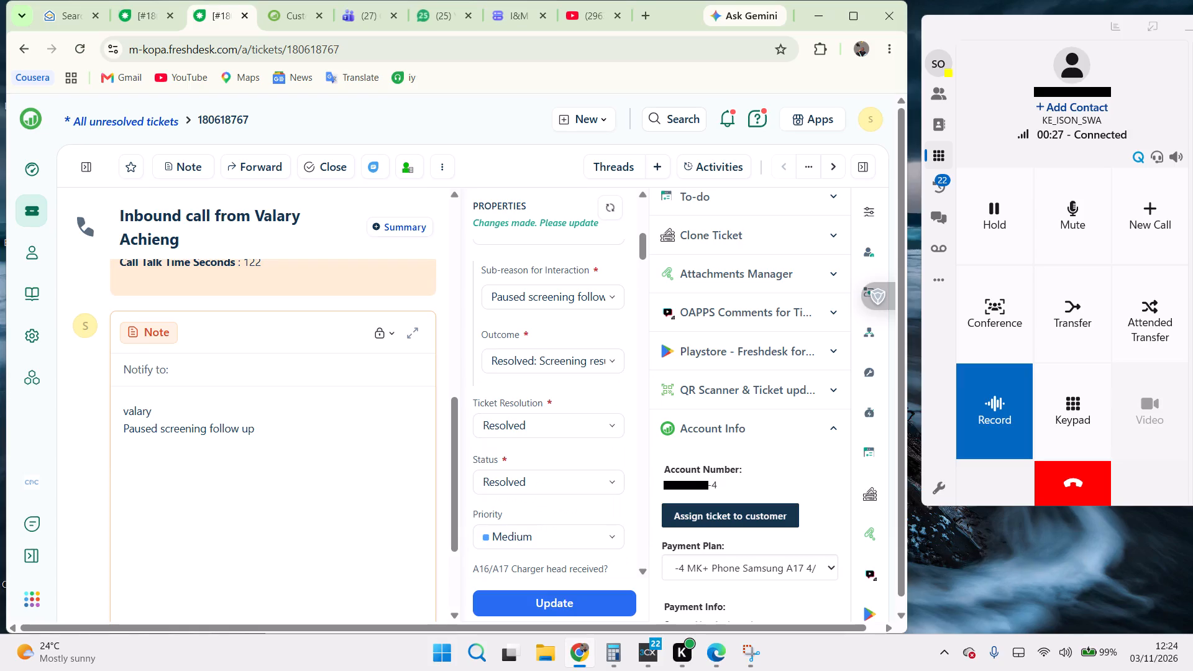
pyautogui.hotkey('ctrl', 'v')
pyautogui.scroll(-1, 320, 440)
pyautogui.scroll(2, 320, 440)
pyautogui.scroll(-3, 320, 440)
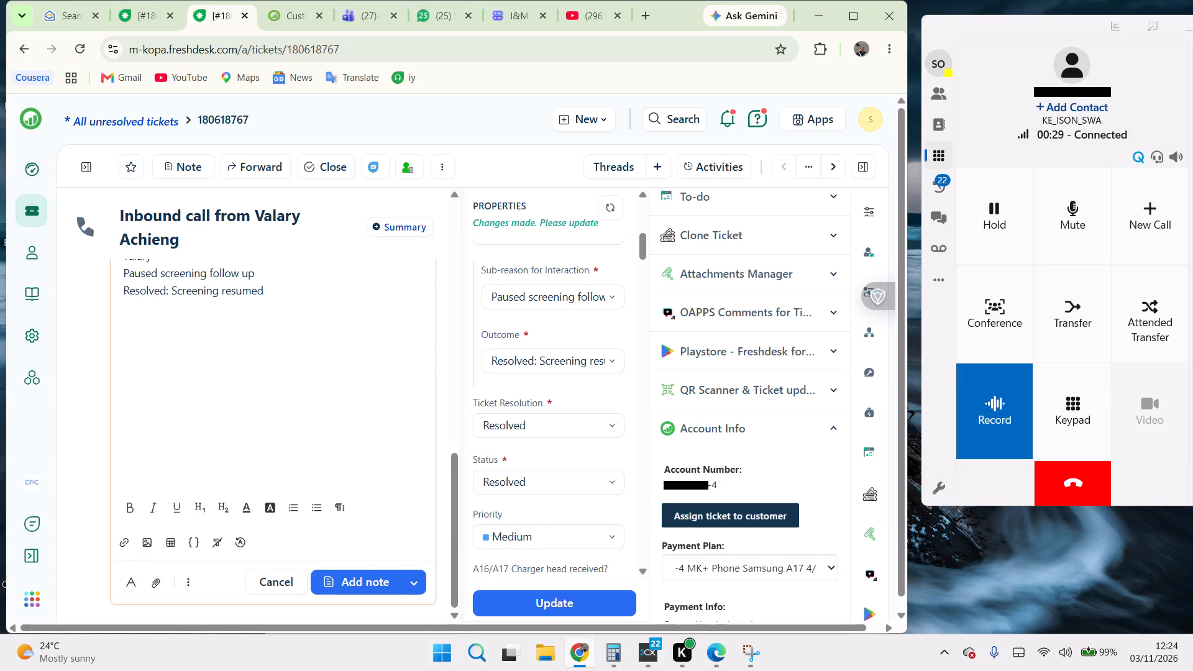
pyautogui.click(352, 585)
# Save the changed properties of call ticket 180618767.
pyautogui.click(501, 602)
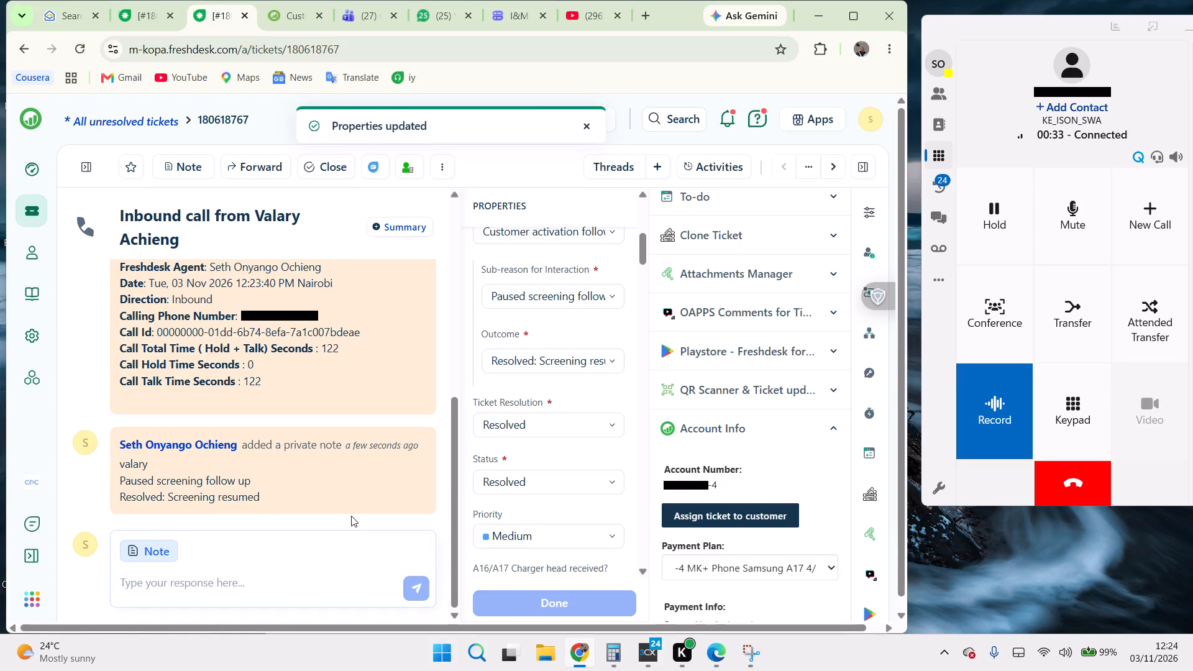
pyautogui.scroll(2, 499, 486)
pyautogui.scroll(-2, 499, 486)
pyautogui.scroll(1, 499, 486)
pyautogui.scroll(-1, 499, 486)
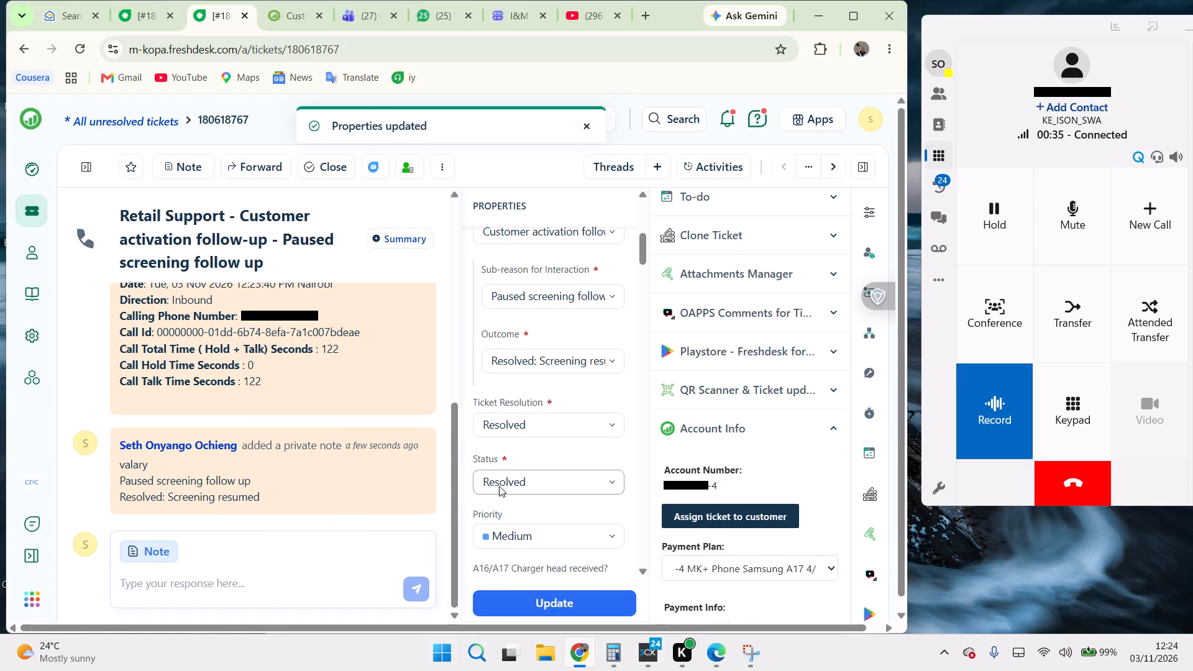
pyautogui.scroll(3, 380, 472)
pyautogui.scroll(-4, 380, 472)
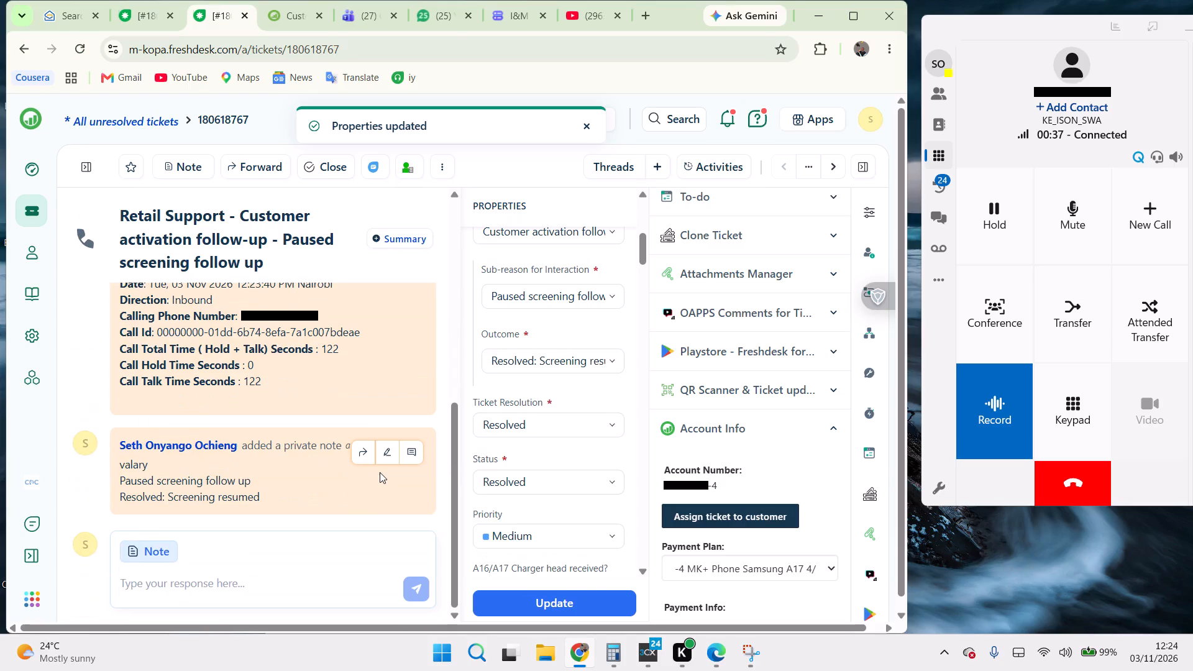
pyautogui.click(33, 481)
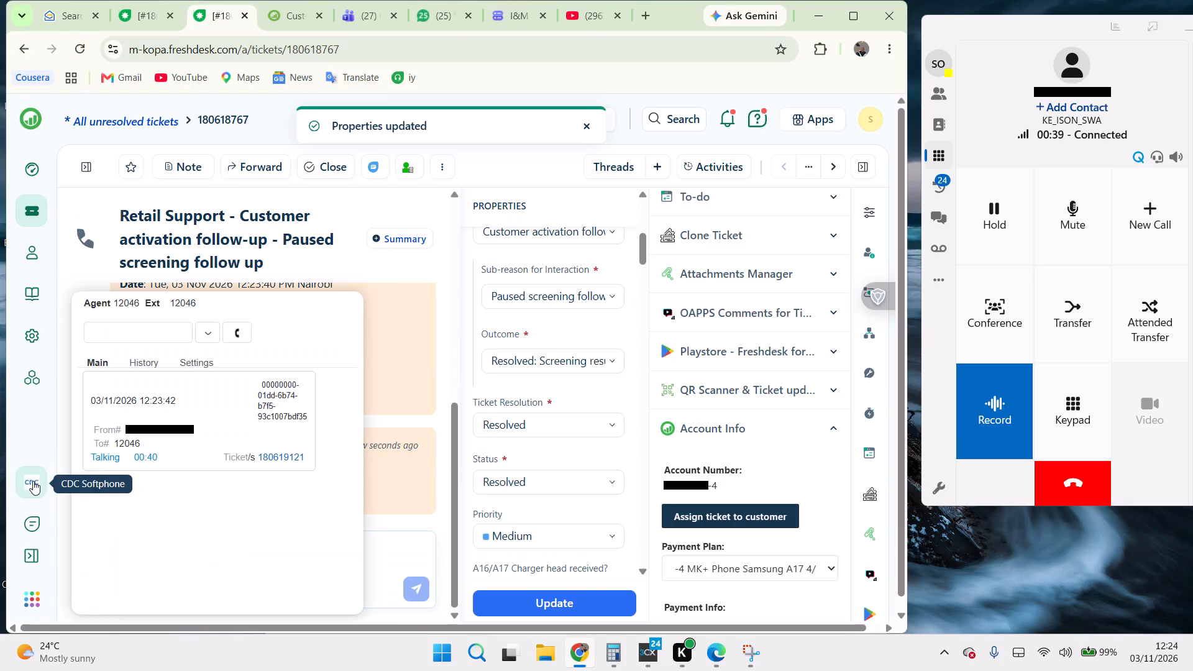
pyautogui.click(33, 481)
pyautogui.click(28, 171)
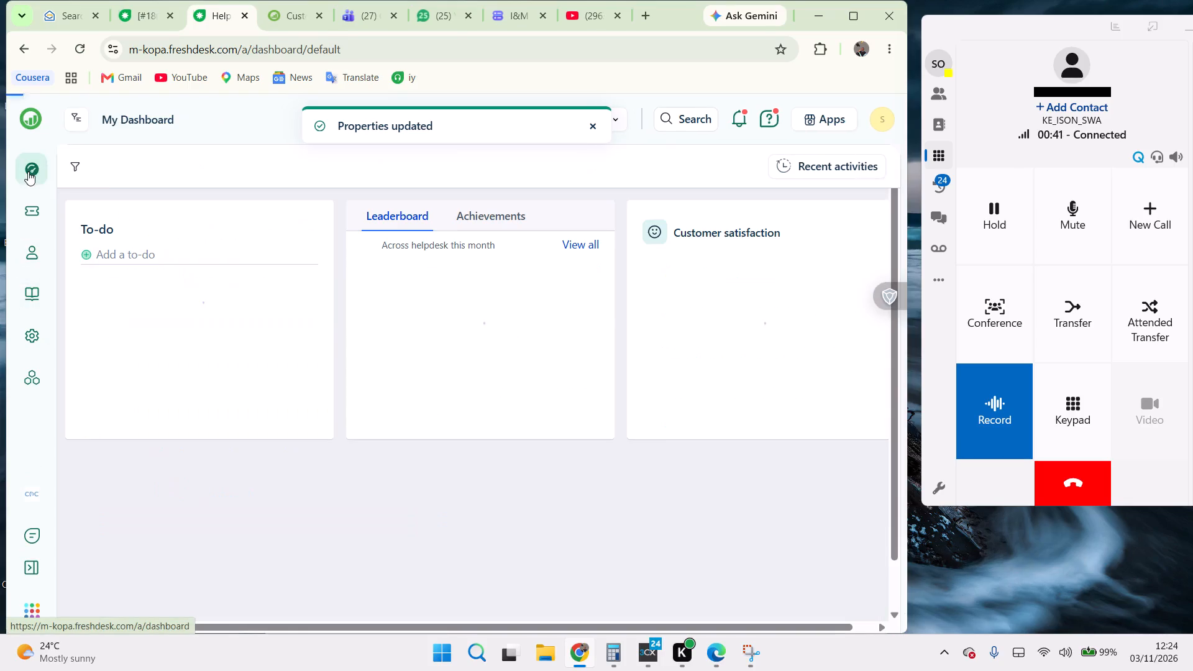
pyautogui.click(96, 215)
pyautogui.click(100, 220)
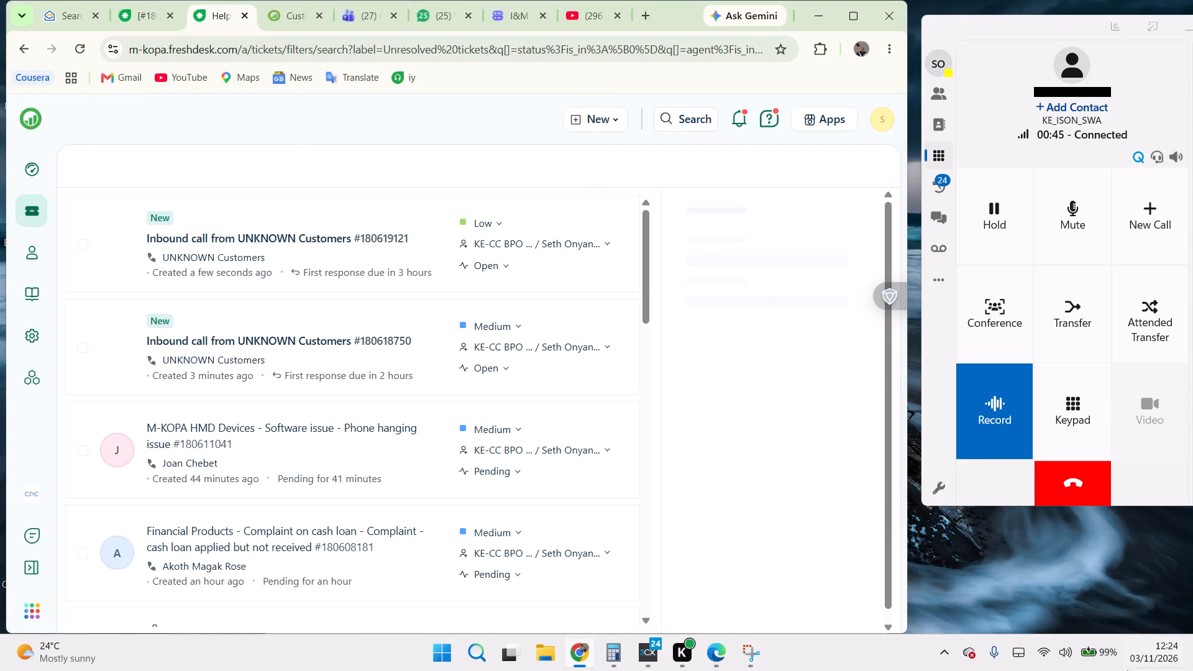
pyautogui.click(310, 235)
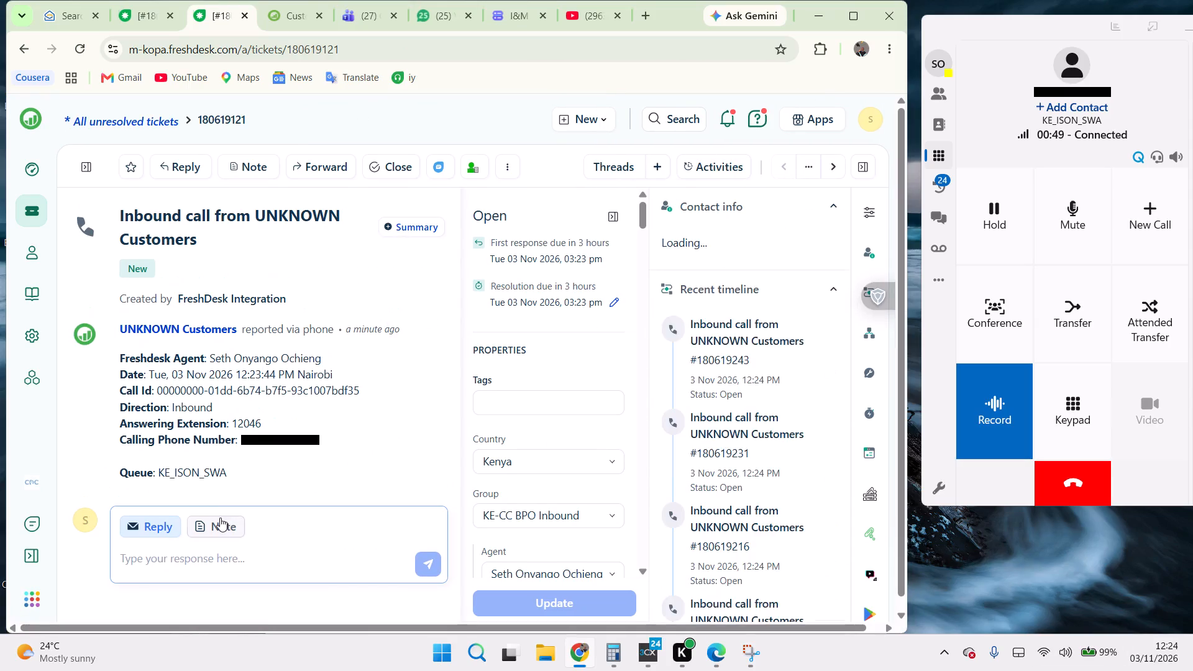
pyautogui.click(216, 529)
pyautogui.scroll(2, 228, 488)
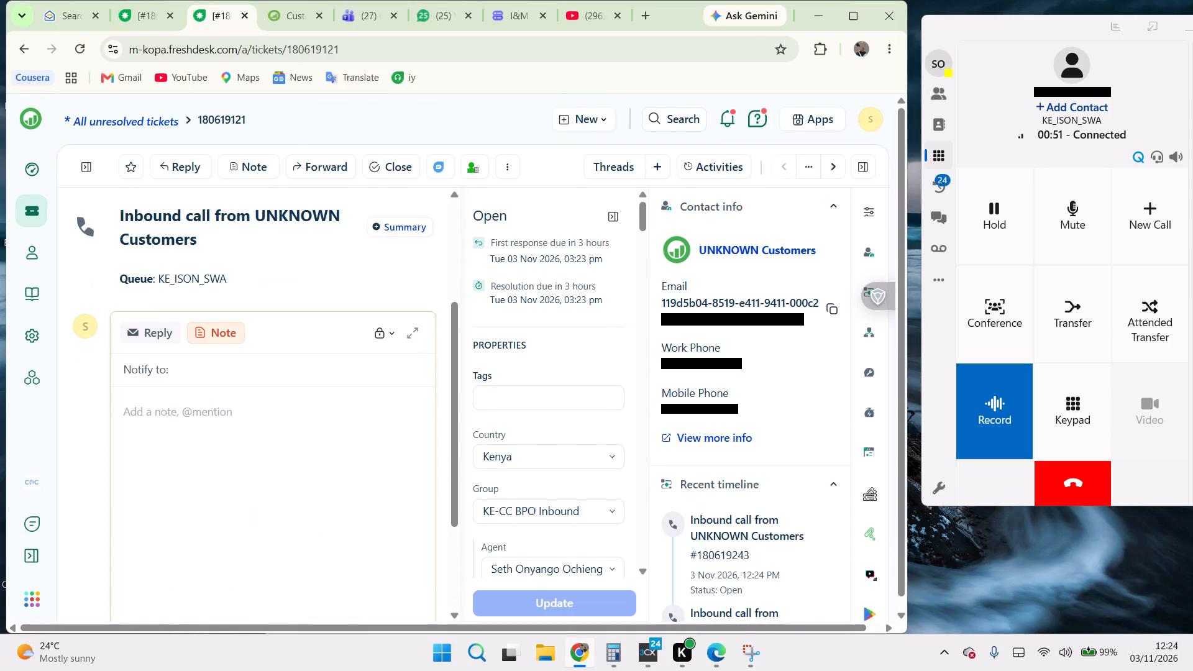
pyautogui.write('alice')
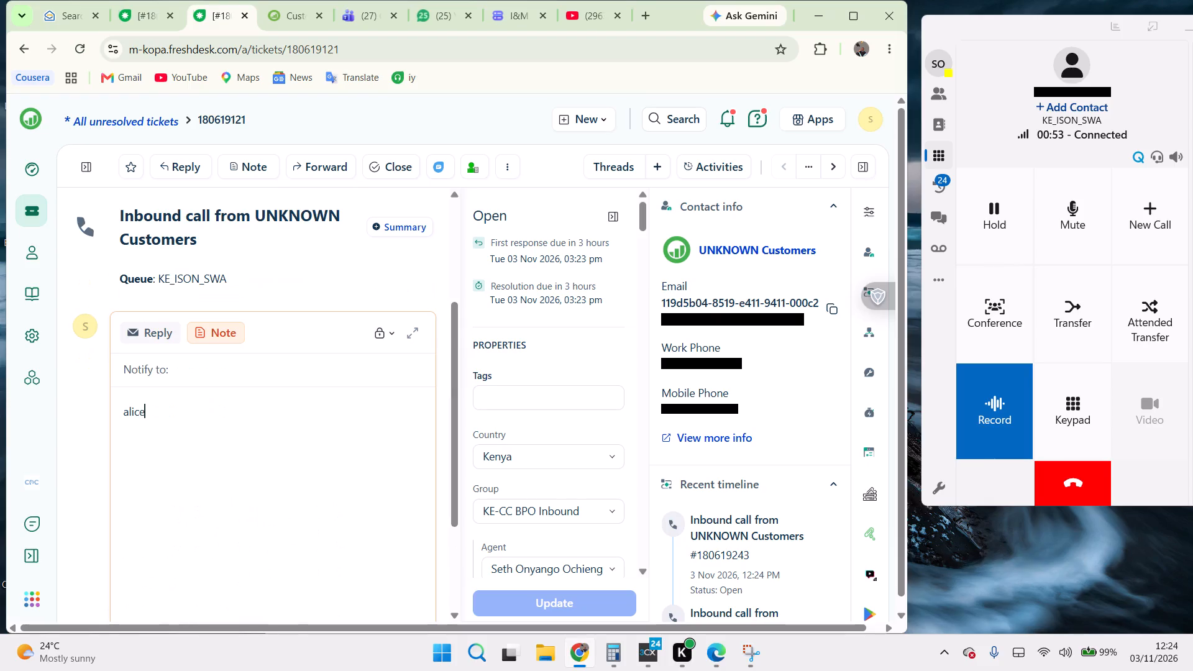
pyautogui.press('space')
# Classify the ticket as Financial Products, reason "Inquiry on cash loan", with the sub-reason beginning "Inquiry - cash loan quali".
pyautogui.scroll(1, 473, 462)
pyautogui.scroll(-1, 473, 462)
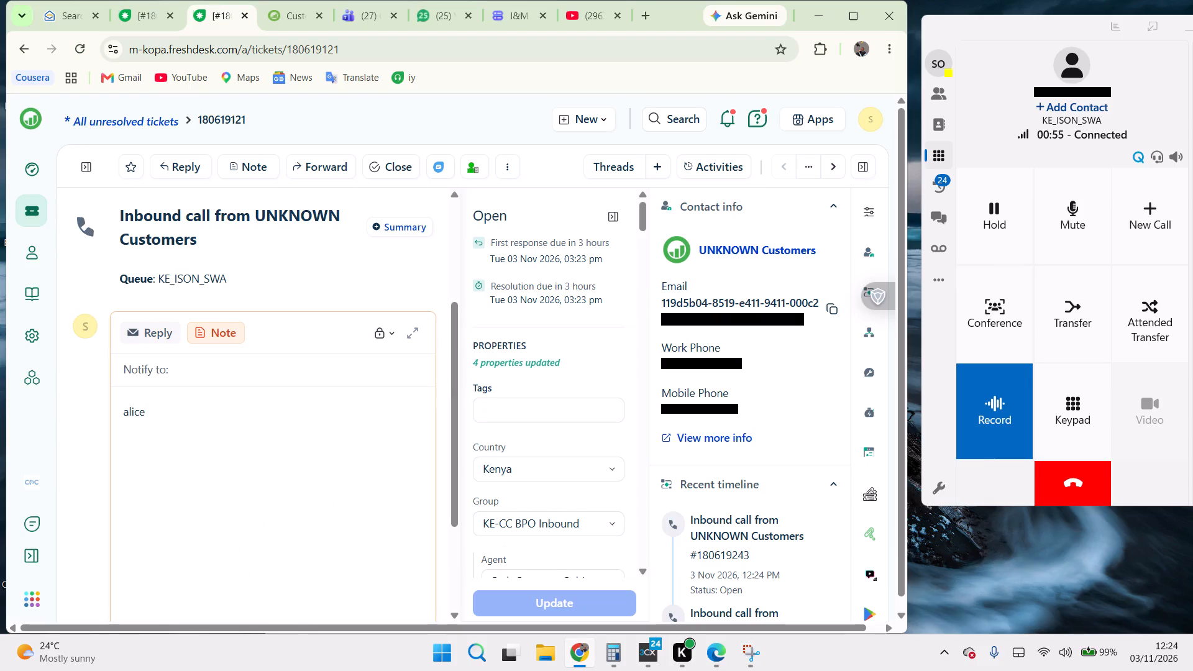
pyautogui.scroll(1, 497, 449)
pyautogui.scroll(-4, 497, 449)
pyautogui.click(519, 329)
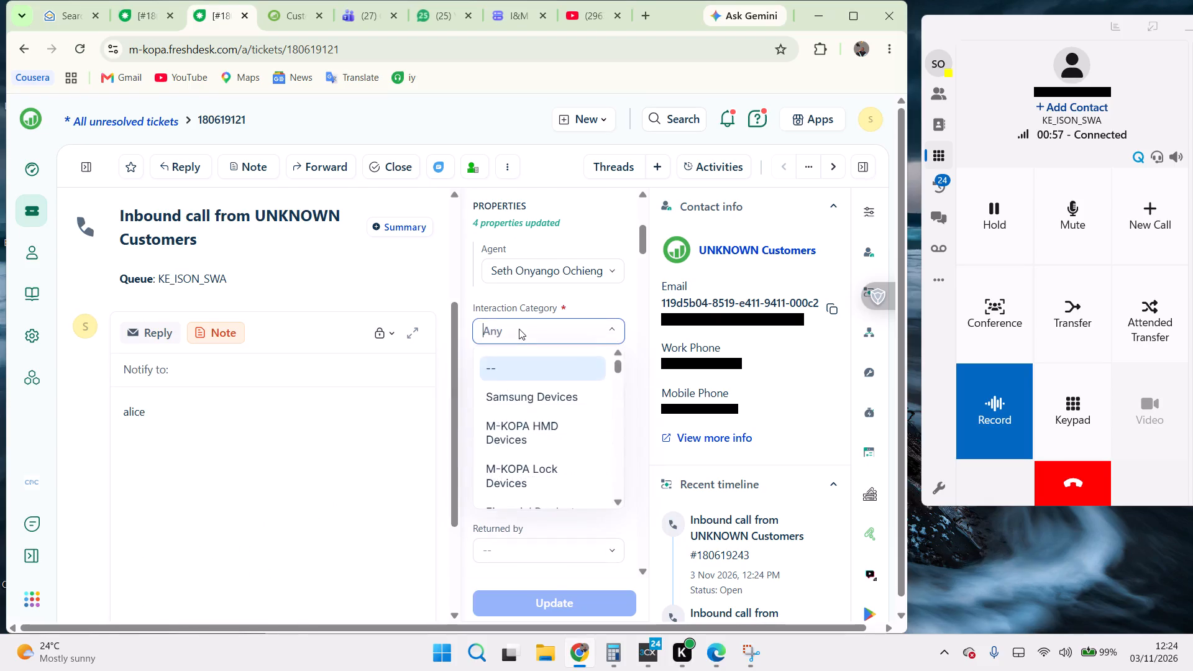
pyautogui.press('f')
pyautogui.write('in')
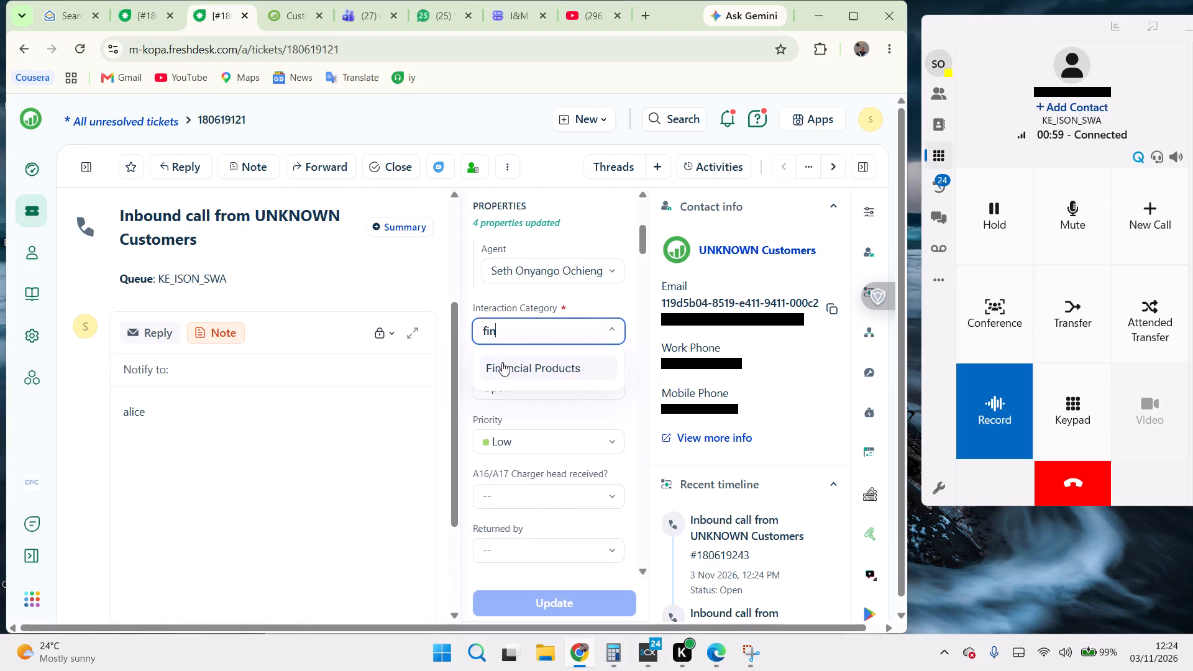
pyautogui.click(508, 370)
pyautogui.click(517, 388)
pyautogui.click(526, 447)
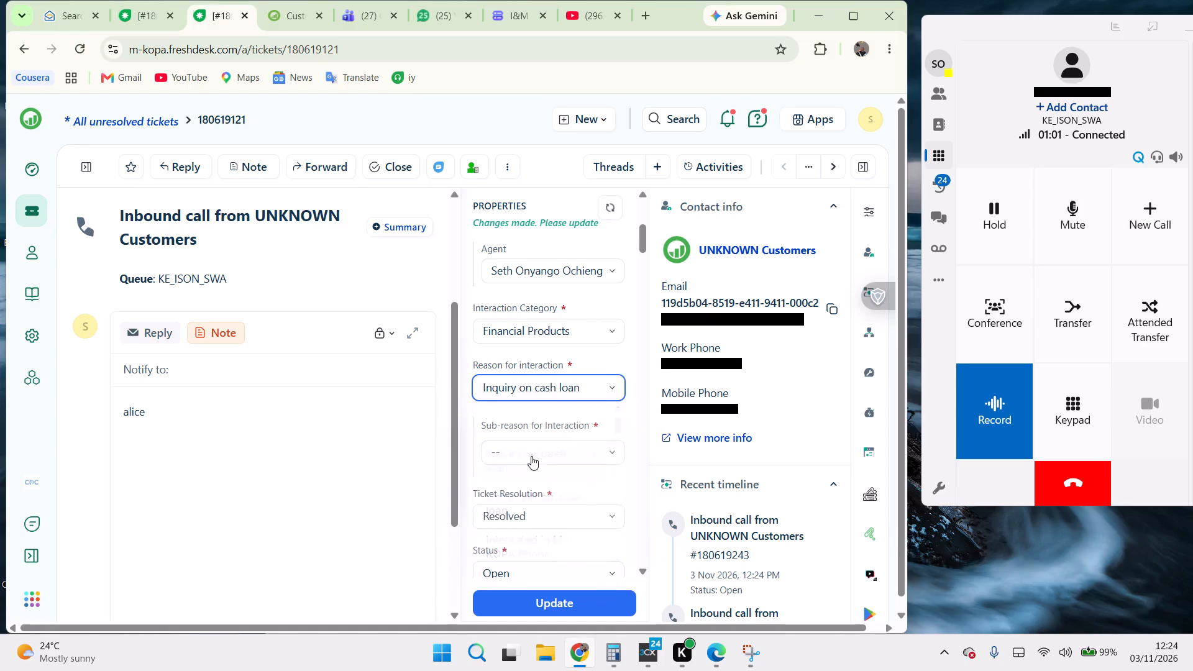
pyautogui.click(539, 459)
pyautogui.click(536, 513)
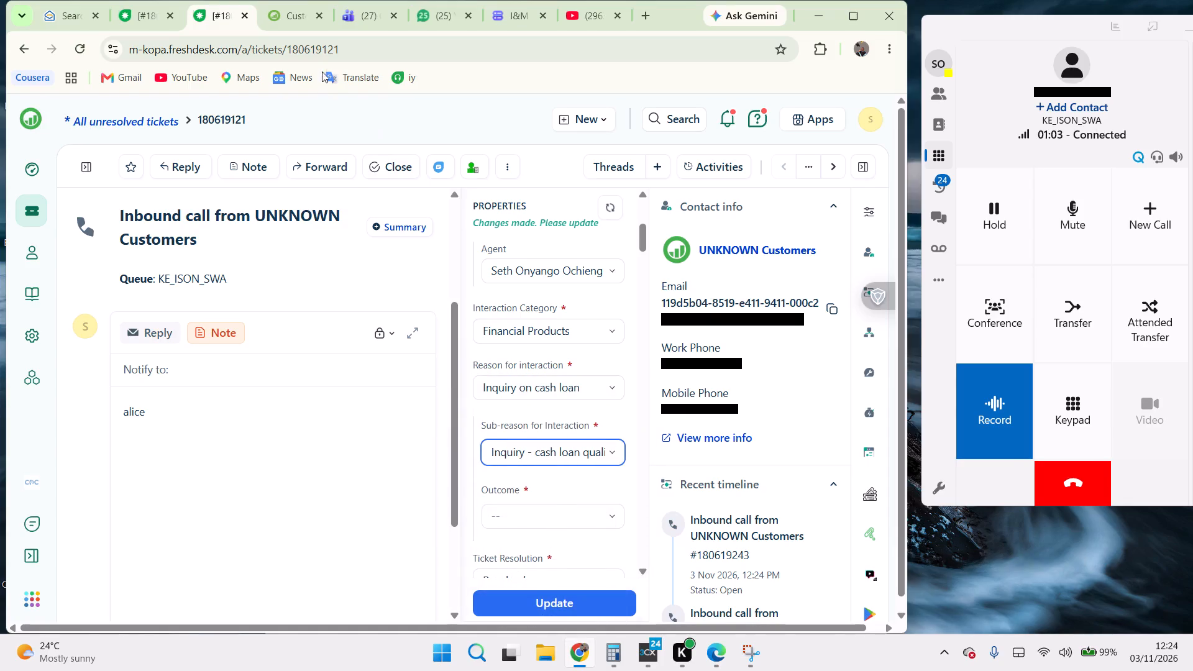
# Switch to the M-KOPA CRM and look up the customer by the caller's account number.
pyautogui.click(286, 14)
pyautogui.click(736, 138)
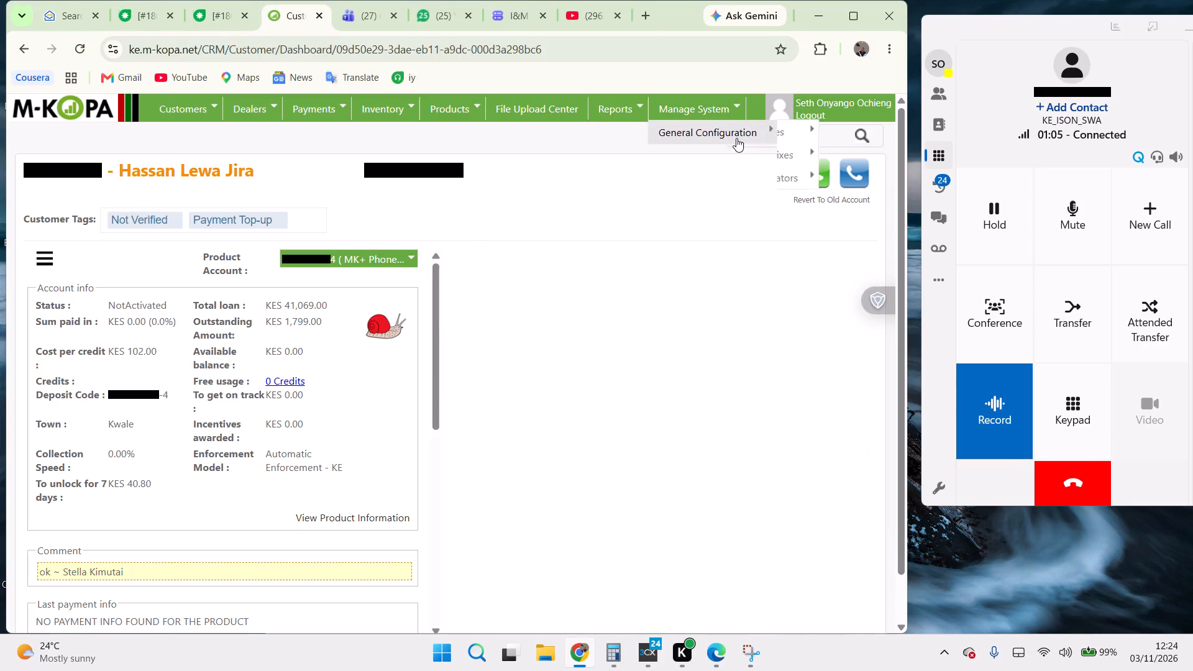
pyautogui.click(742, 142)
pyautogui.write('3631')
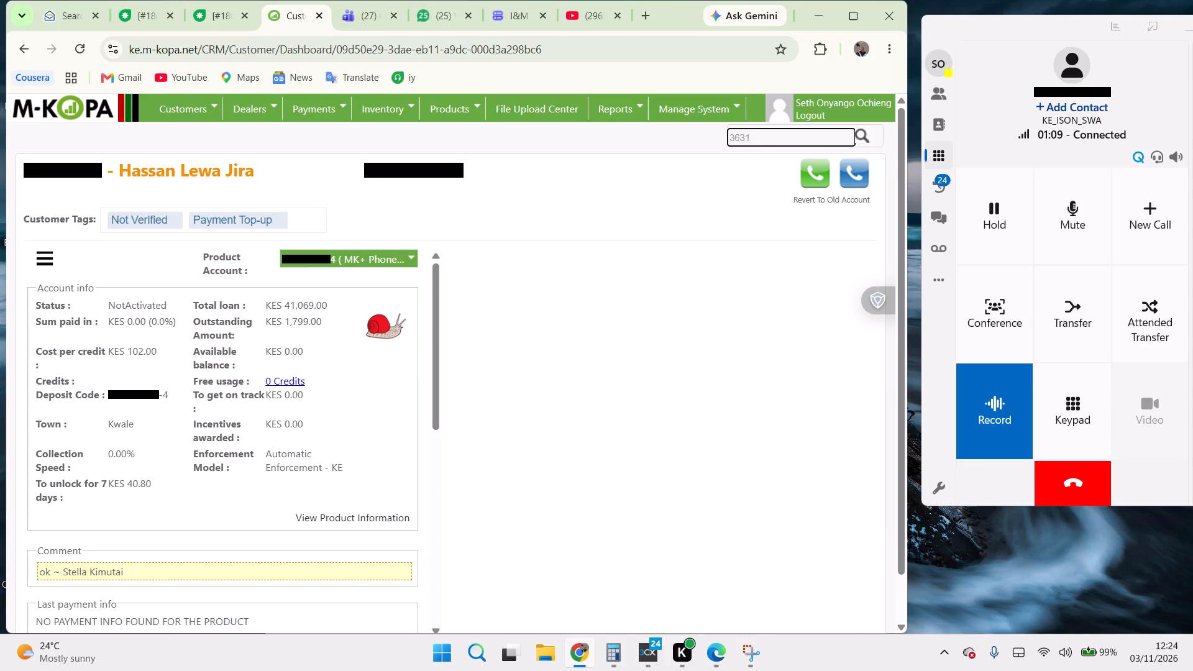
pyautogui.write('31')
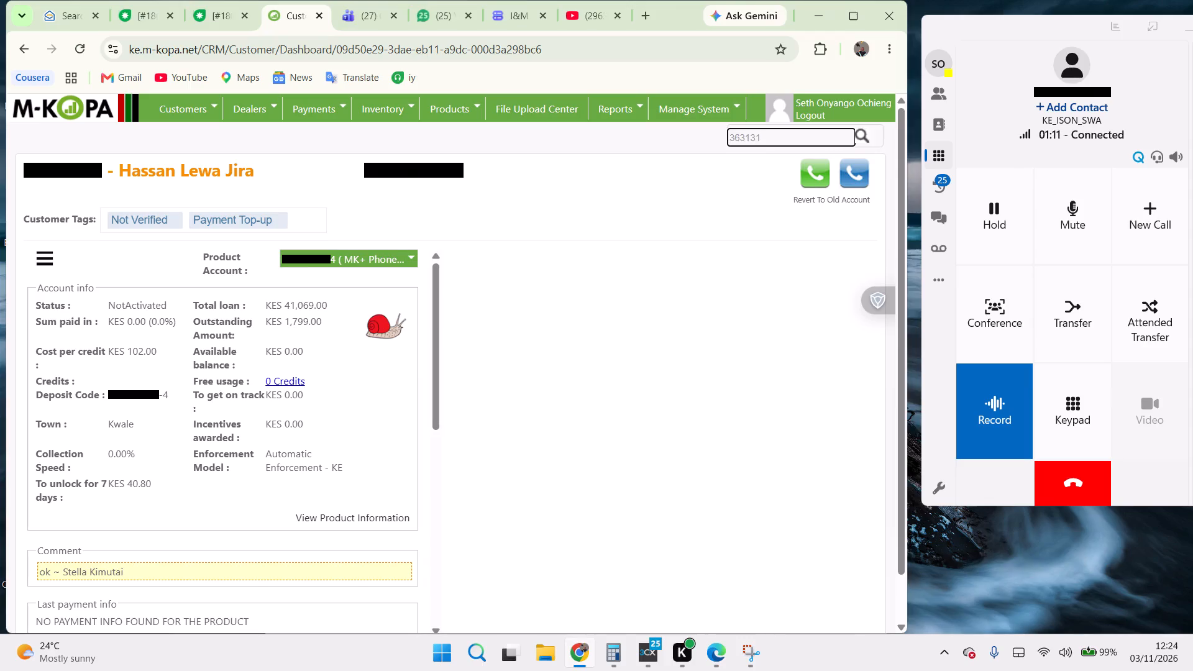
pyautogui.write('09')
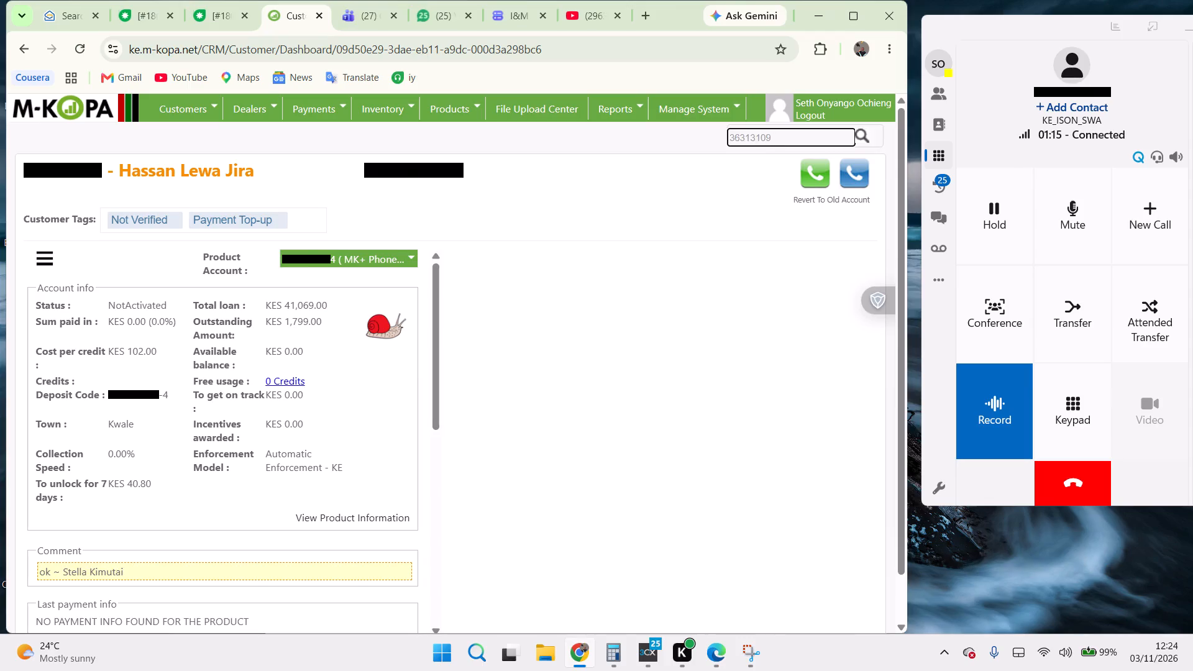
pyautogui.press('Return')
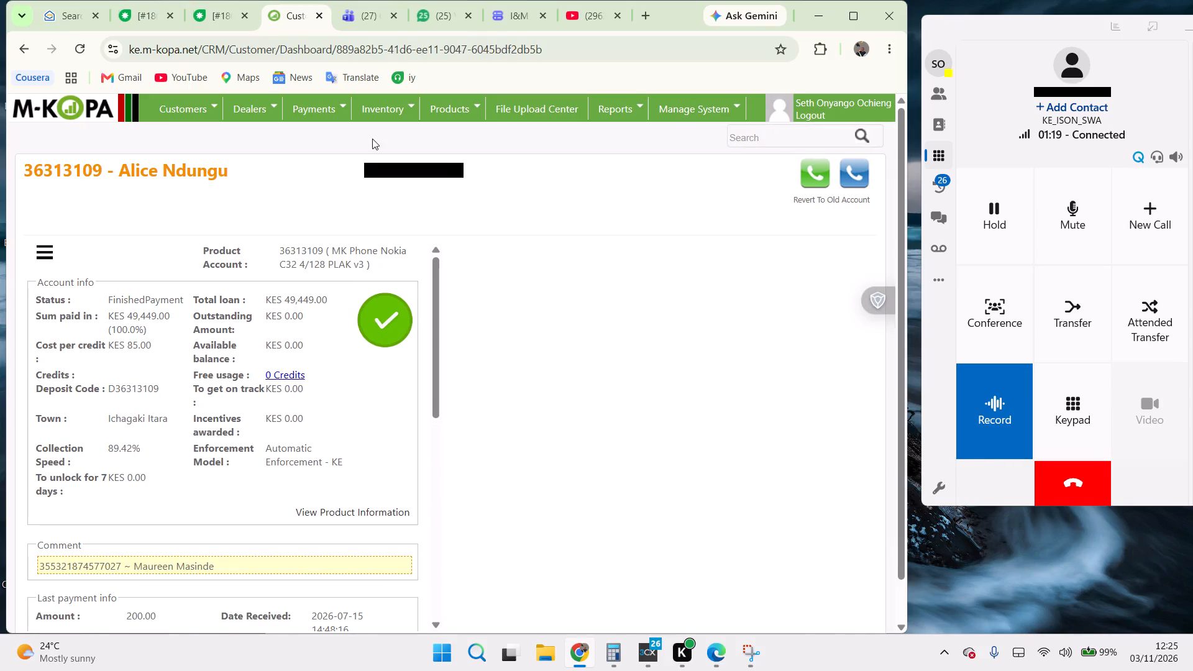
pyautogui.doubleClick(53, 167)
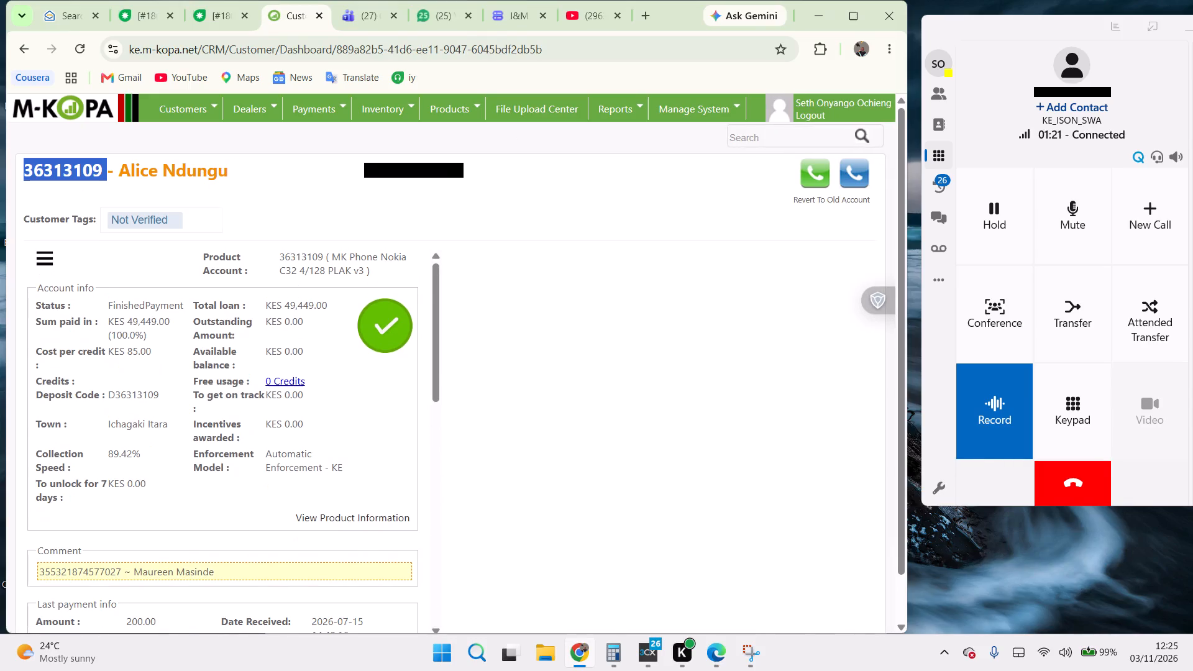
pyautogui.rightClick(53, 167)
pyautogui.click(101, 188)
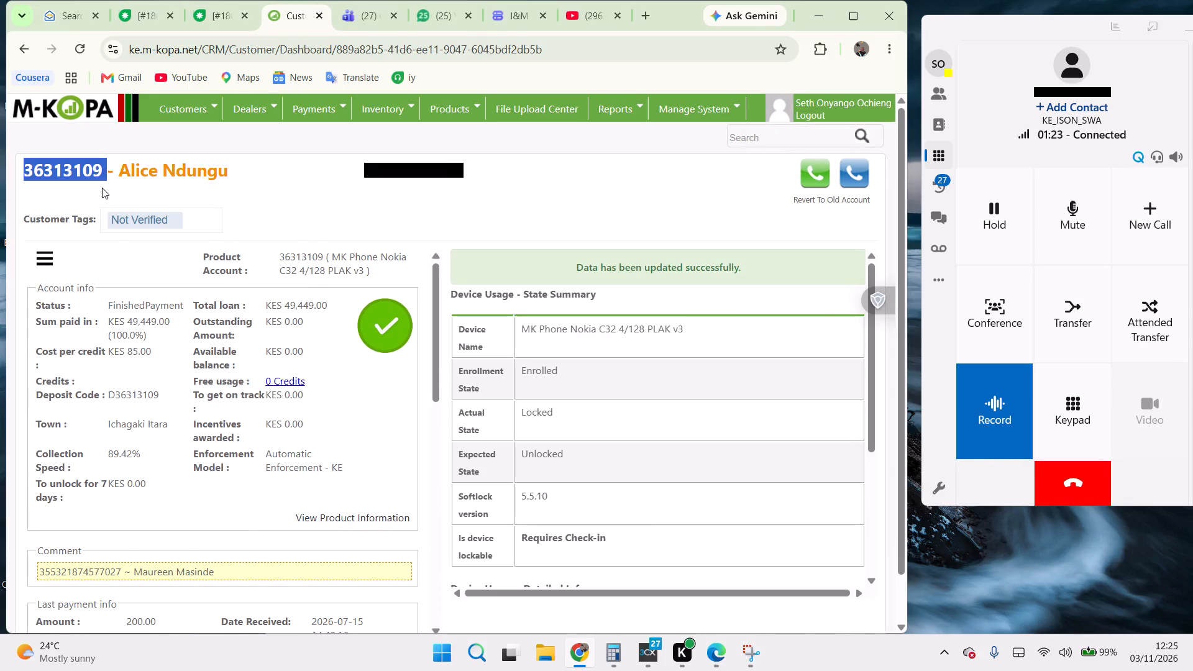
pyautogui.click(207, 12)
pyautogui.scroll(-2, 713, 315)
pyautogui.scroll(1, 713, 319)
pyautogui.scroll(-10, 713, 321)
pyautogui.scroll(1, 723, 330)
pyautogui.scroll(-2, 723, 330)
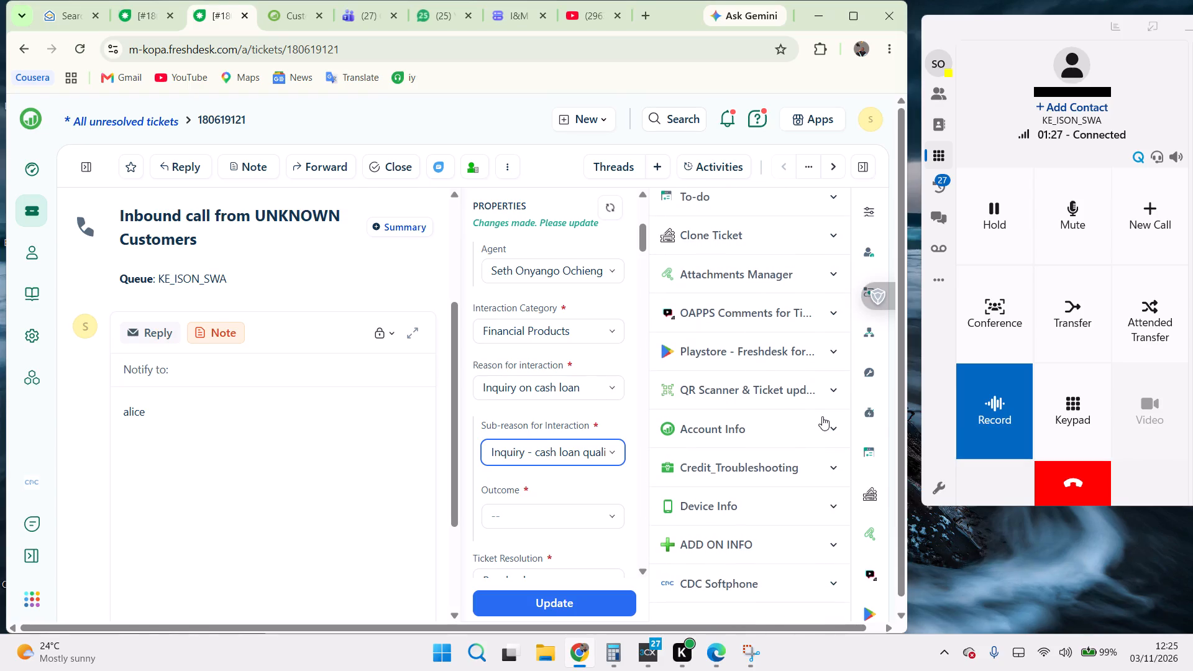
pyautogui.click(834, 429)
pyautogui.click(733, 516)
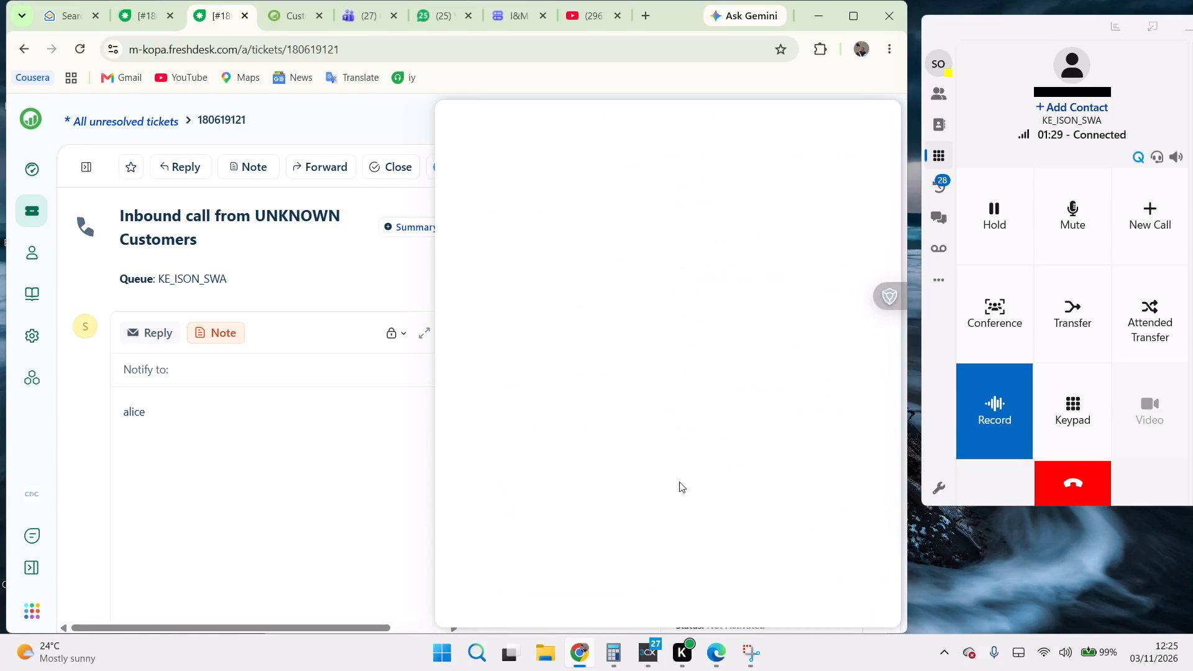
pyautogui.click(490, 171)
pyautogui.hotkey('ctrl', 'v')
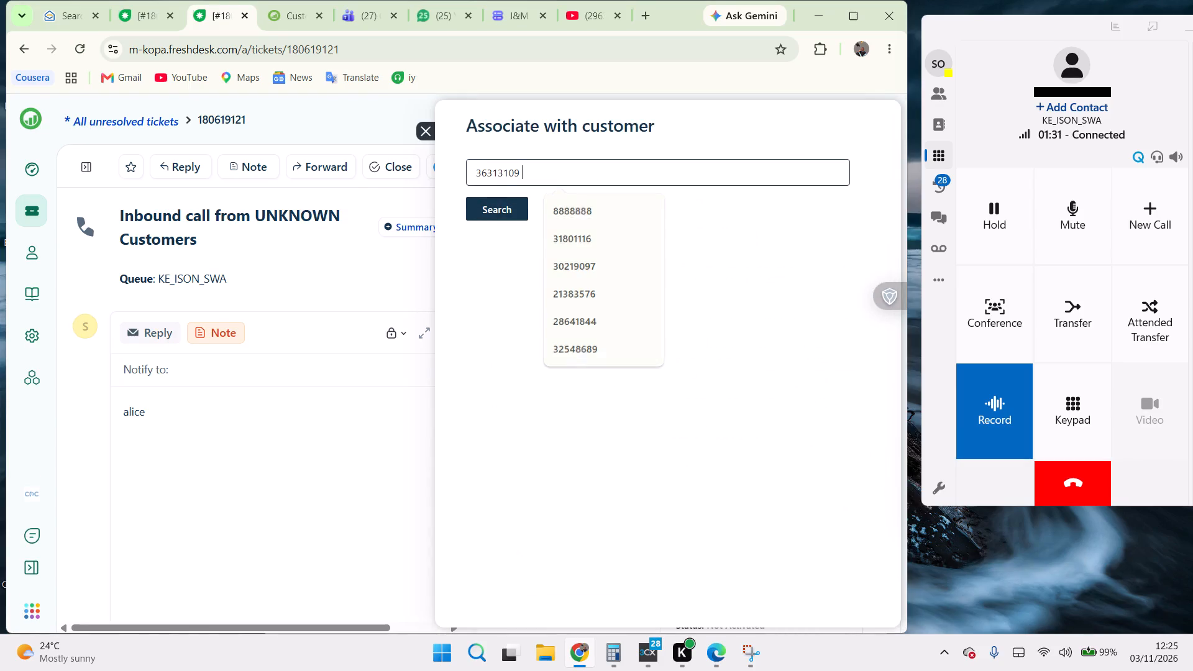
pyautogui.press('BackSpace')
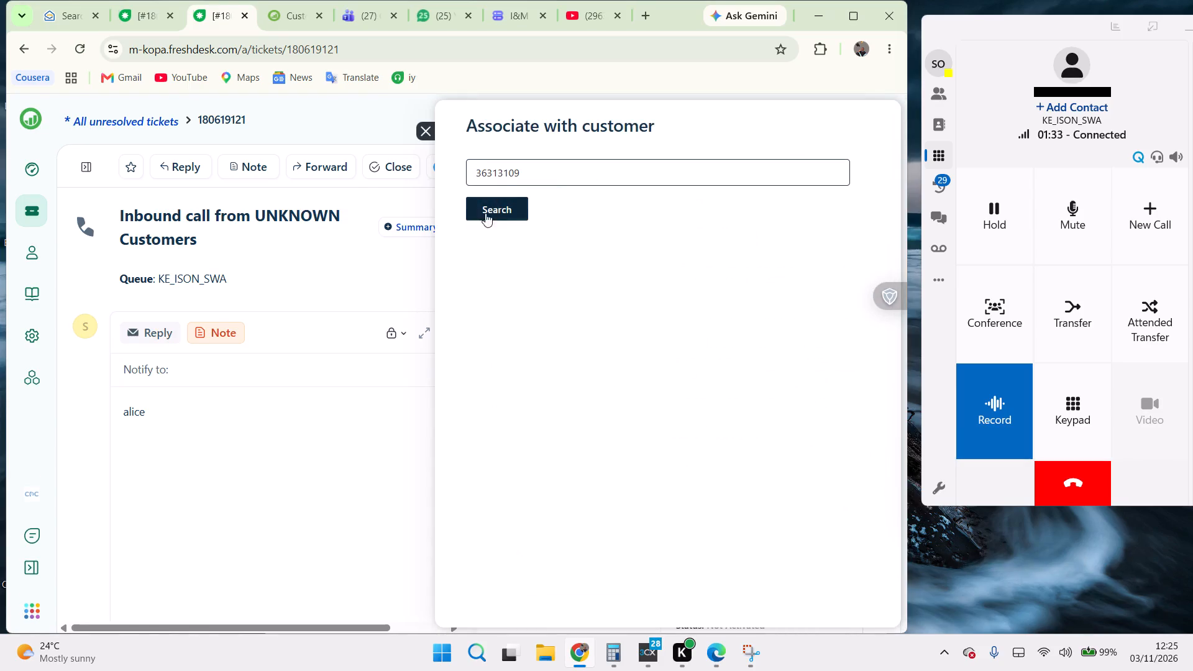
pyautogui.click(485, 211)
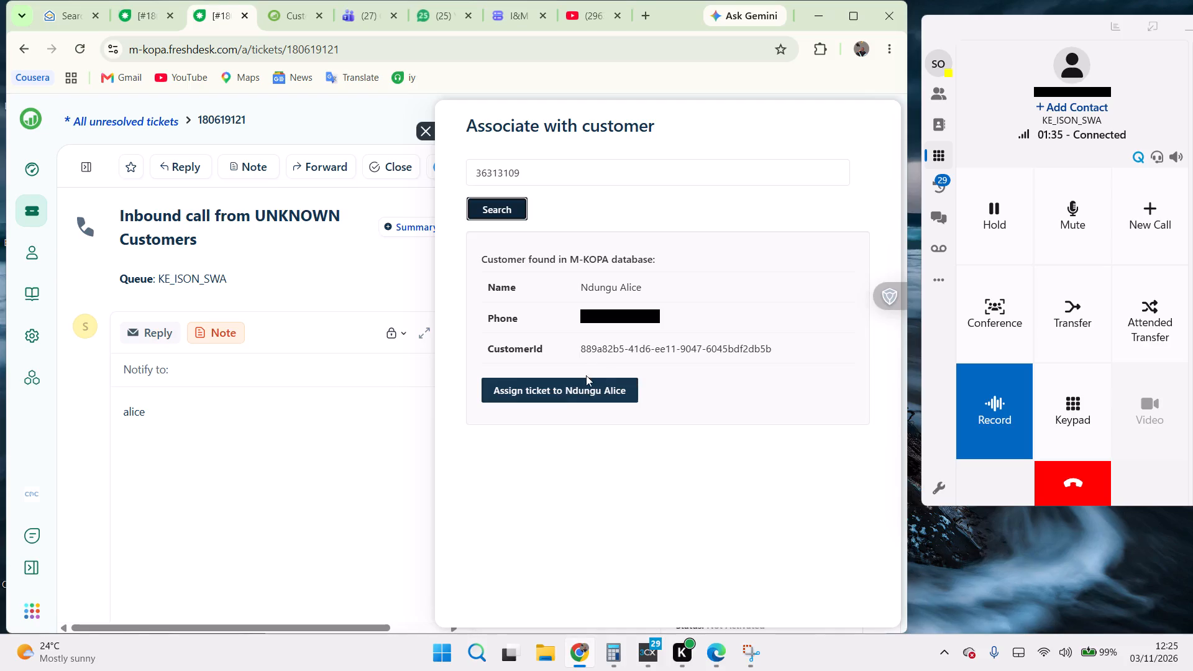
pyautogui.click(570, 387)
# Review the customer's personal and contact information in the CRM's update form, then close it without saving.
pyautogui.click(283, 18)
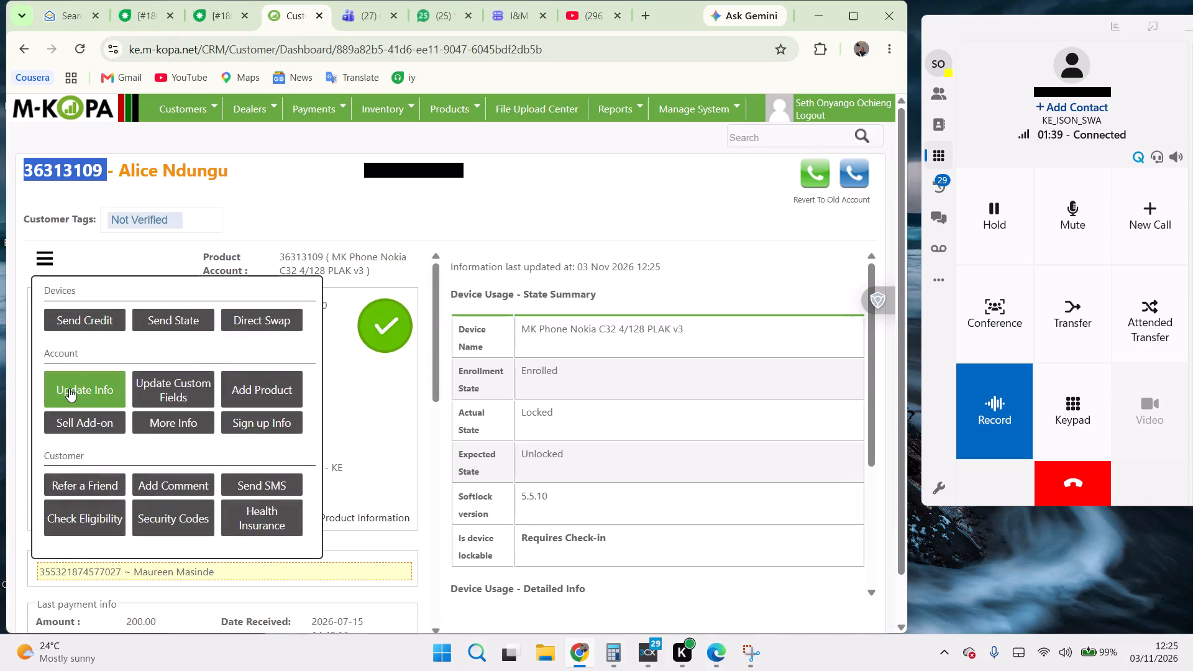
pyautogui.click(69, 388)
pyautogui.click(209, 14)
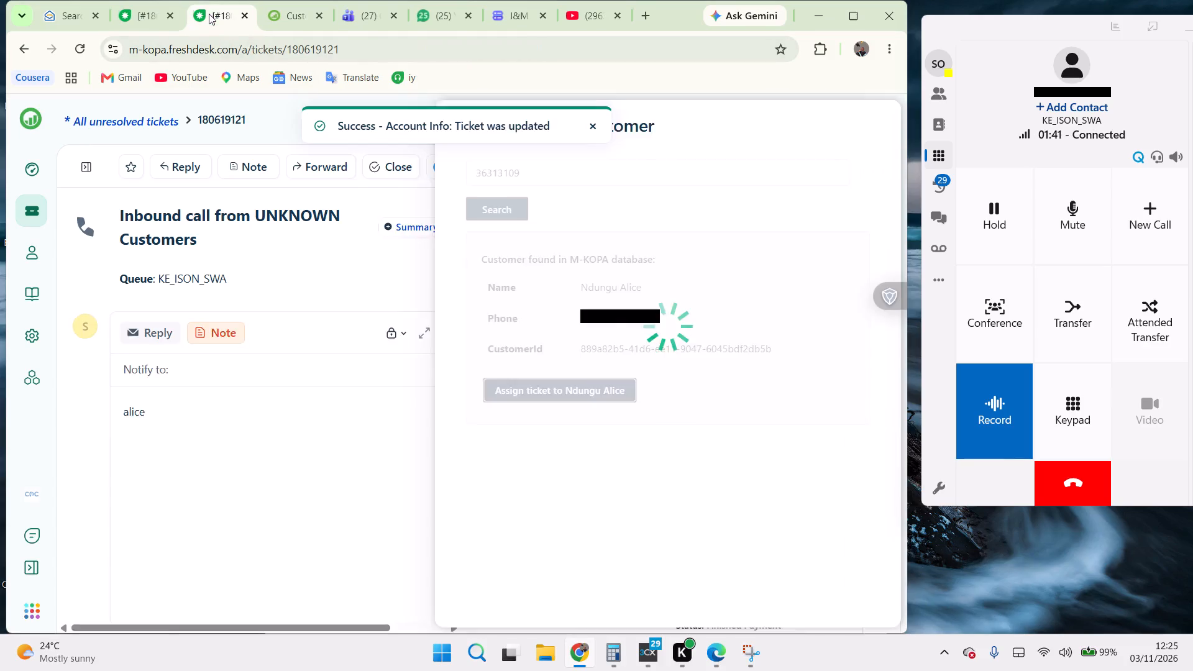
pyautogui.click(516, 515)
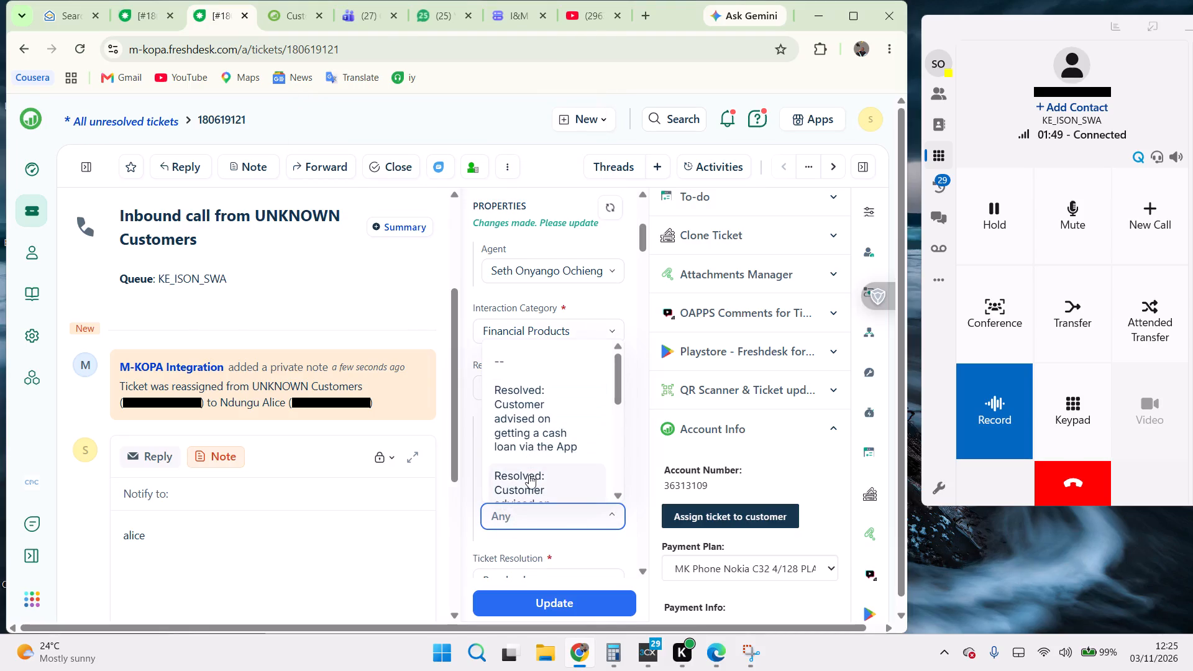
pyautogui.click(284, 16)
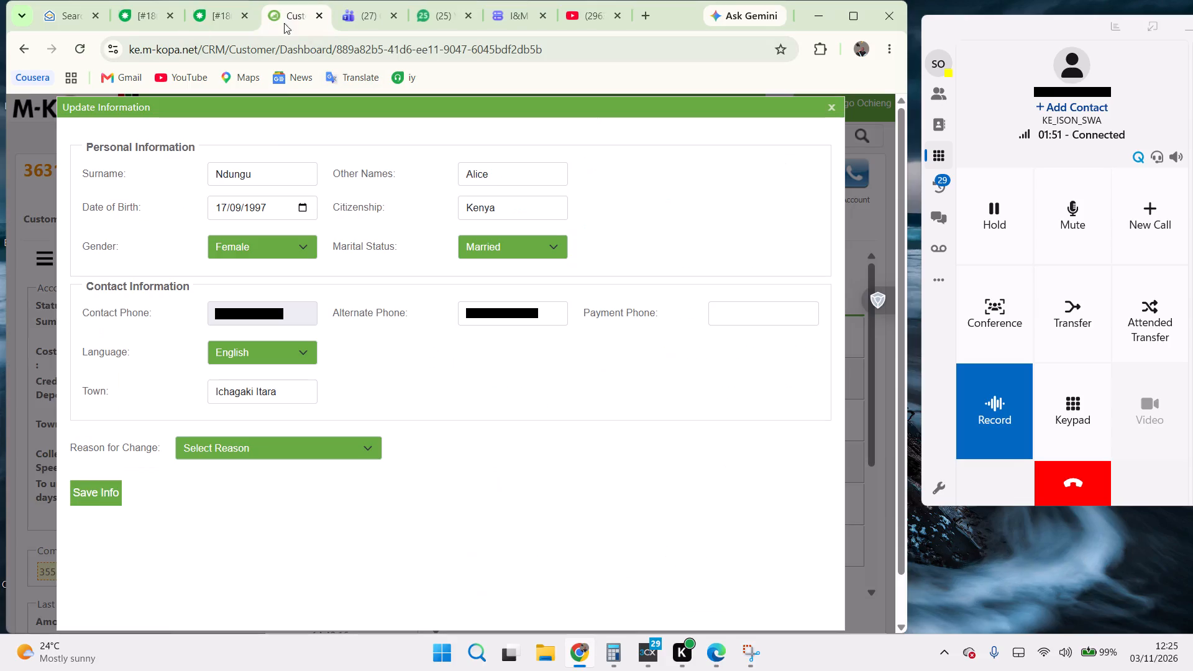
pyautogui.click(826, 109)
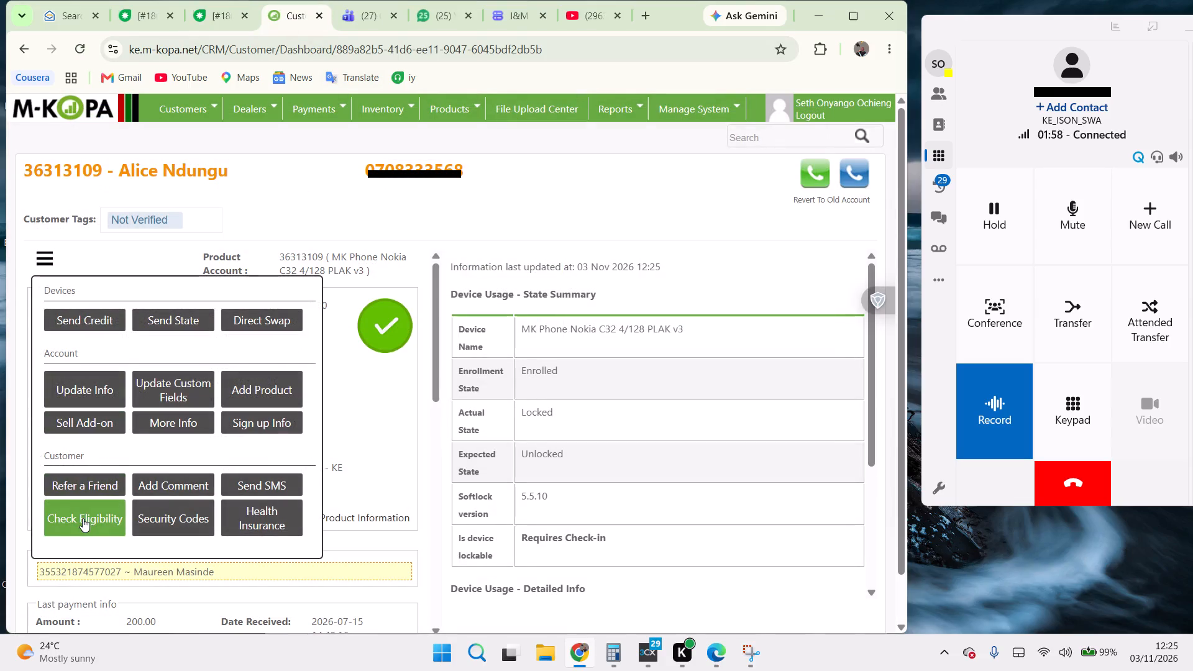
# Run the customer's eligibility check in the CRM and copy a screen snip of it together with the account details.
pyautogui.click(88, 516)
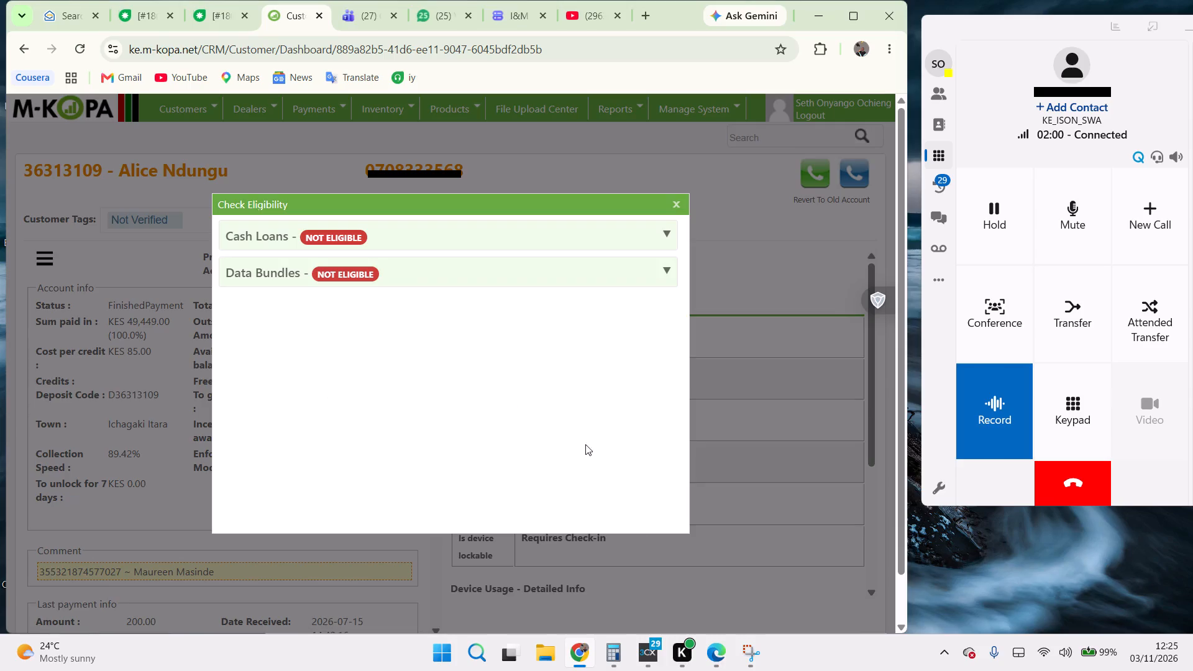
pyautogui.click(755, 655)
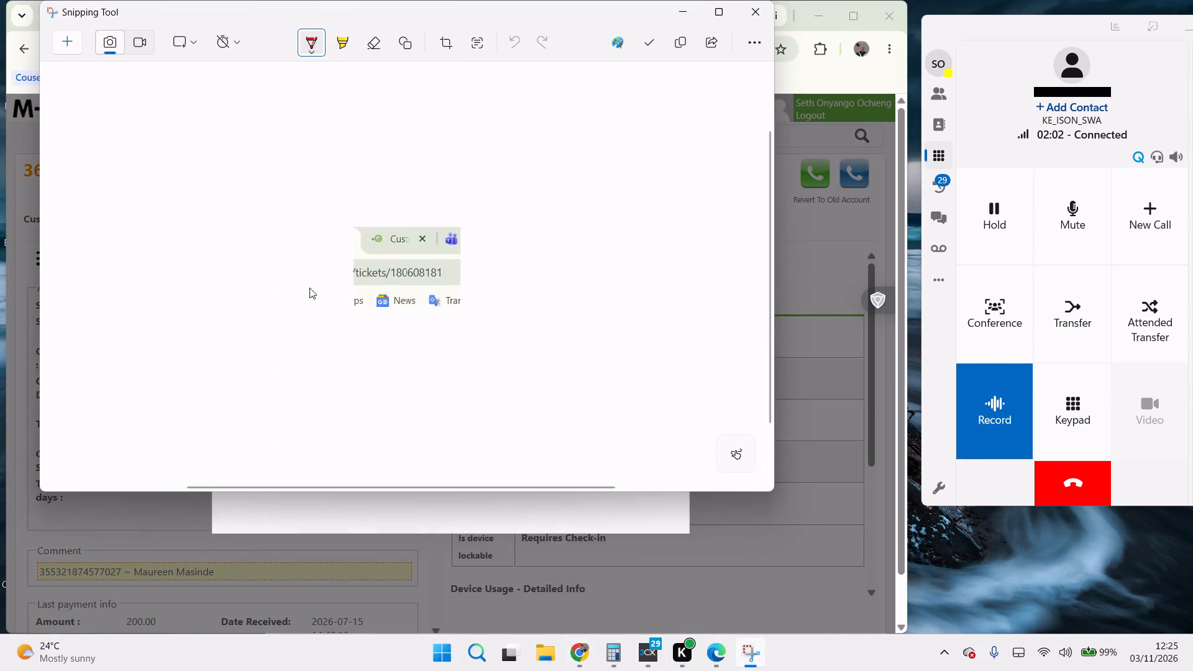
pyautogui.click(72, 44)
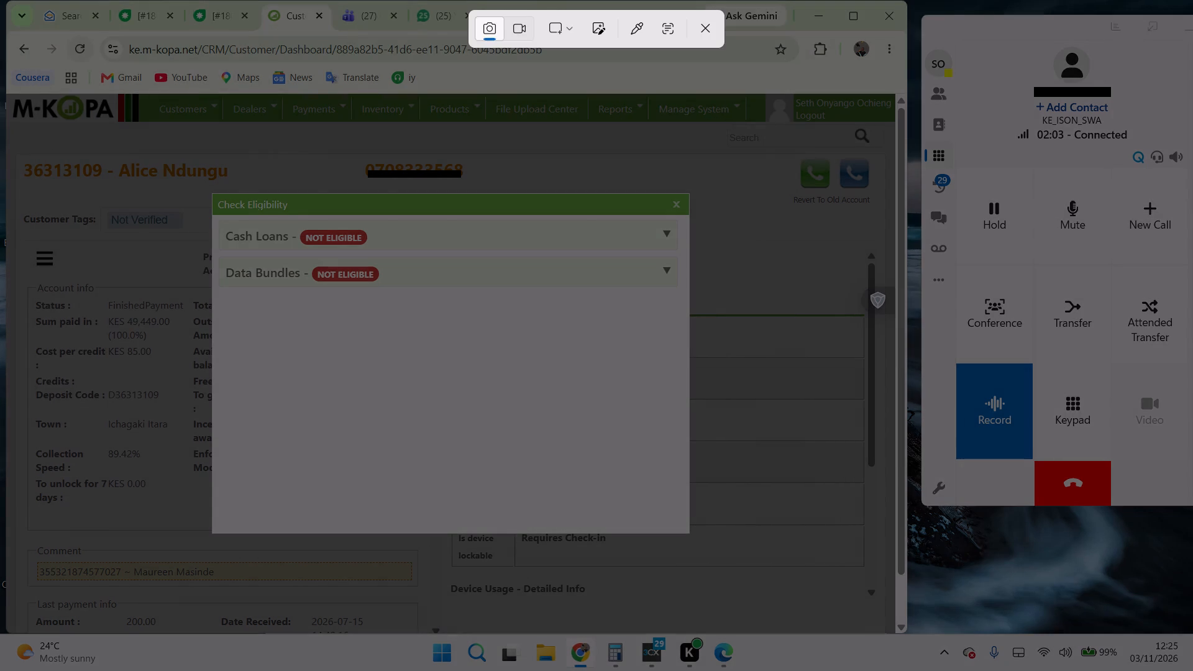
pyautogui.moveTo(24, 135); pyautogui.dragTo(737, 585)
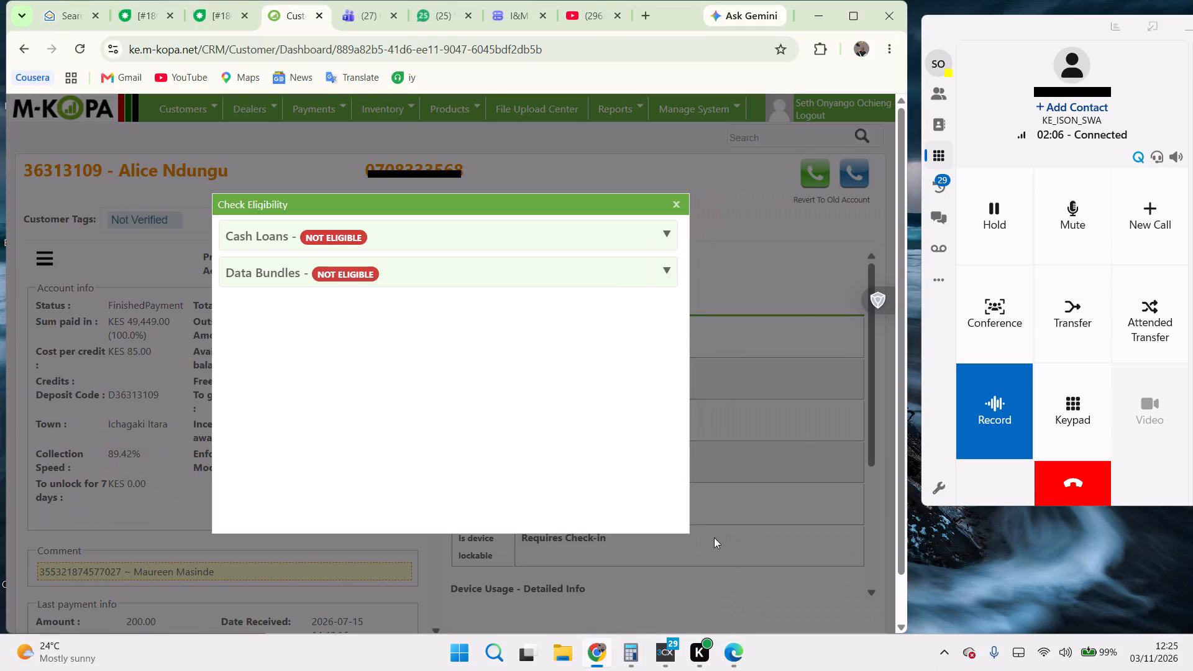
pyautogui.click(682, 43)
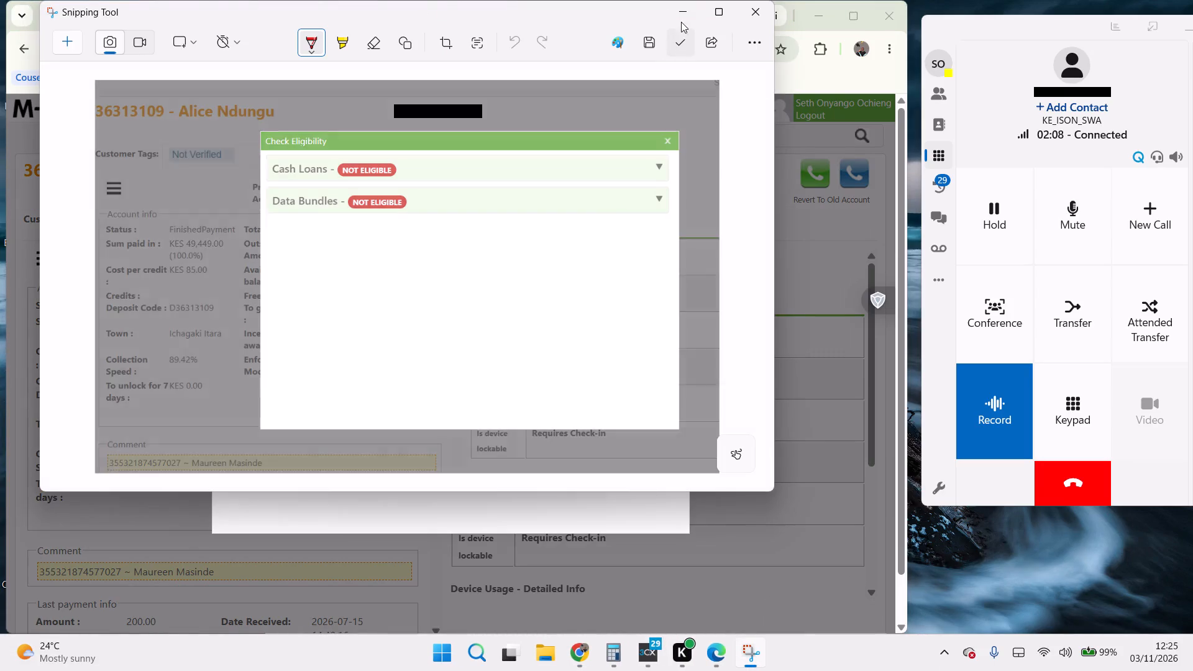
pyautogui.click(681, 14)
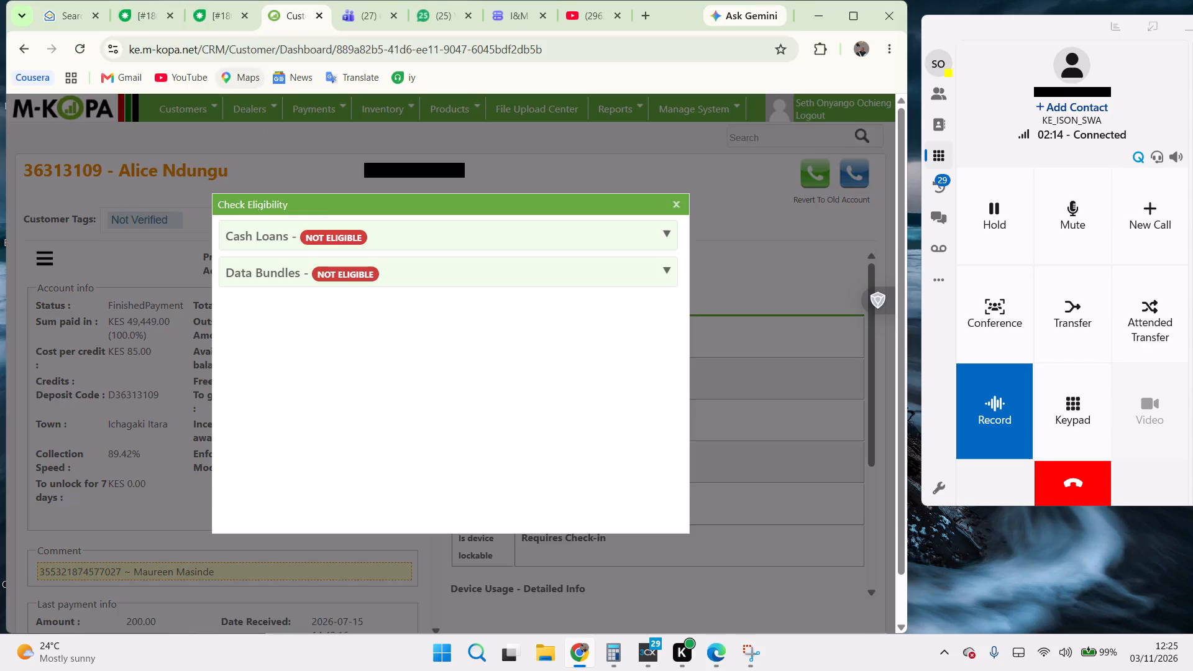
pyautogui.click(223, 16)
pyautogui.click(179, 547)
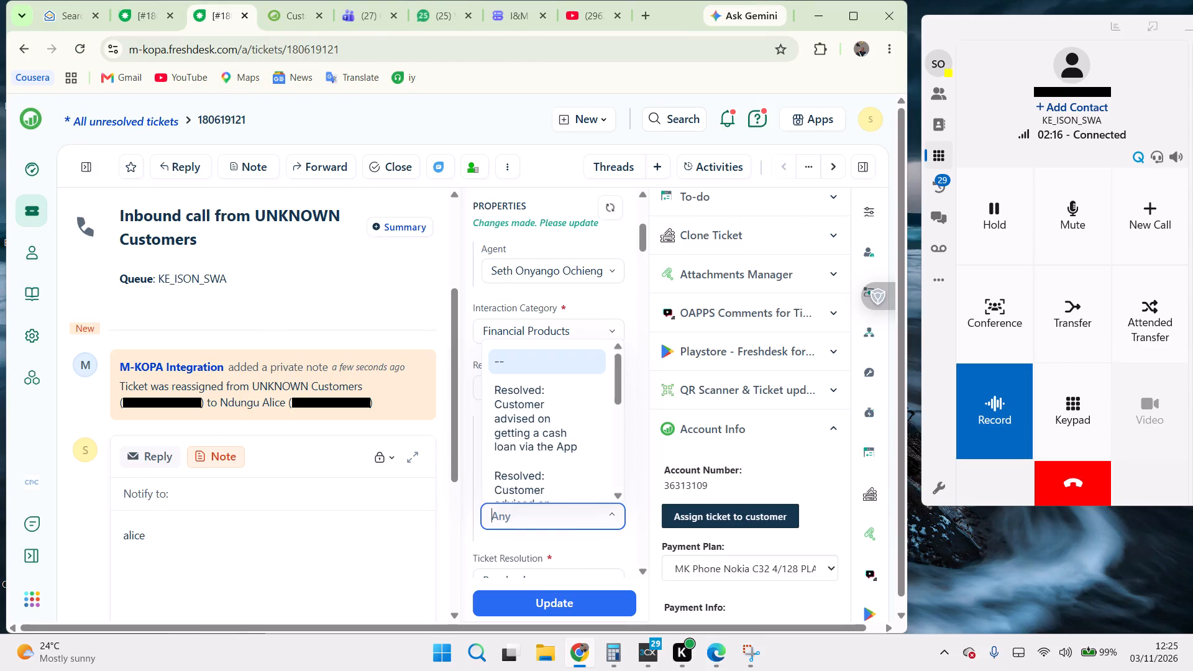
pyautogui.press('Return')
pyautogui.hotkey('ctrl', 'v')
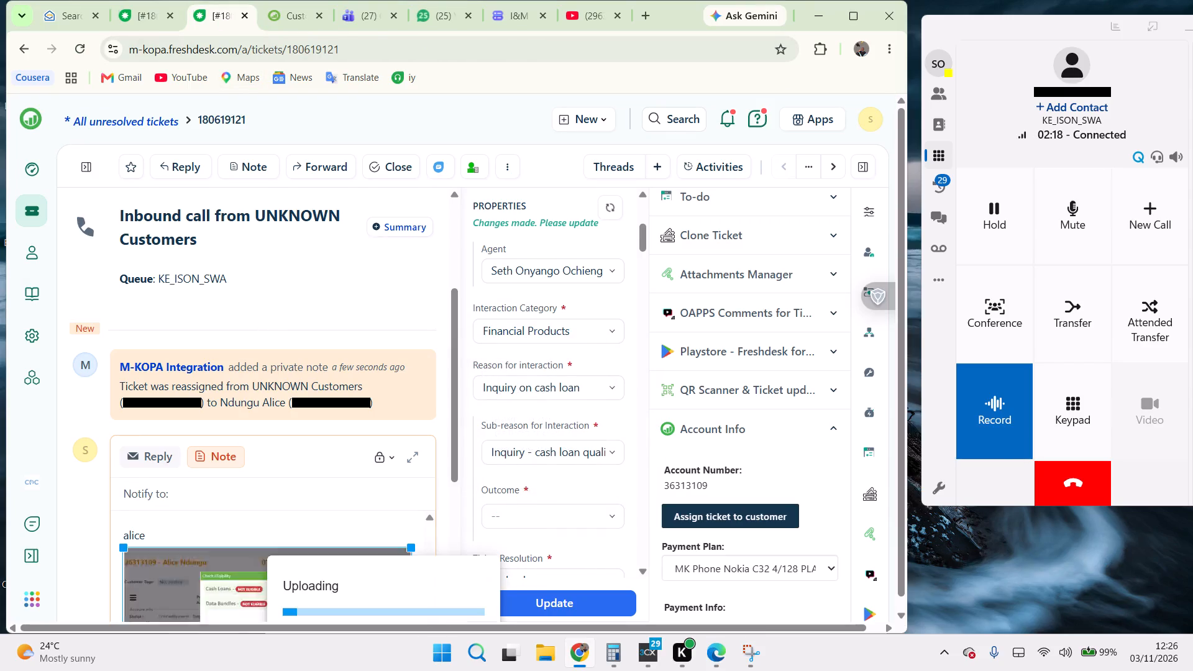
pyautogui.scroll(-1, 209, 469)
pyautogui.scroll(3, 209, 469)
pyautogui.scroll(-2, 209, 469)
pyautogui.scroll(1, 209, 469)
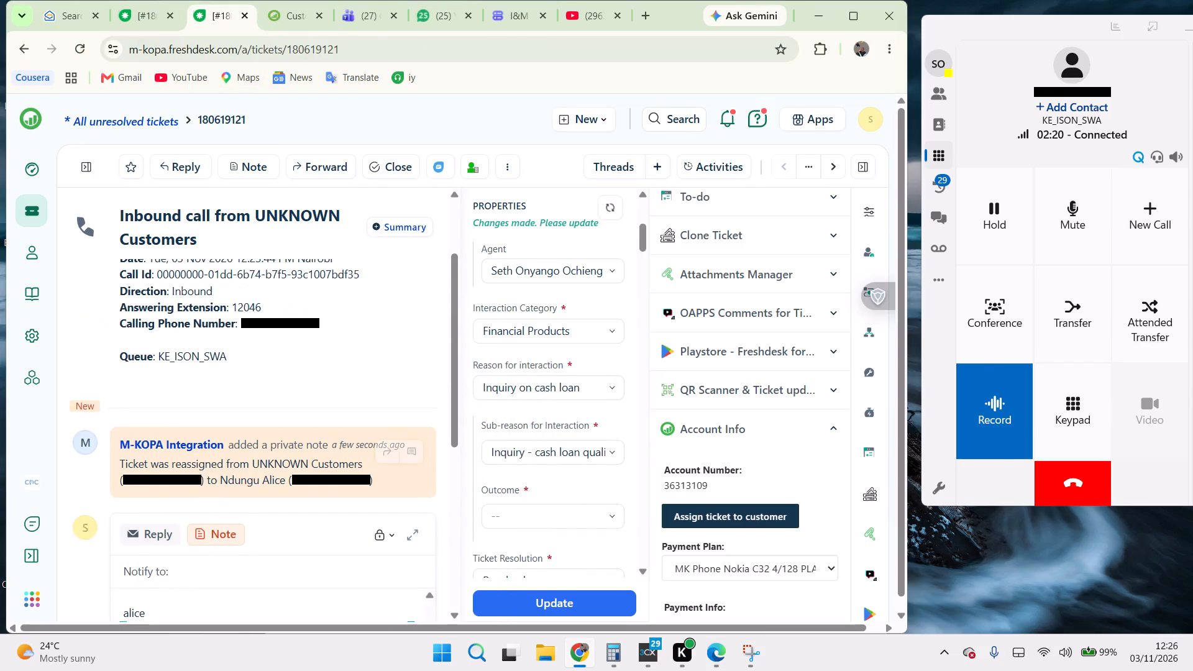
pyautogui.scroll(-3, 235, 447)
# Set the ticket's outcome to "Resolved: Customer advised on qualification criteria" and its status to Resolved, and update the properties.
pyautogui.click(524, 516)
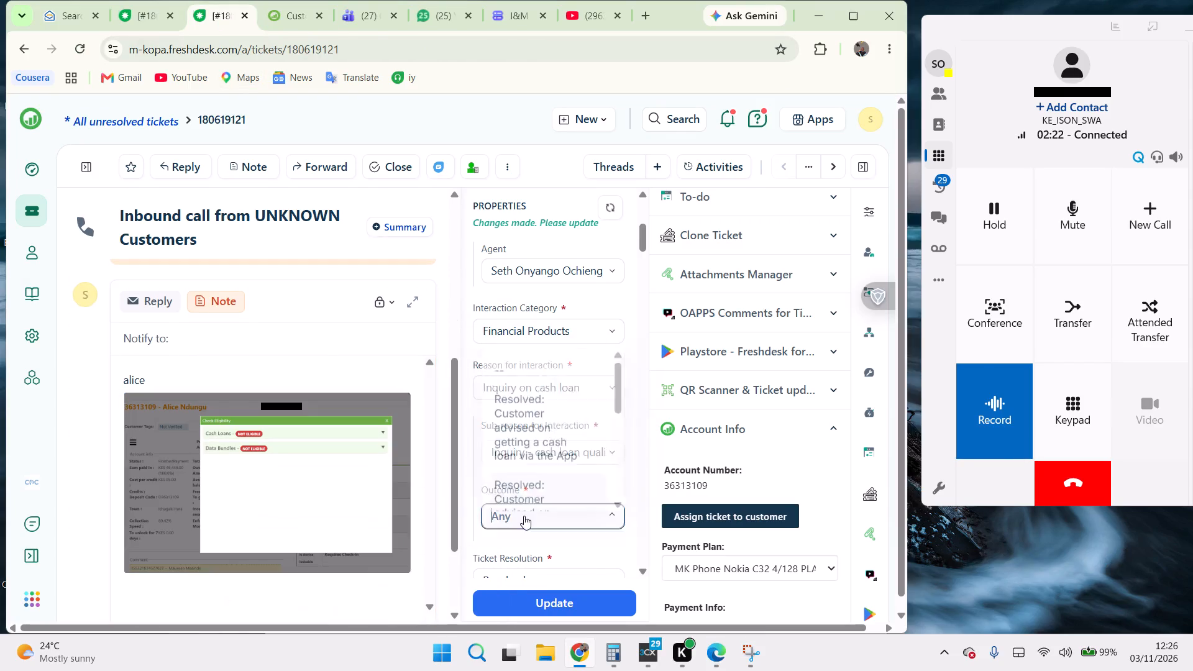
pyautogui.click(534, 480)
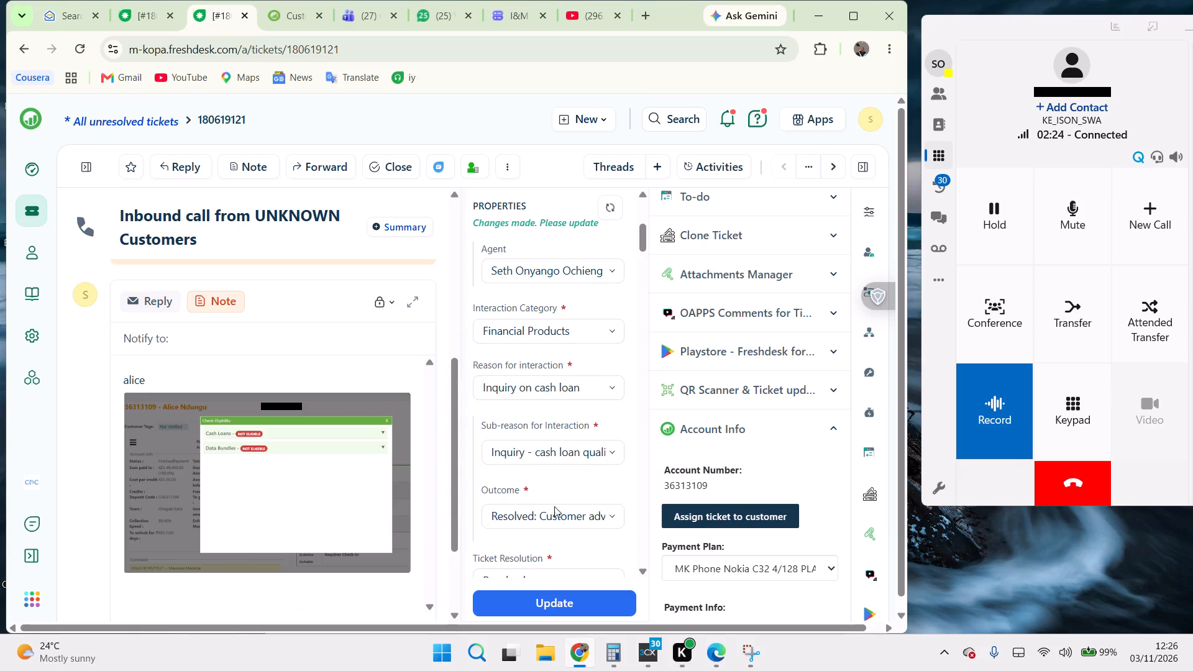
pyautogui.scroll(-1, 549, 544)
pyautogui.click(565, 552)
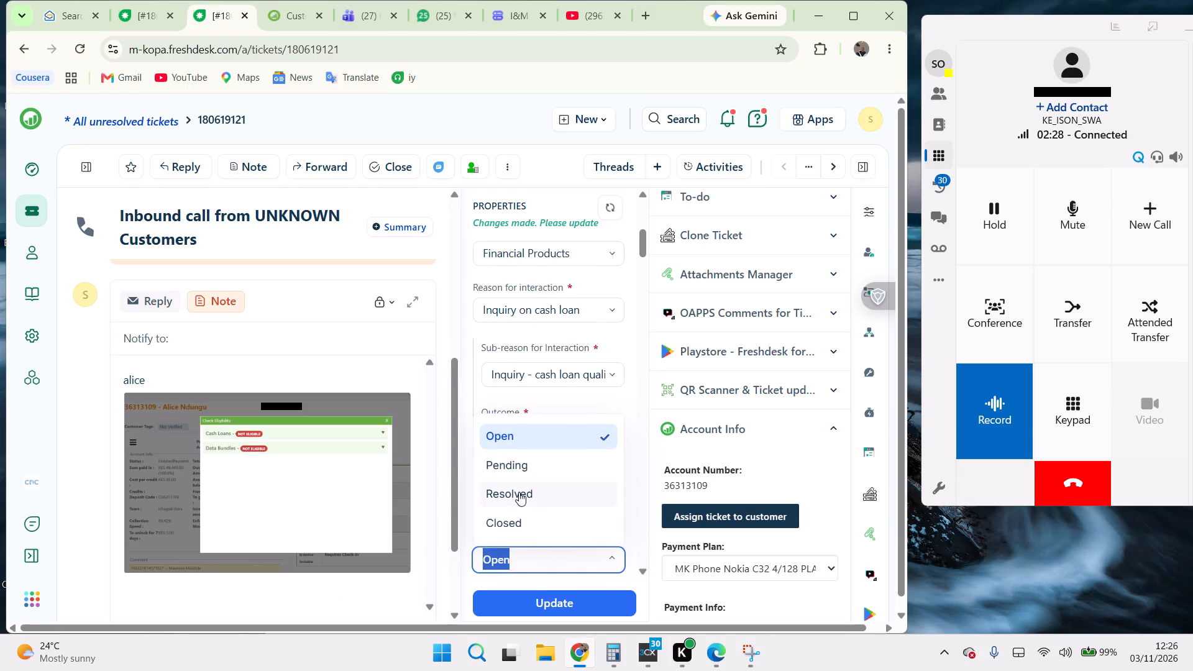
pyautogui.click(519, 492)
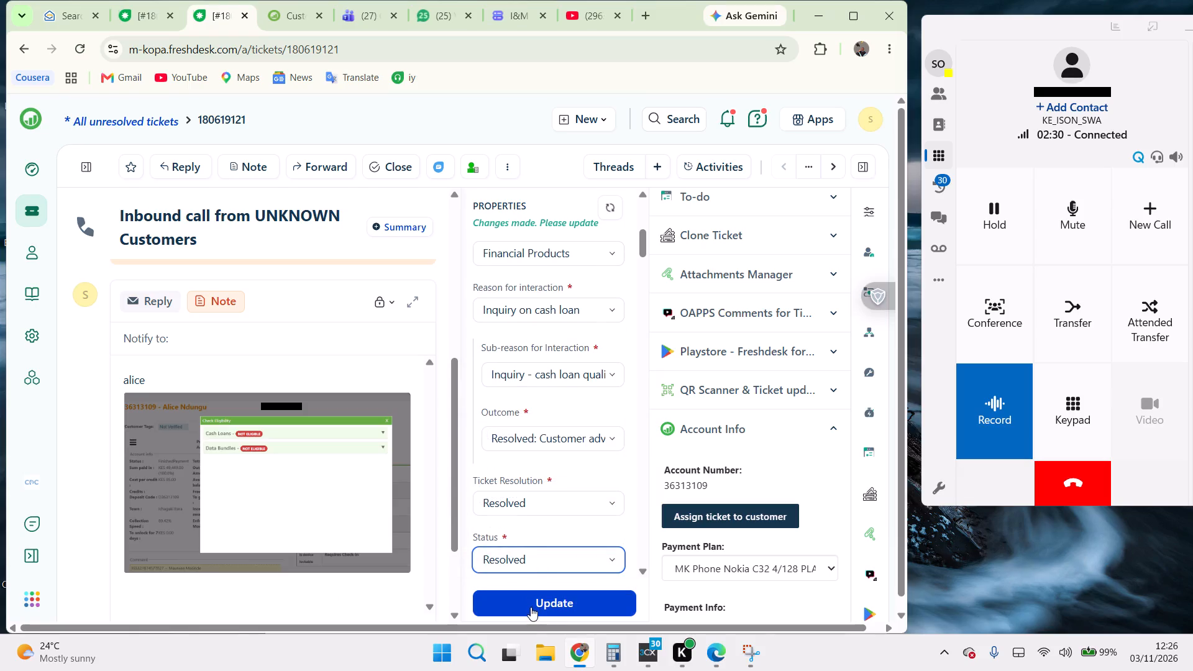
pyautogui.click(531, 604)
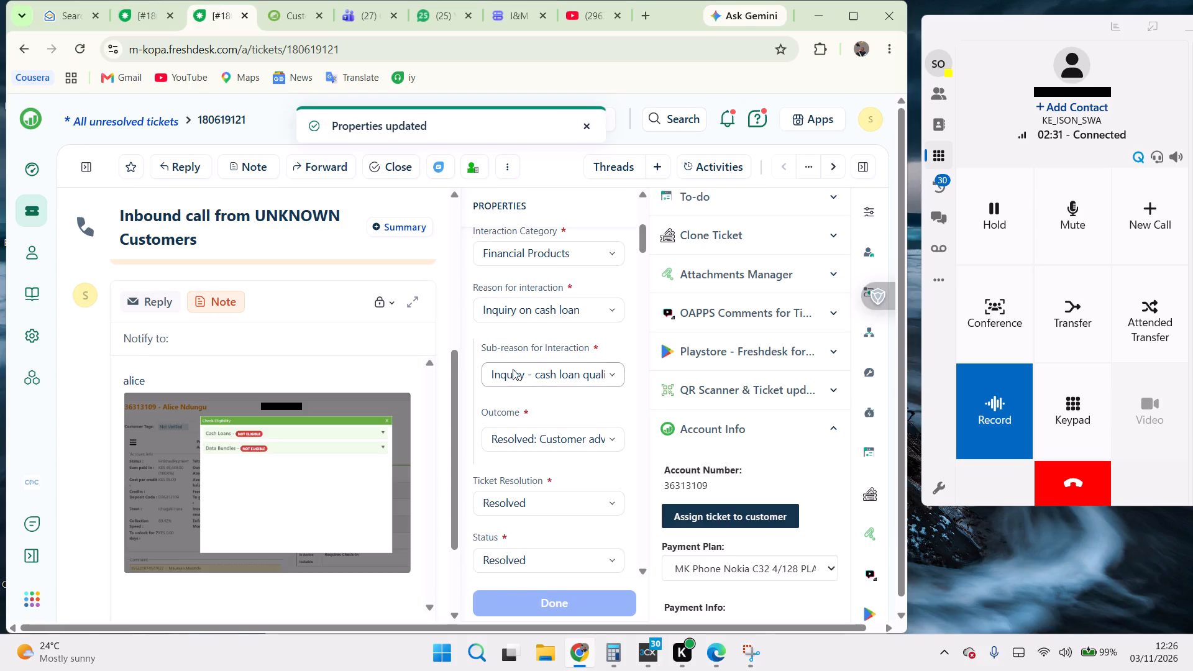
# Copy the sub-reason "Inquiry - cash loan qualification" into the note on its own line below the caller's first name.
pyautogui.click(513, 369)
pyautogui.rightClick(513, 369)
pyautogui.click(554, 316)
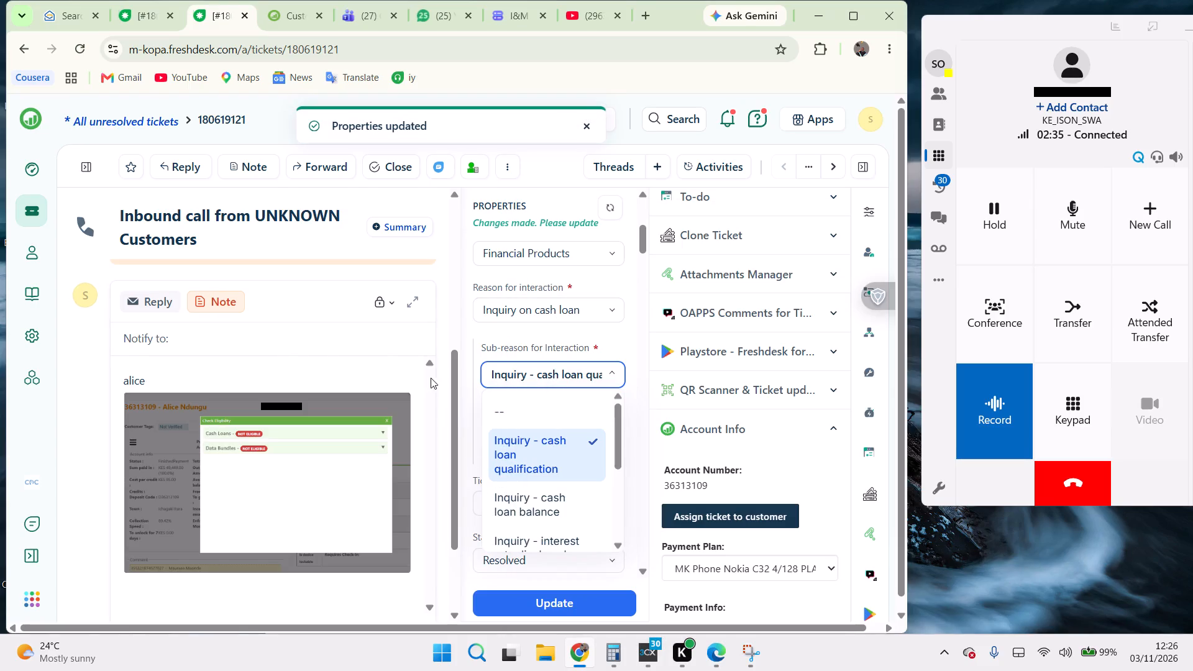
pyautogui.doubleClick(507, 375)
pyautogui.rightClick(507, 375)
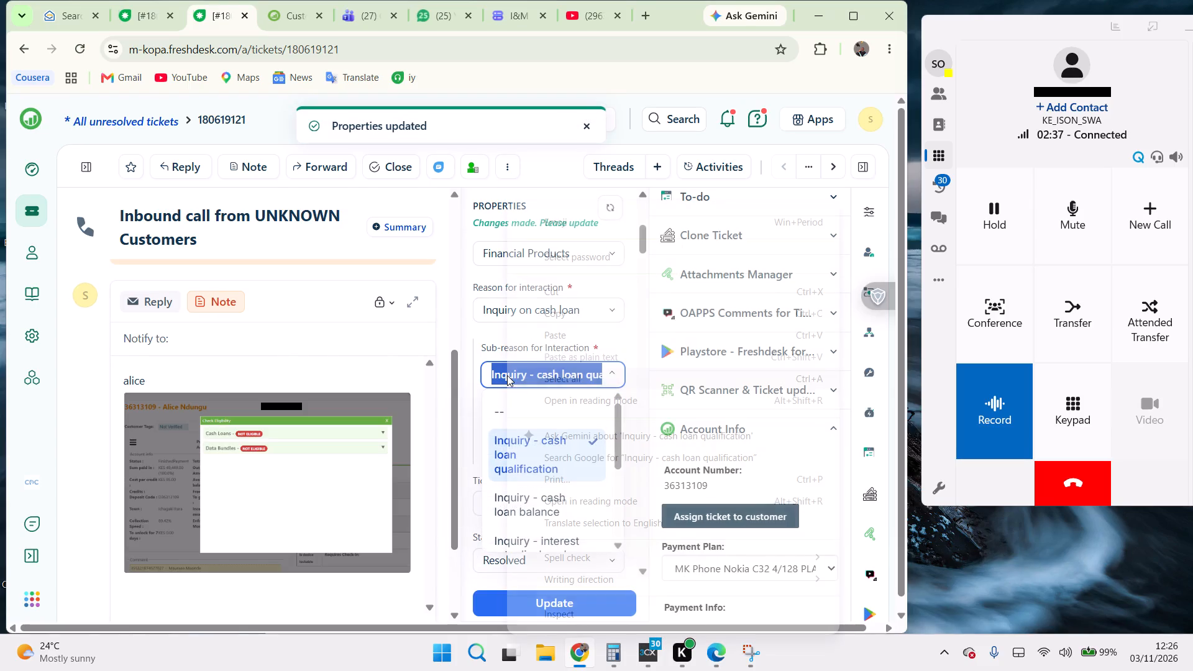
pyautogui.click(557, 315)
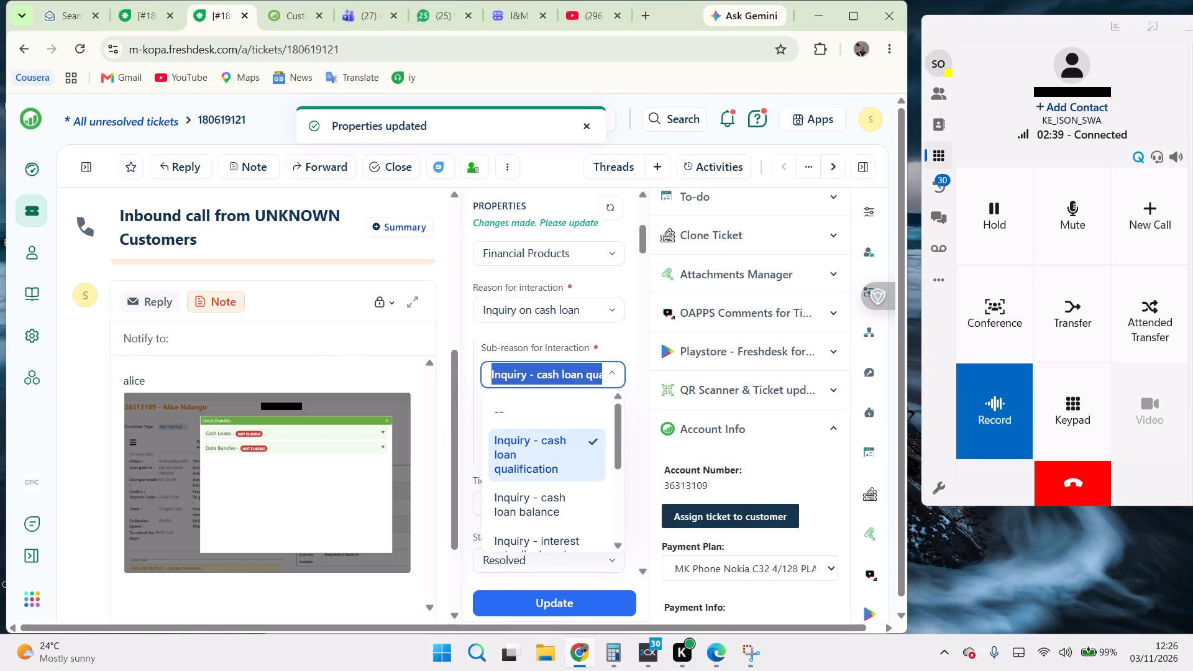
pyautogui.click(190, 383)
pyautogui.press('Return')
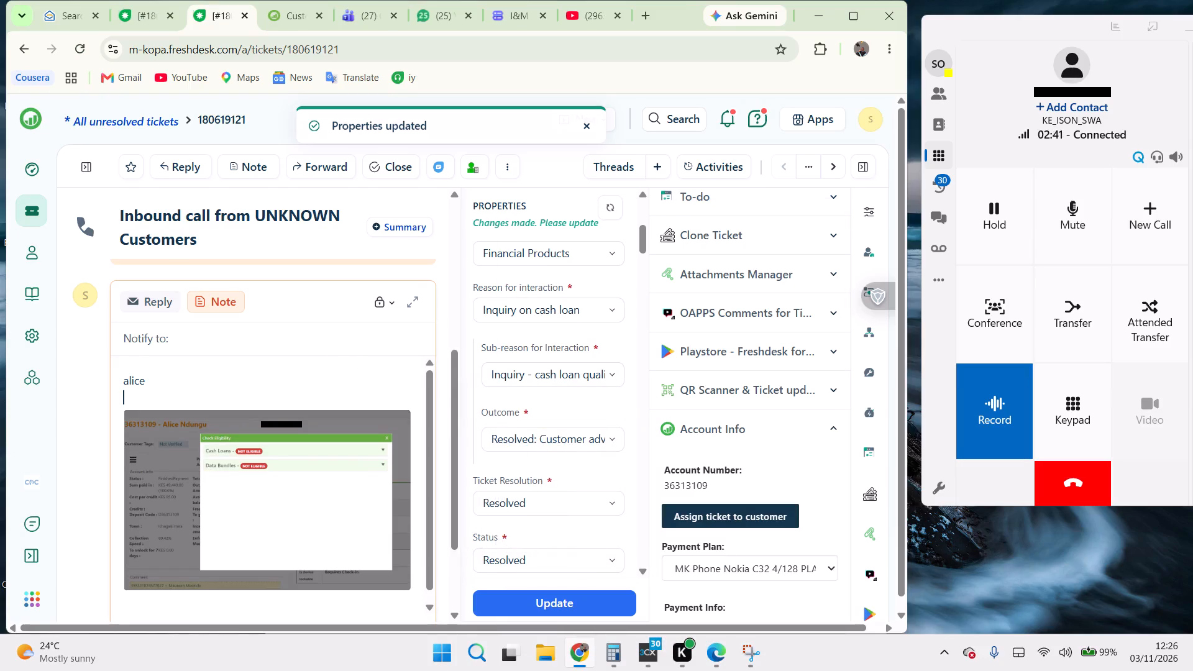
pyautogui.hotkey('ctrl', 'v')
pyautogui.press('Return')
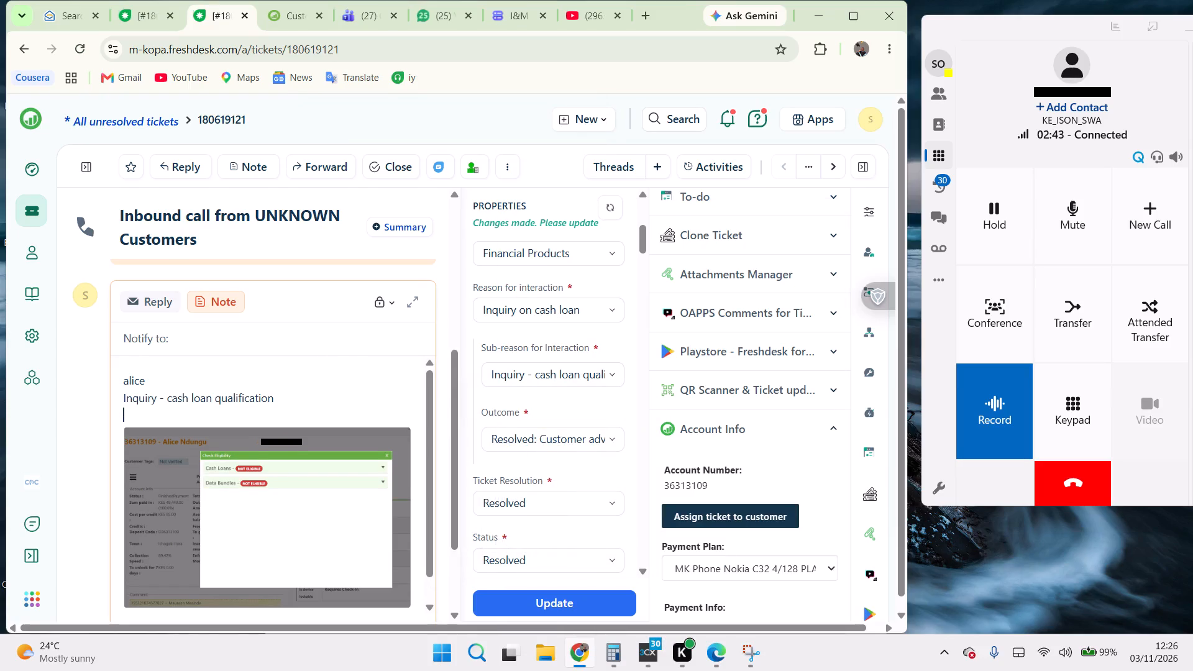
# Copy the outcome "Resolved: Customer advised on qualification criteria" into the note below the sub-reason line.
pyautogui.click(512, 434)
pyautogui.rightClick(512, 434)
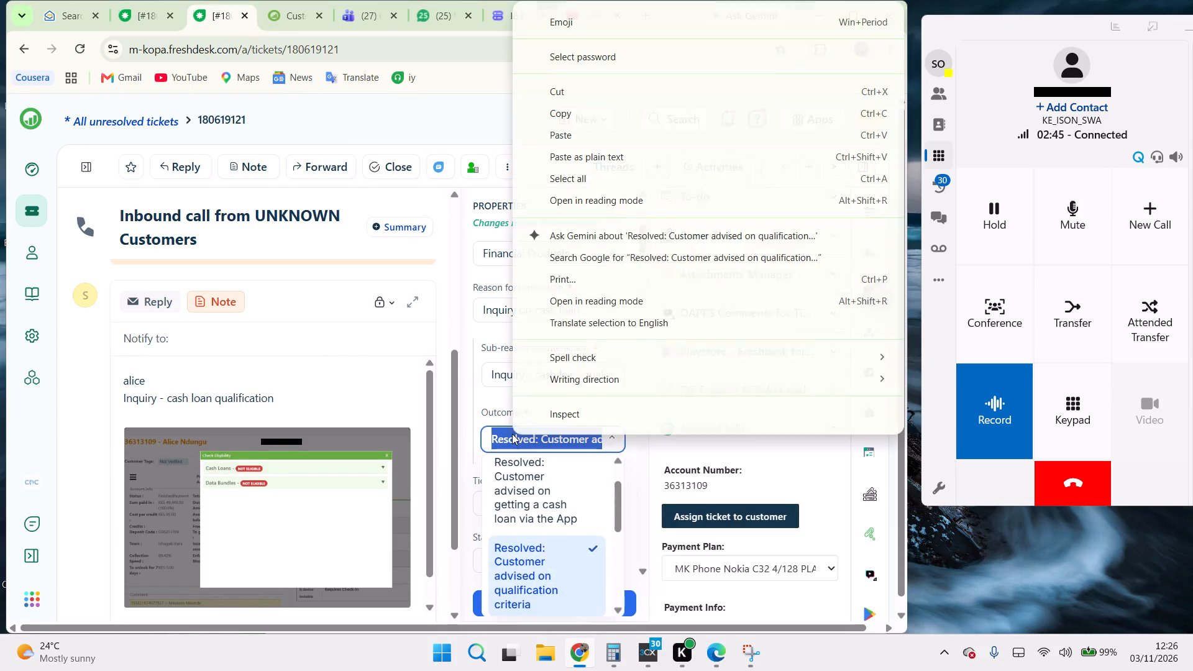
pyautogui.click(559, 110)
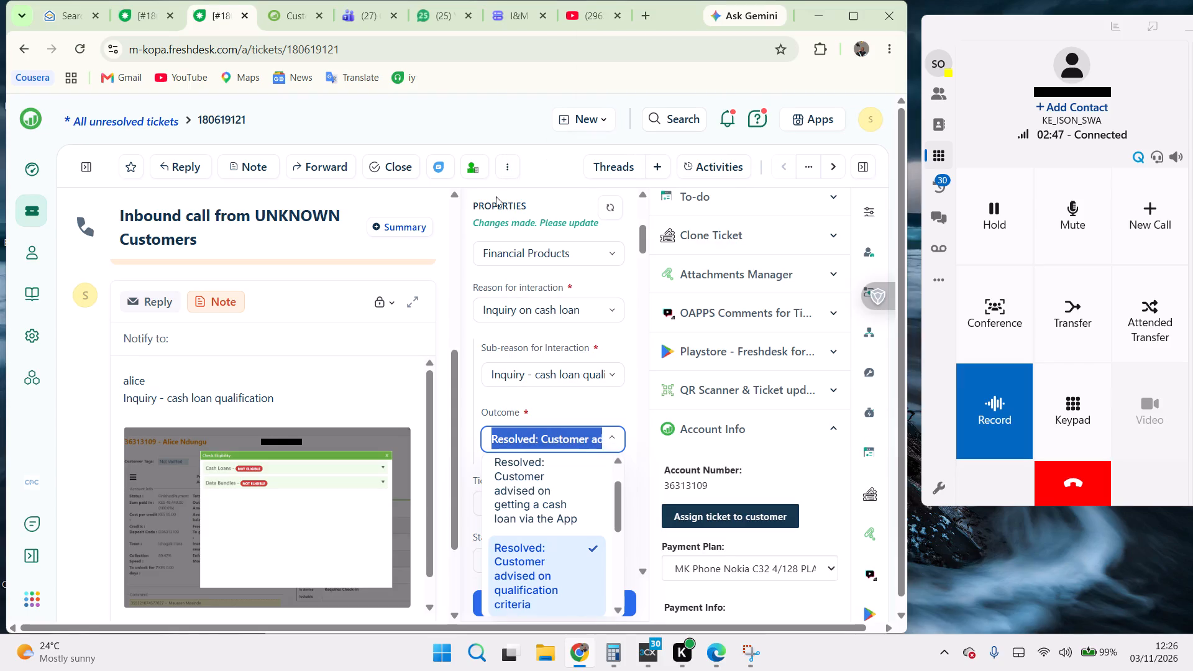
pyautogui.click(295, 404)
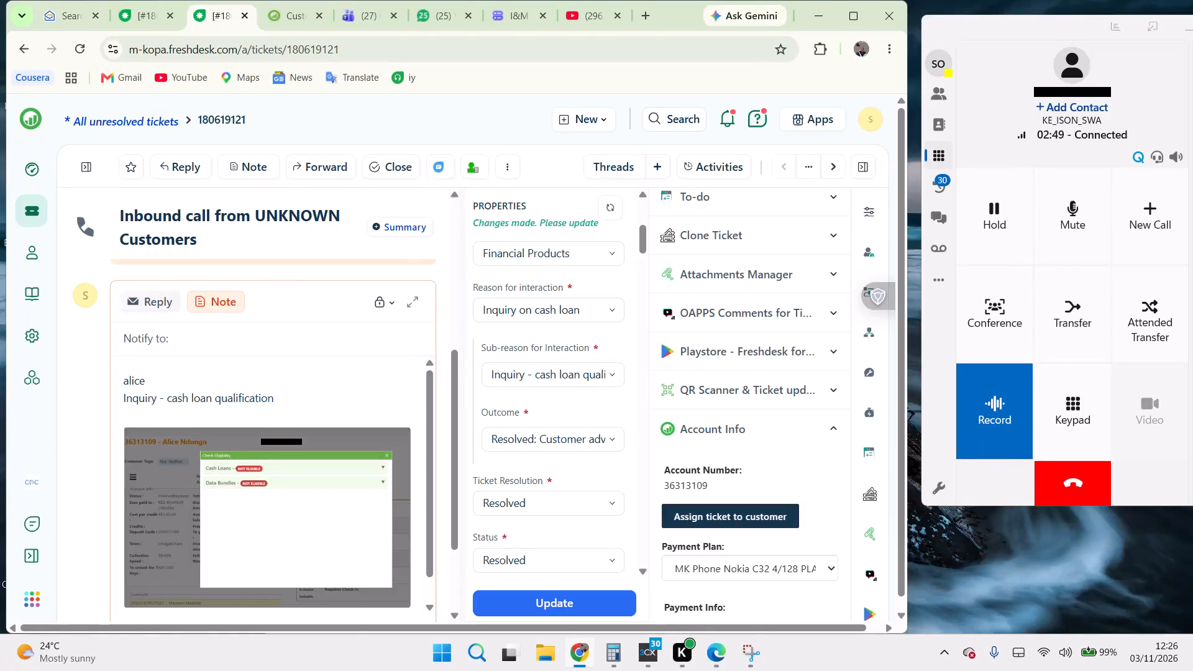
pyautogui.press('Return')
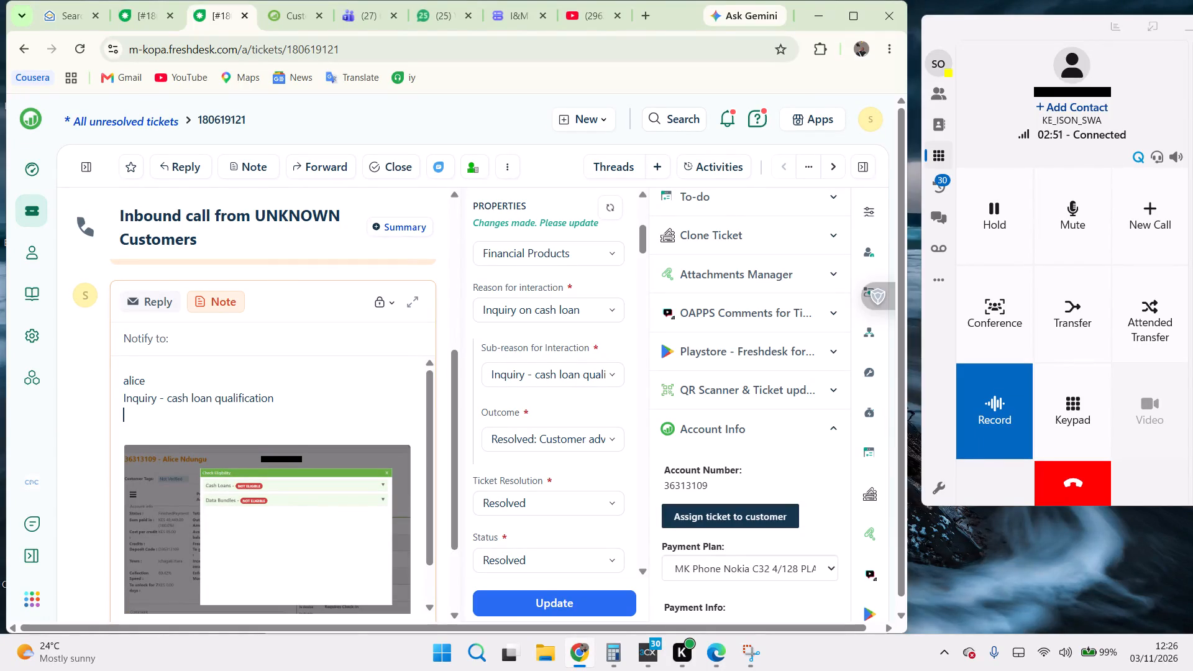
pyautogui.hotkey('ctrl', 'v')
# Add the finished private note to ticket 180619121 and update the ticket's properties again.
pyautogui.scroll(-3, 324, 402)
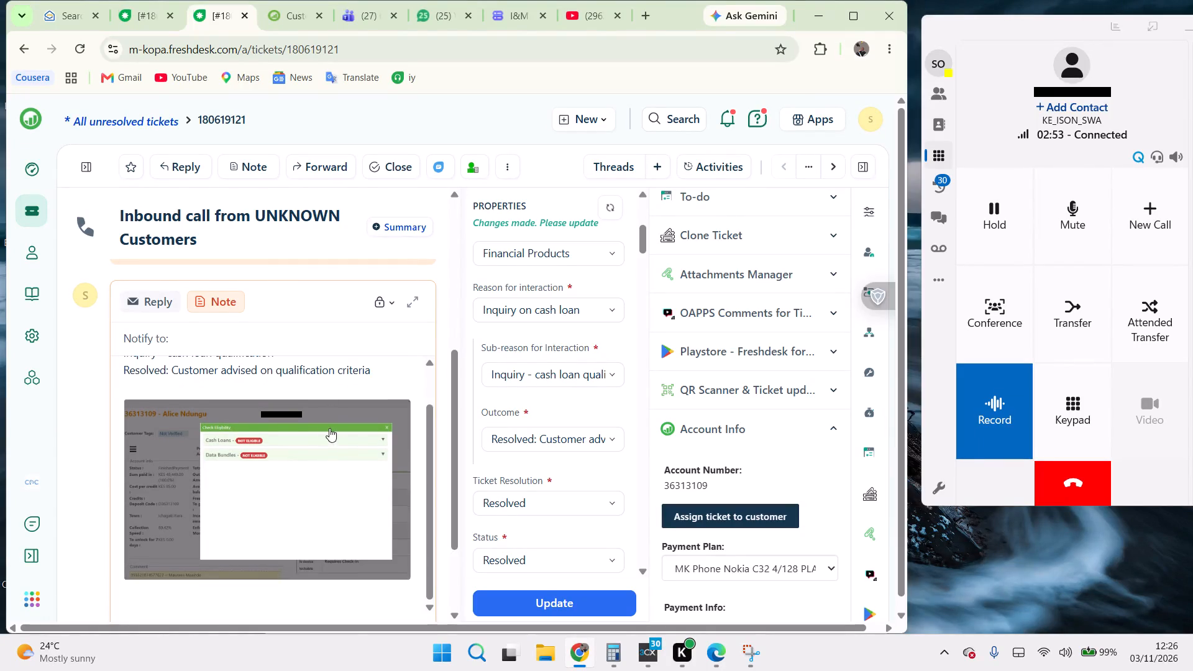
pyautogui.scroll(-3, 343, 450)
pyautogui.scroll(1, 343, 451)
pyautogui.scroll(-2, 354, 523)
pyautogui.click(360, 578)
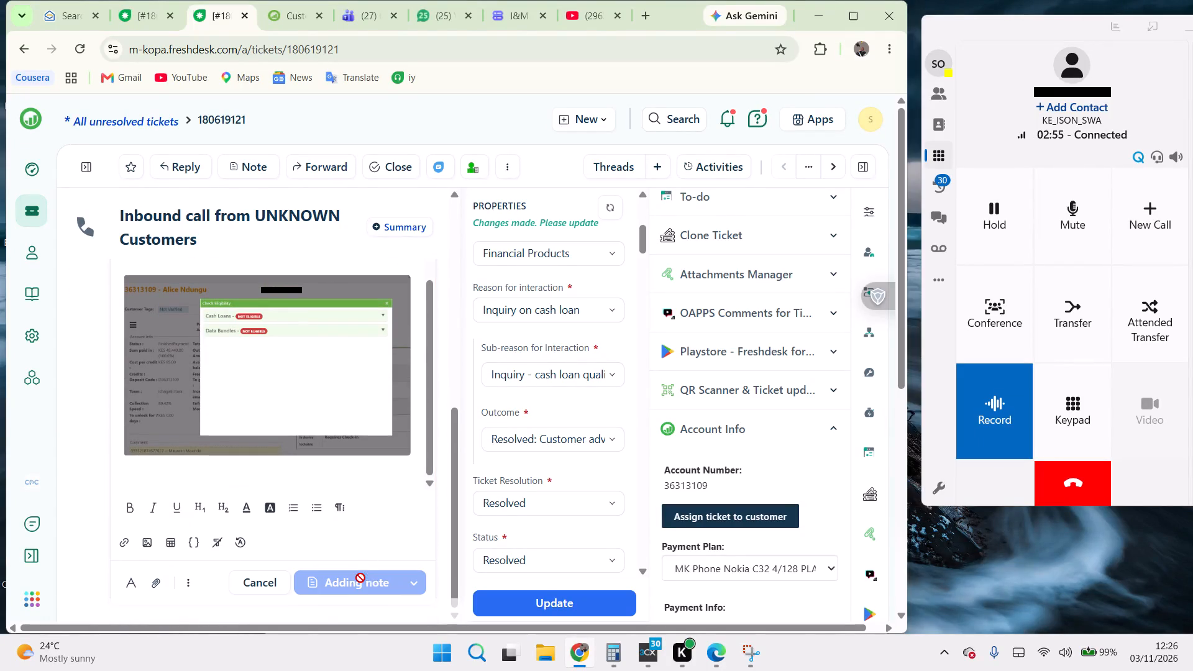
pyautogui.click(542, 603)
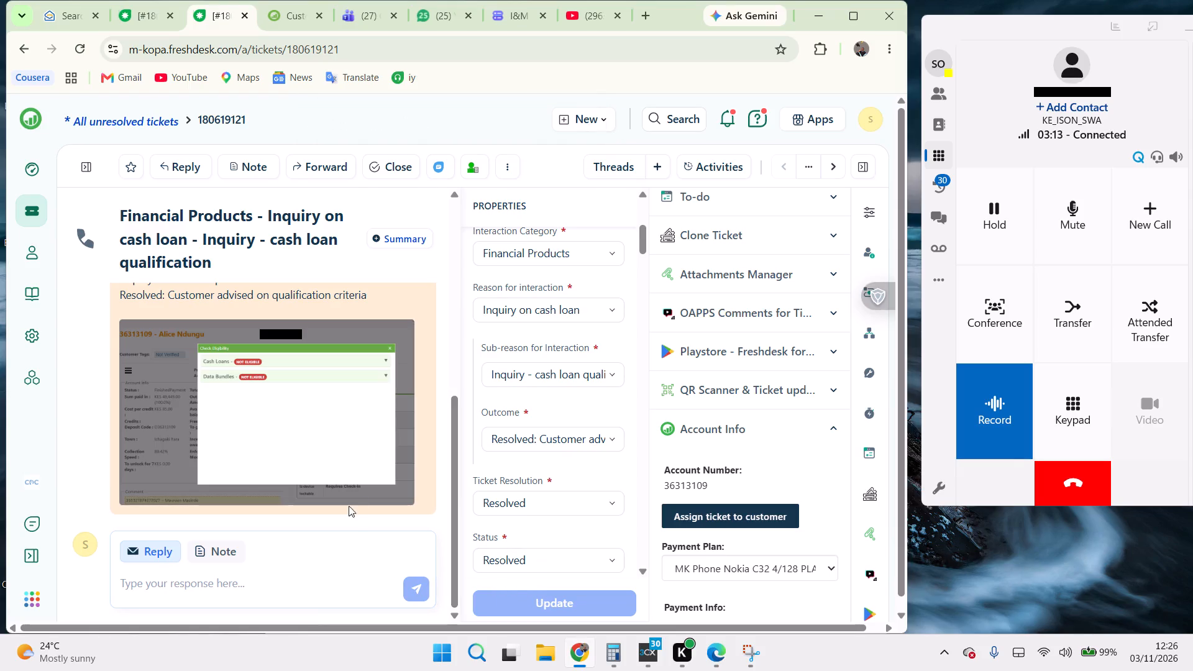
pyautogui.scroll(2, 354, 497)
pyautogui.scroll(-1, 354, 497)
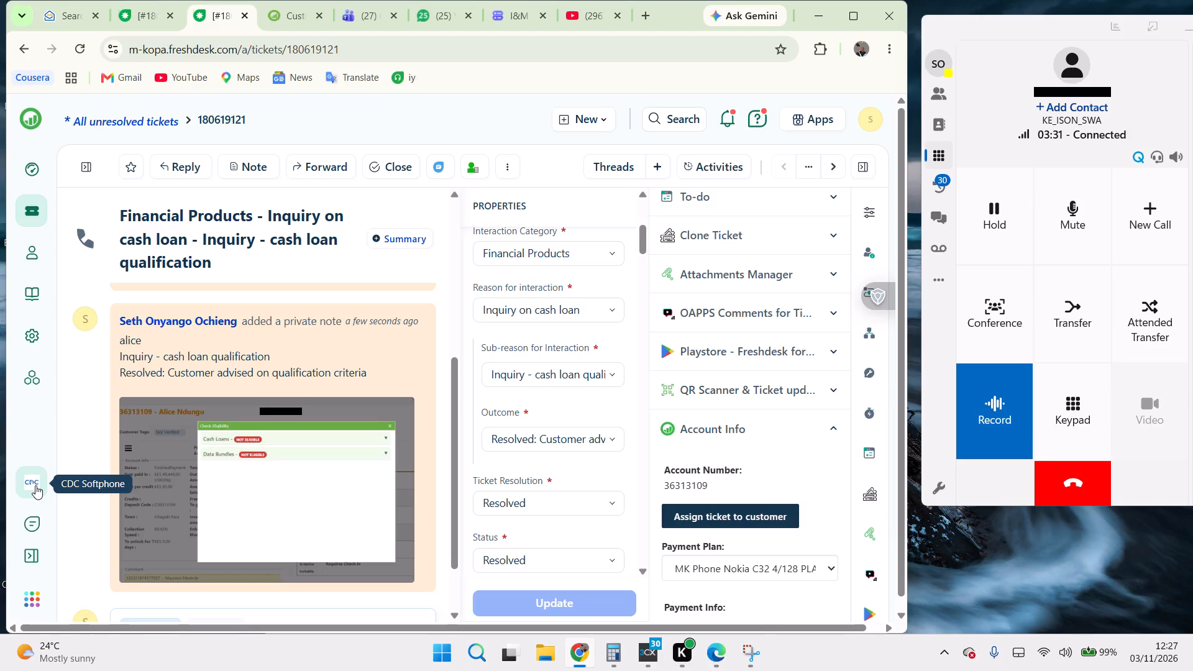
pyautogui.click(272, 14)
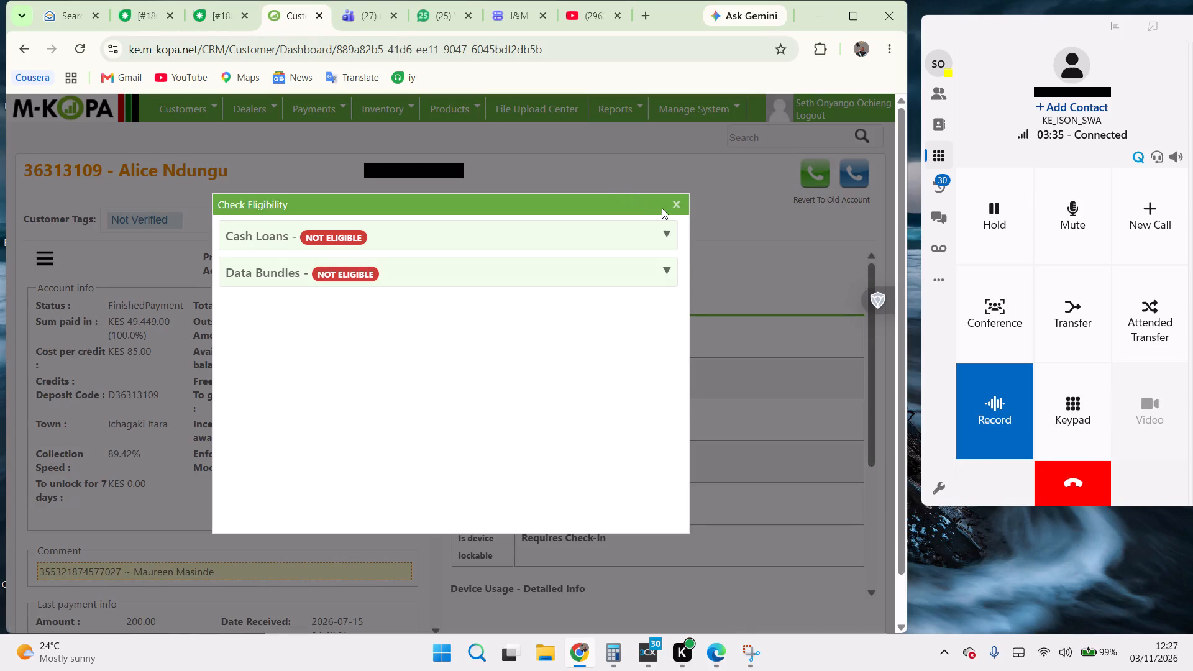
pyautogui.click(670, 209)
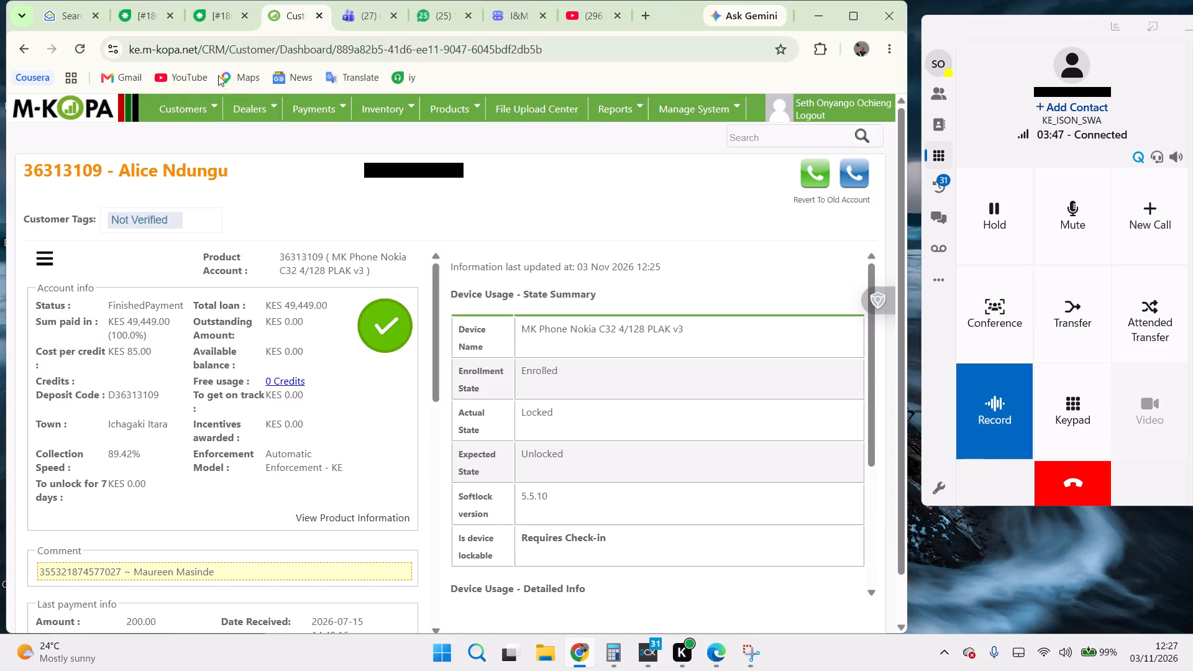
pyautogui.click(206, 19)
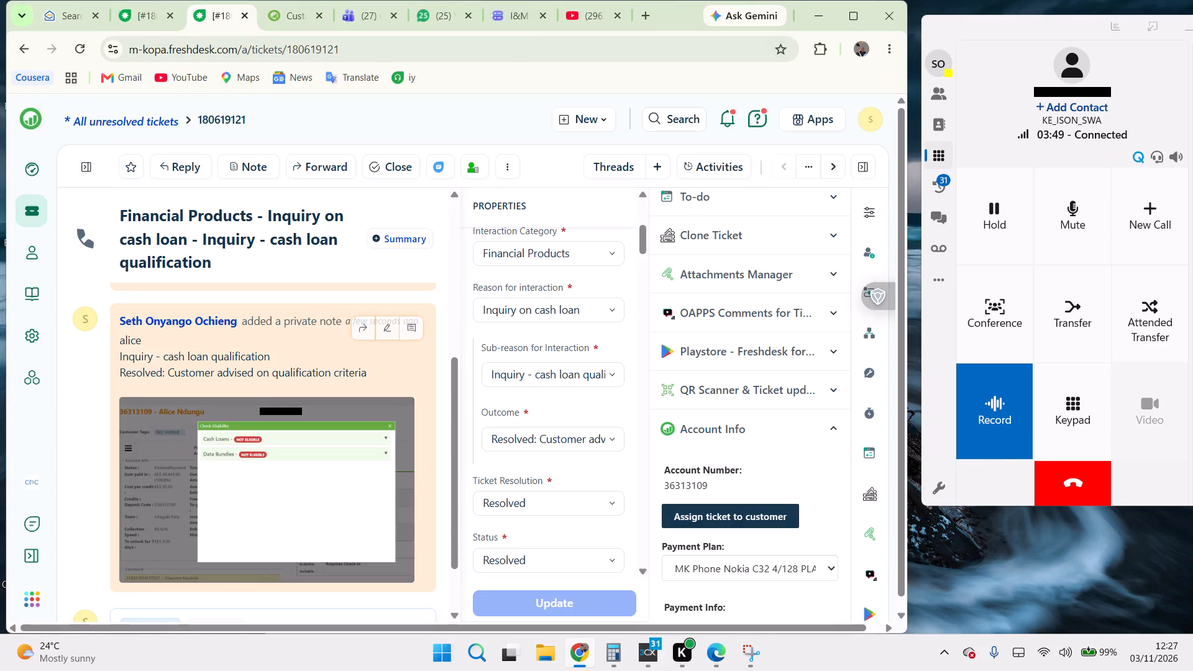
# Examine the softphone's current call entry and the customer's personal and contact information in the CRM, closing both views.
pyautogui.click(36, 487)
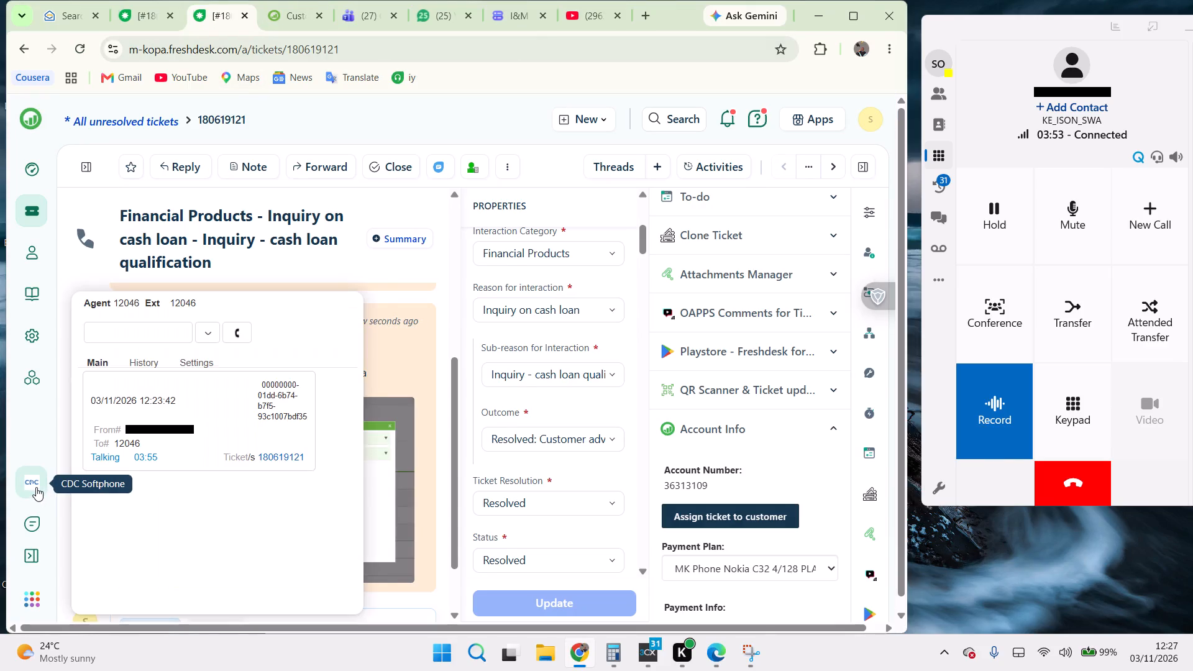
pyautogui.click(33, 485)
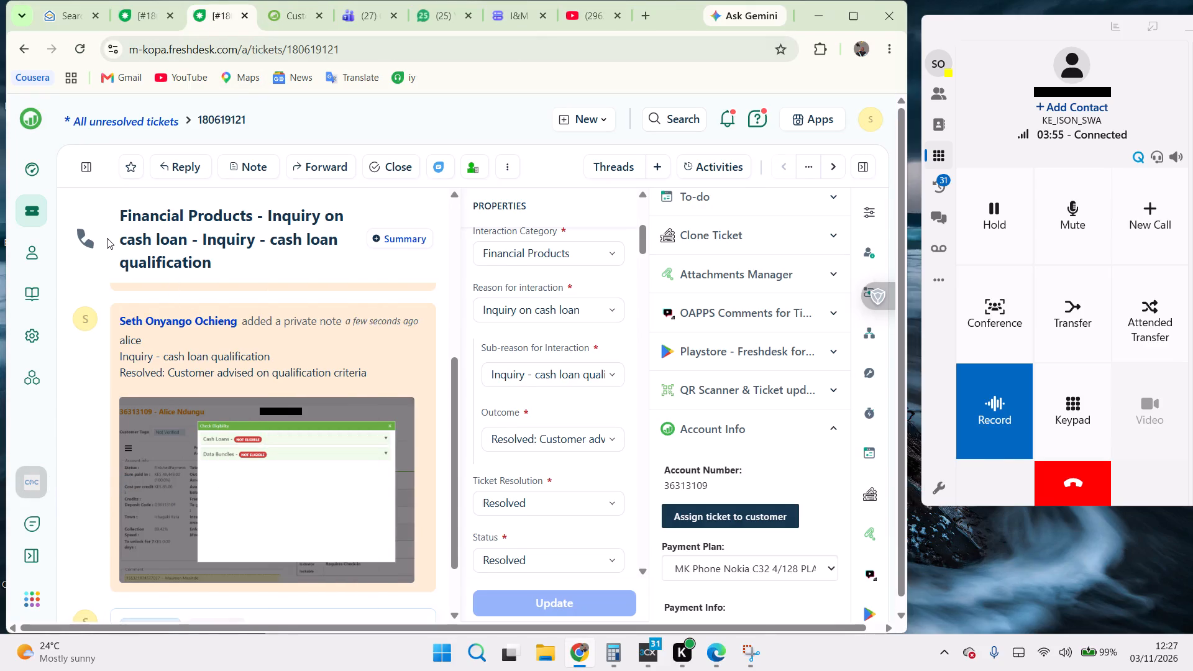
pyautogui.click(281, 16)
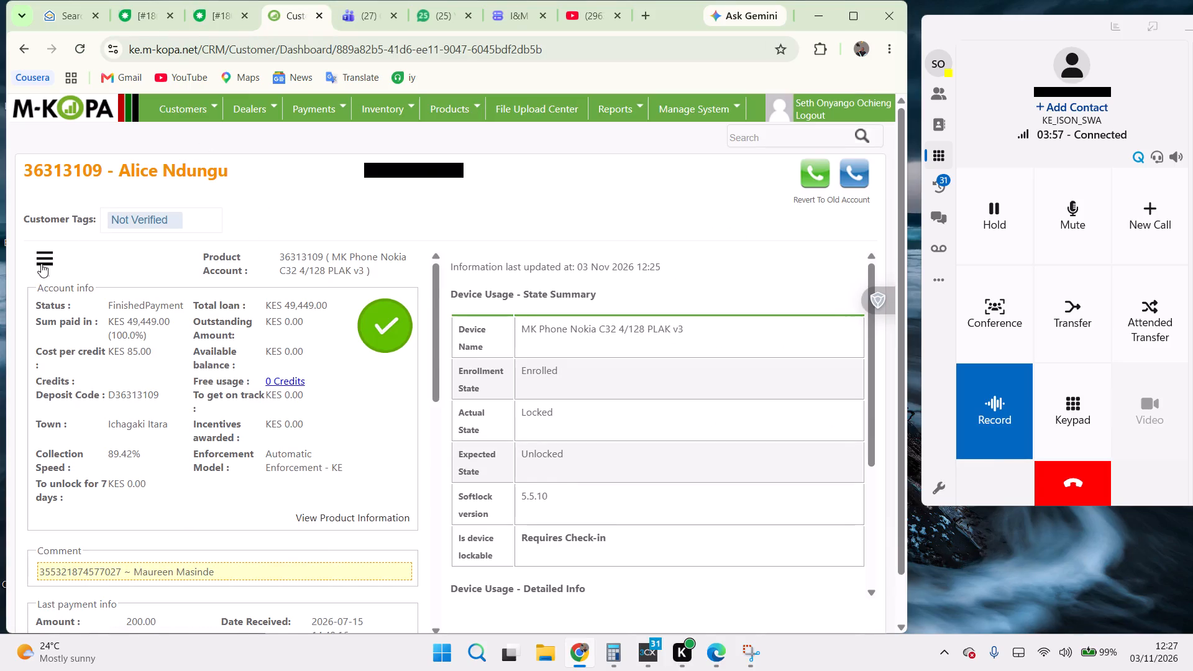
pyautogui.click(68, 388)
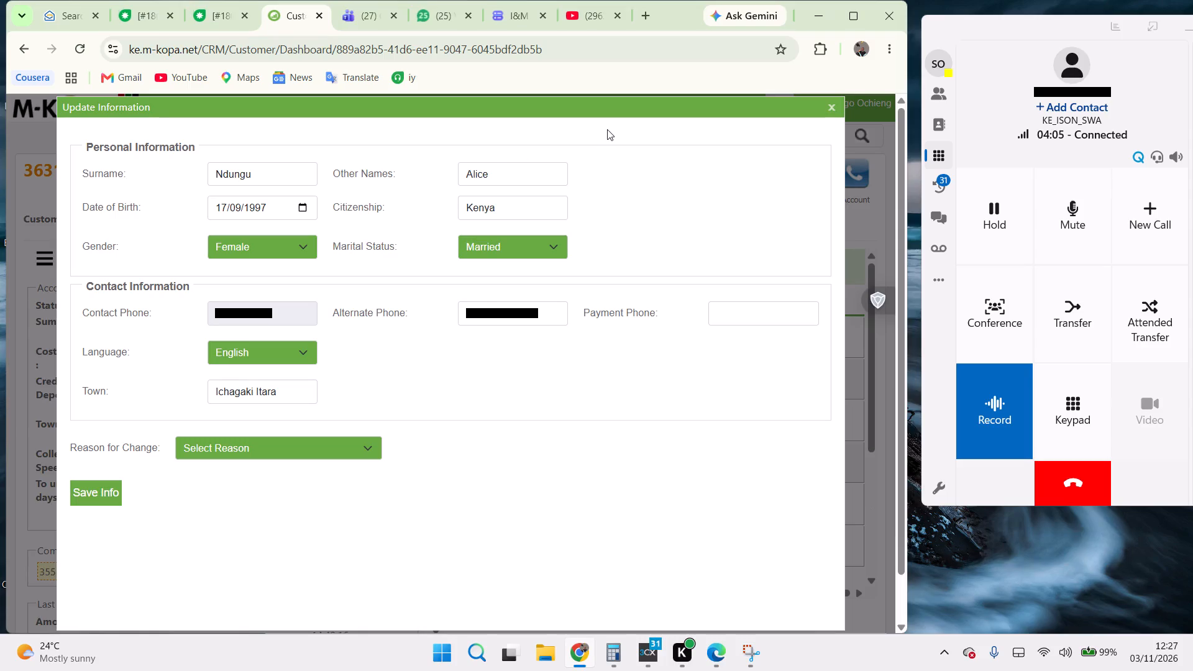
pyautogui.click(834, 108)
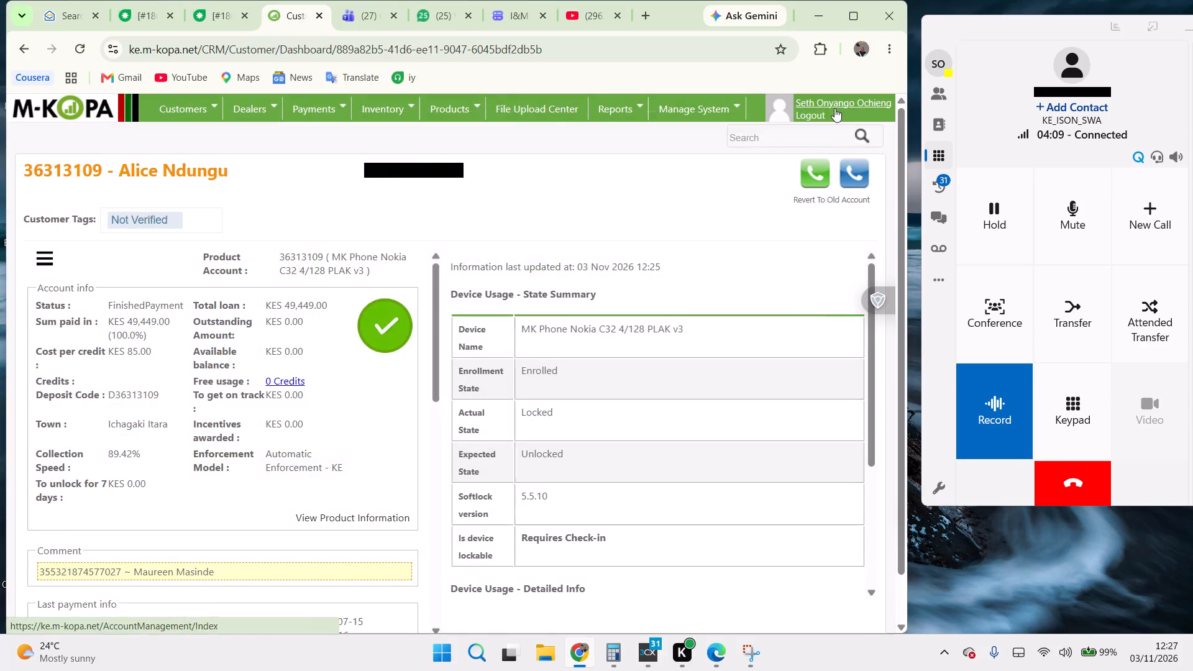
pyautogui.click(209, 17)
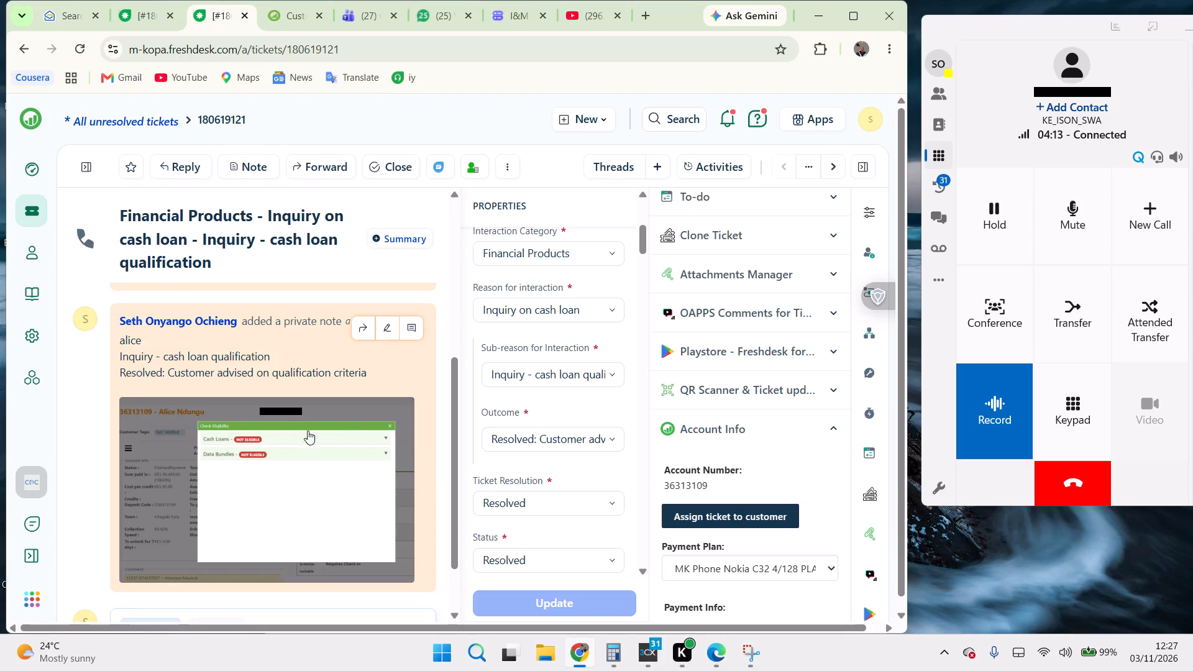
pyautogui.click(30, 478)
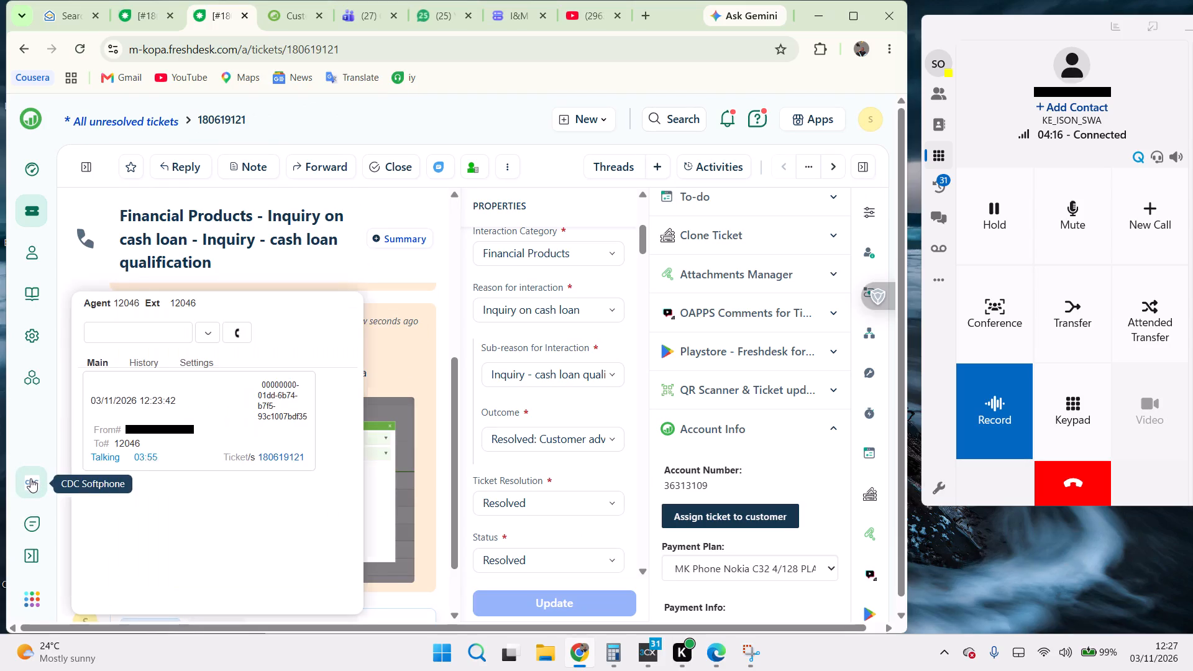
pyautogui.click(30, 478)
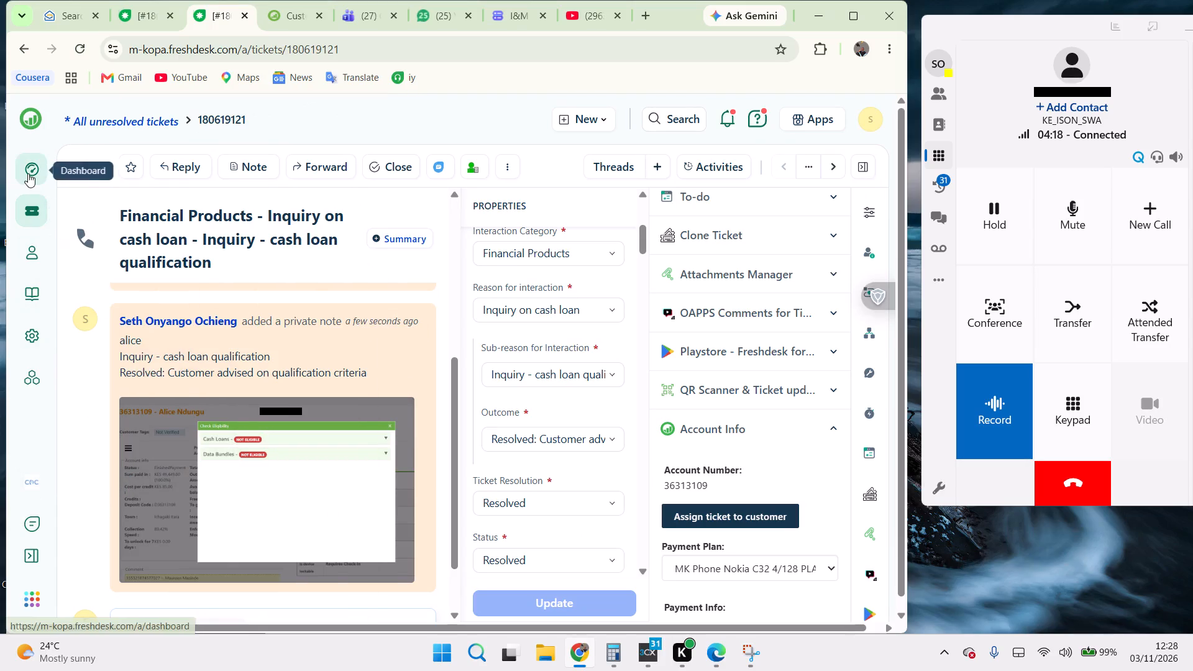
pyautogui.click(28, 173)
pyautogui.click(107, 218)
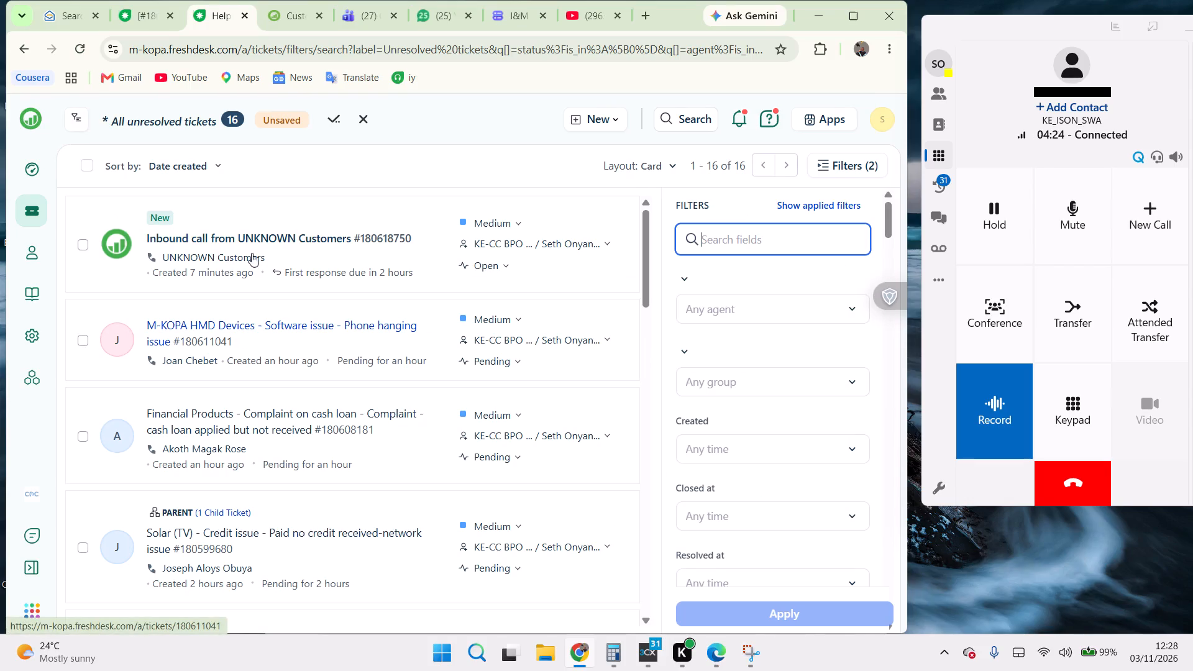
pyautogui.click(251, 240)
pyautogui.click(258, 237)
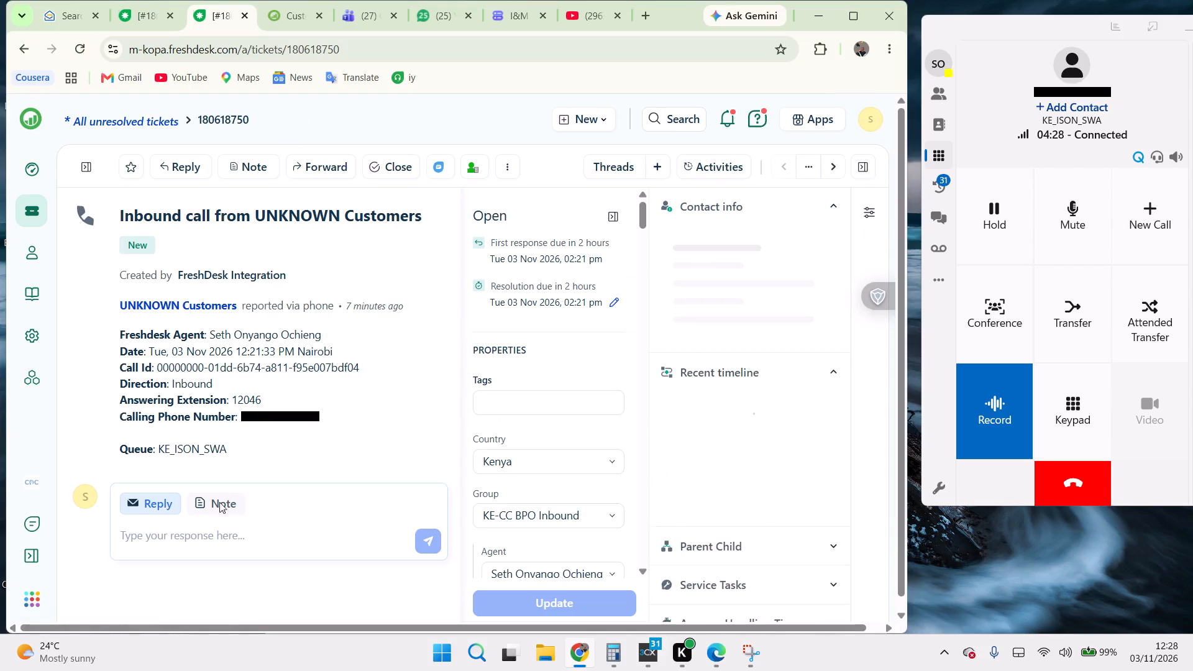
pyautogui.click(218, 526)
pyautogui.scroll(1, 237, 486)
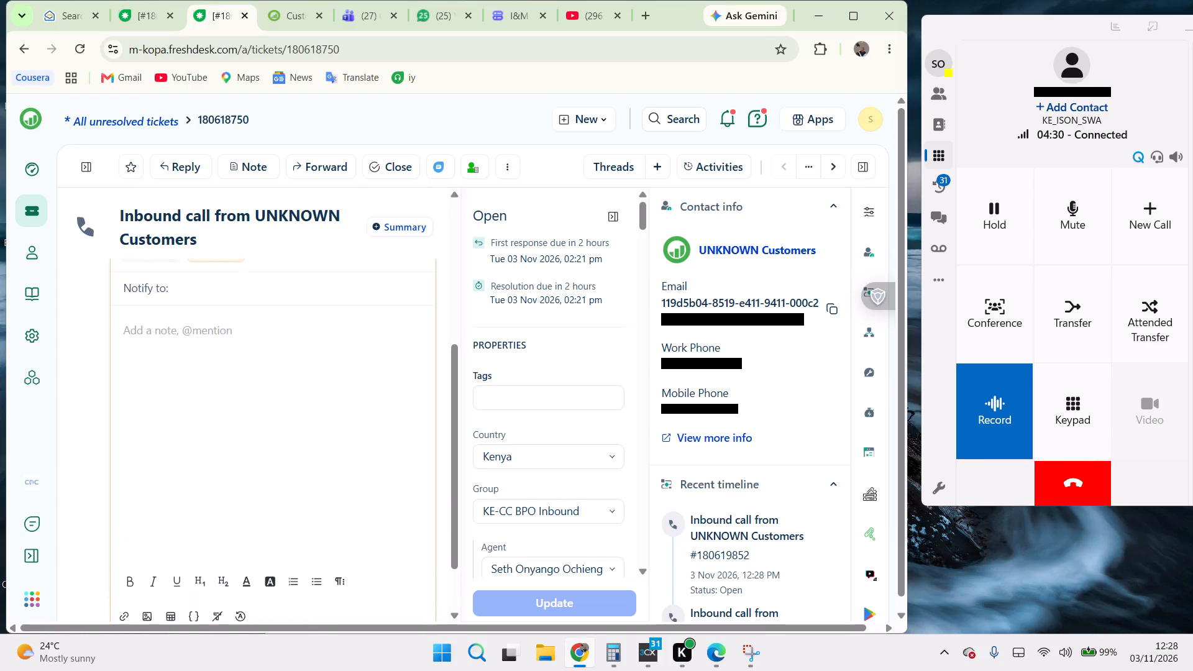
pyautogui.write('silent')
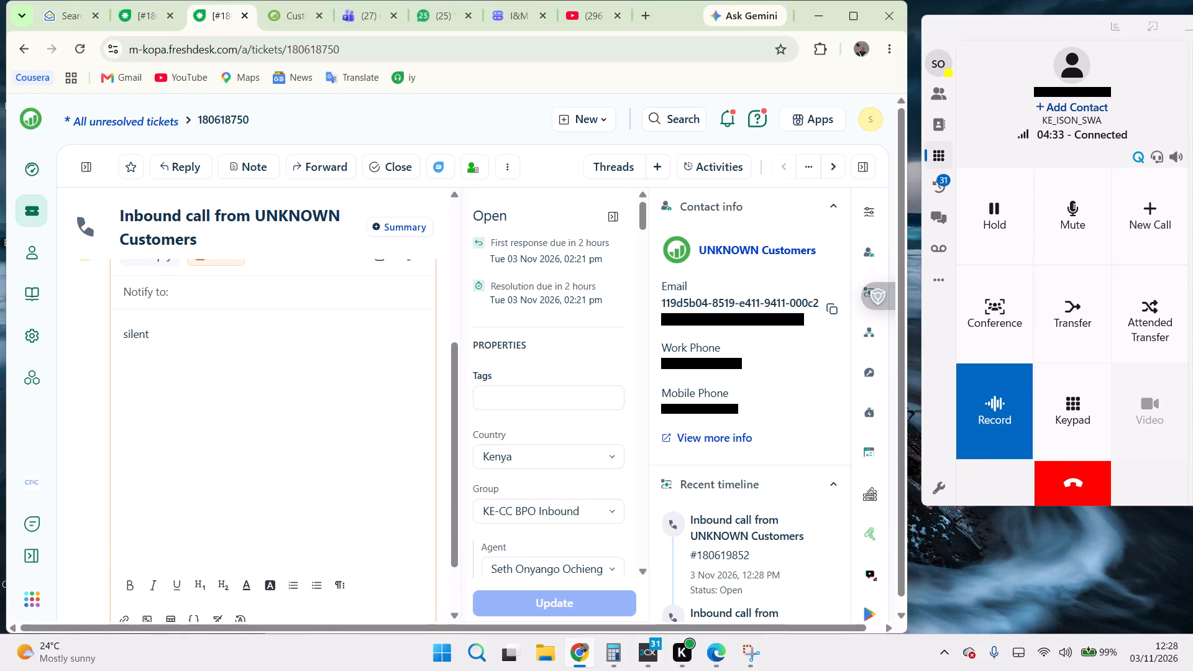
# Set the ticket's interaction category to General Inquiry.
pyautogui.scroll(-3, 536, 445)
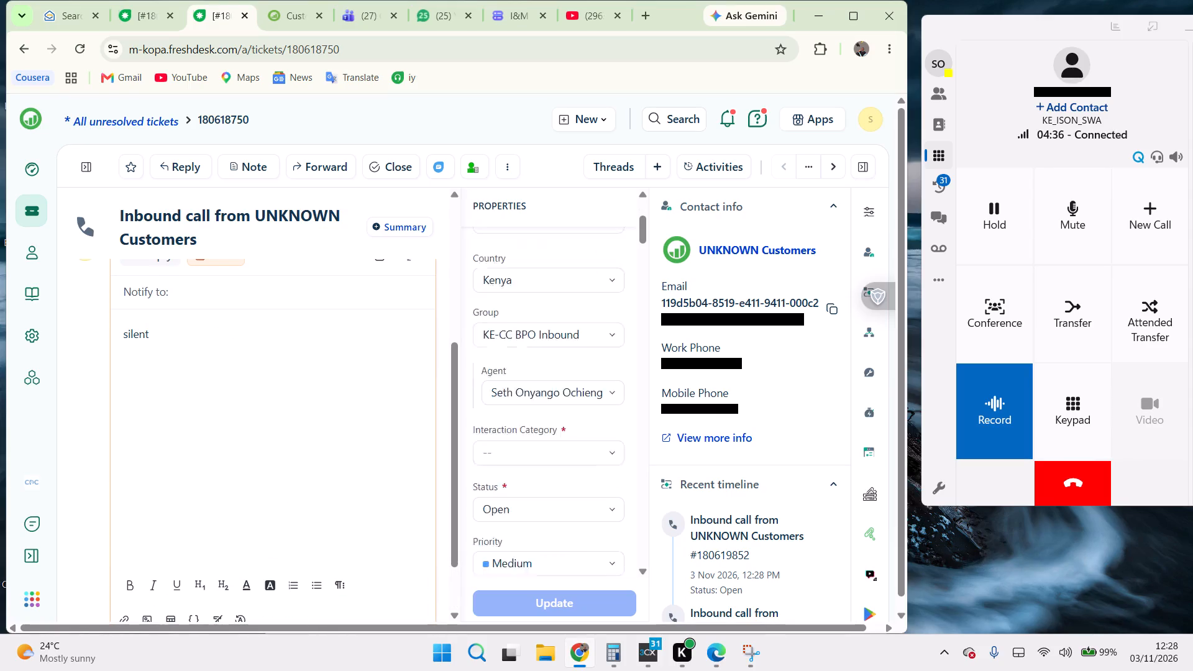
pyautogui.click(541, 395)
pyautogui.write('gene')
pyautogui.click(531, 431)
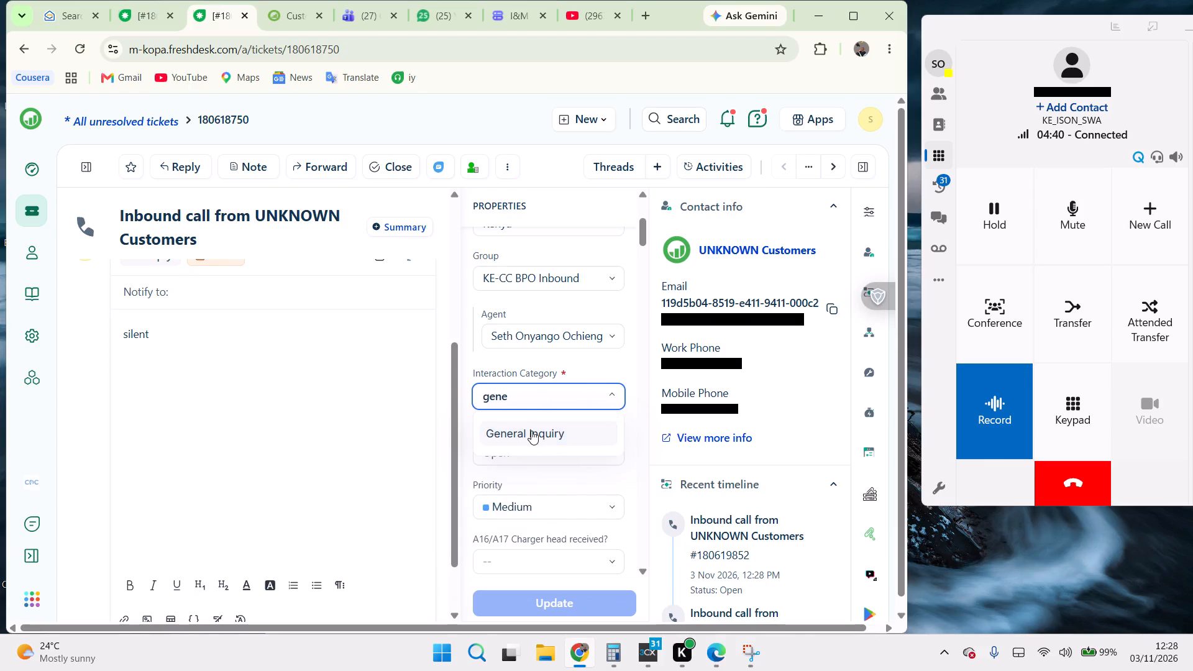
# End the connected call in the 3CX softphone.
pyautogui.click(1074, 474)
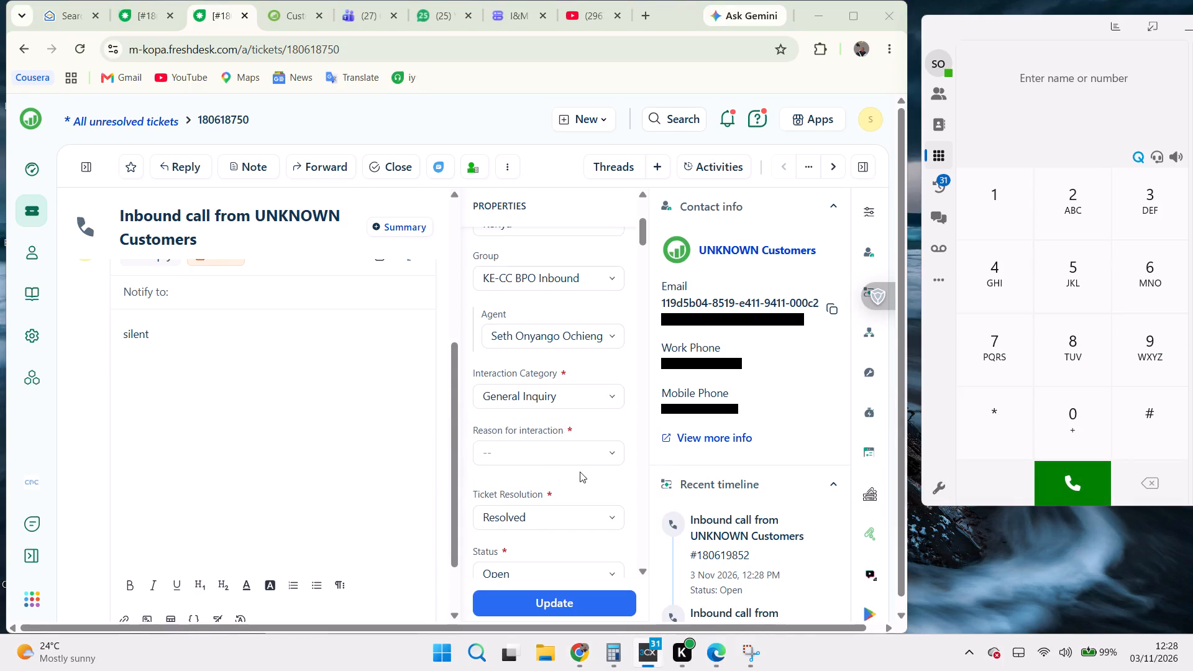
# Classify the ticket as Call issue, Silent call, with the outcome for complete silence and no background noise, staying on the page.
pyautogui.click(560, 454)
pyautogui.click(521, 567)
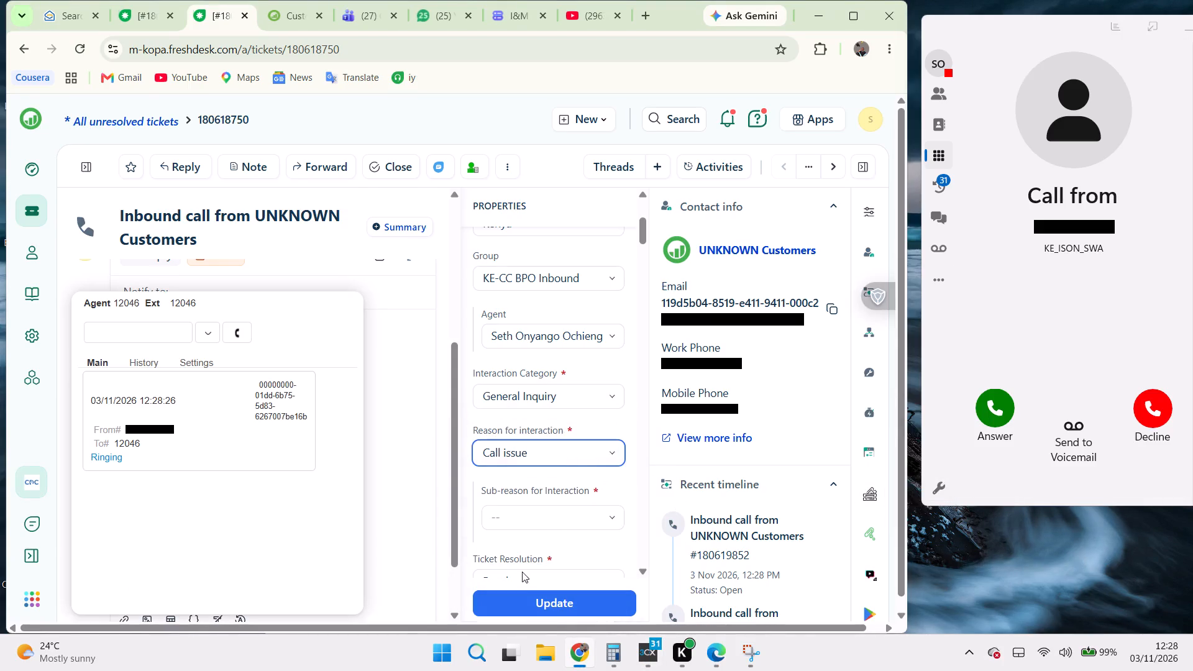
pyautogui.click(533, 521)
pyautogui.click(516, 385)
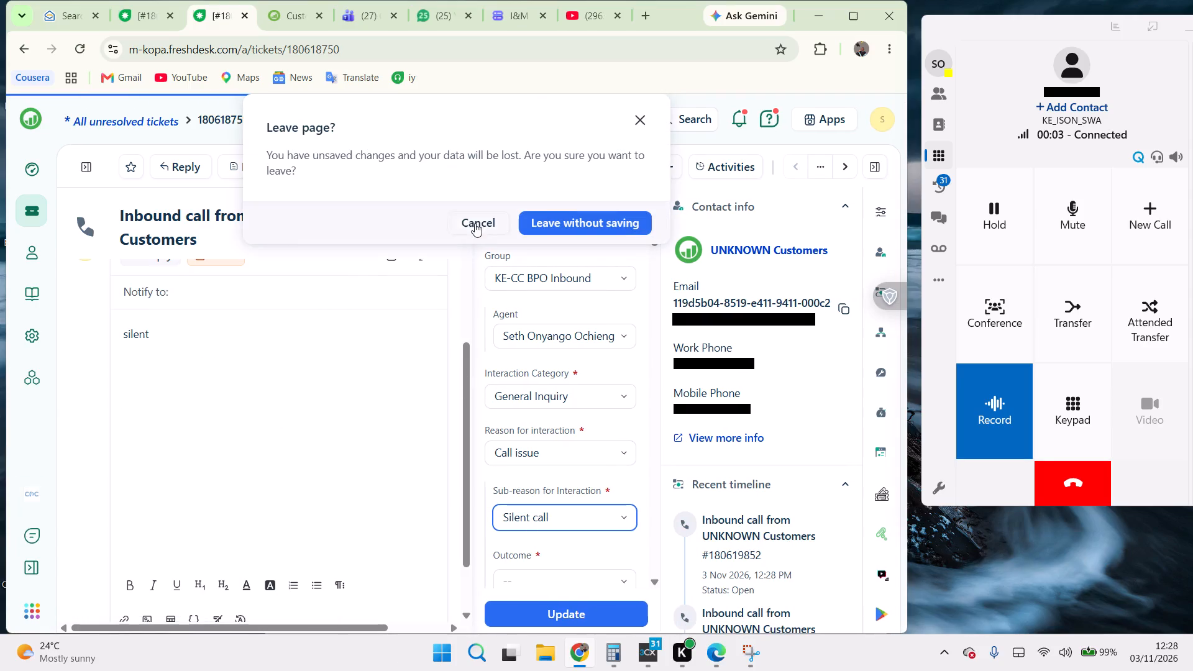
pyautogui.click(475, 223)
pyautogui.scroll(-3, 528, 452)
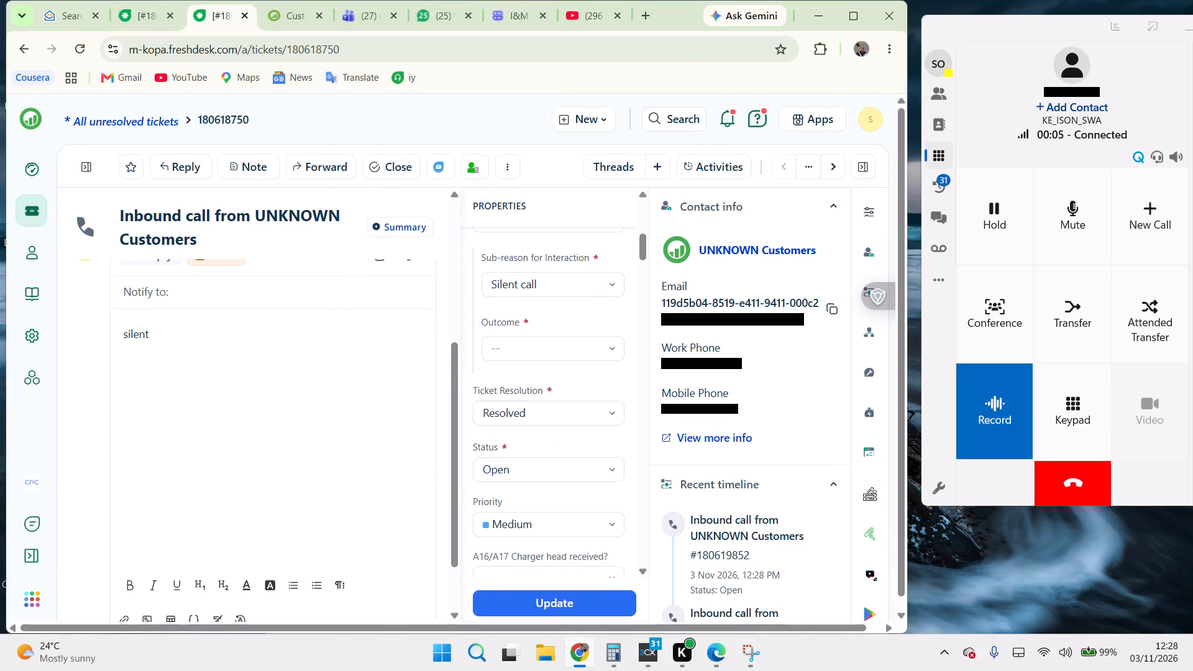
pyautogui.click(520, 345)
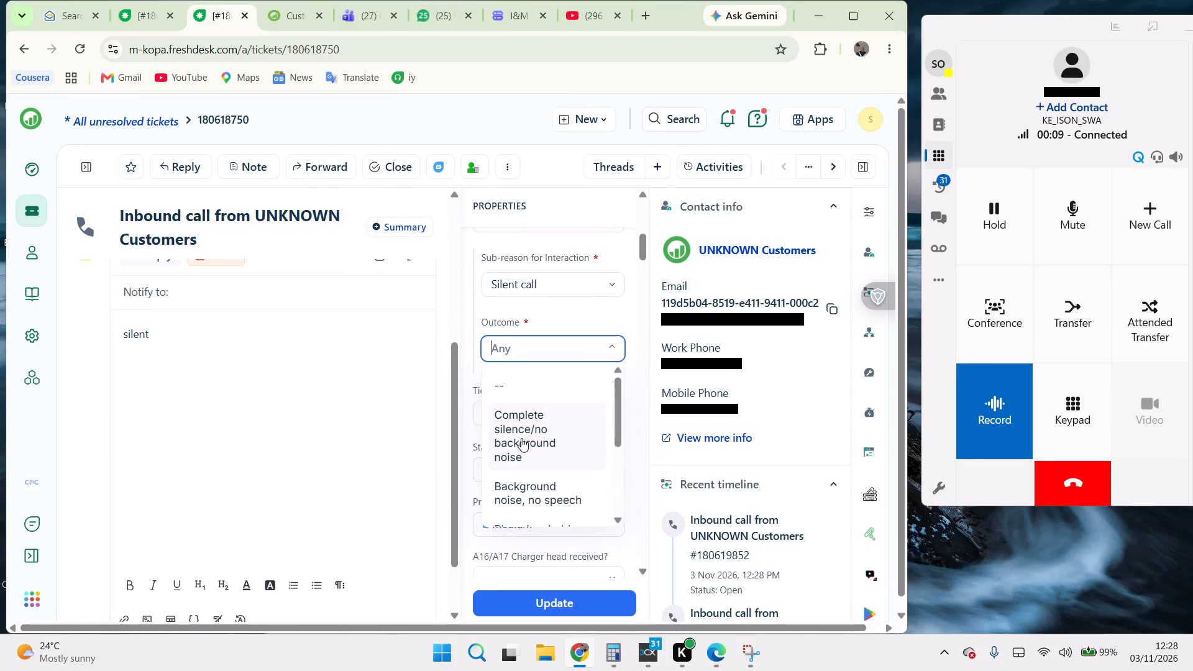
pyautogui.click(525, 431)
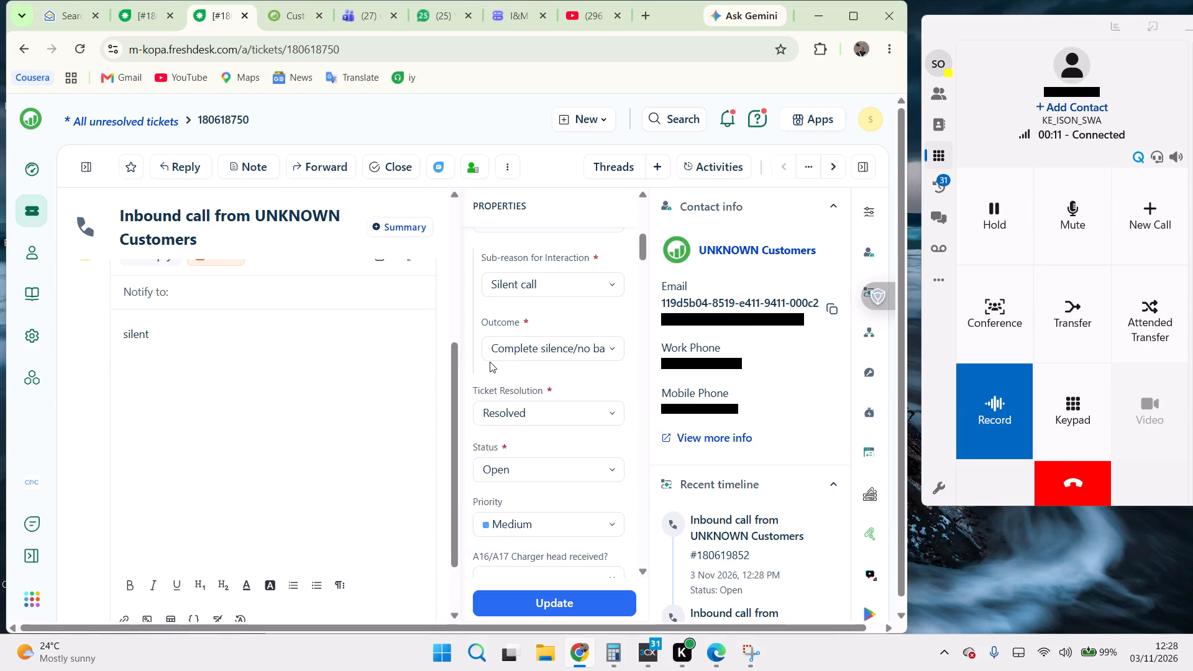
pyautogui.scroll(2, 490, 362)
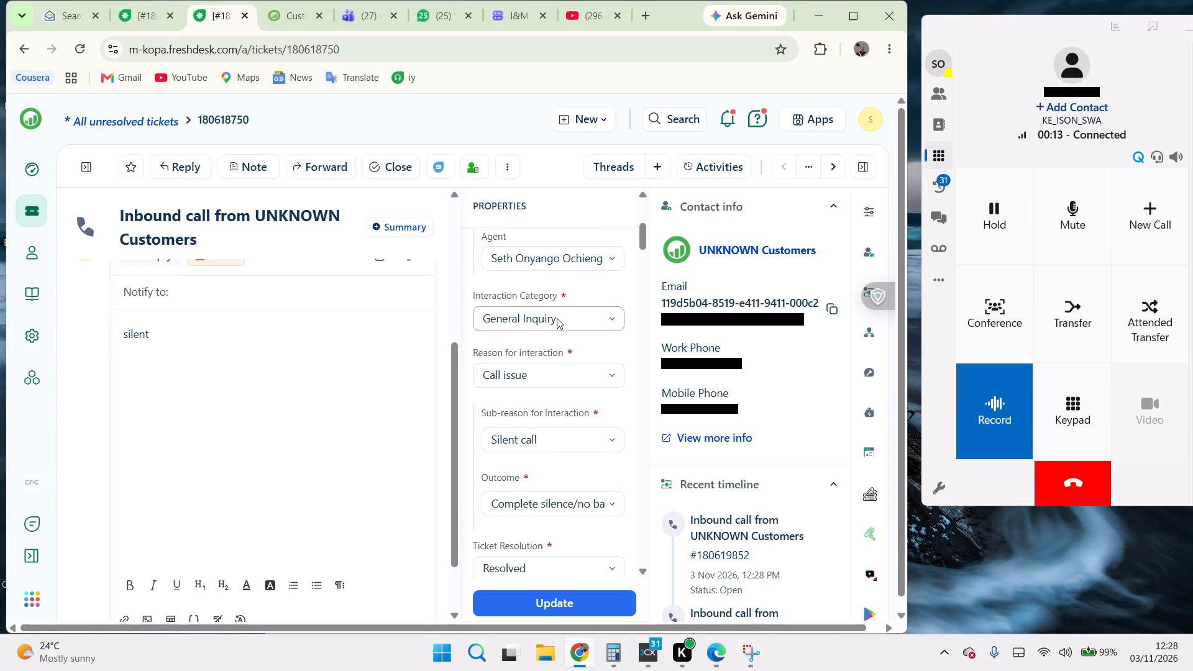
pyautogui.click(557, 318)
pyautogui.press('BackSpace')
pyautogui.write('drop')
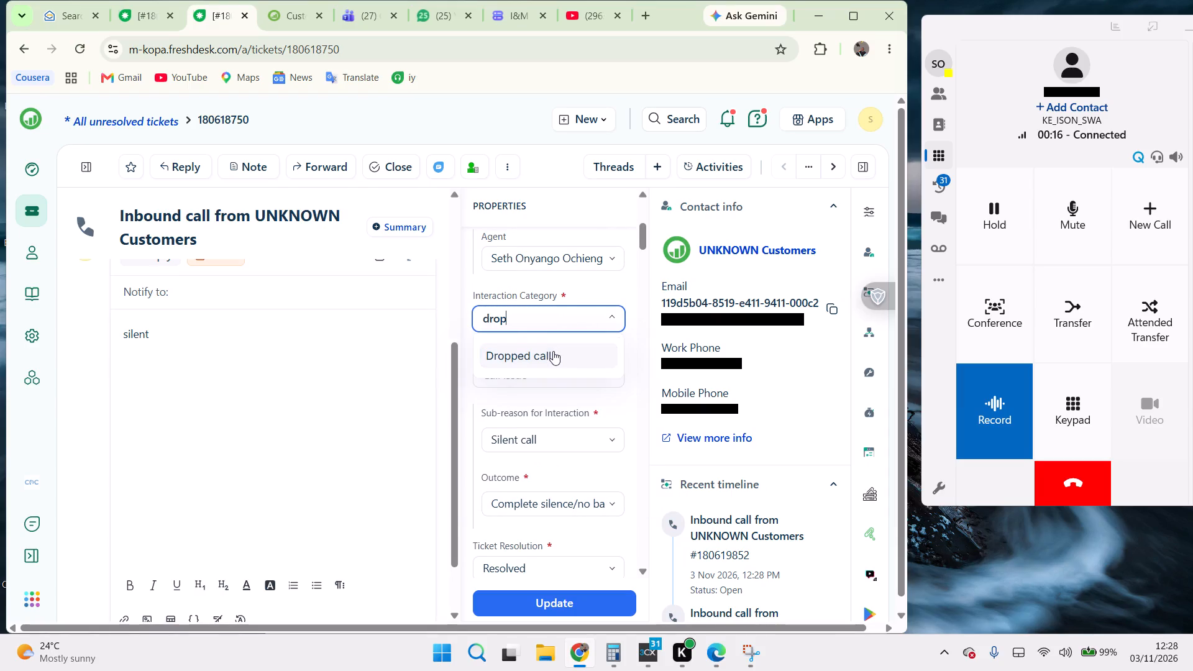
pyautogui.click(552, 358)
pyautogui.click(543, 375)
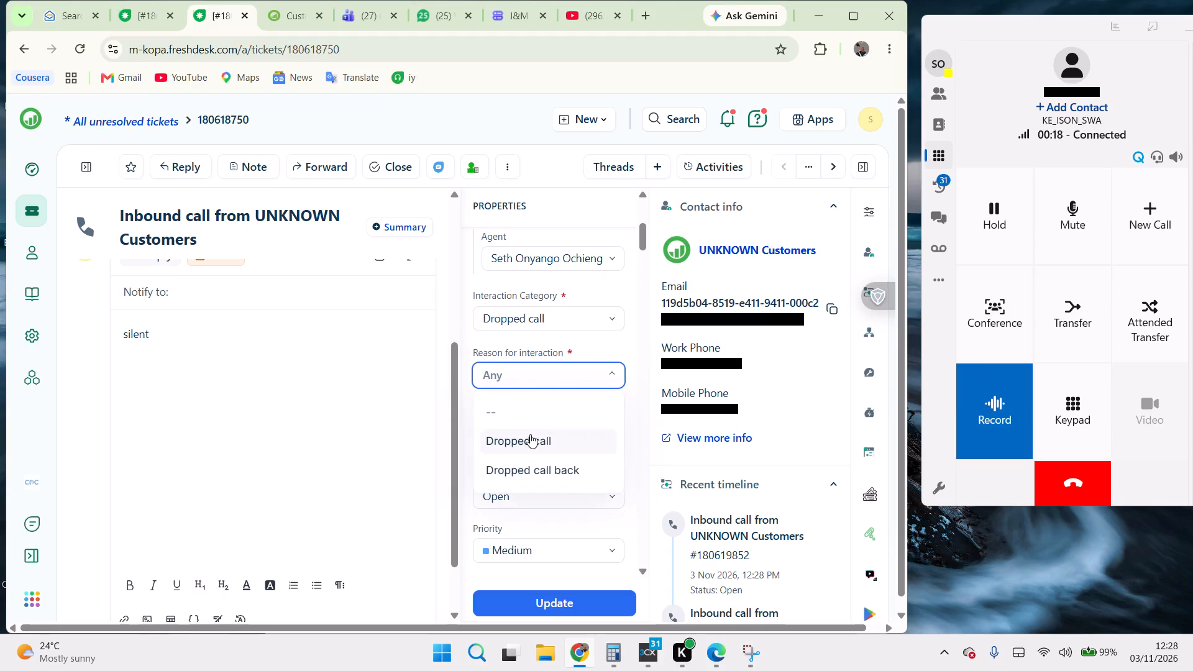
pyautogui.click(530, 434)
pyautogui.click(542, 437)
pyautogui.click(529, 501)
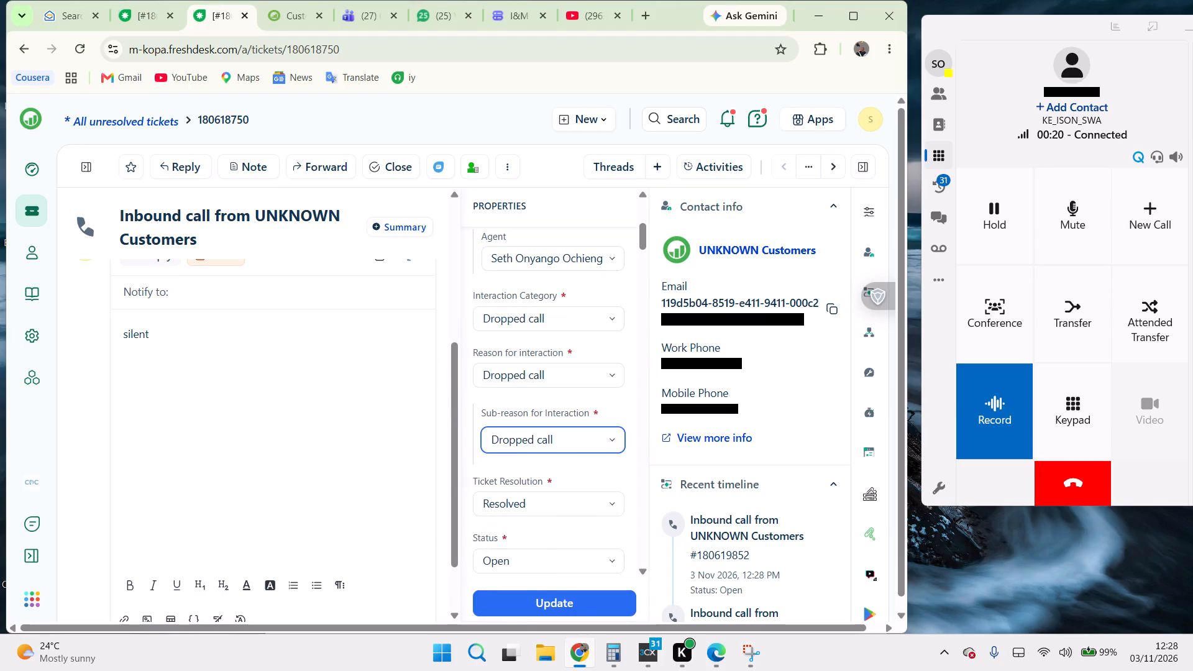
pyautogui.click(530, 564)
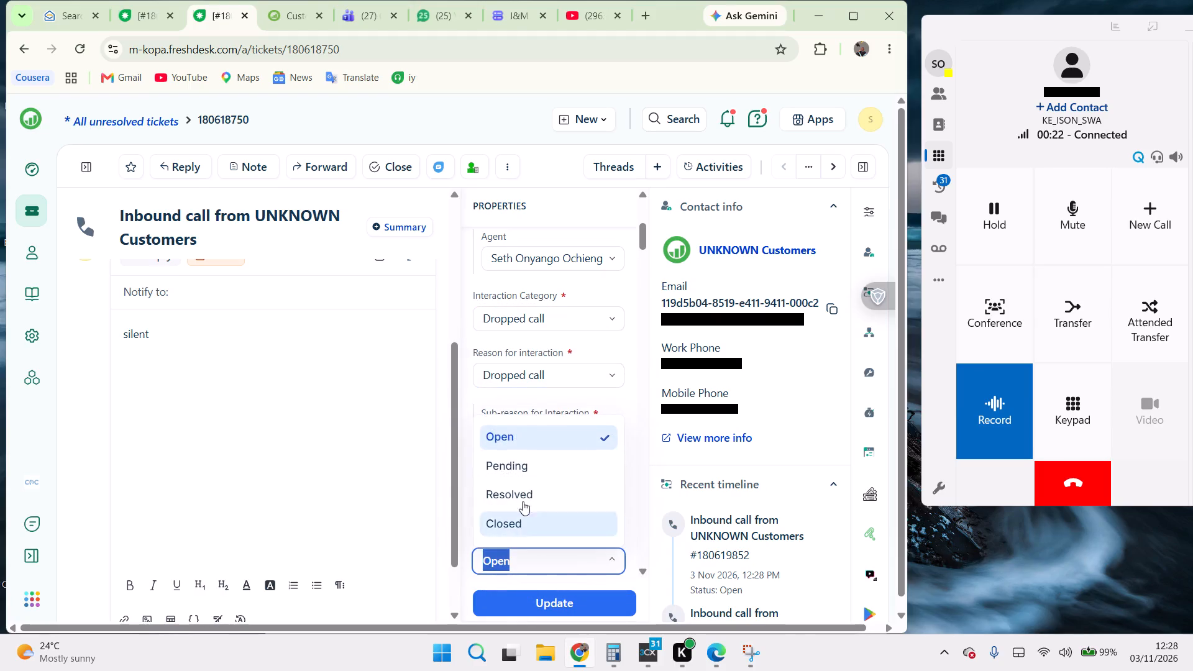
pyautogui.click(524, 493)
pyautogui.click(519, 607)
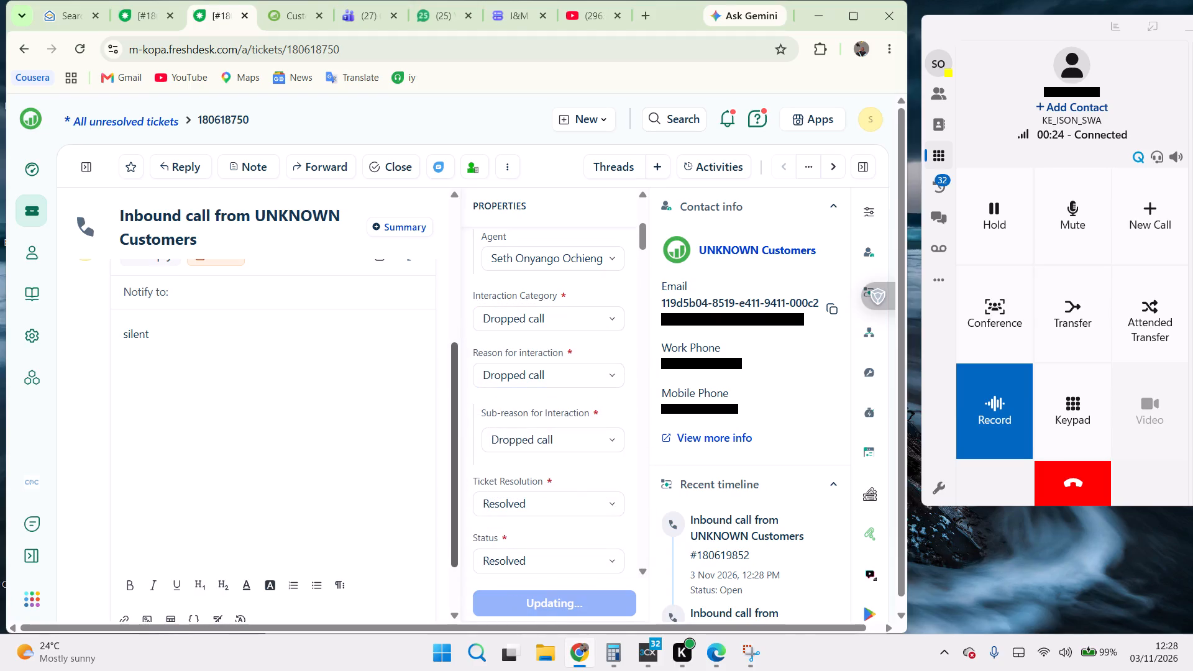
# Replace the draft note's text with "dropped", add it as a private note and update the ticket's properties again.
pyautogui.click(210, 360)
pyautogui.press('BackSpace')
pyautogui.press('BackSpace')
pyautogui.press('BackSpace')
pyautogui.press('BackSpace')
pyautogui.press('BackSpace')
pyautogui.press('BackSpace')
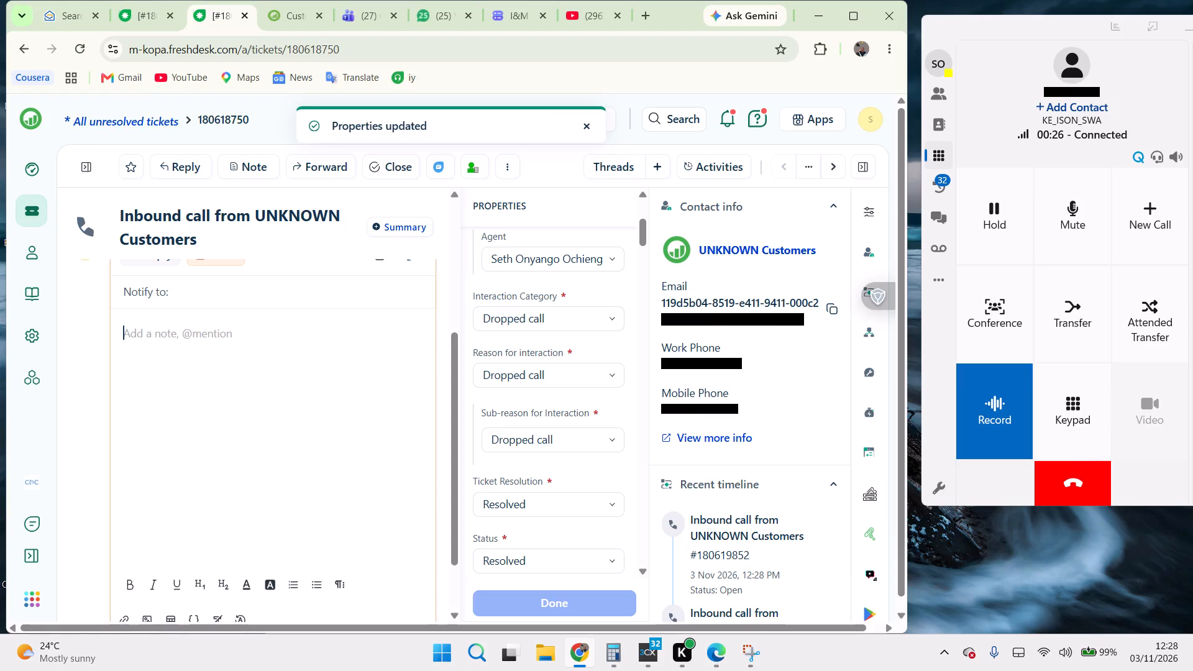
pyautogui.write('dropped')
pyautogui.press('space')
pyautogui.scroll(-7, 209, 360)
pyautogui.scroll(3, 209, 360)
pyautogui.scroll(-1, 251, 446)
pyautogui.scroll(1, 253, 453)
pyautogui.scroll(-7, 254, 458)
pyautogui.scroll(1, 278, 483)
pyautogui.scroll(-1, 278, 483)
pyautogui.click(360, 582)
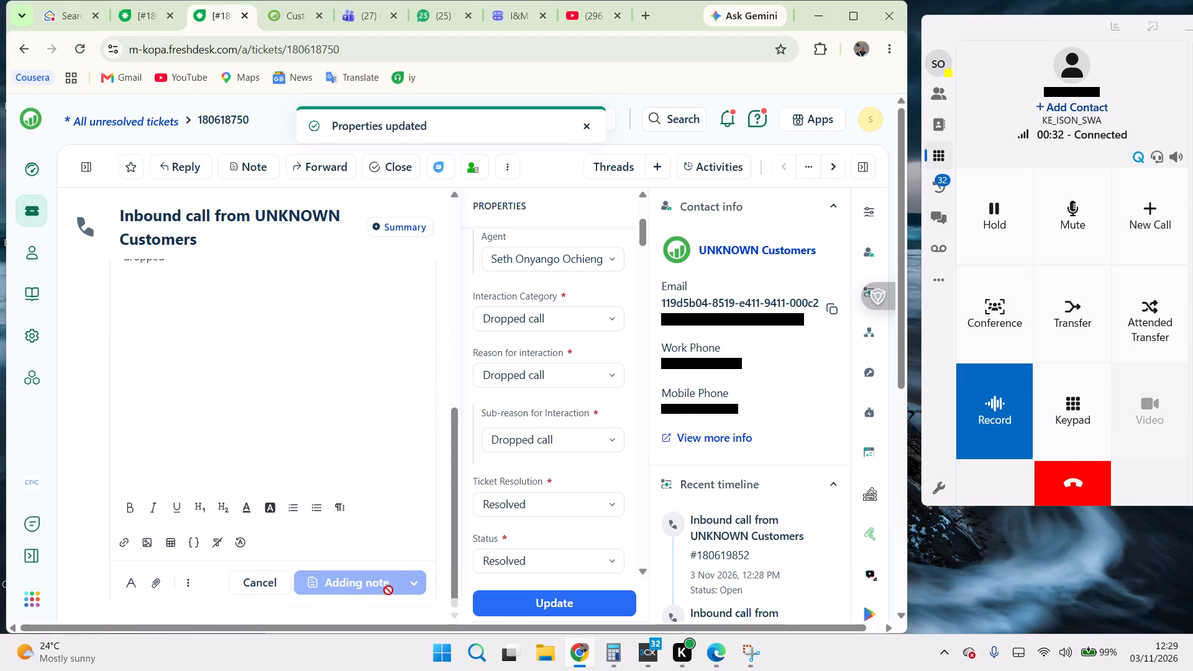
pyautogui.click(513, 604)
pyautogui.click(522, 601)
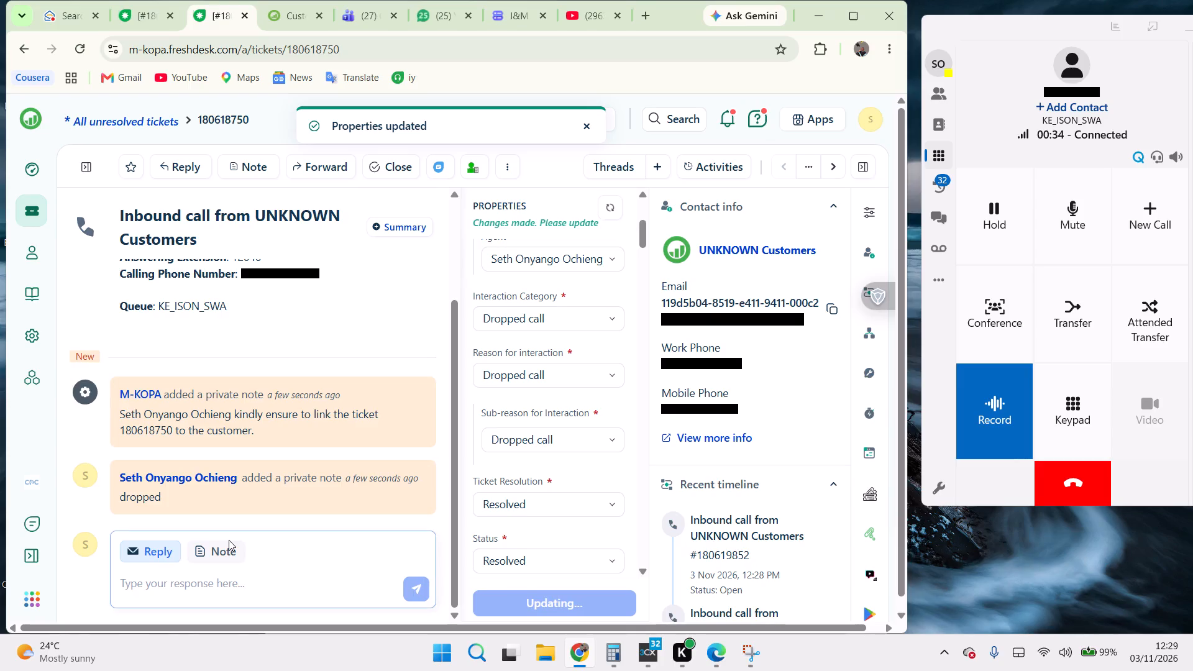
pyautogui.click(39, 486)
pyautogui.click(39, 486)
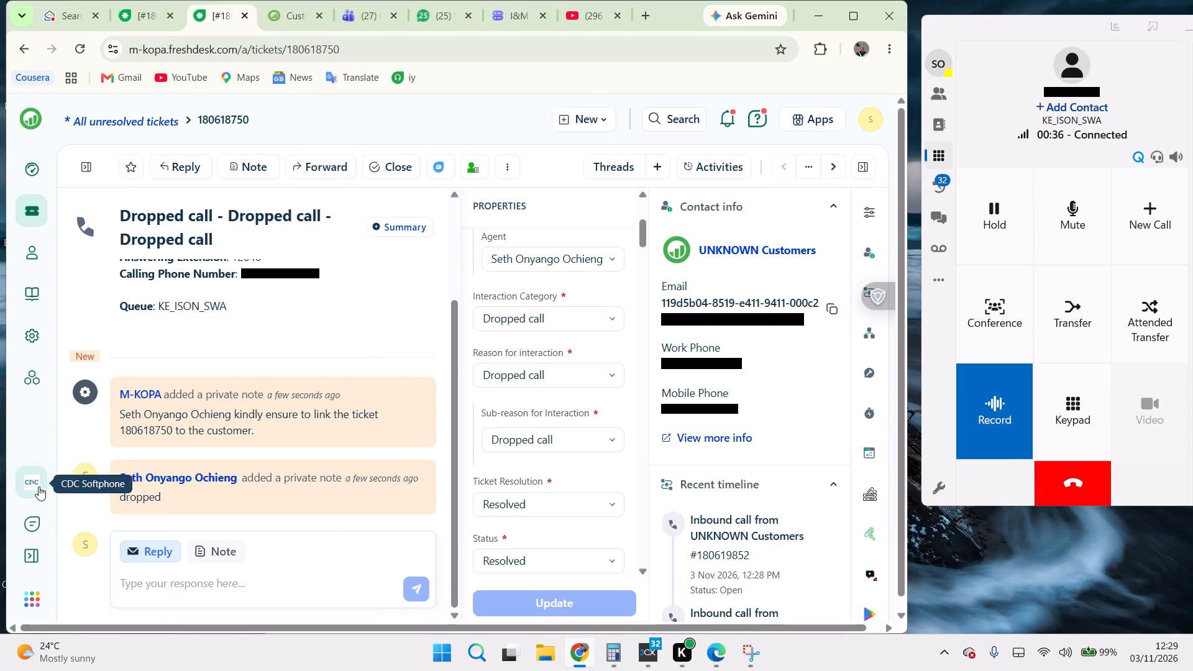
pyautogui.click(25, 168)
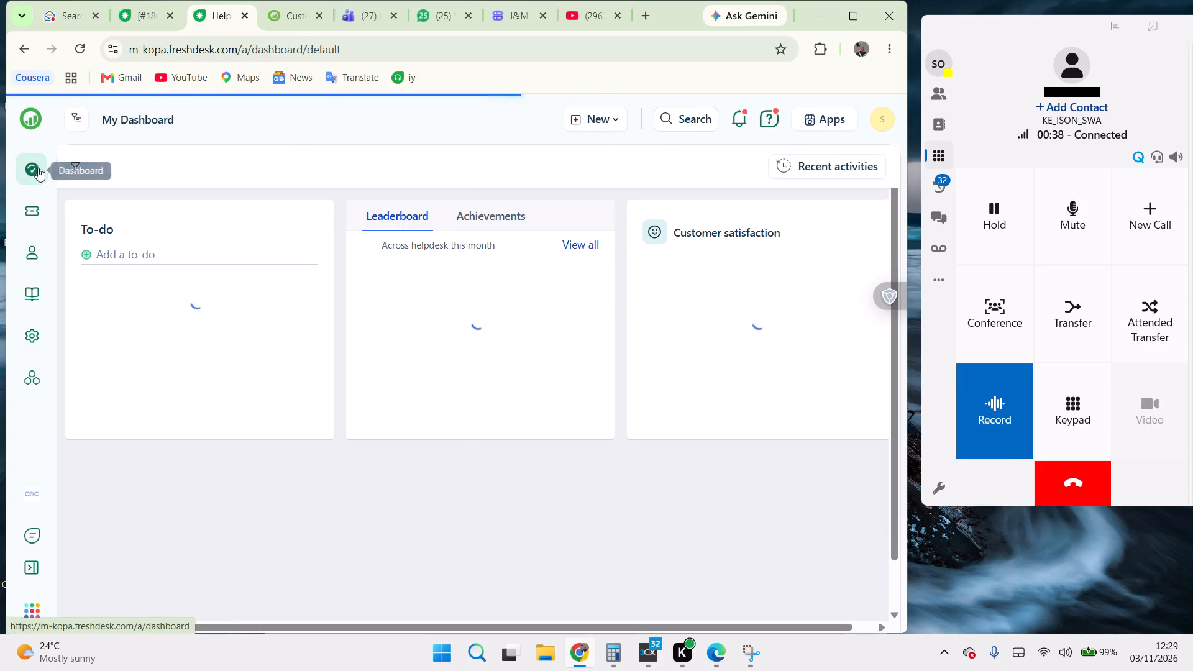
pyautogui.click(109, 228)
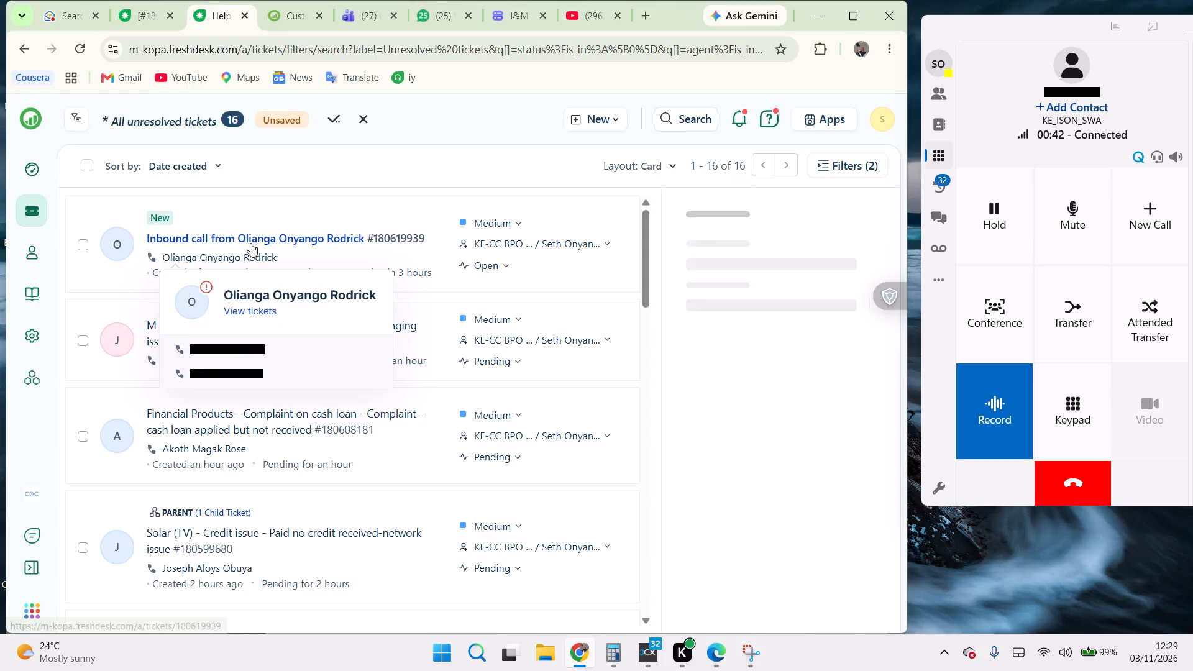
pyautogui.click(252, 242)
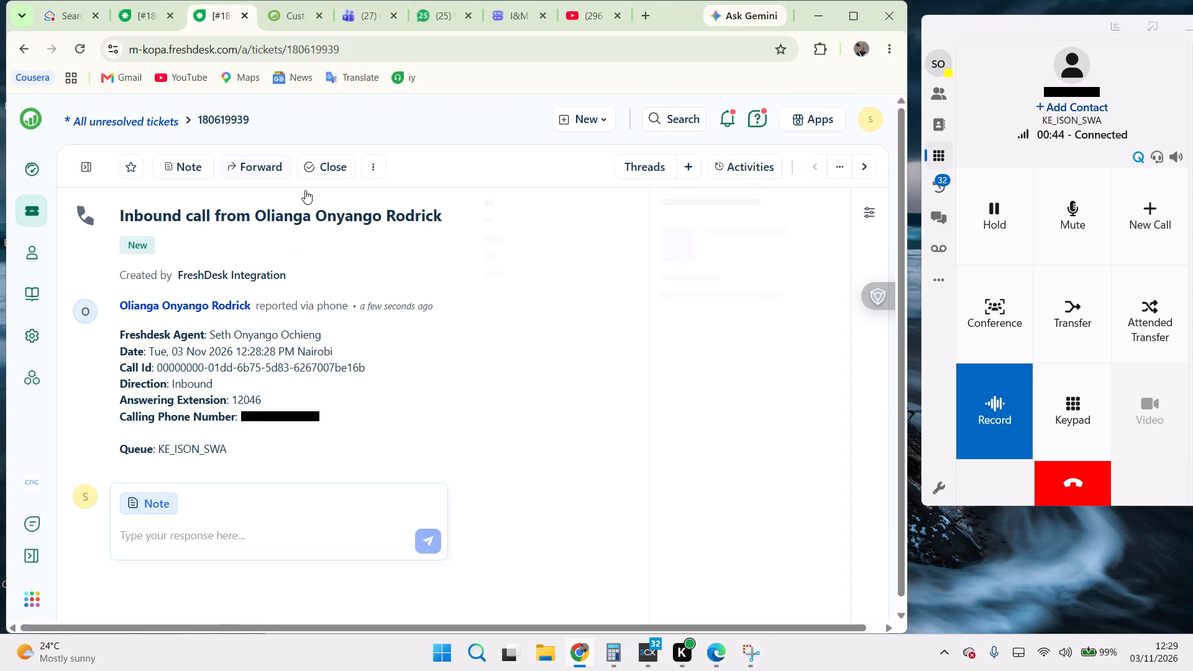
pyautogui.click(406, 169)
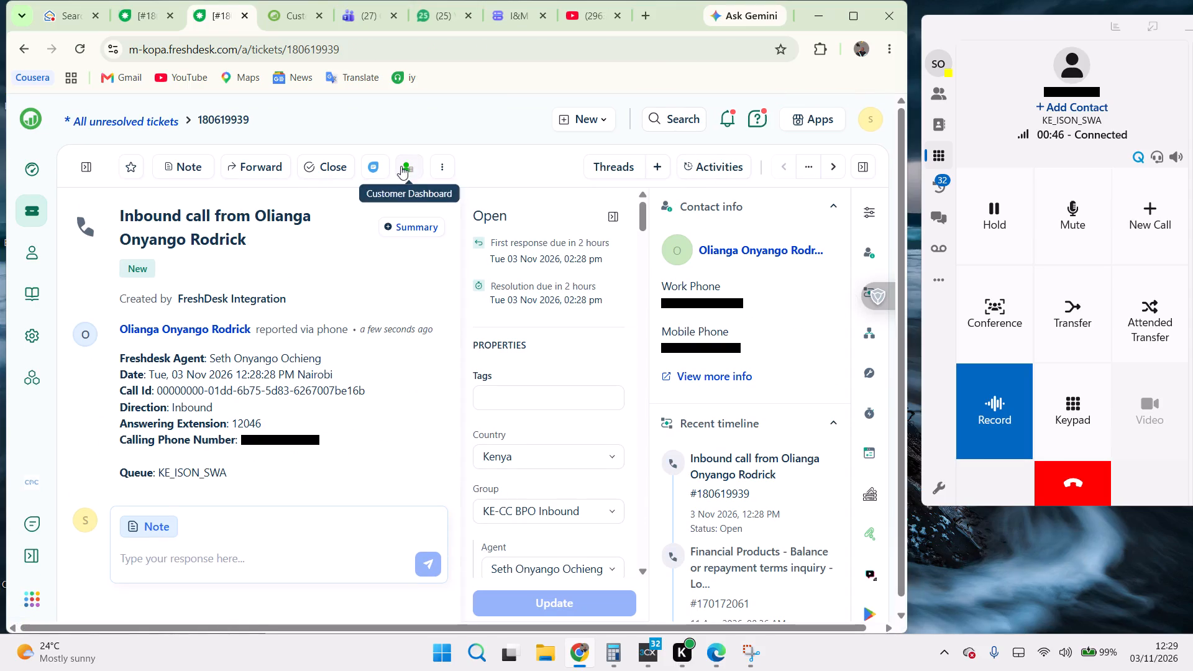
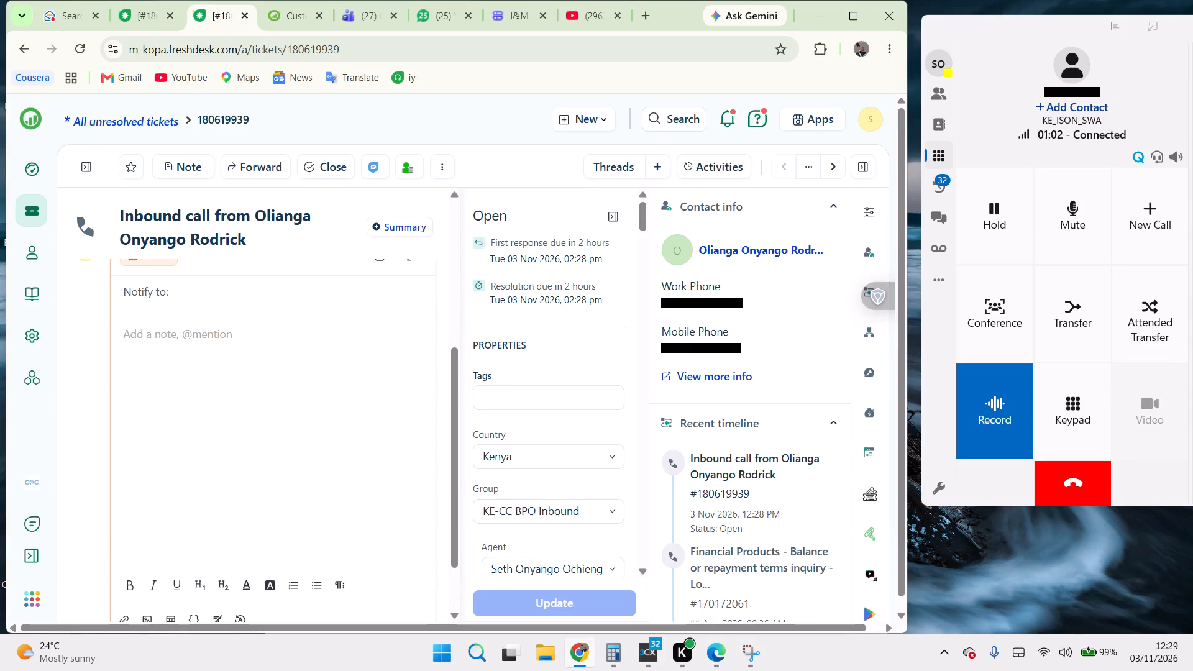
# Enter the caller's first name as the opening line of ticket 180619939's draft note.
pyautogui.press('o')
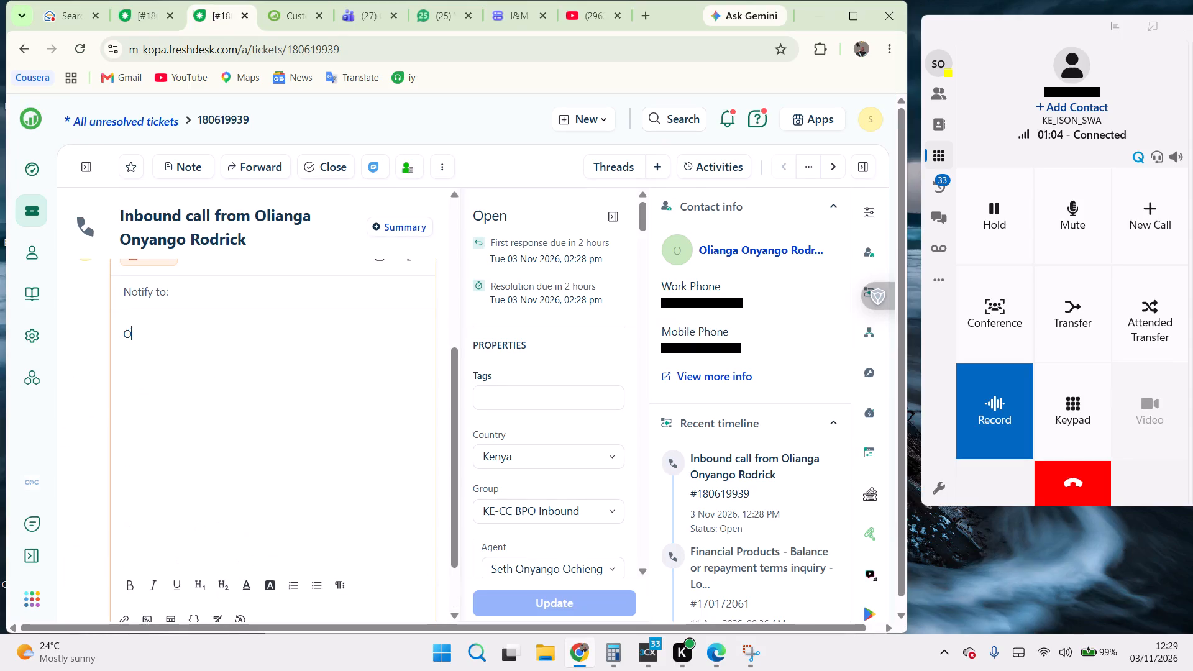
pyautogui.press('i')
pyautogui.press('BackSpace')
pyautogui.press('BackSpace')
pyautogui.press('BackSpace')
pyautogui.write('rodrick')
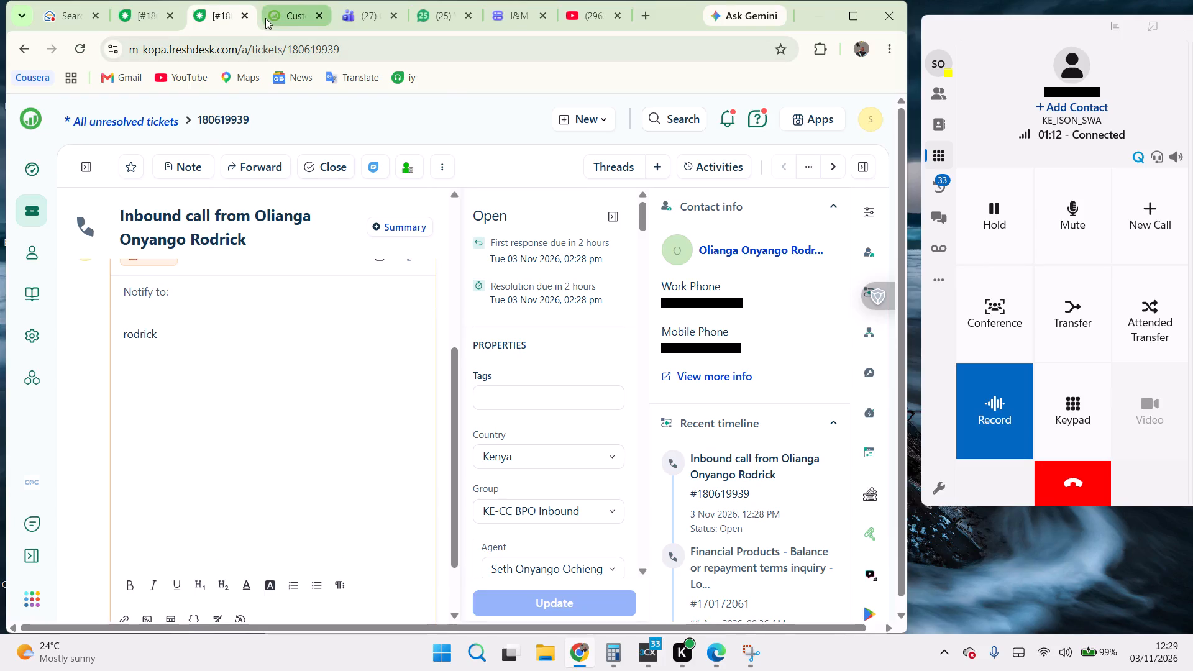
# Check the caller's Customer Dashboard and set the ticket's category to M-KOPA HMD Devices, reason to Locked screen paid and sub-reason to Locked screen paid-M-KOPA Phone.
pyautogui.click(280, 14)
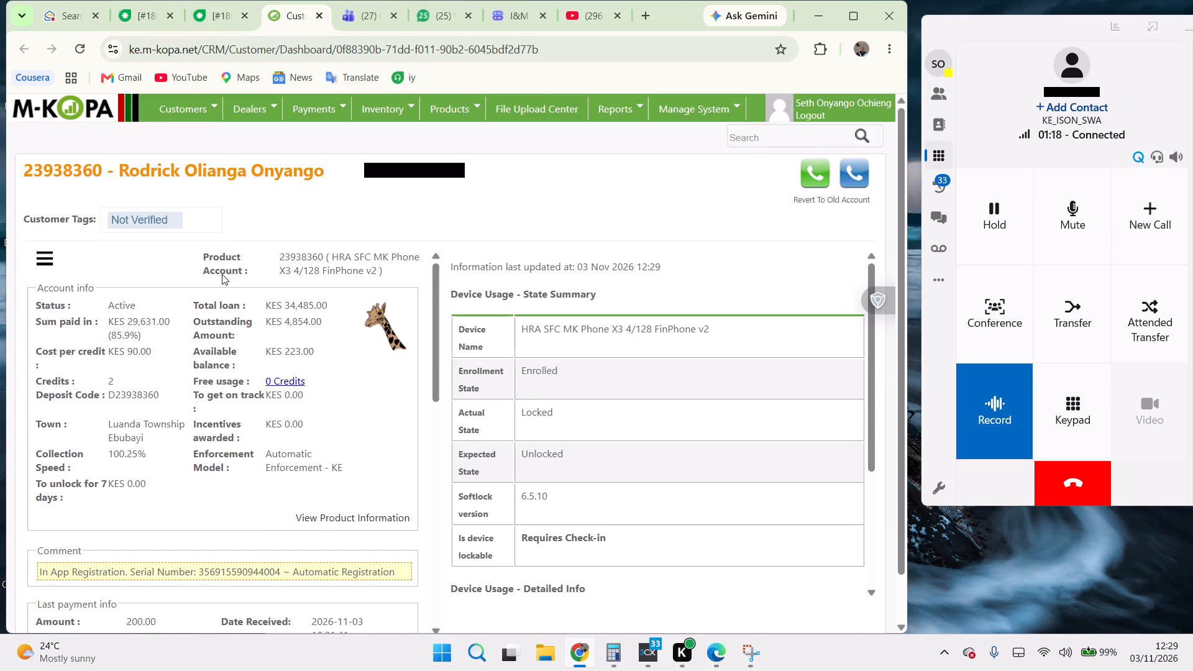
pyautogui.click(224, 17)
pyautogui.scroll(-2, 501, 356)
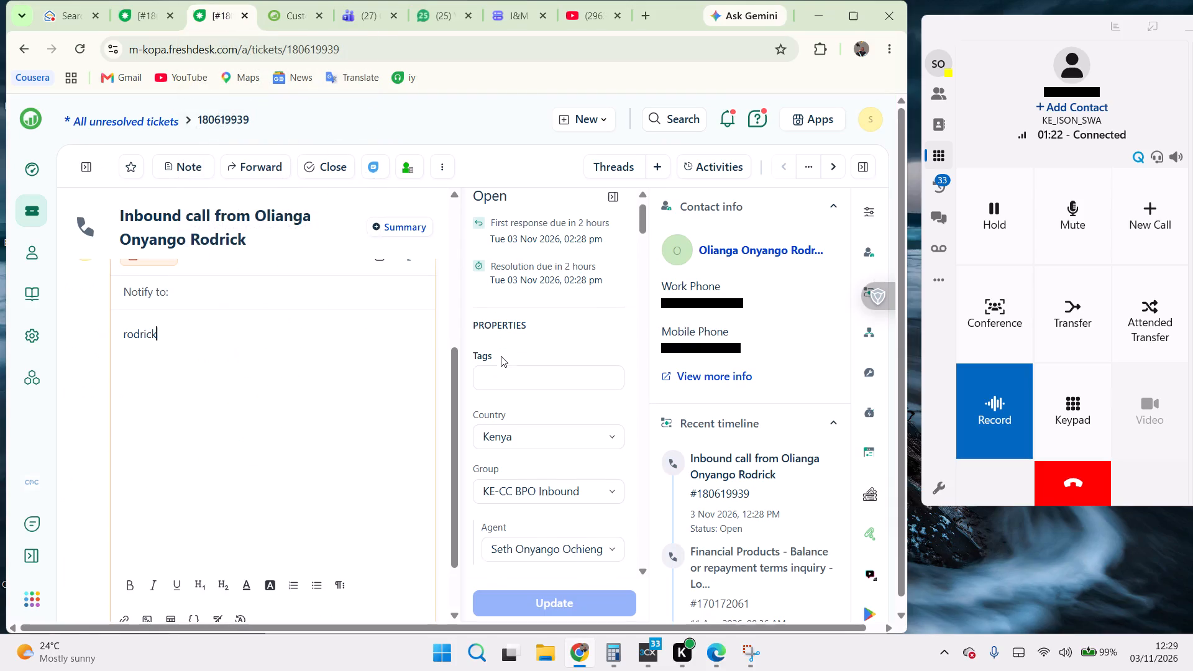
pyautogui.click(529, 472)
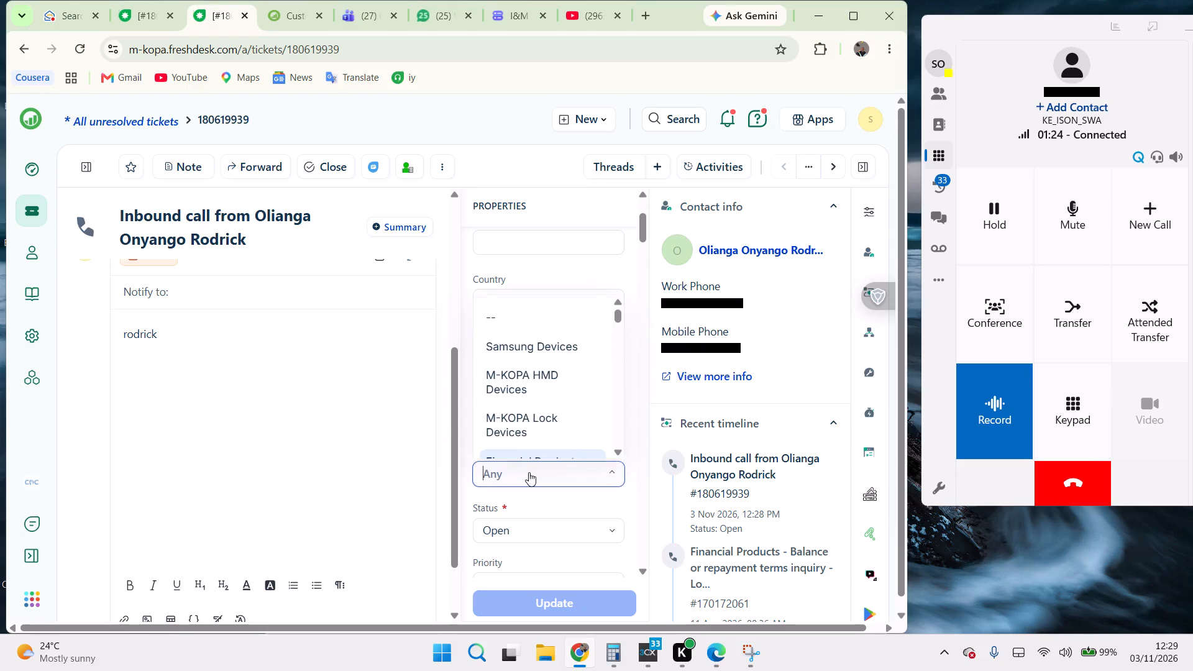
pyautogui.click(525, 375)
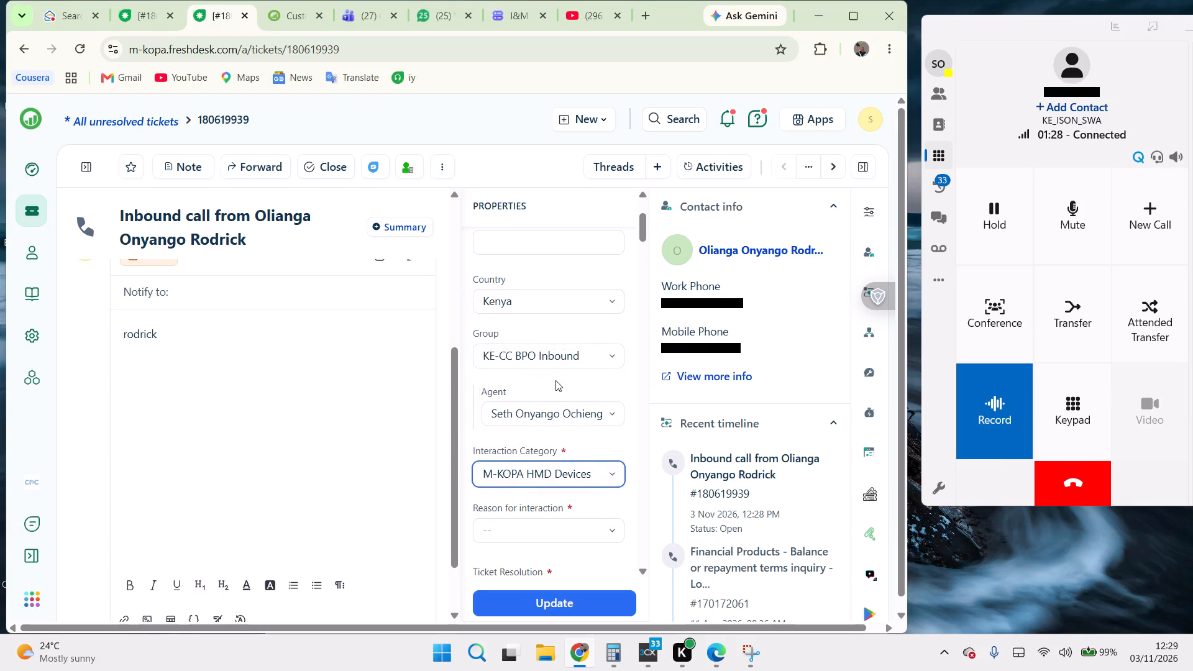
pyautogui.scroll(-1, 558, 411)
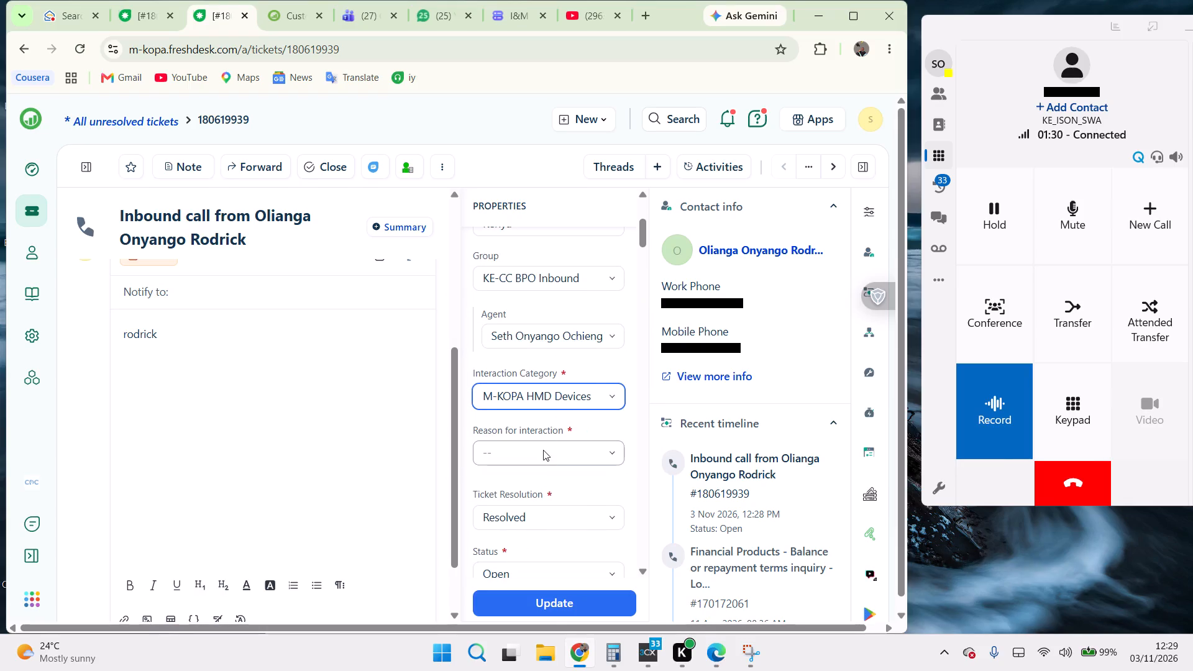
pyautogui.click(543, 450)
pyautogui.click(528, 526)
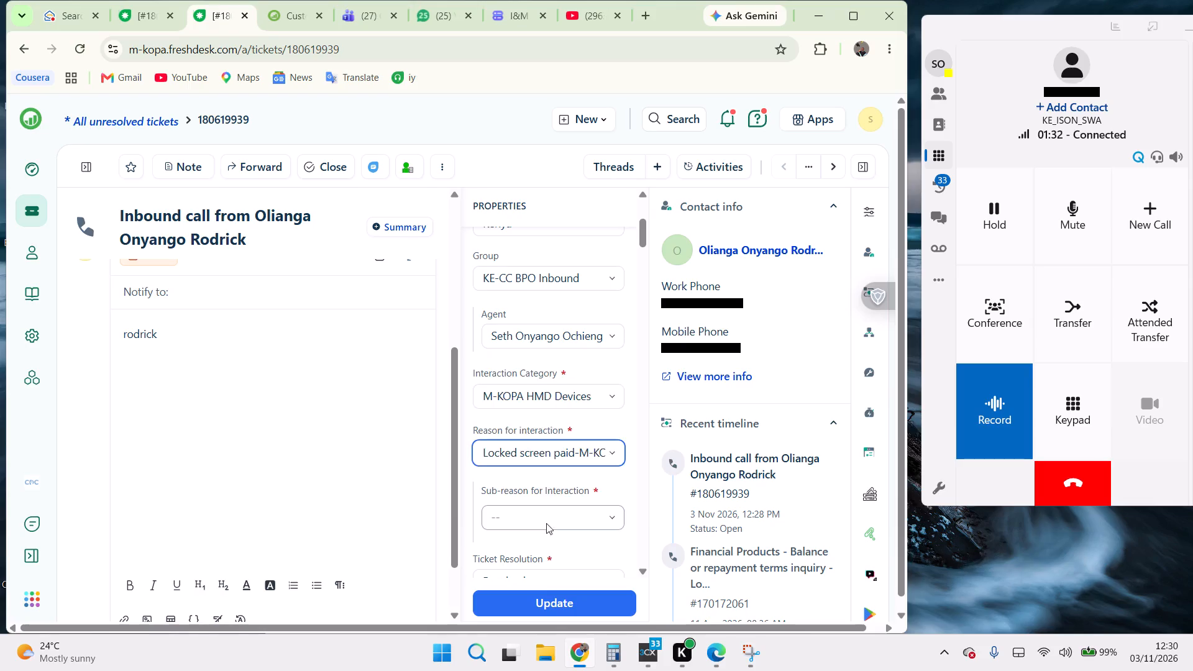
pyautogui.click(546, 523)
pyautogui.click(427, 493)
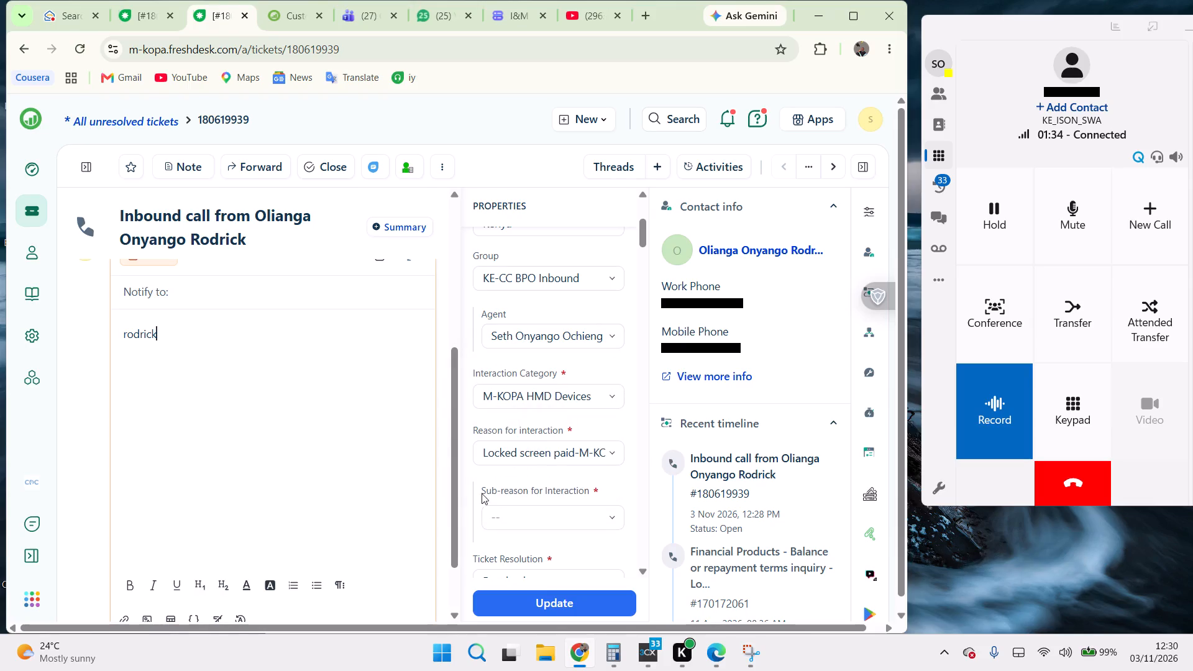
pyautogui.click(523, 513)
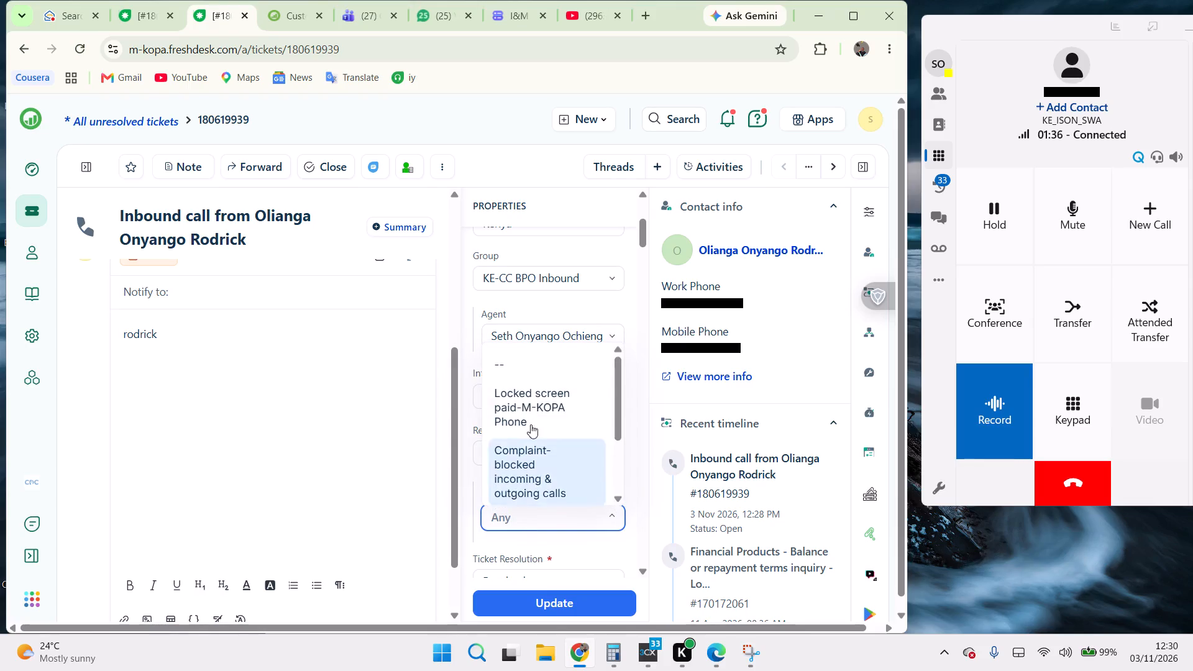
pyautogui.click(528, 408)
# Set the ticket's outcome to "Resolved: No data bundle-advised to purchase" and its status to Resolved.
pyautogui.scroll(-2, 527, 418)
pyautogui.click(531, 431)
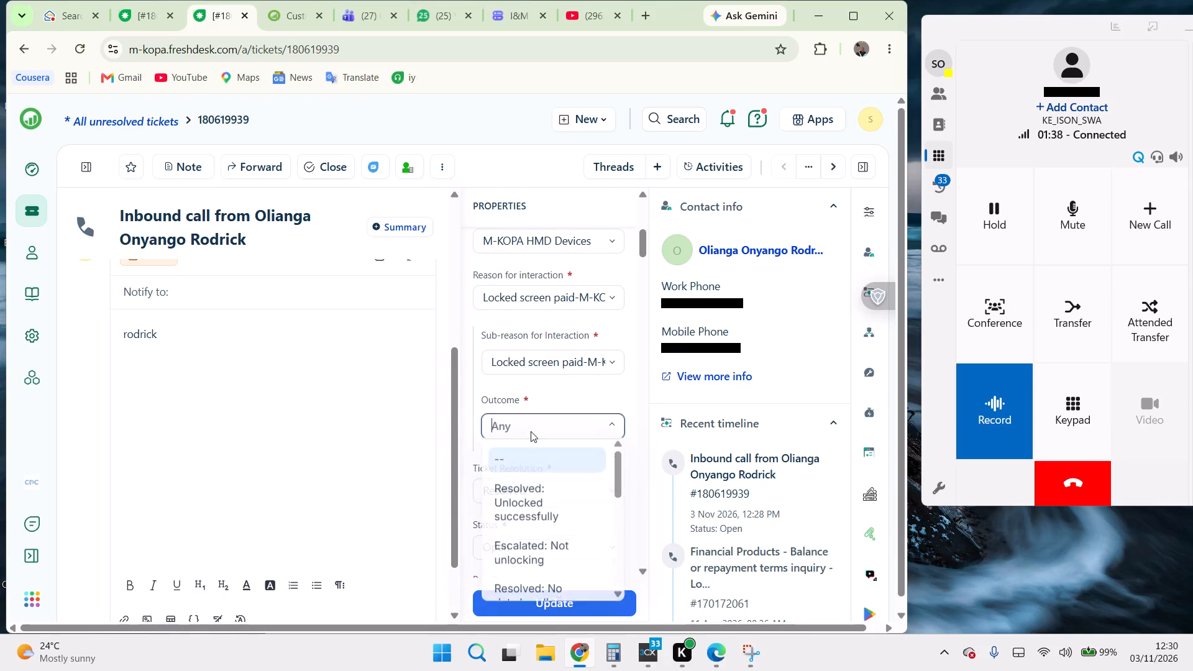
pyautogui.click(518, 585)
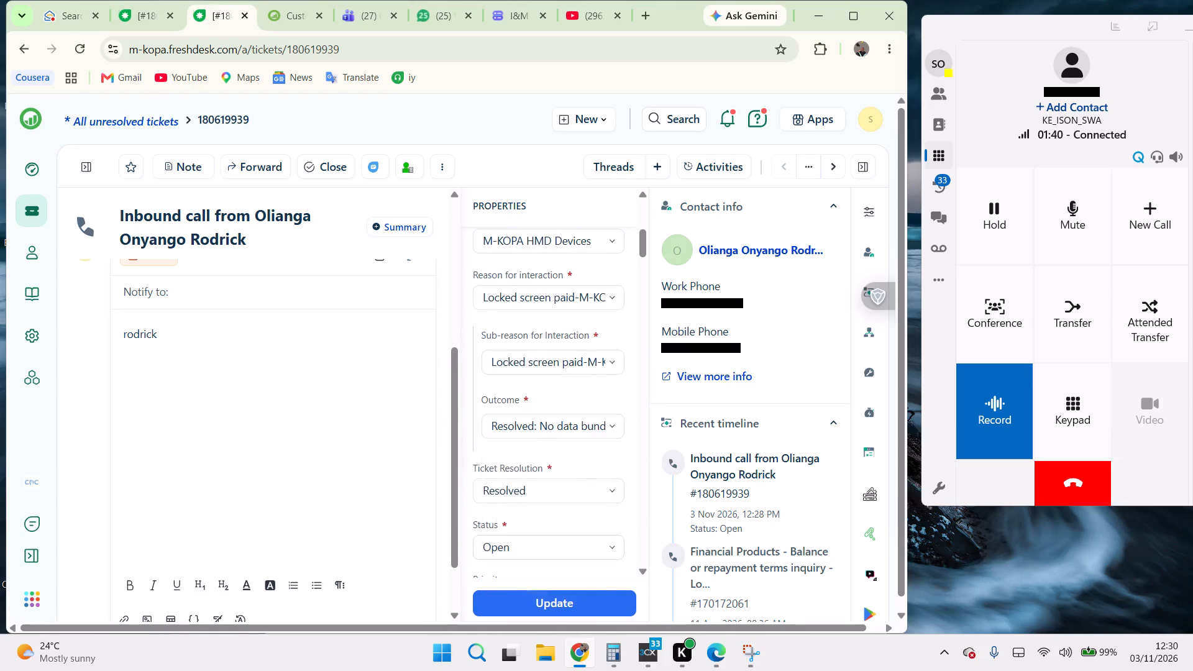
pyautogui.click(522, 542)
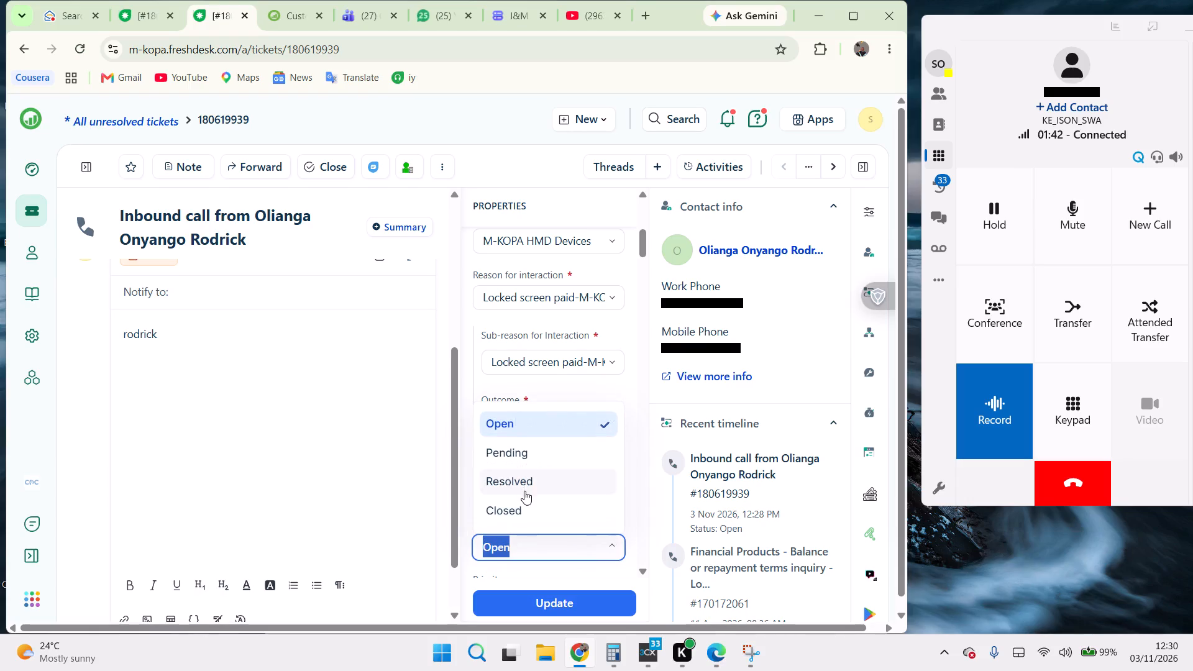
pyautogui.click(524, 483)
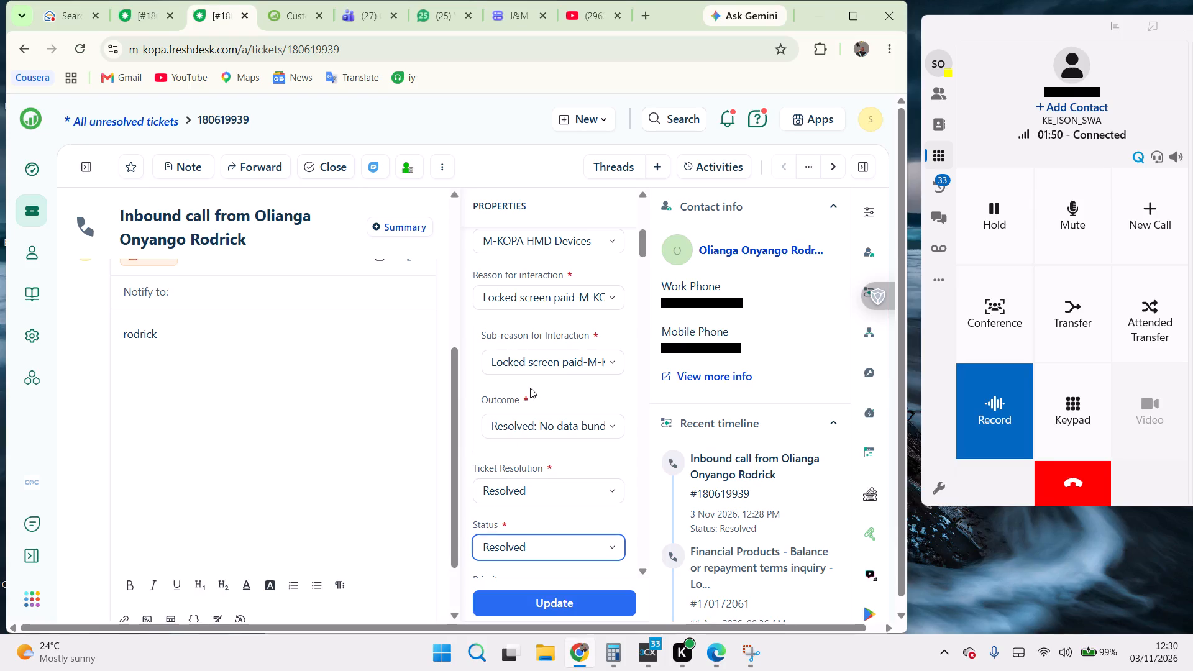
# Copy the sub-reason "Locked screen paid-M-KOPA Phone" into the draft note on a new line below the caller's name.
pyautogui.click(534, 360)
pyautogui.rightClick(534, 360)
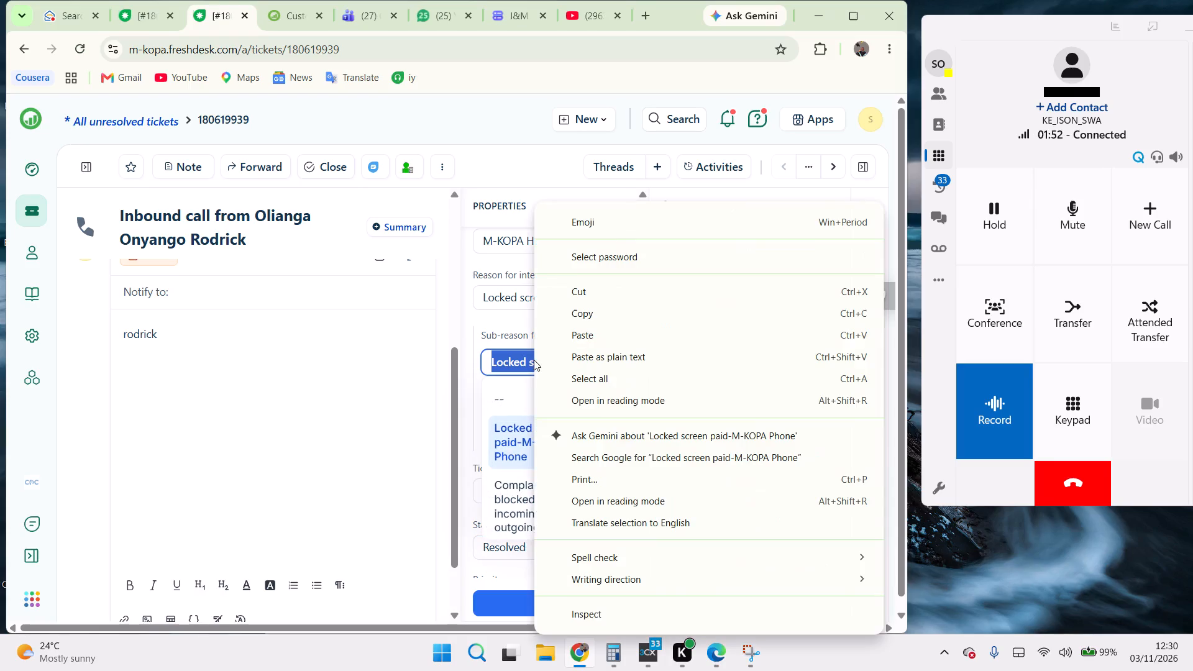
pyautogui.click(571, 309)
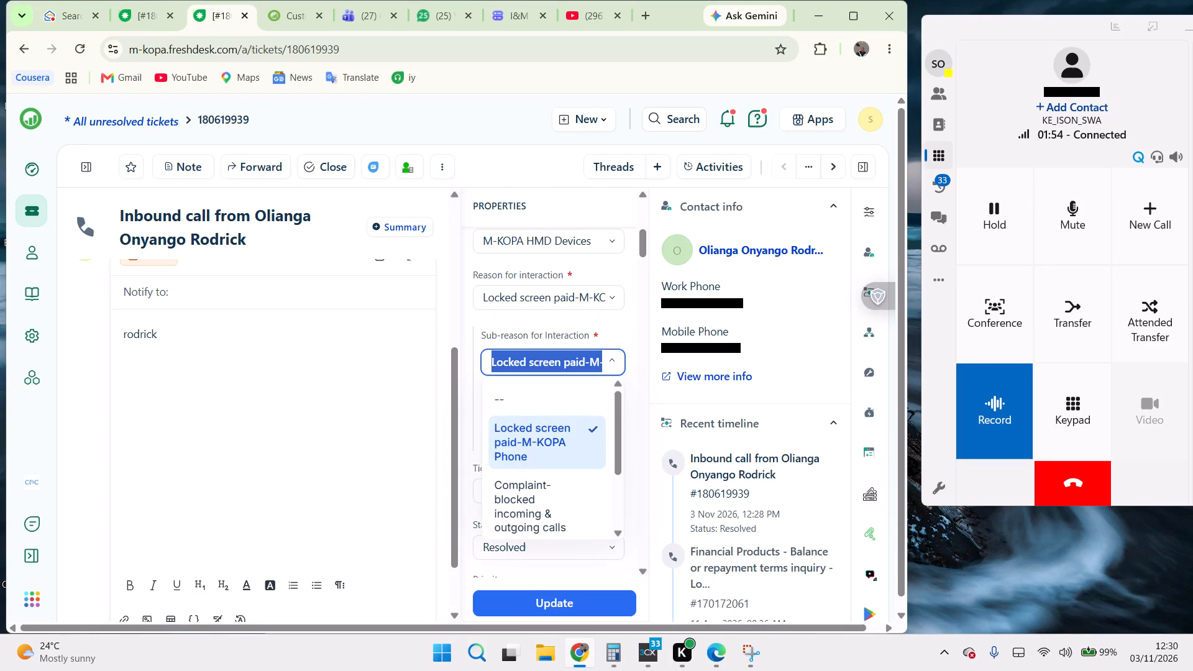
pyautogui.click(238, 355)
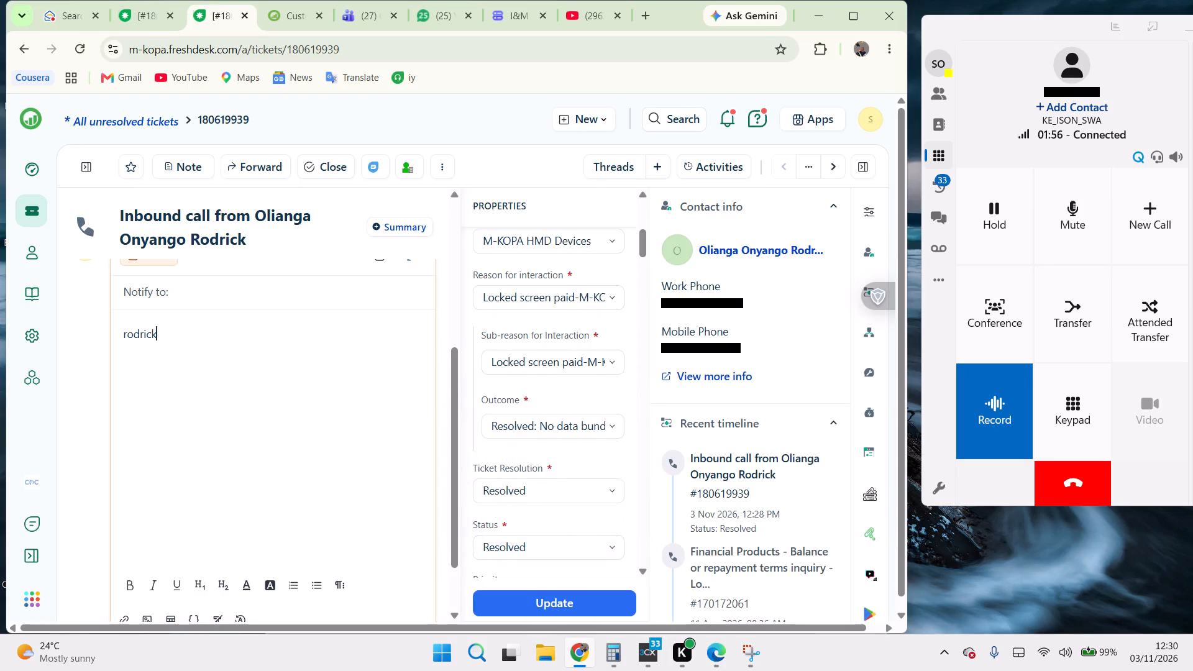
pyautogui.press('Return')
pyautogui.hotkey('ctrl', 'v')
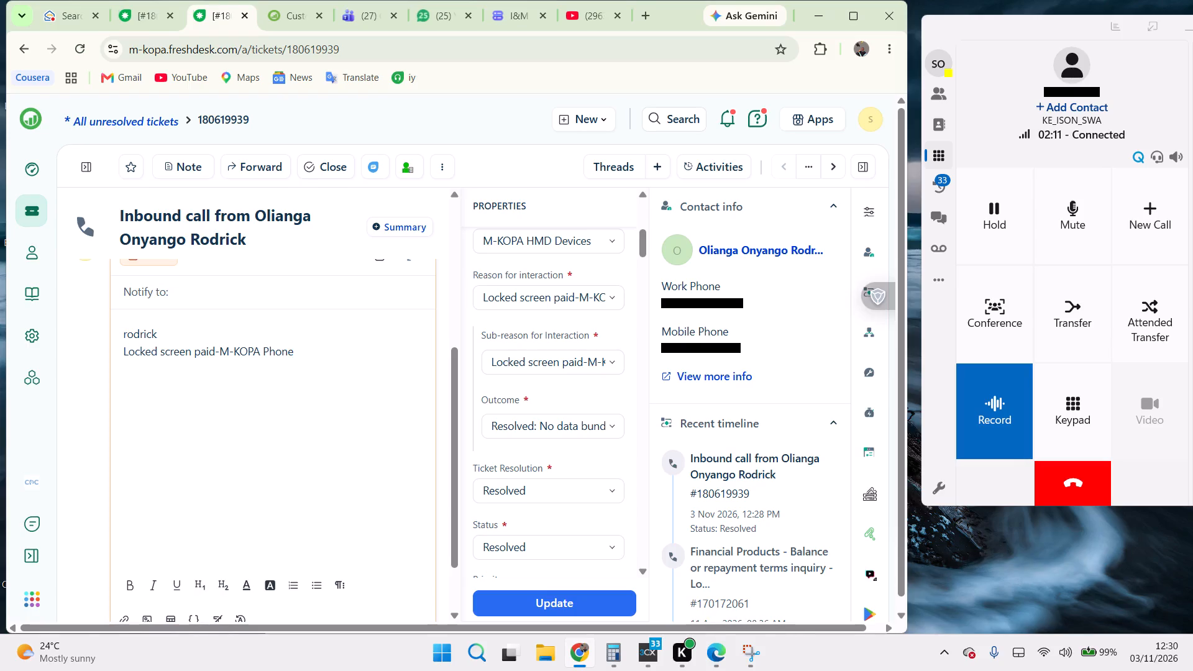
# Copy the outcome "Resolved: No data bundle-advised to purchase" into the draft note on a new line below the sub-reason.
pyautogui.click(495, 420)
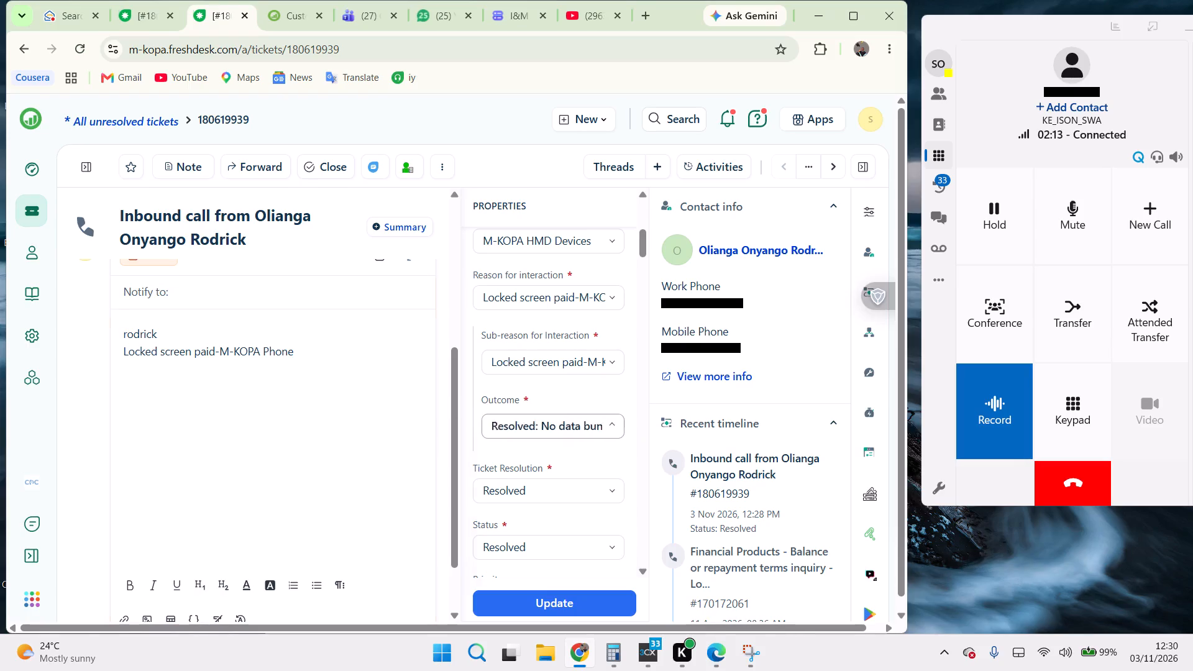
pyautogui.rightClick(495, 420)
pyautogui.click(551, 309)
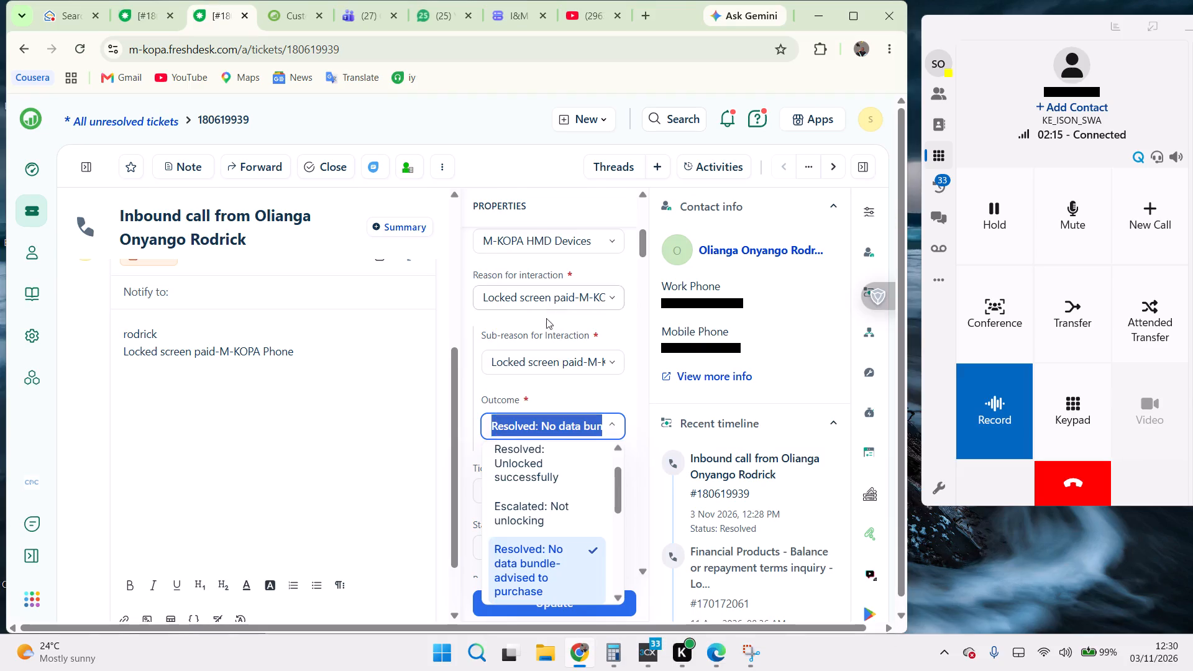
pyautogui.click(319, 360)
pyautogui.press('Return')
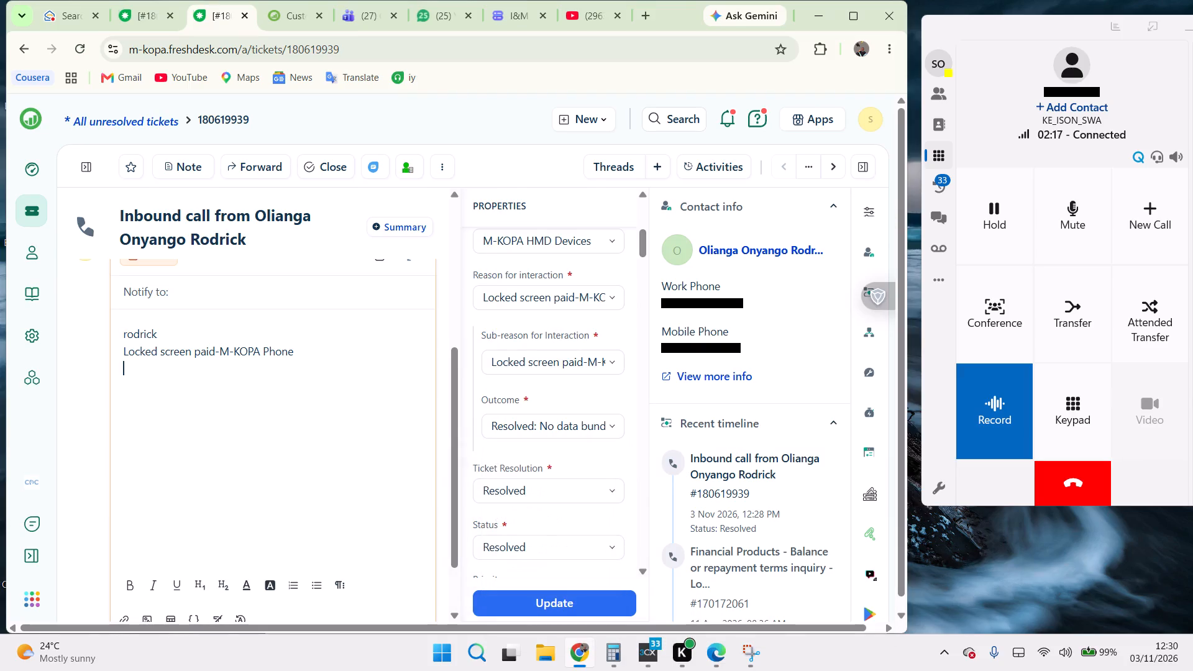
pyautogui.hotkey('ctrl', 'v')
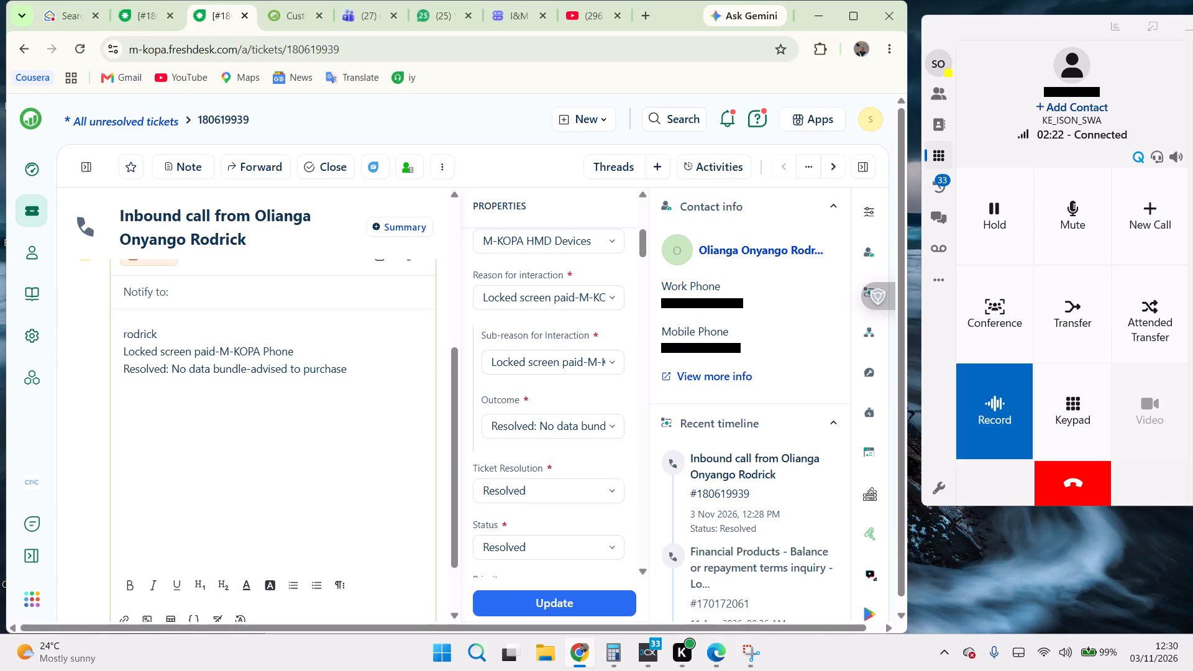
# Add the line "diy given" below the outcome in the draft note and start a new line after it.
pyautogui.click(367, 375)
pyautogui.press('Return')
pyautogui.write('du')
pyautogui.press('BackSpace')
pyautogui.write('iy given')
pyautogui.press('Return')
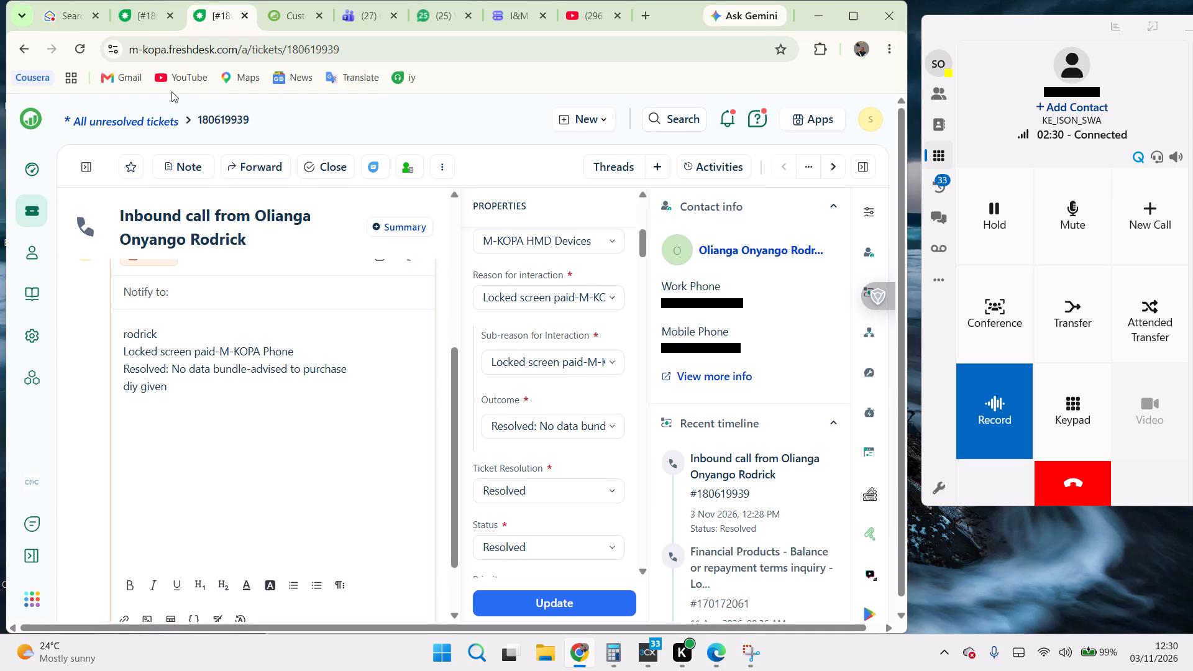
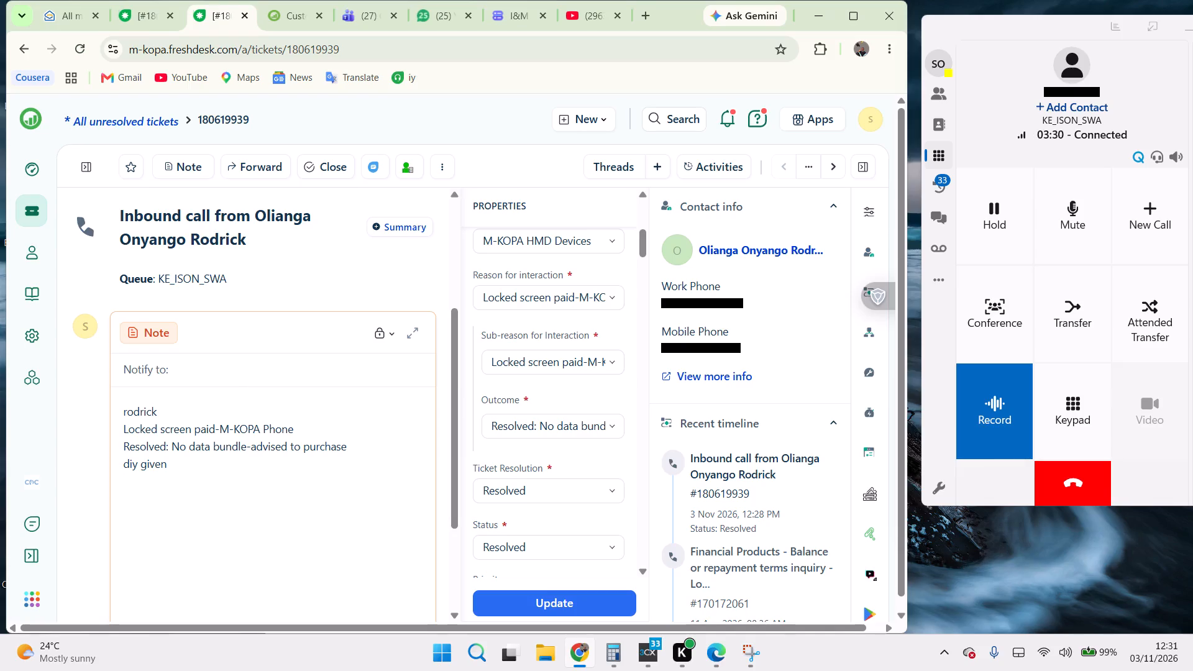
# Switch to the caller's M-KOPA CRM customer dashboard to review the phone's account information and device state.
pyautogui.click(281, 16)
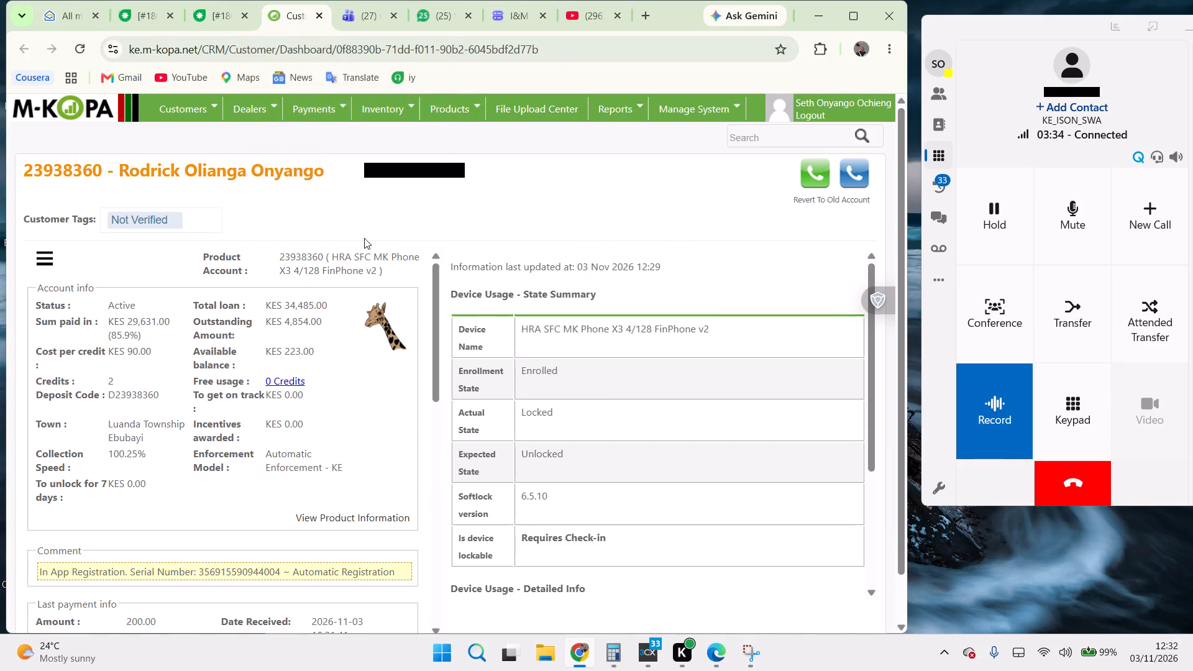
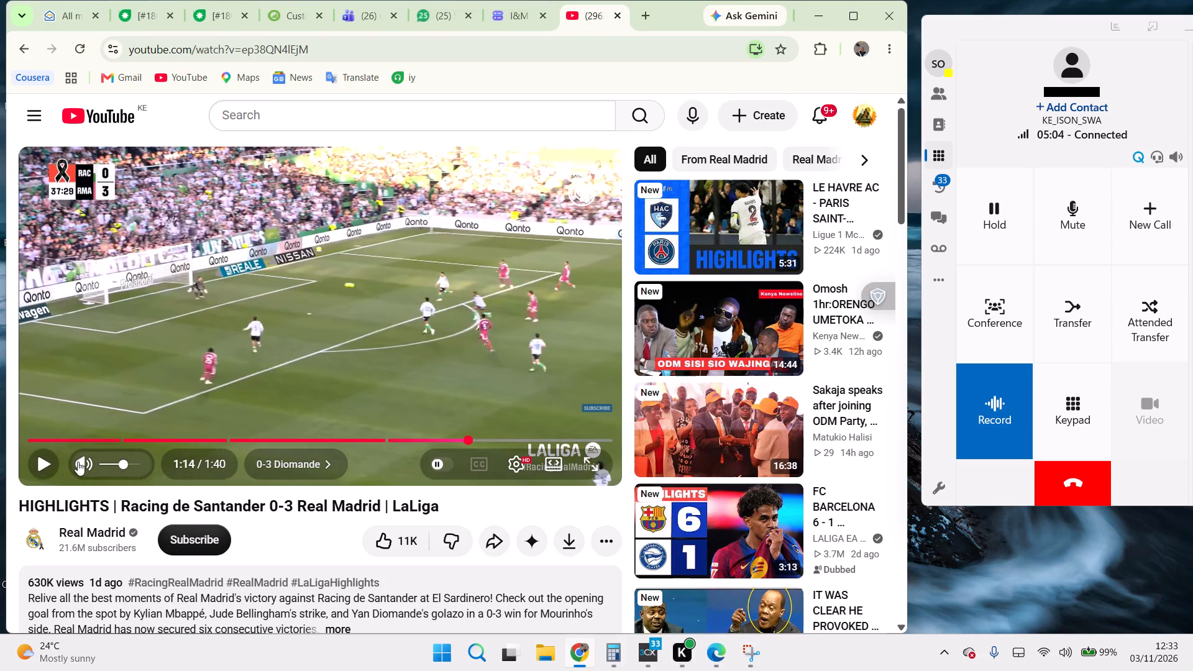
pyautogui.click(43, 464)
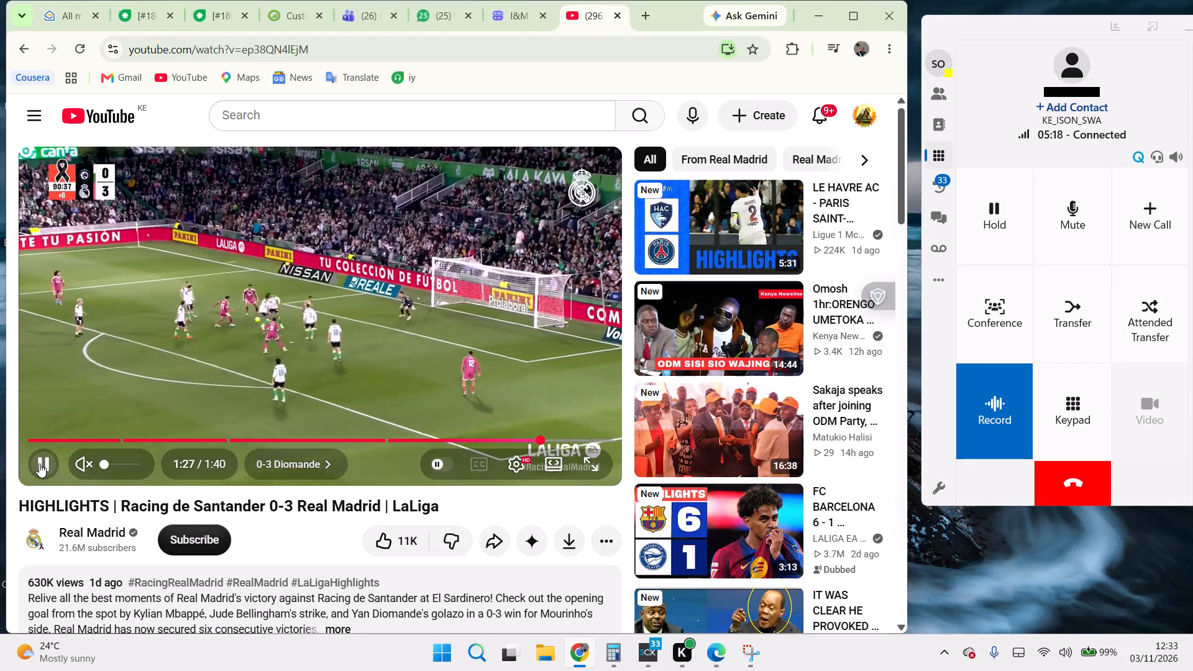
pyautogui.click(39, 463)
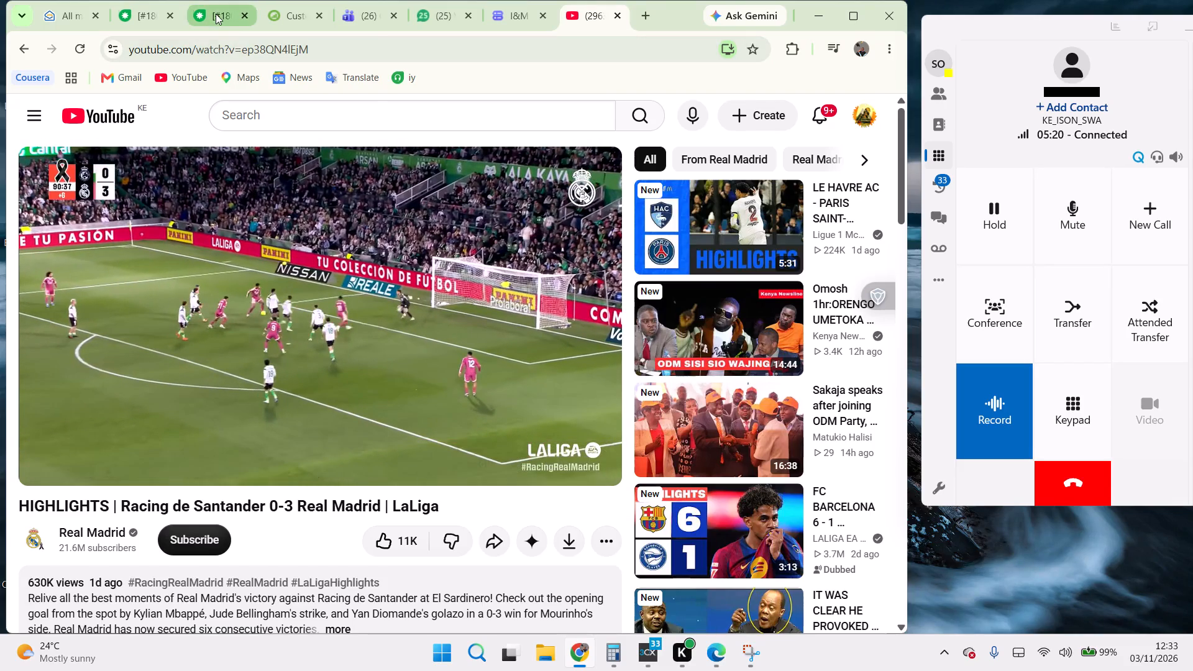
# Return to ticket 180619939, keep its unsaved changes, and add "cb" as the last line of the private note.
pyautogui.click(216, 14)
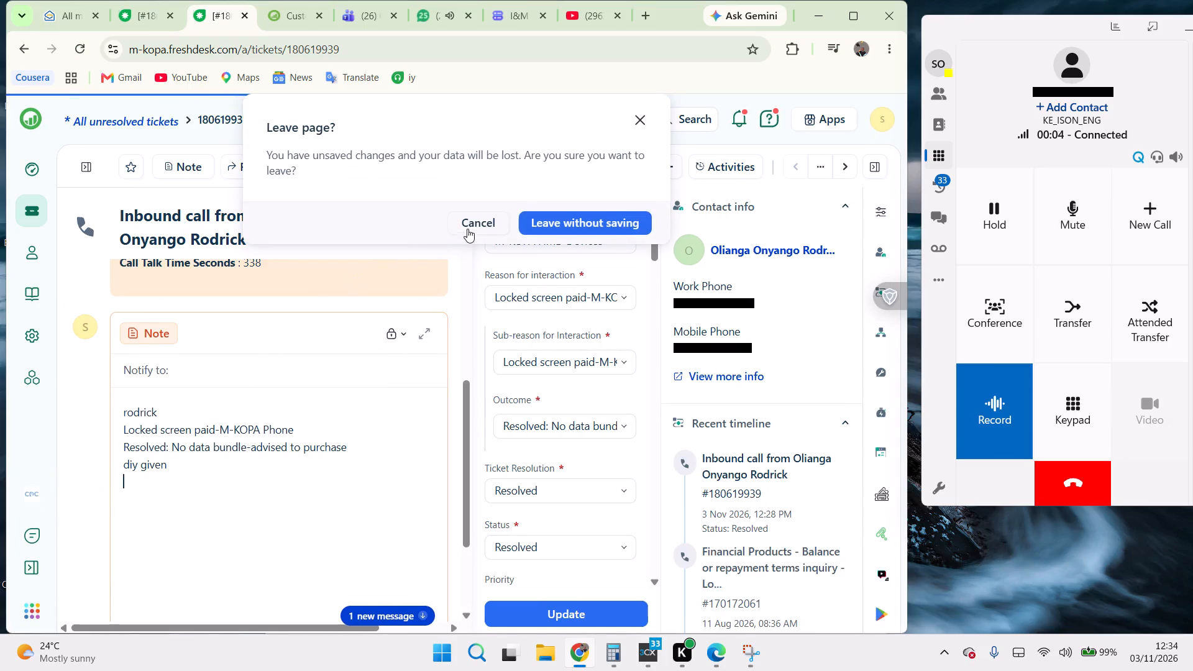
pyautogui.click(473, 224)
pyautogui.click(198, 468)
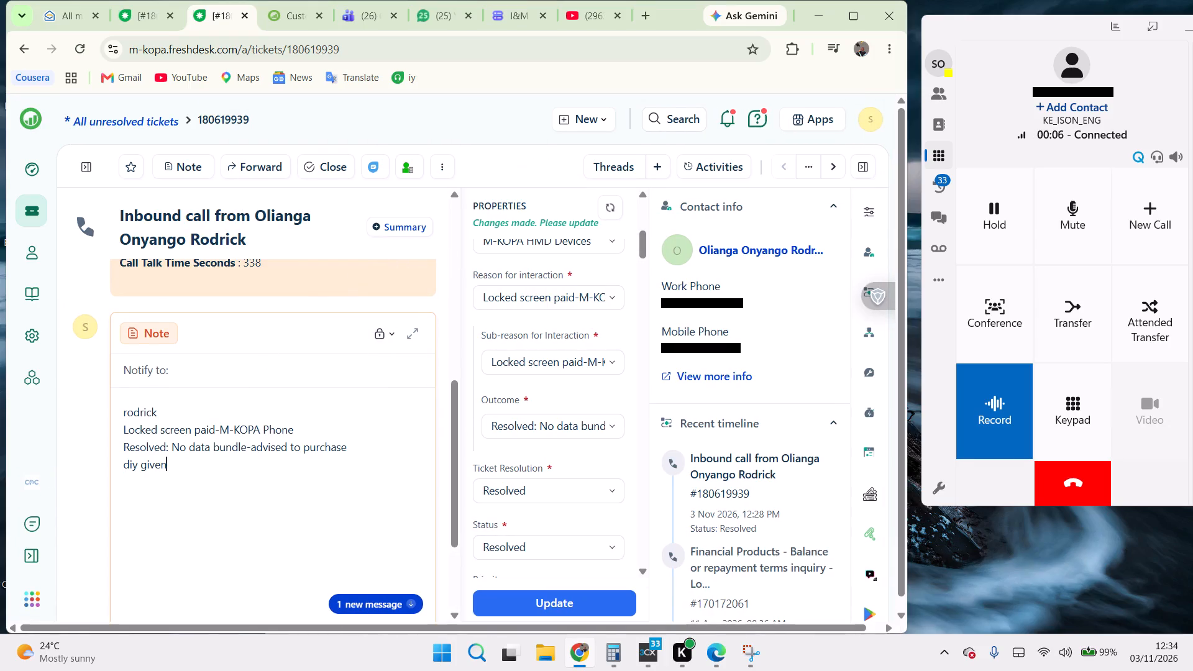
pyautogui.press('Return')
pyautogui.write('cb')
pyautogui.scroll(-4, 224, 469)
pyautogui.scroll(-3, 276, 478)
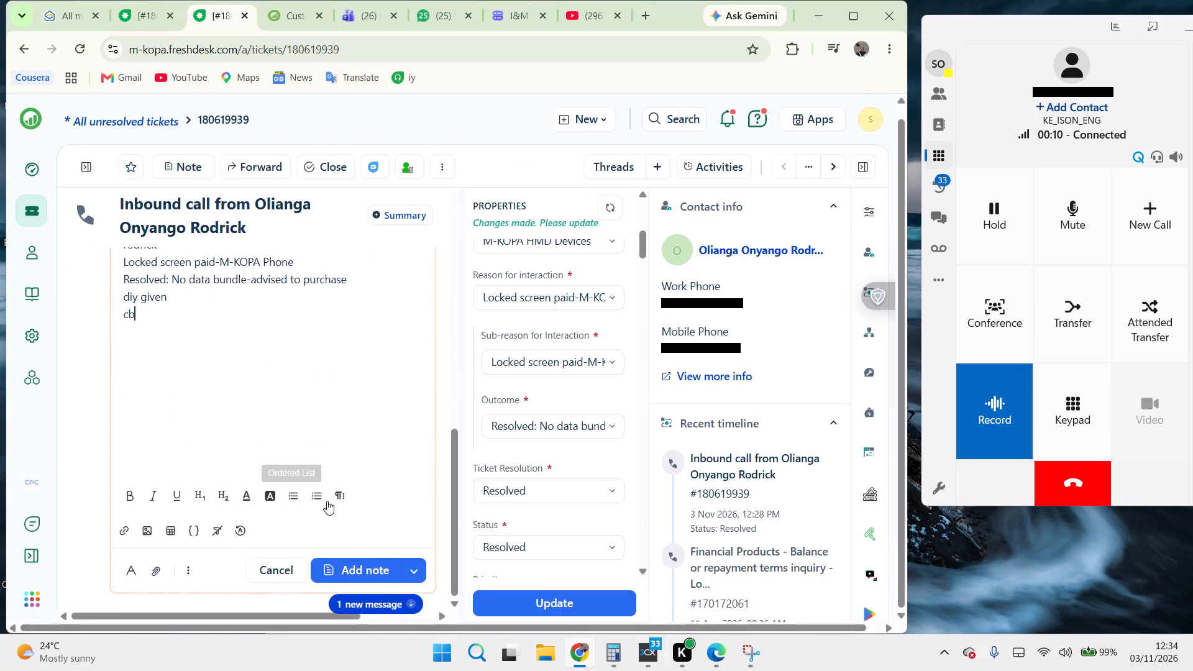
pyautogui.click(487, 535)
pyautogui.scroll(1, 487, 535)
pyautogui.click(512, 444)
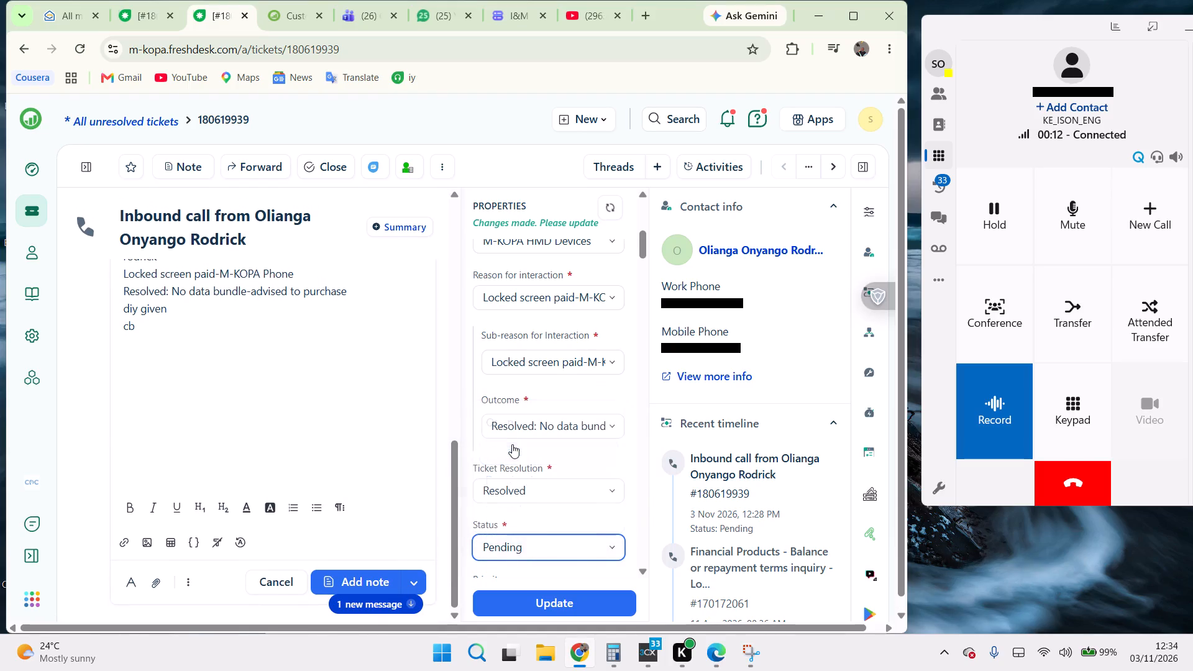
pyautogui.click(529, 603)
pyautogui.click(388, 582)
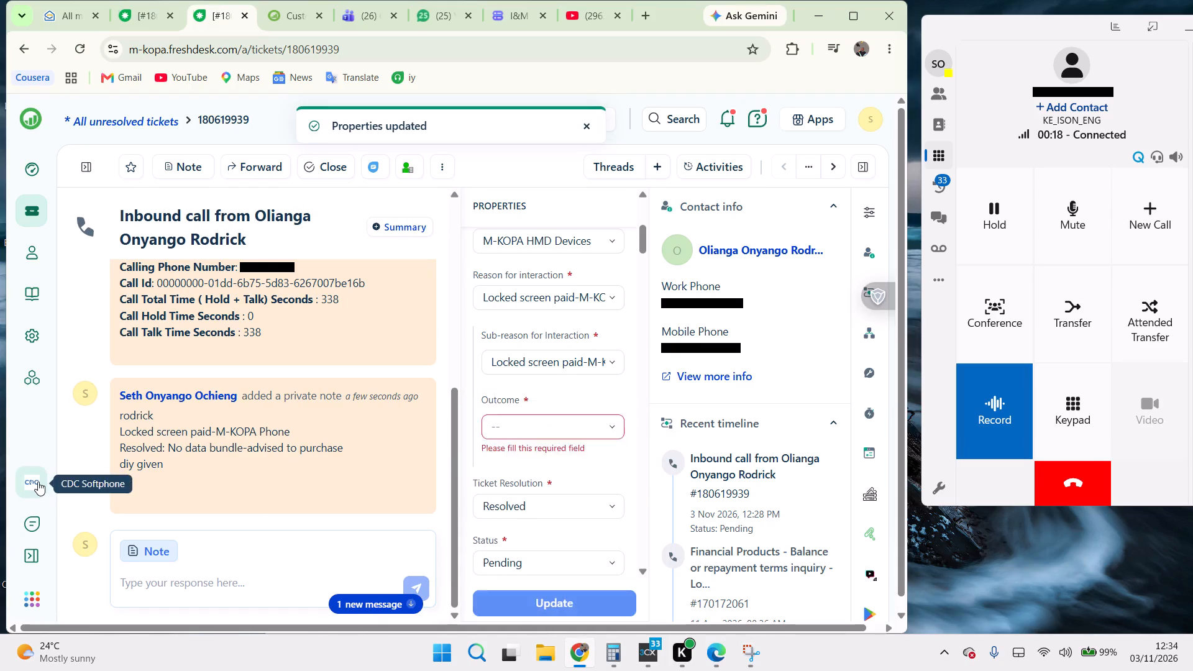
pyautogui.click(504, 604)
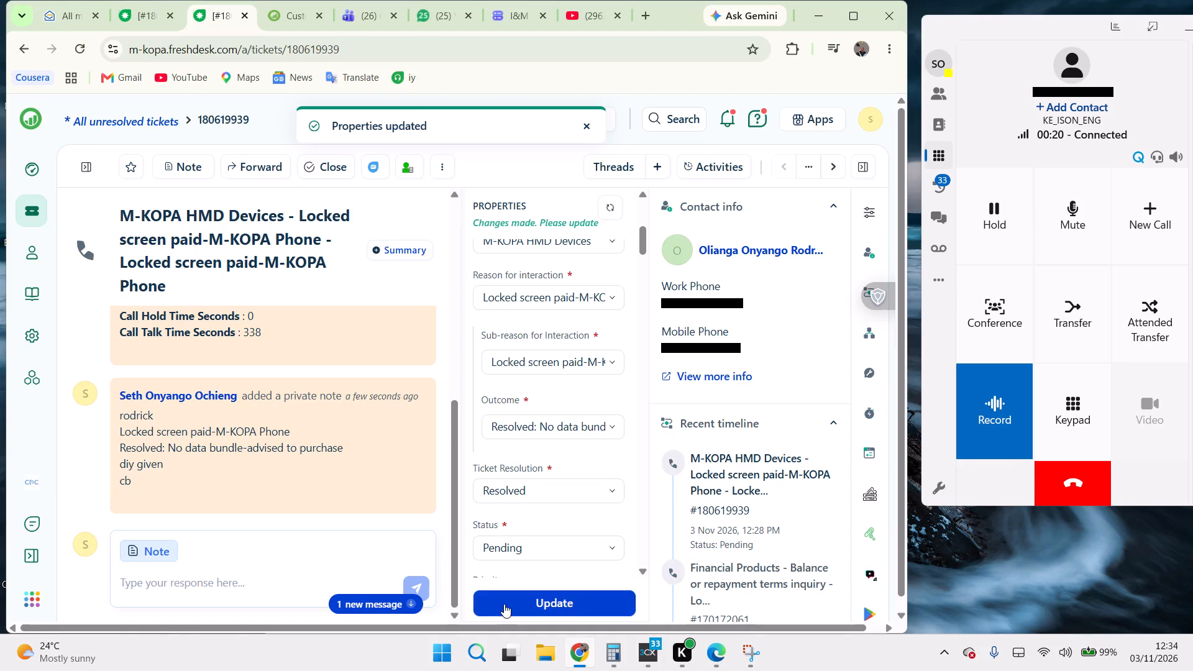
pyautogui.click(35, 481)
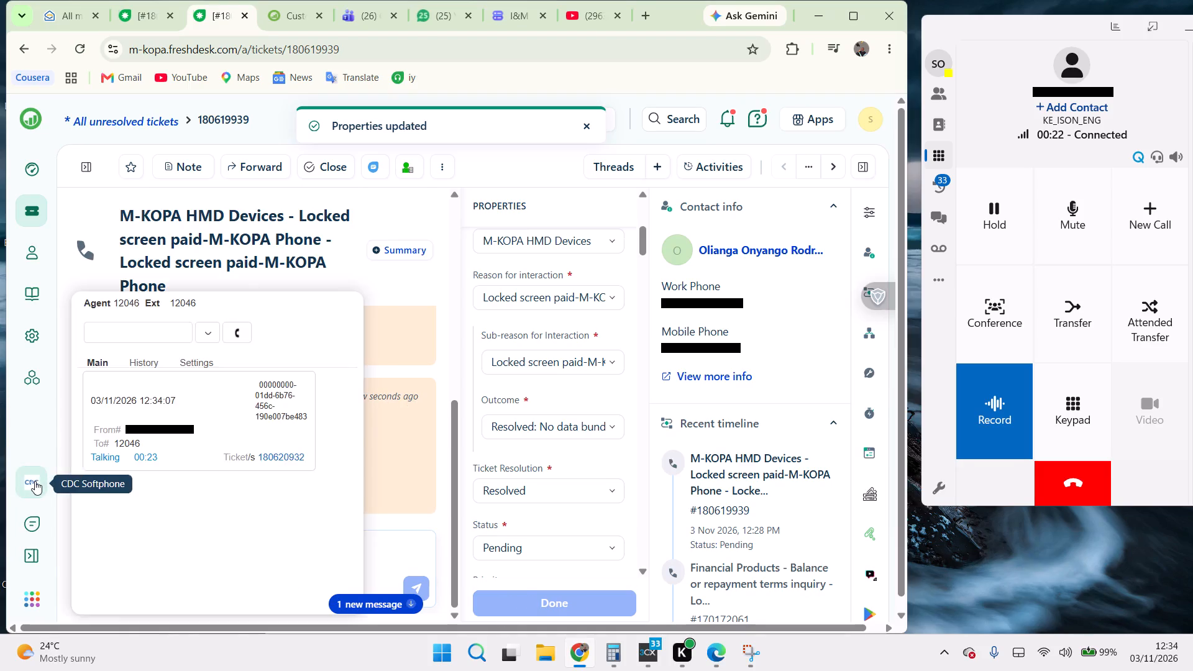
pyautogui.click(35, 481)
pyautogui.click(33, 176)
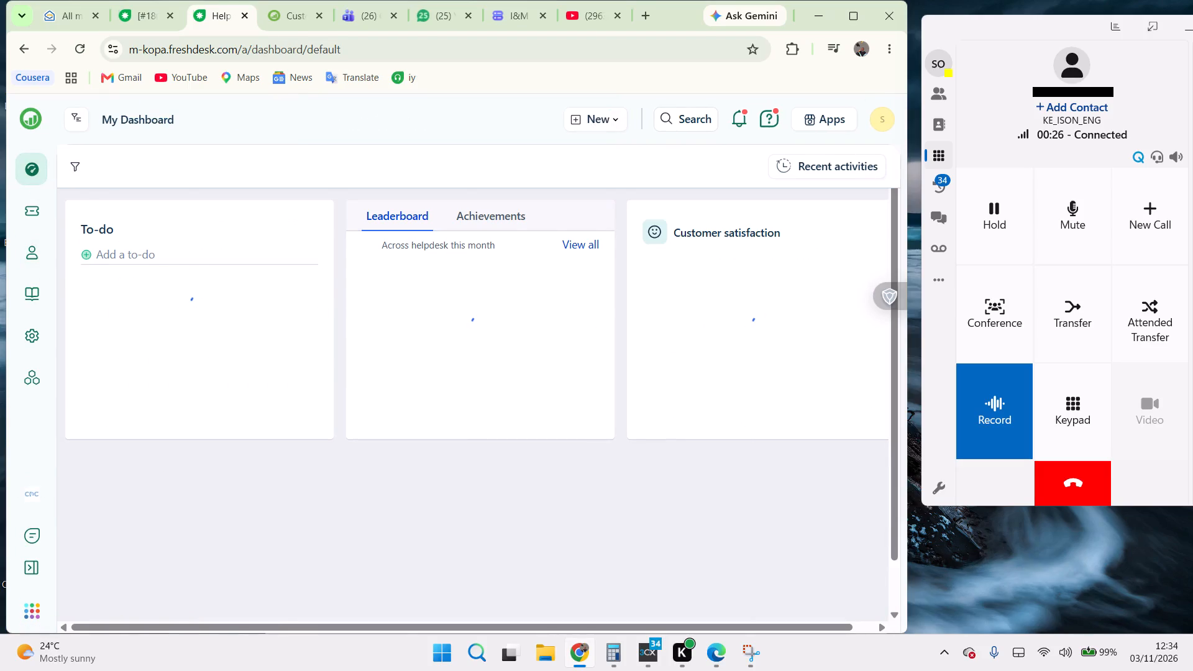
pyautogui.click(107, 222)
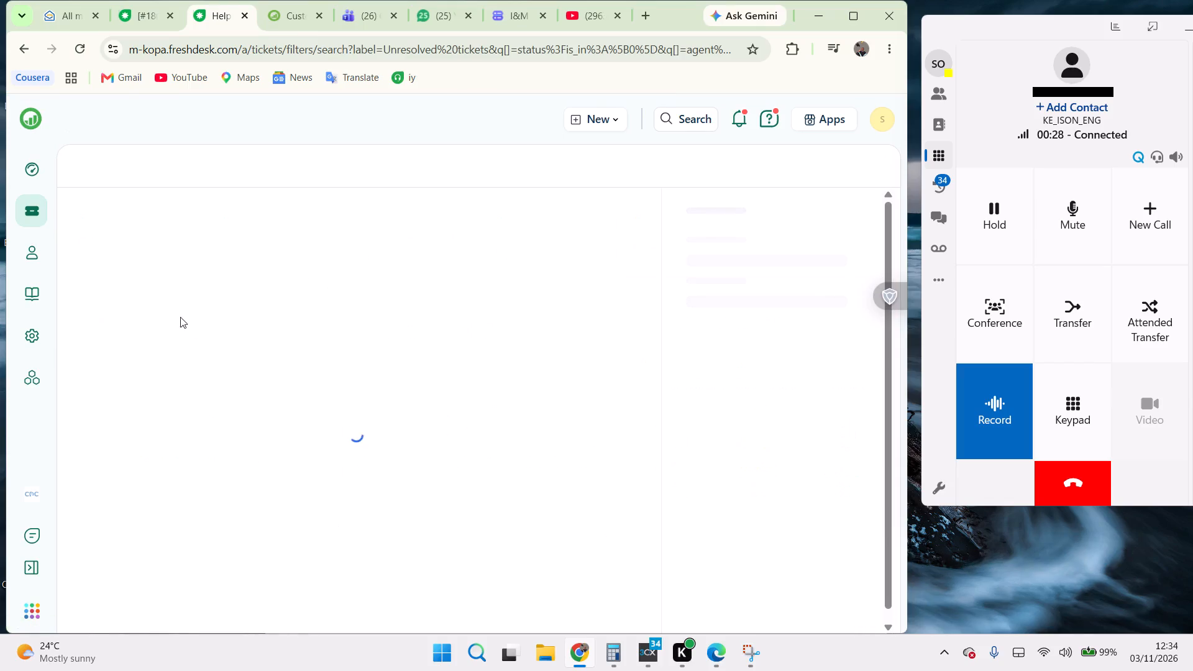
pyautogui.click(259, 240)
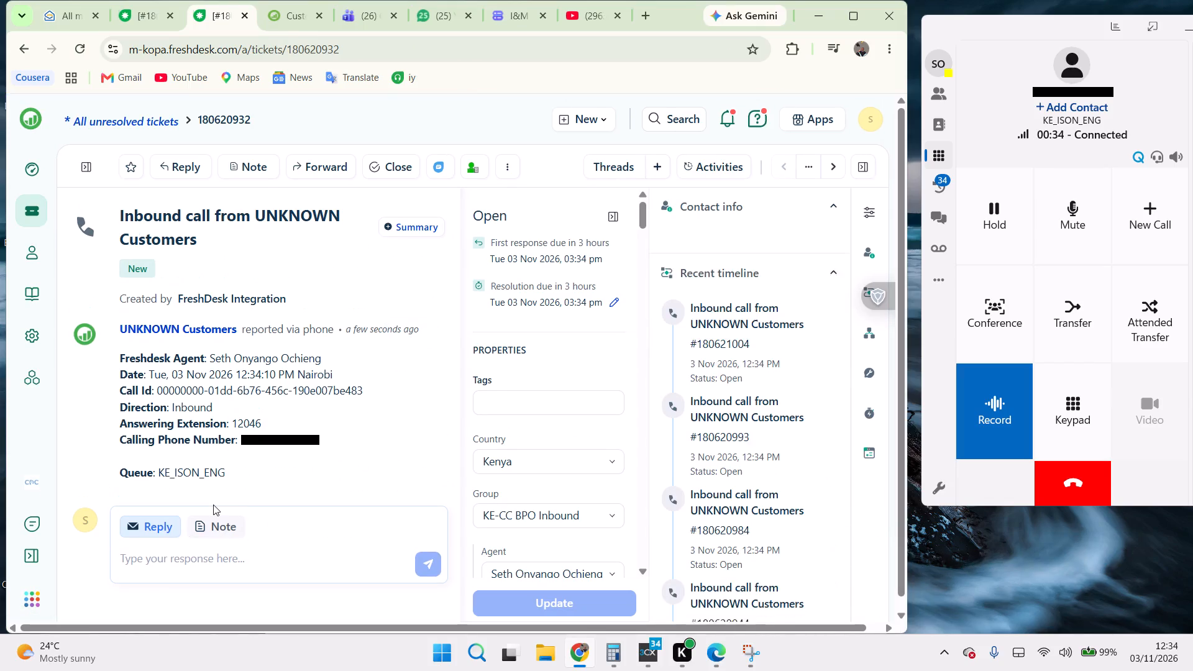
# Start a private note on the new call ticket with the caller's first name, Mary.
pyautogui.click(209, 524)
pyautogui.scroll(1, 196, 430)
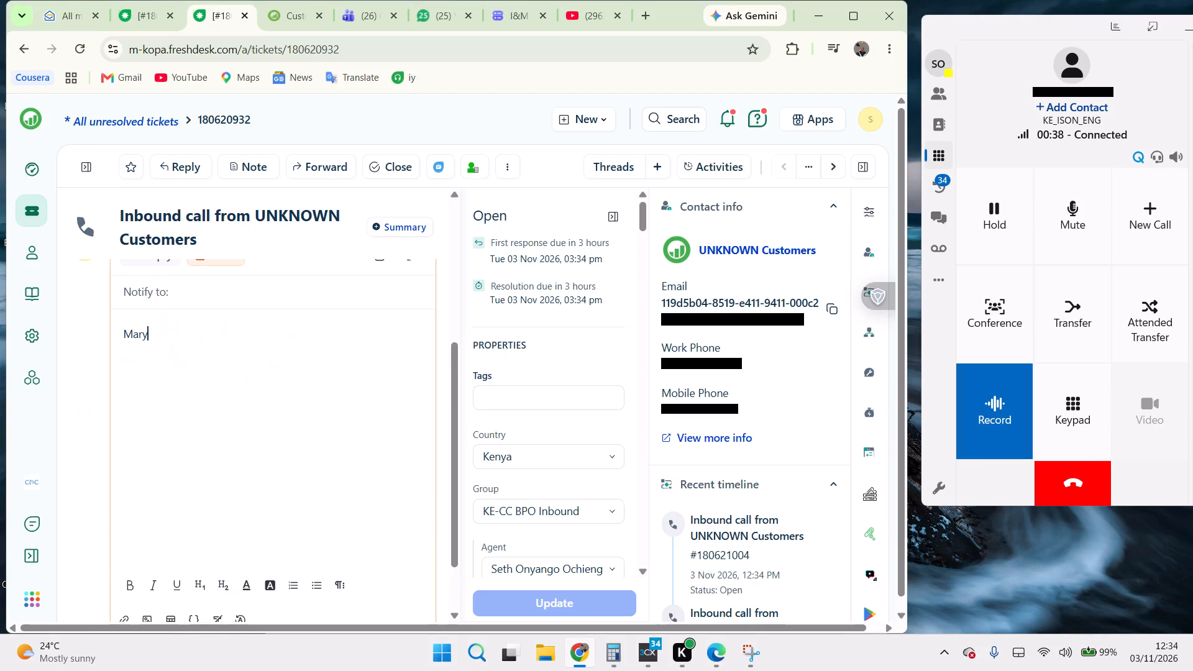
# Look up the customer in the M-KOPA CRM by account number.
pyautogui.click(278, 18)
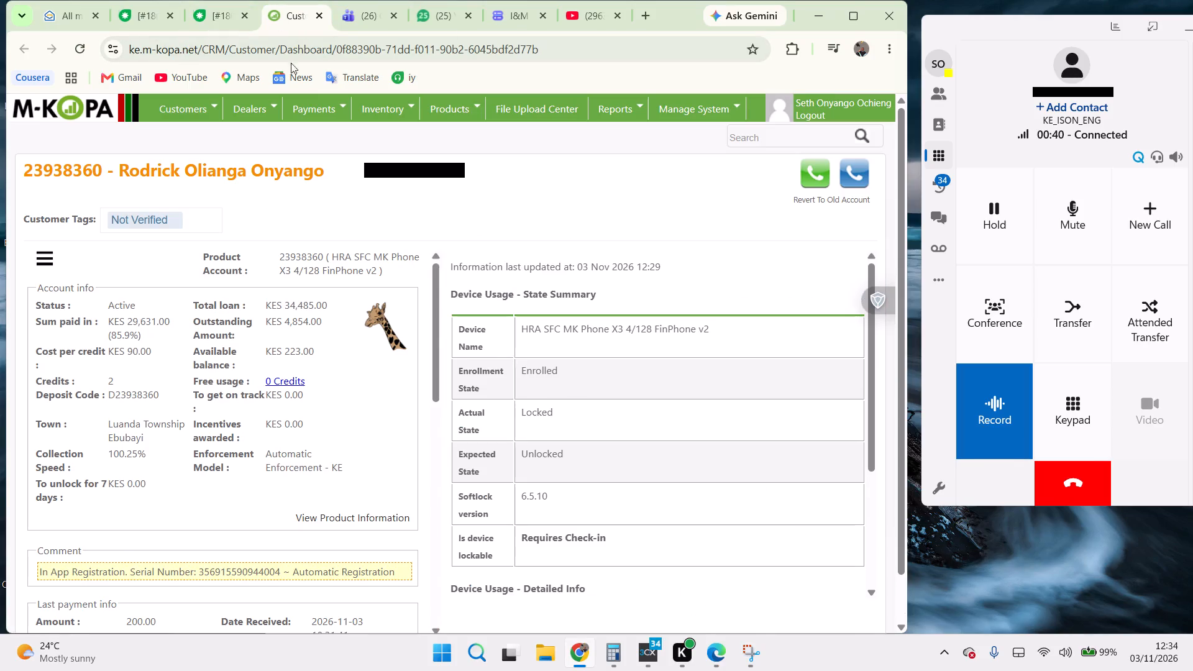
pyautogui.click(744, 139)
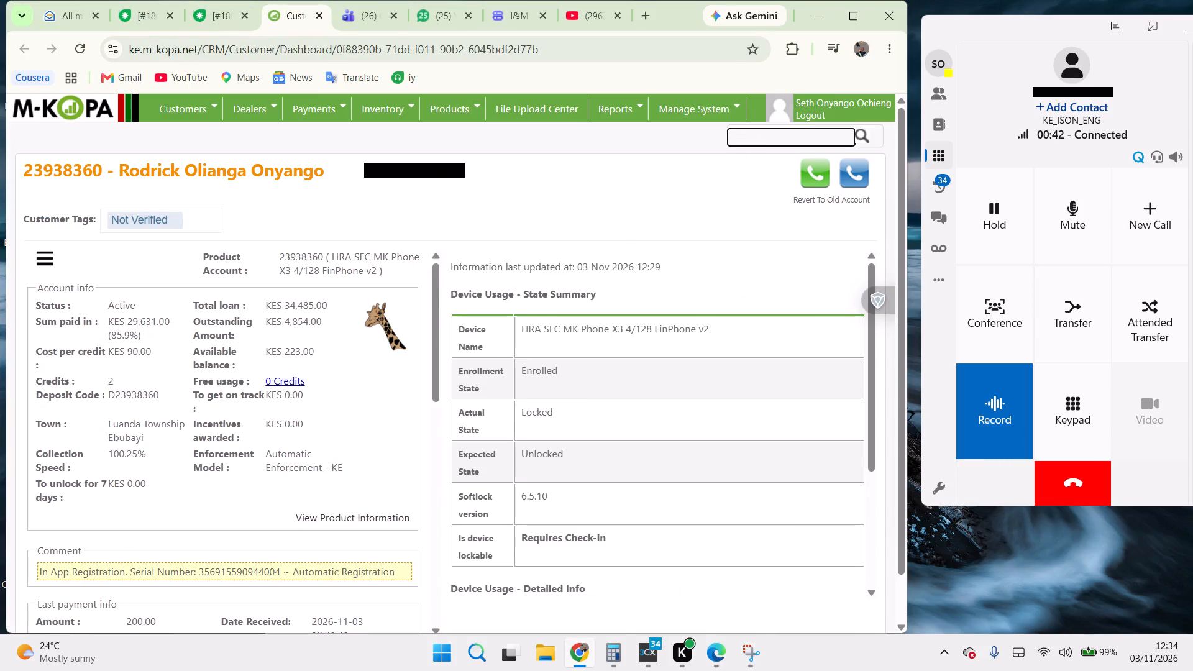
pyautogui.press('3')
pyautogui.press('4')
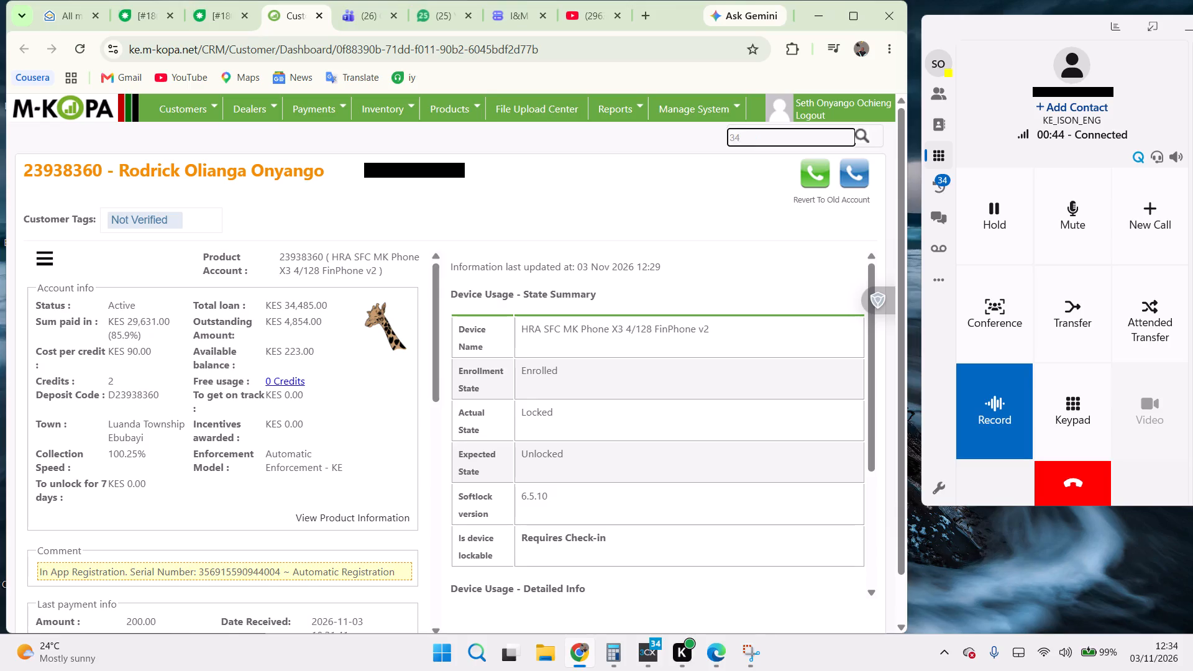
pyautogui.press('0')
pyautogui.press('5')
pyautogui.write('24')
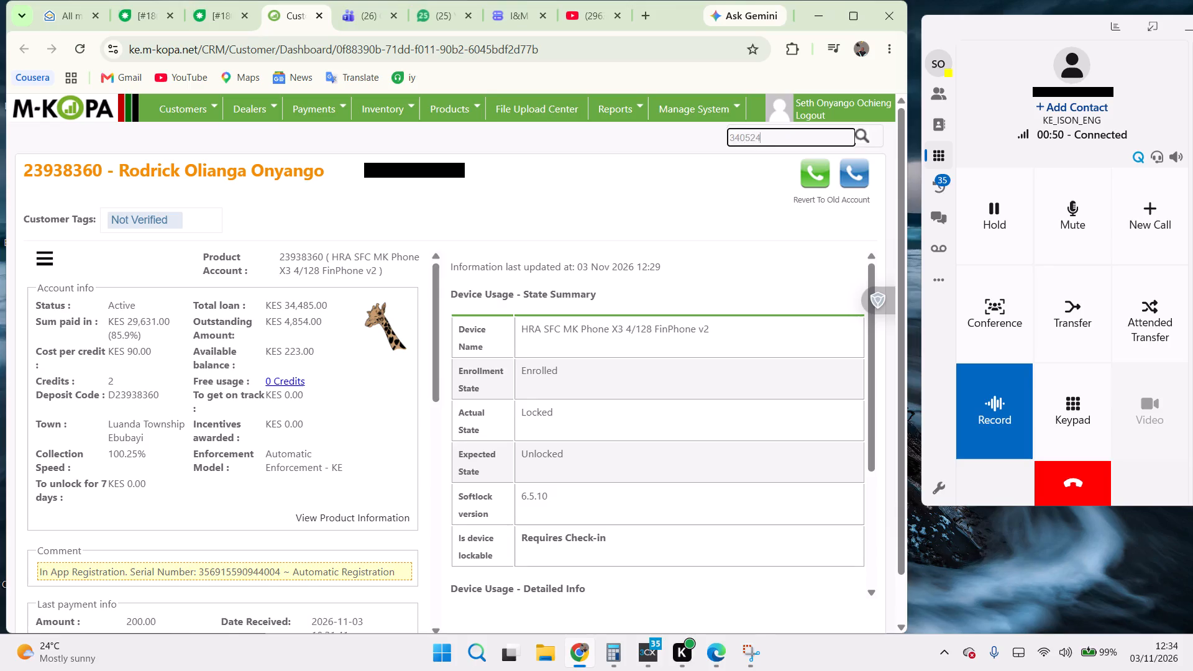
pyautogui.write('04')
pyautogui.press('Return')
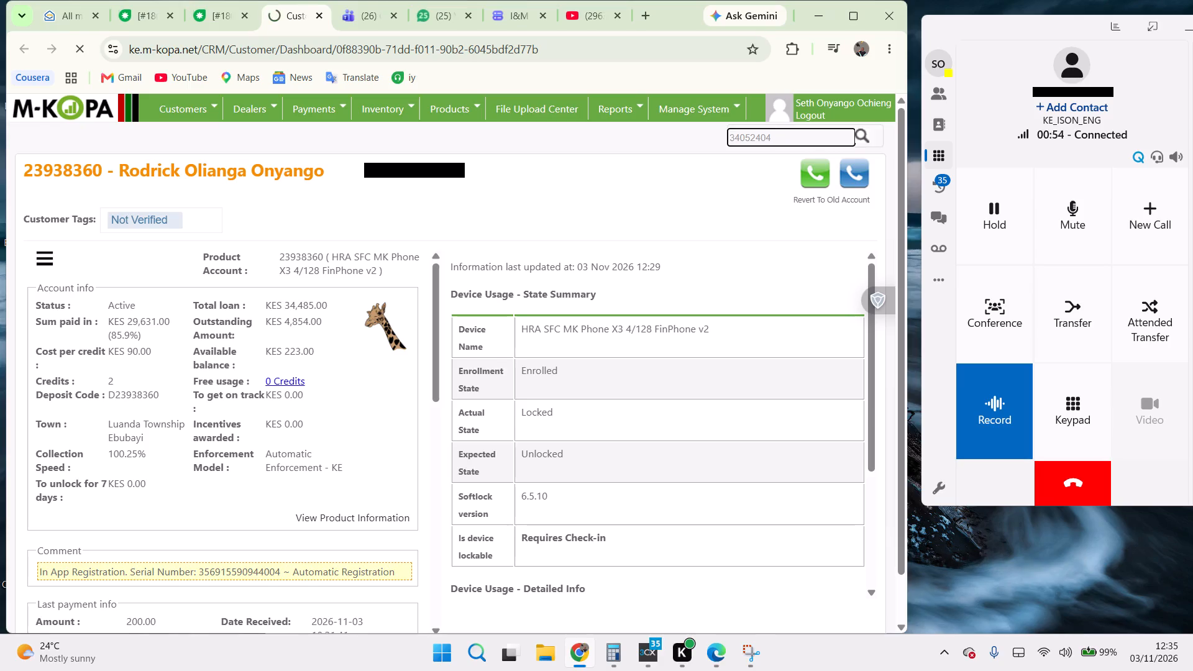
# Copy the searched account number and use it in the ticket's Account Info to assign the ticket to the matching customer.
pyautogui.click(744, 139)
pyautogui.doubleClick(749, 137)
pyautogui.rightClick(749, 137)
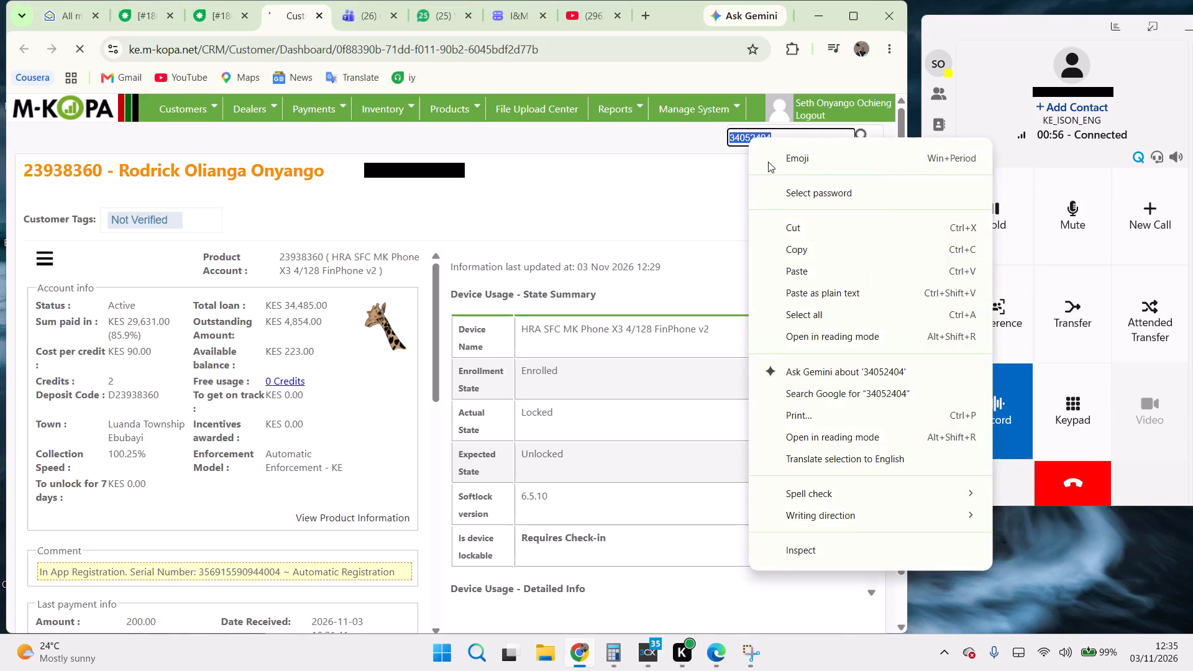
pyautogui.click(795, 249)
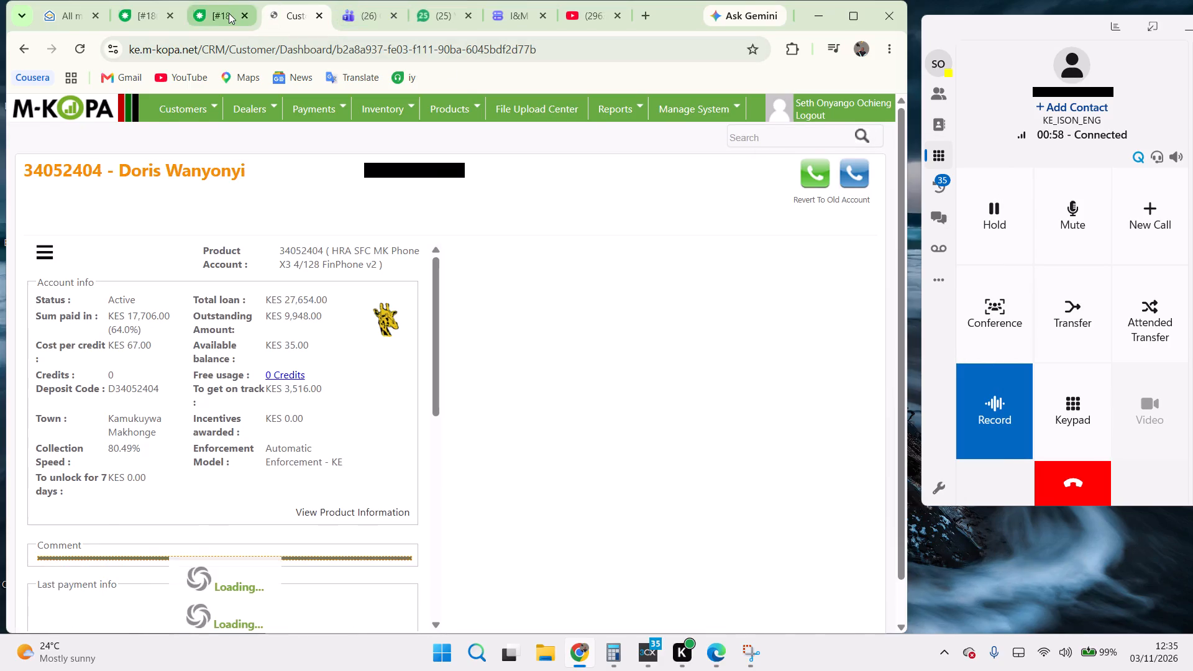
pyautogui.click(225, 14)
pyautogui.scroll(-5, 735, 372)
pyautogui.scroll(1, 735, 372)
pyautogui.scroll(-1, 735, 372)
pyautogui.scroll(2, 735, 372)
pyautogui.scroll(-13, 735, 372)
pyautogui.click(830, 432)
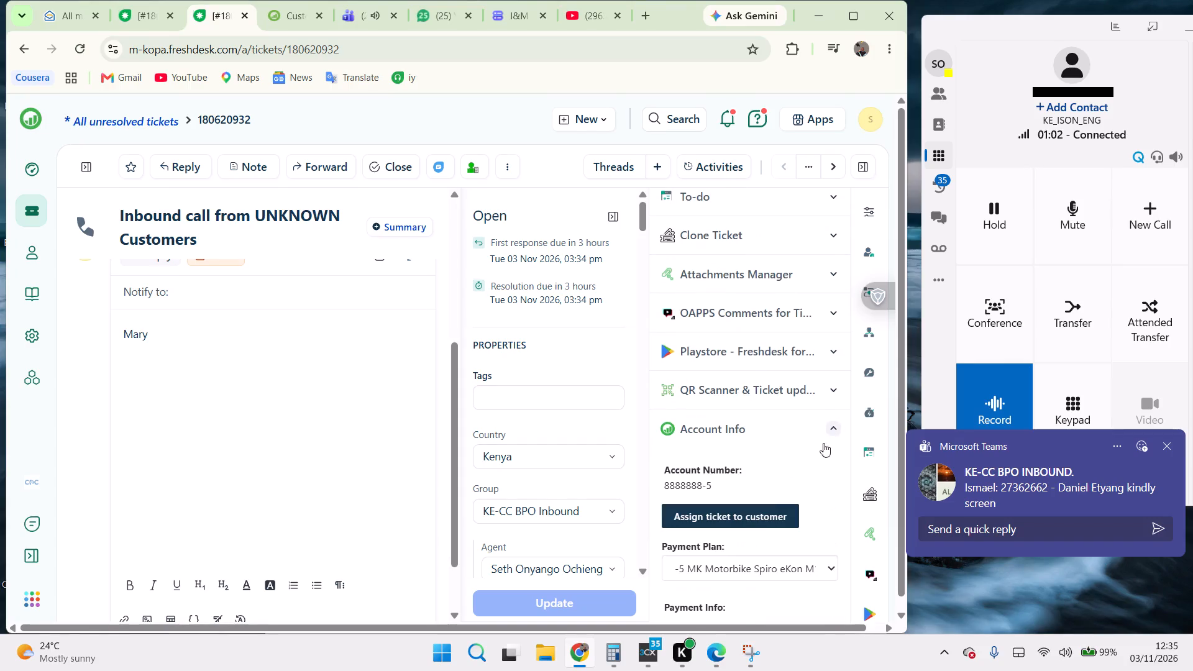
pyautogui.click(740, 514)
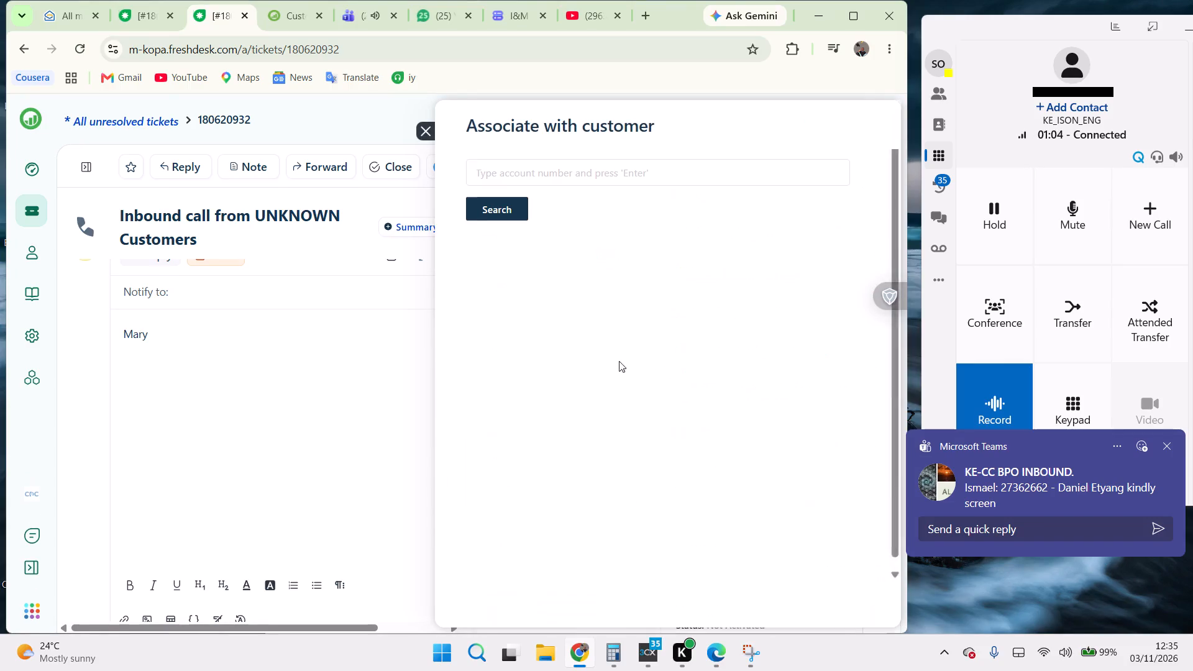
pyautogui.click(489, 171)
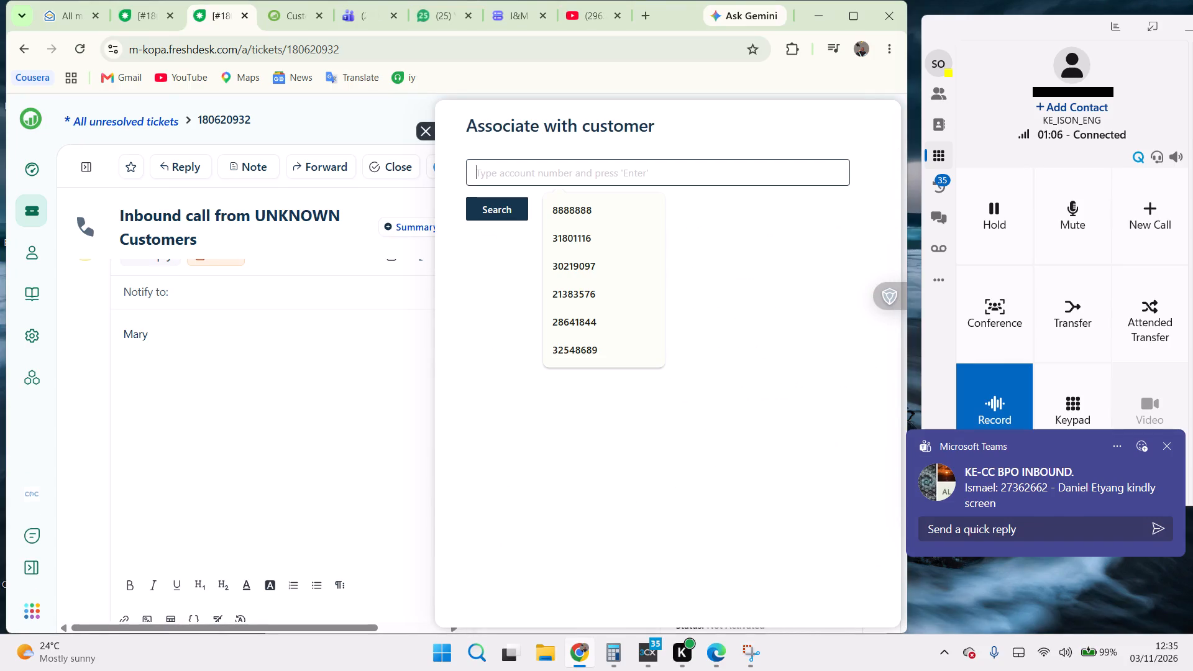
pyautogui.hotkey('ctrl', 'v')
pyautogui.click(478, 211)
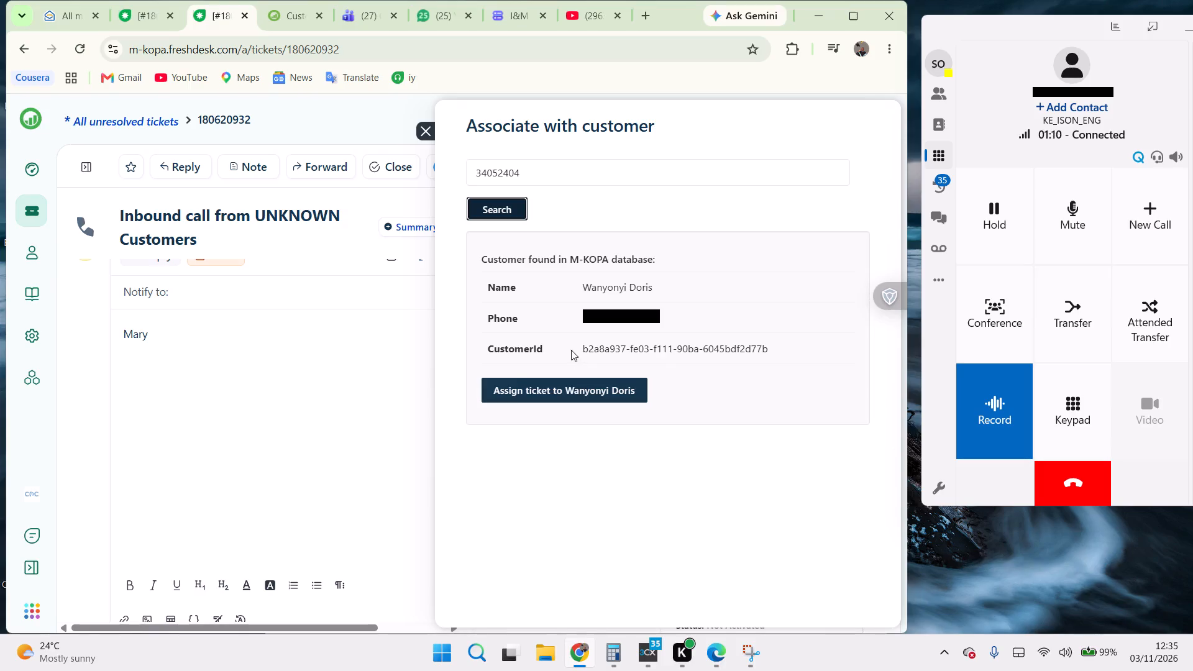
pyautogui.click(537, 392)
# Review the product and loan information for the customer's phone account in the CRM, and close the details.
pyautogui.click(276, 17)
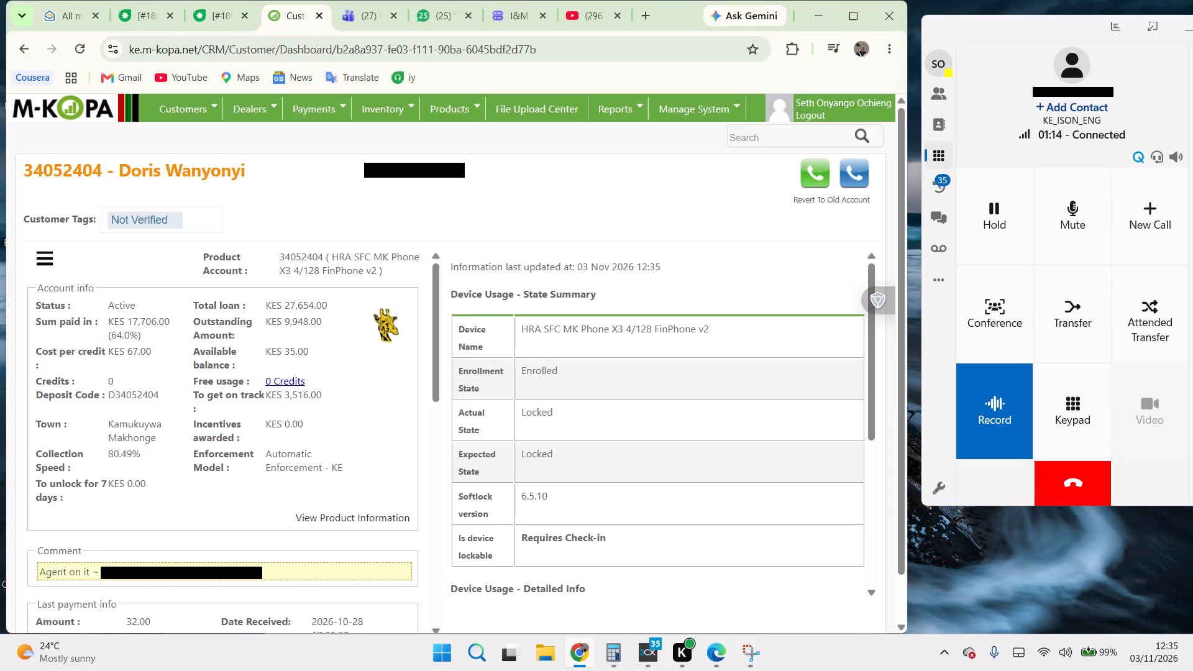
pyautogui.click(323, 518)
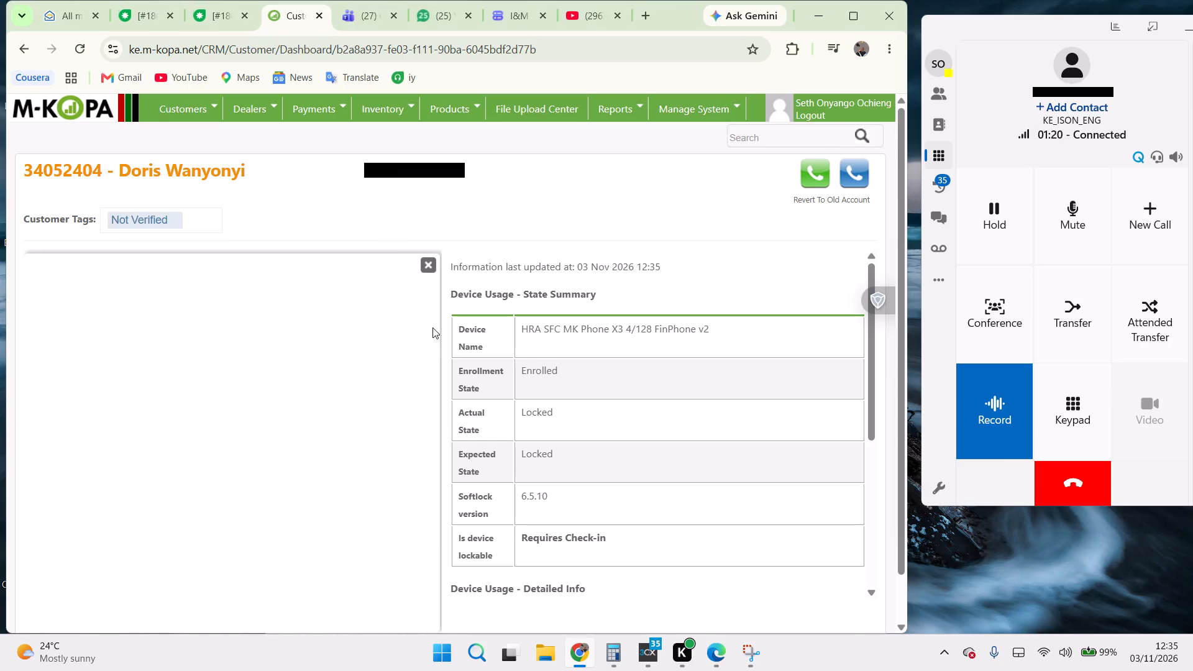
pyautogui.click(418, 341)
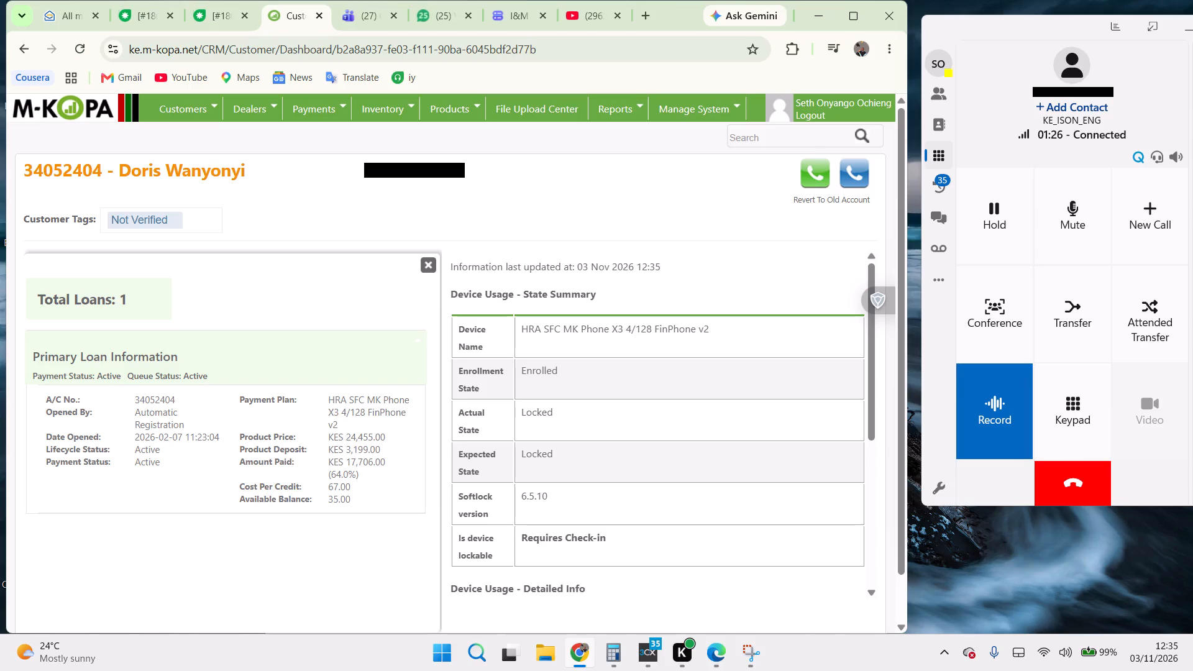
pyautogui.click(429, 263)
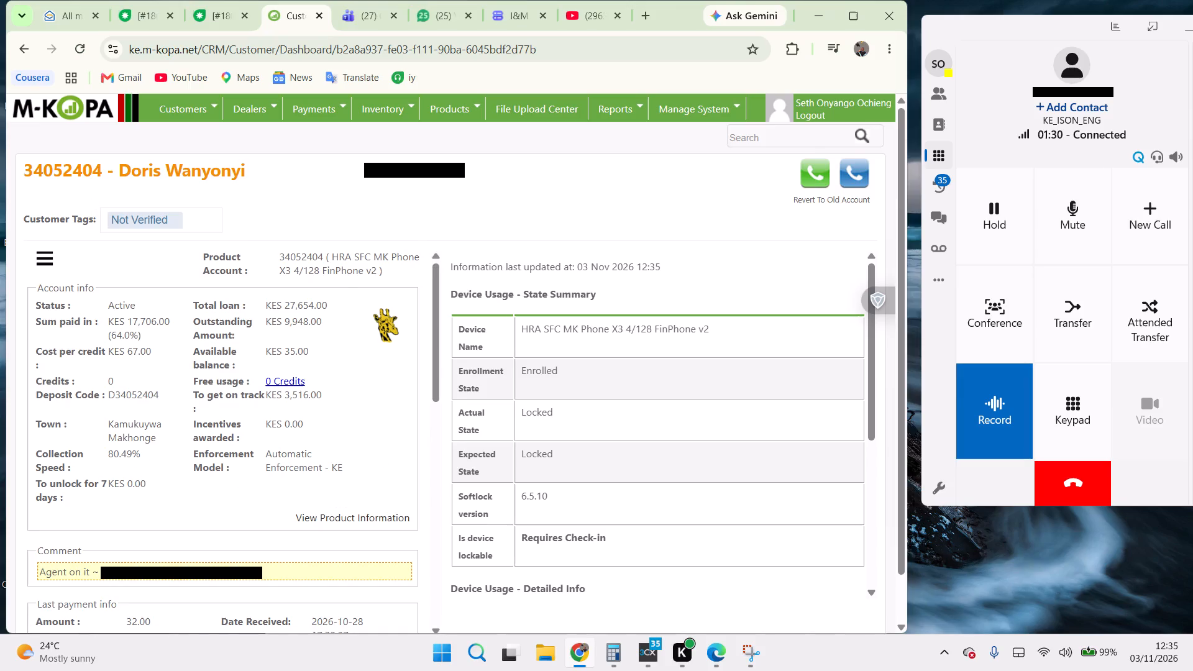
# Copy the account number from the heading of the customer's CRM dashboard.
pyautogui.click(52, 169)
pyautogui.click(52, 169)
pyautogui.rightClick(52, 169)
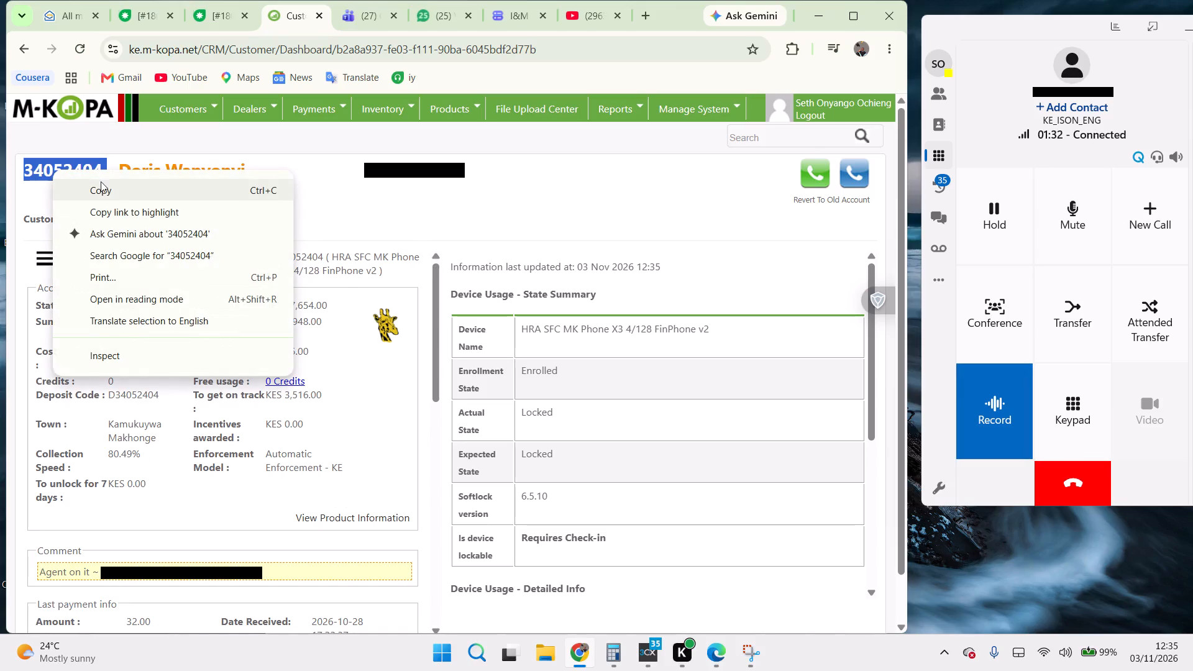
pyautogui.click(101, 196)
# Set the call ticket's Interaction Category to M-KOPA HMD Devices.
pyautogui.click(211, 19)
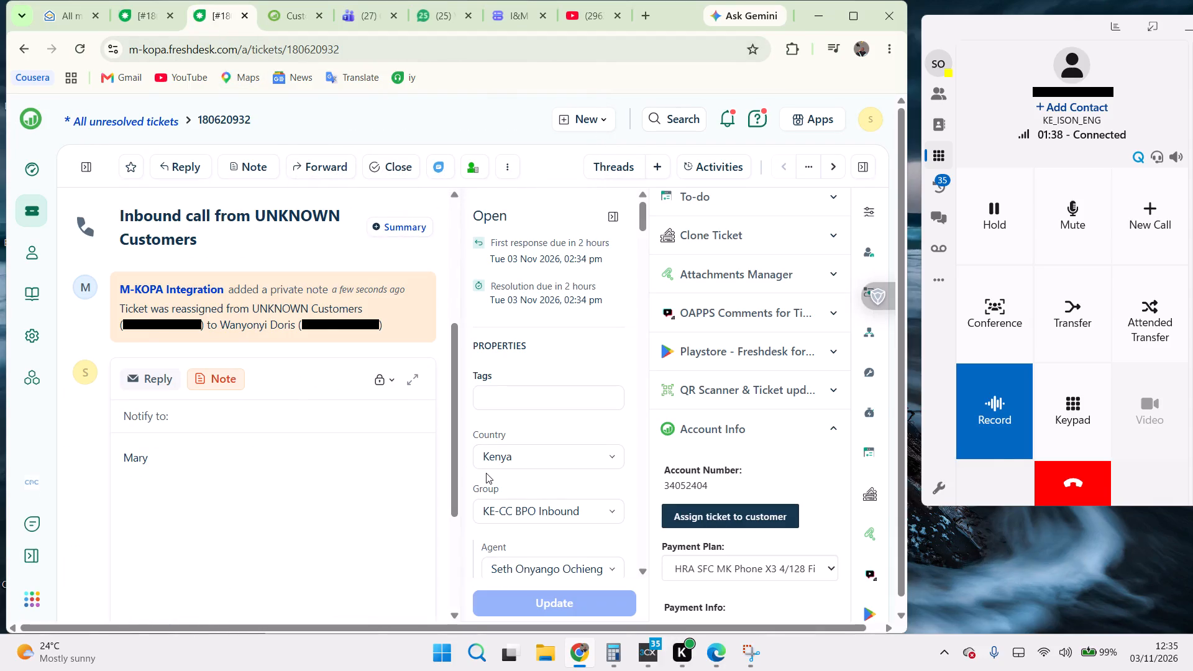
pyautogui.scroll(-3, 539, 435)
pyautogui.click(547, 395)
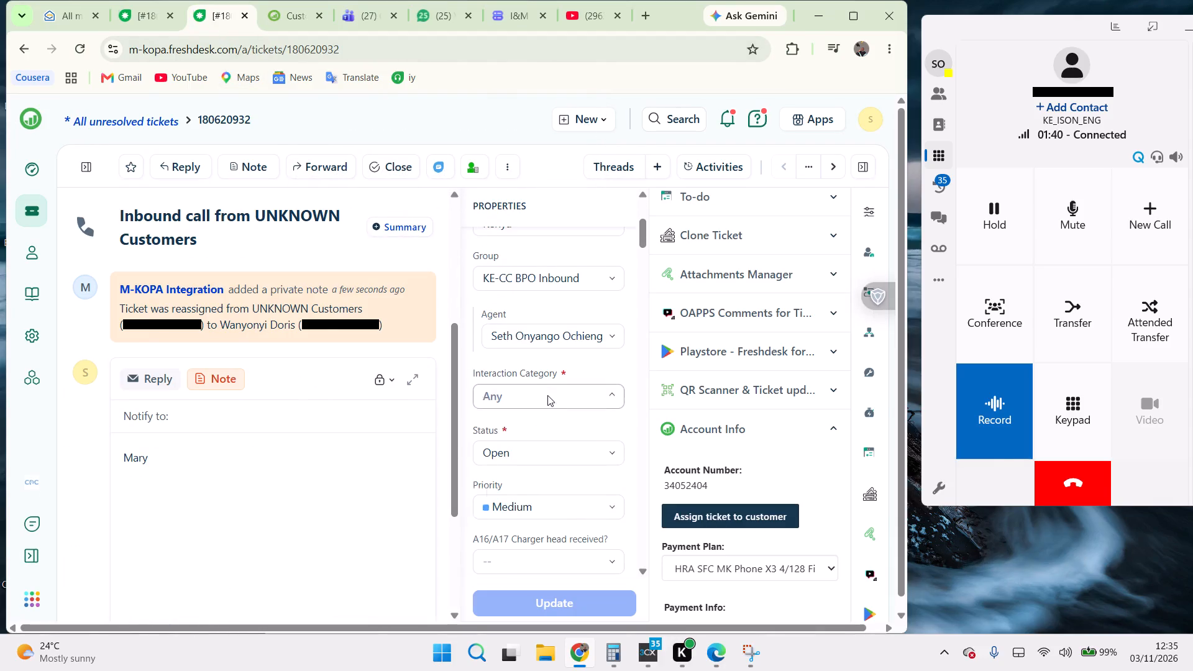
pyautogui.click(539, 488)
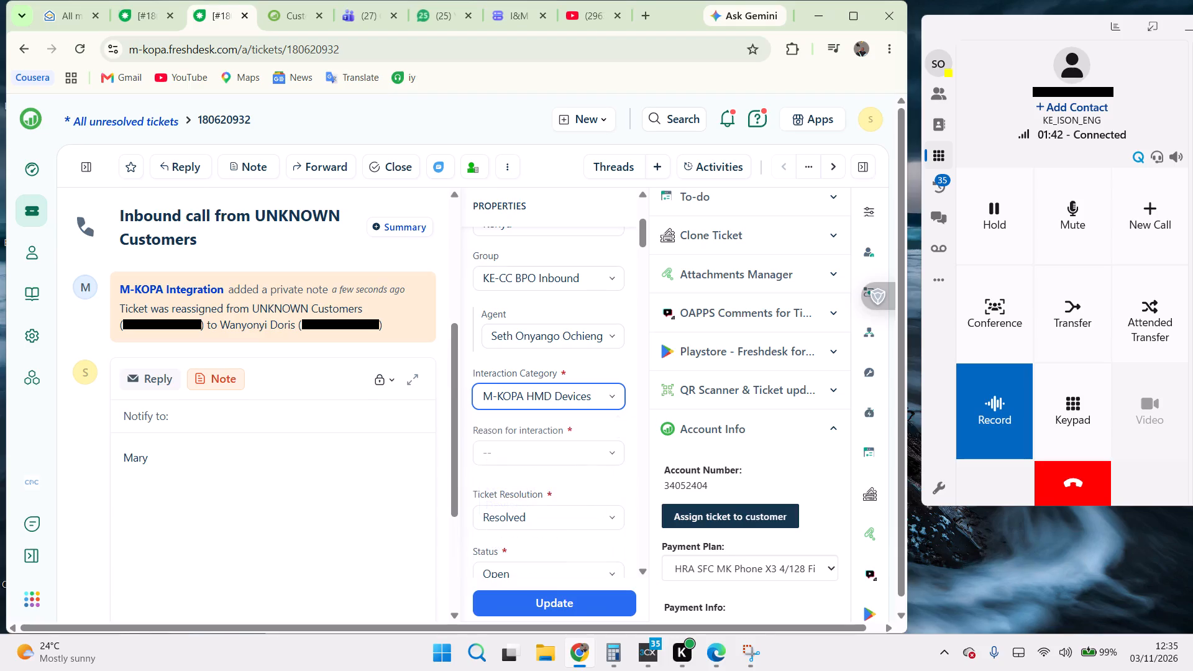
# Switch back to the customer's CRM dashboard to recheck the account information and device state.
pyautogui.click(281, 17)
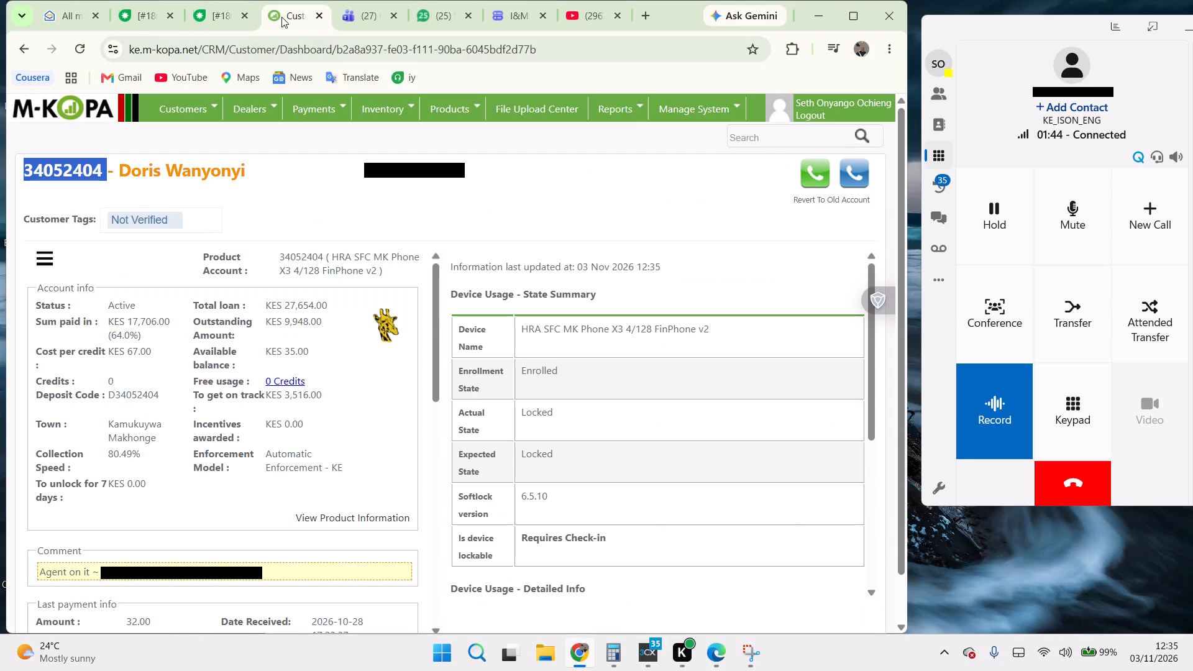
# Set the call ticket's Reason for interaction to Lost/Stolen and open the choices for Sub-reason for Interaction.
pyautogui.click(213, 16)
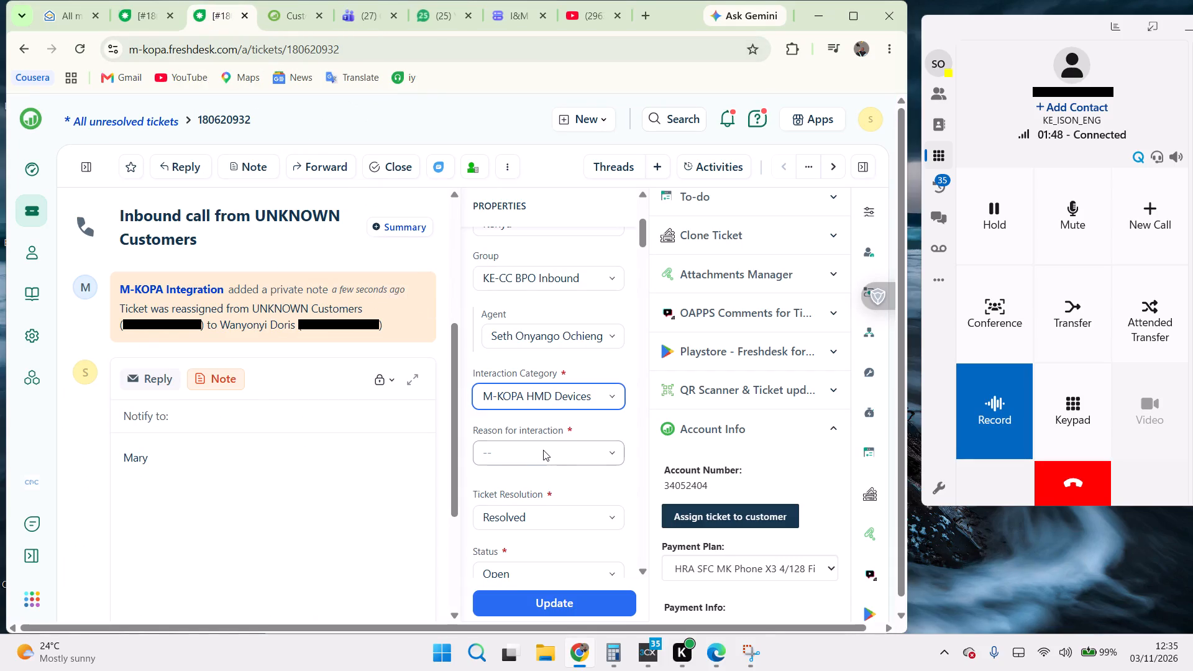
pyautogui.click(545, 445)
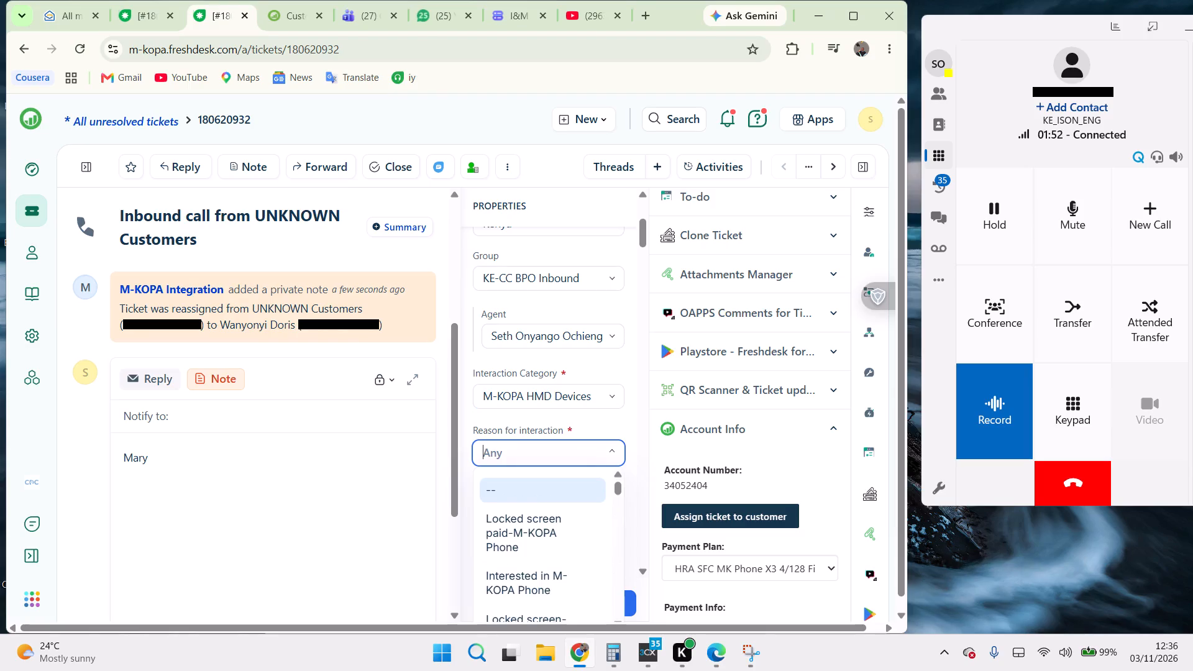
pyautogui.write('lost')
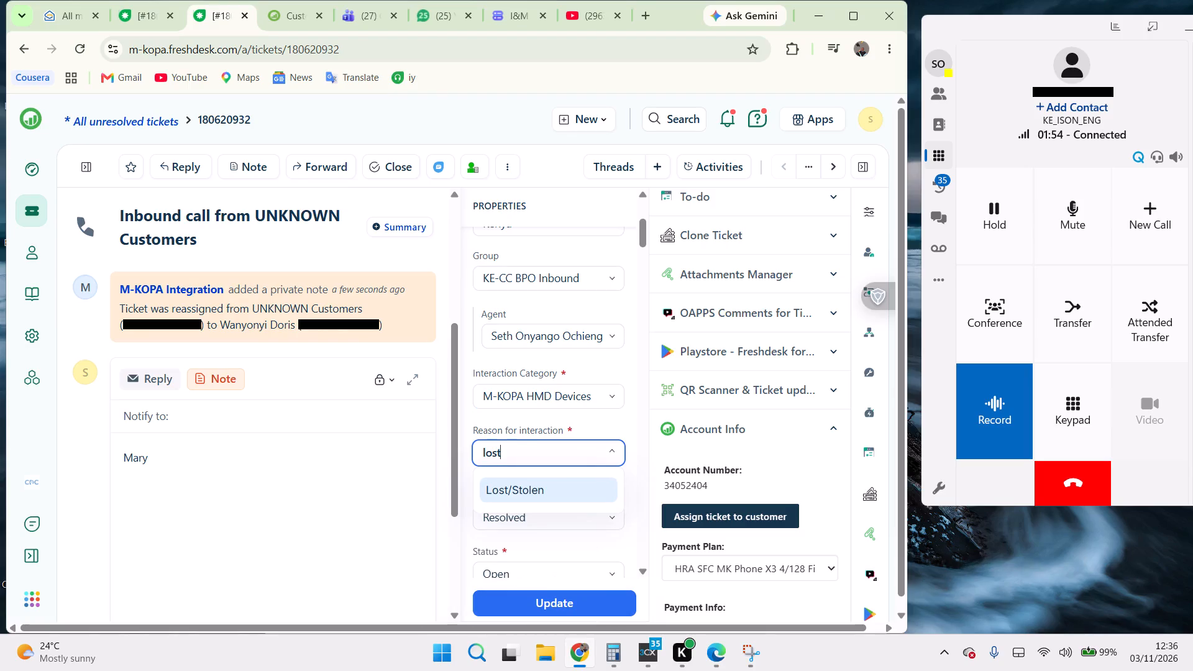
pyautogui.click(529, 489)
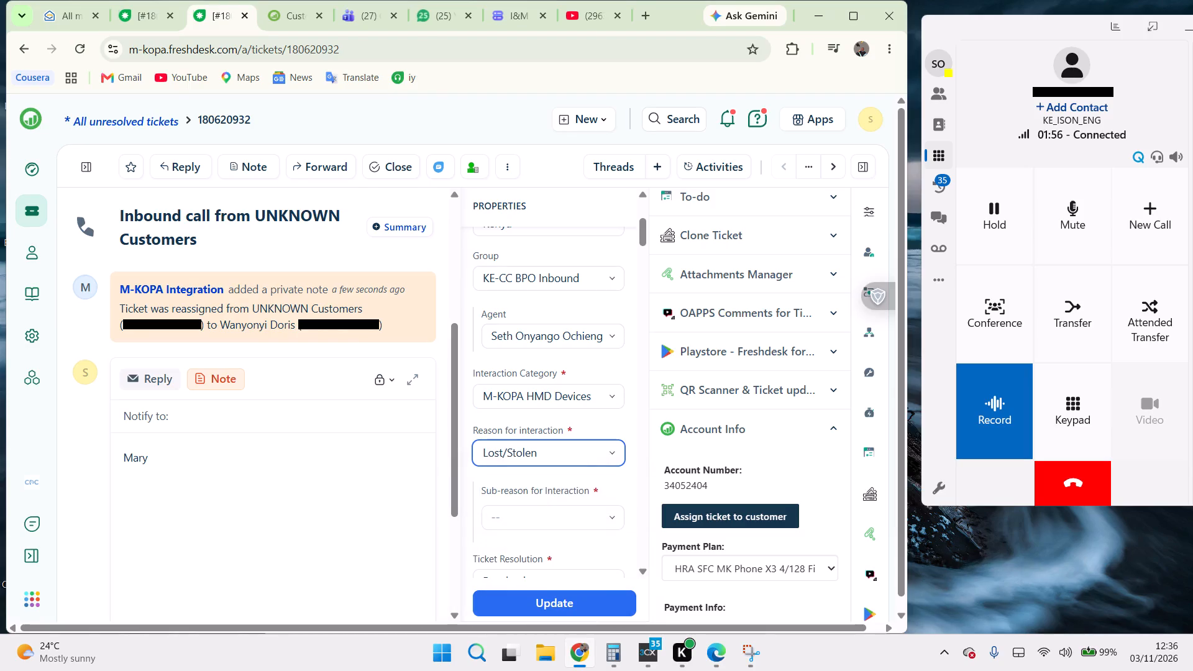
pyautogui.click(521, 518)
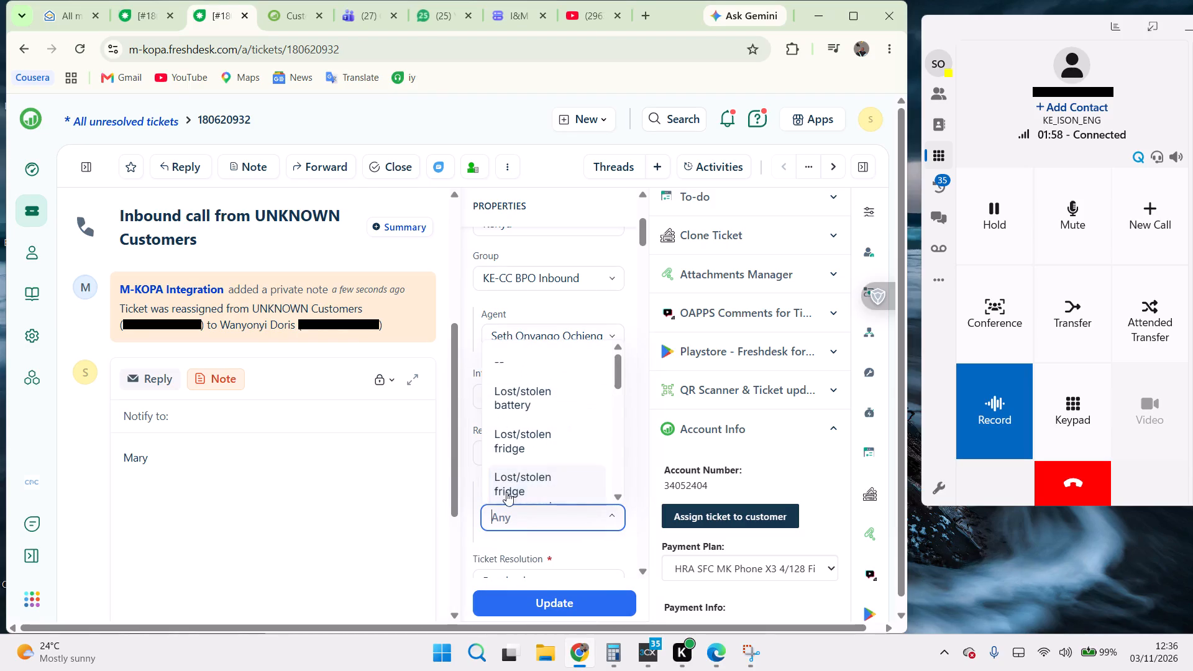
pyautogui.scroll(-1, 526, 441)
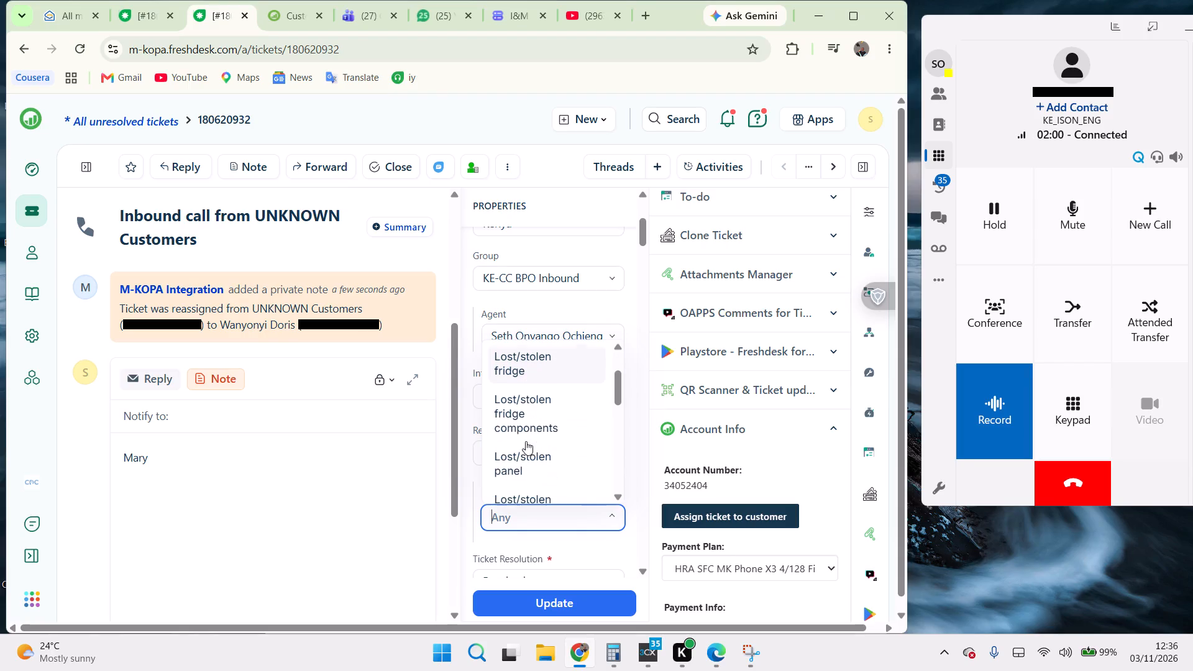
# Look up kitengela in the KE-Service Center List, Location & Contacts article in the Kenya knowledge base's KE-Directory folder.
pyautogui.click(134, 16)
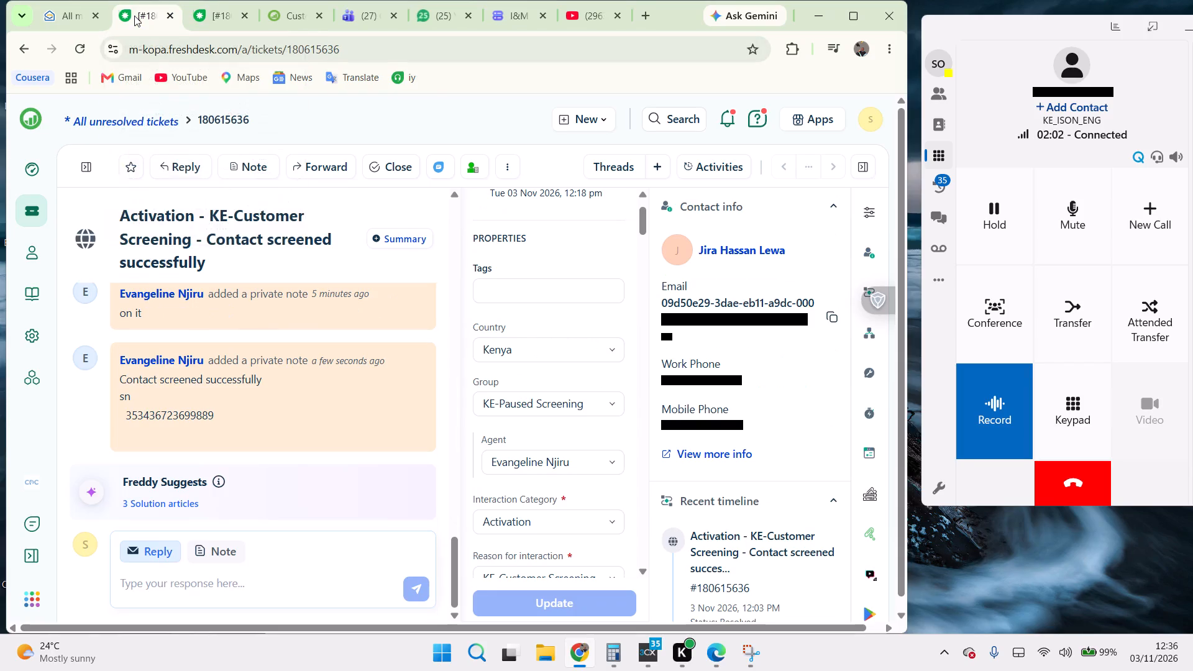
pyautogui.click(35, 287)
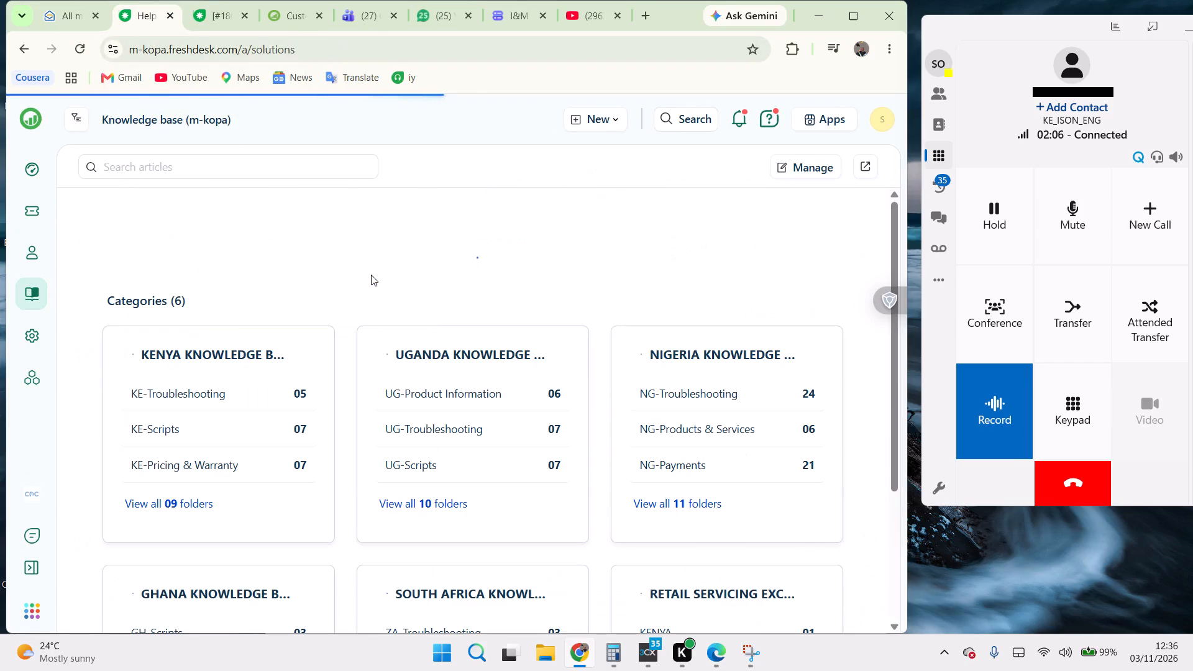
pyautogui.click(188, 438)
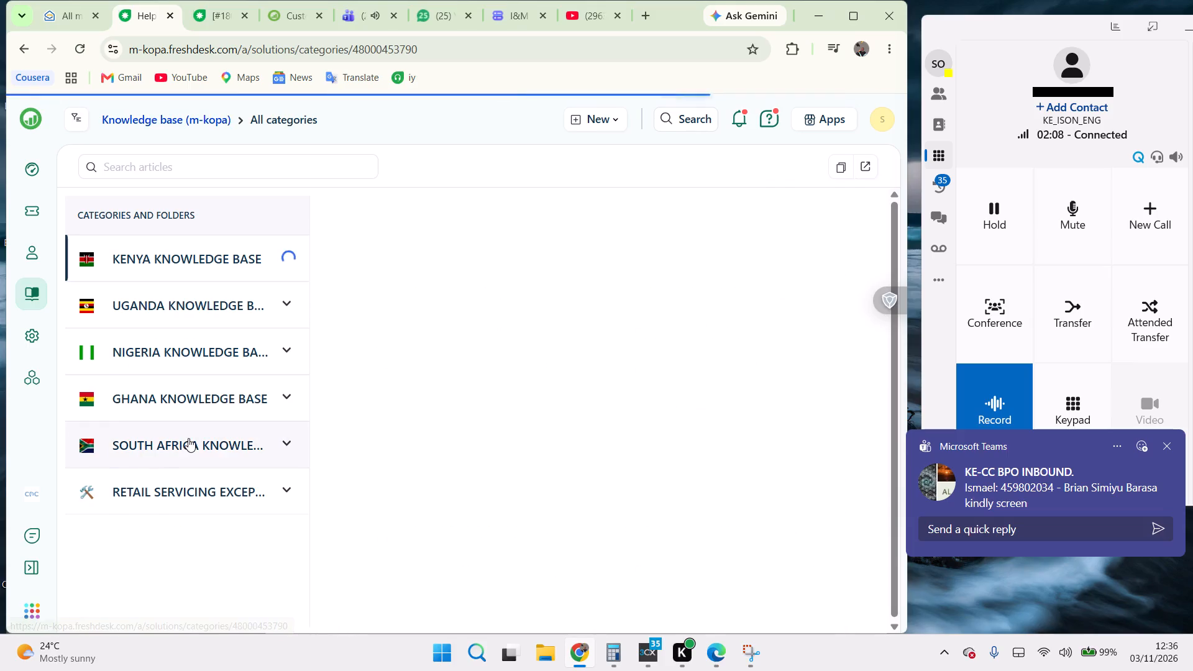
pyautogui.click(142, 542)
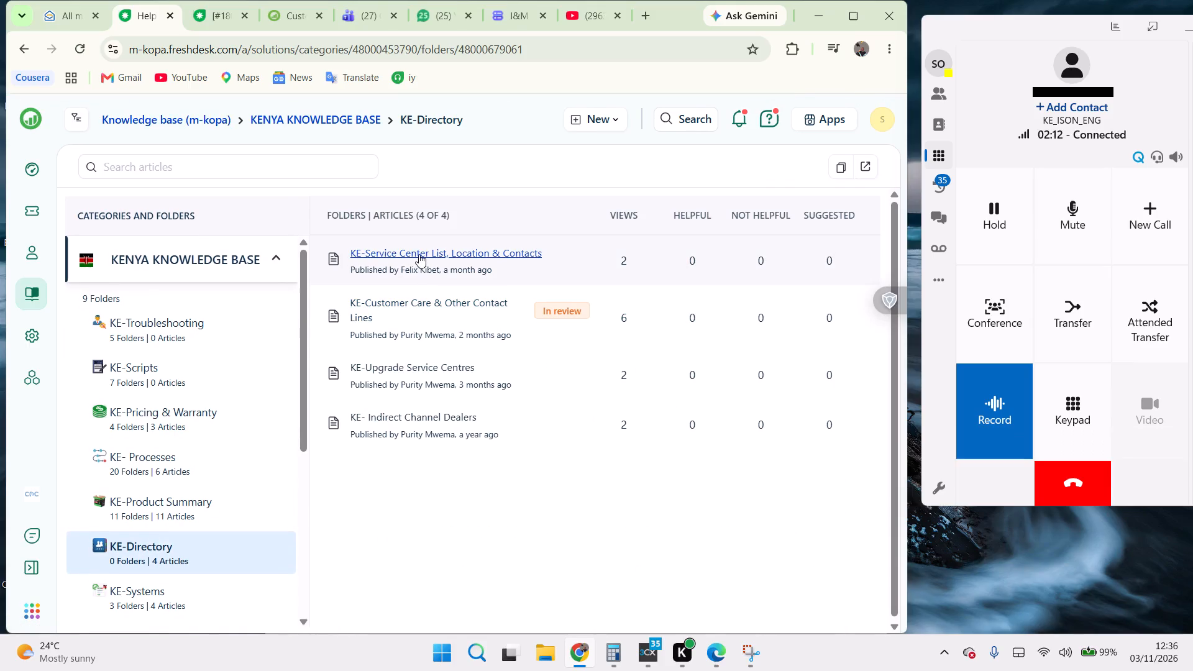
pyautogui.click(418, 254)
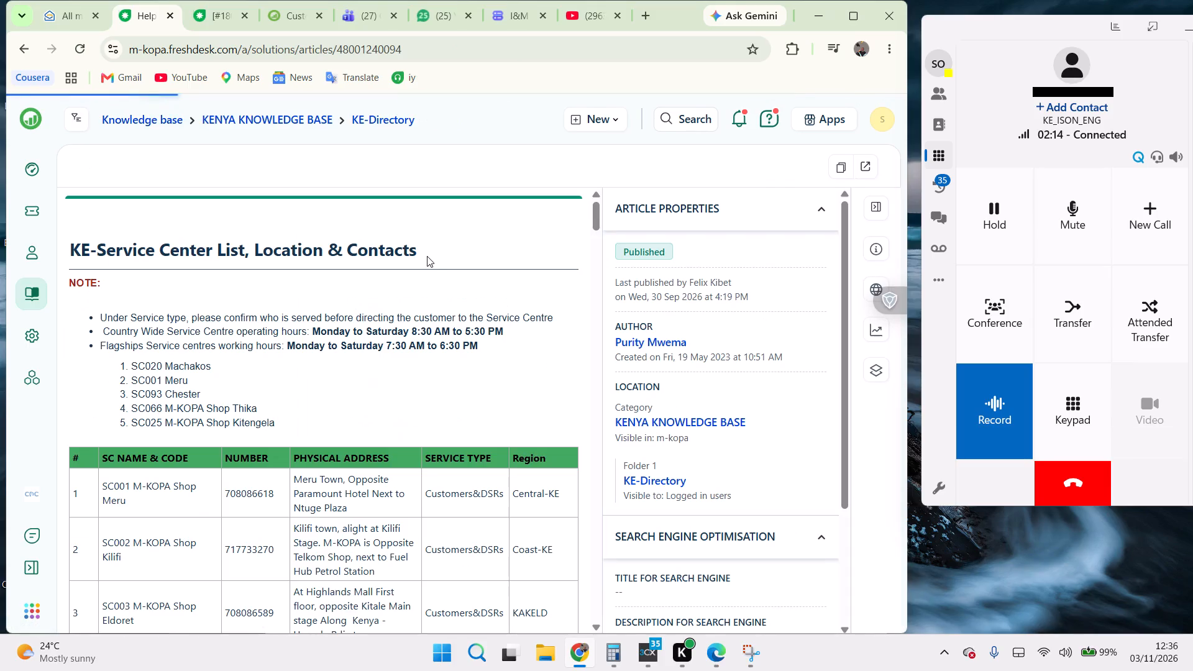
pyautogui.hotkey('ctrl', 'f')
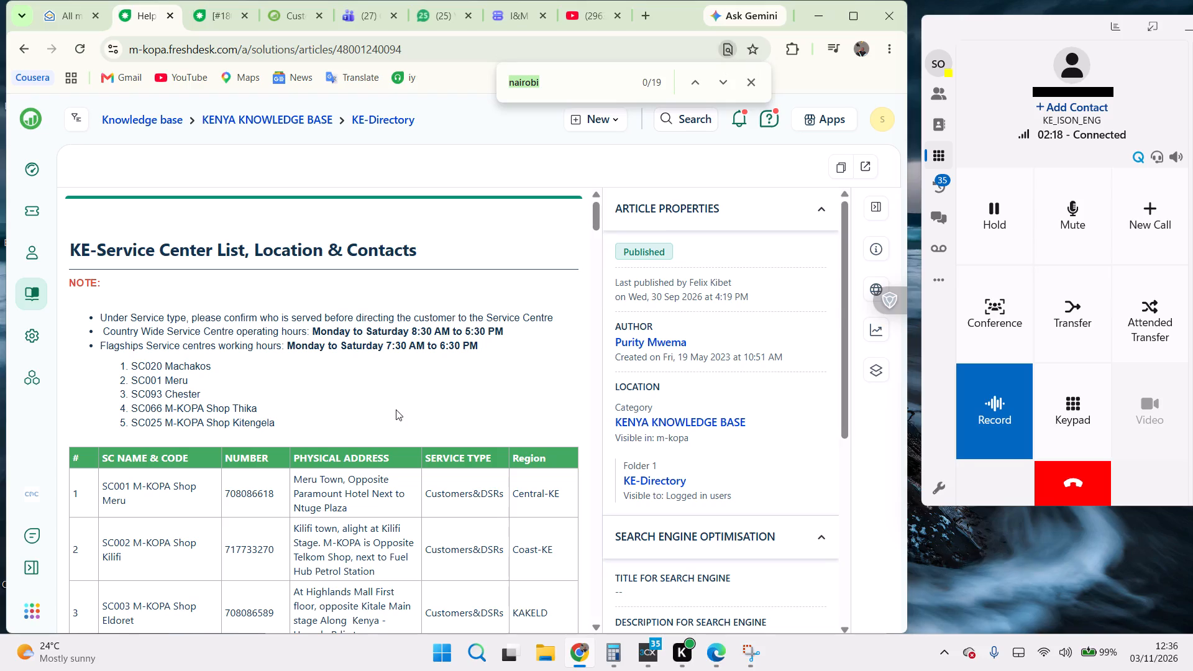
pyautogui.press('BackSpace')
pyautogui.press('BackSpace')
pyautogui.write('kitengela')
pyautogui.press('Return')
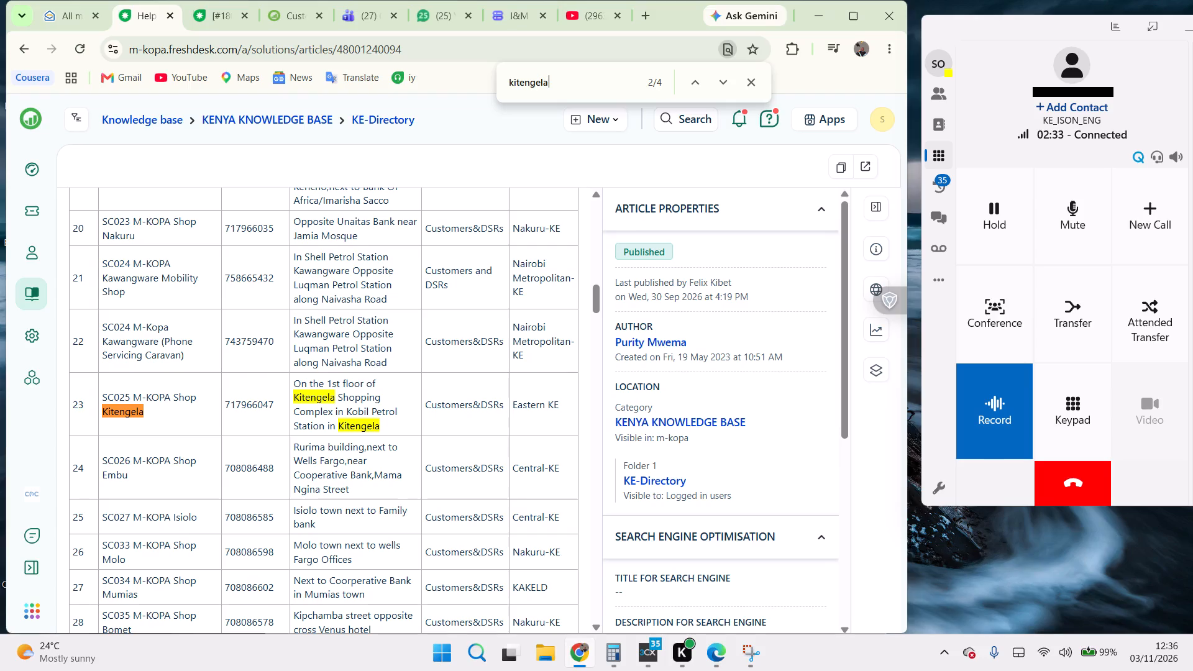
# Return to the call ticket and set its Sub-reason for Interaction to Lost/stolen phone.
pyautogui.click(213, 16)
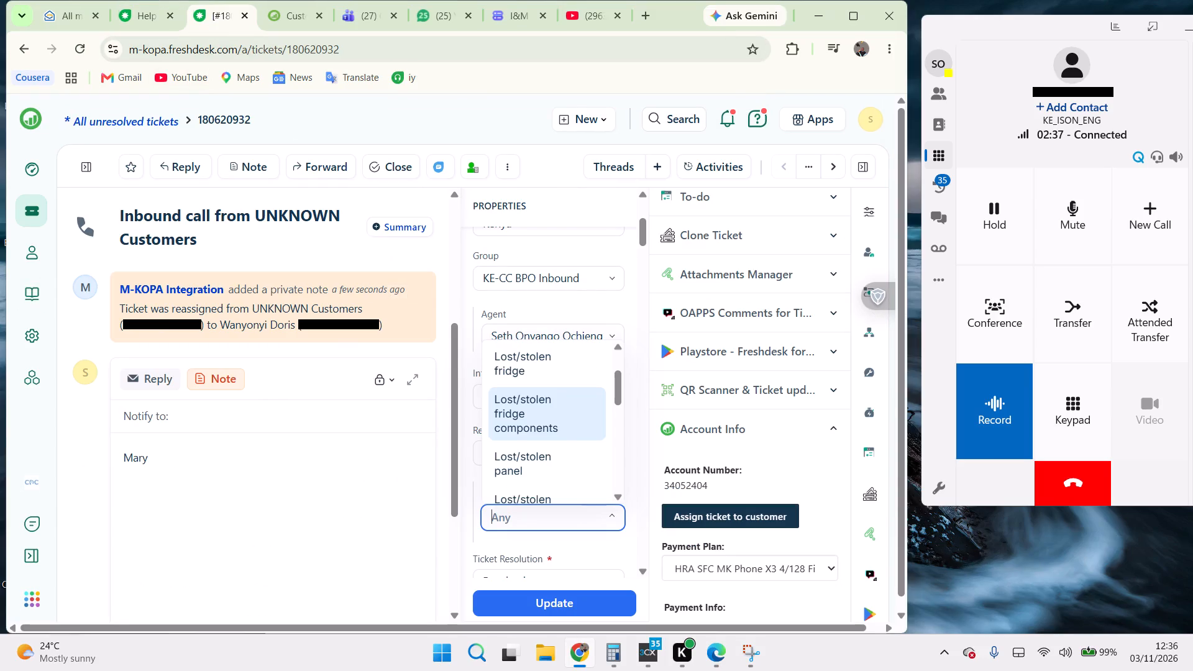
pyautogui.click(301, 501)
pyautogui.click(525, 509)
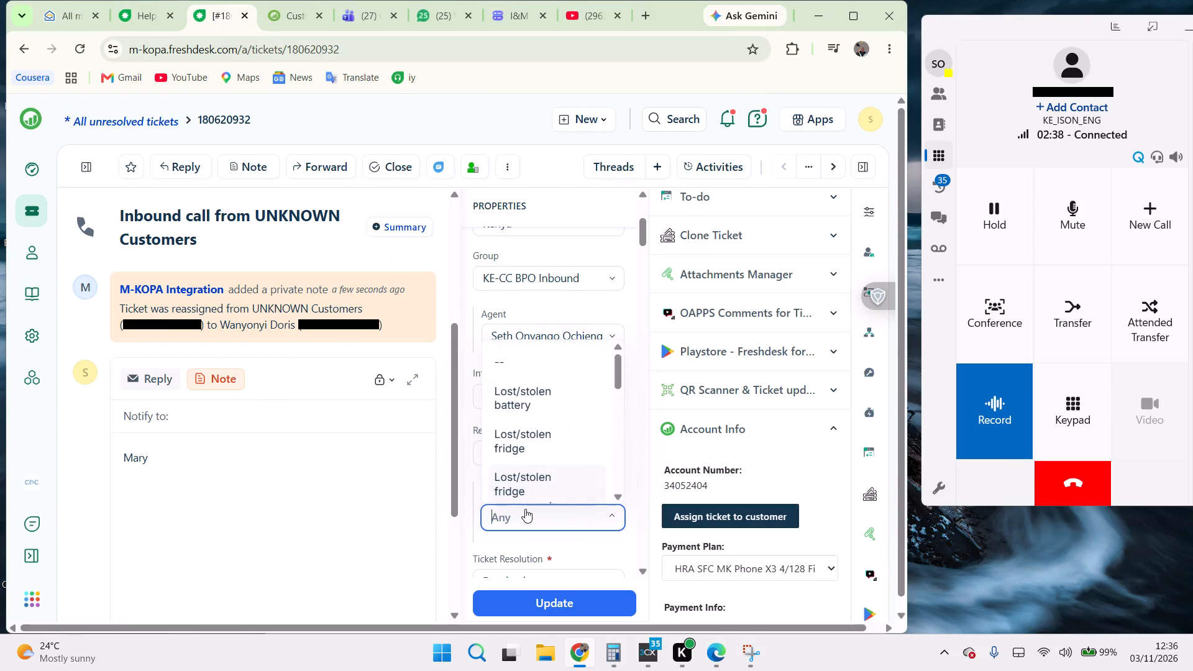
pyautogui.scroll(-2, 539, 470)
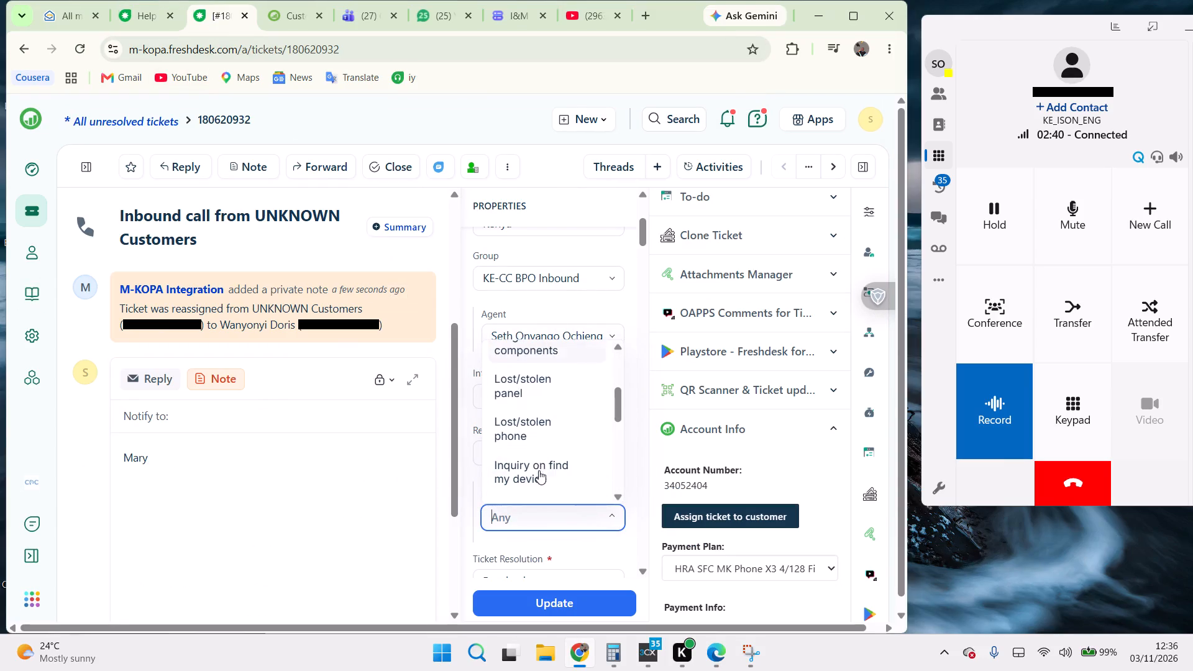
pyautogui.click(527, 426)
# Set the ticket's Outcome to Escalated for dummy serial swap.
pyautogui.scroll(-1, 544, 480)
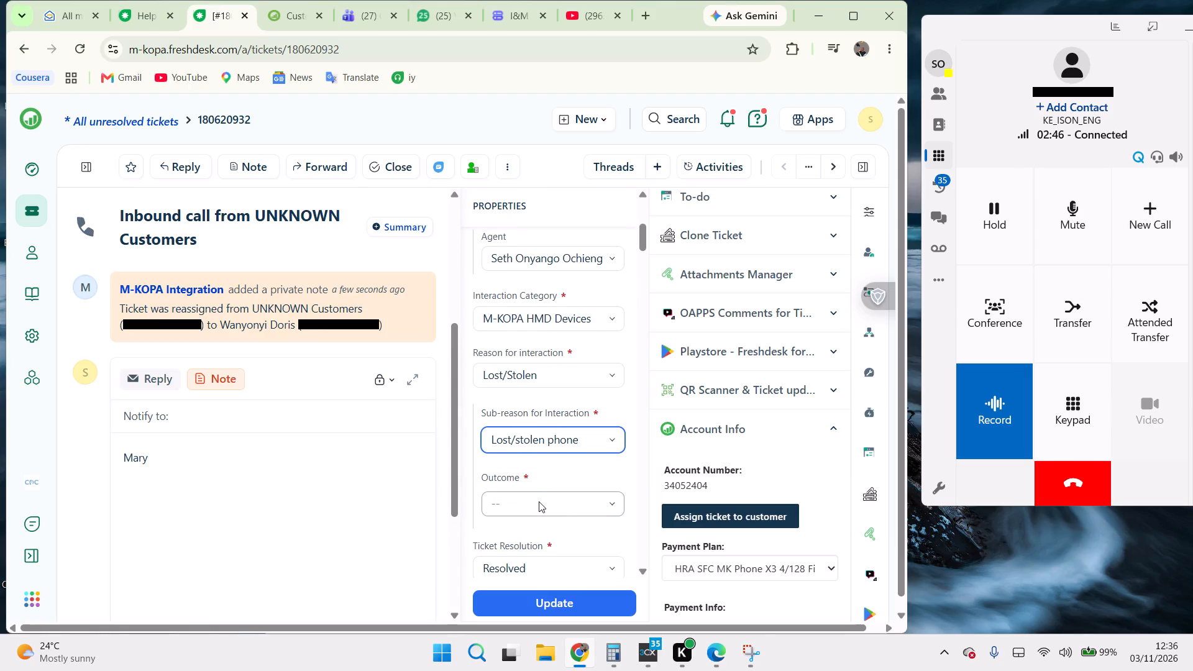
pyautogui.click(539, 501)
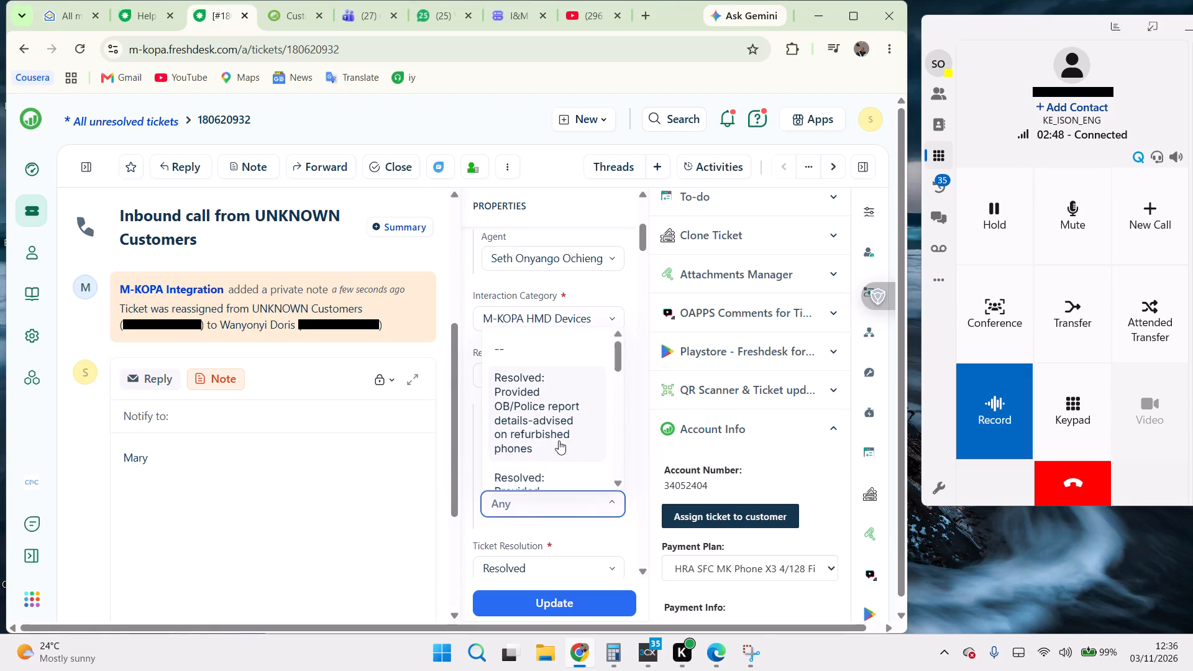
pyautogui.scroll(-1, 559, 440)
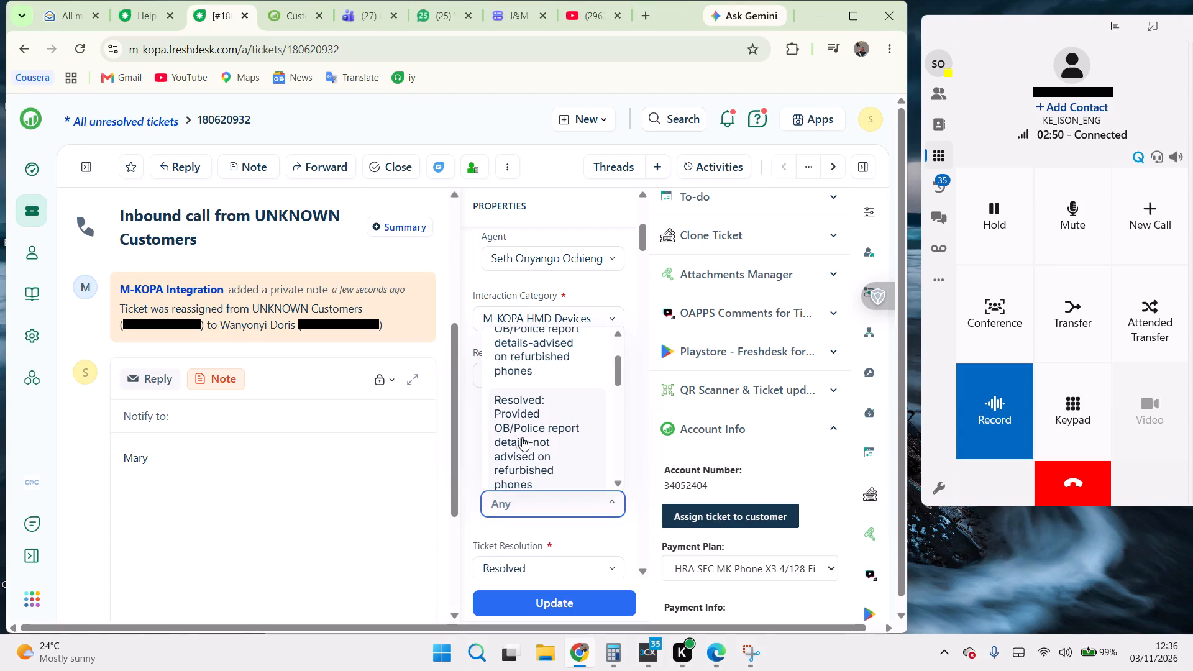
pyautogui.scroll(-1, 549, 439)
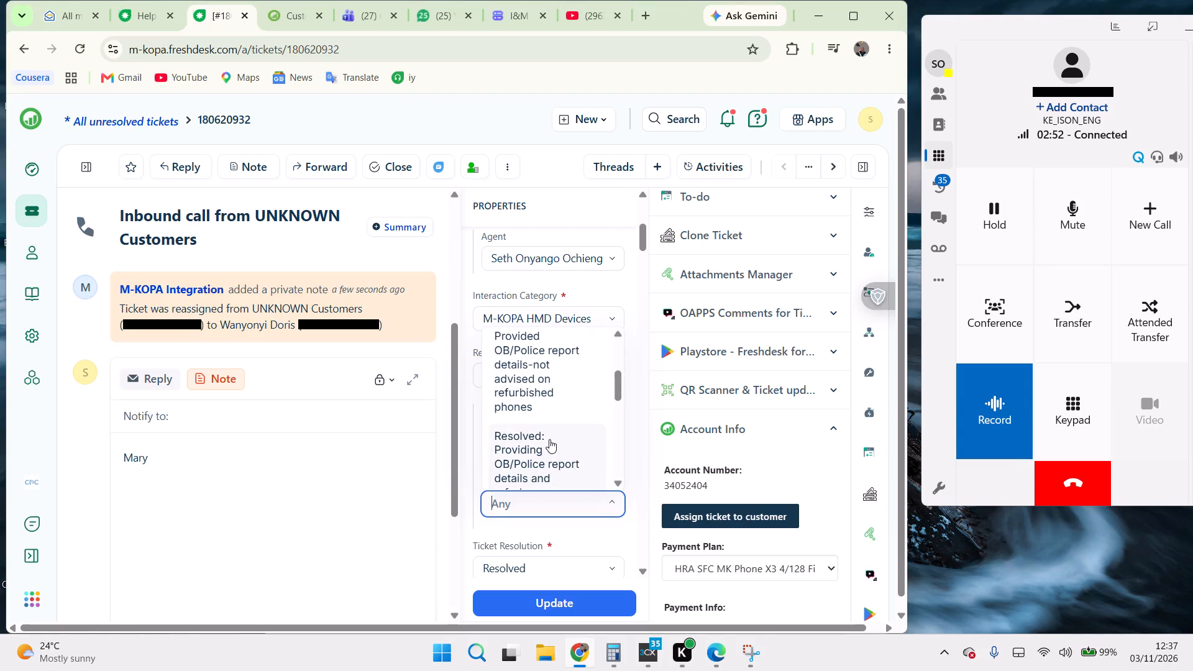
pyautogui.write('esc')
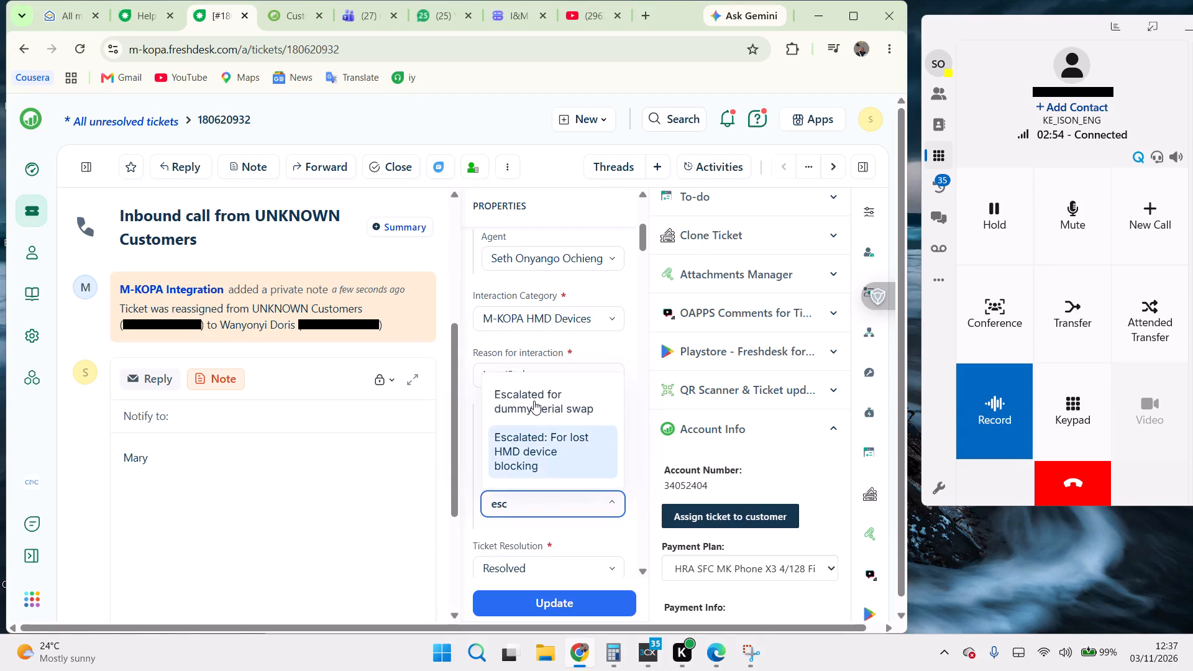
pyautogui.click(534, 401)
# Set the ticket's Status to Resolved.
pyautogui.scroll(-5, 534, 401)
pyautogui.scroll(2, 526, 350)
pyautogui.scroll(-1, 526, 350)
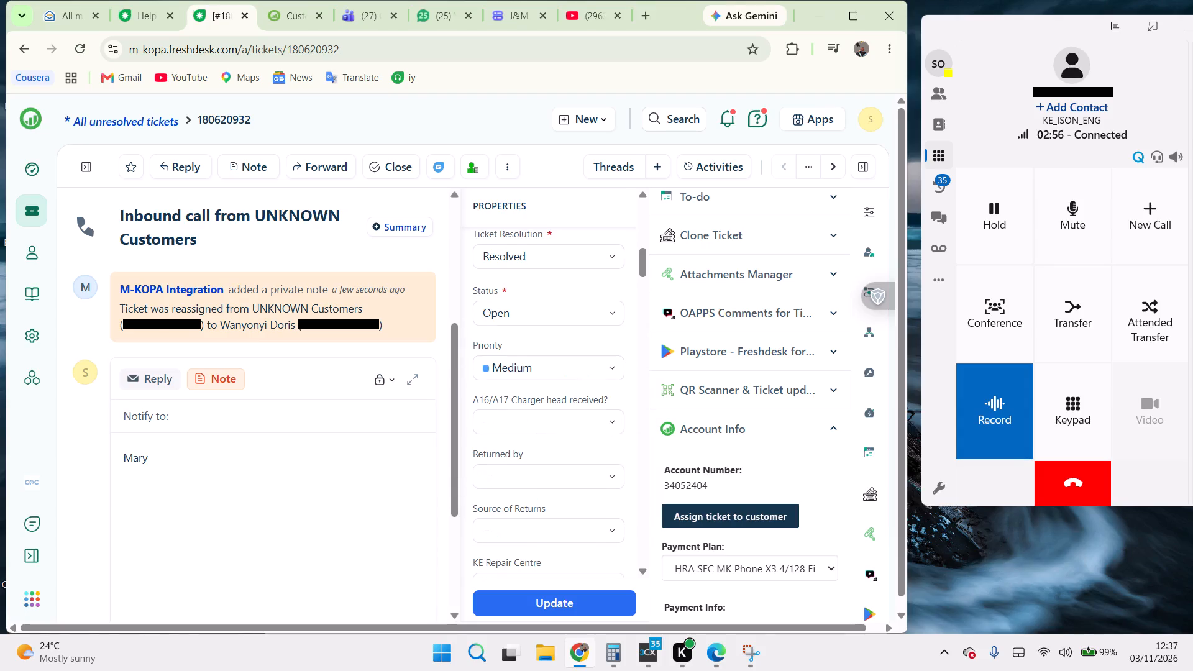
pyautogui.click(535, 314)
pyautogui.click(517, 408)
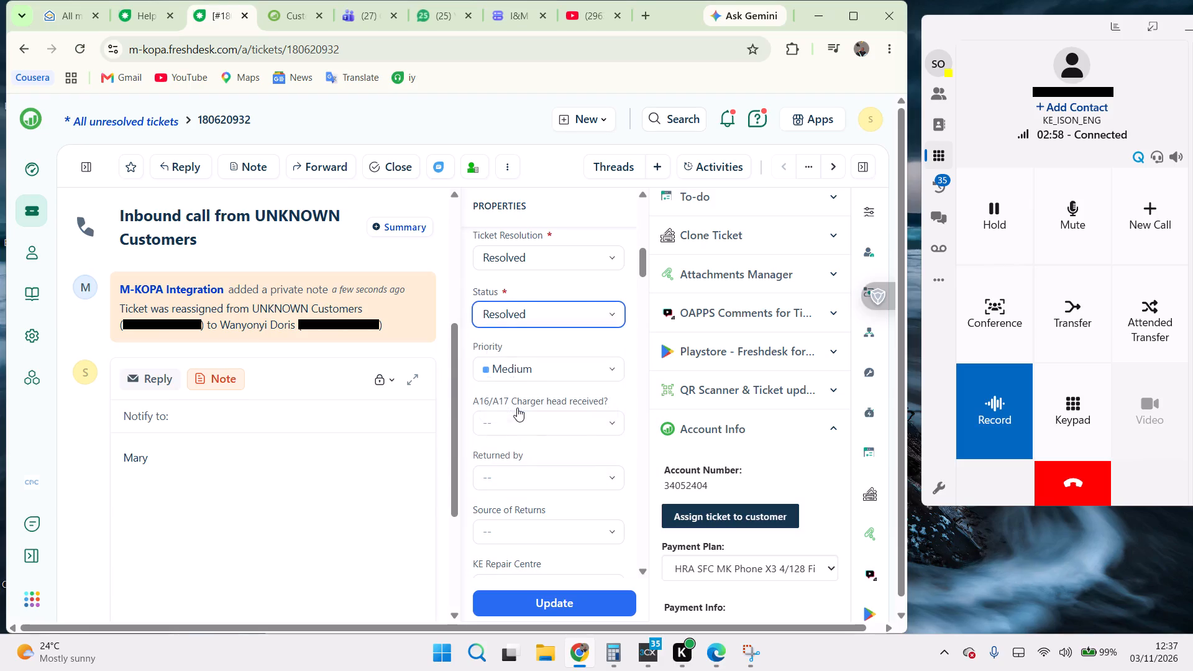
# Copy the Outcome text "Escalated for dummy serial swap" into the private note on a new line below the caller's name.
pyautogui.scroll(-1, 313, 455)
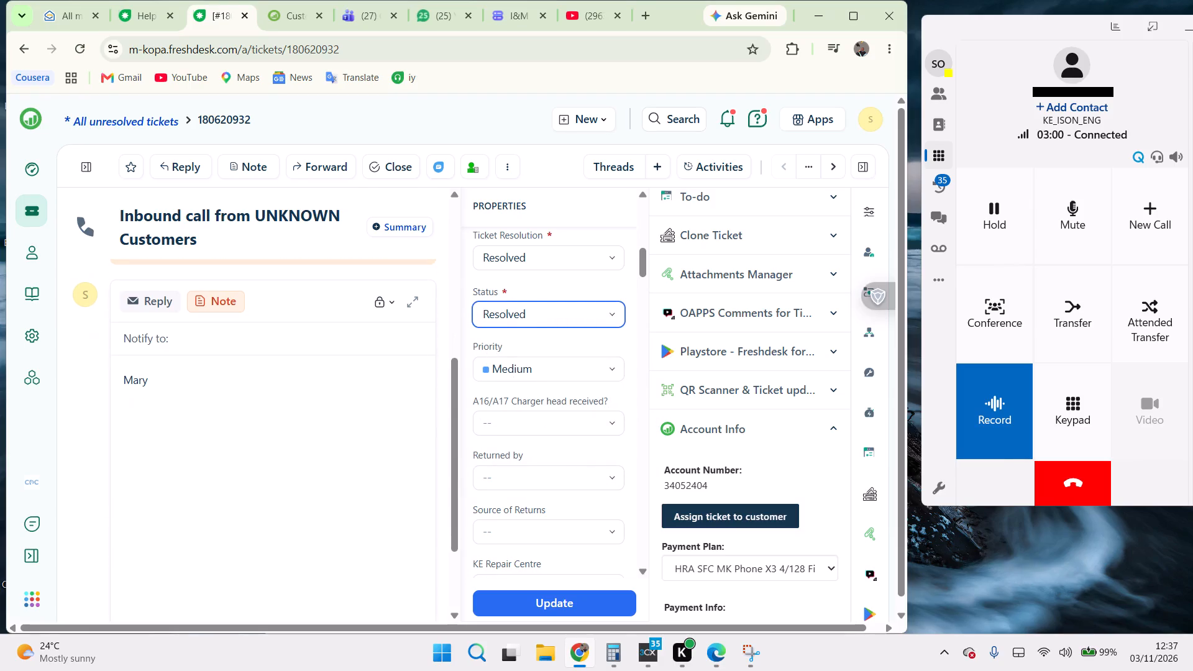
pyautogui.scroll(1, 501, 334)
pyautogui.scroll(-1, 501, 334)
pyautogui.scroll(2, 501, 334)
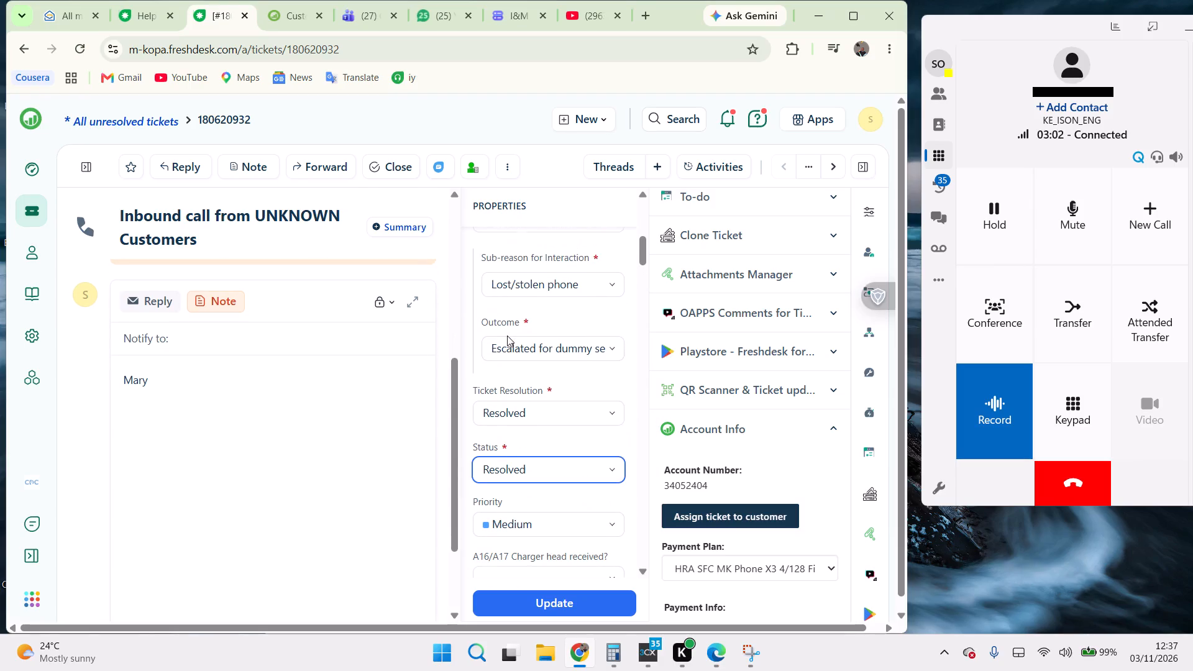
pyautogui.scroll(1, 521, 348)
pyautogui.scroll(-1, 521, 348)
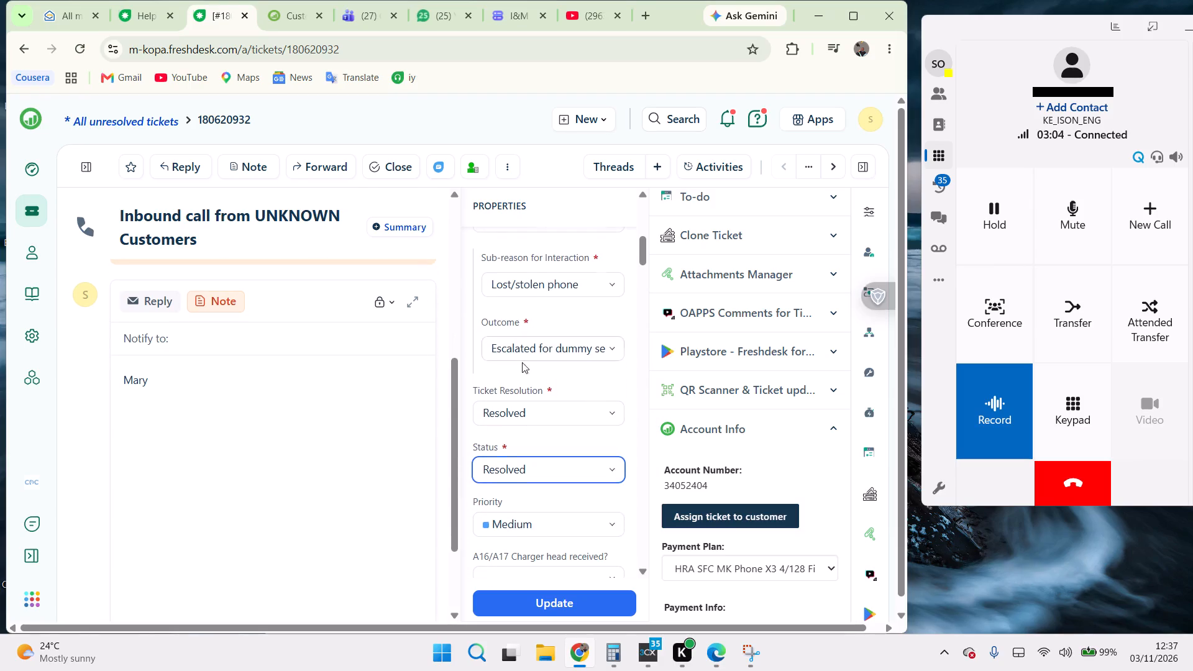
pyautogui.click(517, 342)
pyautogui.rightClick(517, 342)
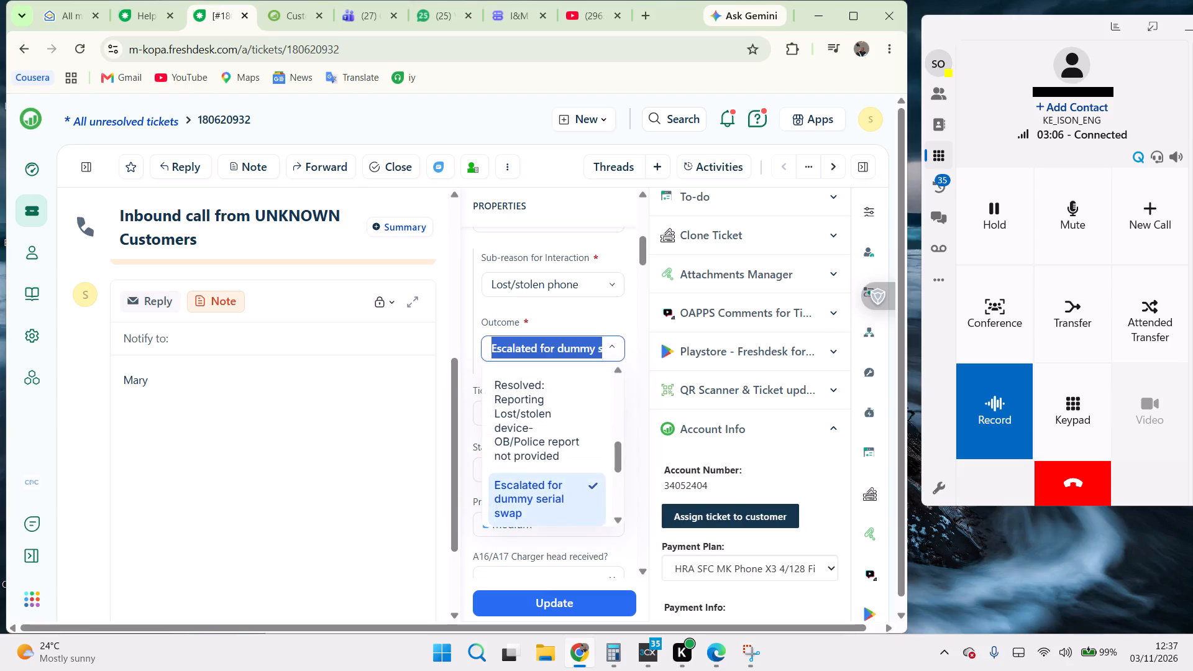
pyautogui.click(562, 308)
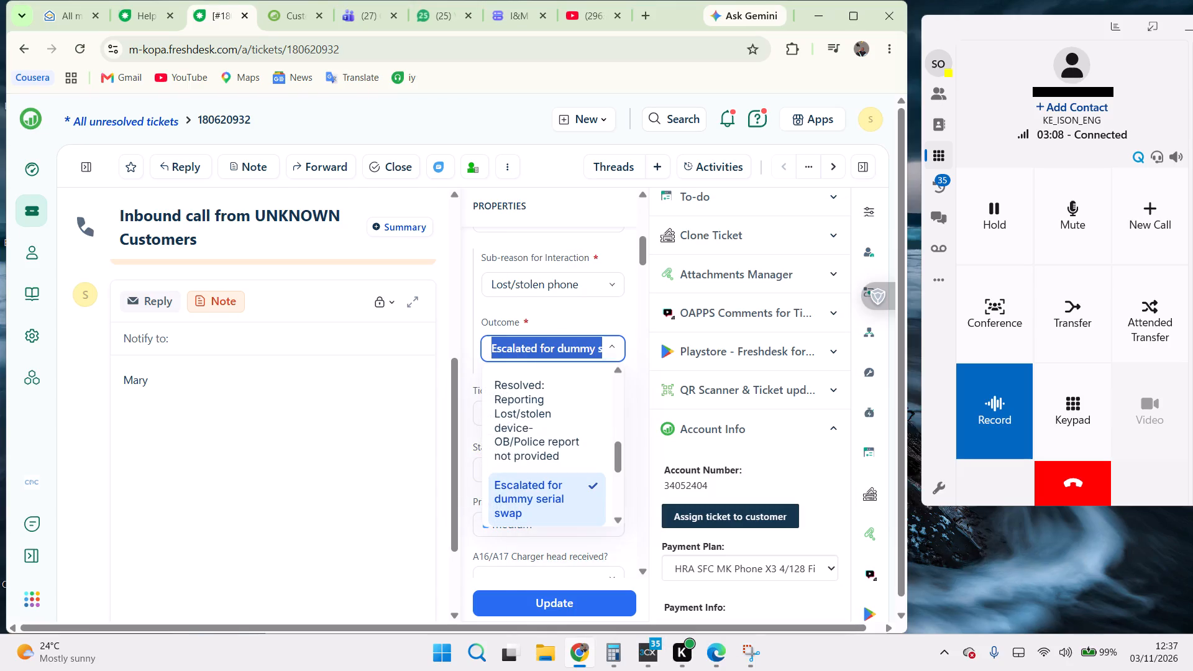
pyautogui.click(218, 399)
pyautogui.press('Return')
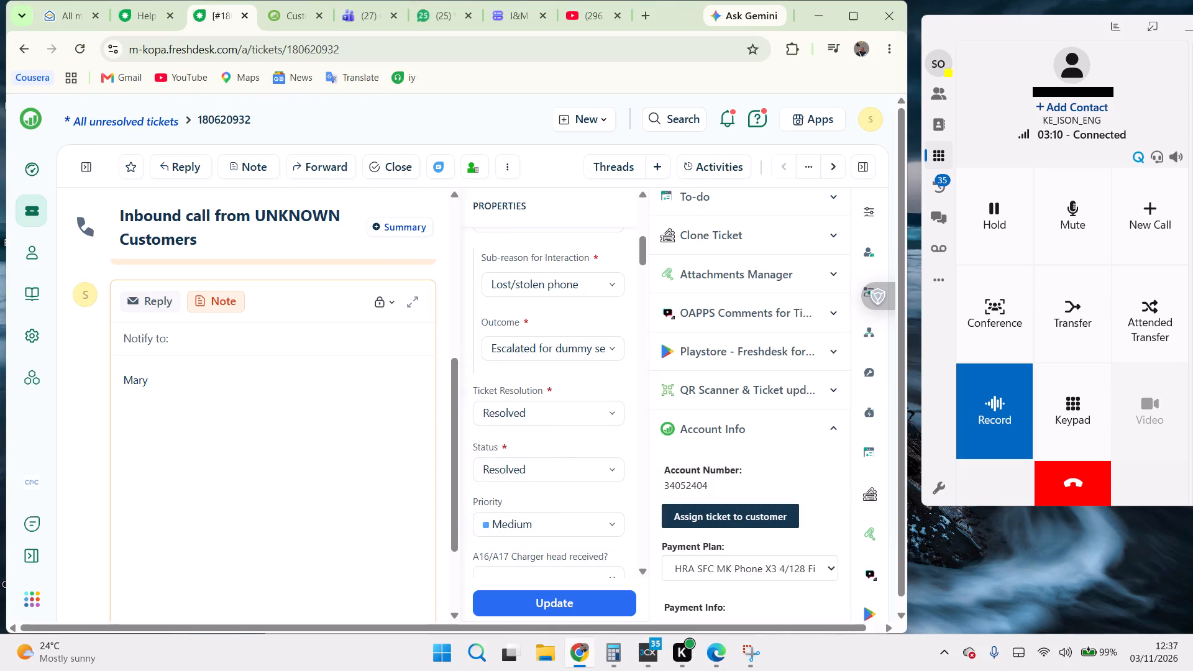
pyautogui.hotkey('ctrl', 'v')
pyautogui.press('Return')
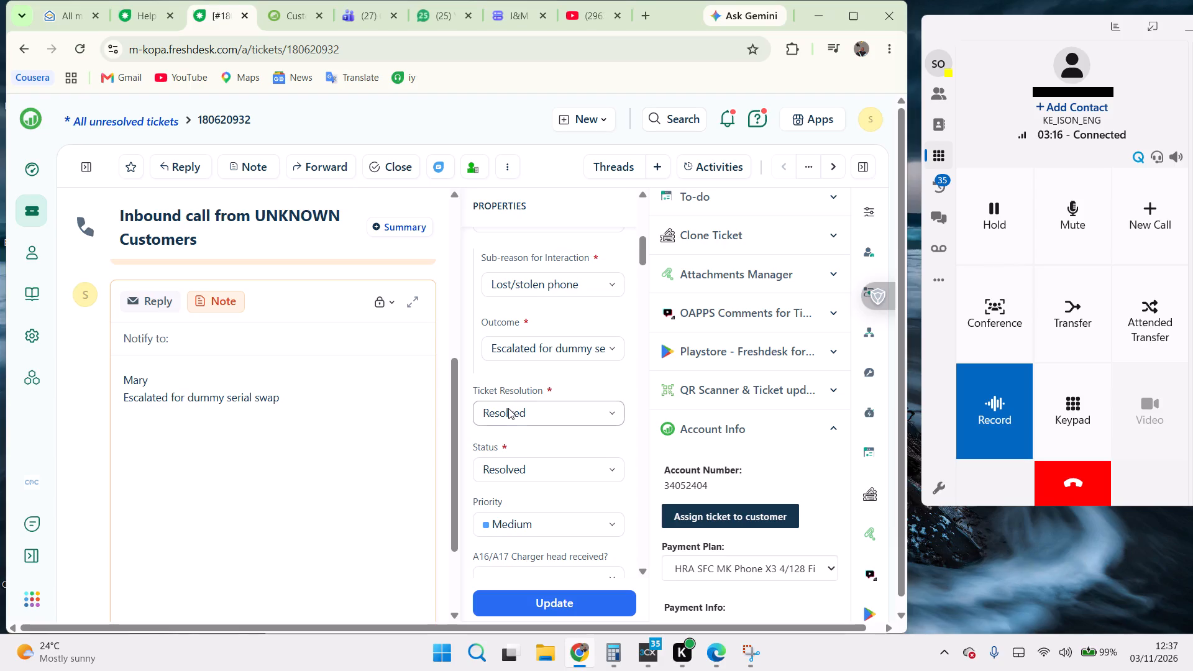
# Copy the sub-reason "Lost/stolen phone" into the note on its own line between the caller's name and the outcome.
pyautogui.click(514, 281)
pyautogui.rightClick(514, 281)
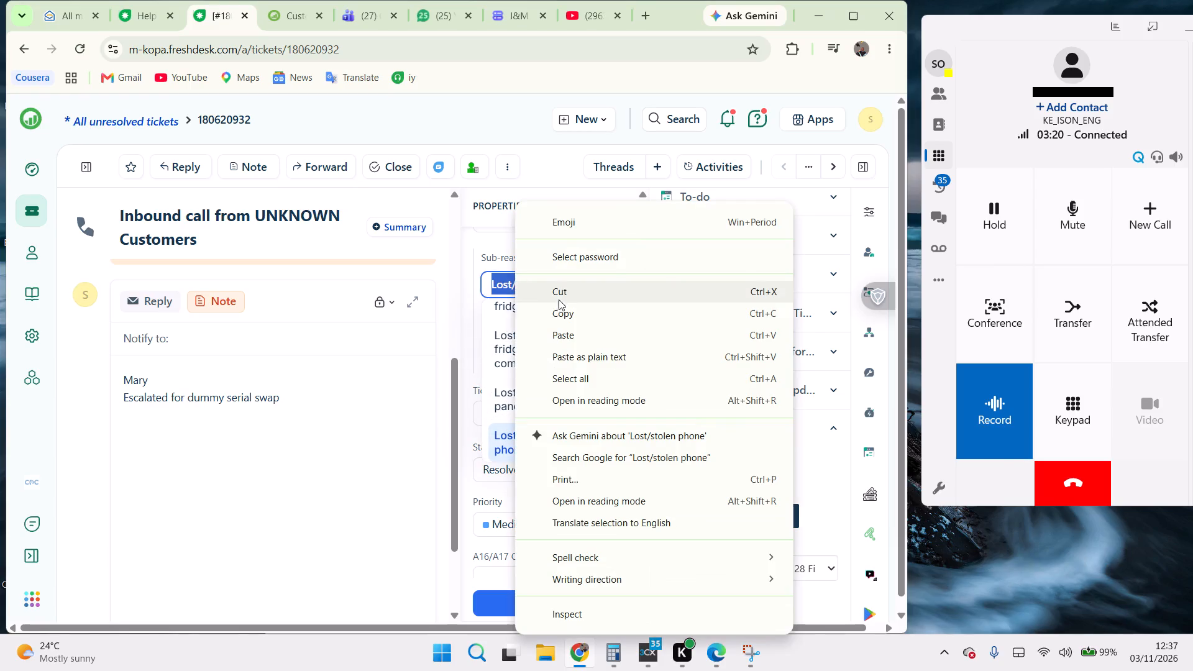
pyautogui.click(559, 313)
pyautogui.click(162, 378)
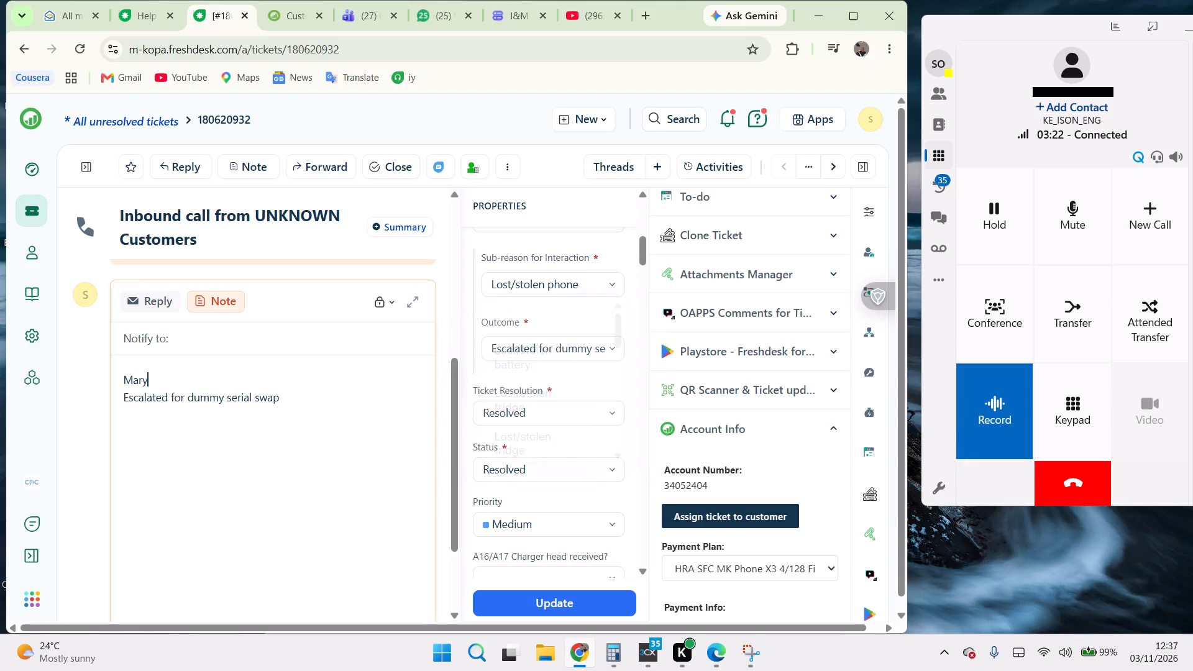
pyautogui.press('Return')
pyautogui.hotkey('ctrl', 'v')
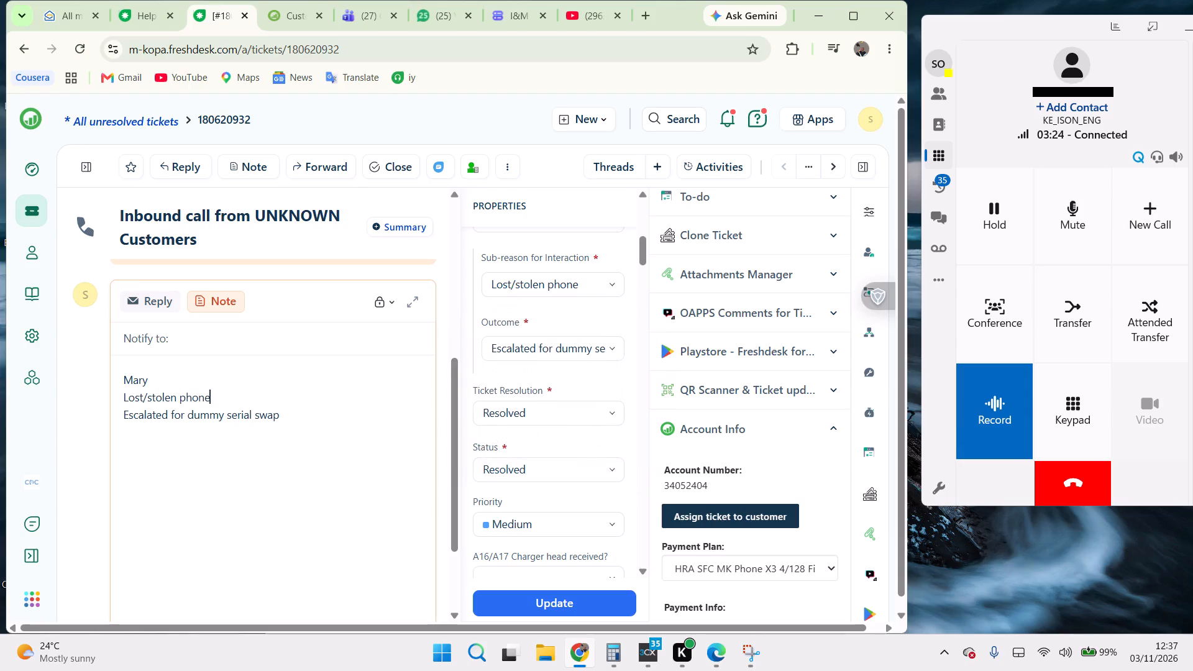
# Append "at sc" to the note's outcome line and add the private note to the ticket.
pyautogui.click(286, 411)
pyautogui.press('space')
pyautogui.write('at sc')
pyautogui.scroll(-2, 324, 416)
pyautogui.scroll(2, 321, 436)
pyautogui.scroll(-1, 319, 439)
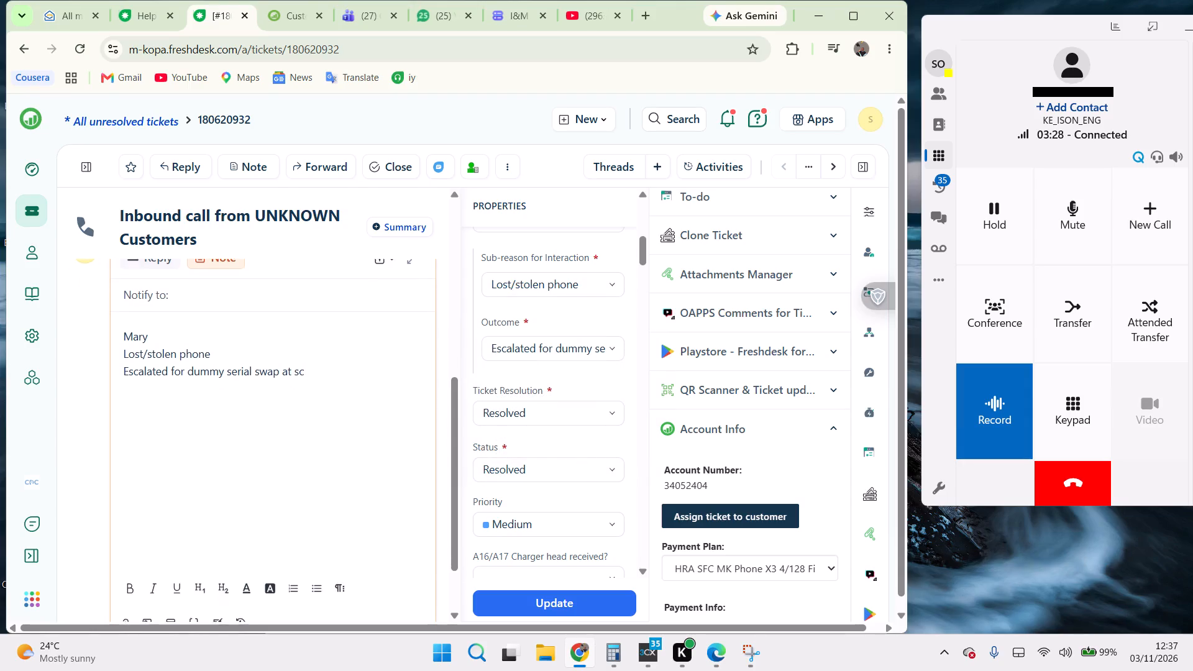
pyautogui.scroll(-4, 329, 541)
pyautogui.scroll(1, 329, 541)
pyautogui.scroll(-3, 329, 541)
pyautogui.click(357, 575)
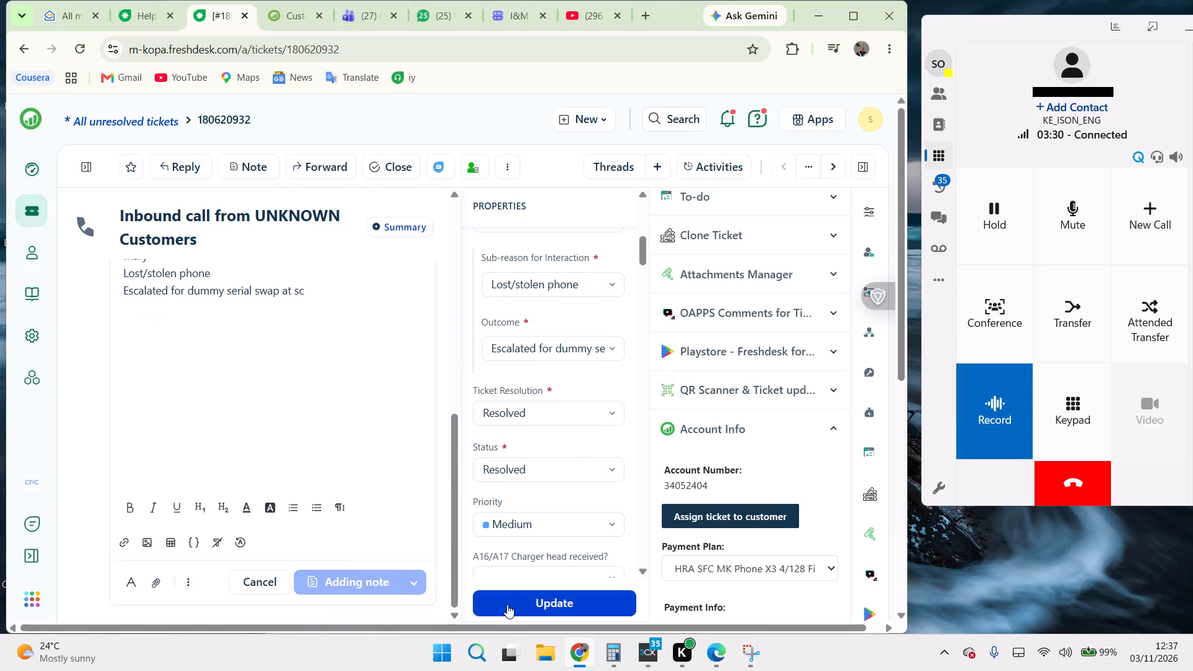
# Save the call ticket's updated properties.
pyautogui.click(528, 602)
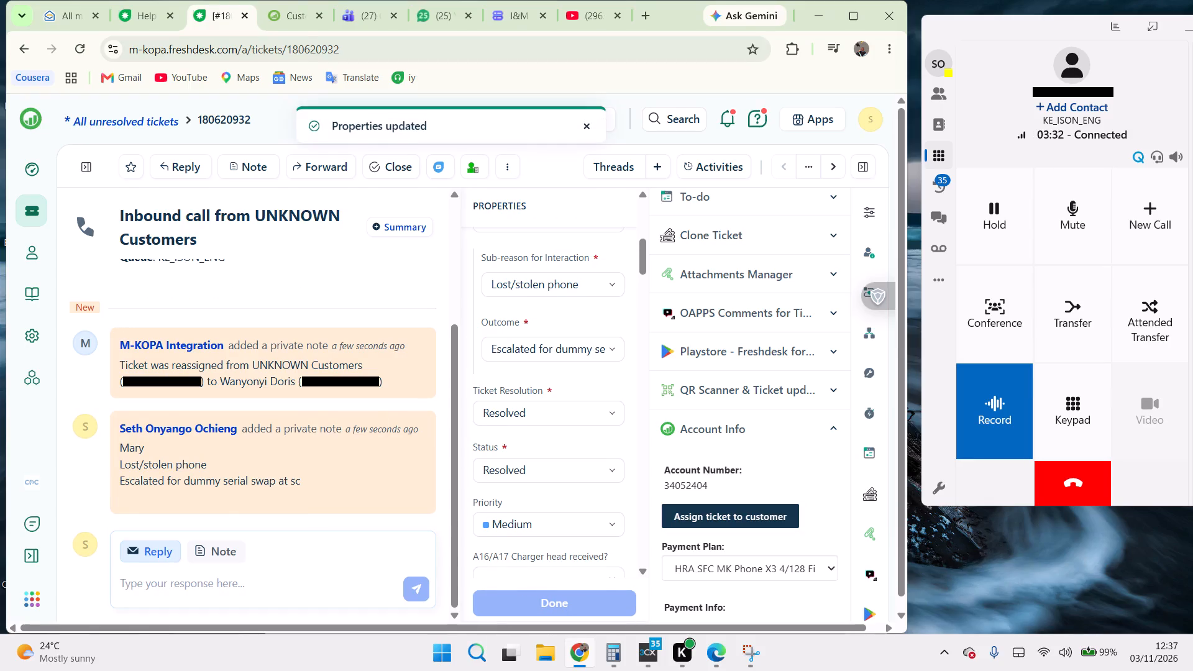
# Switch to the customer's CRM dashboard and select the contact detail beside the customer's name in the heading.
pyautogui.click(294, 16)
pyautogui.doubleClick(380, 170)
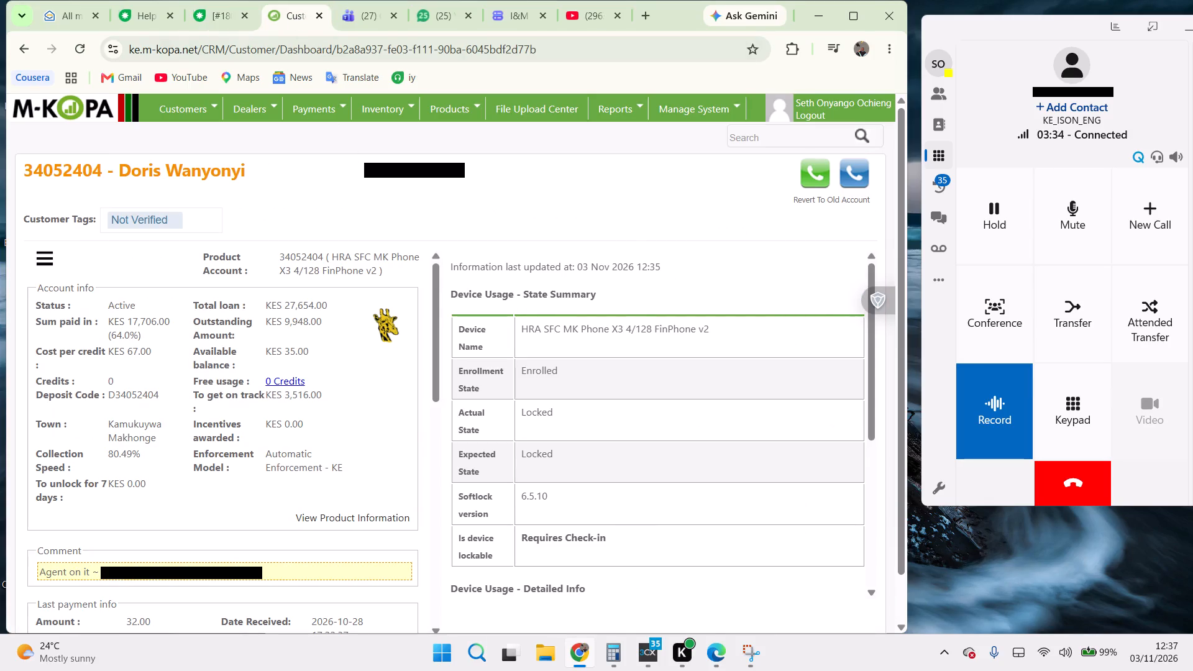
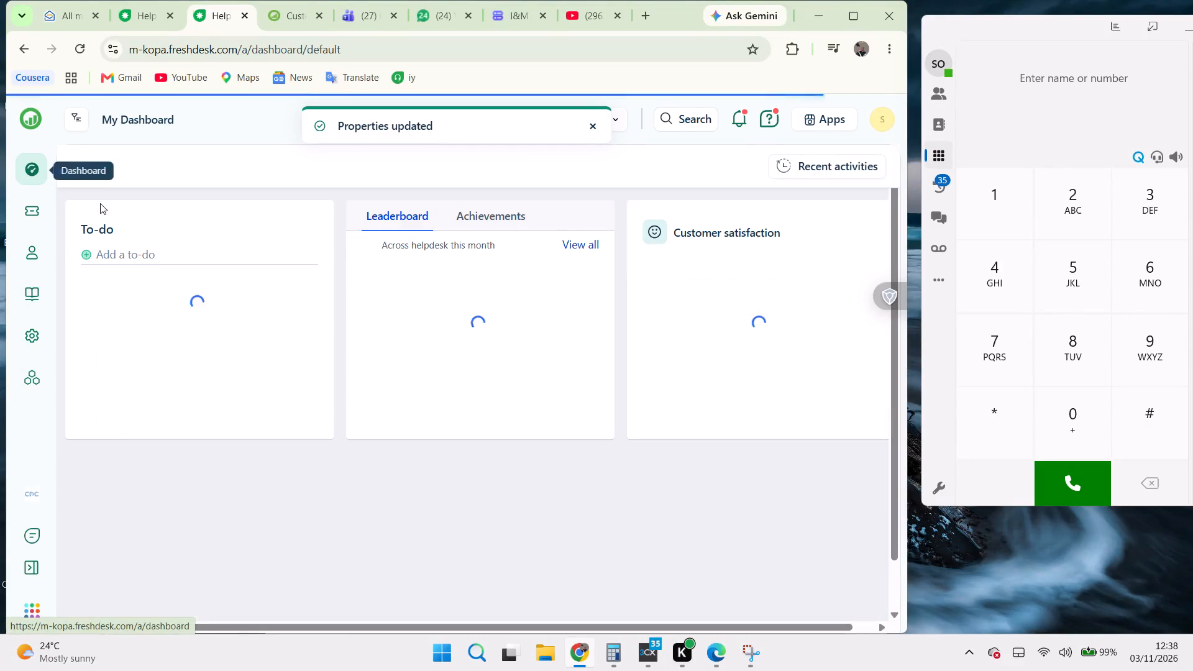
# From the dashboard, list the unresolved tickets and open the HMD Devices ticket about a phone hanging issue.
pyautogui.click(109, 226)
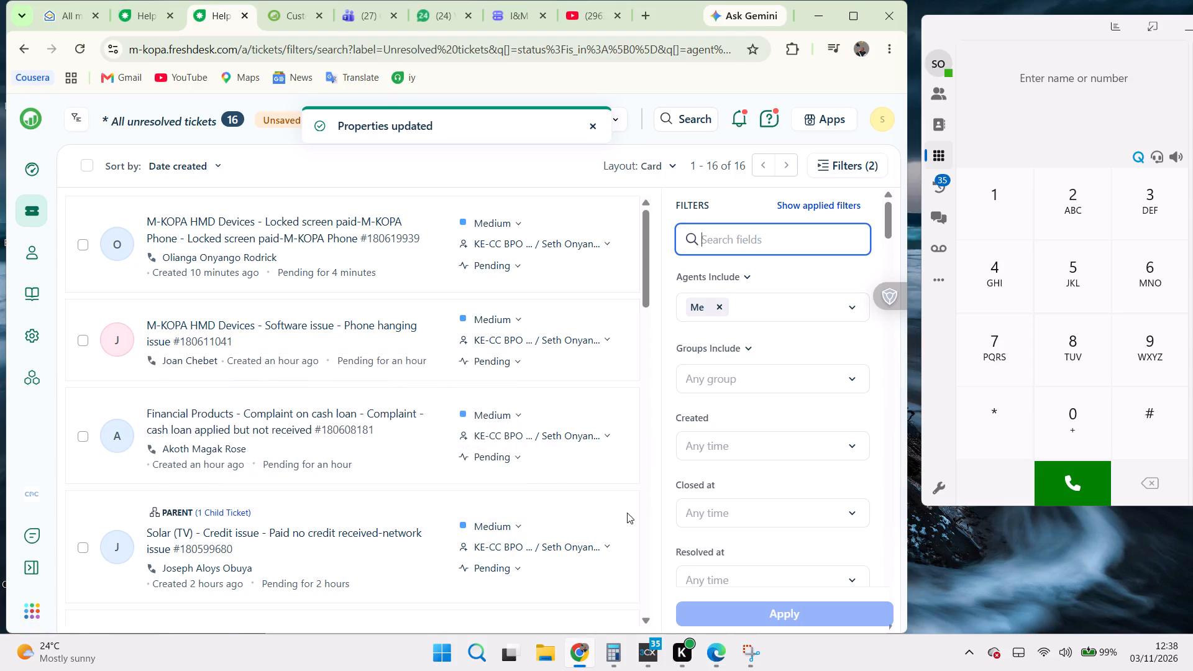
pyautogui.click(309, 324)
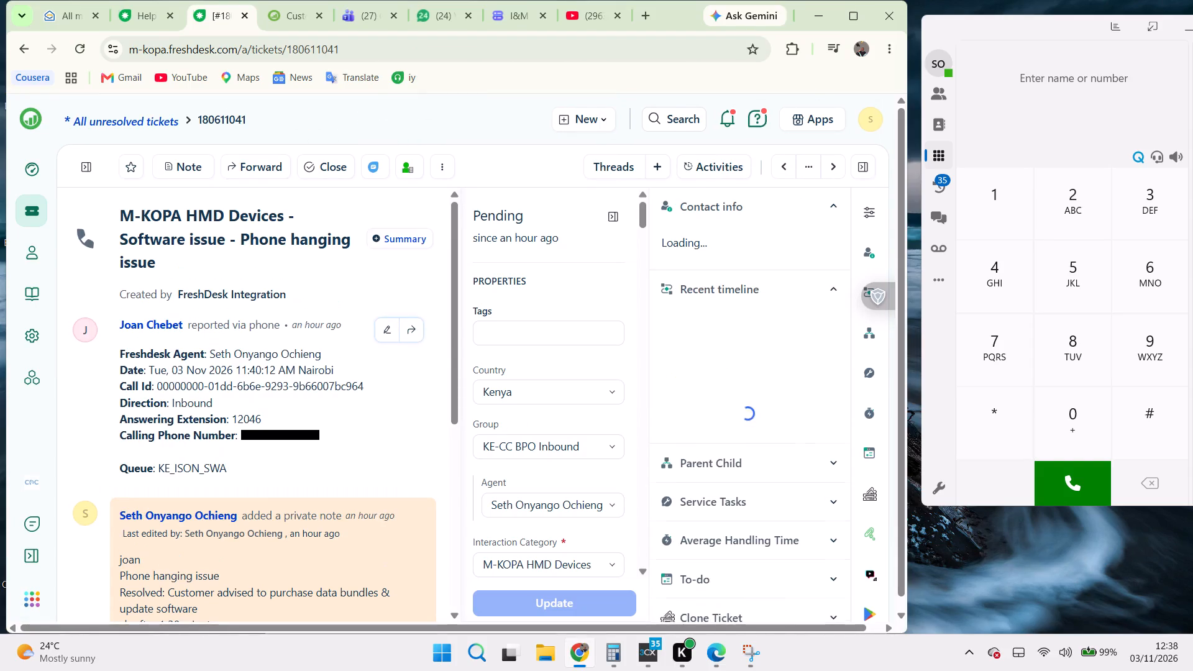
# Return to the unresolved tickets, open the "Locked screen paid-M-KOPA Phone" ticket and read its call details and private note.
pyautogui.click(30, 166)
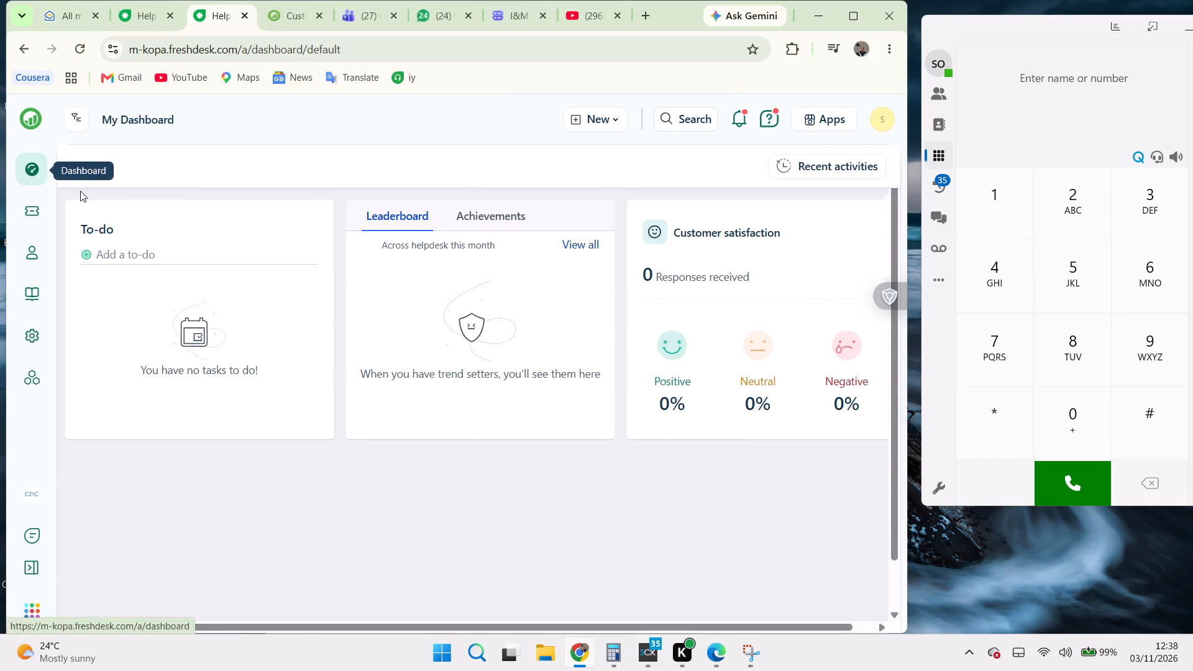
pyautogui.click(137, 221)
pyautogui.click(116, 217)
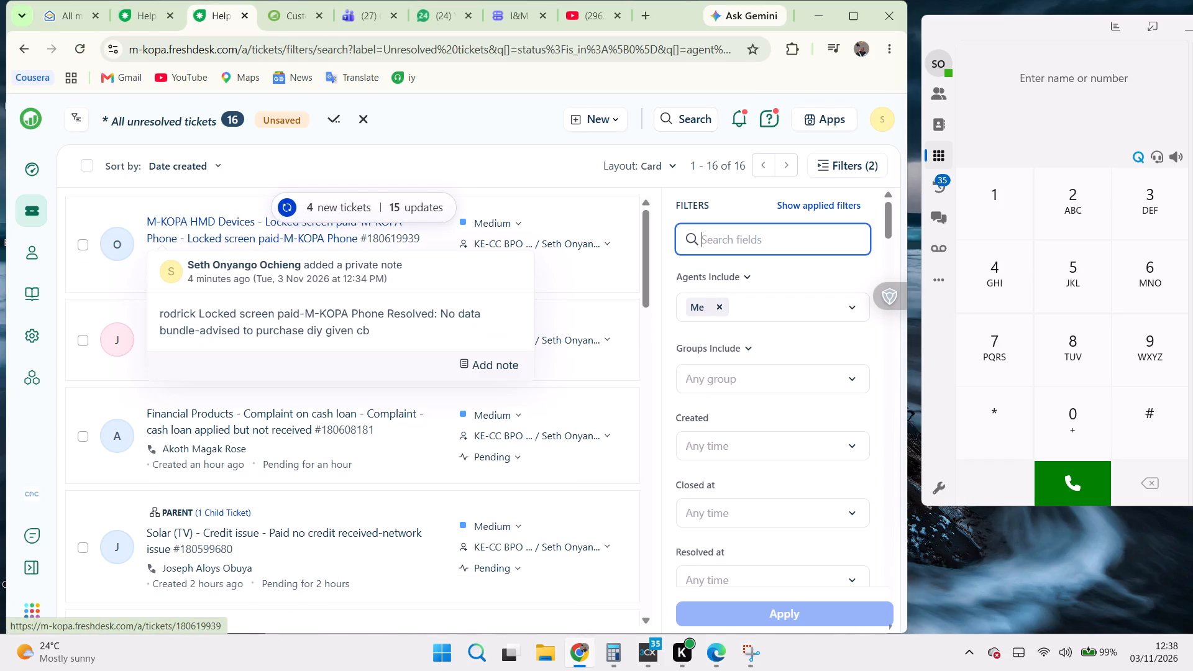
pyautogui.click(254, 228)
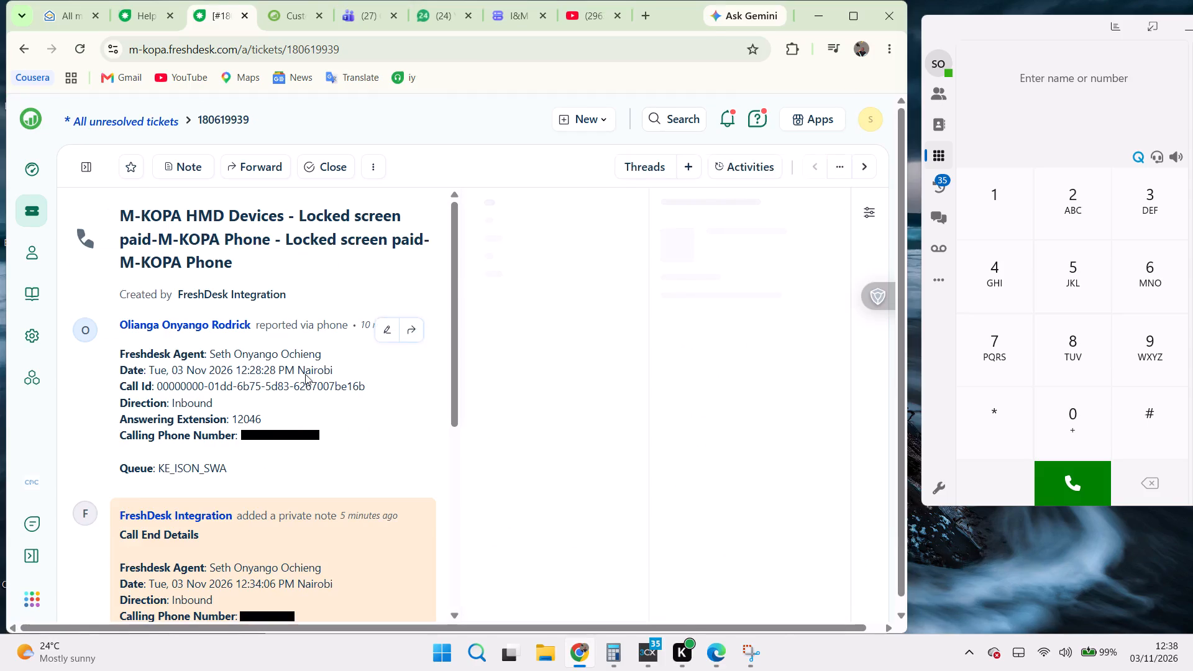
pyautogui.scroll(-2, 305, 374)
pyautogui.scroll(2, 305, 374)
pyautogui.scroll(-4, 305, 374)
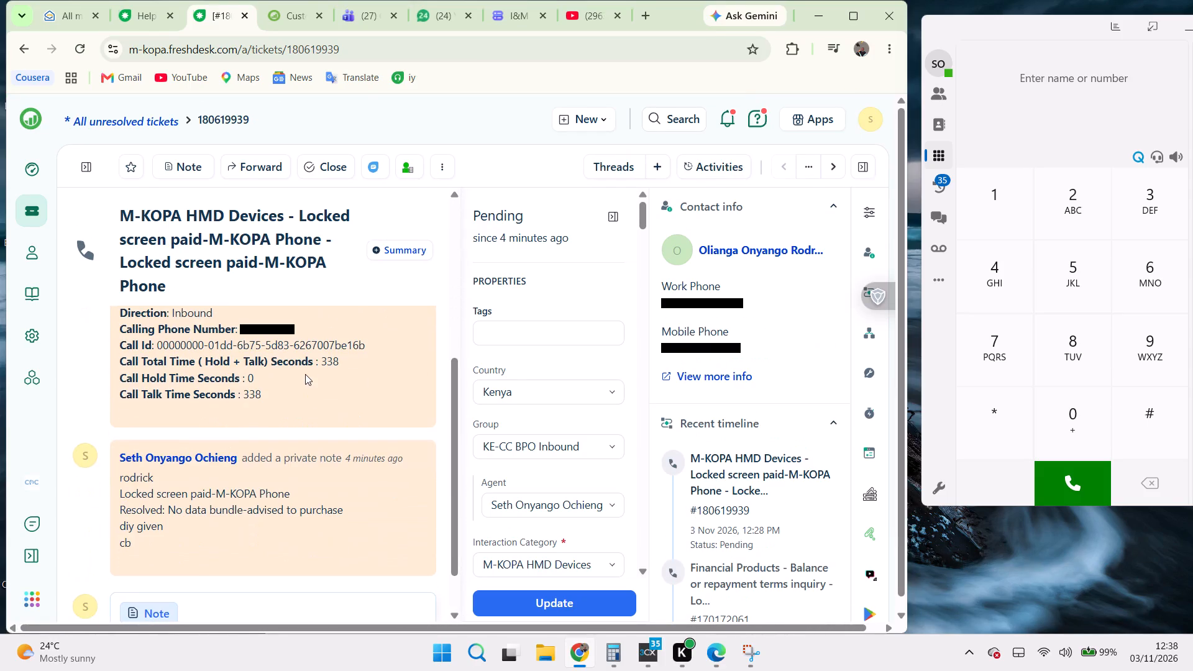
# In the M-KOPA CRM customer record, copy the alternate phone number from the Update Information form and close it unsaved.
pyautogui.click(283, 19)
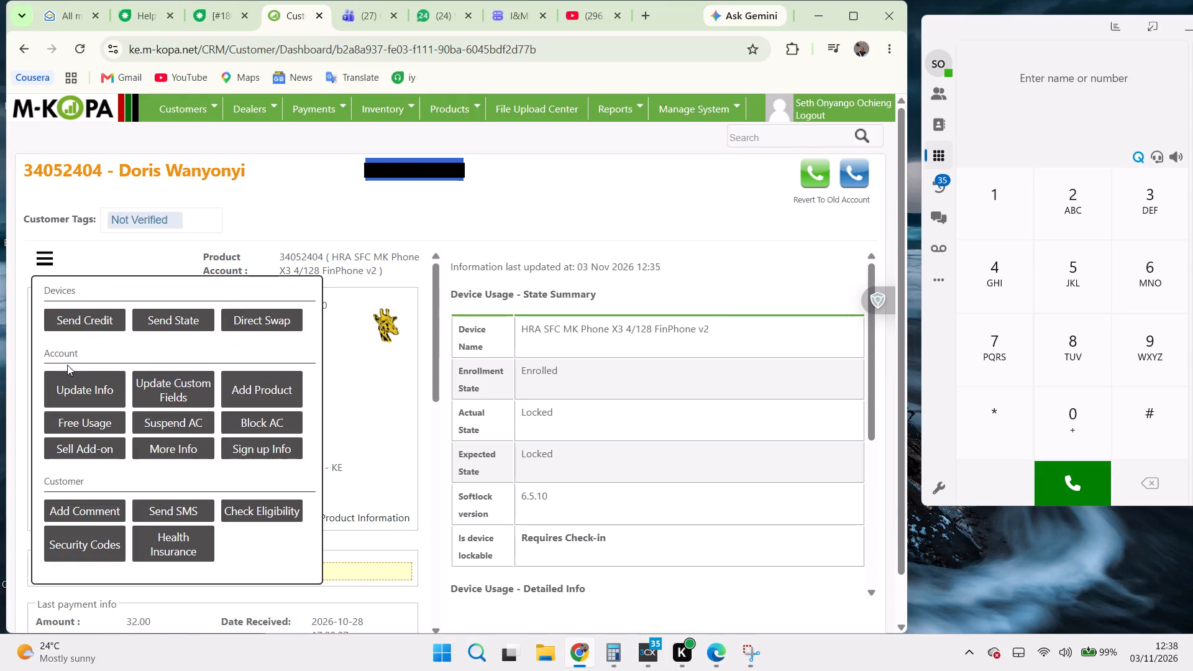
pyautogui.click(77, 385)
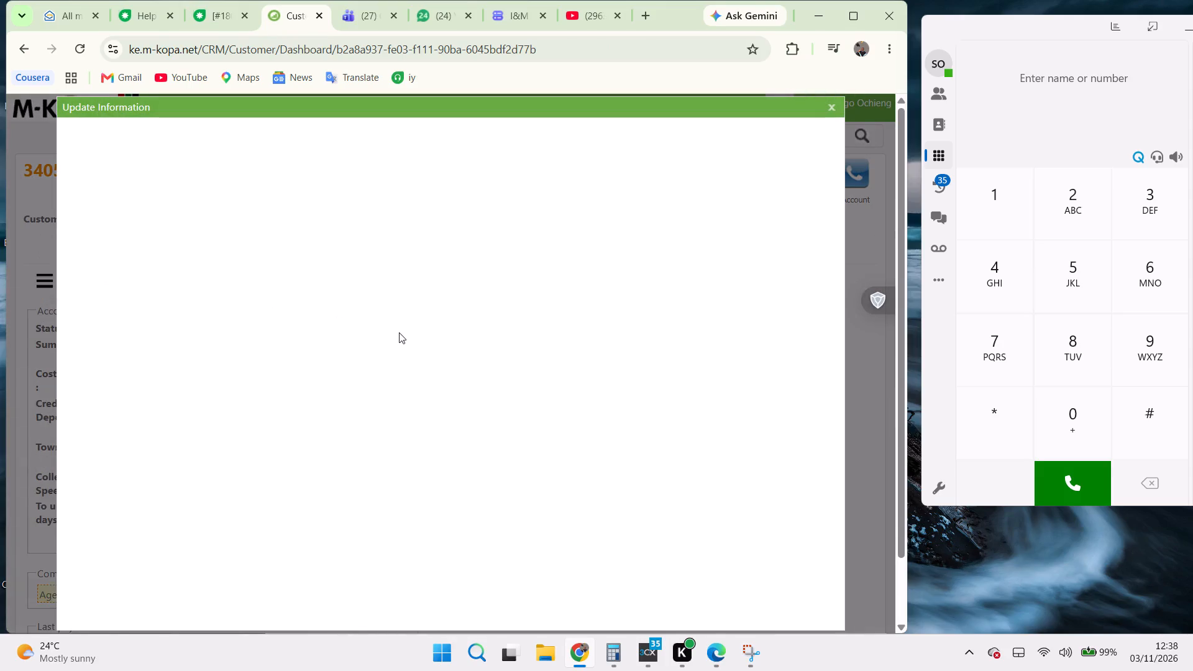
pyautogui.doubleClick(479, 310)
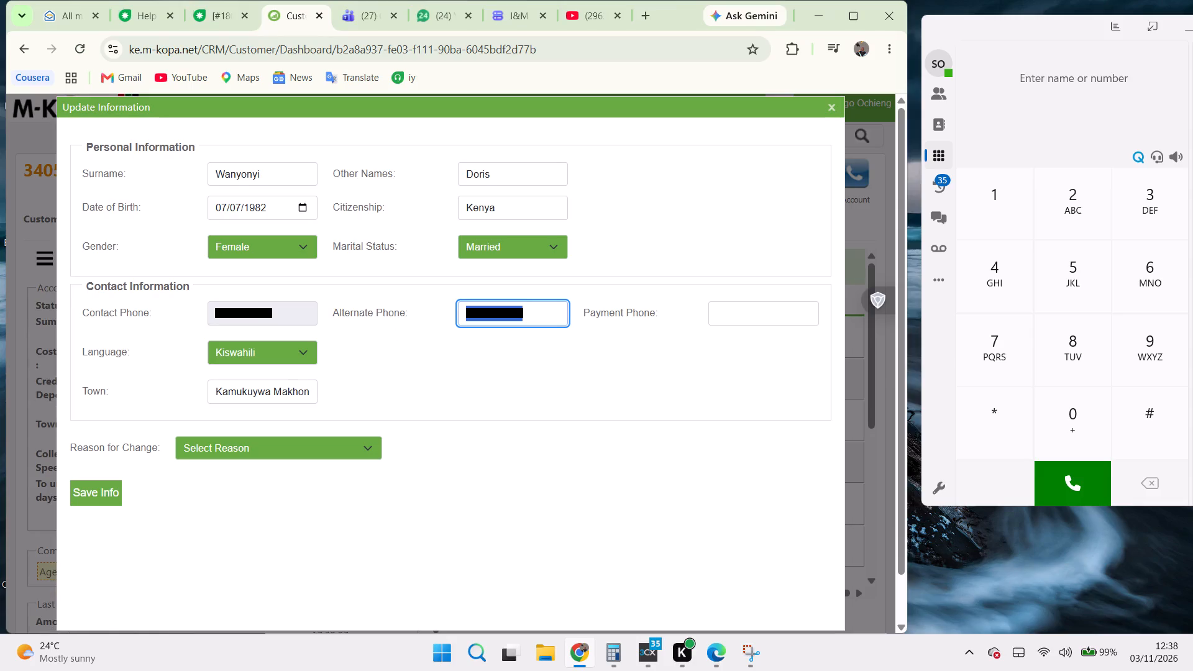
pyautogui.rightClick(479, 310)
pyautogui.click(519, 313)
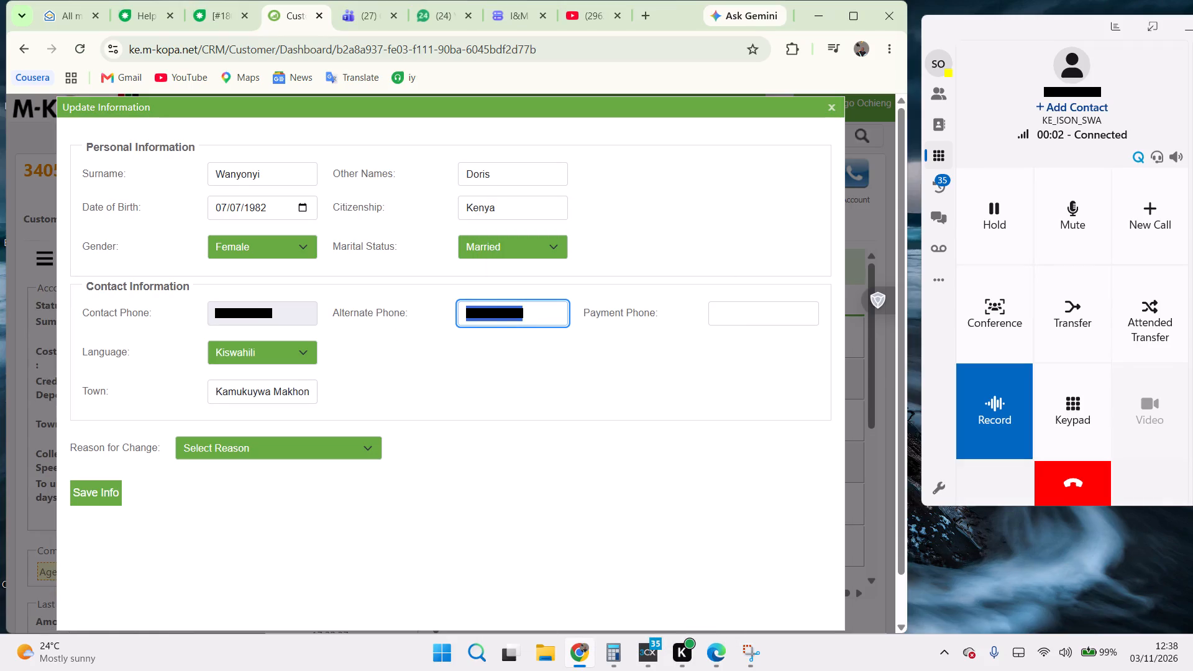
pyautogui.click(830, 109)
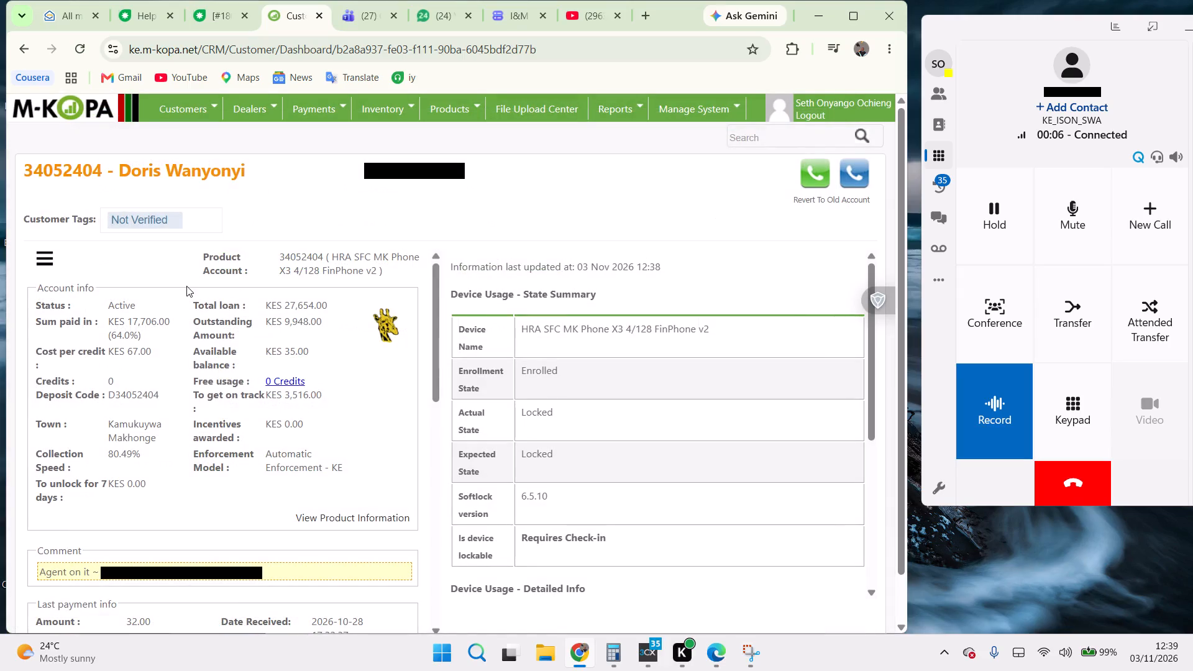
# Switch to the inbound call ticket in Freshdesk and start a note reading "silent call".
pyautogui.click(204, 14)
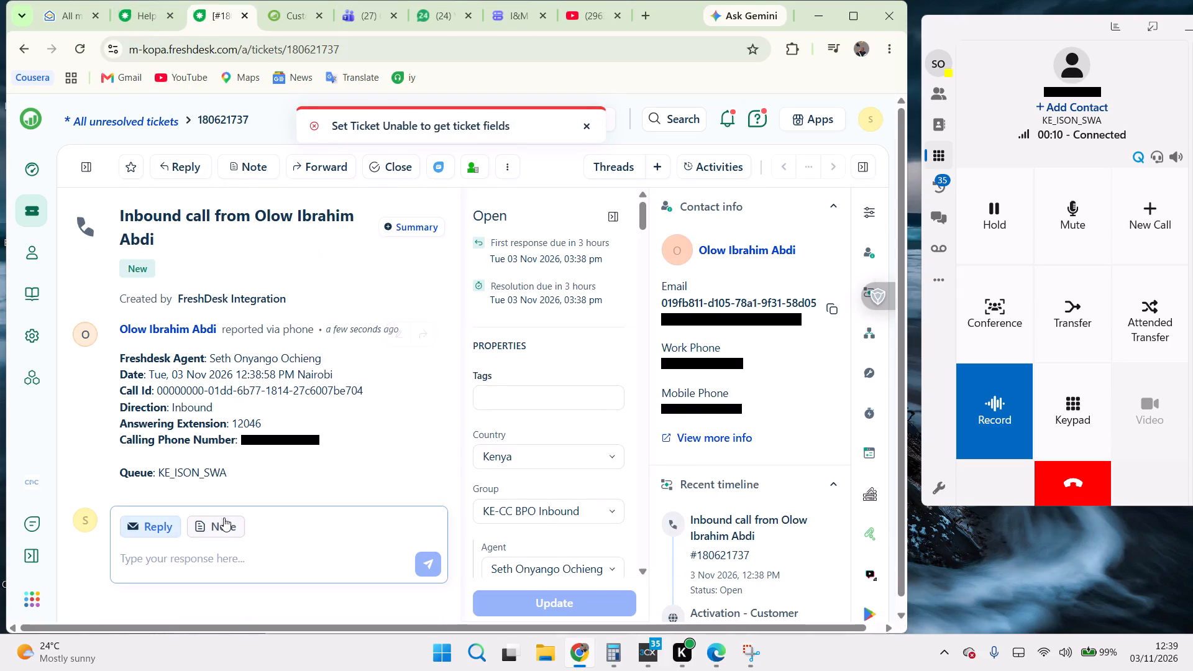
pyautogui.click(220, 524)
pyautogui.scroll(2, 231, 409)
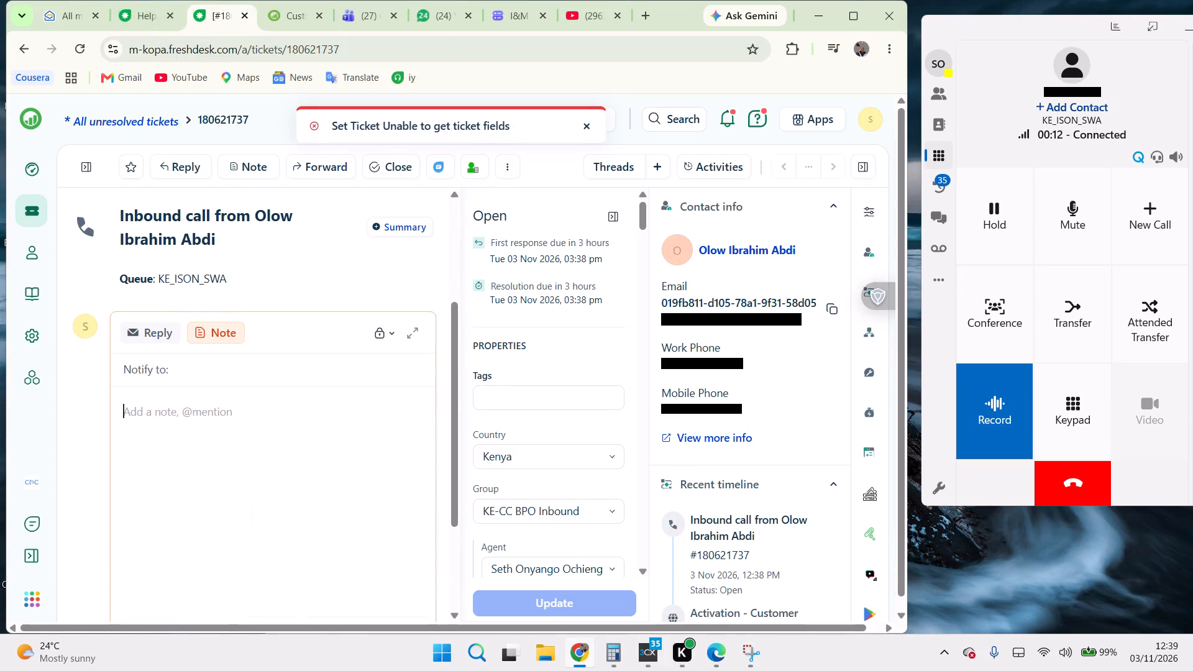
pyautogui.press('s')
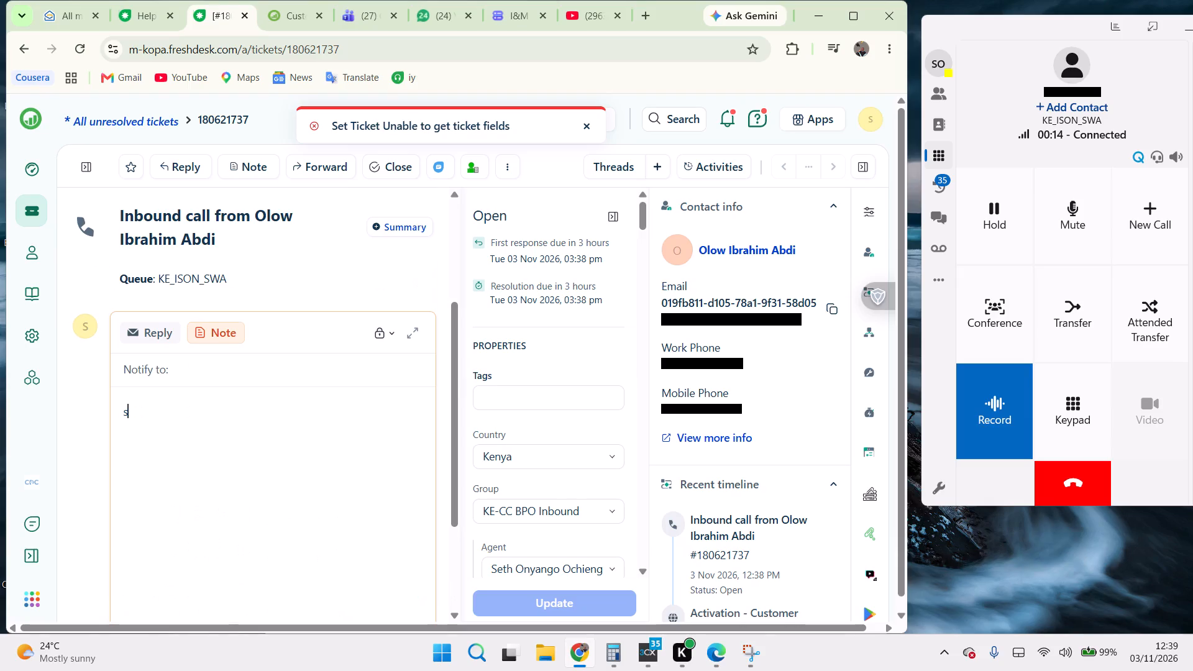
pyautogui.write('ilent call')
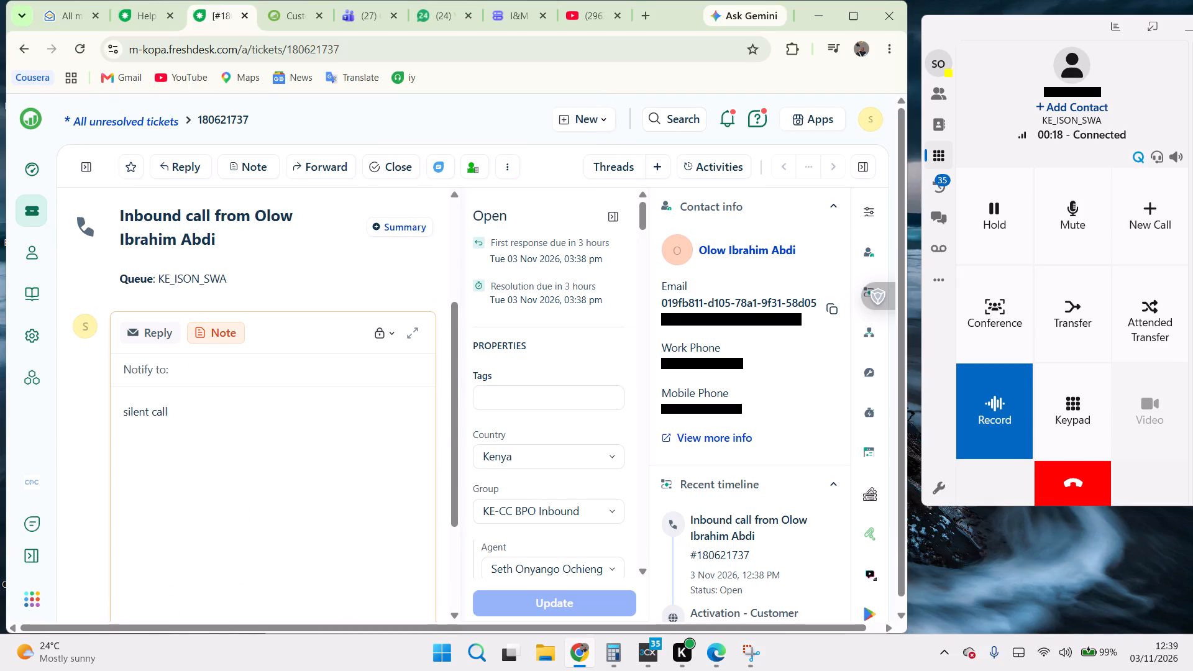
# Set the ticket's interaction category to General Inquiry.
pyautogui.scroll(-1, 516, 431)
pyautogui.scroll(1, 516, 431)
pyautogui.scroll(-2, 516, 431)
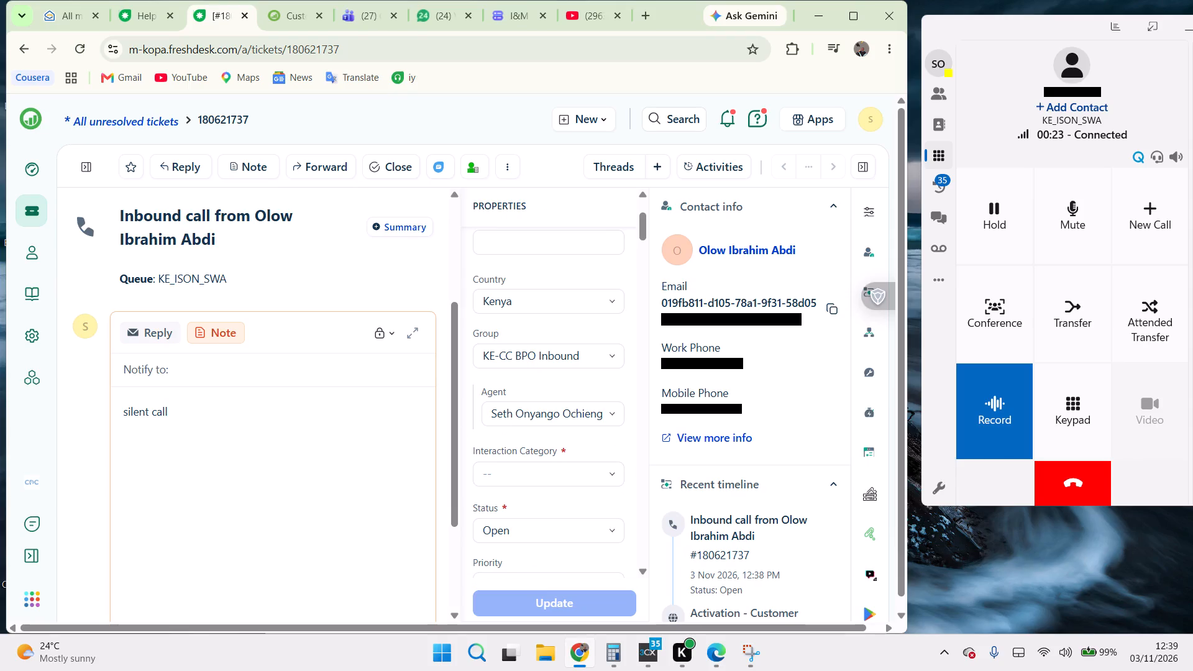
pyautogui.click(518, 473)
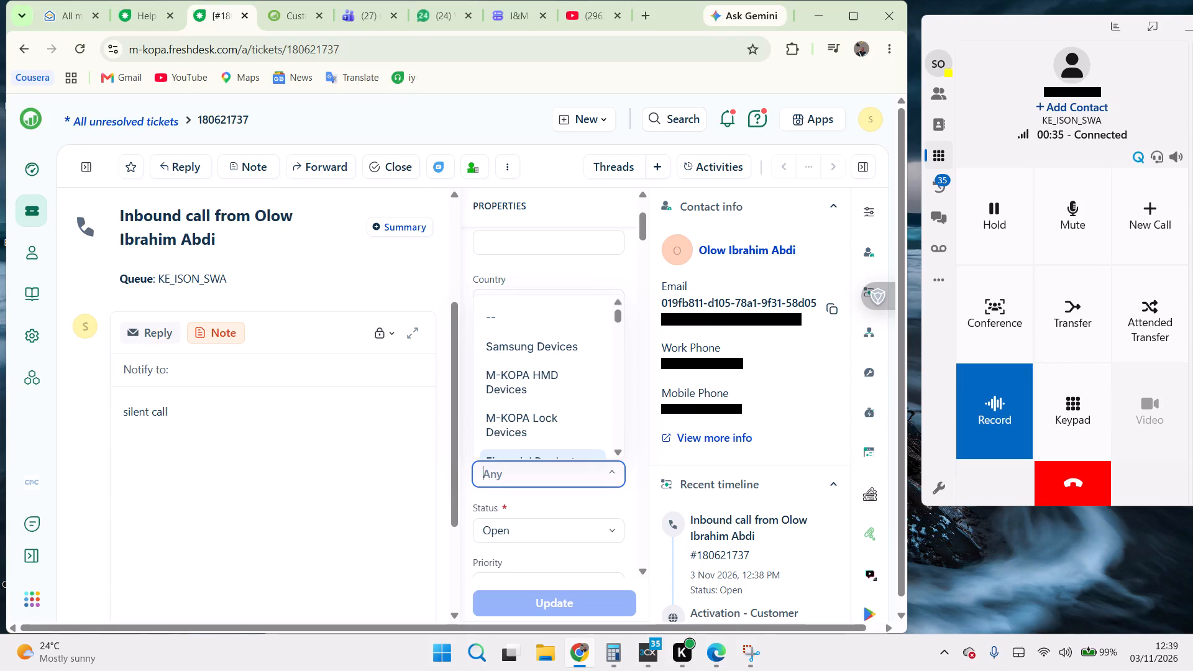
pyautogui.click(406, 463)
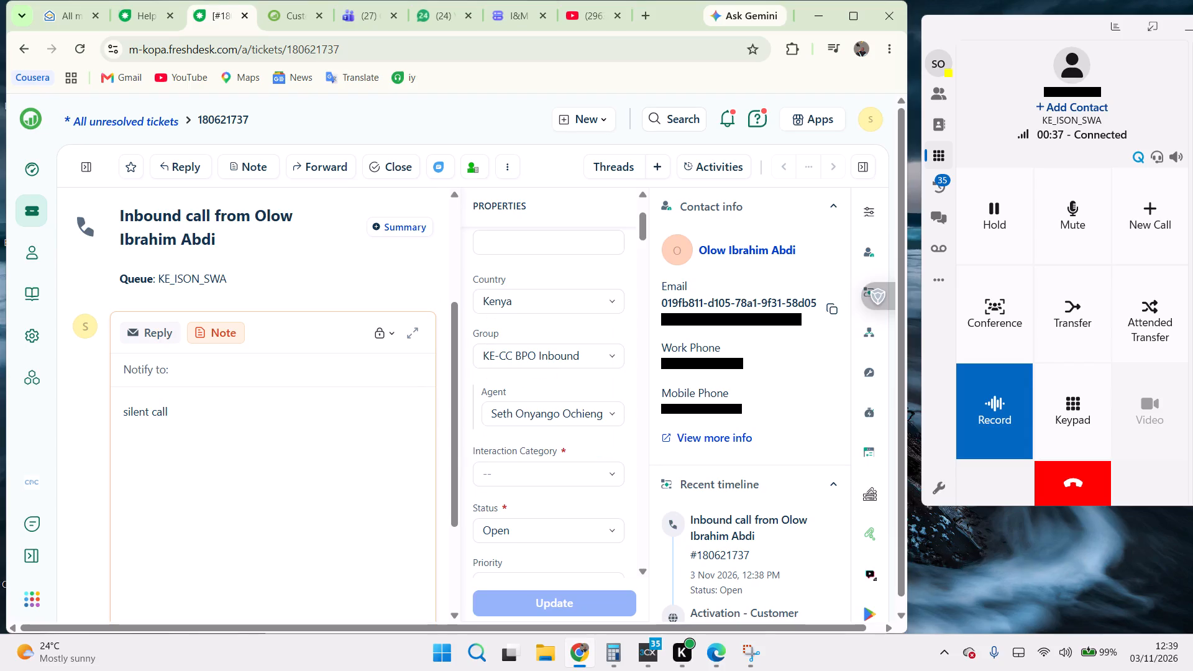
pyautogui.click(534, 470)
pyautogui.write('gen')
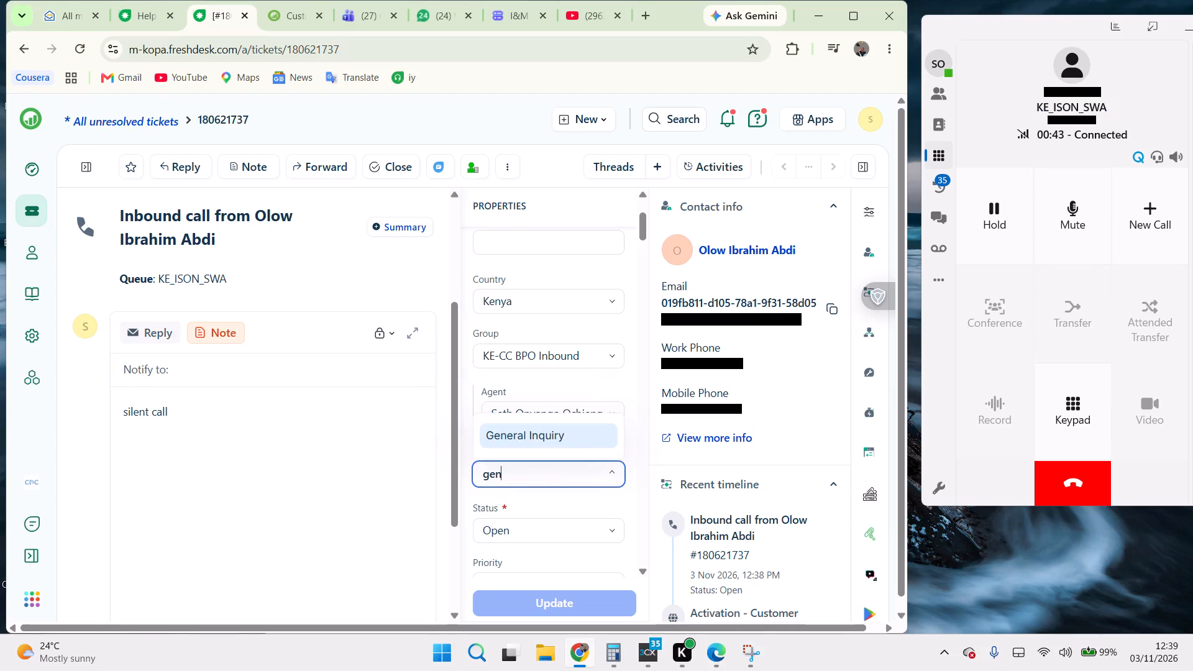
pyautogui.click(531, 437)
# Set the reason for interaction to Call issue and its sub-reason to Language barrier.
pyautogui.scroll(-3, 348, 479)
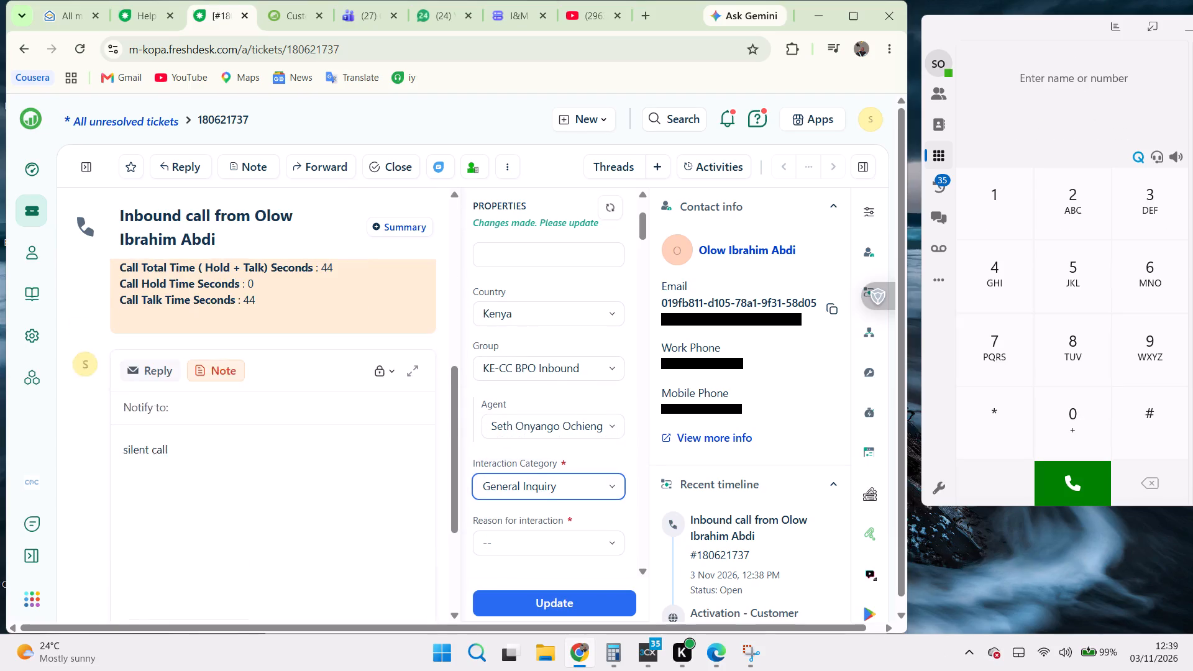
pyautogui.scroll(-2, 515, 486)
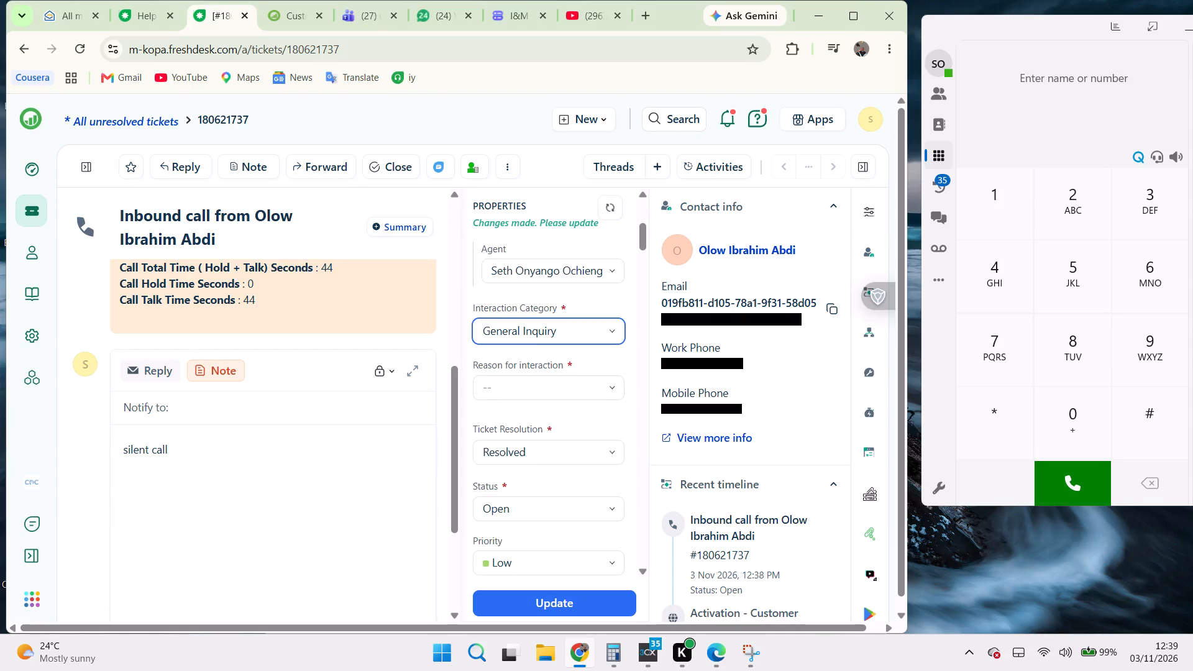
pyautogui.click(514, 378)
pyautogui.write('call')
pyautogui.click(503, 418)
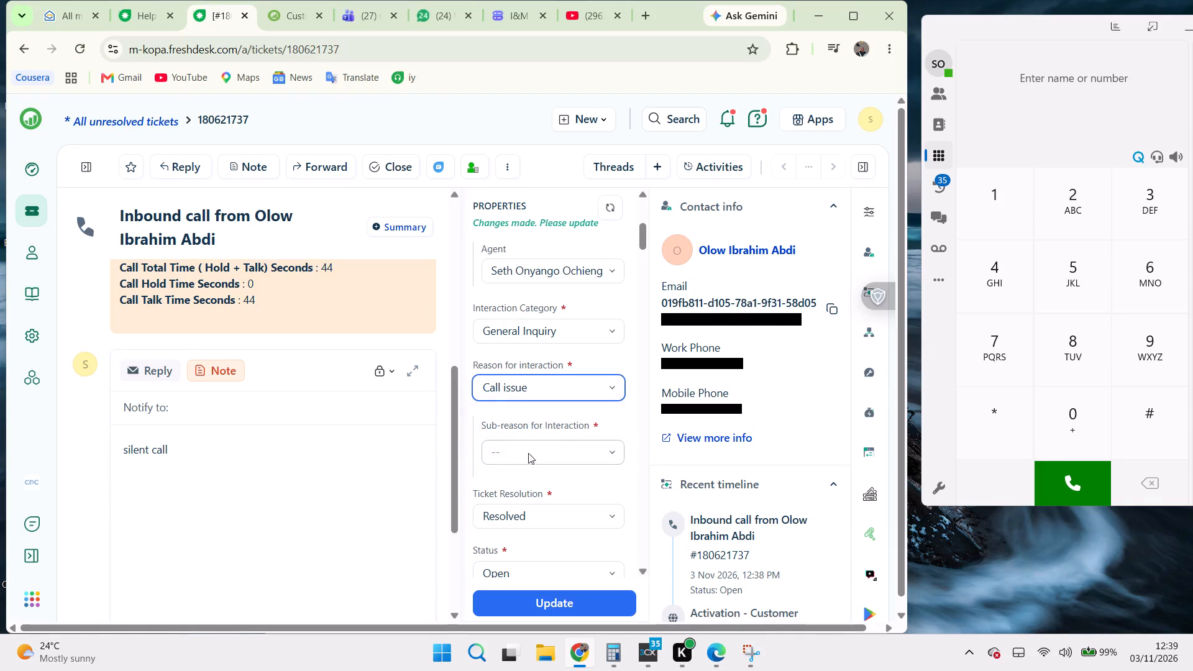
pyautogui.click(533, 455)
pyautogui.click(541, 598)
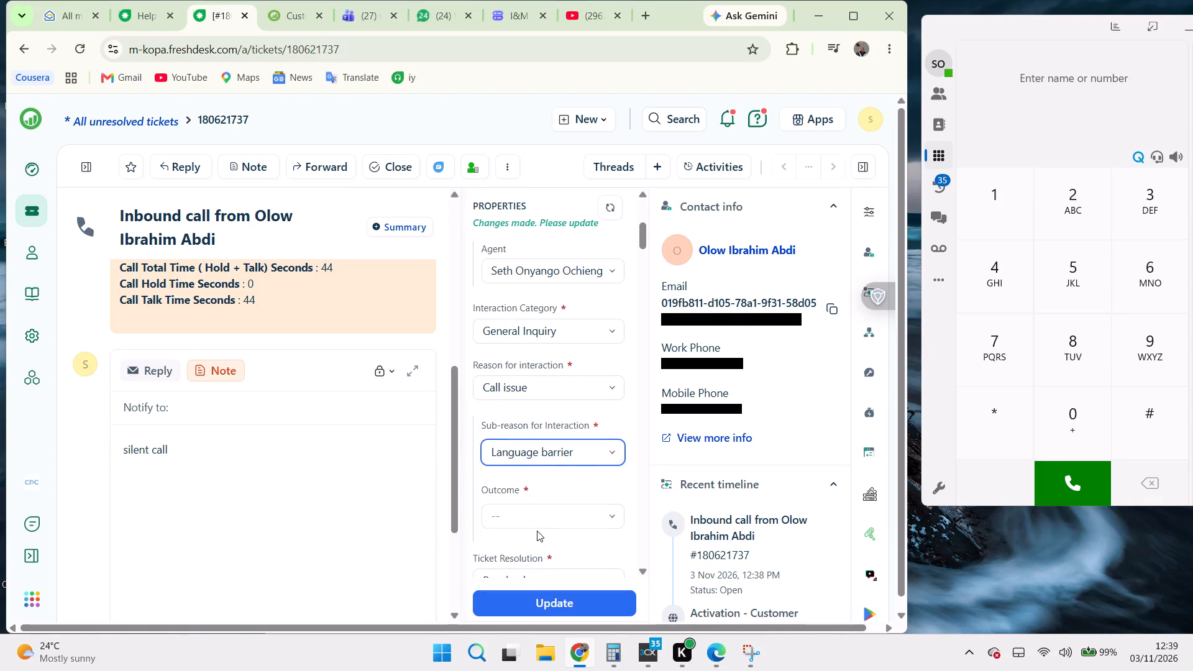
# Set the outcome to "Resolved: Incomplete interaction with the customer".
pyautogui.click(534, 521)
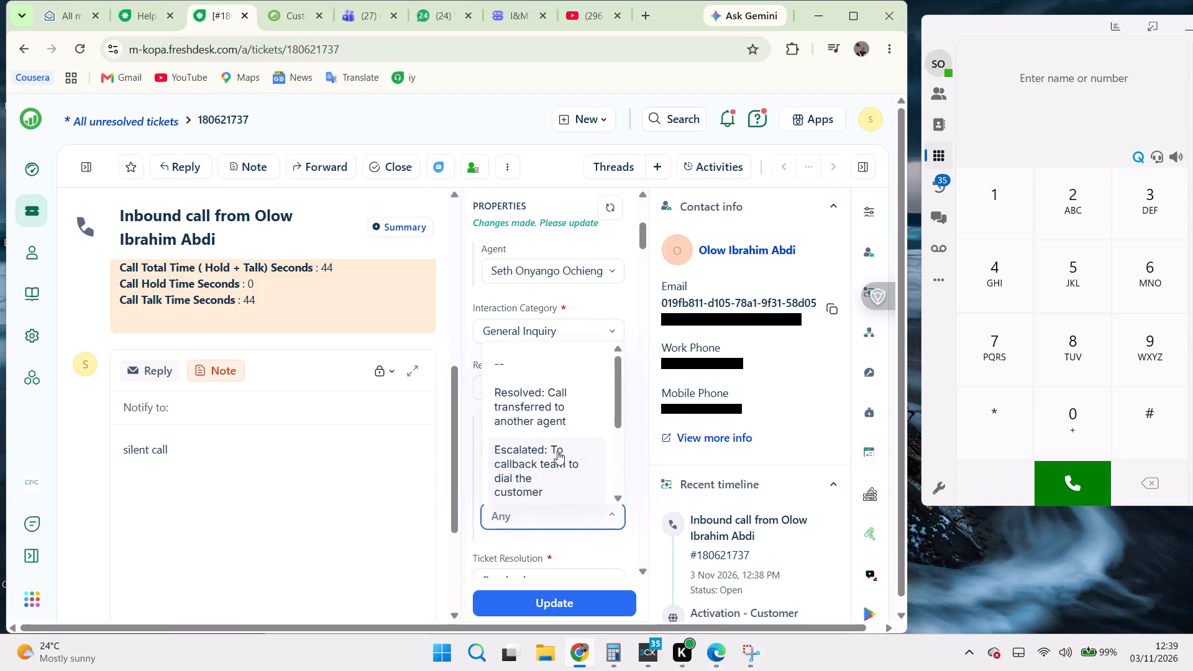
pyautogui.scroll(-2, 552, 468)
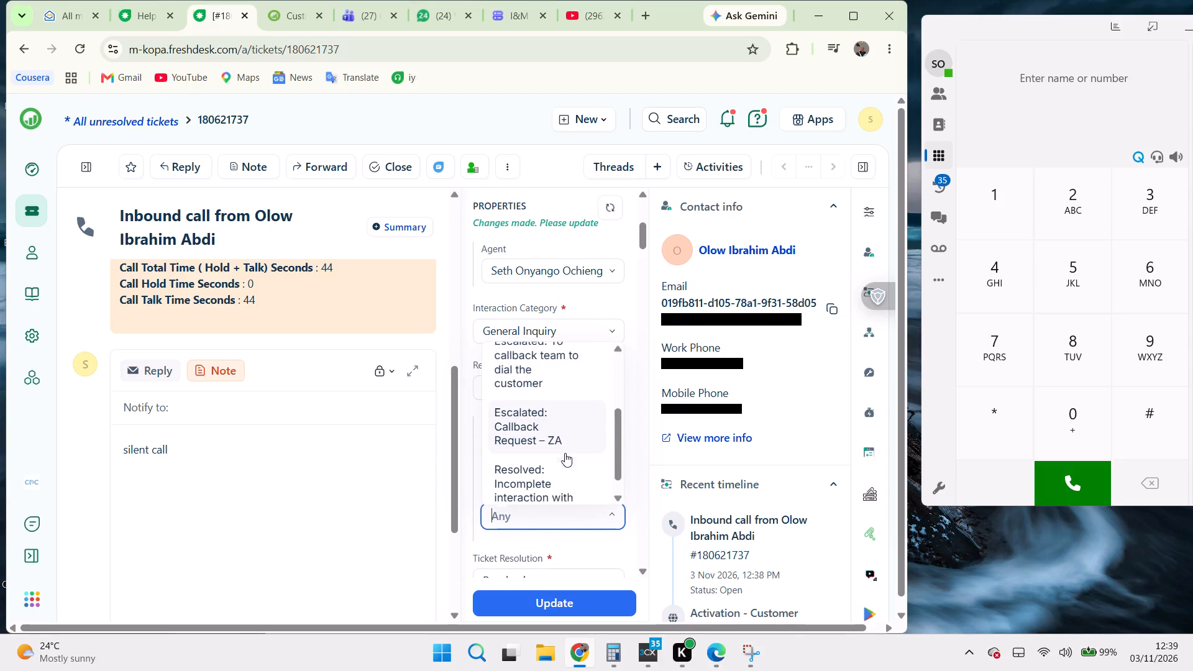
pyautogui.click(565, 465)
# Set the ticket's status to Resolved.
pyautogui.scroll(-4, 567, 478)
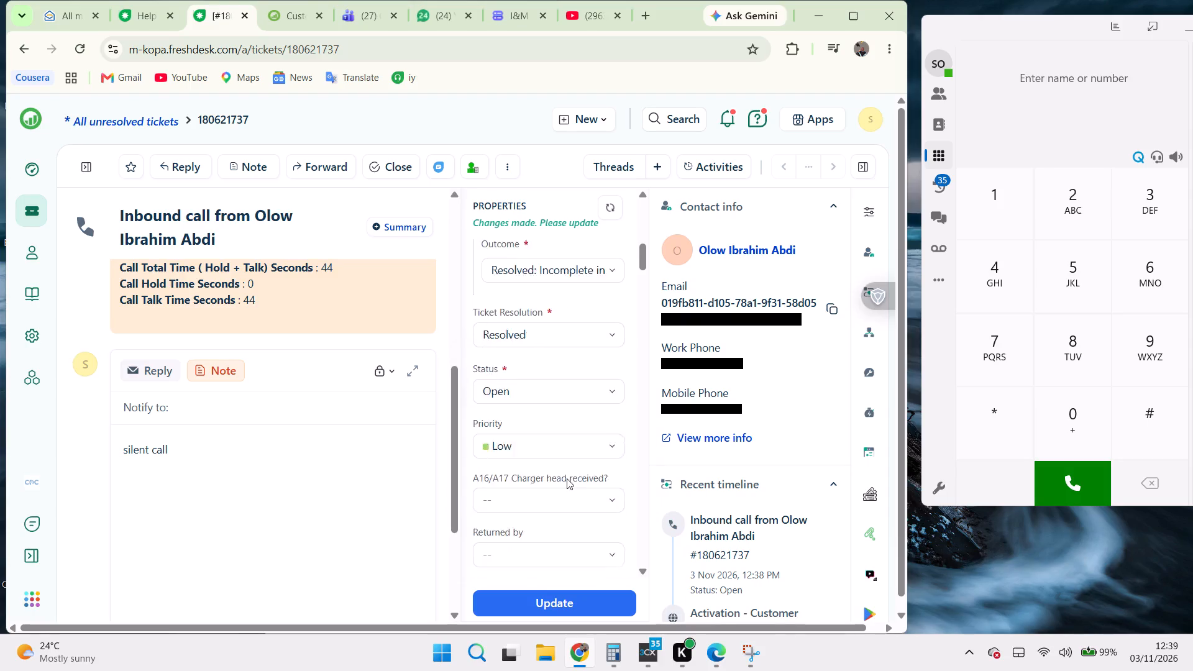
pyautogui.scroll(2, 558, 465)
pyautogui.click(552, 482)
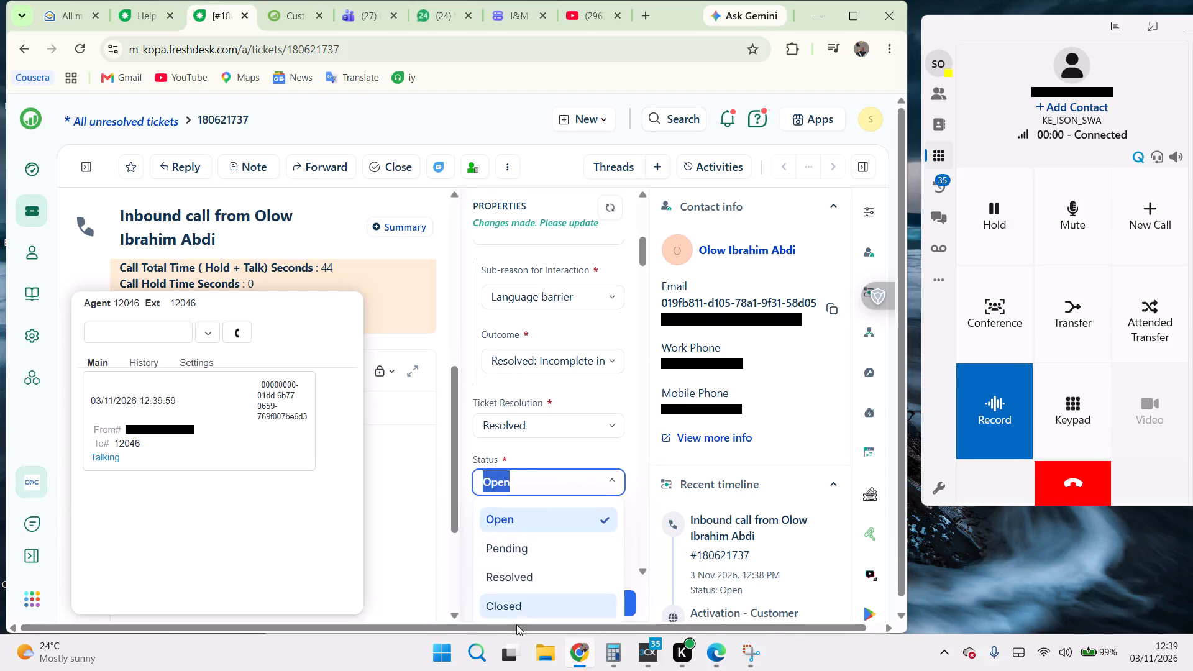
pyautogui.click(518, 573)
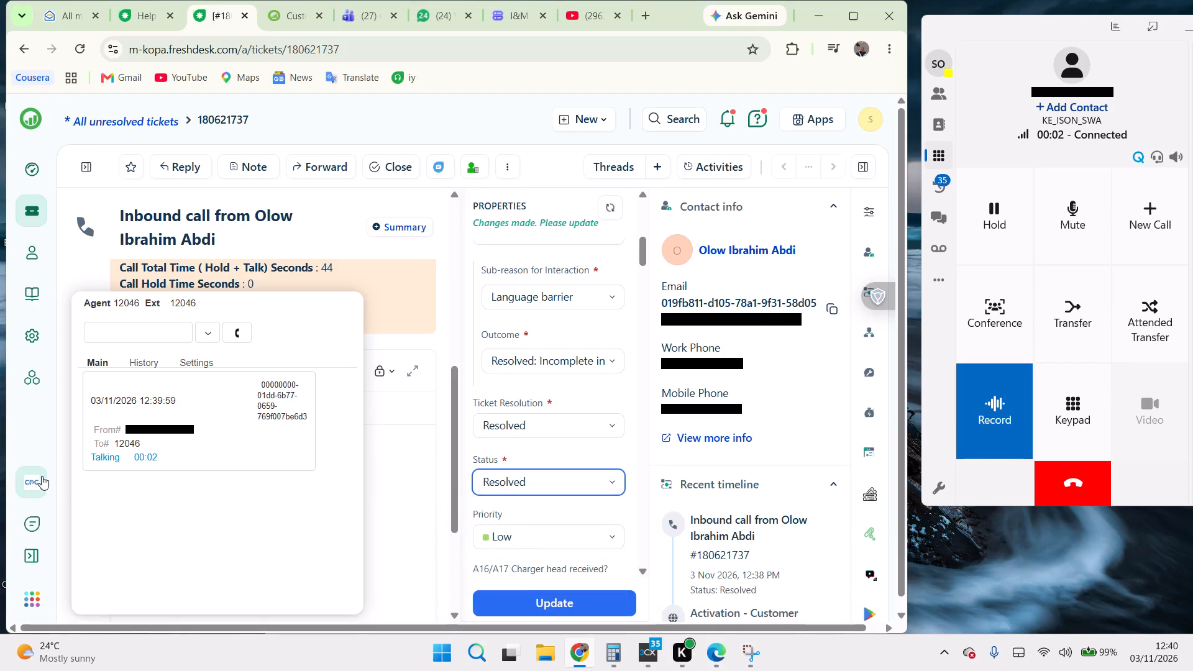
# Close the incoming-call widget and stay on the ticket page to keep the unsaved changes.
pyautogui.click(34, 482)
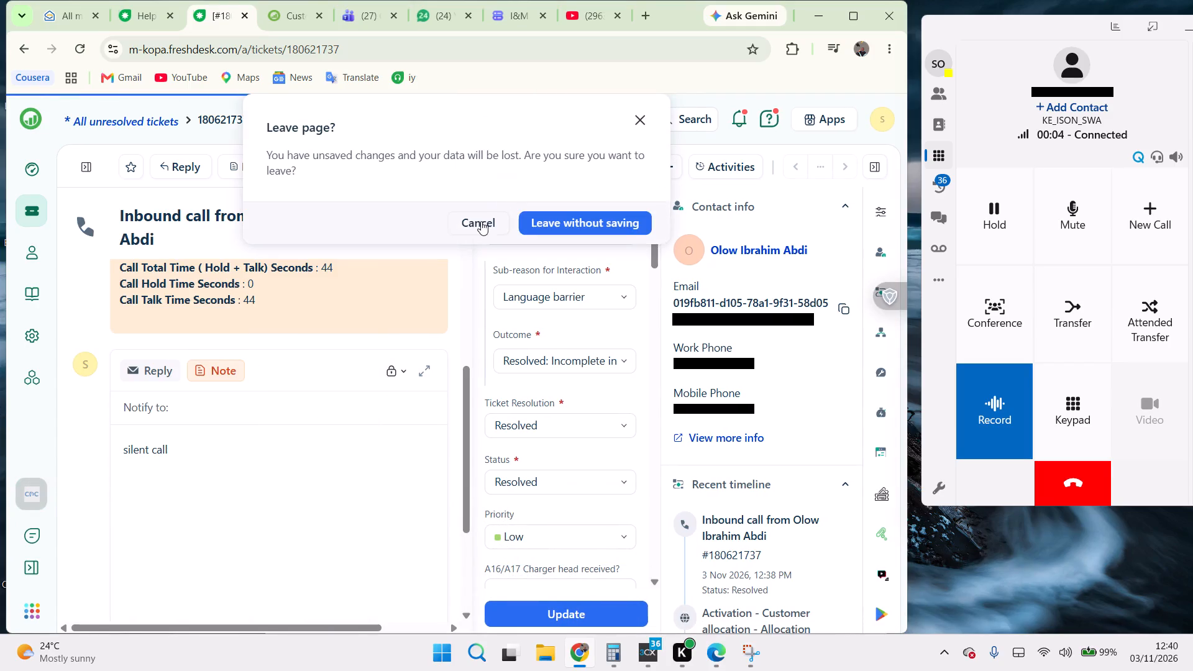
pyautogui.click(481, 221)
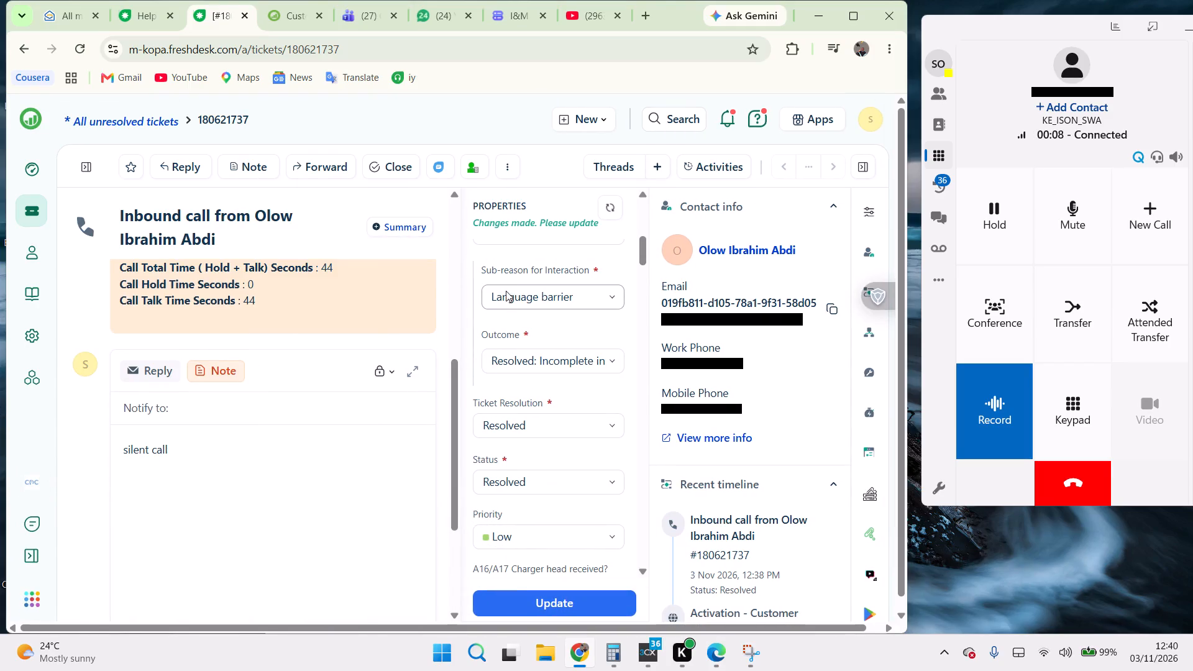
# Copy the sub-reason text "Language barrier" into the note as a new line below "silent call".
pyautogui.click(506, 291)
pyautogui.rightClick(506, 291)
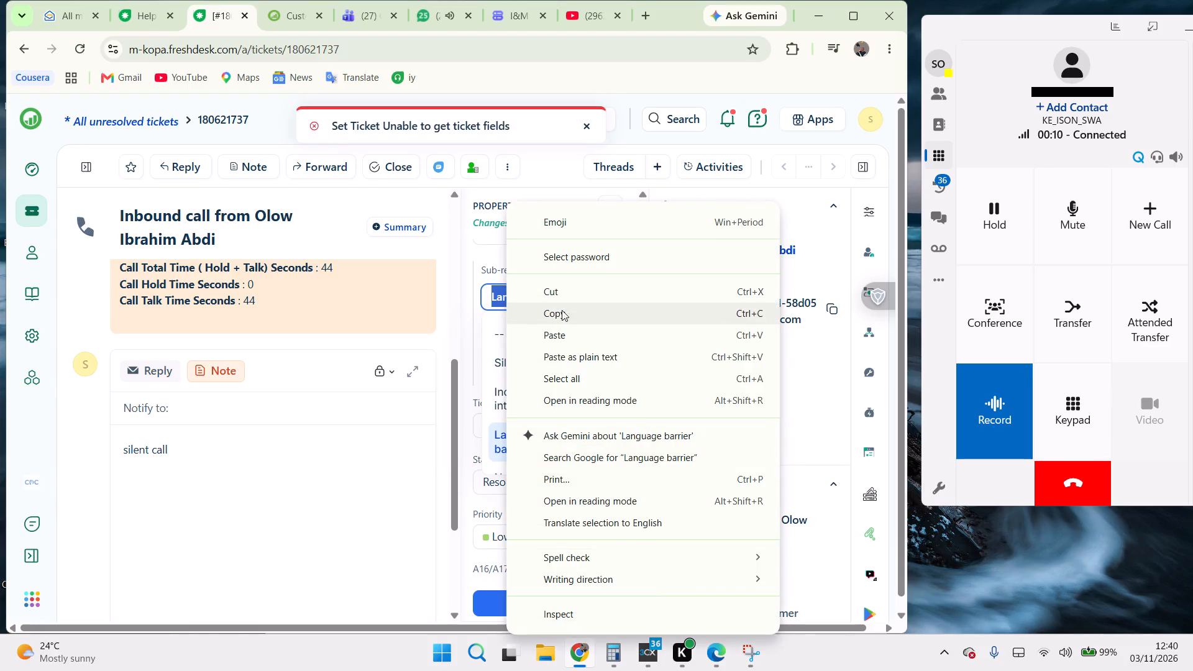
pyautogui.click(553, 312)
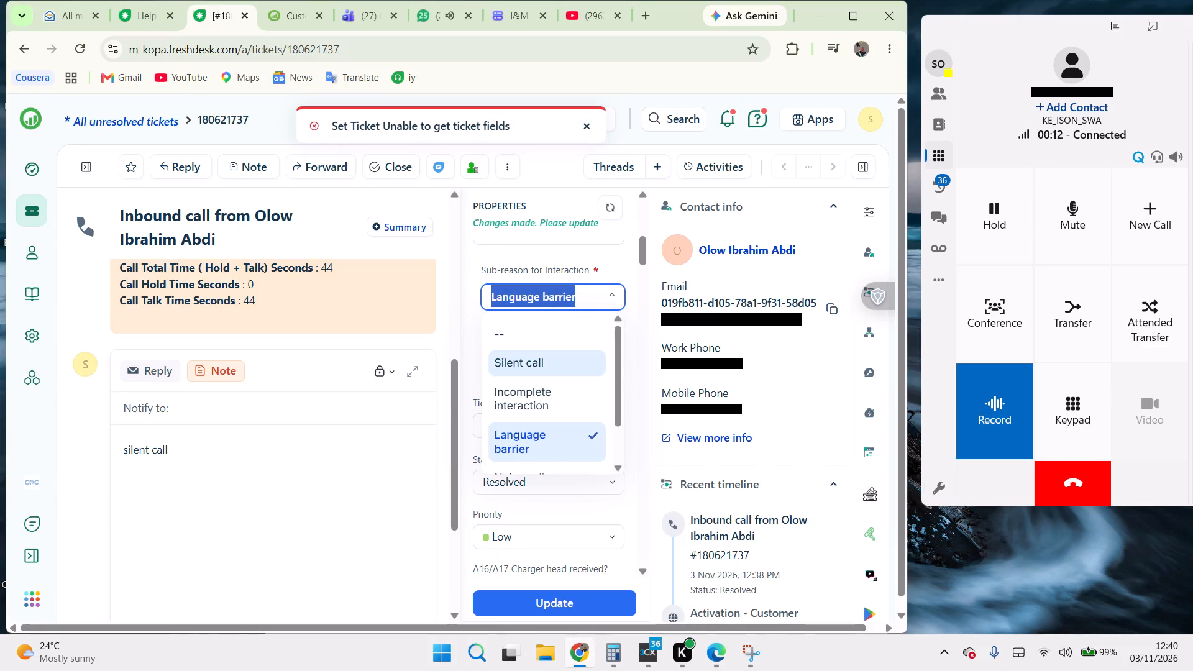
pyautogui.click(186, 455)
pyautogui.press('Return')
pyautogui.hotkey('ctrl', 'v')
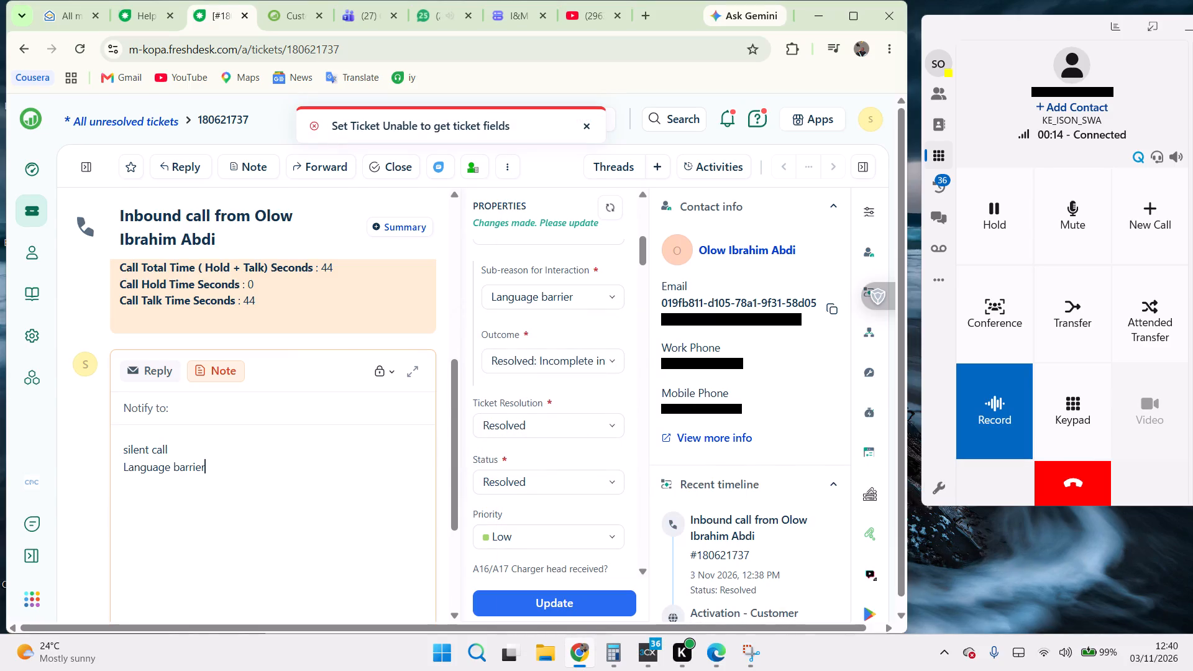
# Copy the outcome text "Resolved: Incomplete interaction with the customer" into the note as a new line below "Language barrier".
pyautogui.click(546, 353)
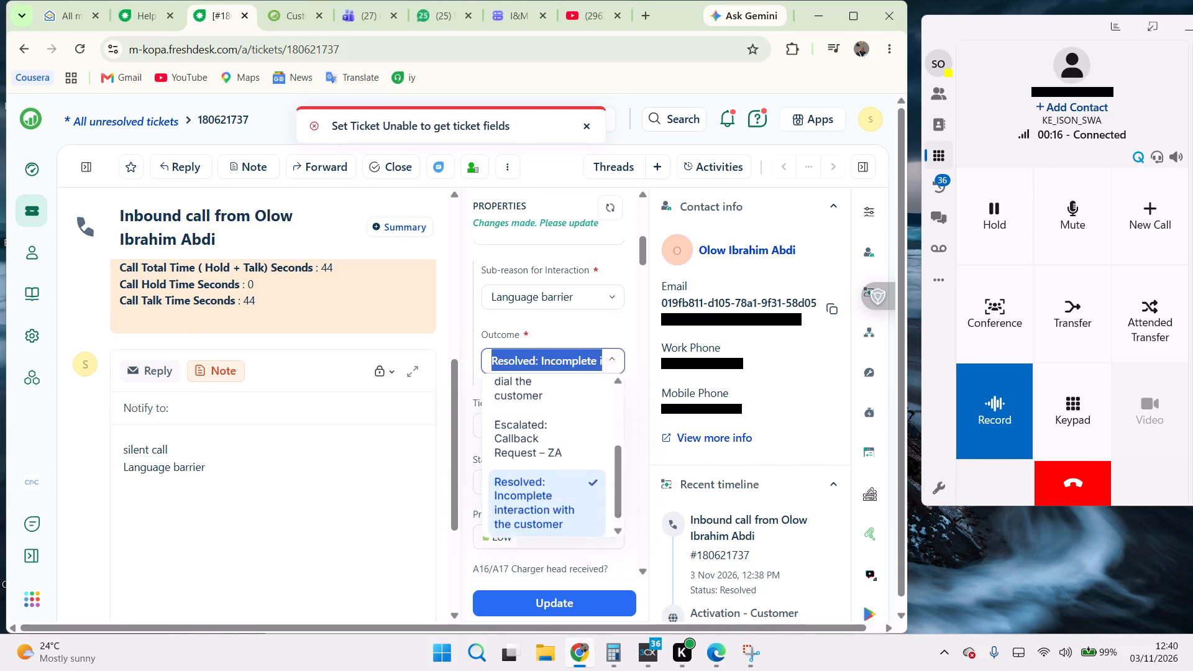
pyautogui.rightClick(546, 353)
pyautogui.click(598, 311)
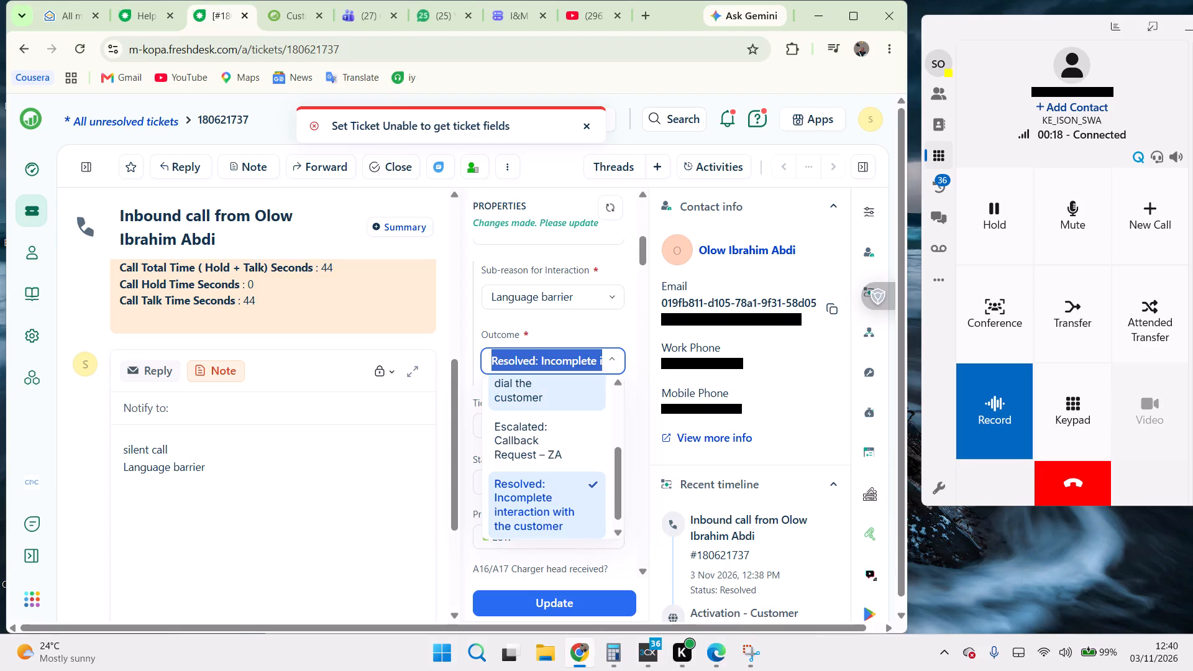
pyautogui.click(229, 475)
pyautogui.press('Return')
pyautogui.hotkey('ctrl', 'v')
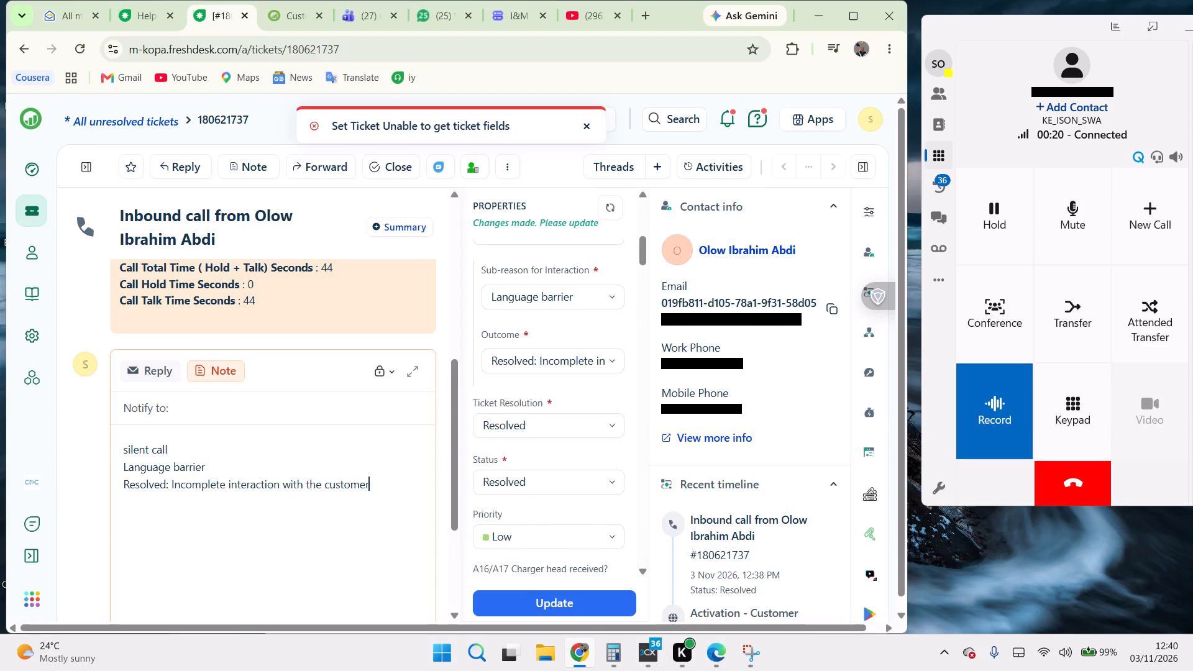
# Cut the note's first line, "silent call", down to "s".
pyautogui.click(121, 450)
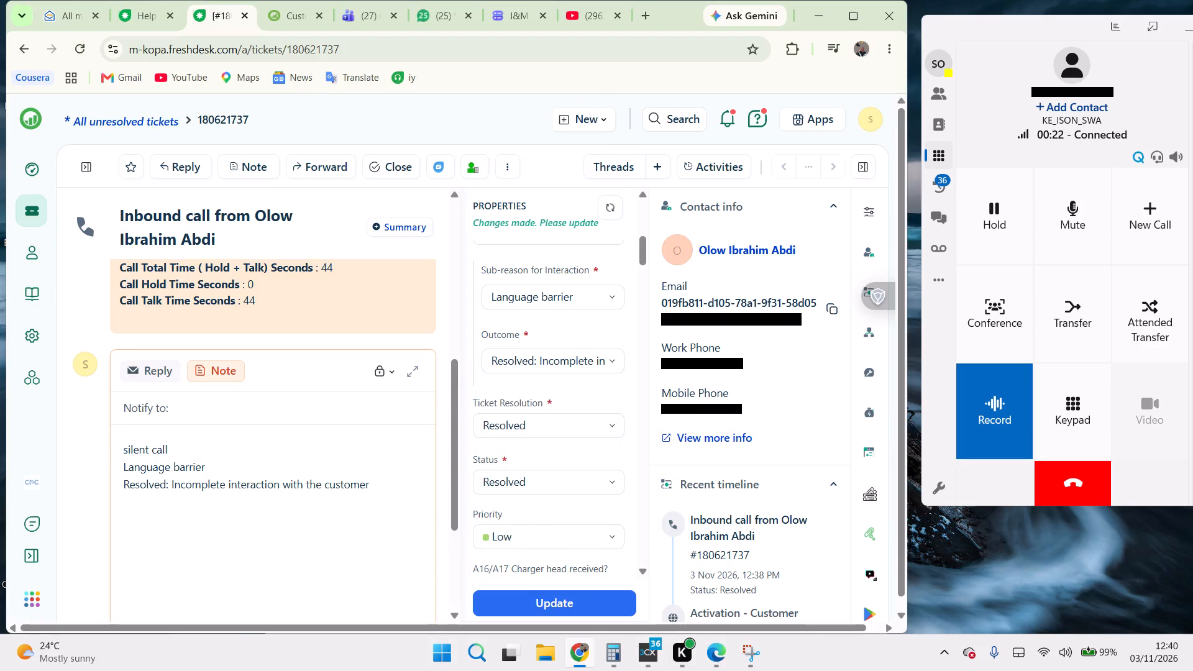
pyautogui.moveTo(152, 448); pyautogui.dragTo(208, 448)
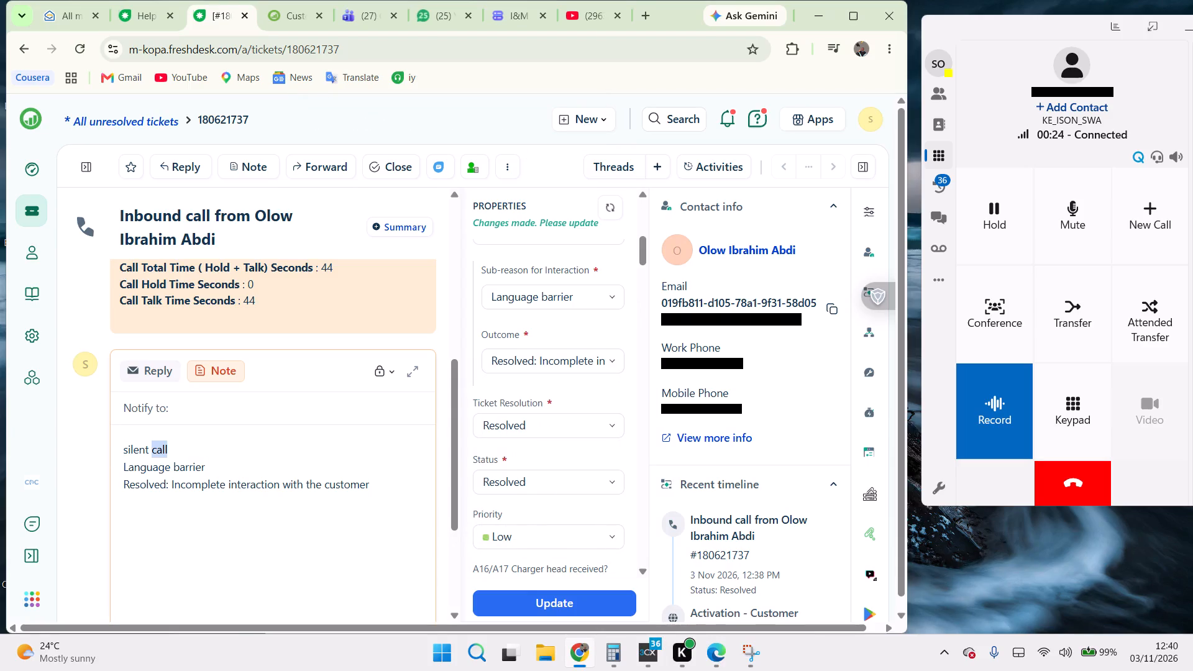
pyautogui.press('BackSpace')
pyautogui.press('BackSpace')
pyautogui.press('BackSpace')
pyautogui.press('BackSpace')
pyautogui.press('BackSpace')
pyautogui.press('BackSpace')
pyautogui.press('BackSpace')
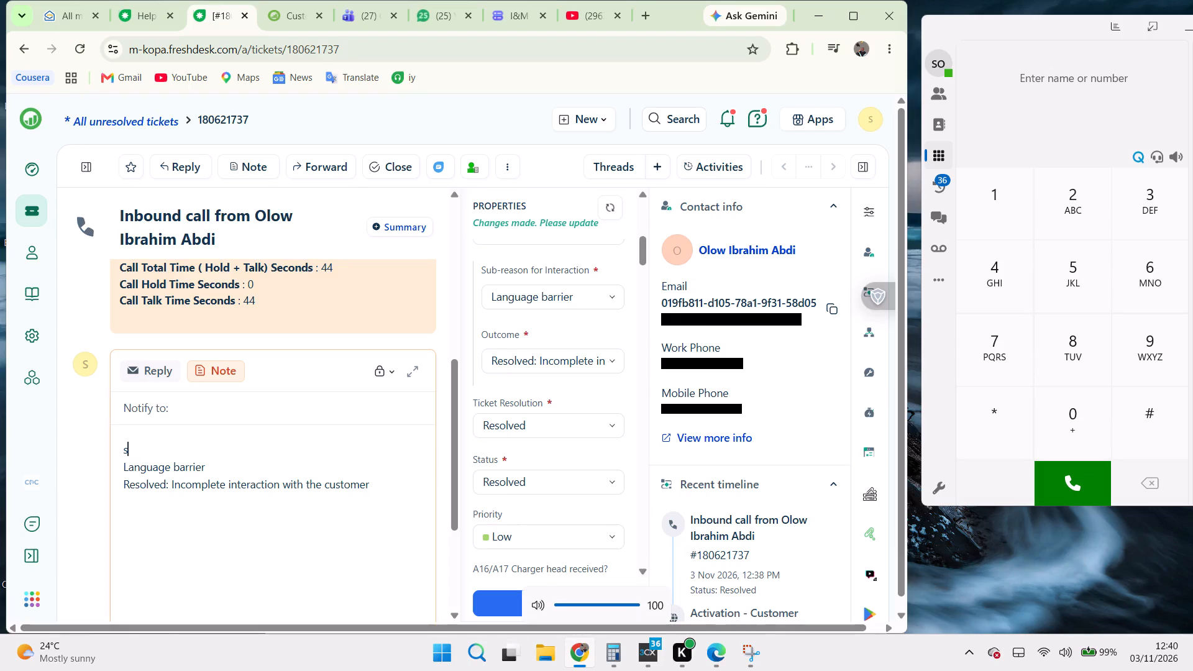
pyautogui.scroll(-5, 258, 437)
pyautogui.click(359, 589)
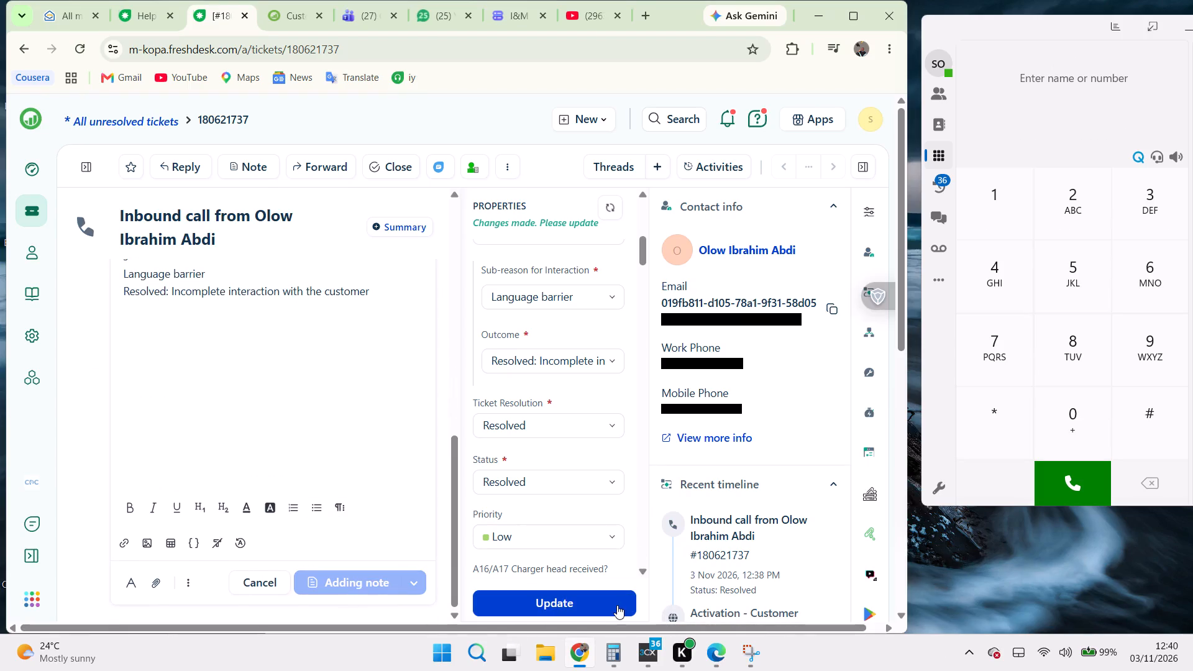
pyautogui.click(560, 598)
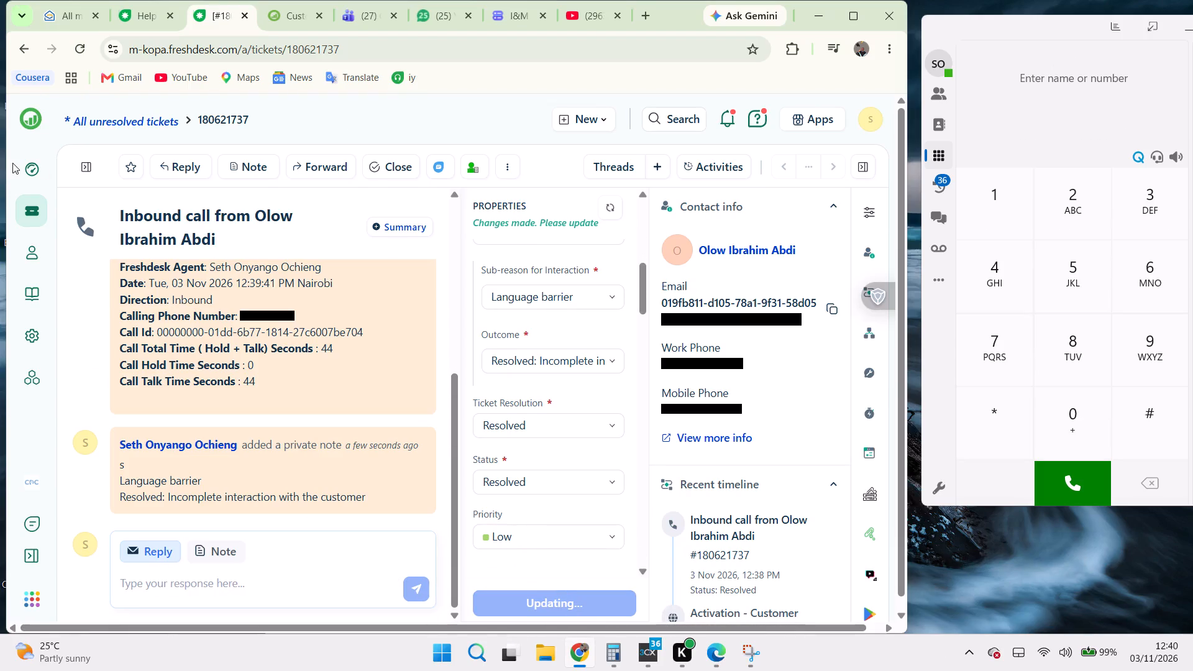
# Go to the list of all unresolved tickets via the dashboard and close the softphone widget, staying on the list.
pyautogui.click(27, 172)
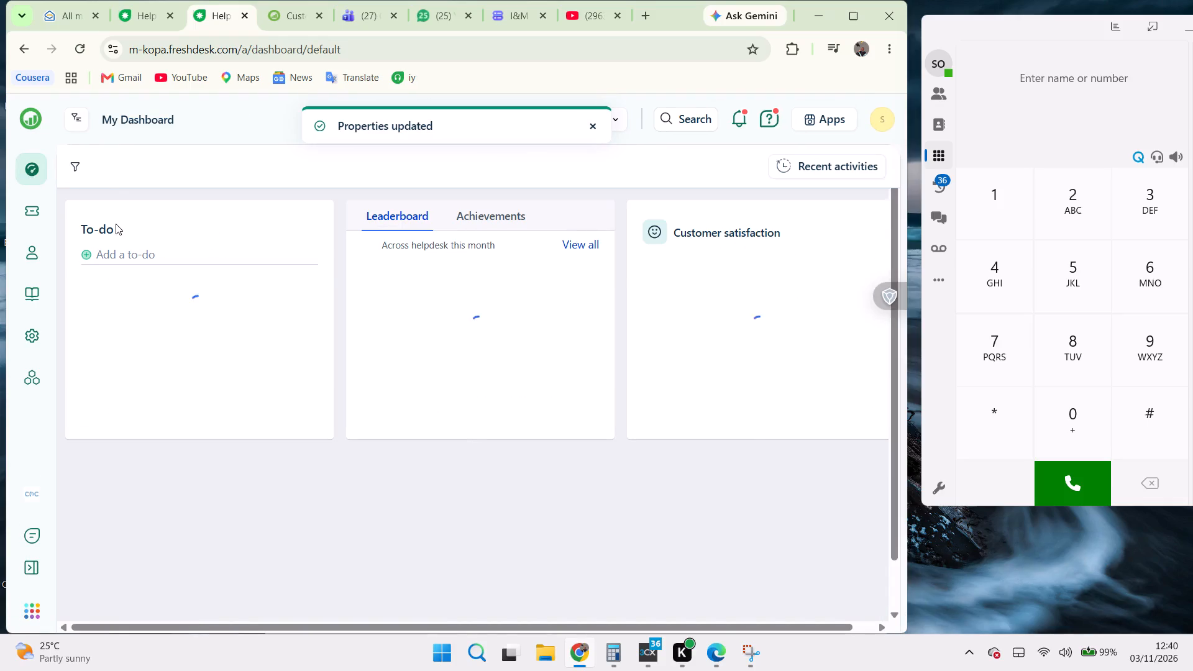
pyautogui.click(116, 221)
pyautogui.click(116, 221)
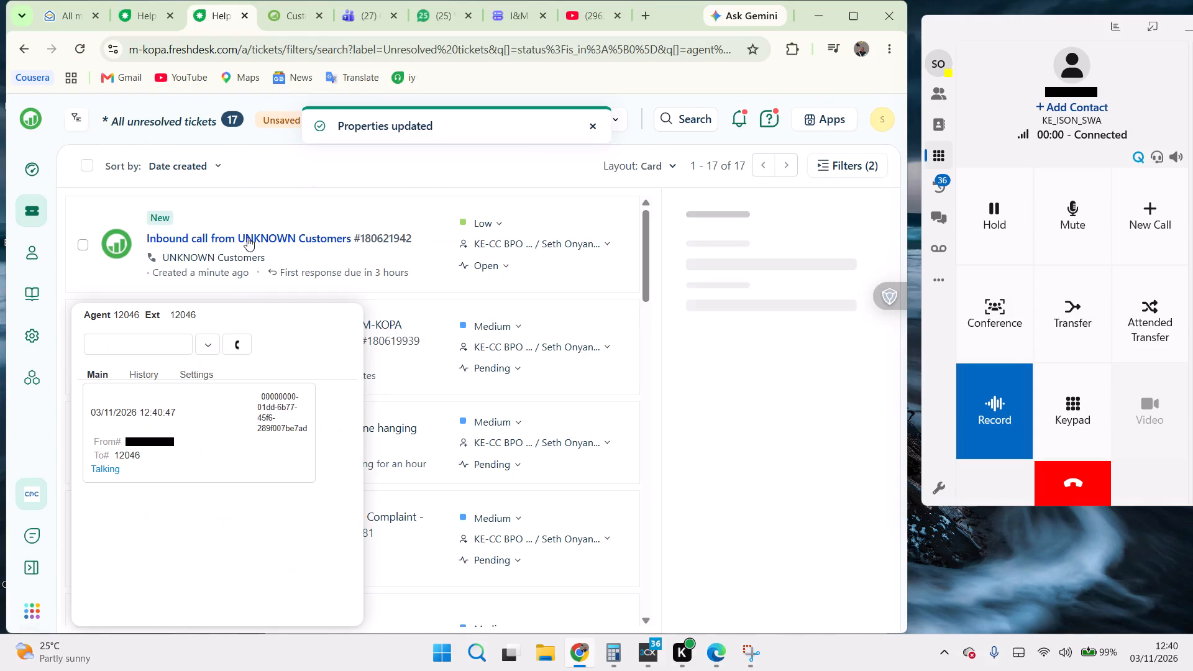
pyautogui.click(25, 496)
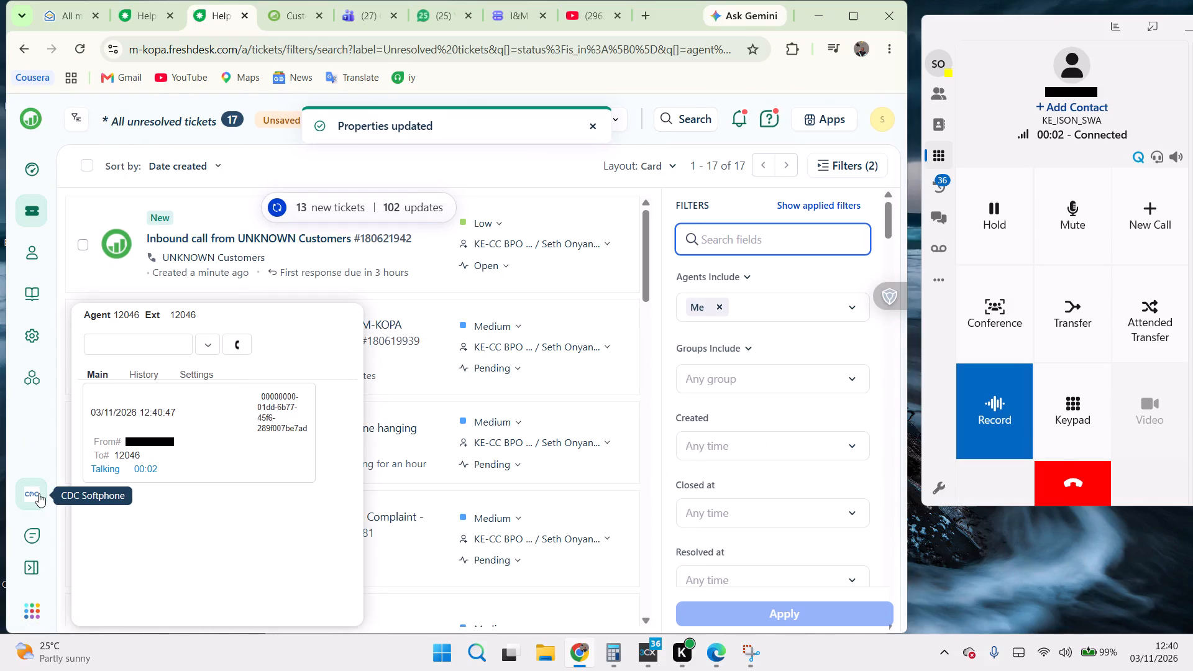
pyautogui.click(39, 493)
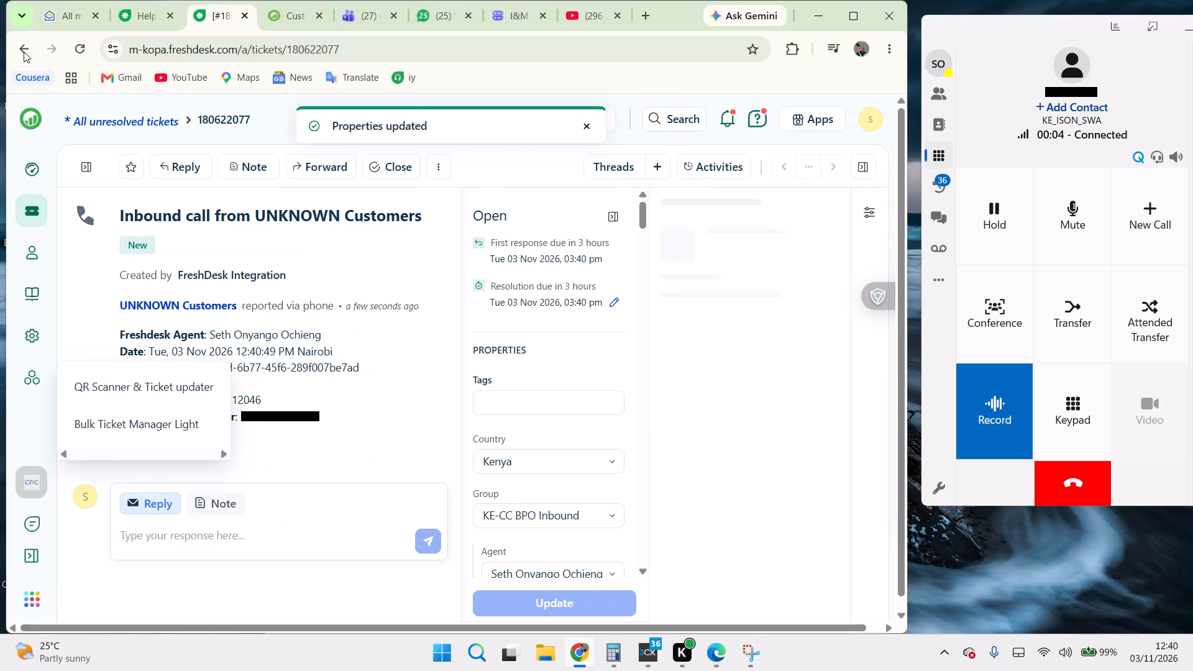
pyautogui.click(24, 51)
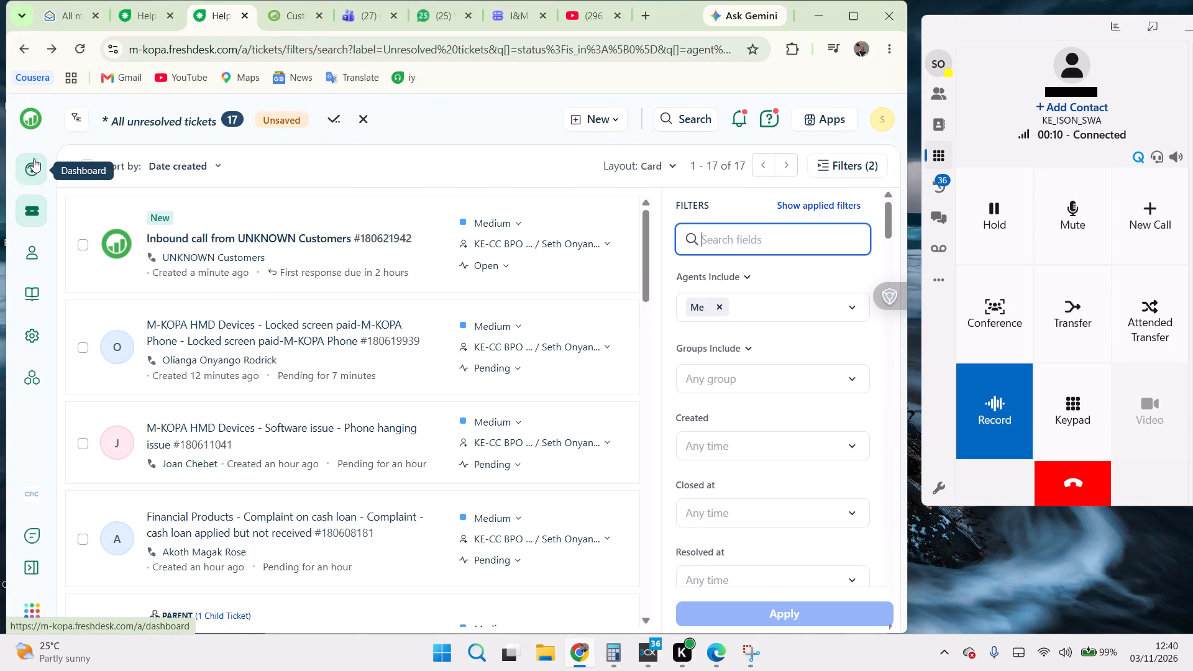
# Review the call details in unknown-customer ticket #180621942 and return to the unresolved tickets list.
pyautogui.click(252, 233)
pyautogui.scroll(-1, 266, 437)
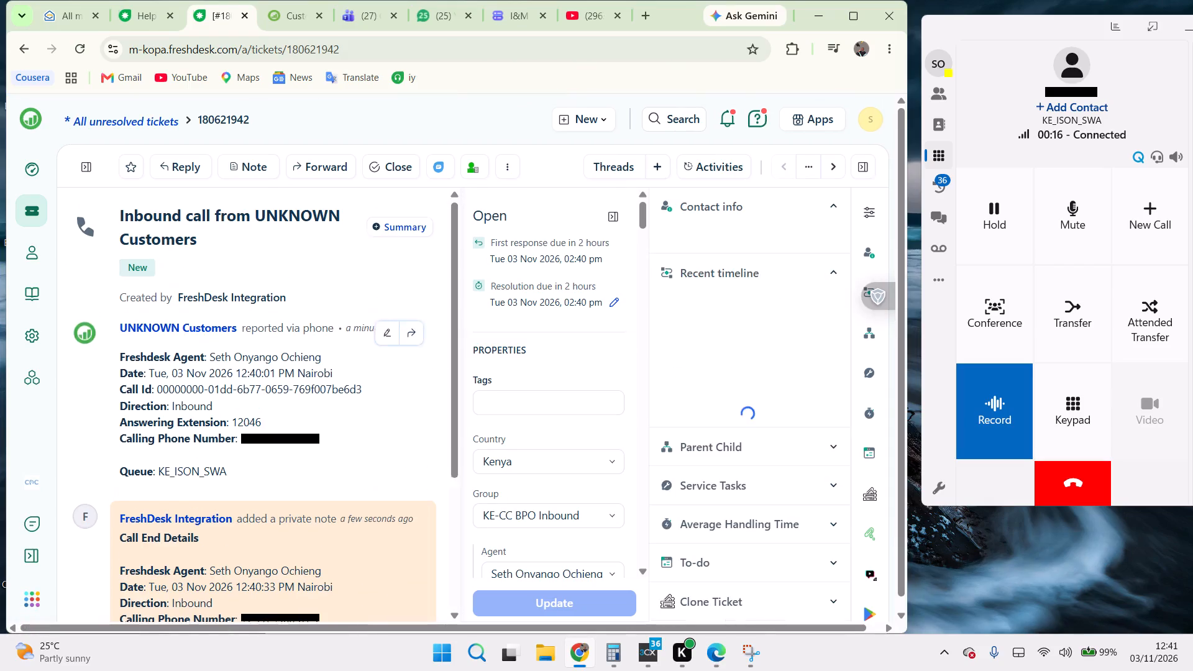
pyautogui.scroll(-4, 266, 437)
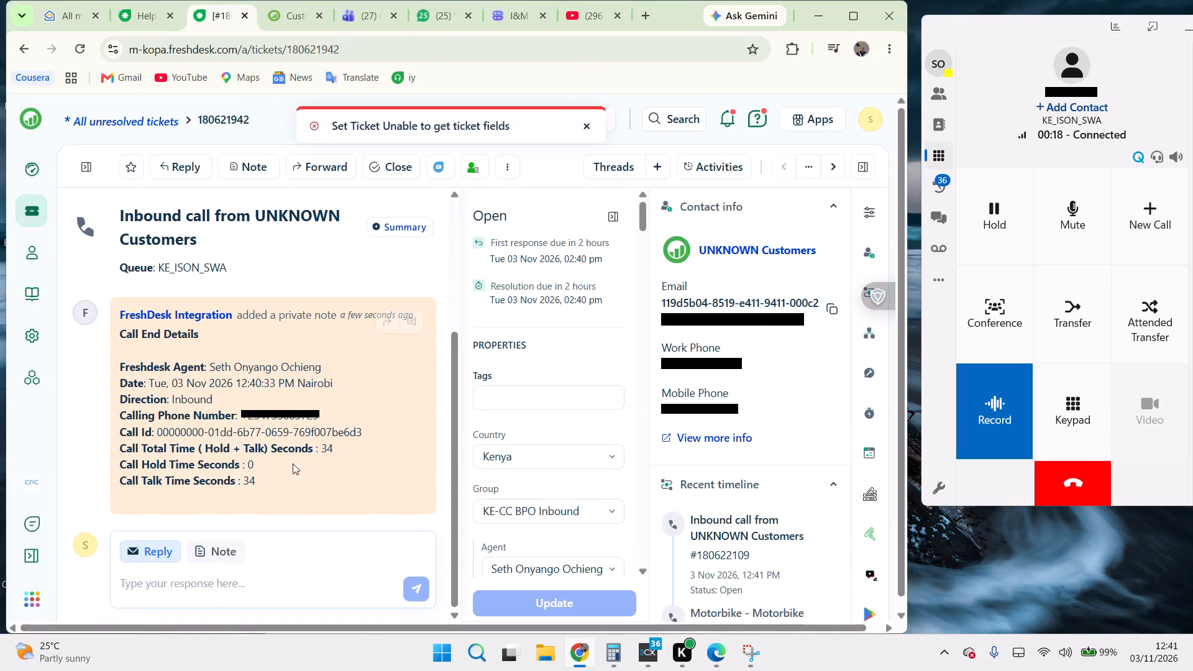
pyautogui.scroll(3, 294, 461)
pyautogui.click(33, 161)
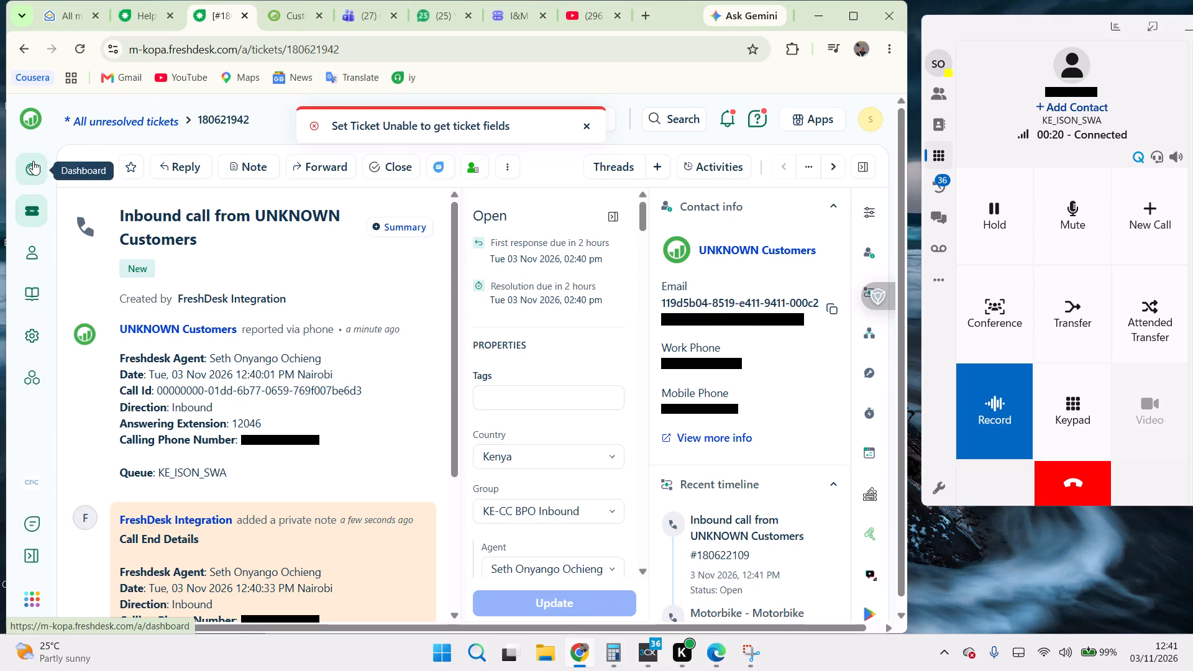
pyautogui.click(33, 161)
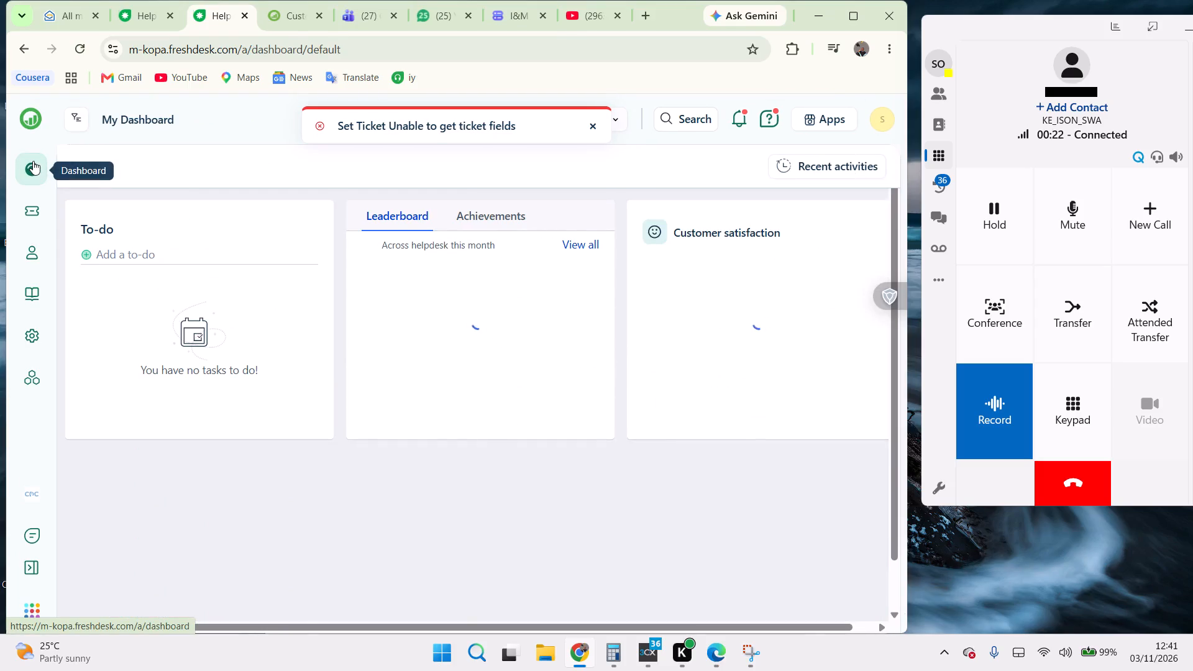
pyautogui.click(134, 227)
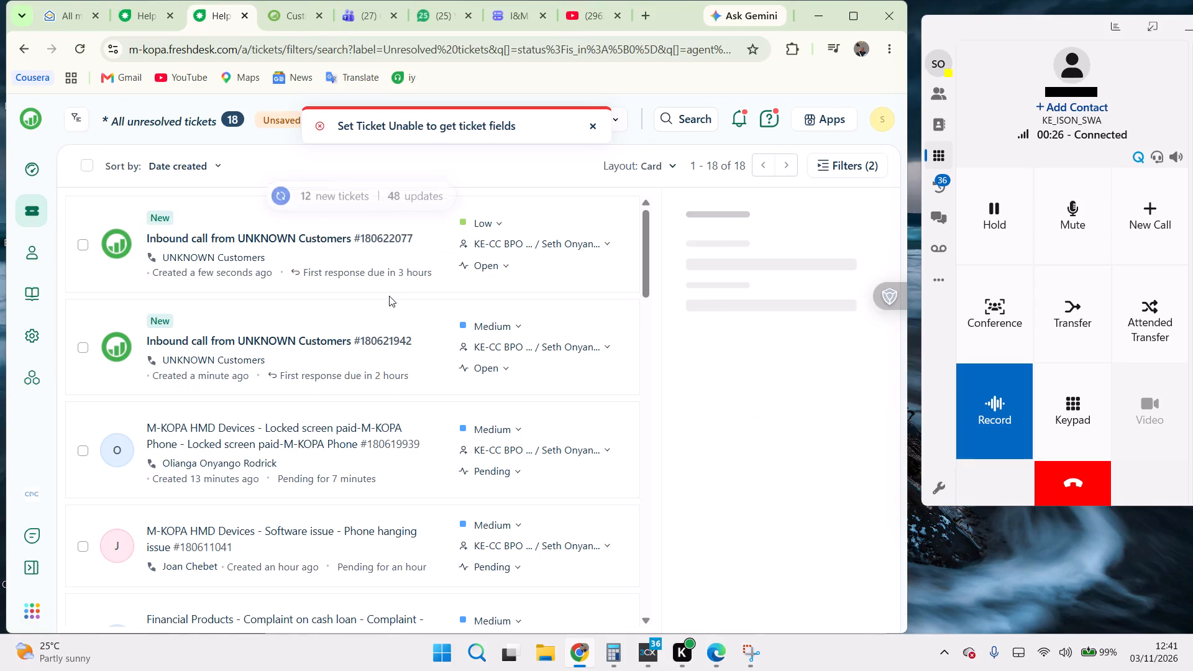
pyautogui.click(225, 339)
pyautogui.scroll(-1, 279, 454)
pyautogui.scroll(1, 279, 454)
pyautogui.scroll(-2, 279, 454)
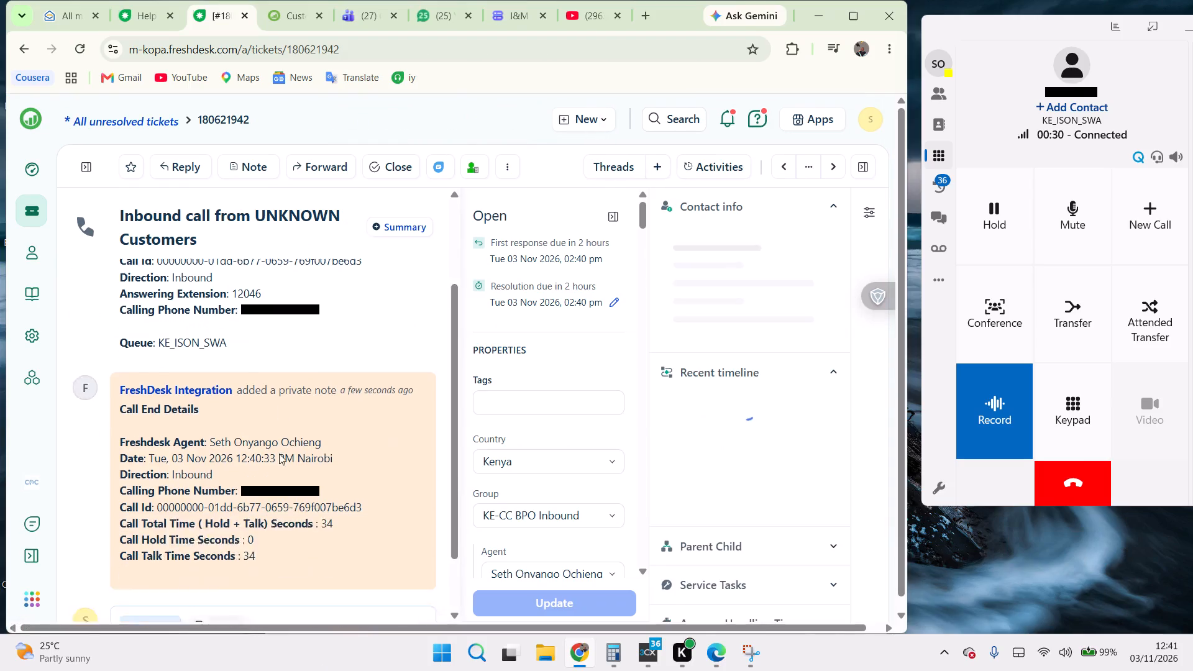
pyautogui.scroll(-1, 279, 454)
pyautogui.scroll(2, 279, 454)
pyautogui.scroll(-2, 279, 454)
pyautogui.scroll(1, 279, 454)
pyautogui.scroll(-4, 279, 454)
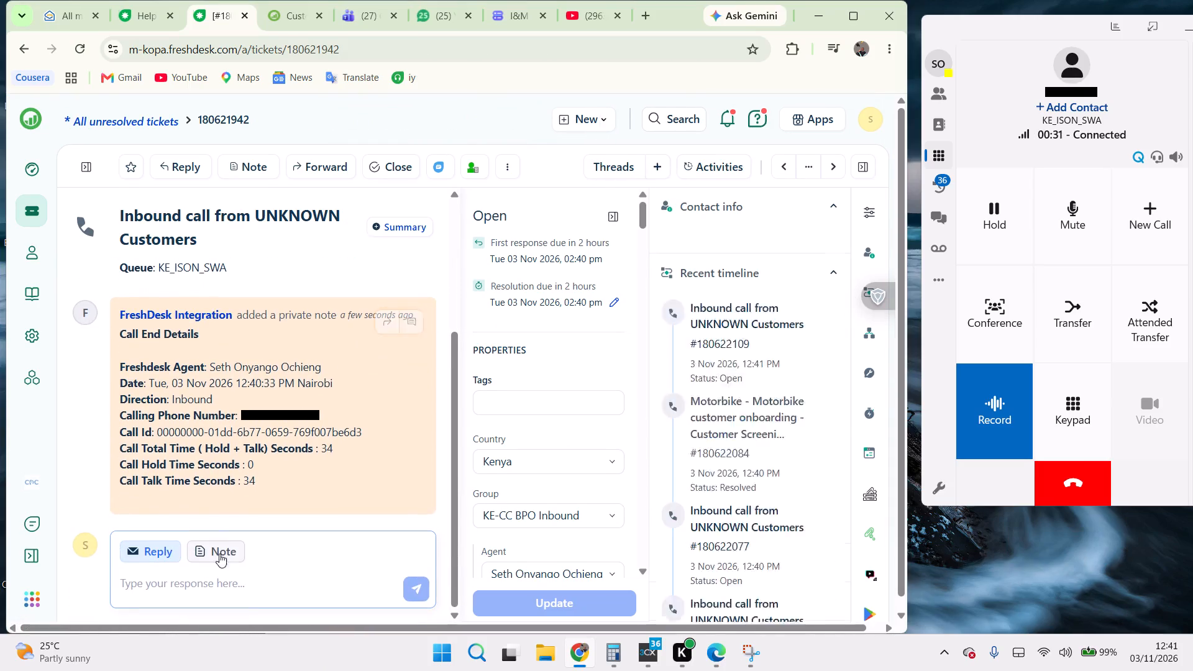
pyautogui.click(223, 541)
pyautogui.click(222, 547)
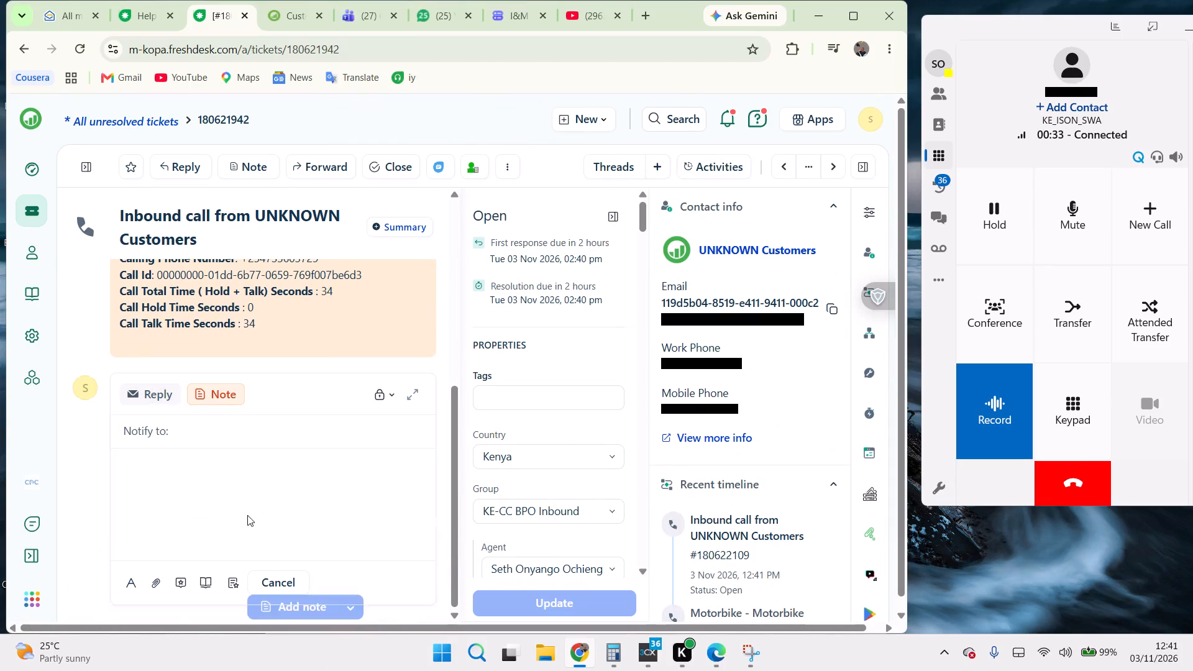
# Write "emmanuel", "cb" and "locked paid" on separate lines and add them as a private note to the ticket.
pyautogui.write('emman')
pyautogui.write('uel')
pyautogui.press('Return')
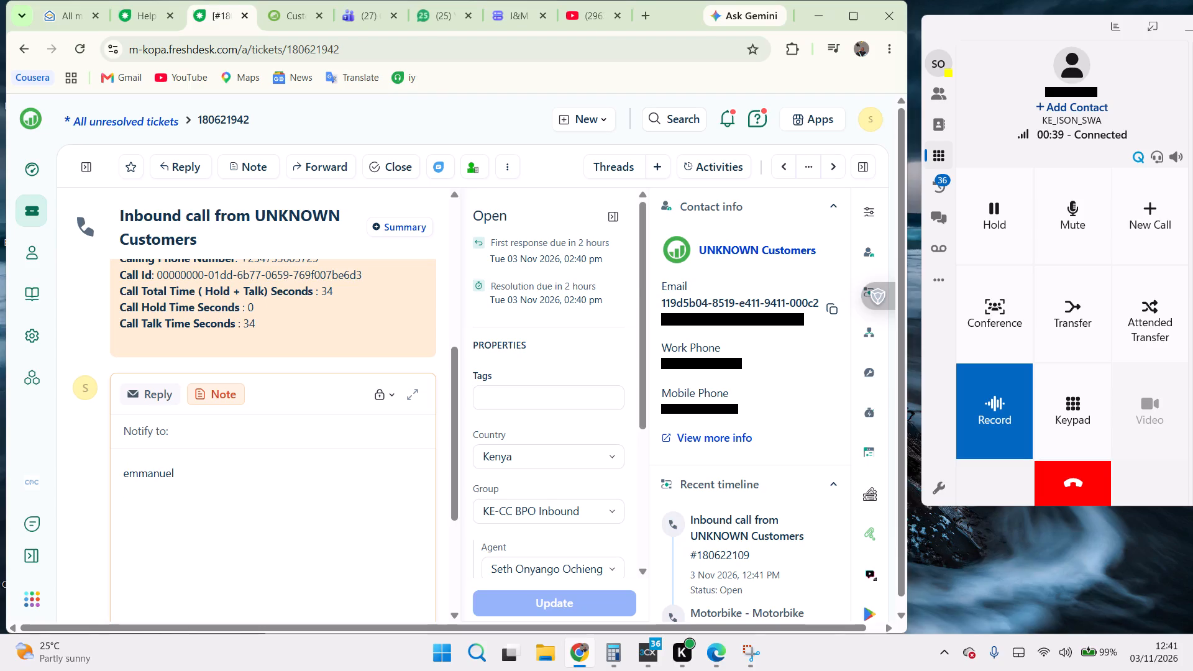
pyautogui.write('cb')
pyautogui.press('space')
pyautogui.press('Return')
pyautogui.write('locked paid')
pyautogui.scroll(-2, 167, 501)
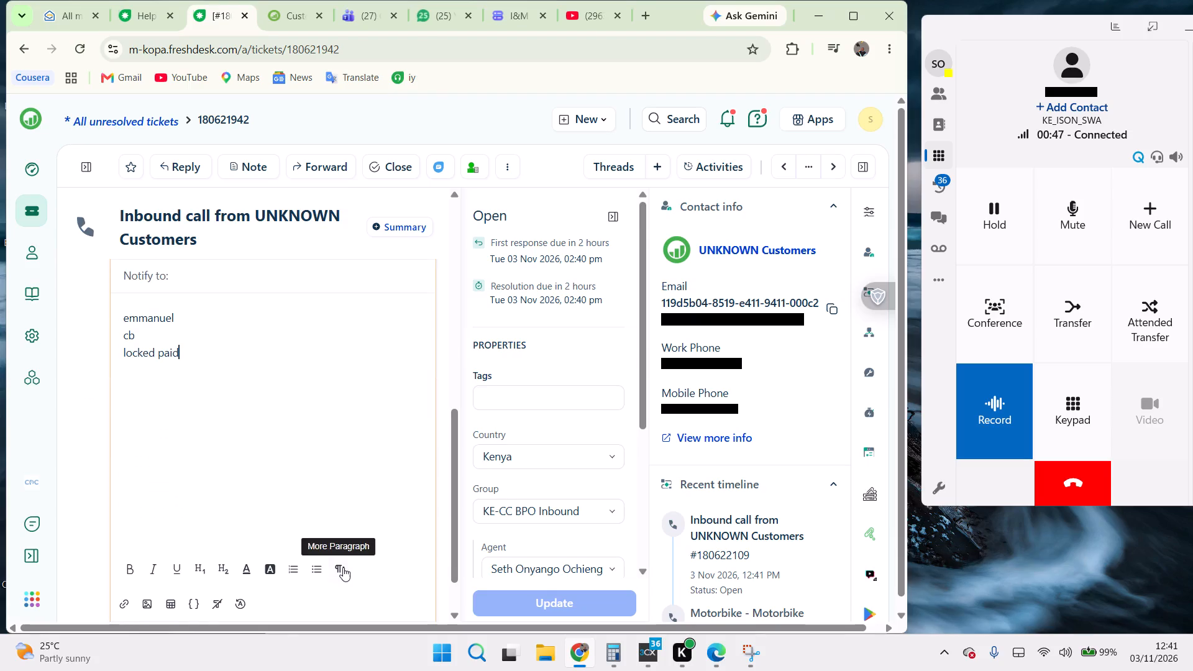
pyautogui.scroll(-3, 344, 567)
pyautogui.click(380, 585)
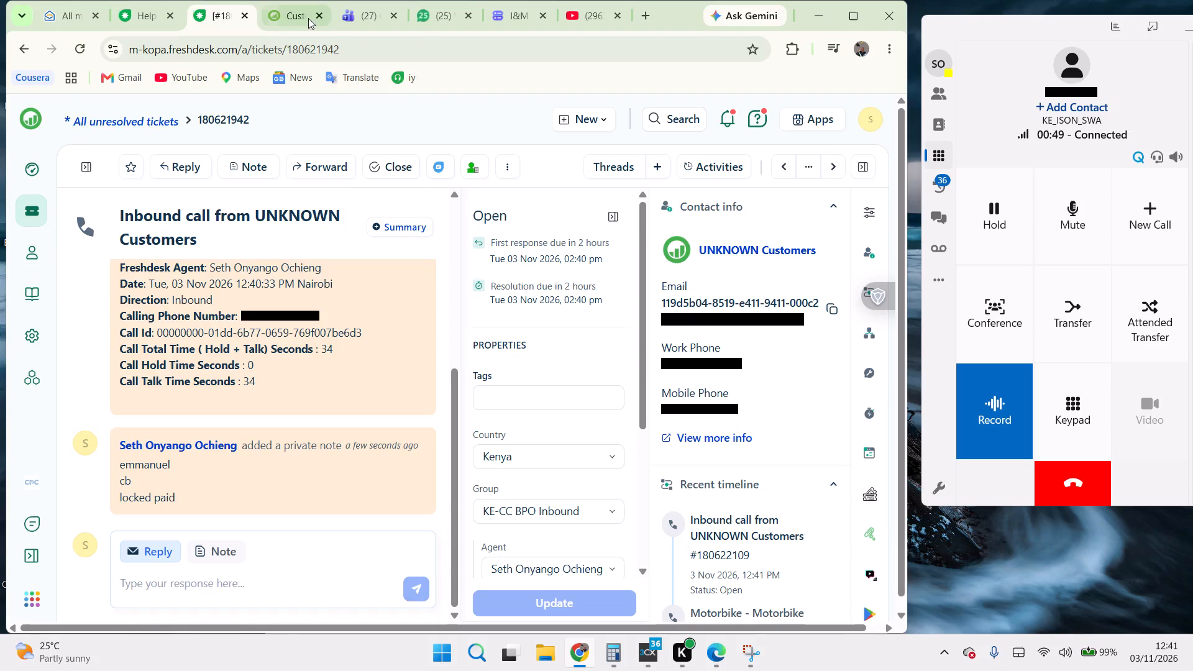
# Switch to the M-KOPA CRM and look up the caller's customer record by account number.
pyautogui.click(291, 19)
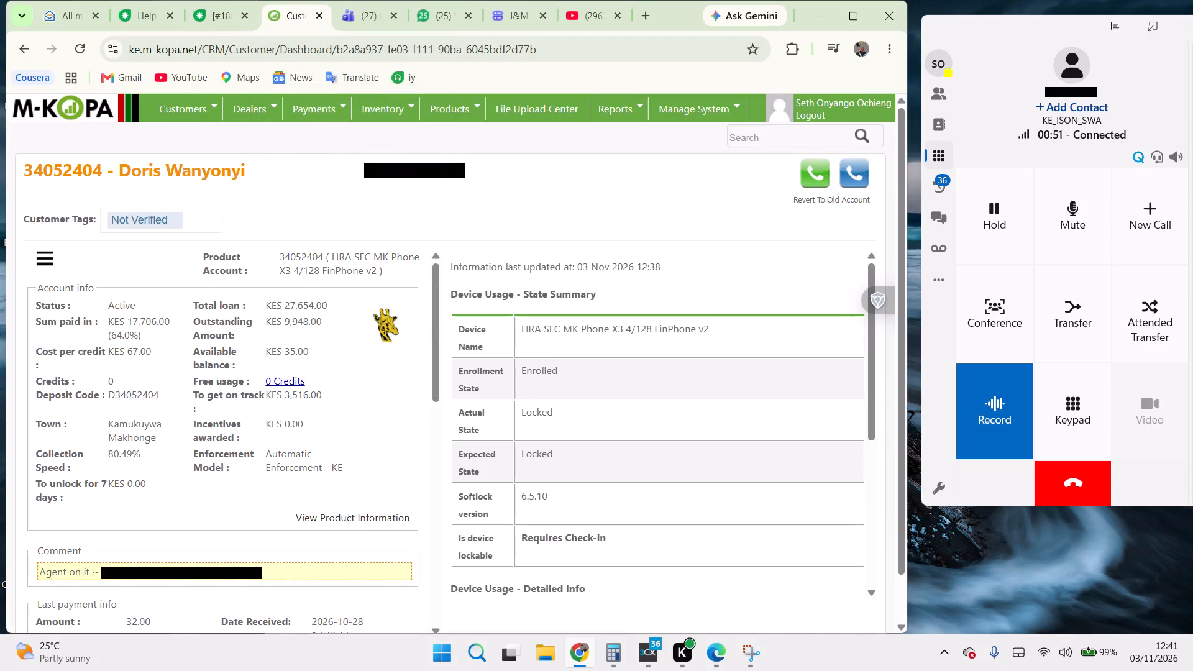
pyautogui.click(743, 143)
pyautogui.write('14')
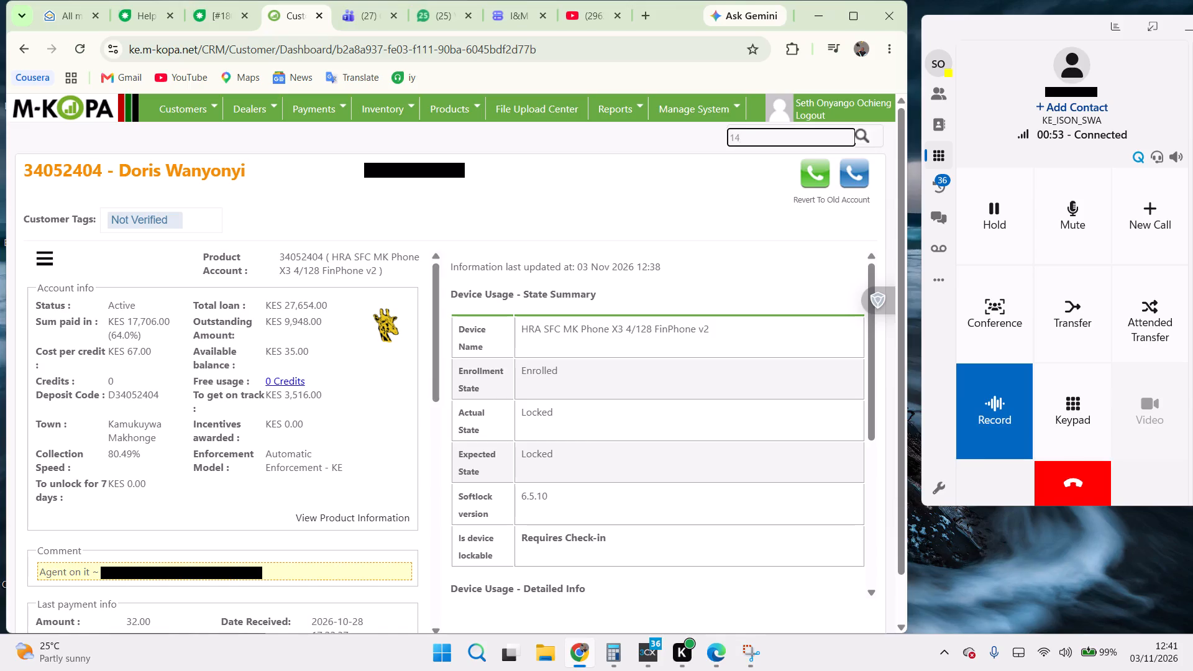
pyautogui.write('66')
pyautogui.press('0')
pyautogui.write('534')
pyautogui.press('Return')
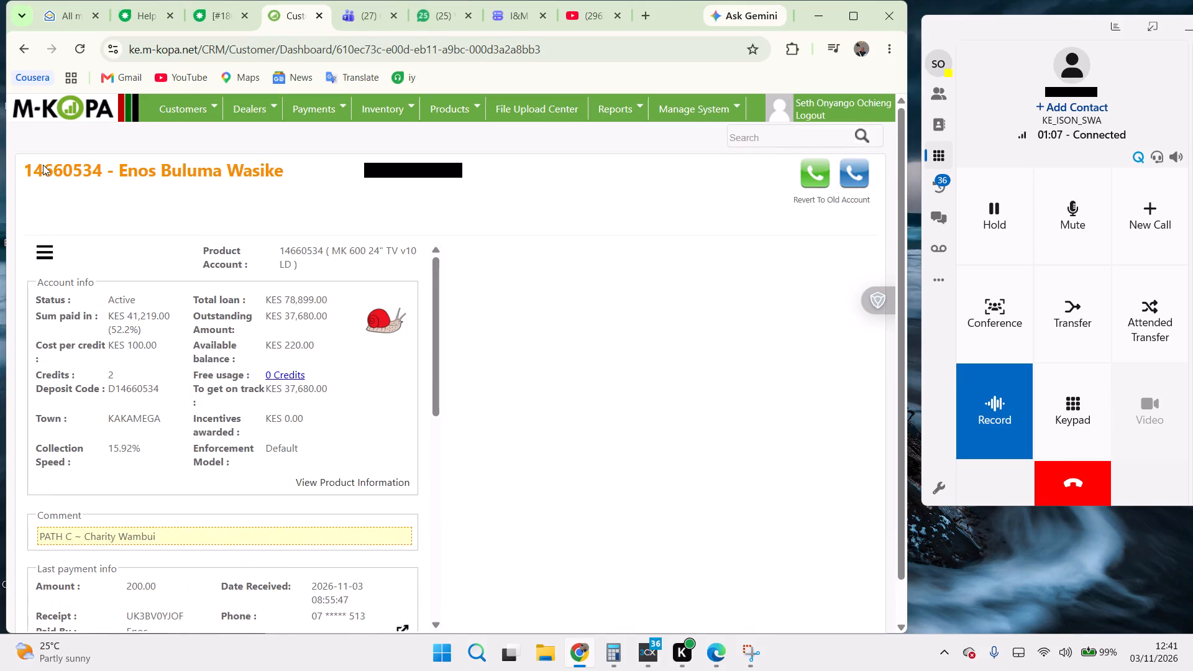
# Copy the customer's account number from the heading of the CRM record.
pyautogui.click(43, 165)
pyautogui.click(43, 166)
pyautogui.rightClick(43, 166)
pyautogui.click(112, 191)
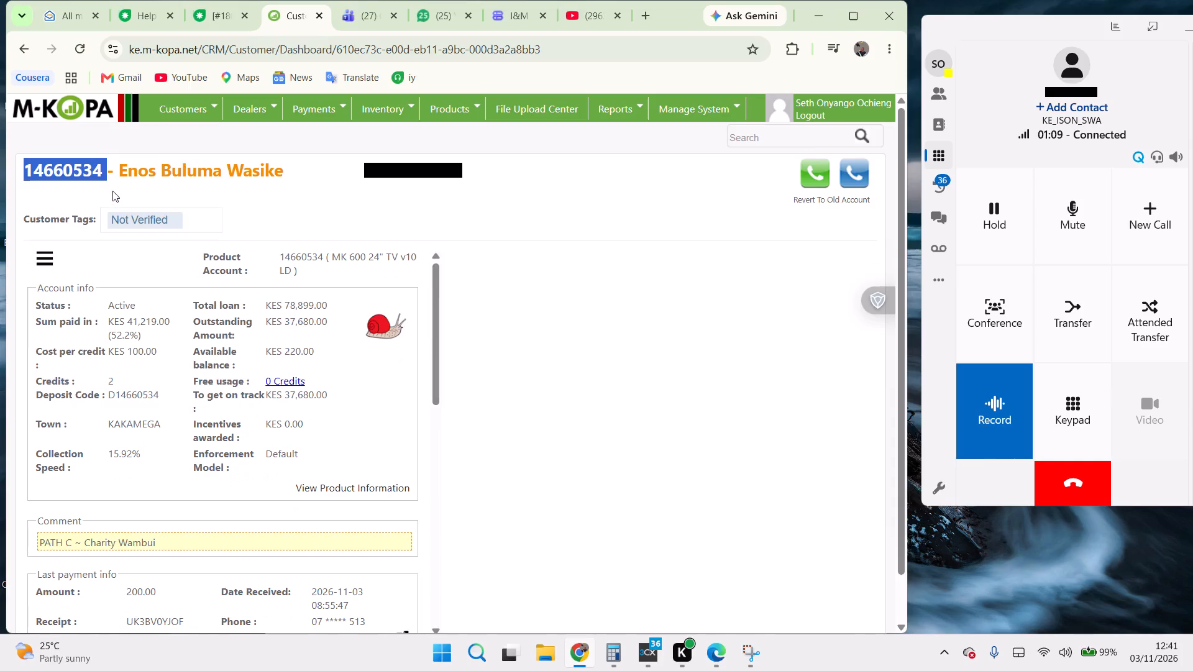
pyautogui.click(214, 16)
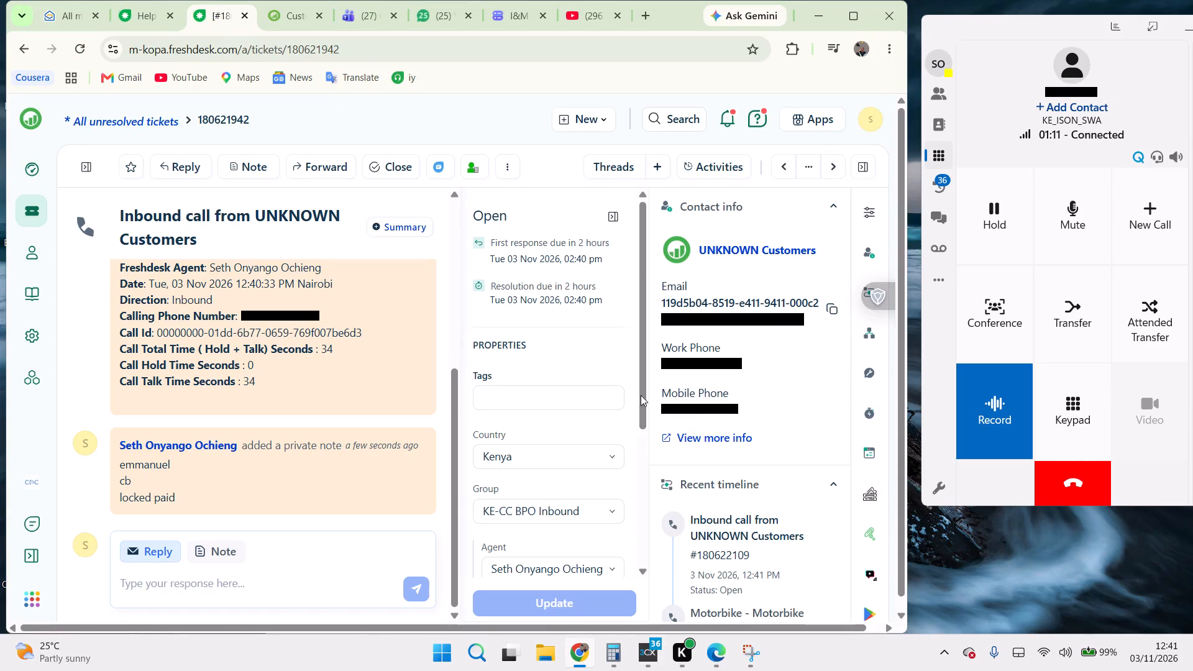
pyautogui.click(32, 168)
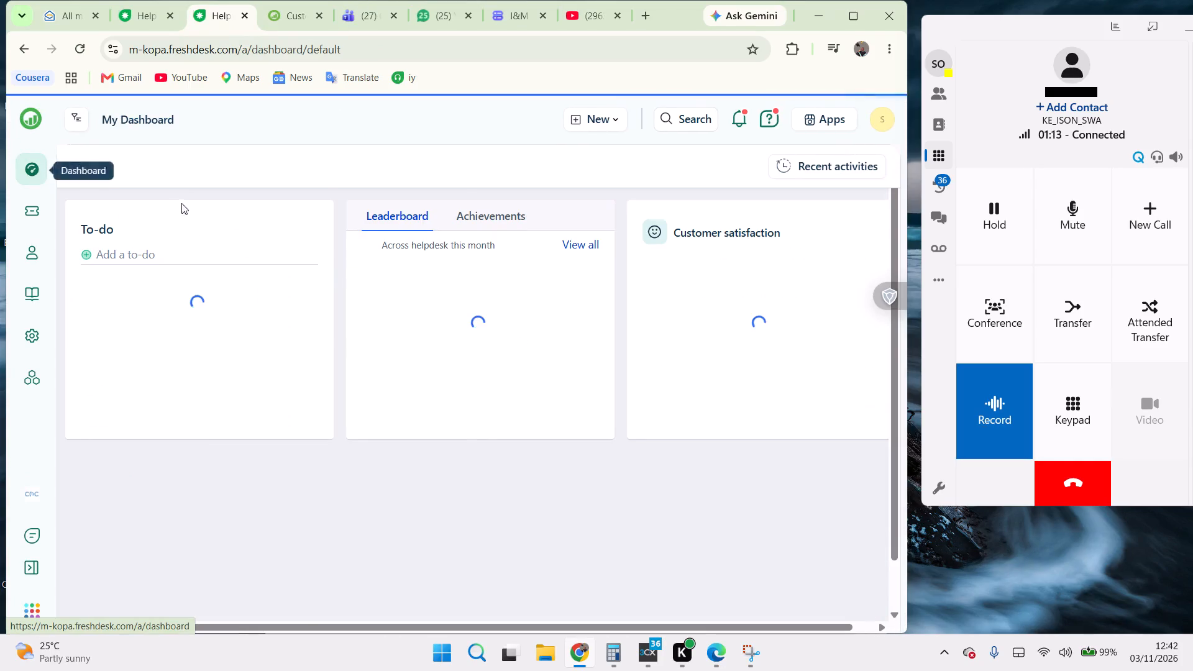
pyautogui.click(122, 222)
pyautogui.click(120, 219)
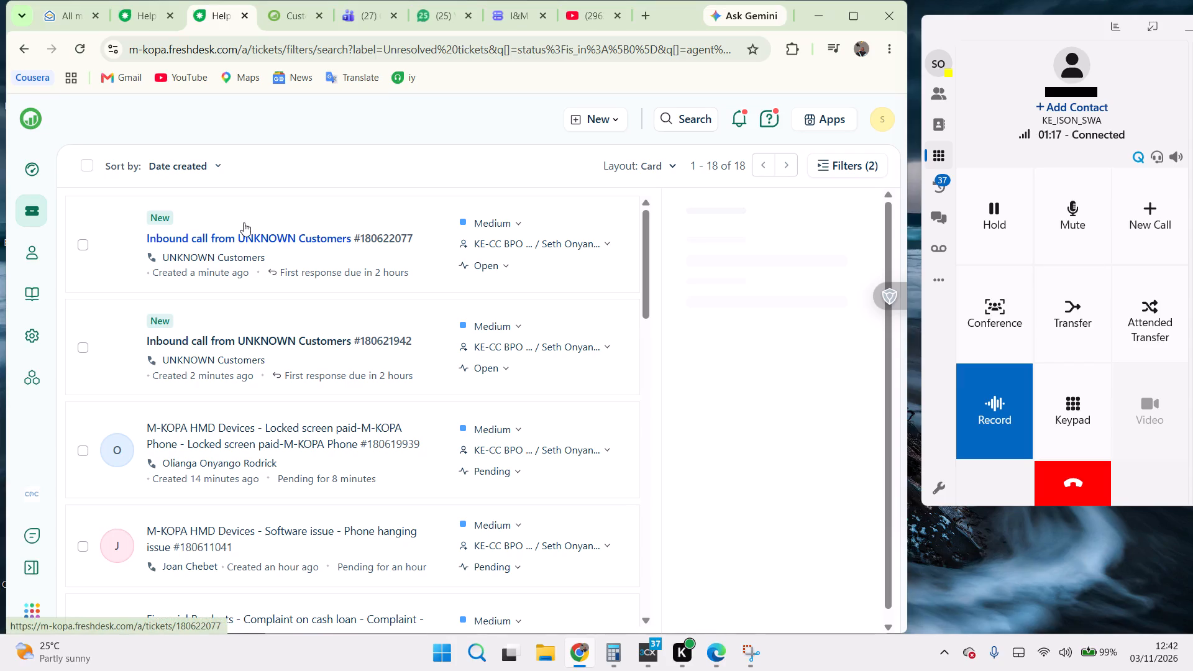
pyautogui.click(237, 237)
pyautogui.click(237, 237)
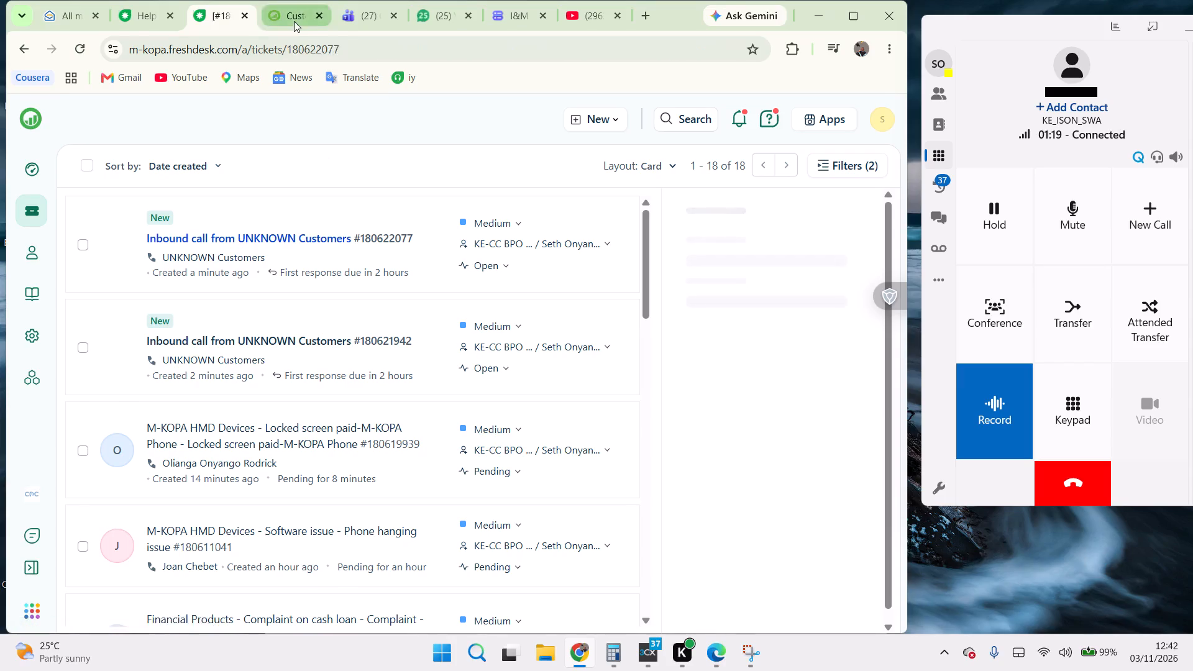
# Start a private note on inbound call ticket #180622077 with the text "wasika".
pyautogui.click(294, 21)
pyautogui.click(209, 14)
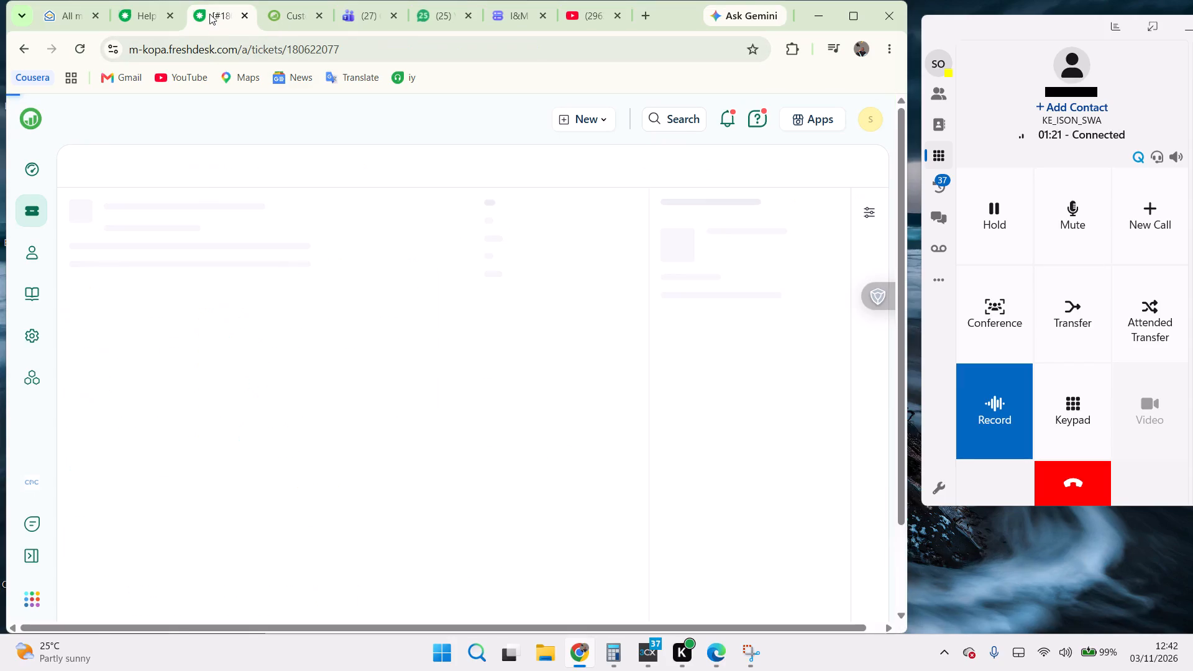
pyautogui.click(221, 522)
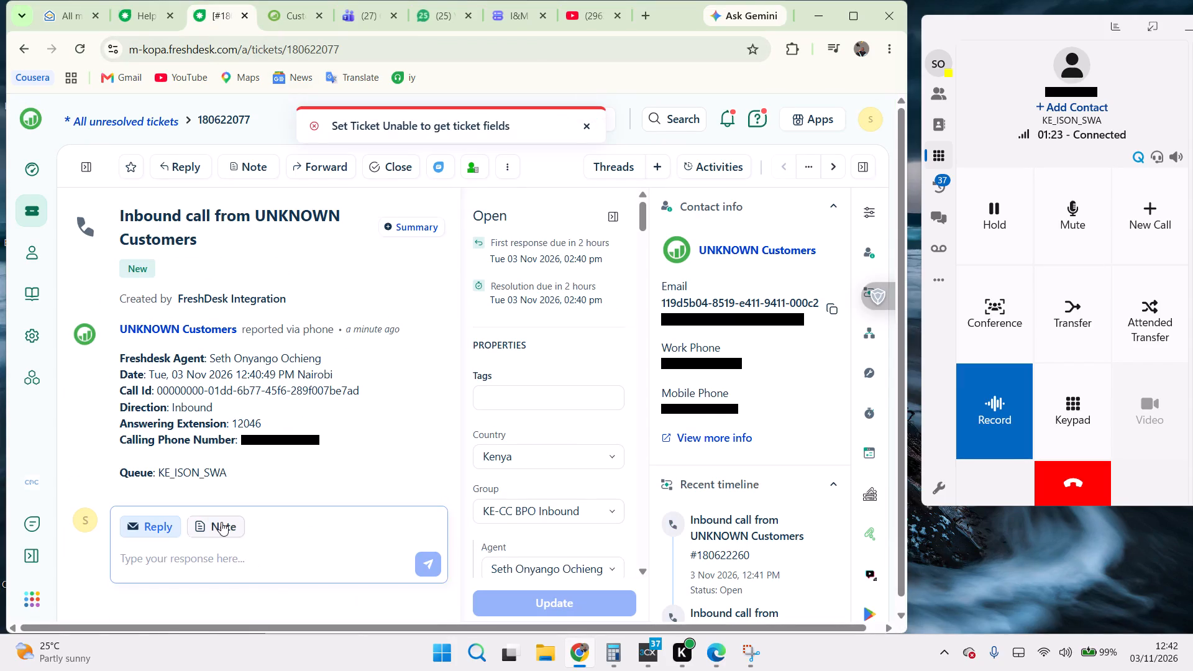
pyautogui.scroll(1, 200, 333)
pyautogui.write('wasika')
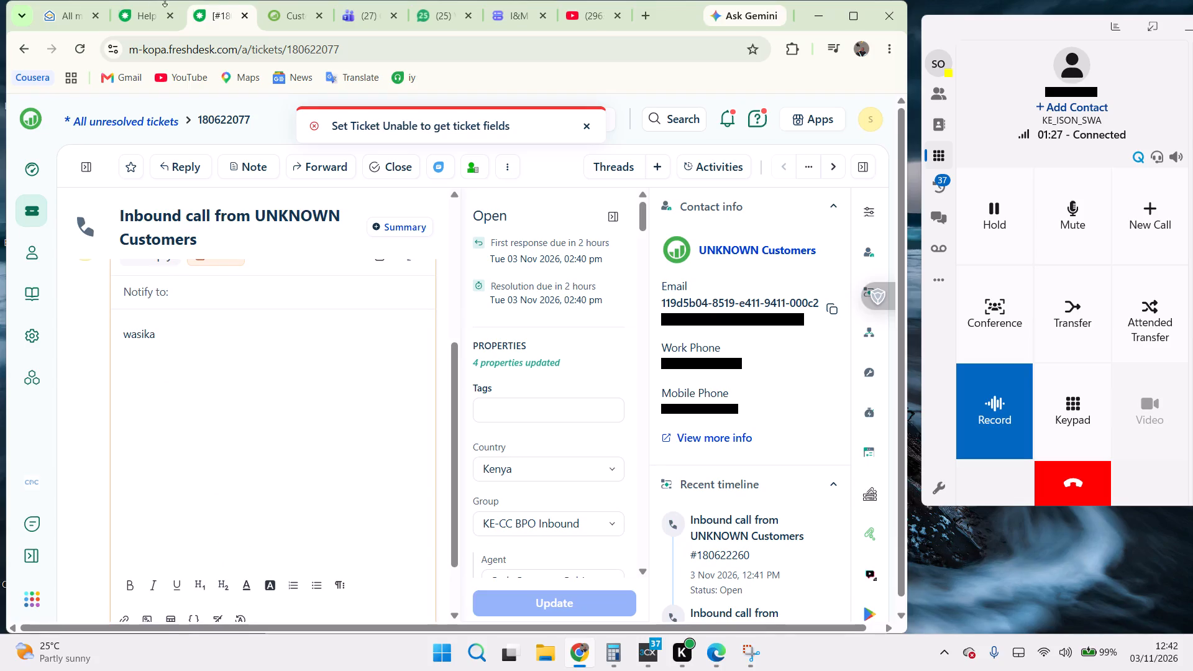
# Switch to the M-KOPA CRM and send credit to the device on the caller's customer record.
pyautogui.click(304, 17)
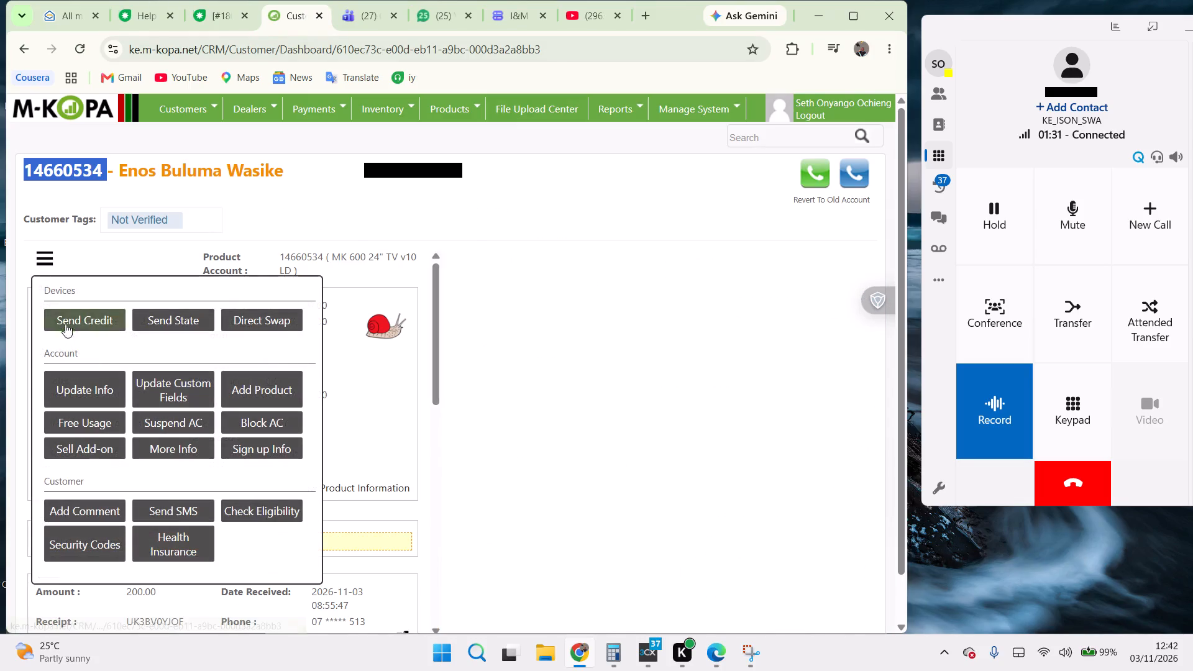
pyautogui.click(64, 319)
pyautogui.click(376, 384)
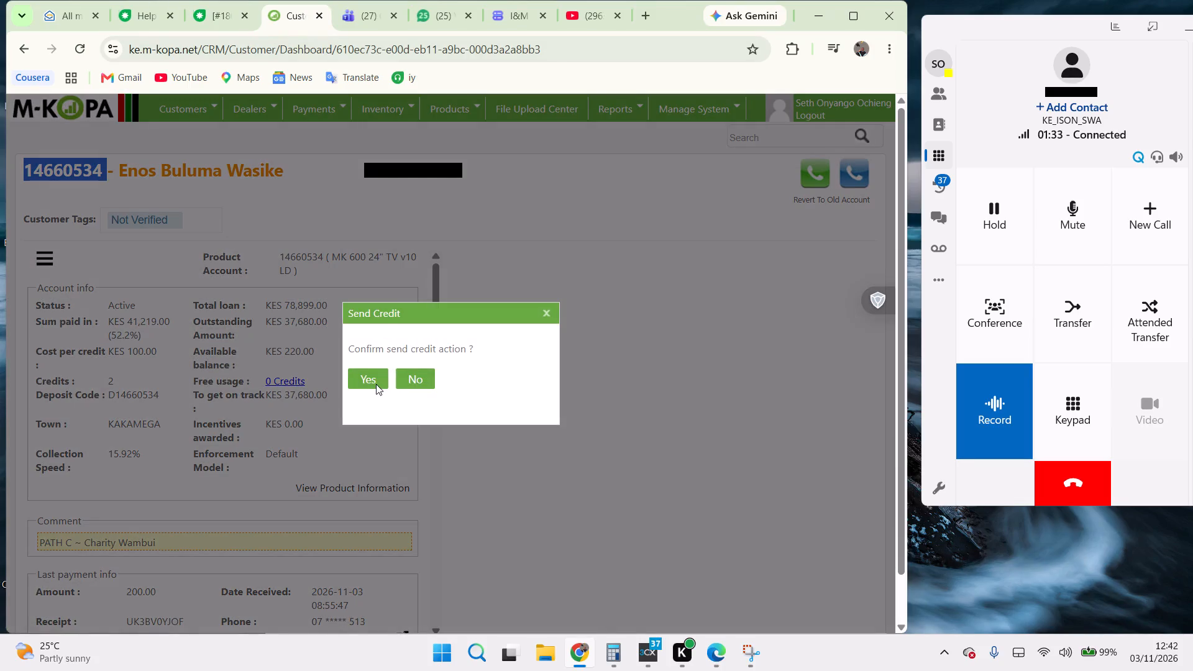
pyautogui.click(552, 310)
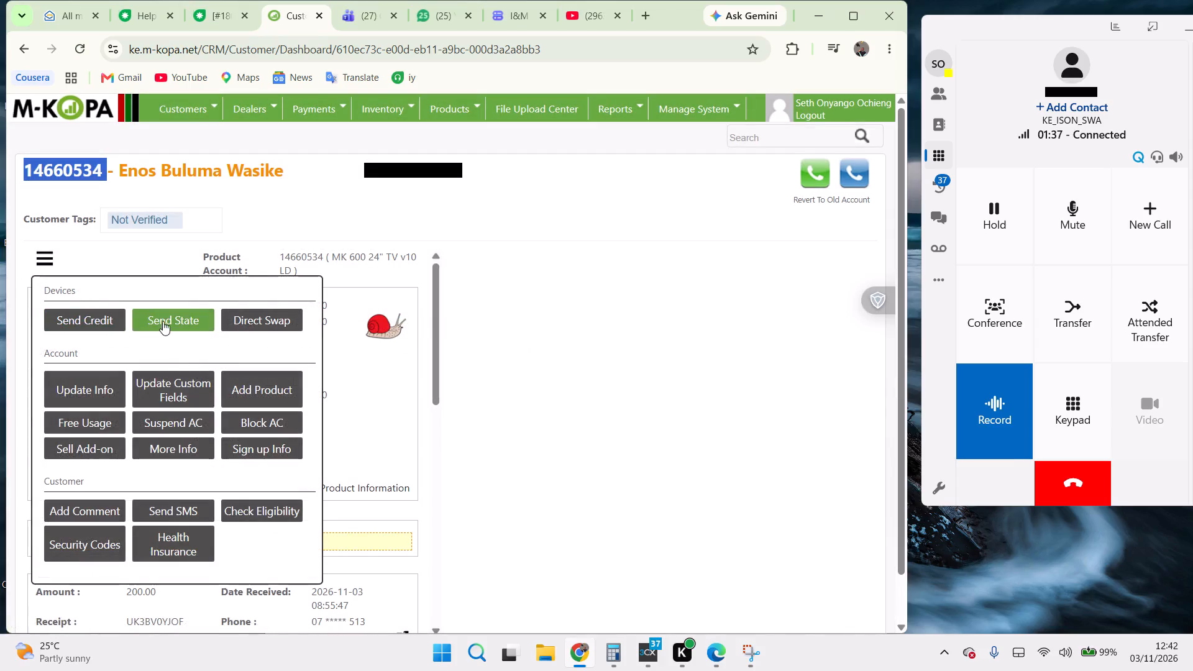
# Send the state to the same customer's device.
pyautogui.click(163, 321)
pyautogui.click(366, 375)
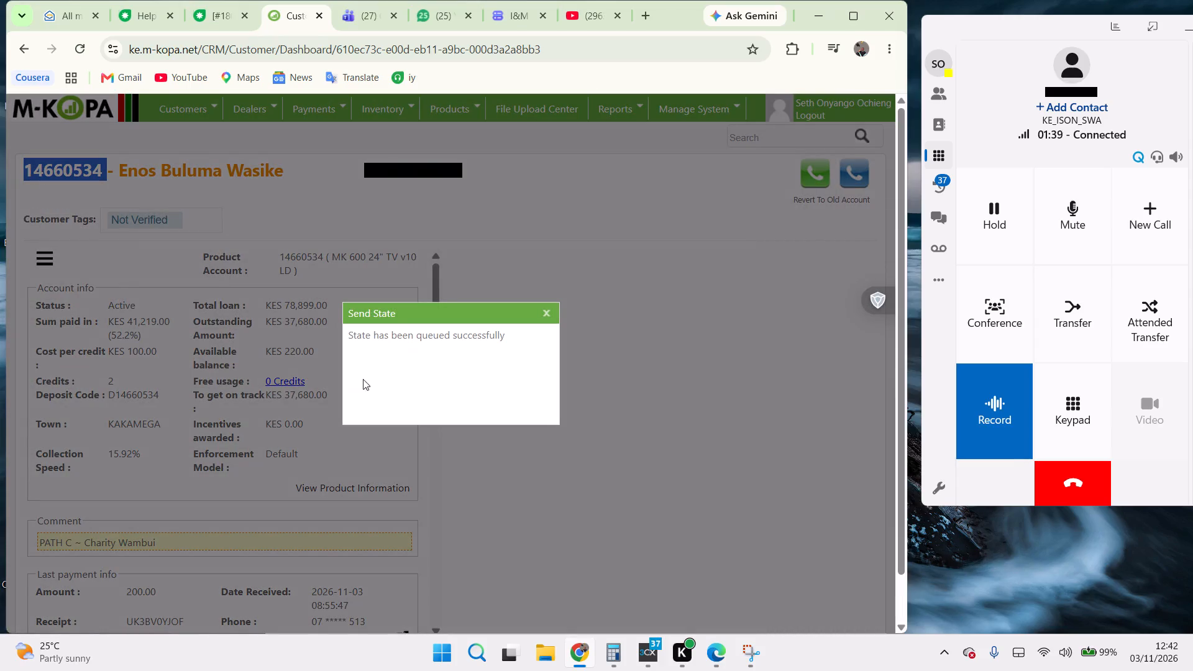
pyautogui.click(551, 313)
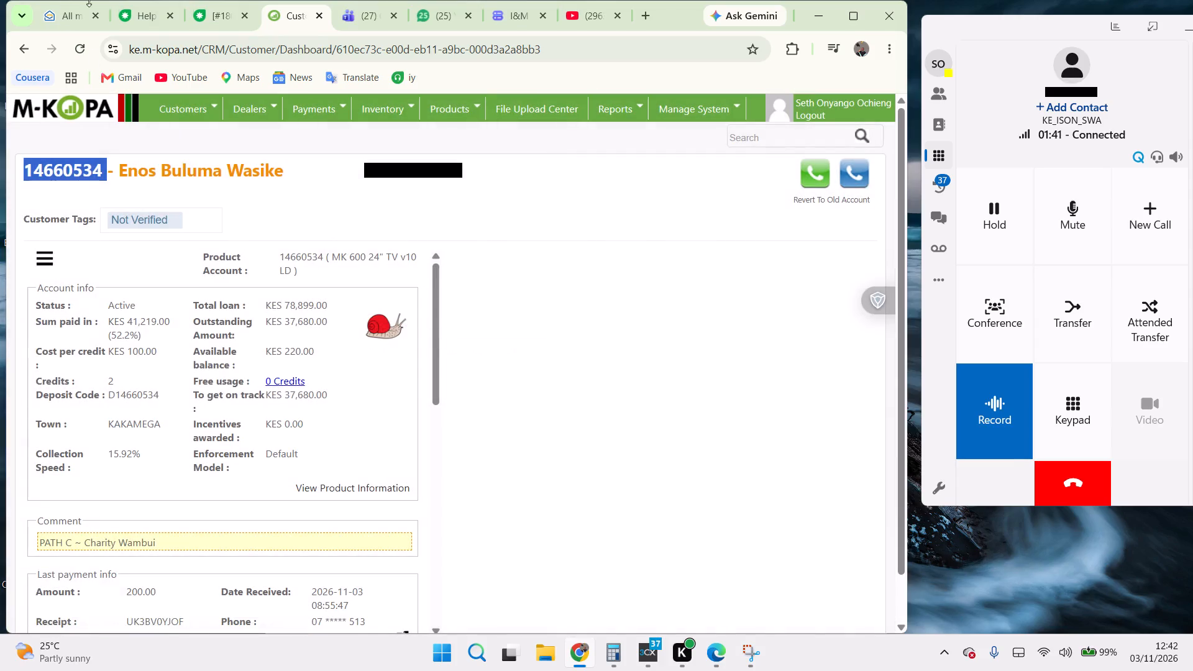
# Return to the Freshdesk ticket and, through Account Info, look up the copied account number and assign the ticket to the matching customer.
pyautogui.click(214, 15)
pyautogui.scroll(-4, 782, 421)
pyautogui.scroll(1, 782, 421)
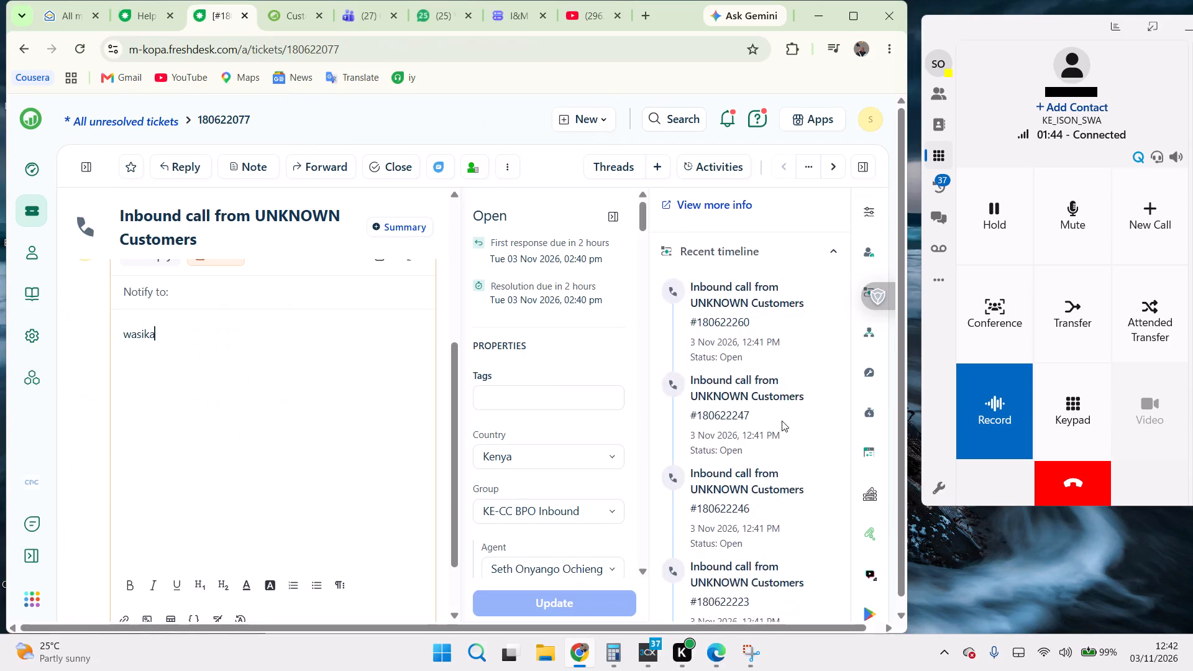
pyautogui.scroll(-11, 782, 421)
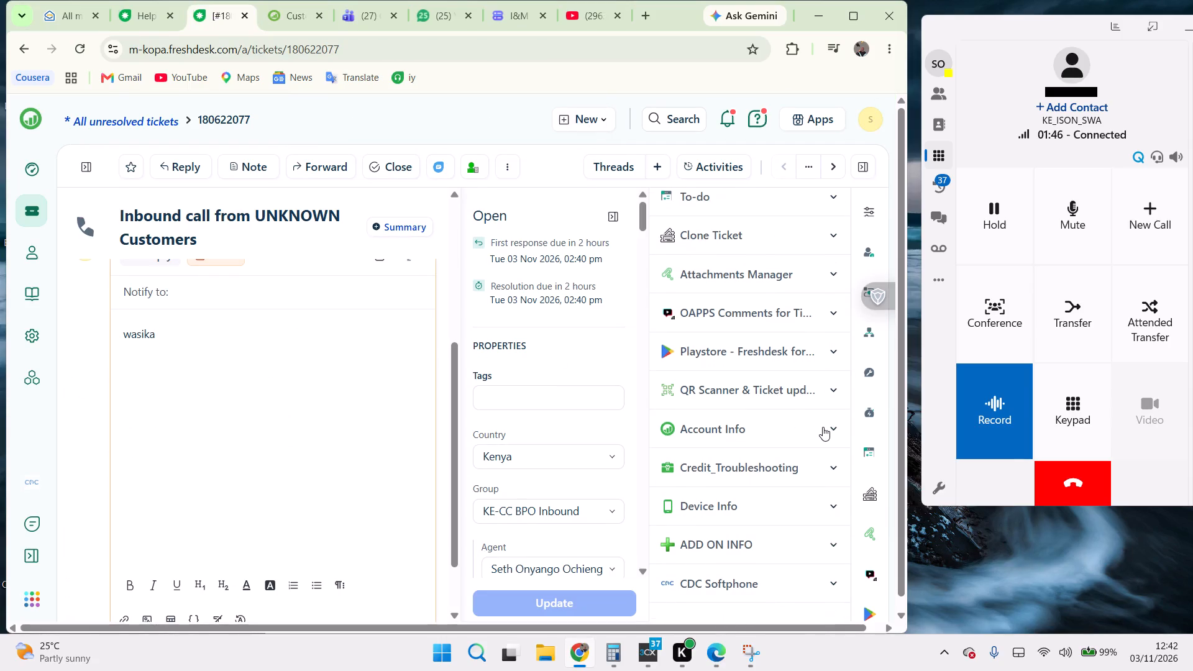
pyautogui.doubleClick(823, 427)
pyautogui.doubleClick(834, 431)
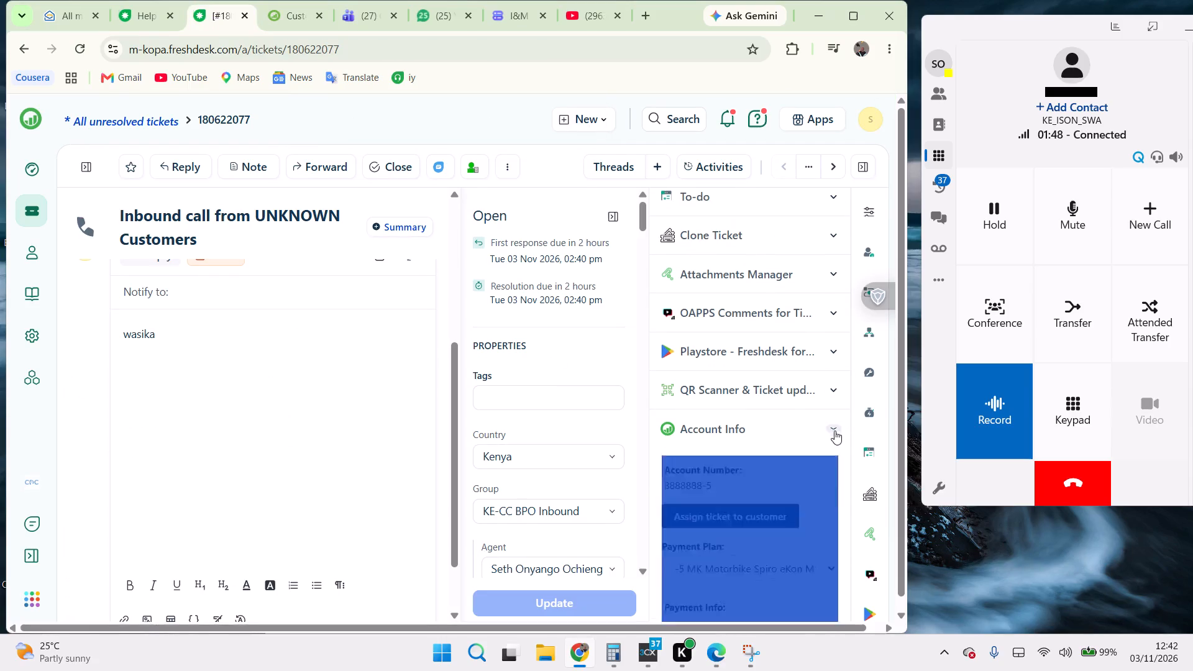
pyautogui.click(830, 431)
pyautogui.click(720, 513)
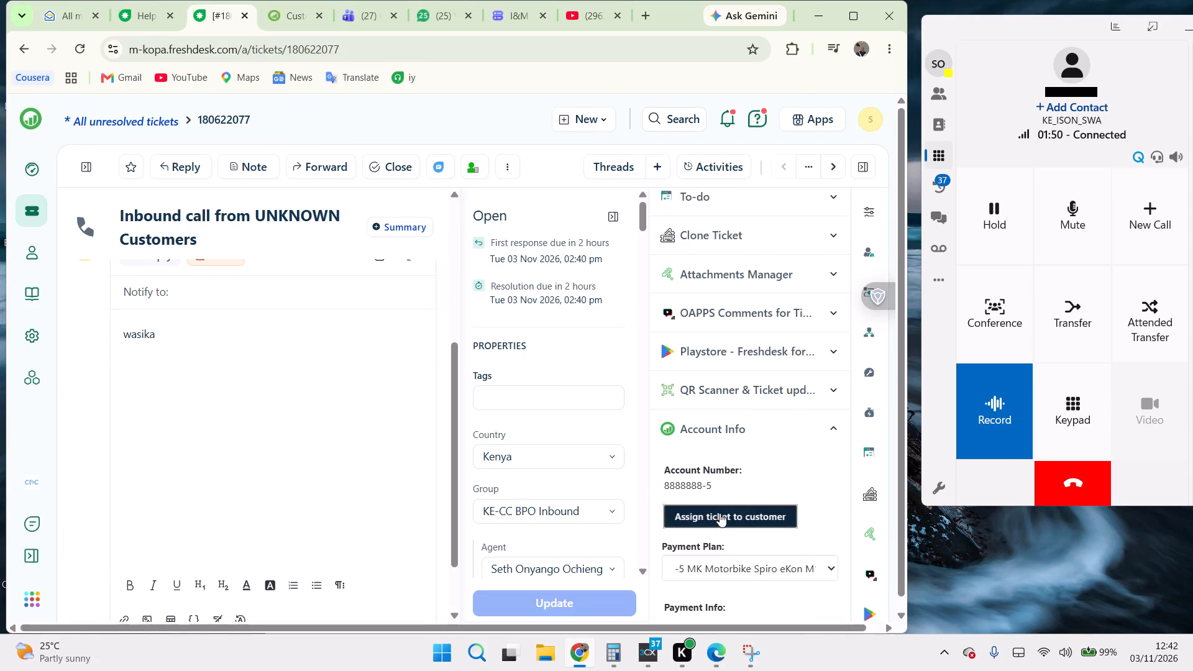
pyautogui.click(488, 172)
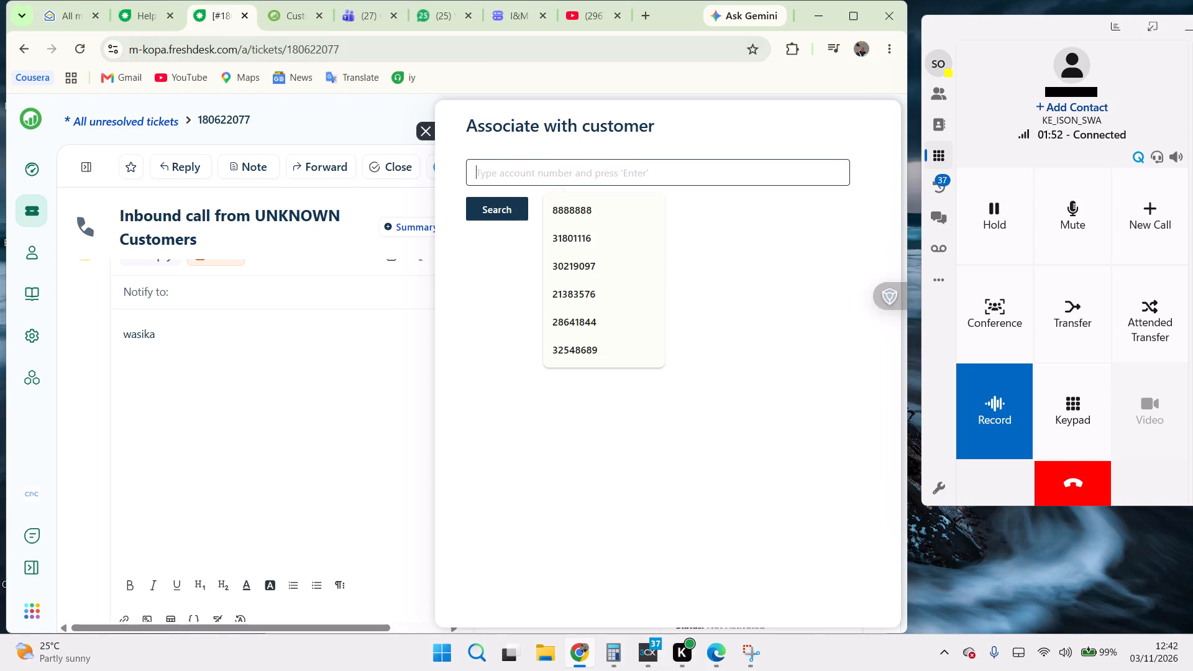
pyautogui.hotkey('ctrl', 'v')
pyautogui.press('BackSpace')
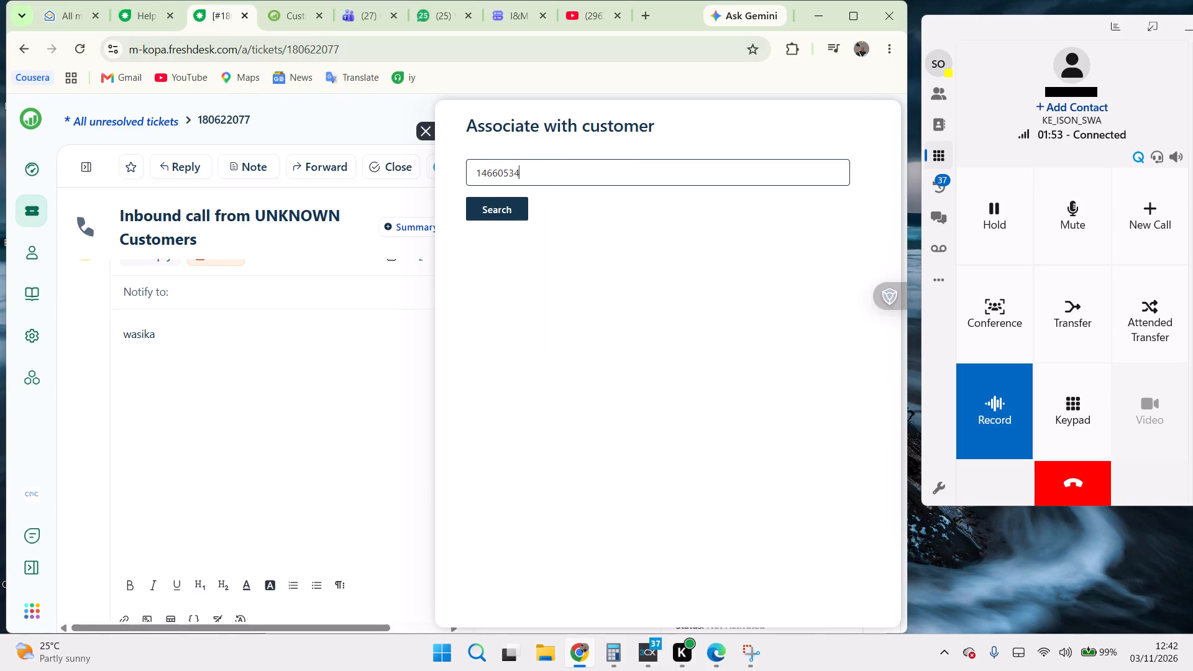
pyautogui.click(499, 210)
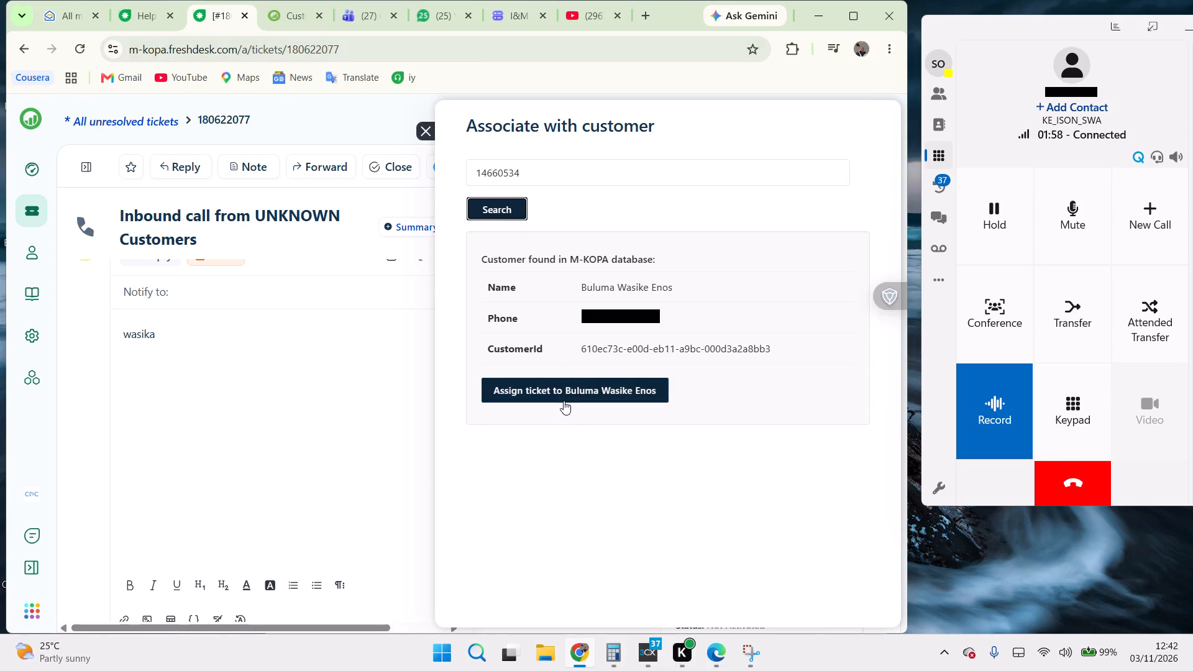
pyautogui.click(563, 381)
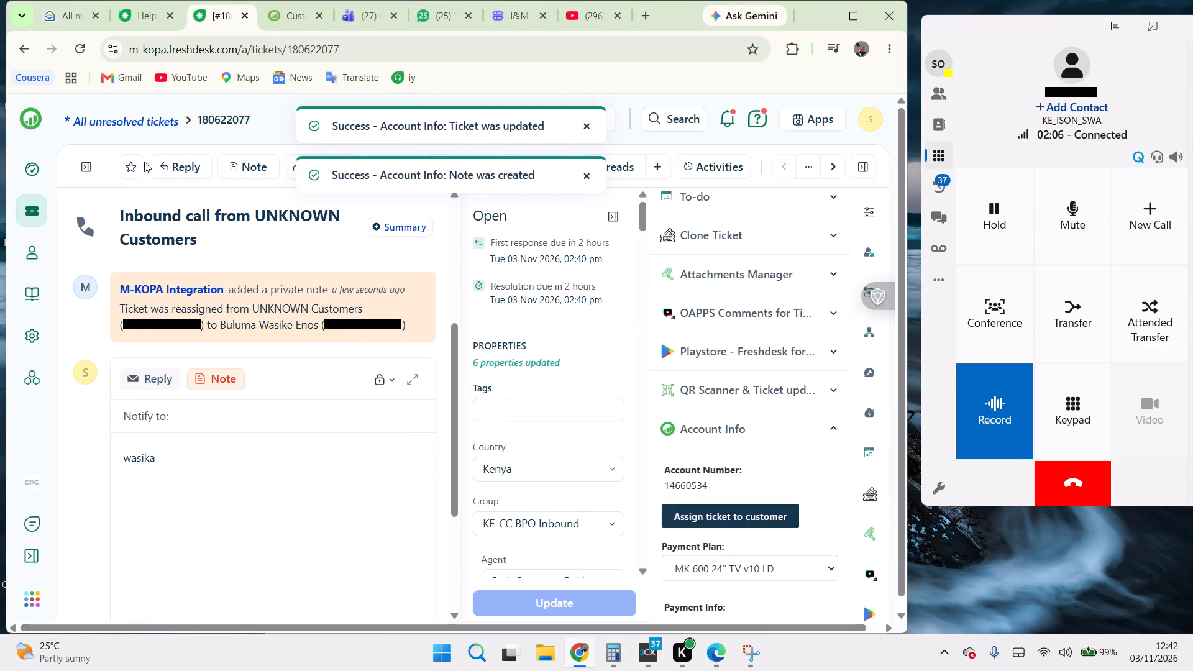
# Search Freshdesk for the customer's account number from the knowledge base page.
pyautogui.click(145, 12)
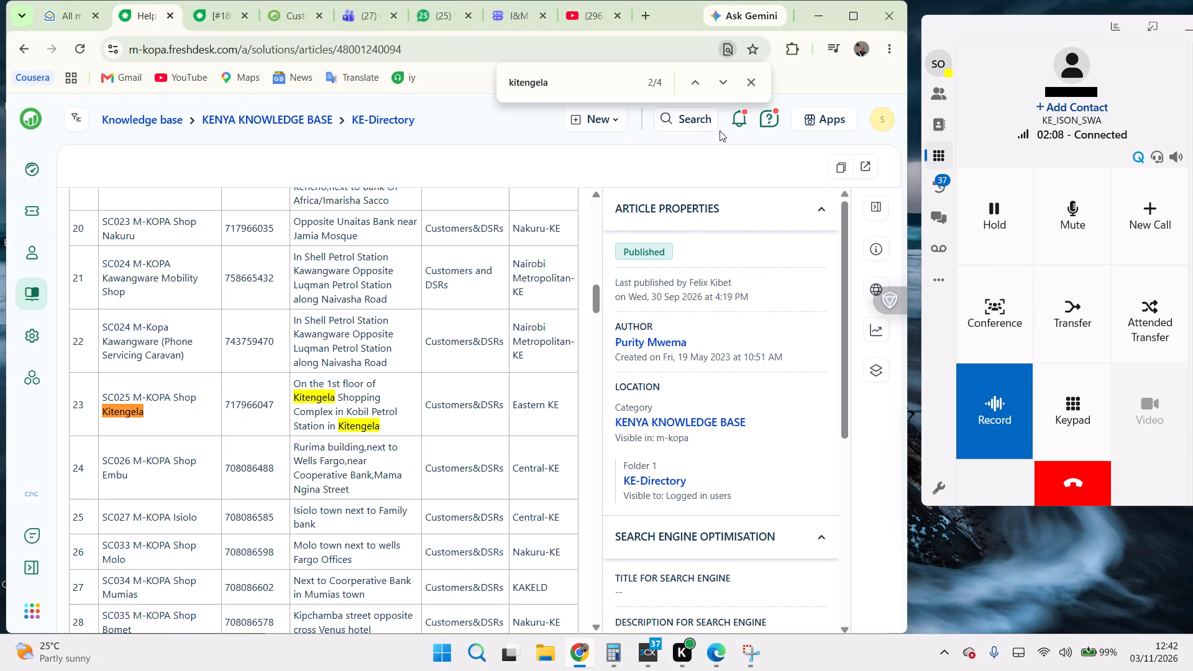
pyautogui.click(747, 76)
pyautogui.click(680, 116)
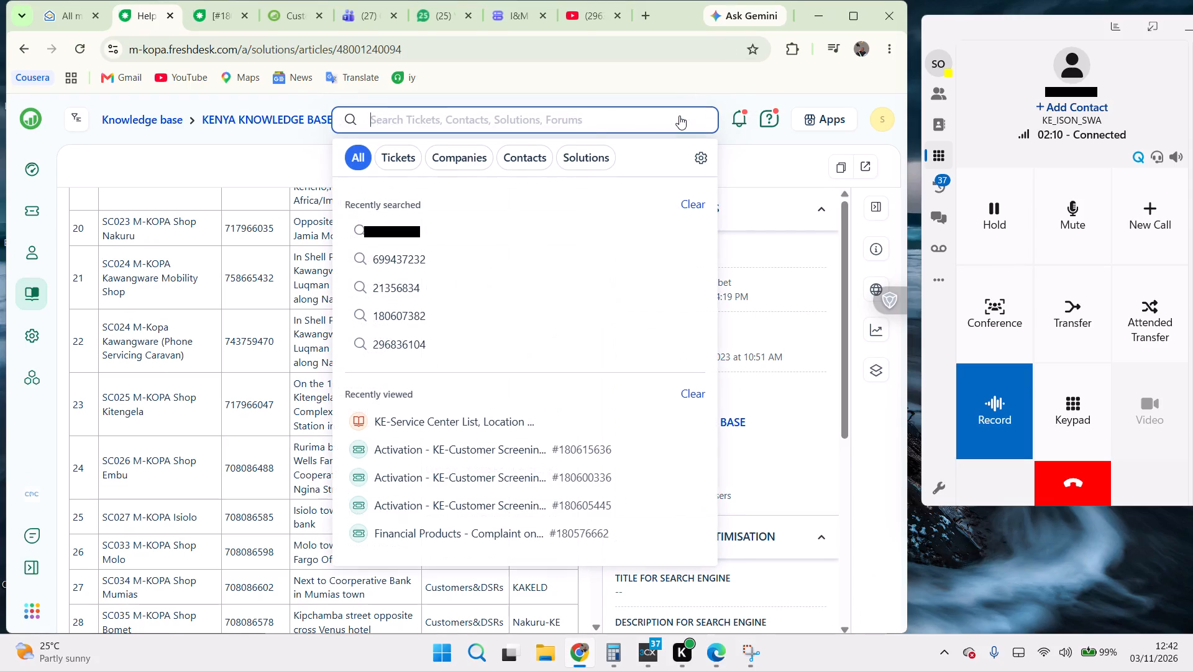
pyautogui.hotkey('ctrl', 'v')
pyautogui.press('Return')
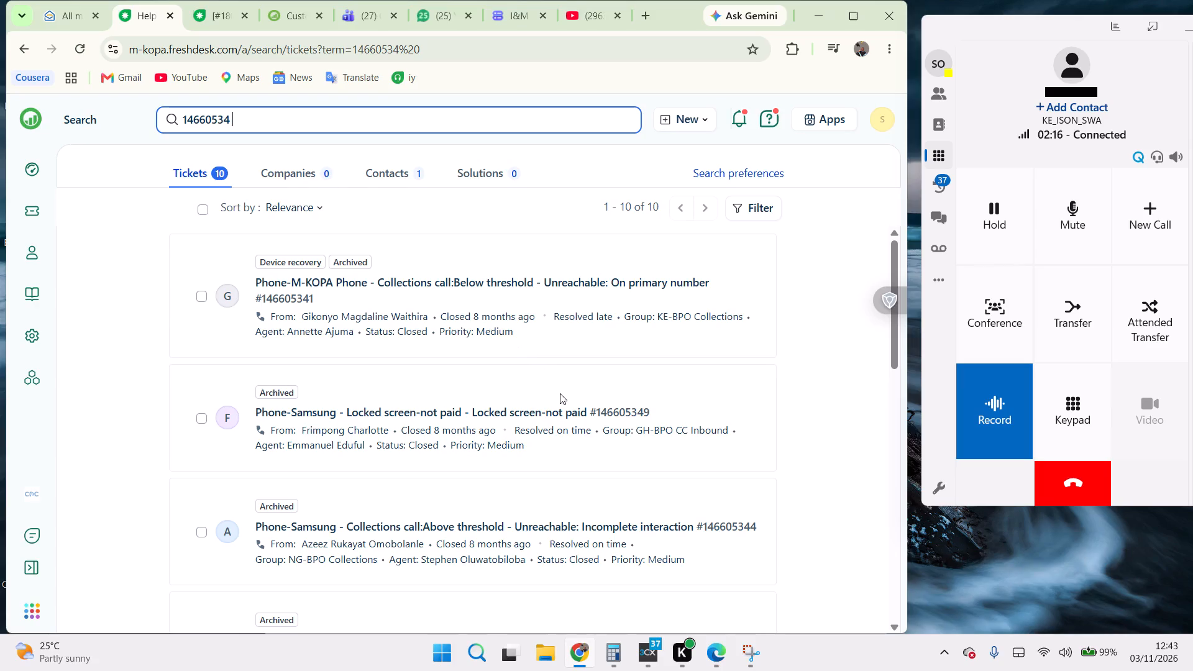
pyautogui.click(226, 11)
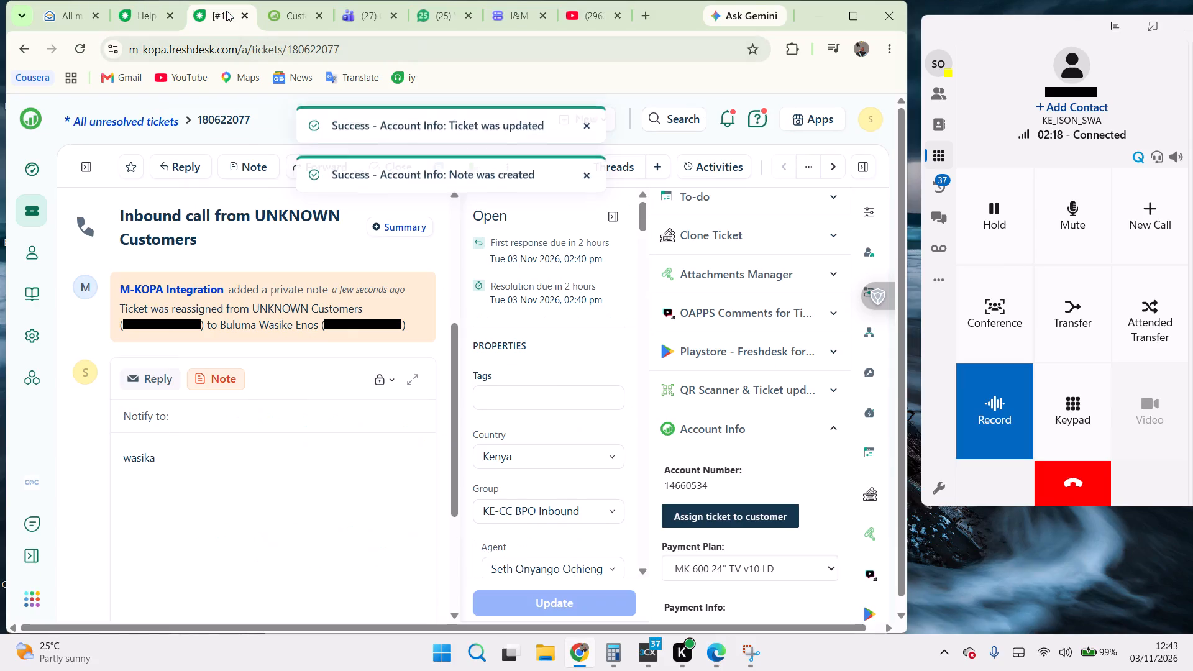
pyautogui.scroll(-2, 313, 480)
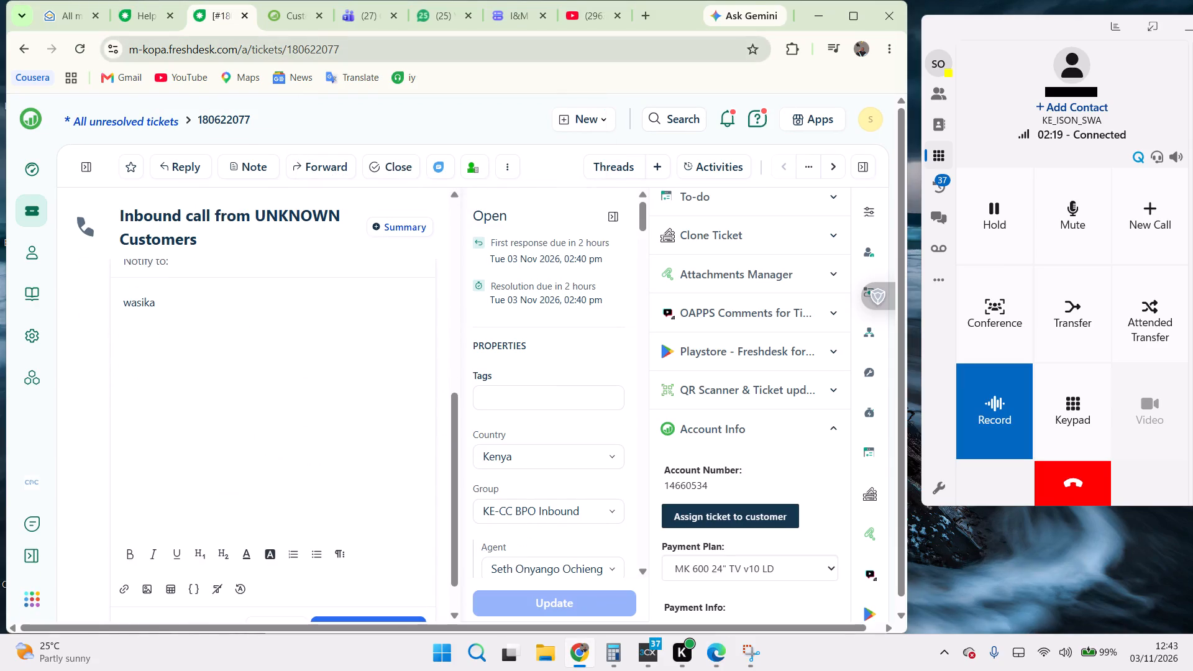
pyautogui.click(301, 17)
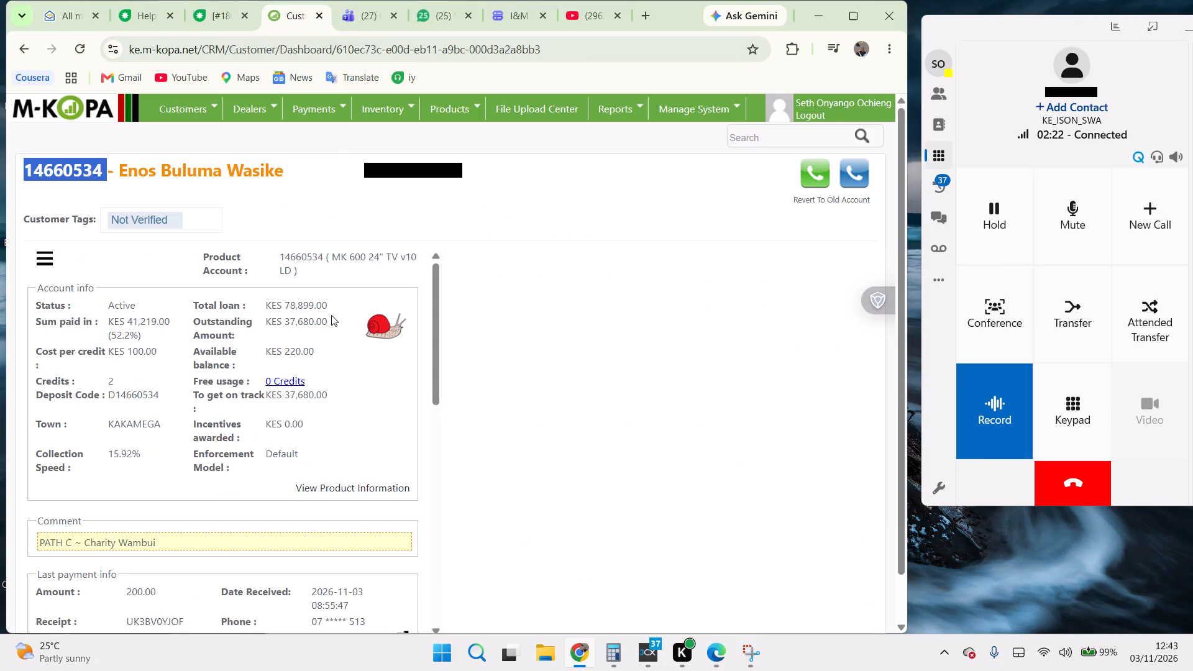
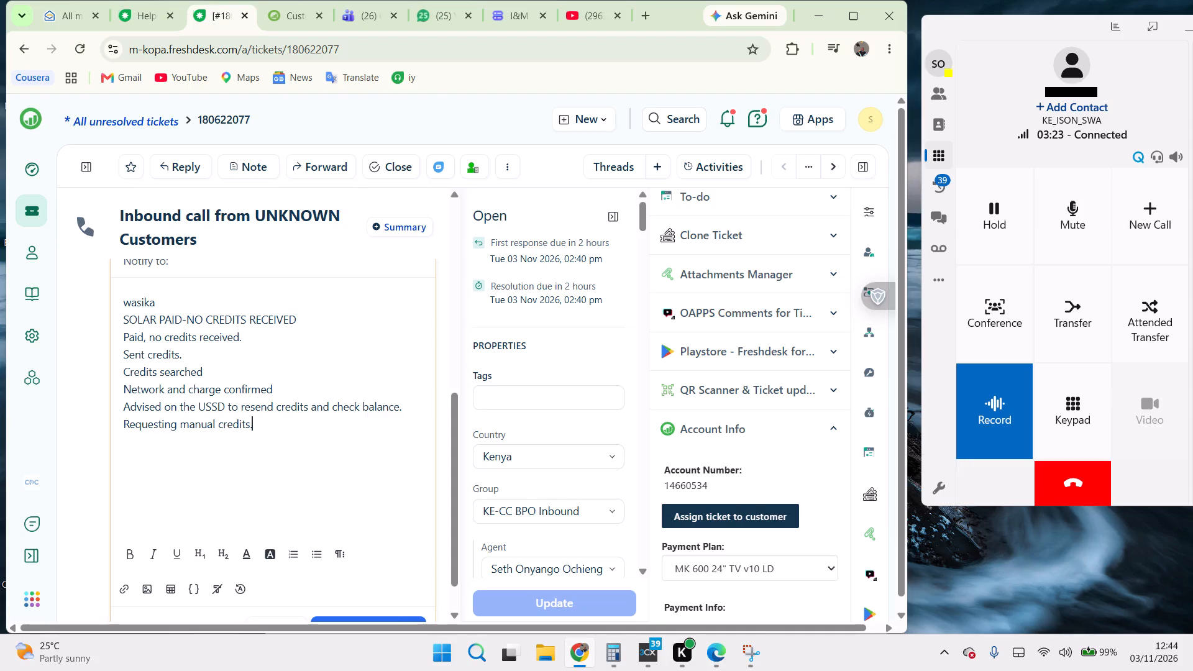
pyautogui.click(283, 18)
pyautogui.scroll(-2, 138, 340)
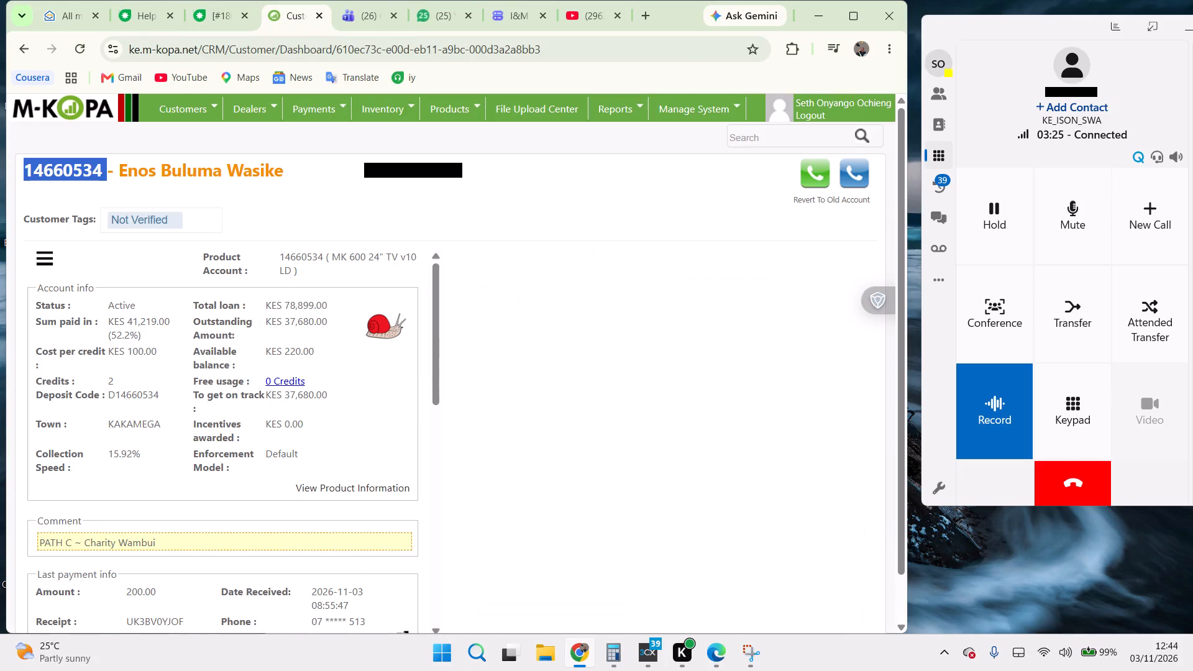
pyautogui.scroll(-3, 138, 340)
pyautogui.scroll(1, 138, 340)
pyautogui.moveTo(43, 368); pyautogui.dragTo(402, 488)
pyautogui.rightClick(398, 486)
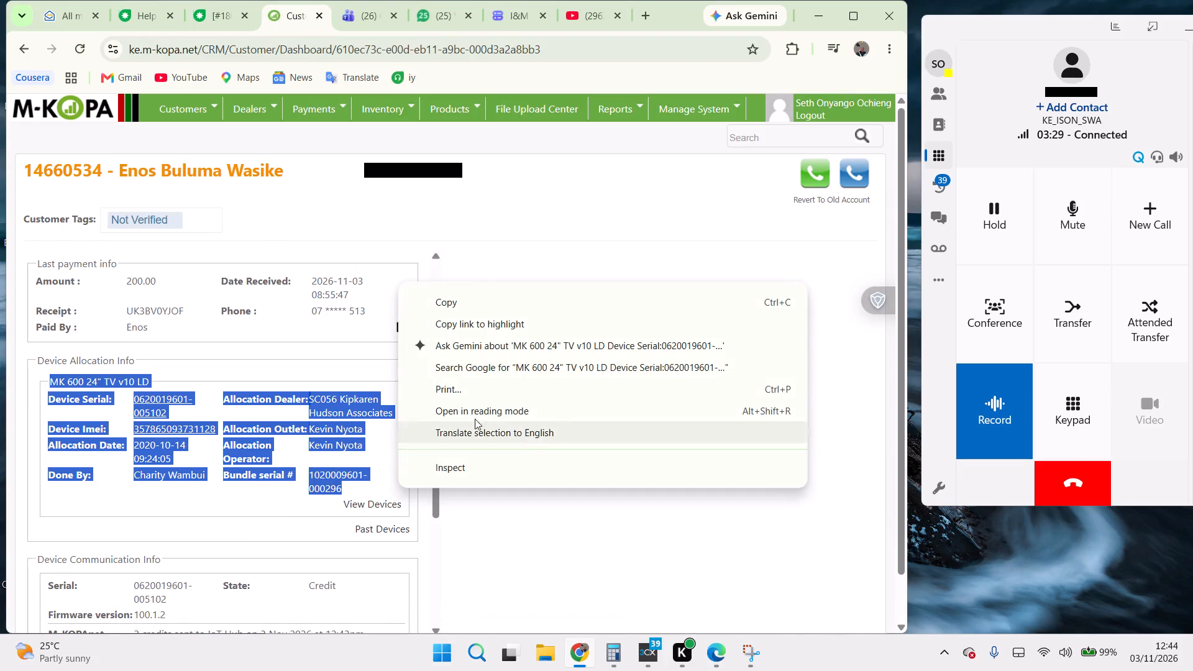
pyautogui.click(450, 297)
pyautogui.click(221, 10)
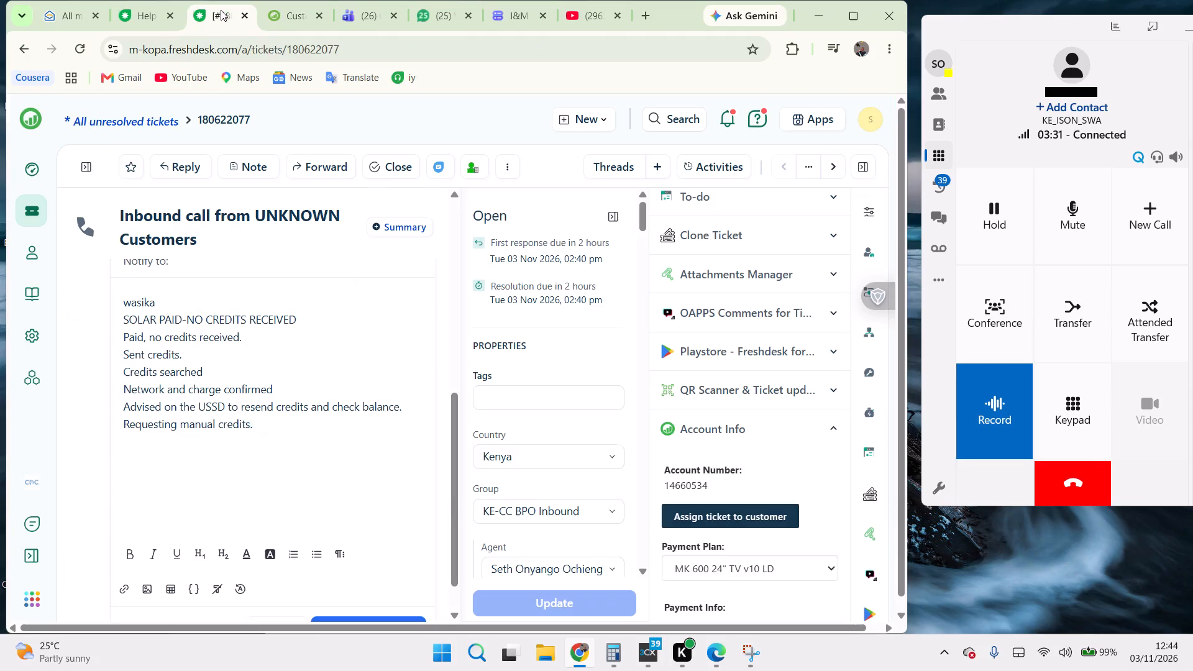
pyautogui.press('Return')
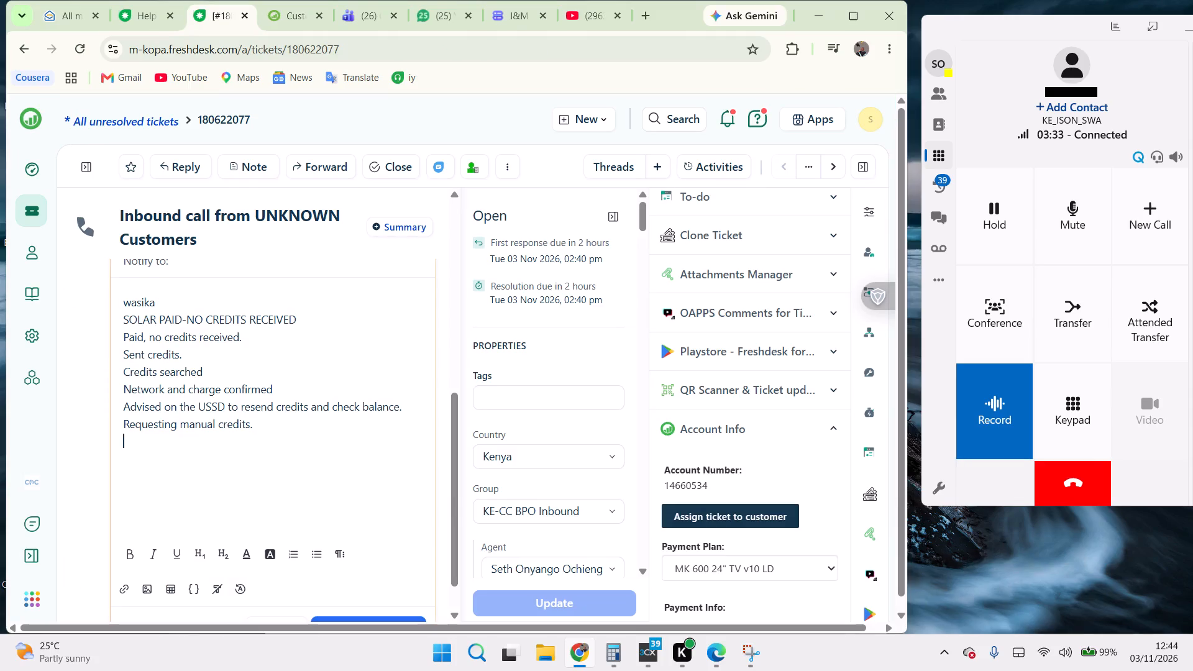
pyautogui.hotkey('ctrl', 'v')
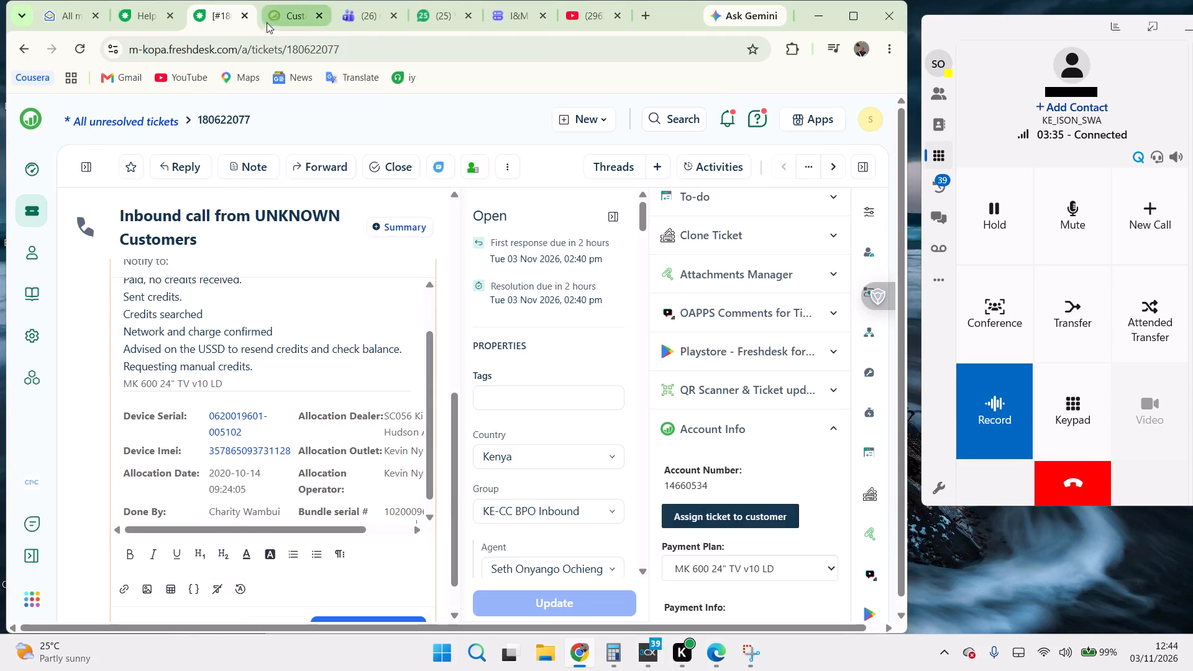
# Review the customer's account information and last payment details in the M-KOPA CRM.
pyautogui.click(284, 13)
pyautogui.scroll(1, 296, 537)
pyautogui.scroll(-1, 296, 537)
pyautogui.scroll(1, 296, 537)
pyautogui.scroll(4, 317, 411)
pyautogui.scroll(-1, 317, 411)
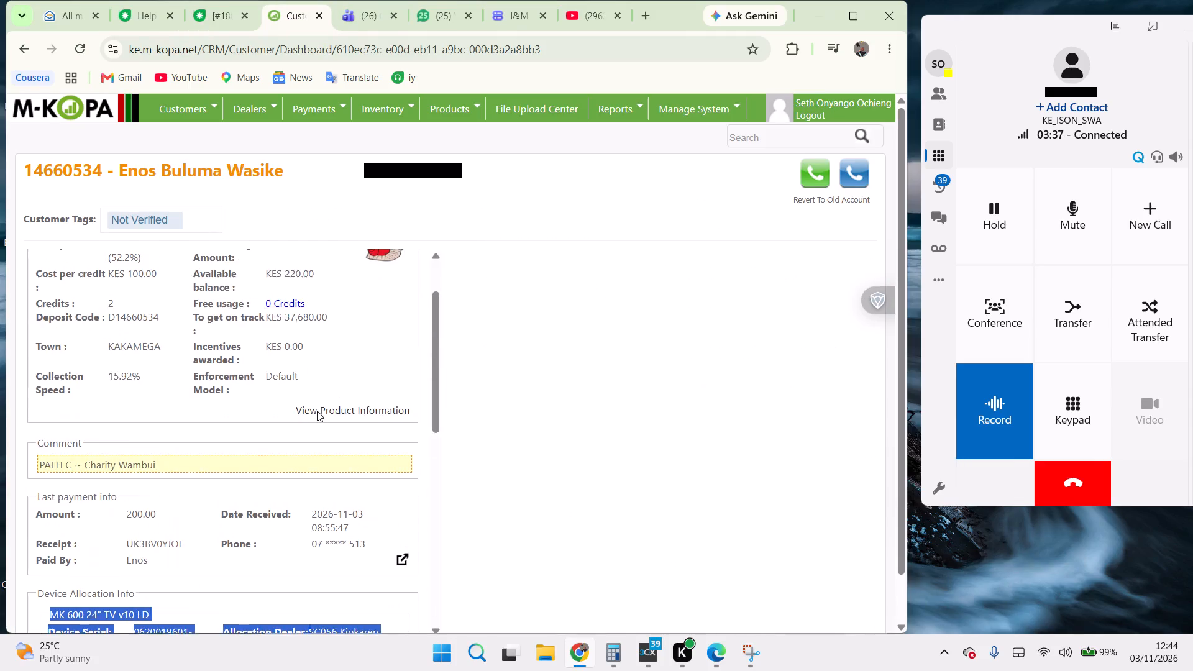
pyautogui.scroll(8, 317, 411)
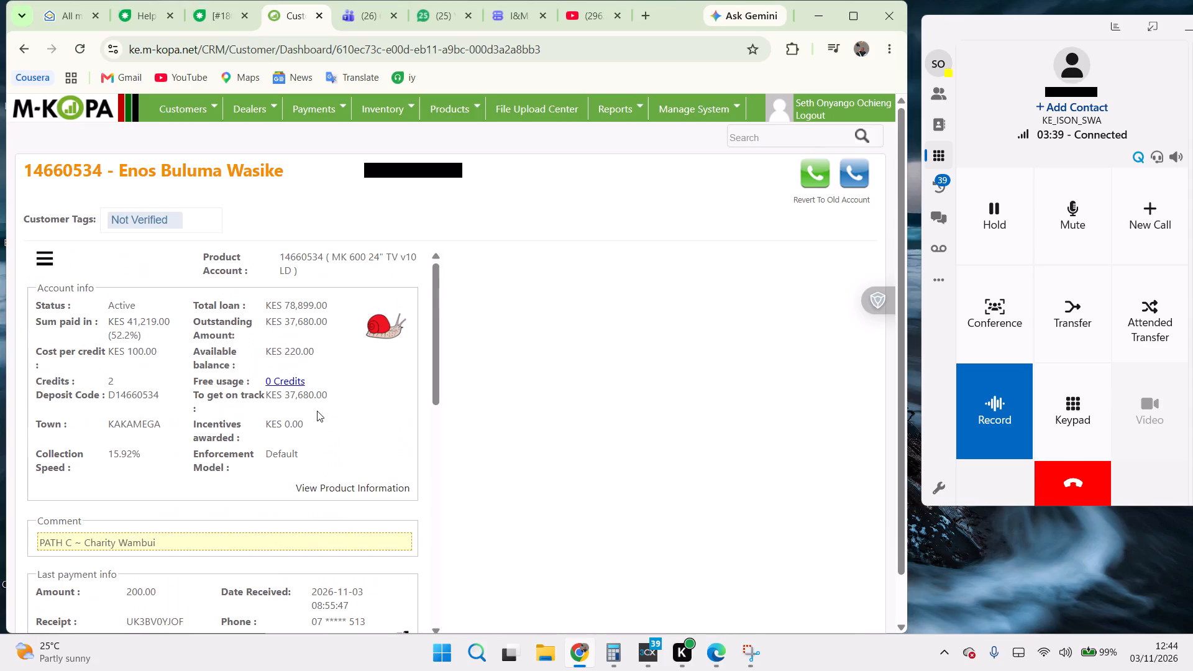
pyautogui.click(211, 11)
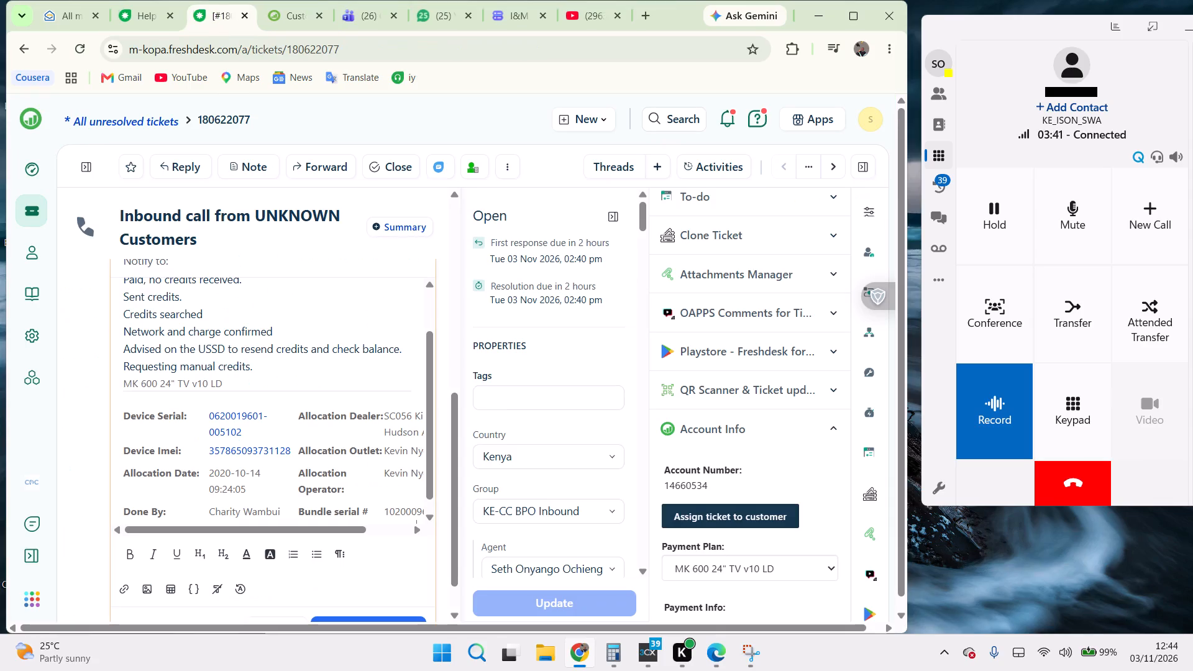
pyautogui.scroll(-2, 549, 374)
pyautogui.click(541, 482)
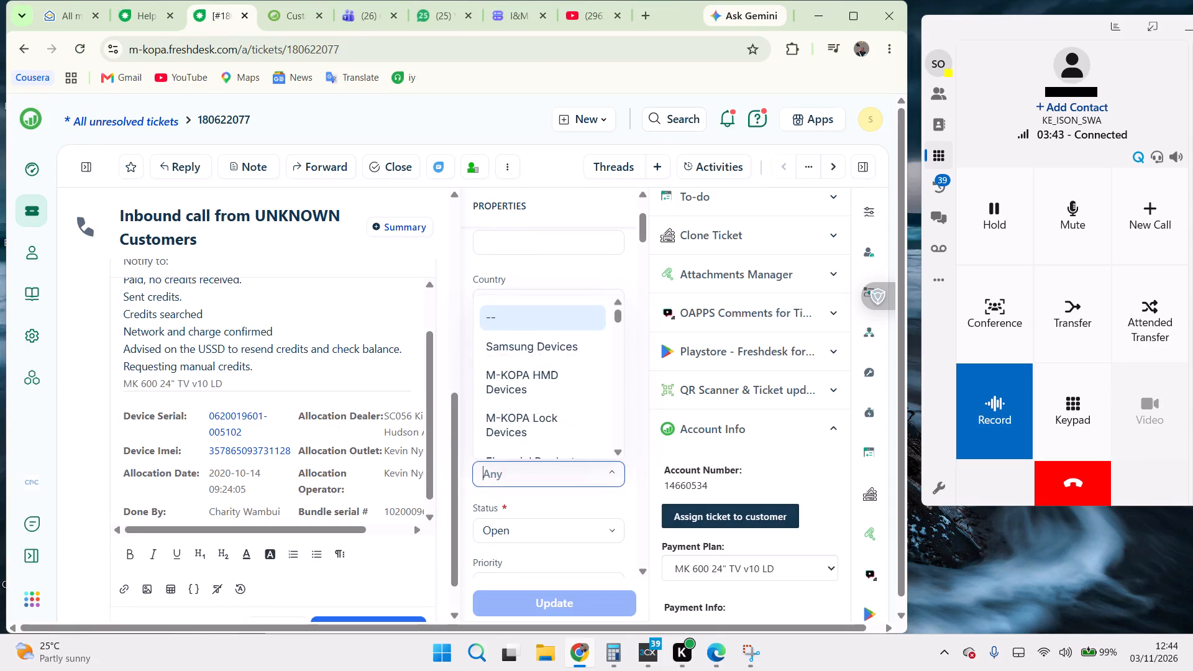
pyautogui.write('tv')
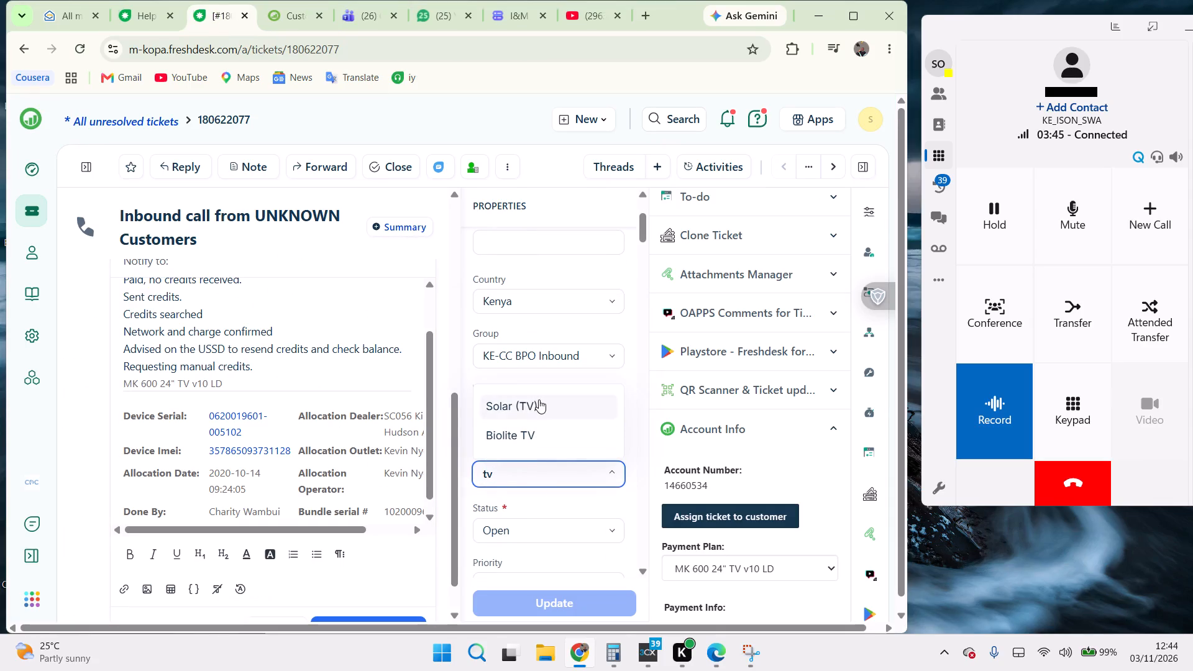
pyautogui.click(539, 399)
# Set the reason for interaction to Credit issue with the sub-reason Paid no credit received-network issue.
pyautogui.scroll(-3, 539, 399)
pyautogui.click(526, 294)
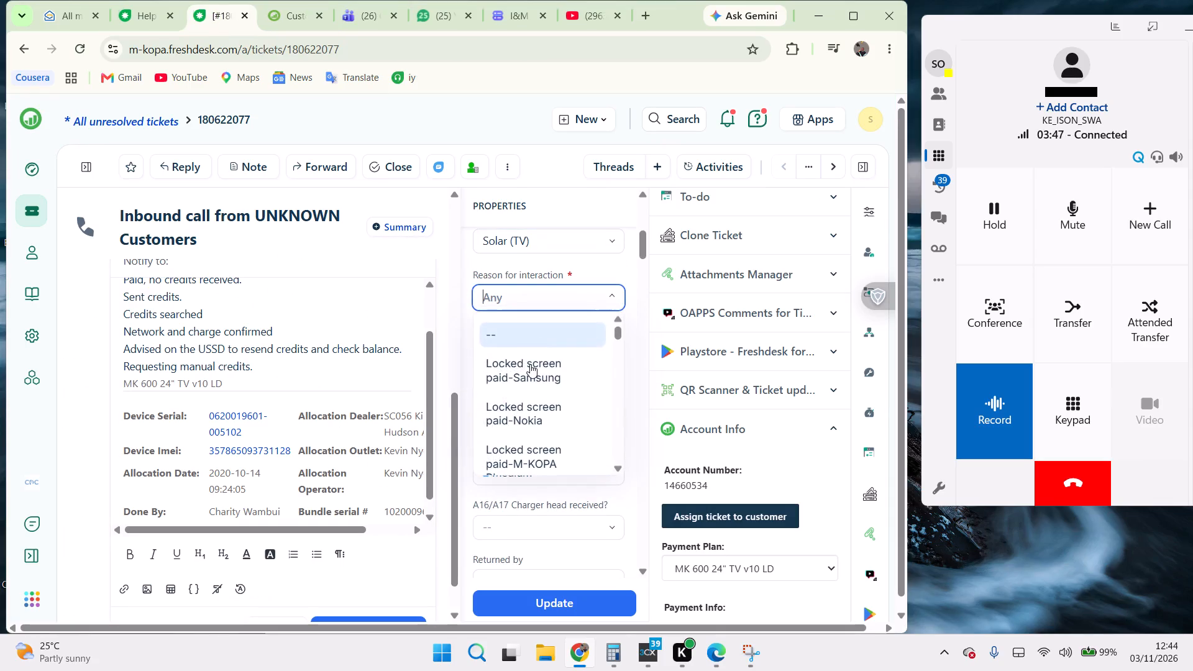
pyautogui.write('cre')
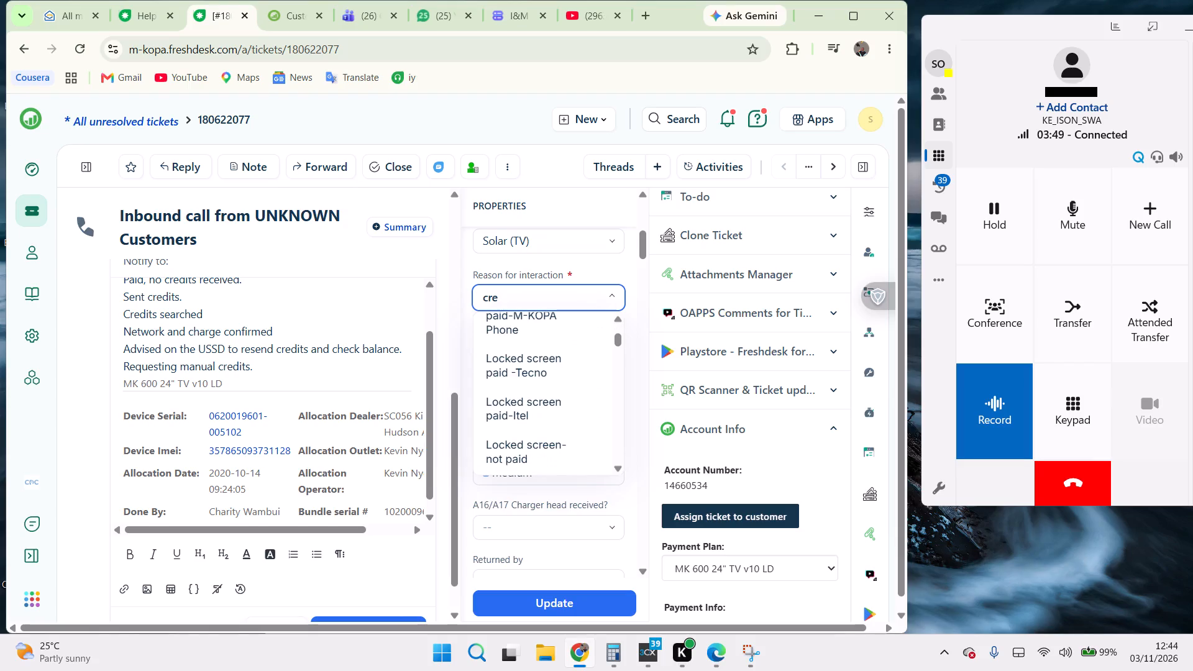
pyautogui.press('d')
pyautogui.scroll(3, 531, 385)
pyautogui.scroll(-1, 531, 385)
pyautogui.scroll(2, 531, 385)
pyautogui.scroll(-1, 531, 385)
pyautogui.scroll(2, 531, 385)
pyautogui.scroll(-1, 531, 385)
pyautogui.scroll(6, 531, 385)
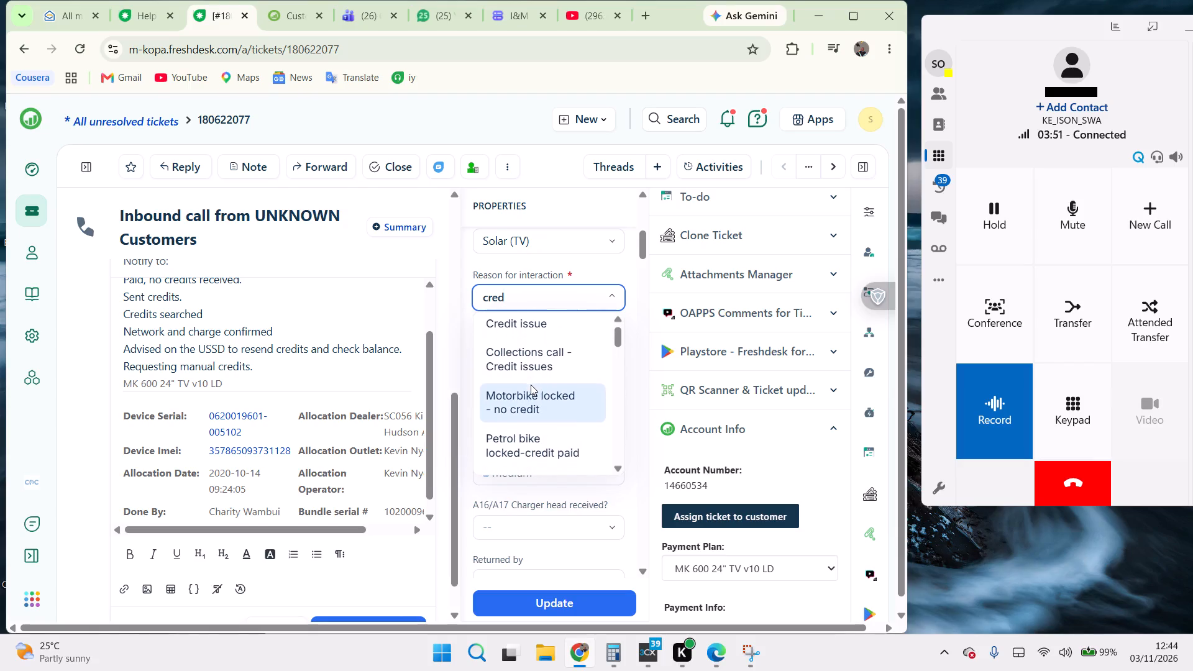
pyautogui.click(525, 330)
pyautogui.click(533, 359)
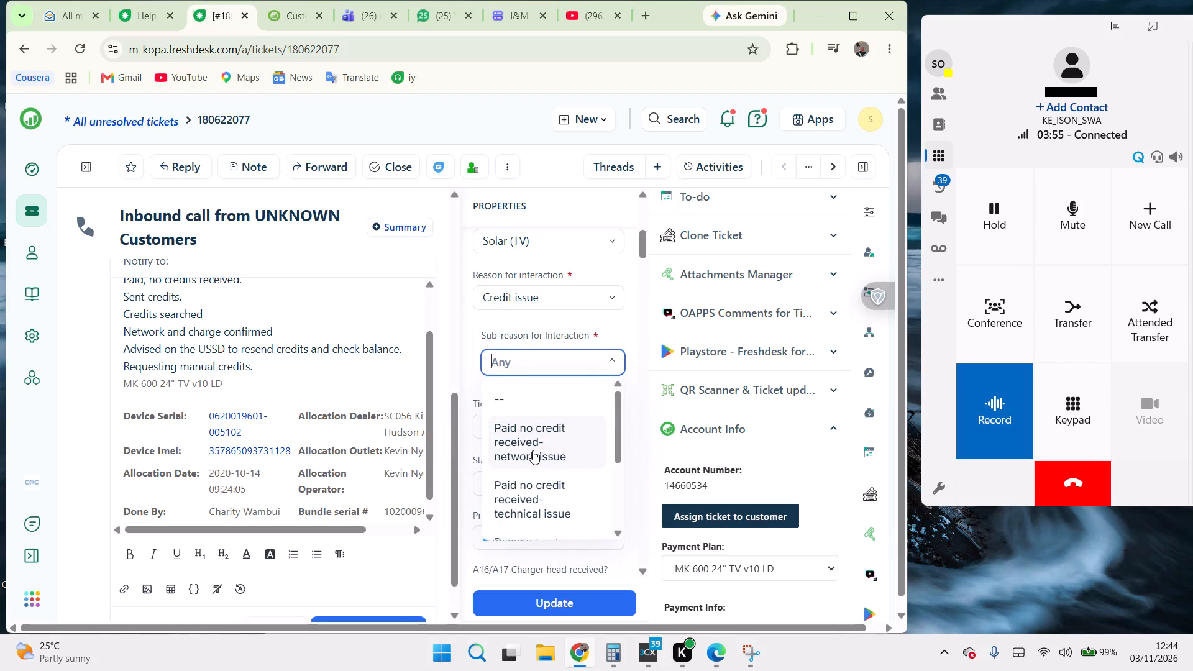
pyautogui.click(533, 450)
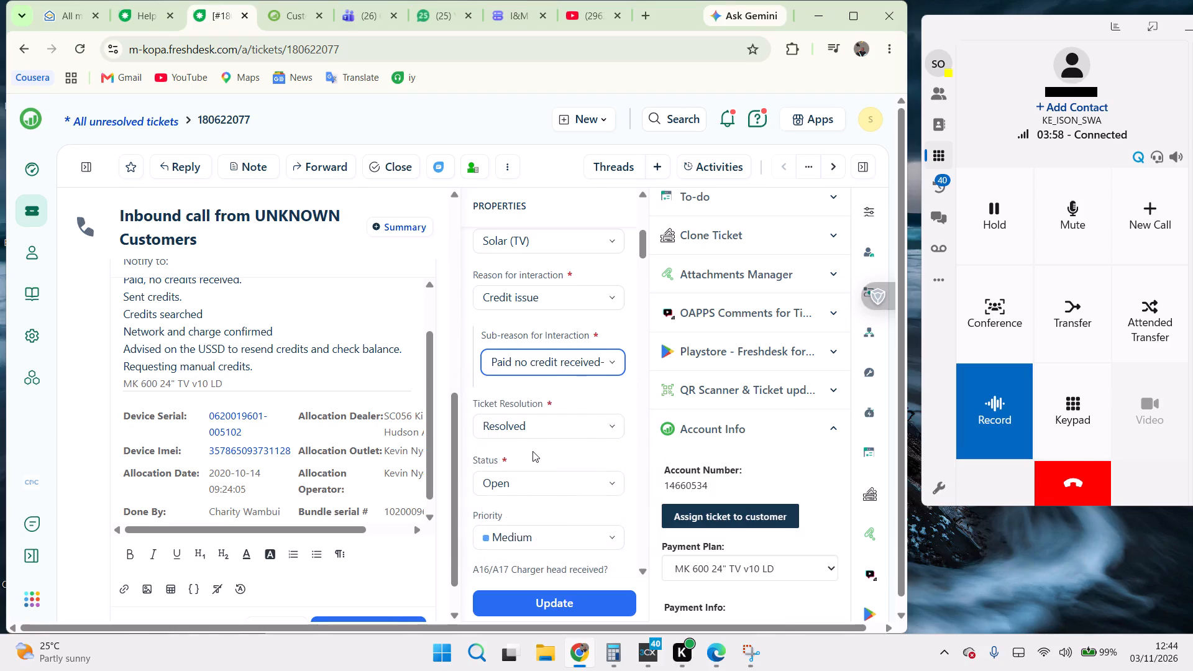
# Change the ticket resolution to Escalated to Escalations Team.
pyautogui.click(528, 482)
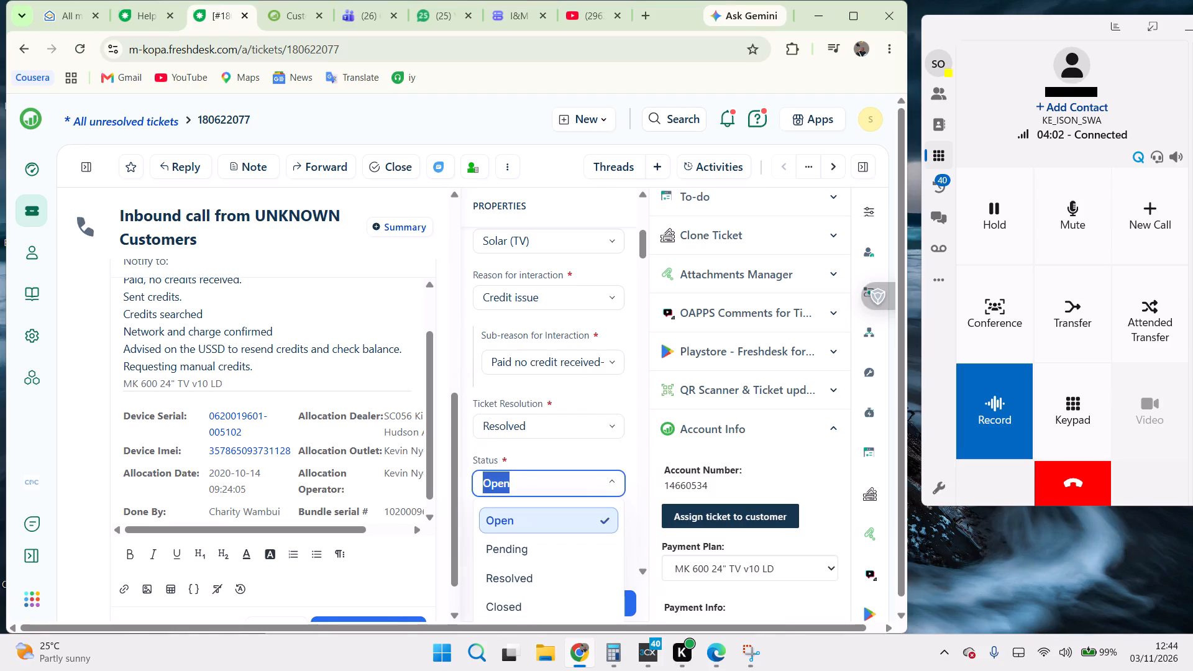
pyautogui.click(529, 424)
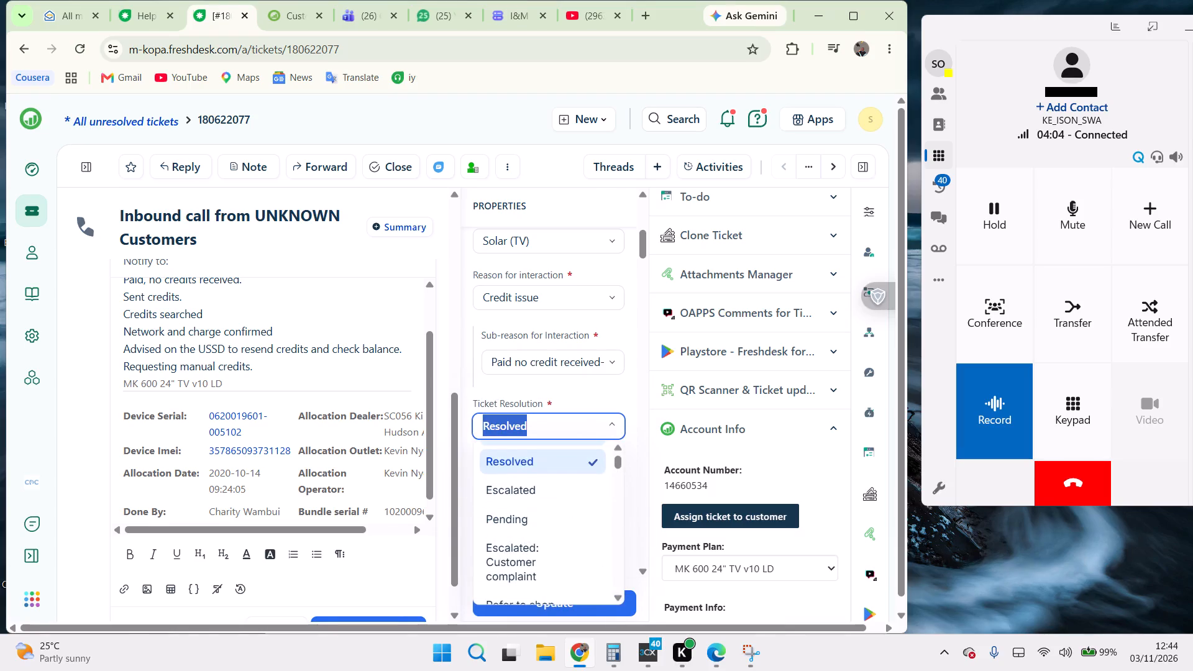
pyautogui.press('BackSpace')
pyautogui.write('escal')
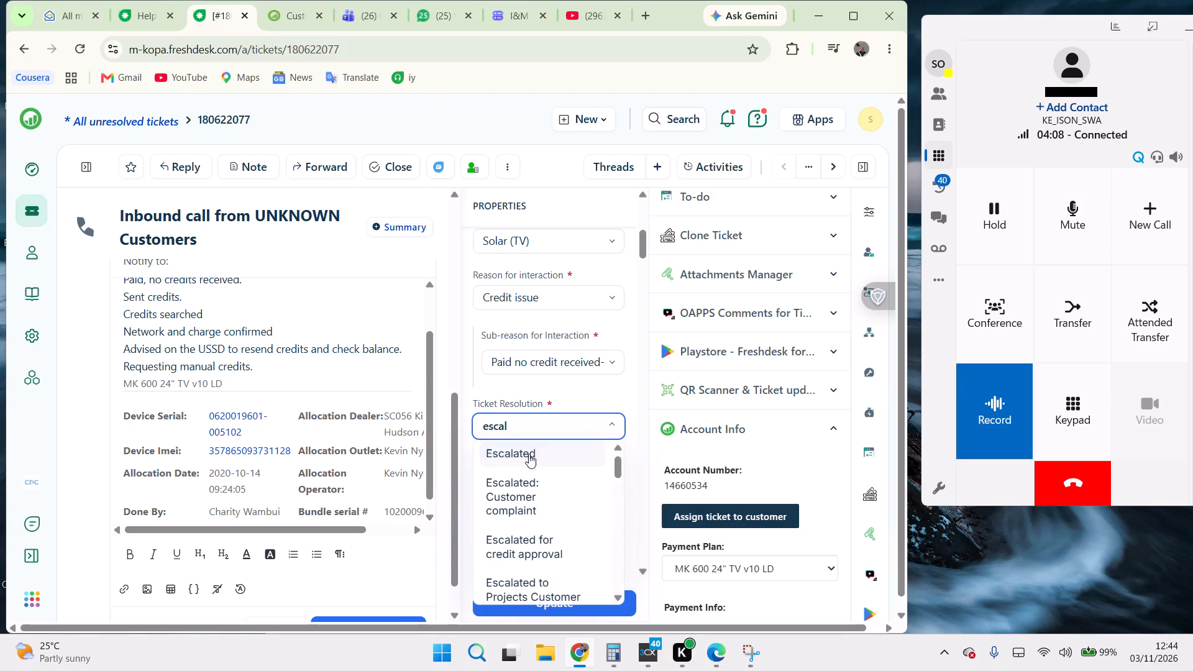
pyautogui.scroll(-1, 526, 540)
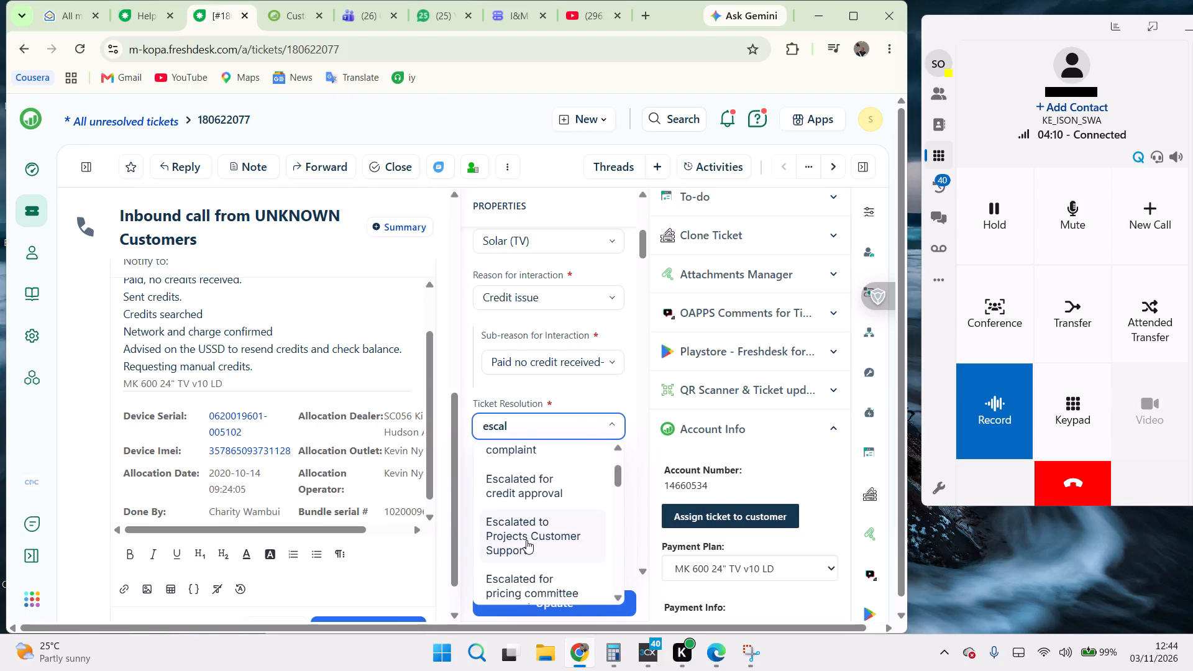
pyautogui.scroll(-1, 541, 516)
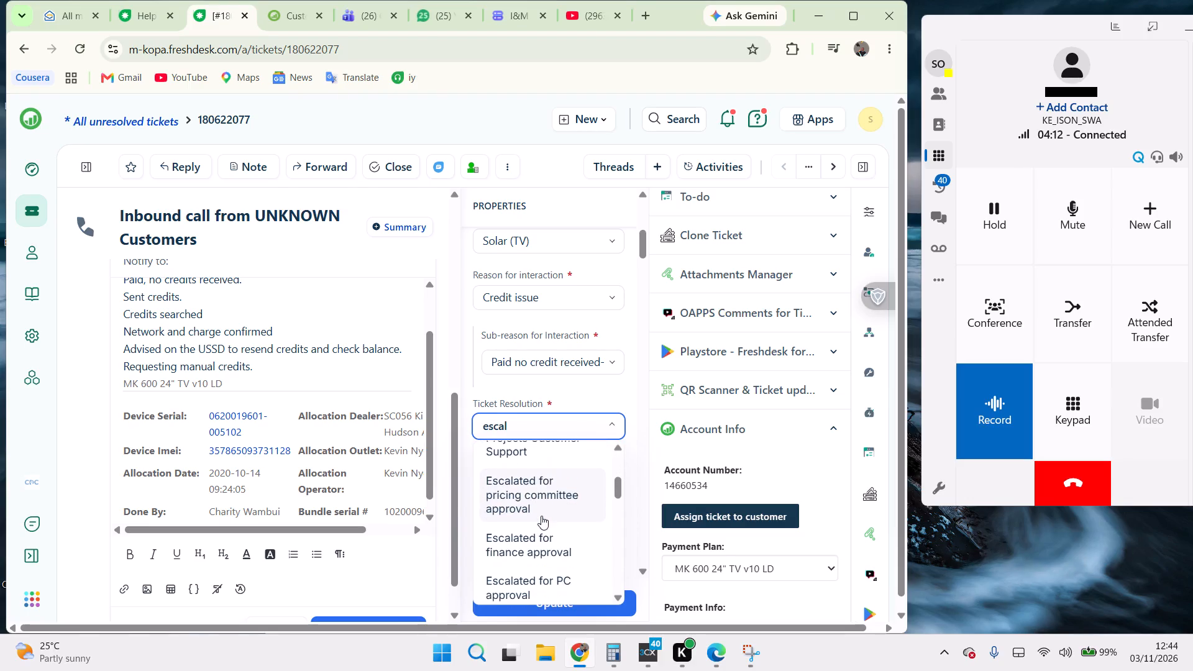
pyautogui.scroll(-2, 541, 516)
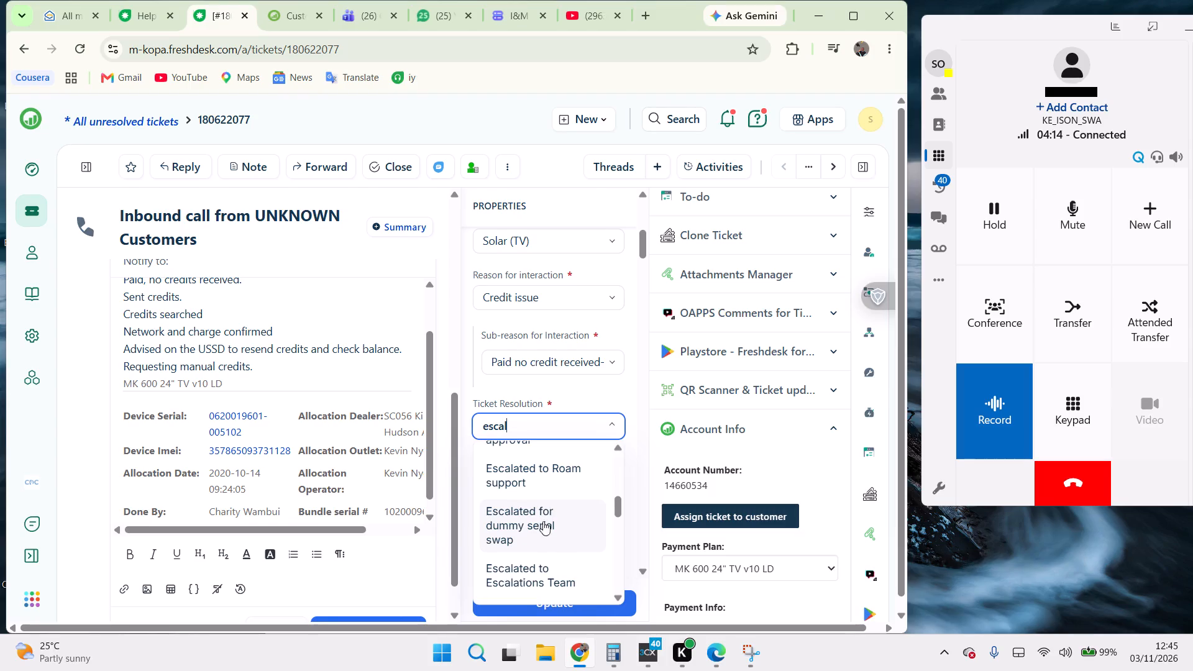
pyautogui.click(544, 578)
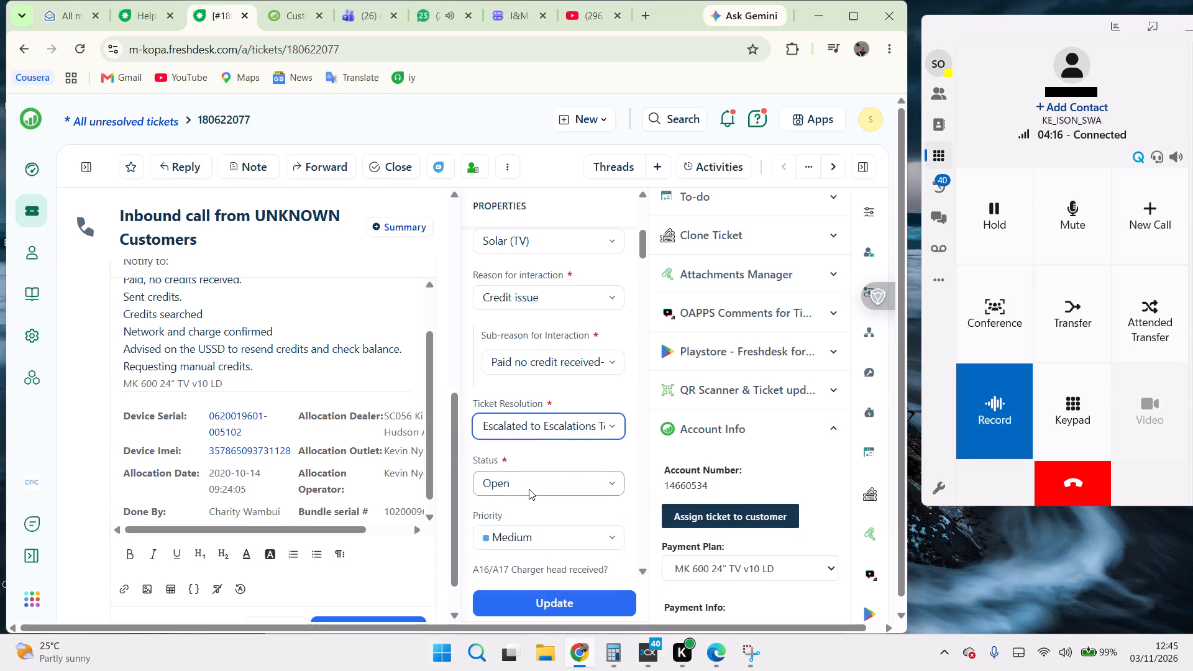
# Correct the customer's name on the first line of the draft note by changing its last letter to e.
pyautogui.click(529, 489)
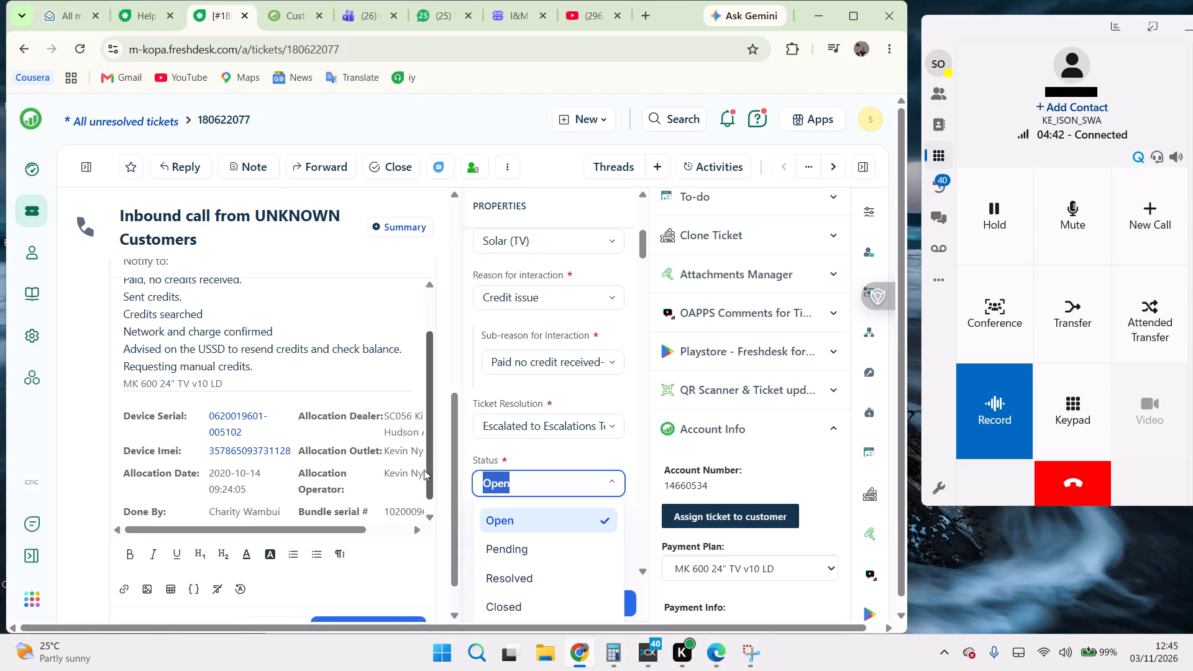
pyautogui.scroll(1, 225, 439)
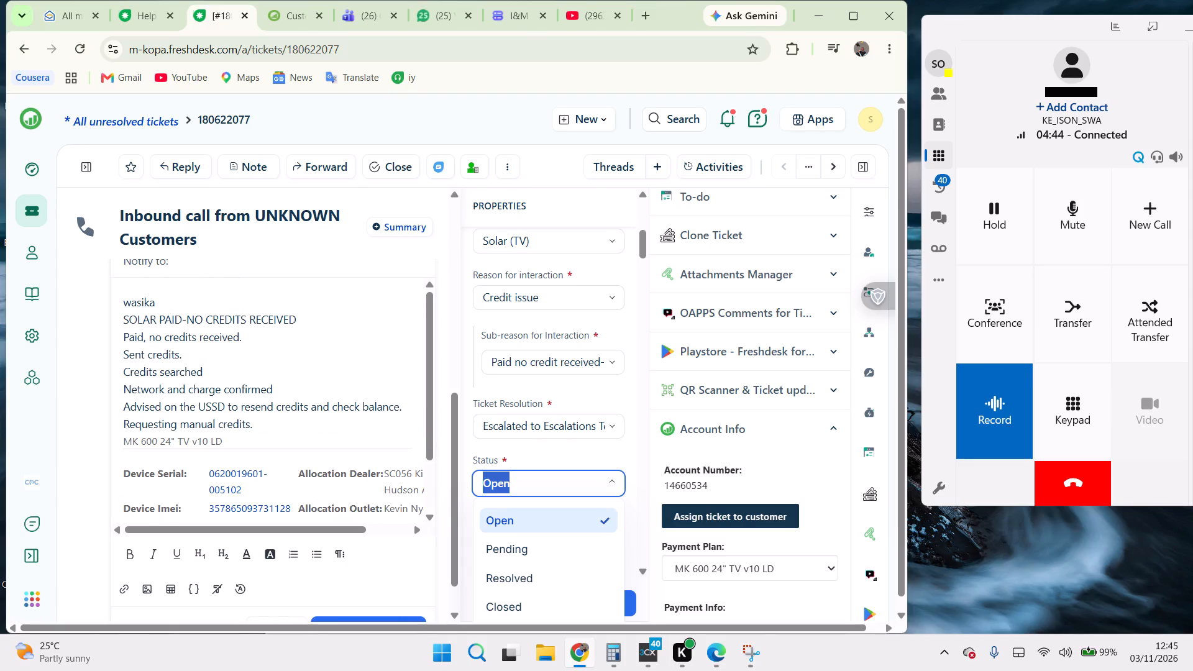
pyautogui.click(172, 303)
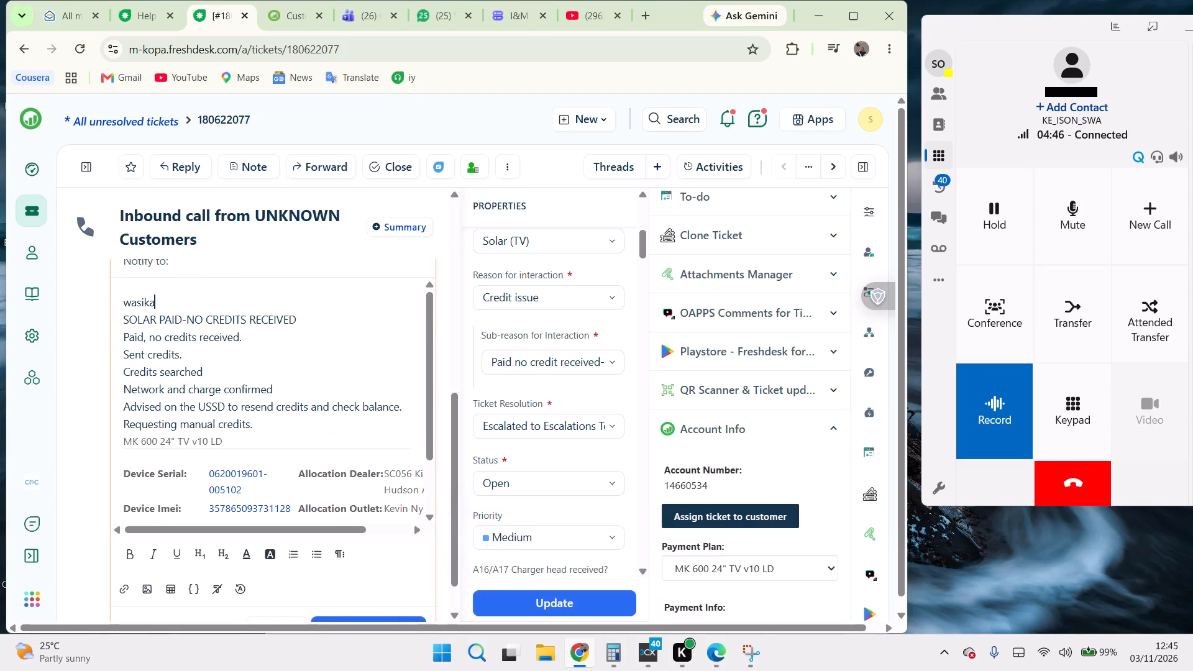
pyautogui.press('BackSpace')
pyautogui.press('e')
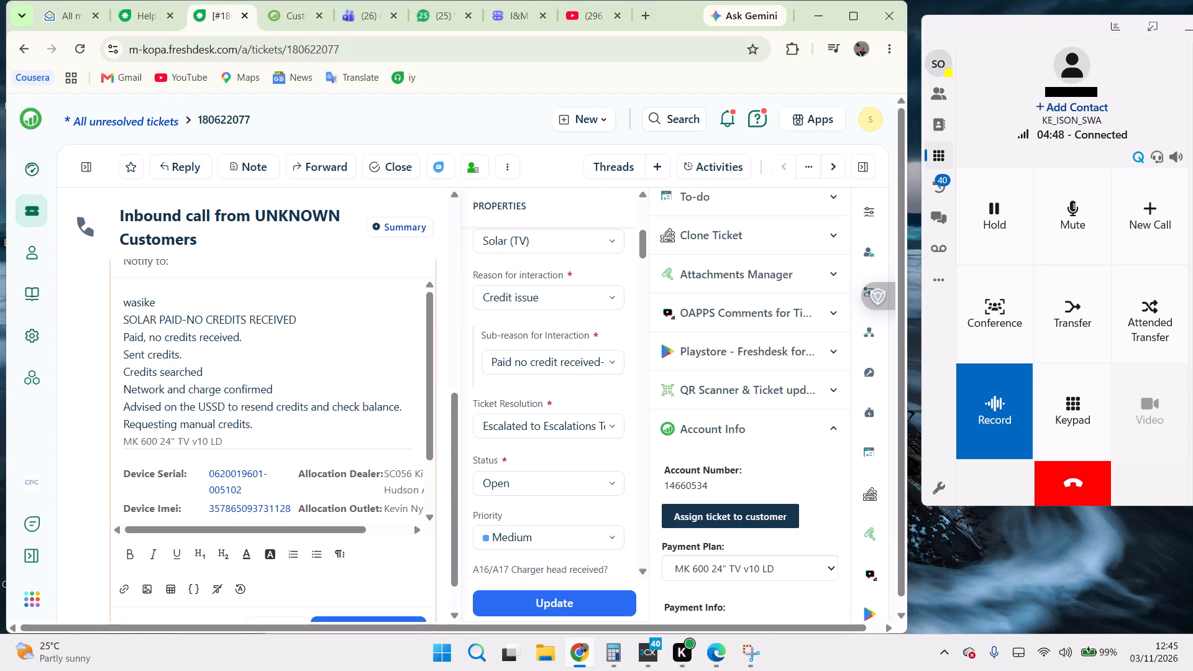
pyautogui.press('Return')
pyautogui.press('BackSpace')
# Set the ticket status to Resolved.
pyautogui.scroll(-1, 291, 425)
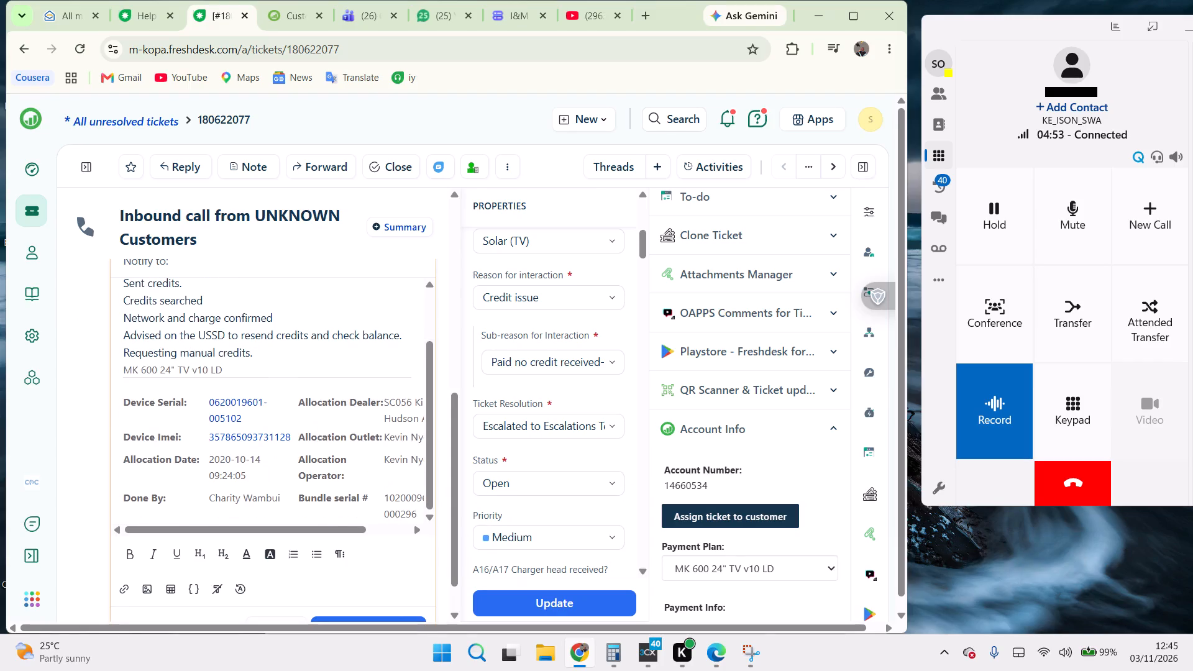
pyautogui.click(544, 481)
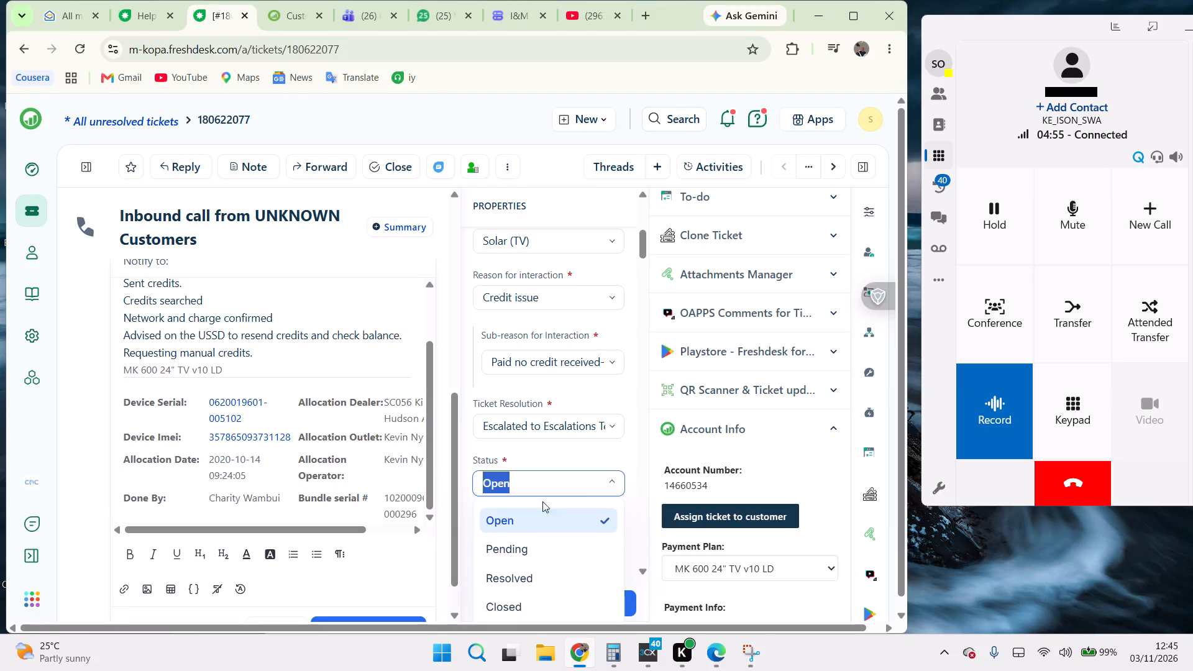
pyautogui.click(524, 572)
# Add the drafted note to the ticket and save the updated ticket properties.
pyautogui.scroll(-3, 313, 488)
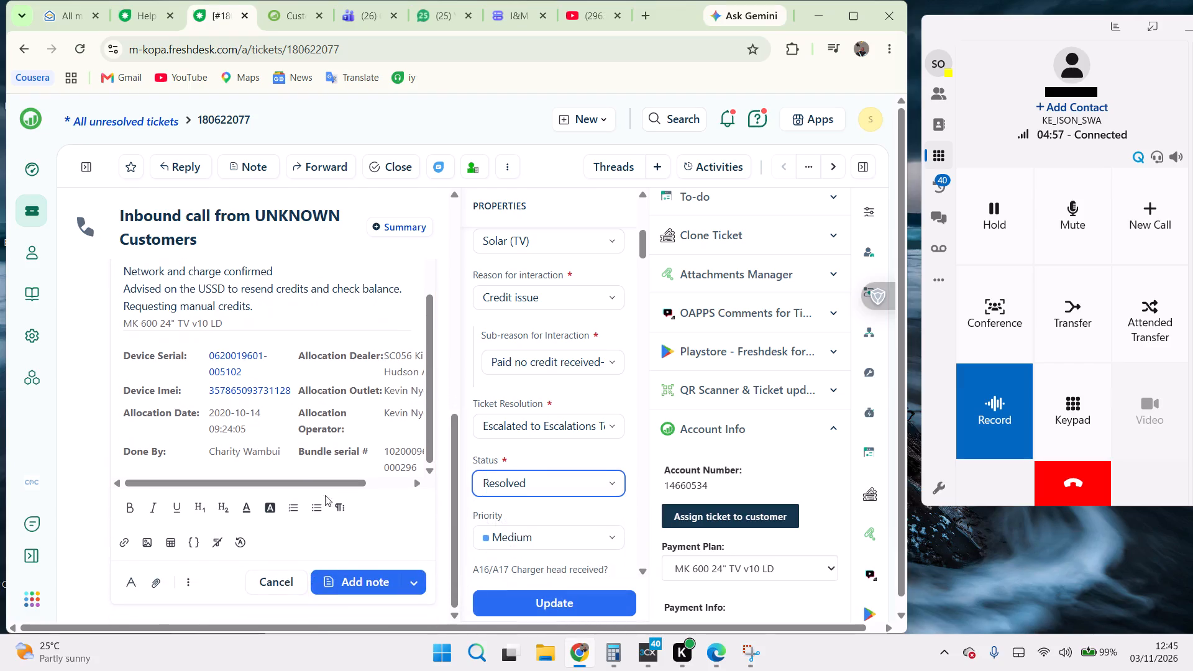
pyautogui.click(371, 580)
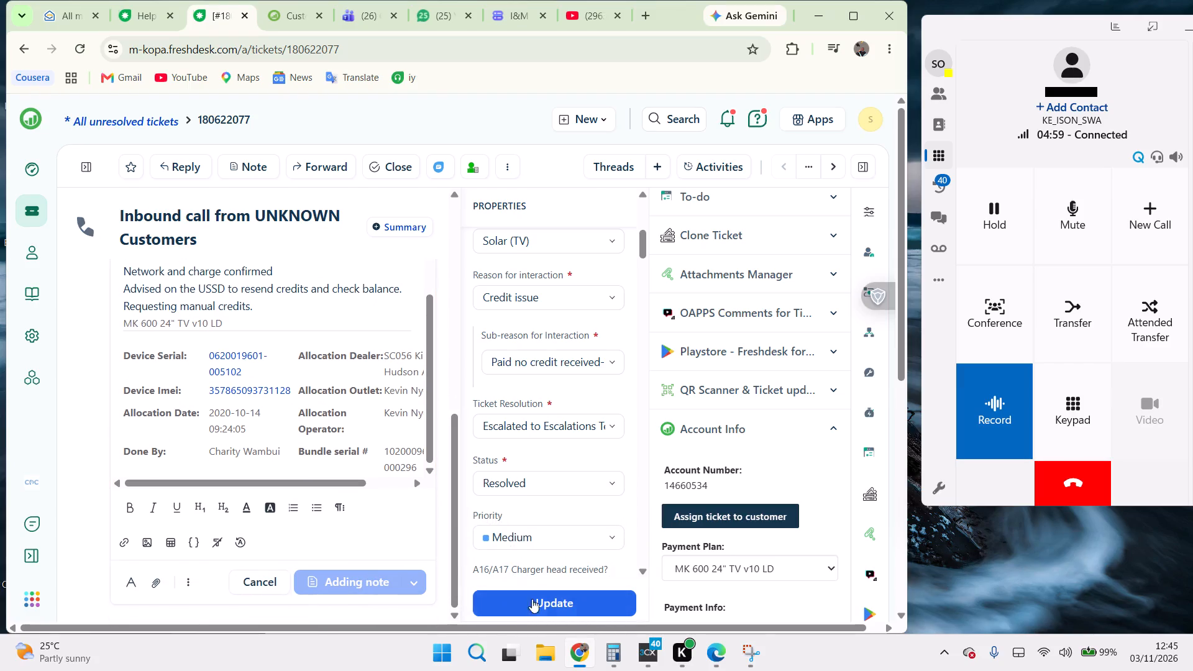
pyautogui.click(571, 602)
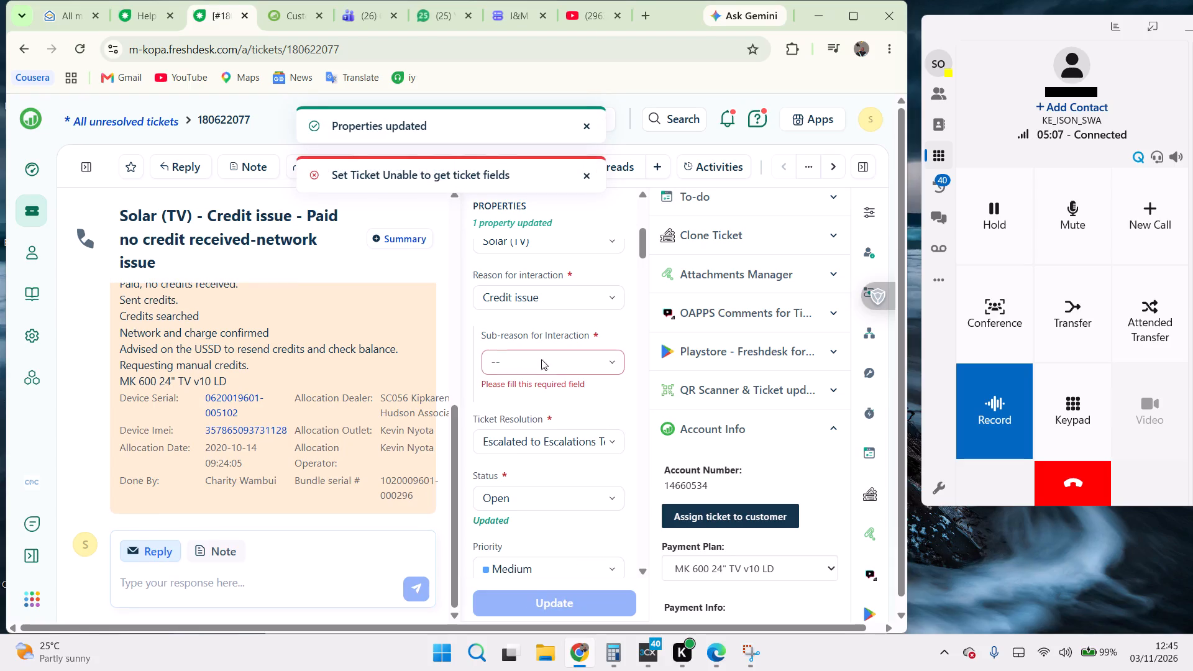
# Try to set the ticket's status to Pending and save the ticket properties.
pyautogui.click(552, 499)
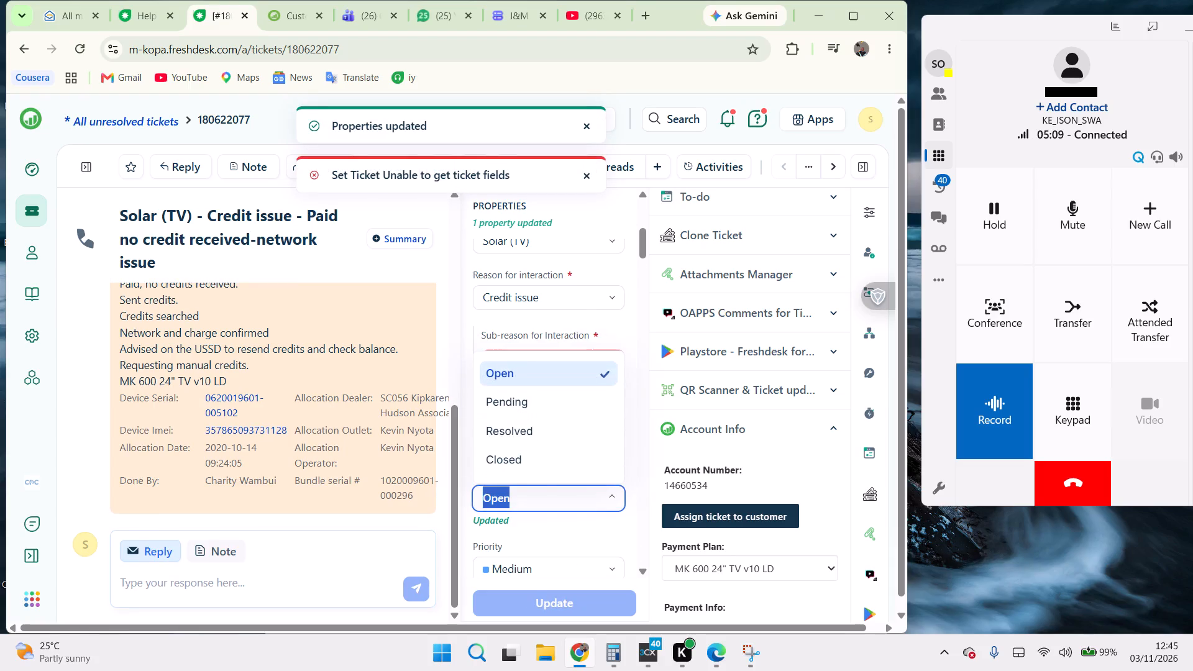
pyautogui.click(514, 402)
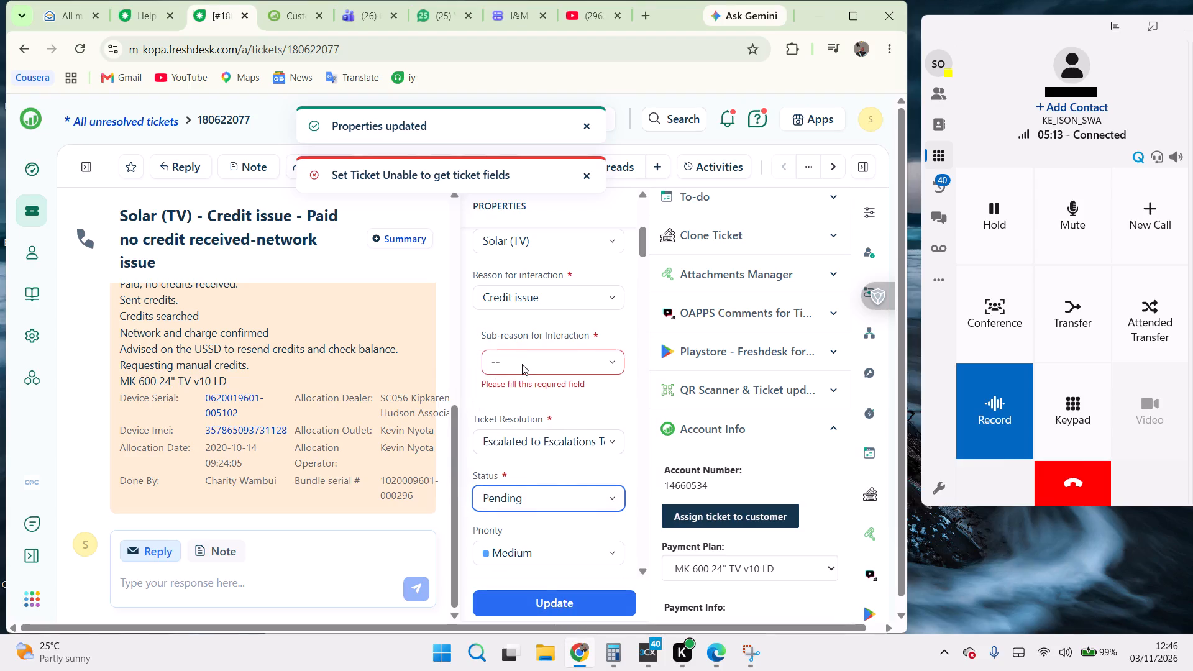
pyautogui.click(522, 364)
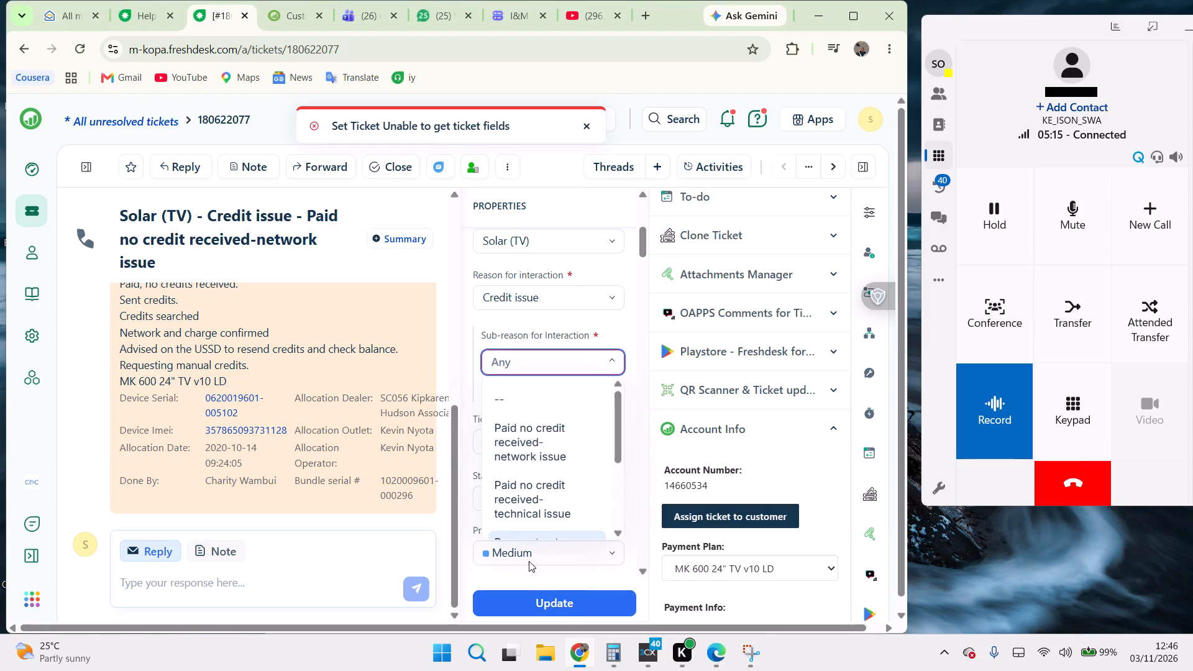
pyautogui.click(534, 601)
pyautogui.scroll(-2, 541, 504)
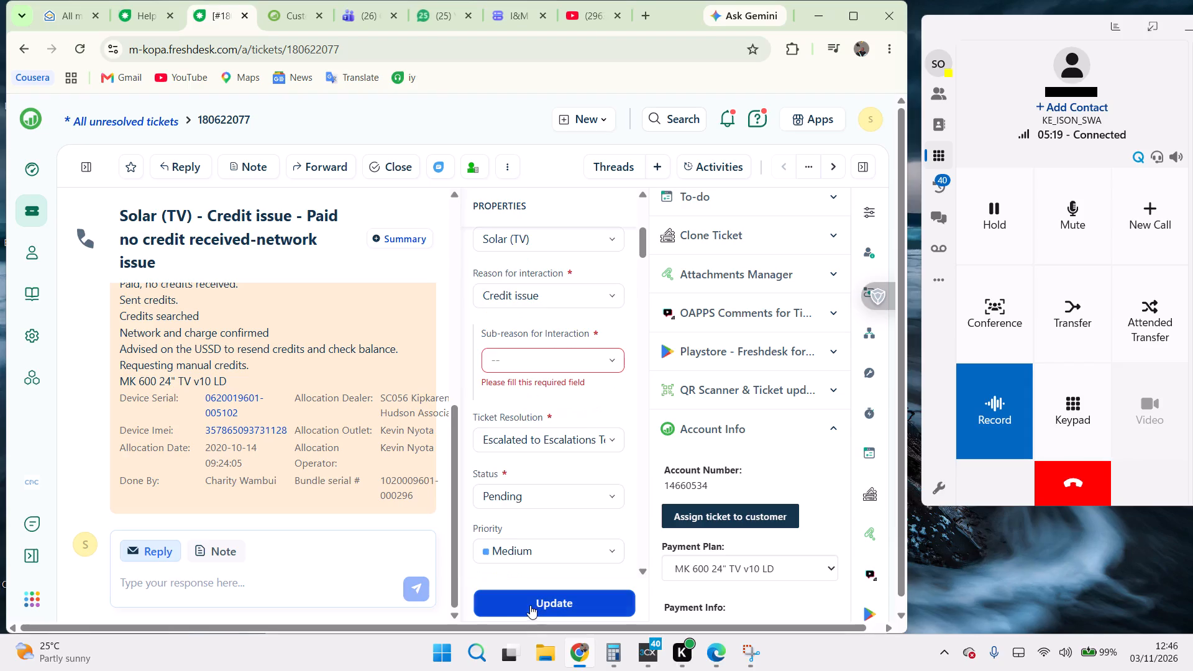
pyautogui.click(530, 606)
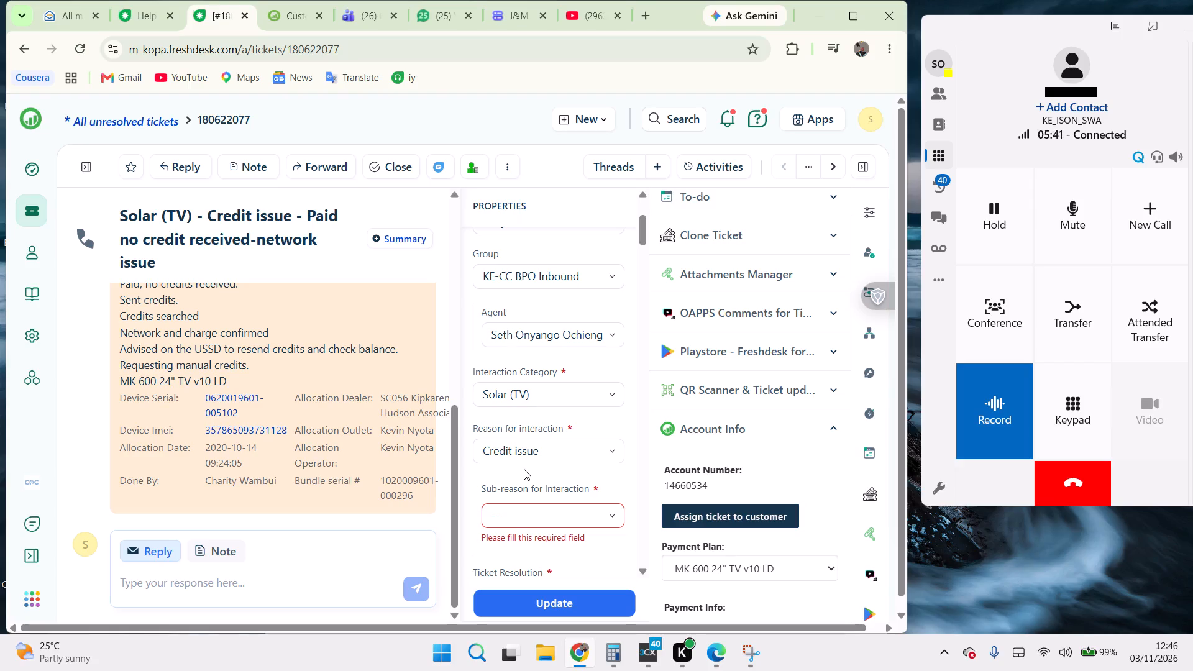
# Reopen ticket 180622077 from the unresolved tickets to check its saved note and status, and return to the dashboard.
pyautogui.click(30, 172)
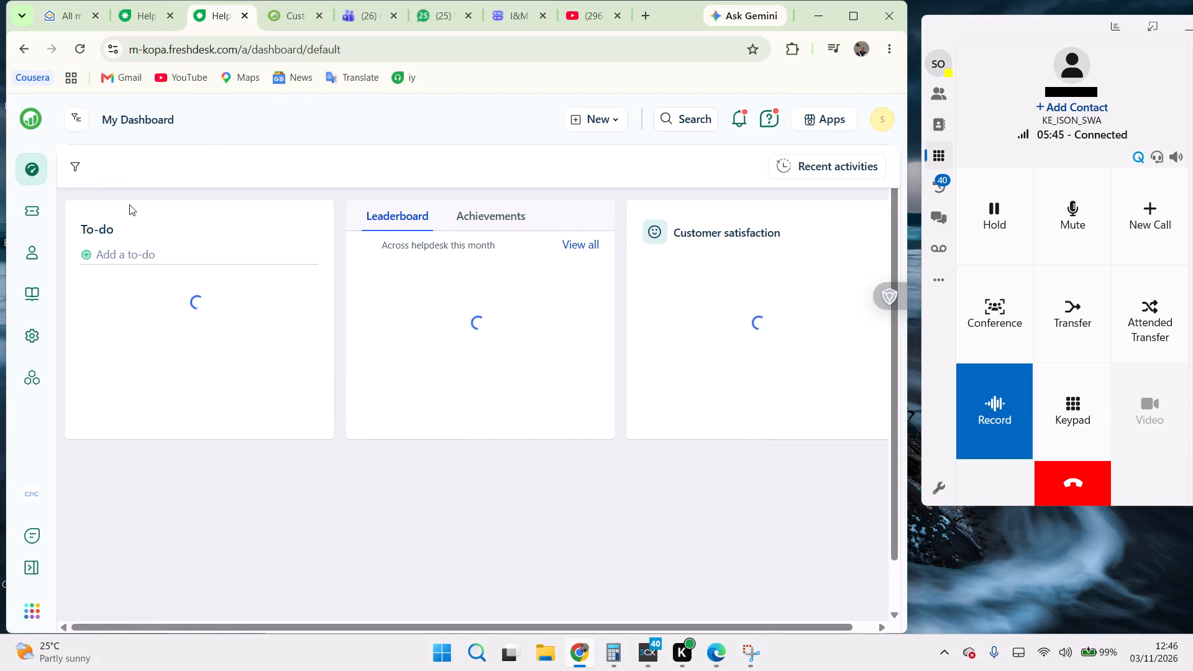
pyautogui.click(106, 235)
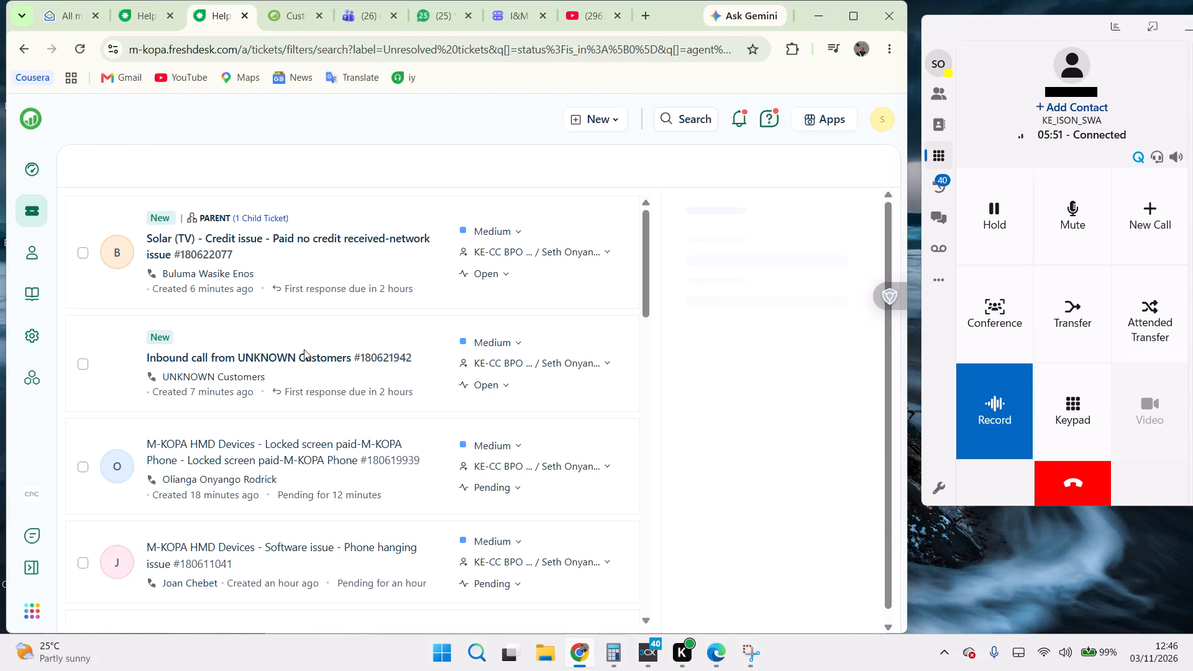
pyautogui.click(342, 235)
pyautogui.scroll(-3, 309, 368)
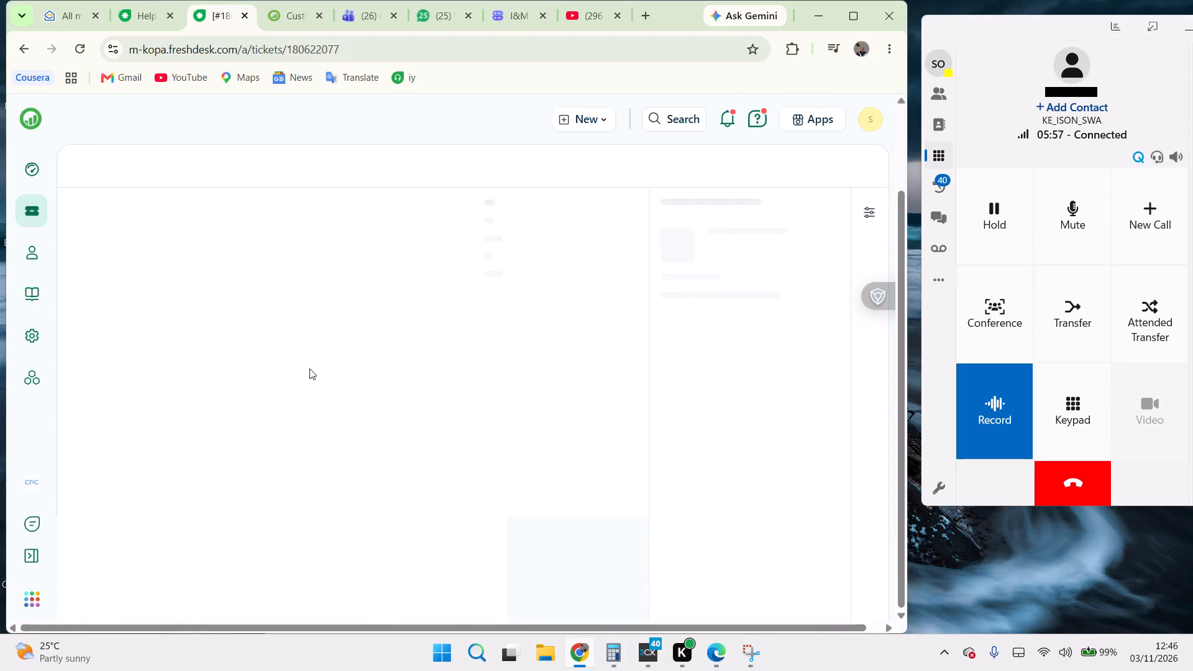
pyautogui.scroll(-5, 309, 368)
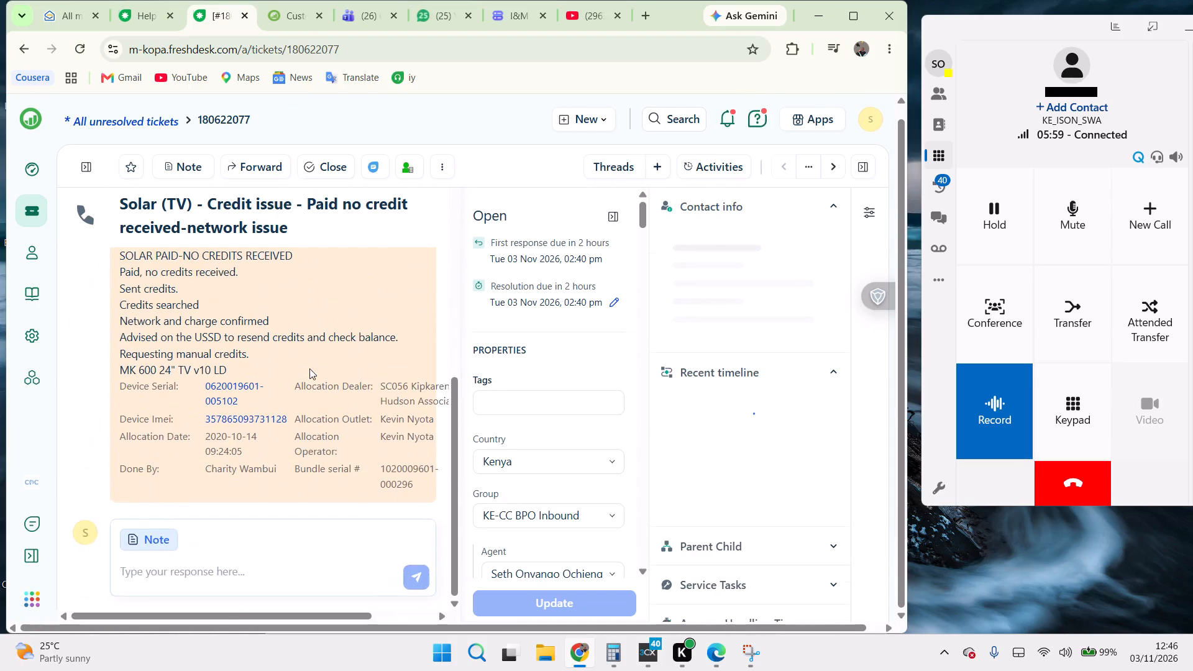
pyautogui.click(35, 480)
pyautogui.click(35, 480)
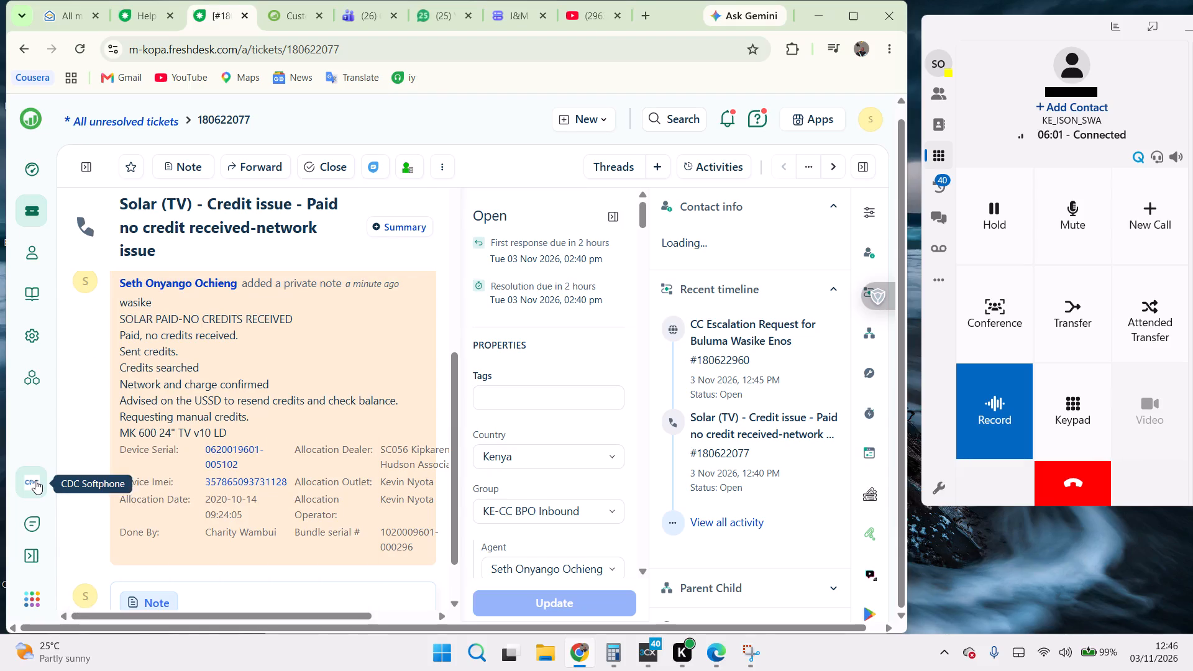
pyautogui.click(29, 163)
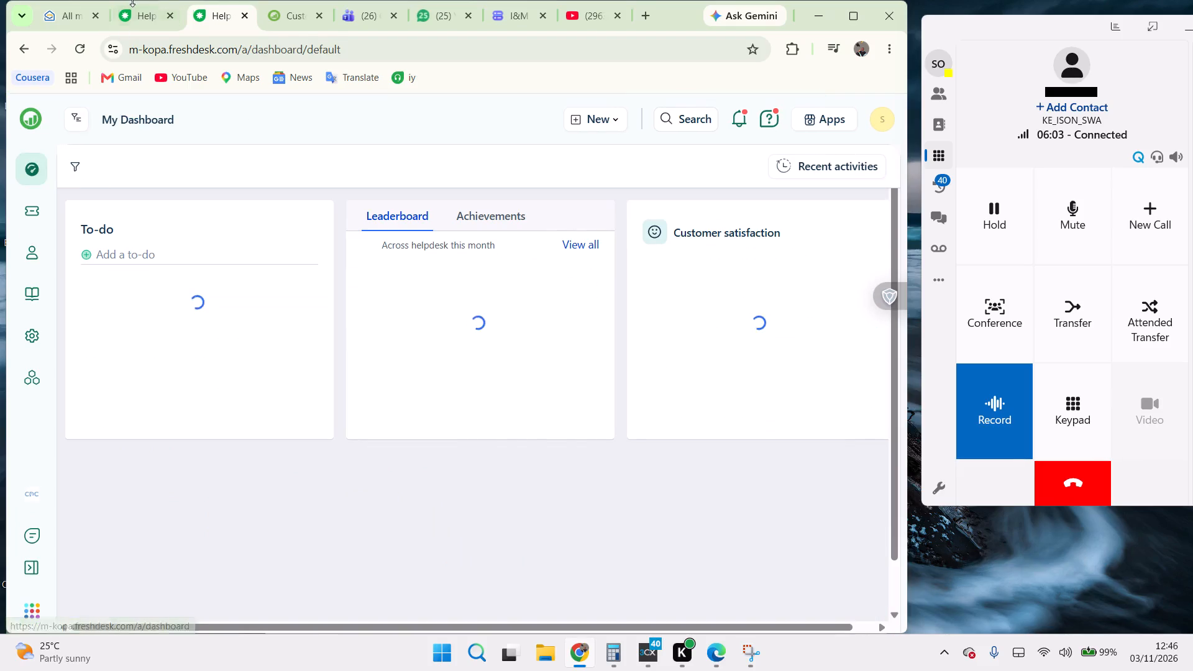
# Look through the full agent leaderboard on the KE-CC BPO Inbound group dashboard.
pyautogui.click(132, 8)
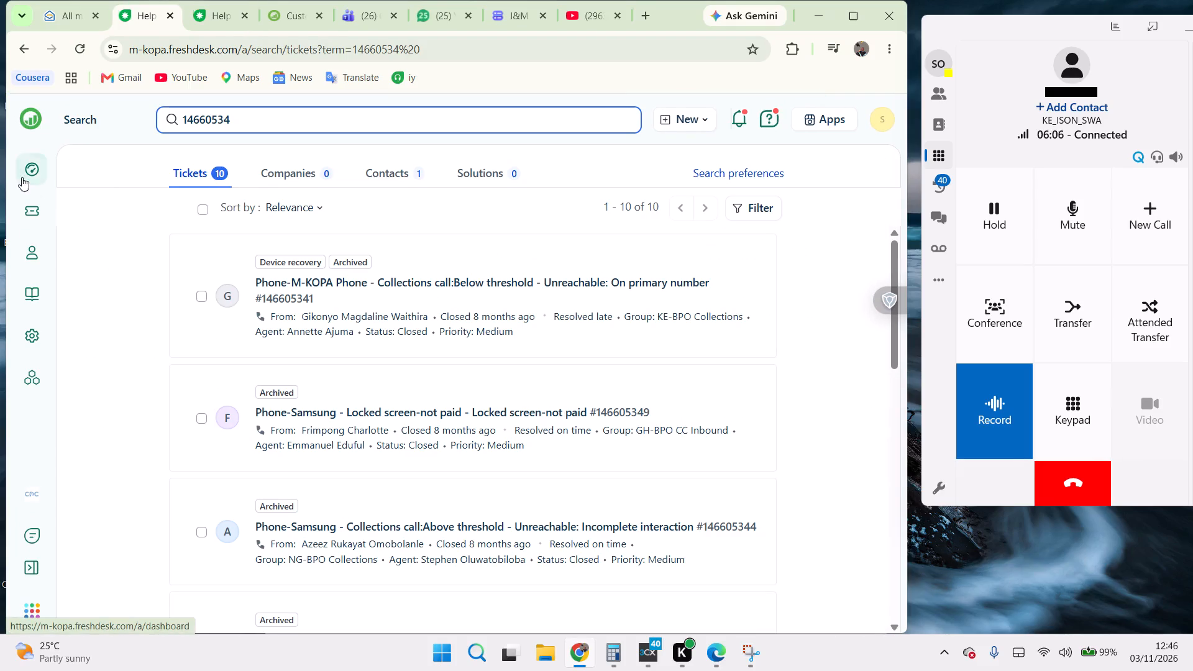
pyautogui.click(30, 168)
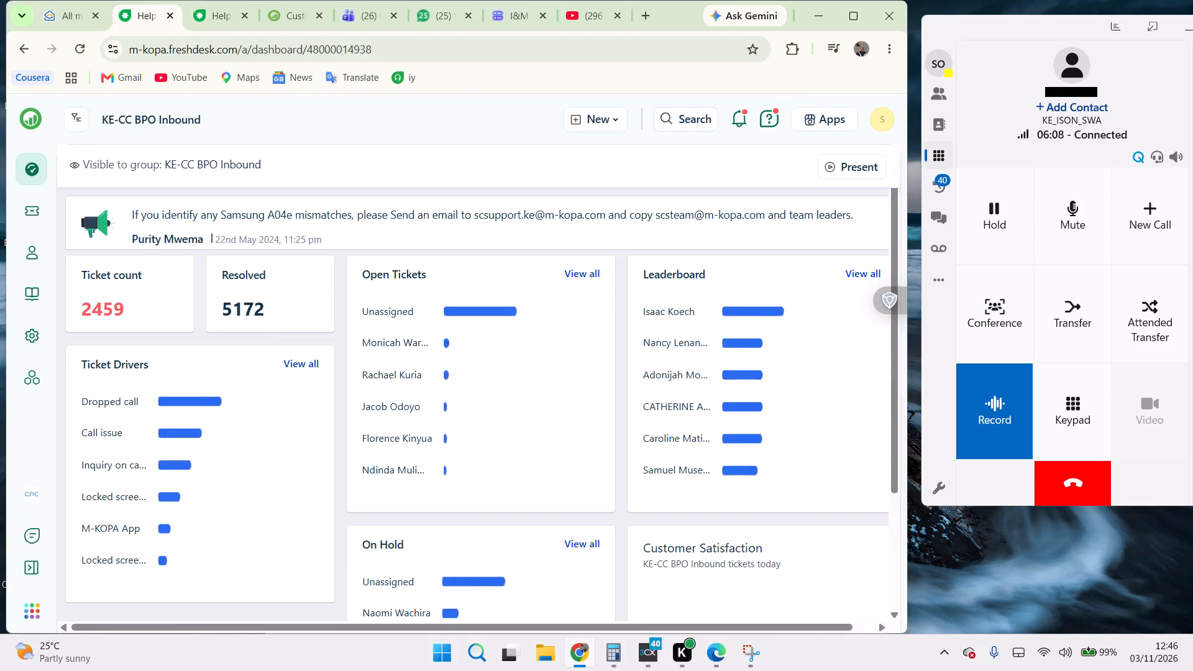
pyautogui.click(855, 270)
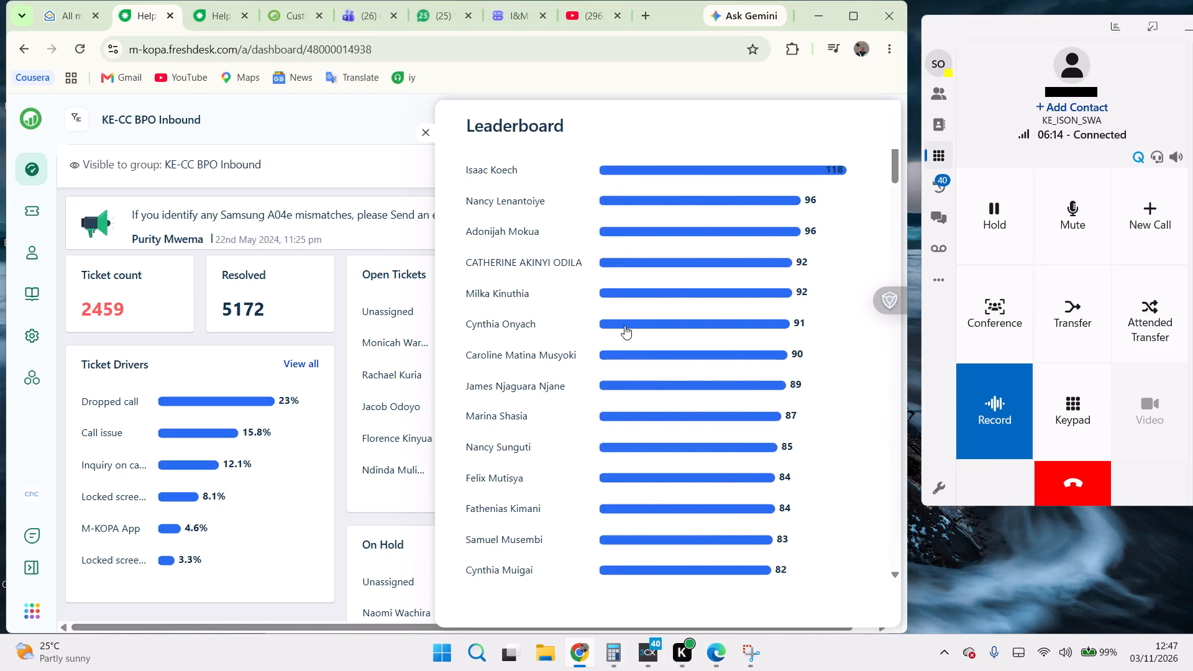
pyautogui.scroll(-1, 624, 326)
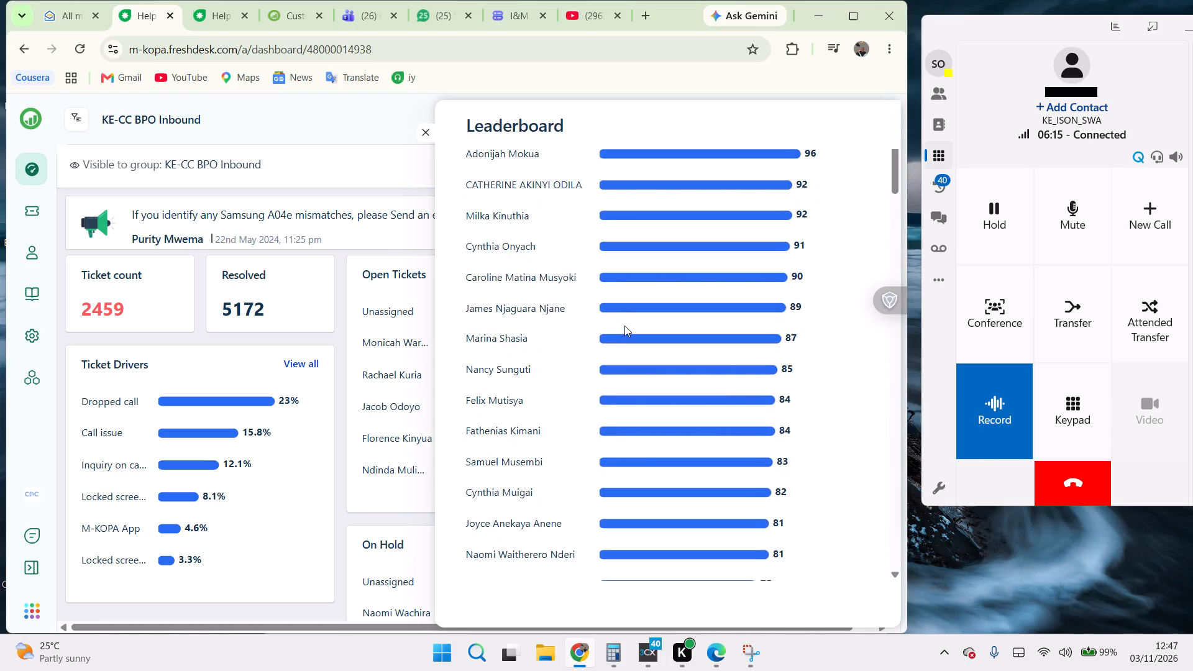
pyautogui.scroll(-4, 624, 326)
pyautogui.scroll(1, 624, 326)
pyautogui.scroll(-1, 624, 326)
pyautogui.scroll(7, 624, 326)
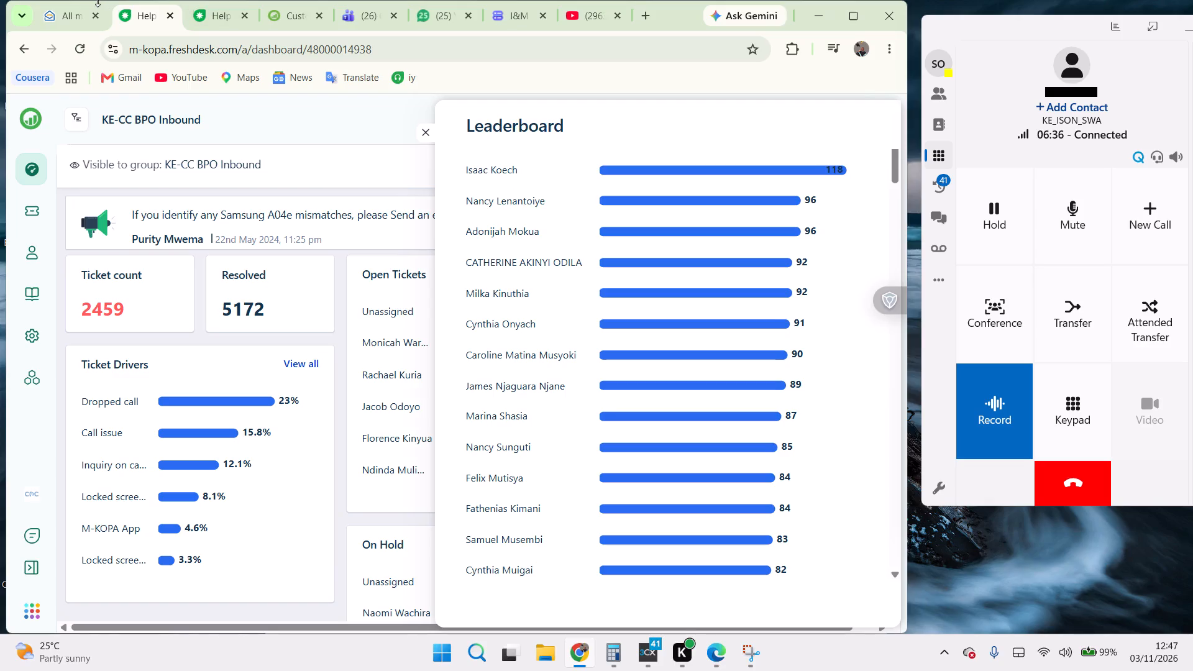
# End the current customer call and dismiss the CDC softphone view.
pyautogui.click(221, 12)
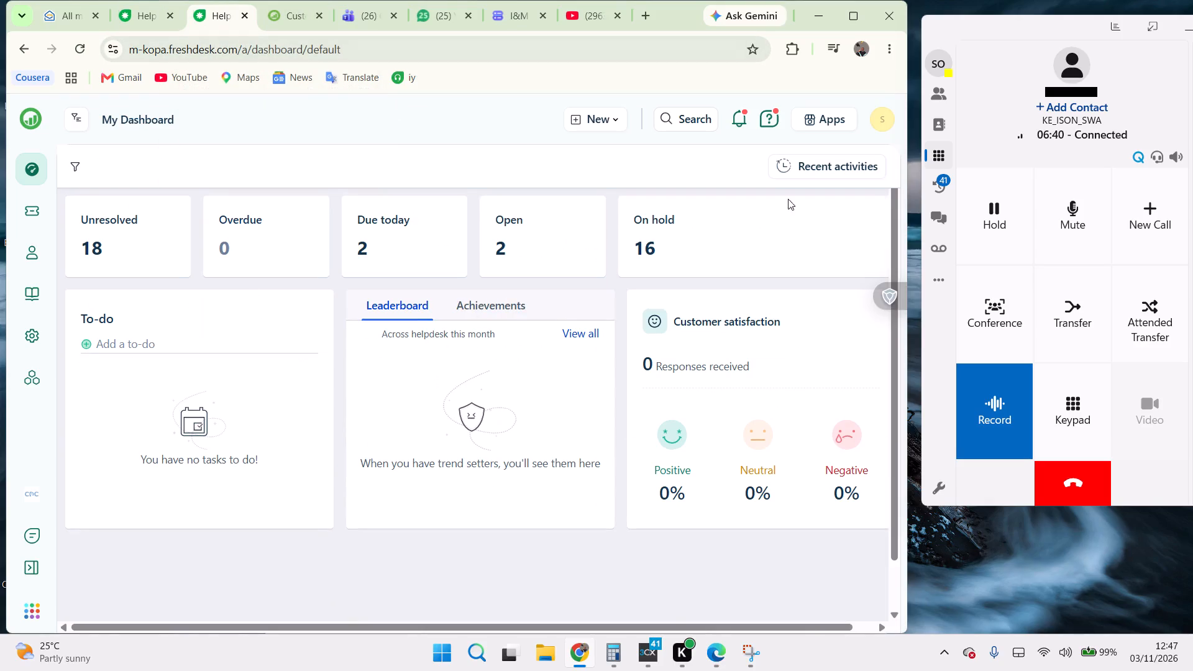
pyautogui.click(1076, 486)
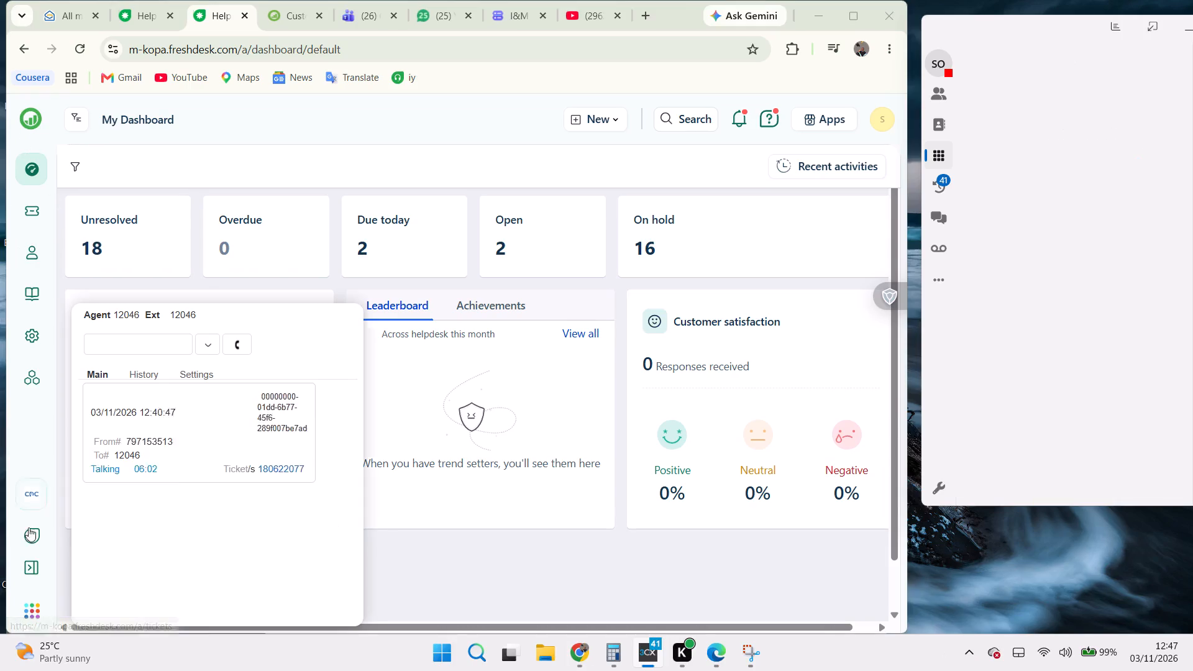
pyautogui.click(28, 495)
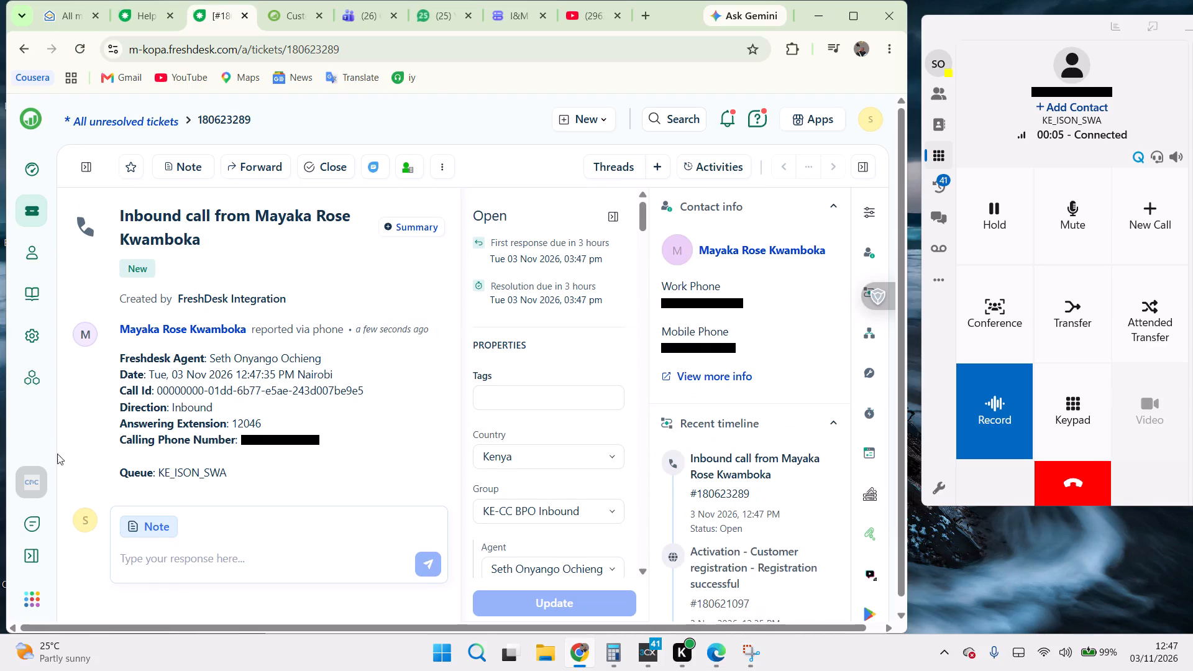
pyautogui.click(155, 532)
pyautogui.scroll(1, 194, 419)
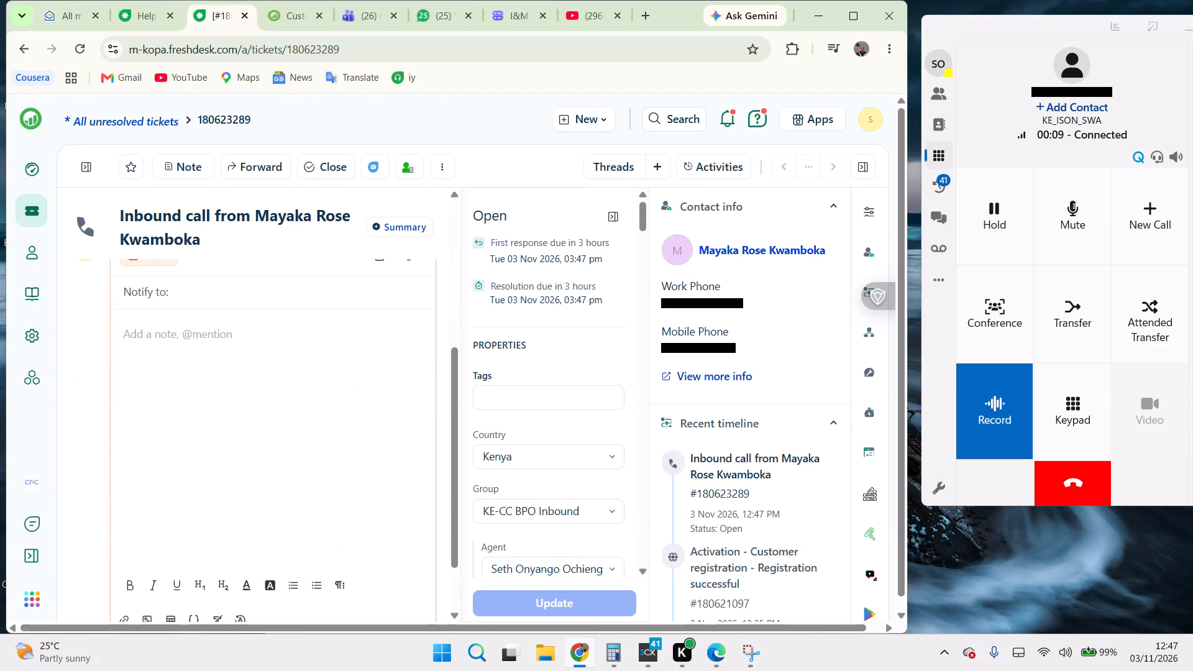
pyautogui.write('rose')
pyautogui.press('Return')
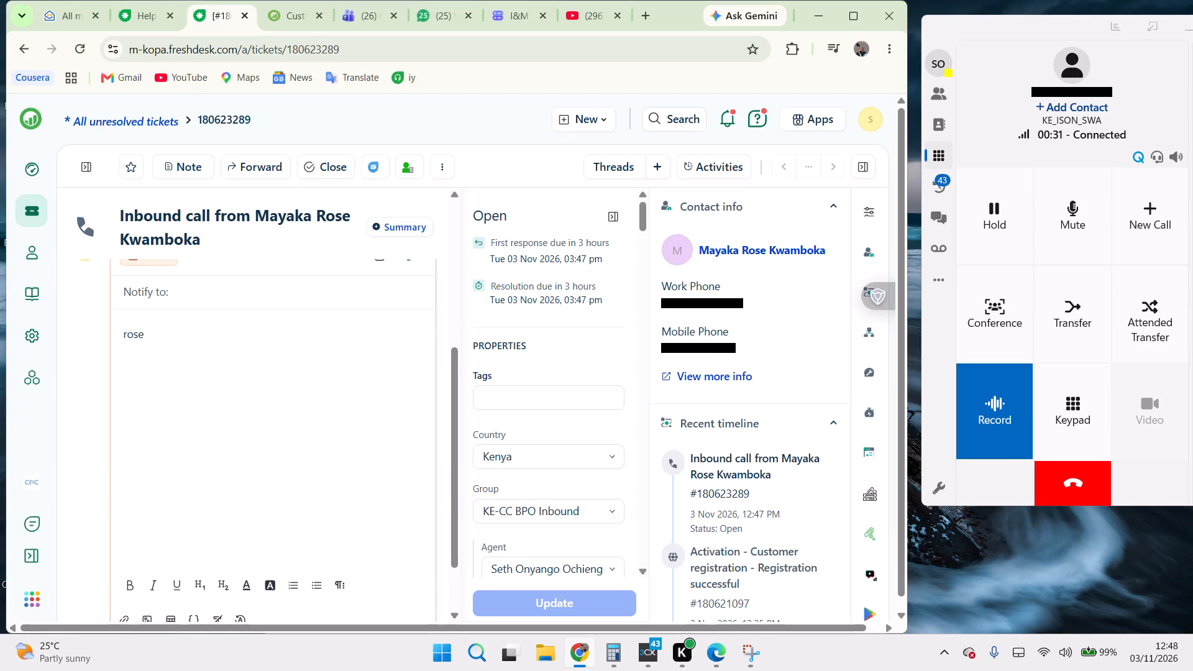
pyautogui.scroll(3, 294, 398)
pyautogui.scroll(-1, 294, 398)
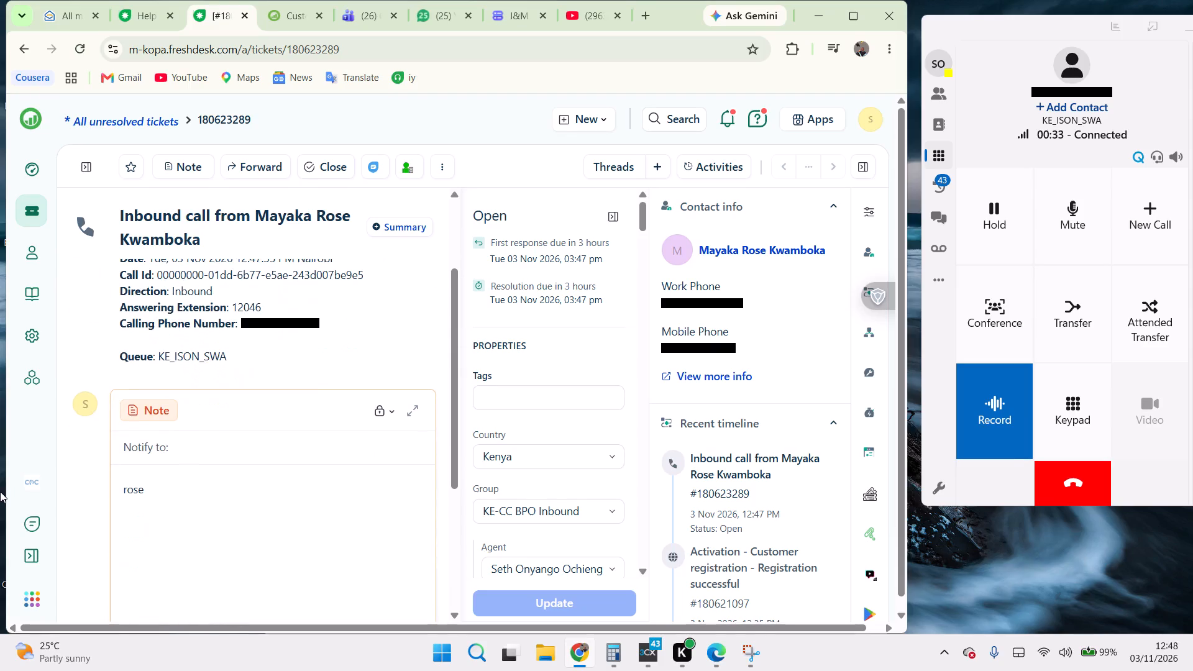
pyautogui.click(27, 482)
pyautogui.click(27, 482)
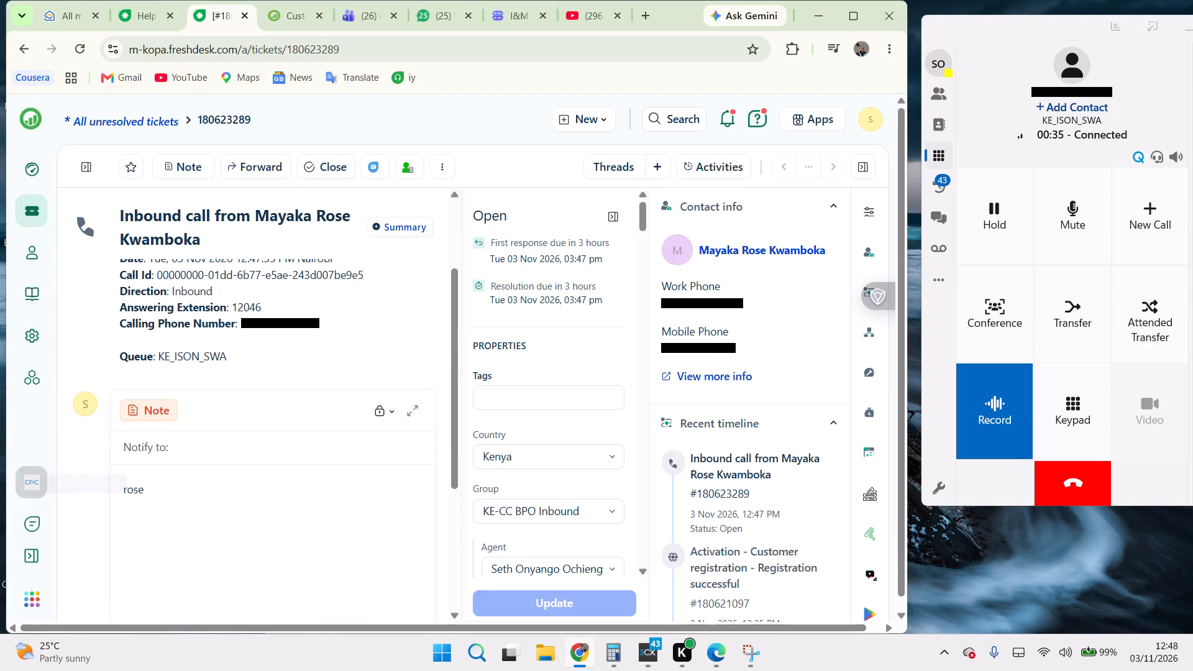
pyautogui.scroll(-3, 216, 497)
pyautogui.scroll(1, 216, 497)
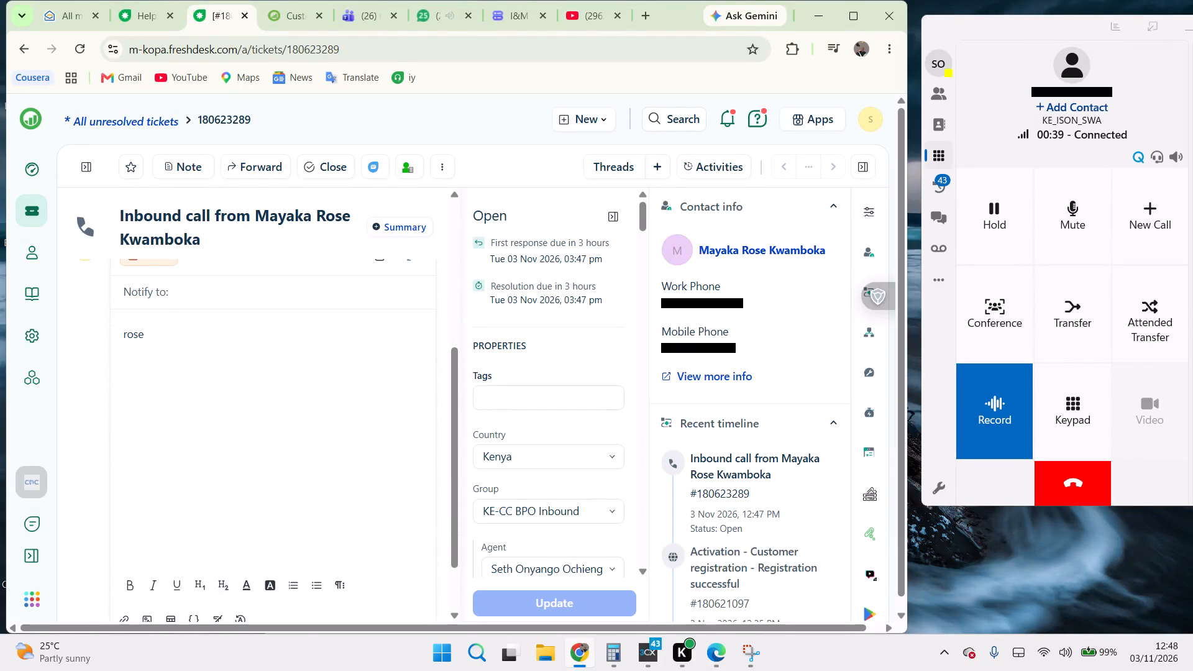
# Classify the ticket as Retail Support, with reason Customer activation follow-up and sub-reason Paused screening follow up.
pyautogui.scroll(-1, 578, 424)
pyautogui.scroll(1, 578, 424)
pyautogui.scroll(-3, 578, 424)
pyautogui.click(537, 396)
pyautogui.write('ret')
pyautogui.click(544, 429)
pyautogui.click(539, 452)
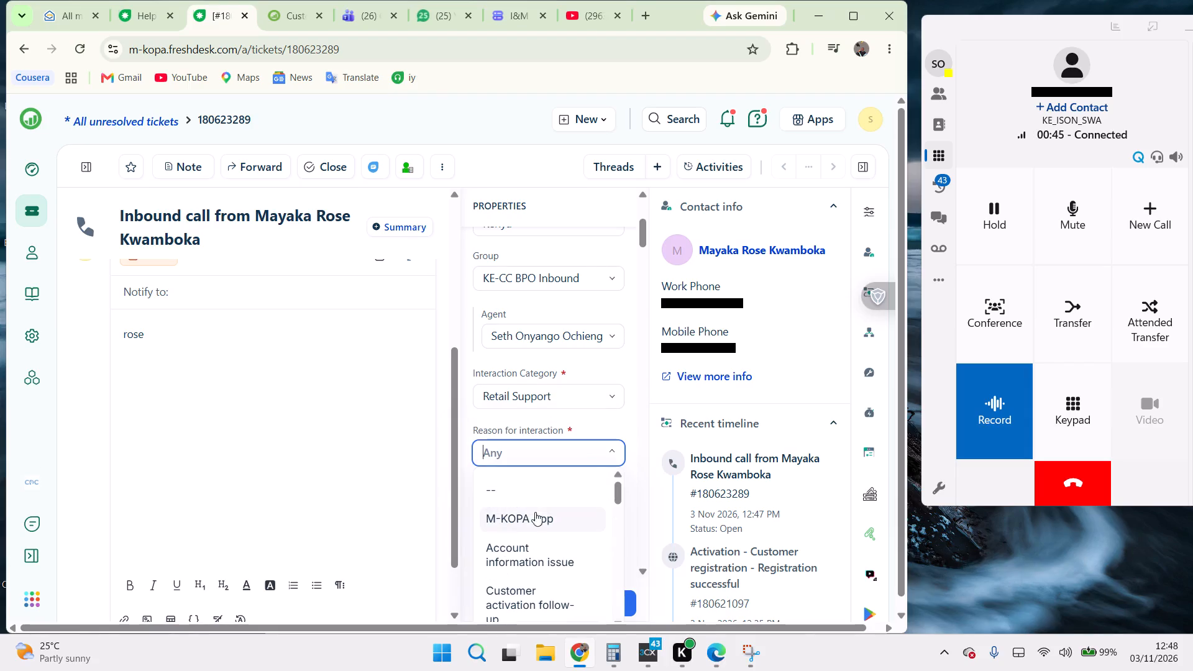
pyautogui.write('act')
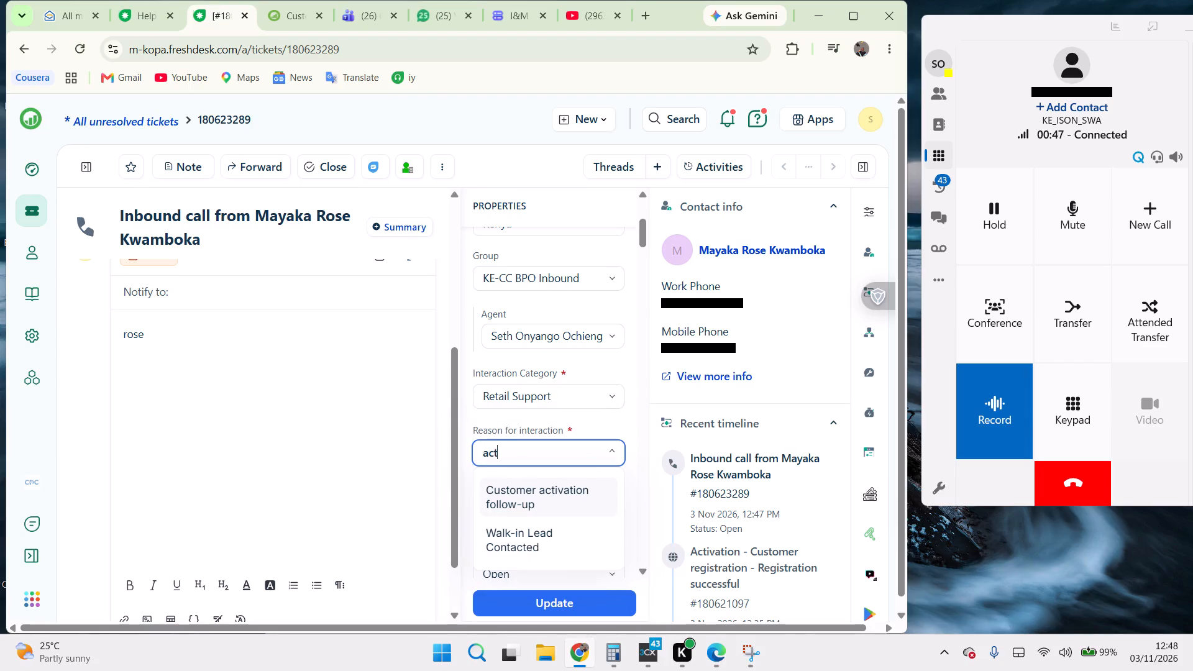
pyautogui.click(557, 495)
pyautogui.click(564, 506)
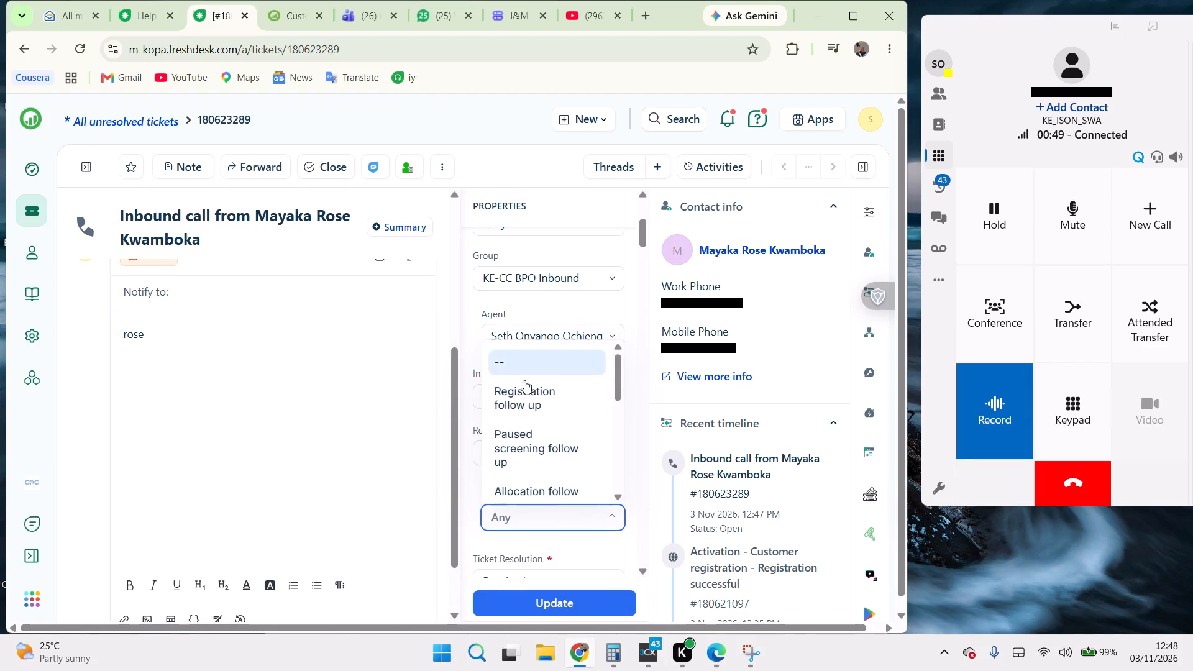
pyautogui.click(524, 446)
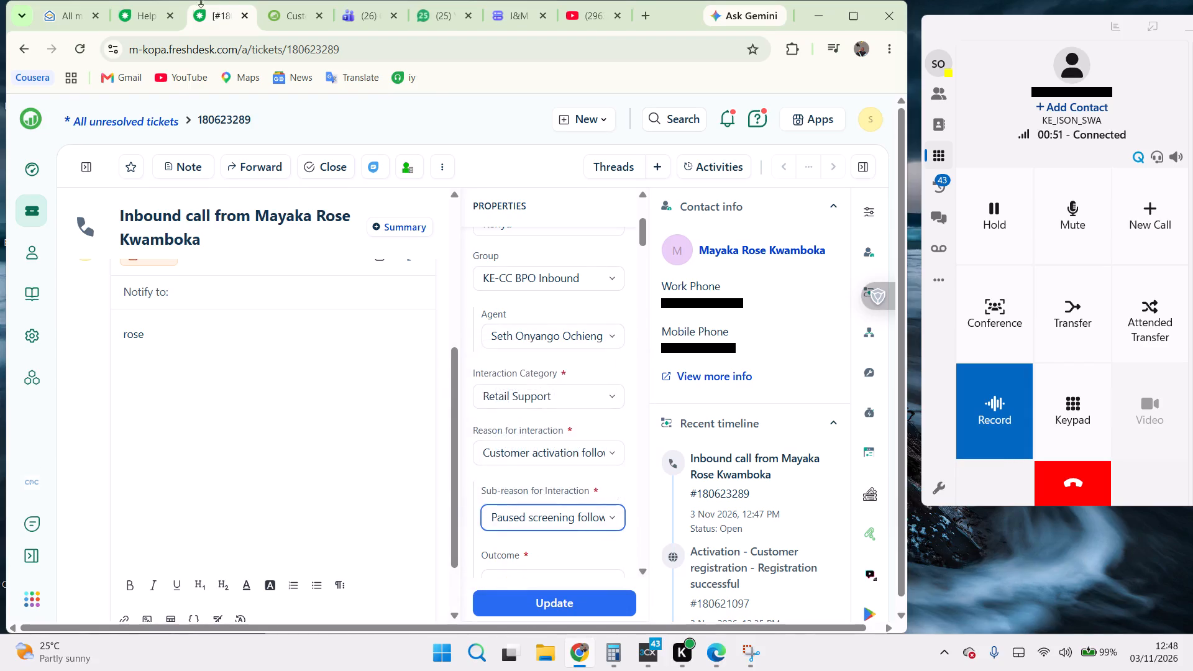
# Search the M-KOPA CRM for the caller's eight-digit customer number.
pyautogui.click(277, 16)
pyautogui.click(751, 134)
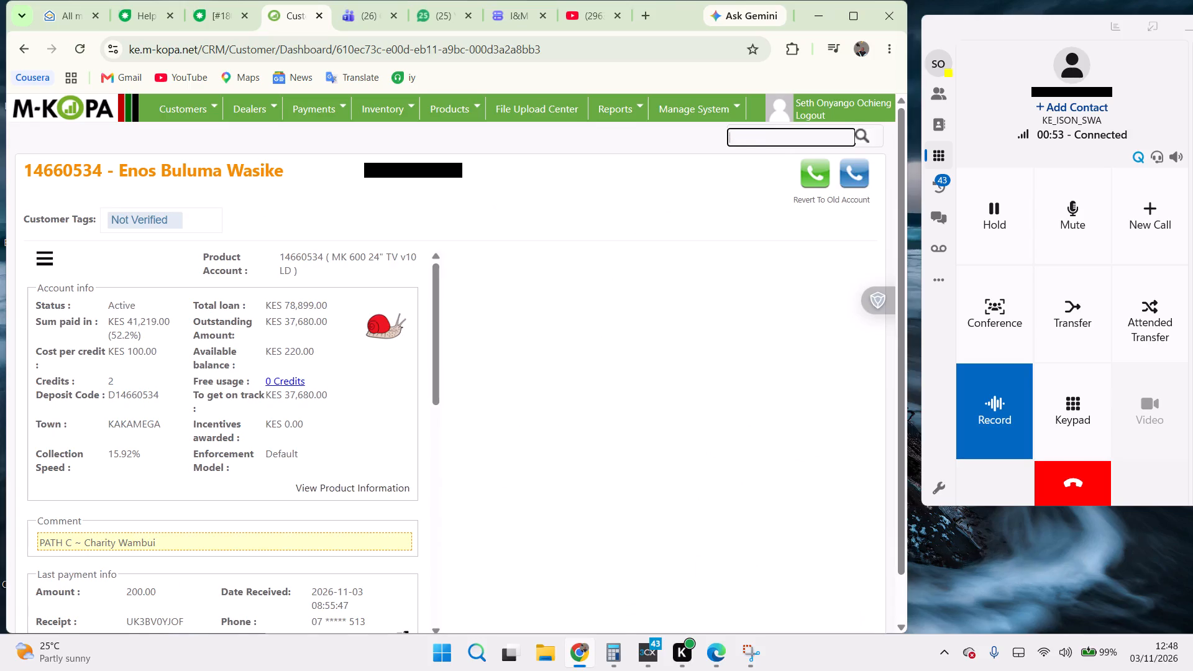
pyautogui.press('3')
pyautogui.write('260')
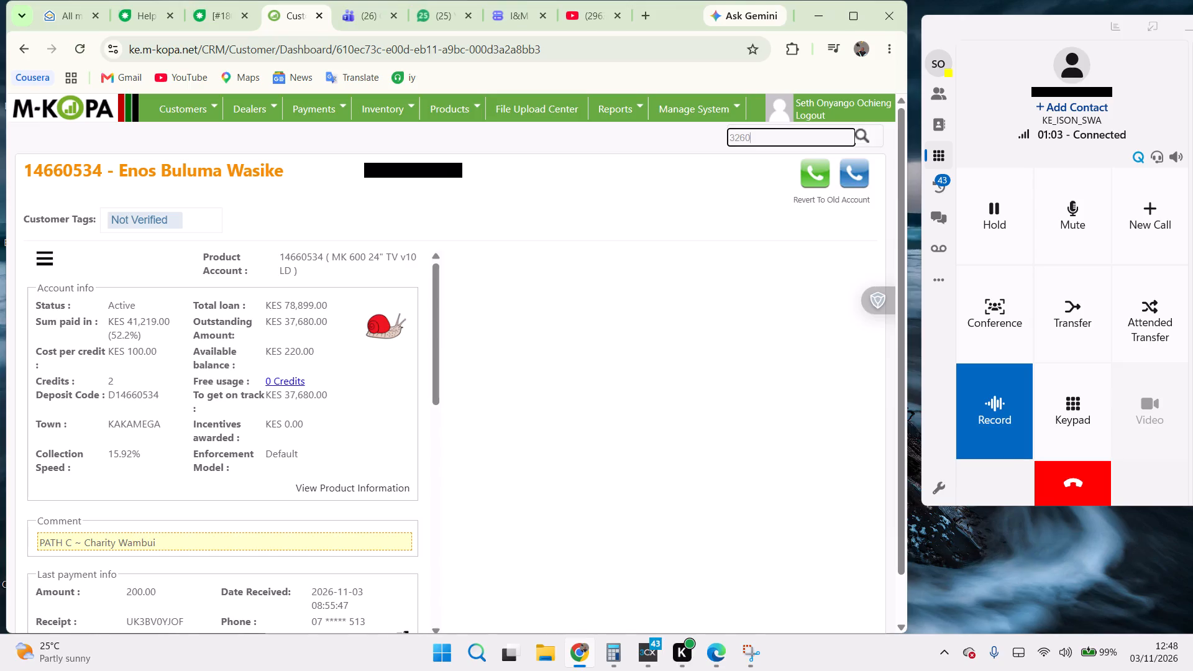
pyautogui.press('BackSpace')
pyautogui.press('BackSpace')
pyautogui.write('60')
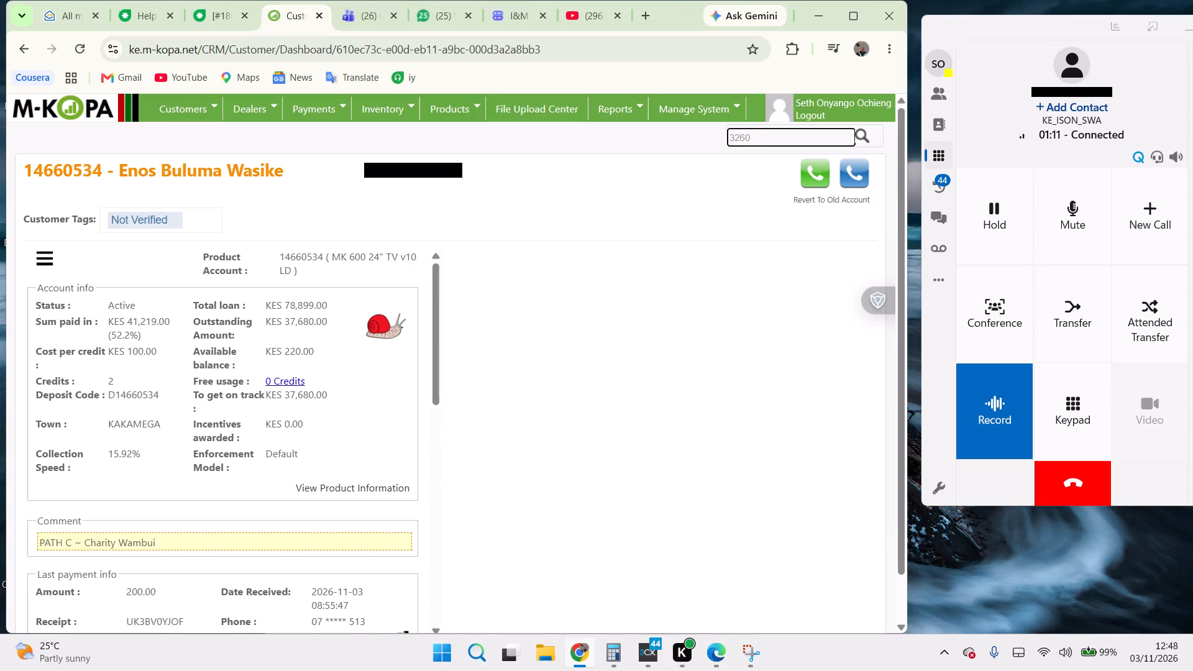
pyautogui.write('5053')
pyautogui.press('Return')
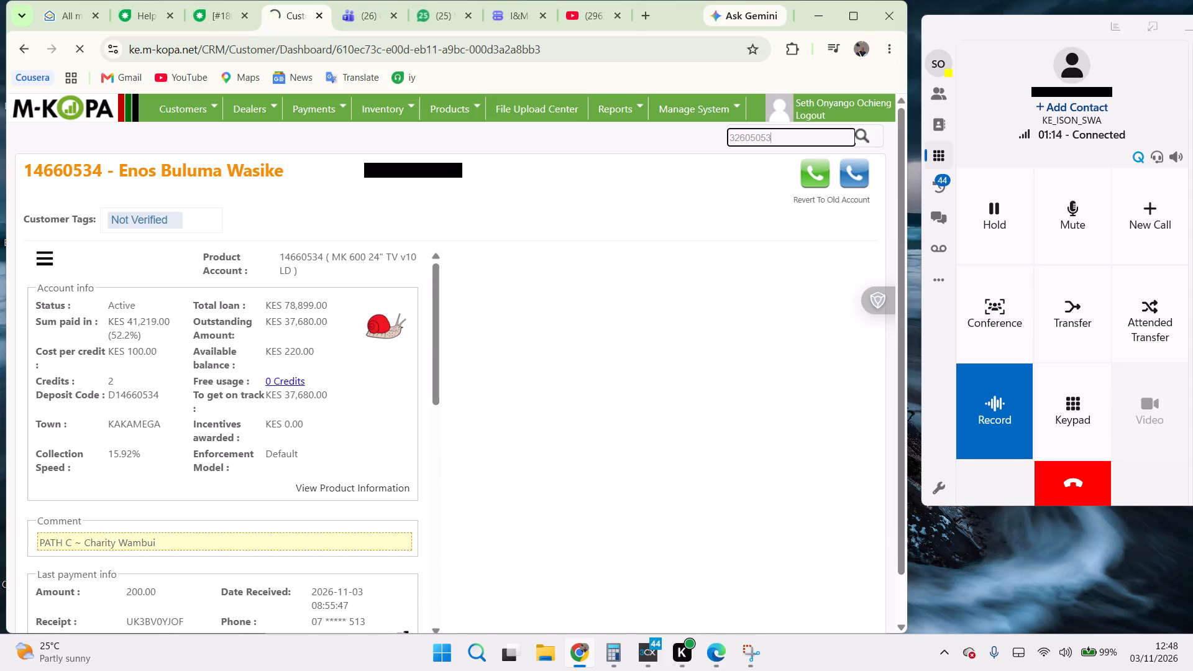
# Copy the searched customer number from the CRM search box.
pyautogui.doubleClick(739, 135)
pyautogui.rightClick(739, 135)
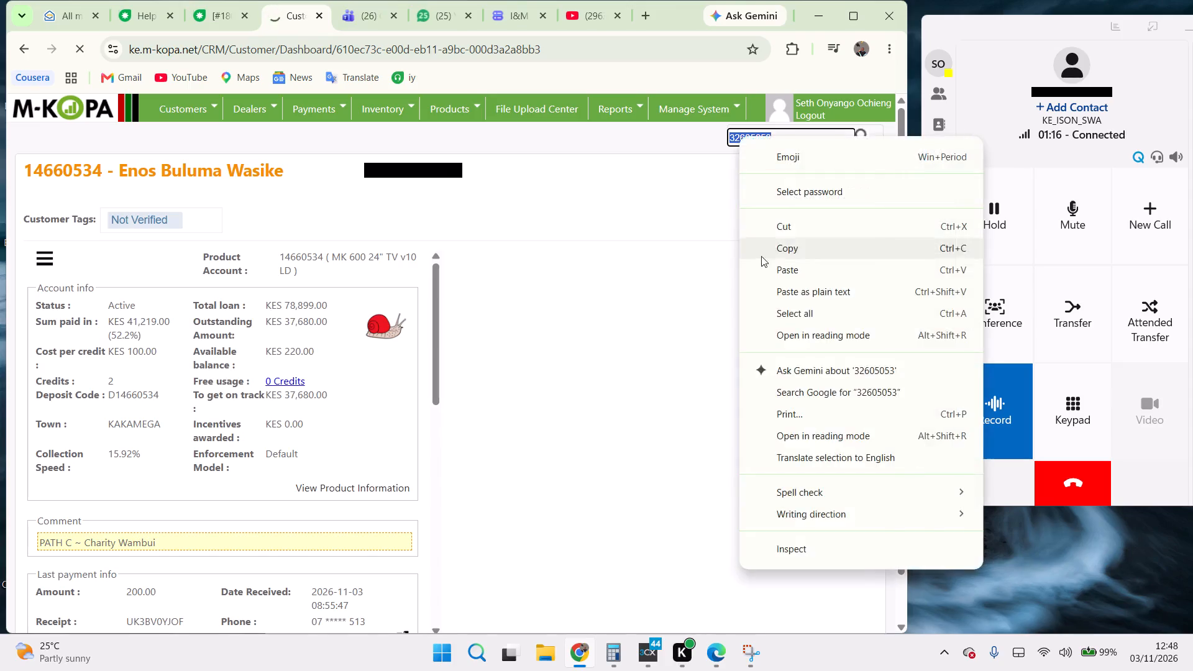
pyautogui.click(787, 248)
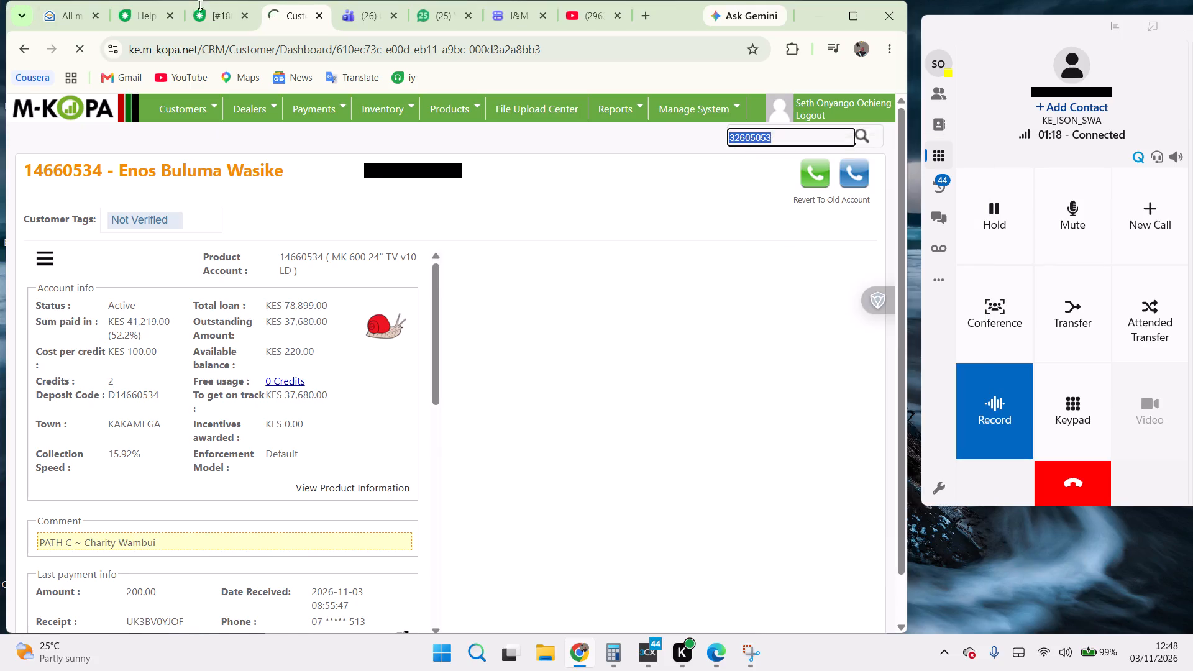
pyautogui.click(206, 16)
pyautogui.scroll(-3, 747, 385)
pyautogui.scroll(1, 747, 385)
pyautogui.scroll(-6, 747, 385)
pyautogui.scroll(3, 747, 385)
pyautogui.scroll(-3, 747, 385)
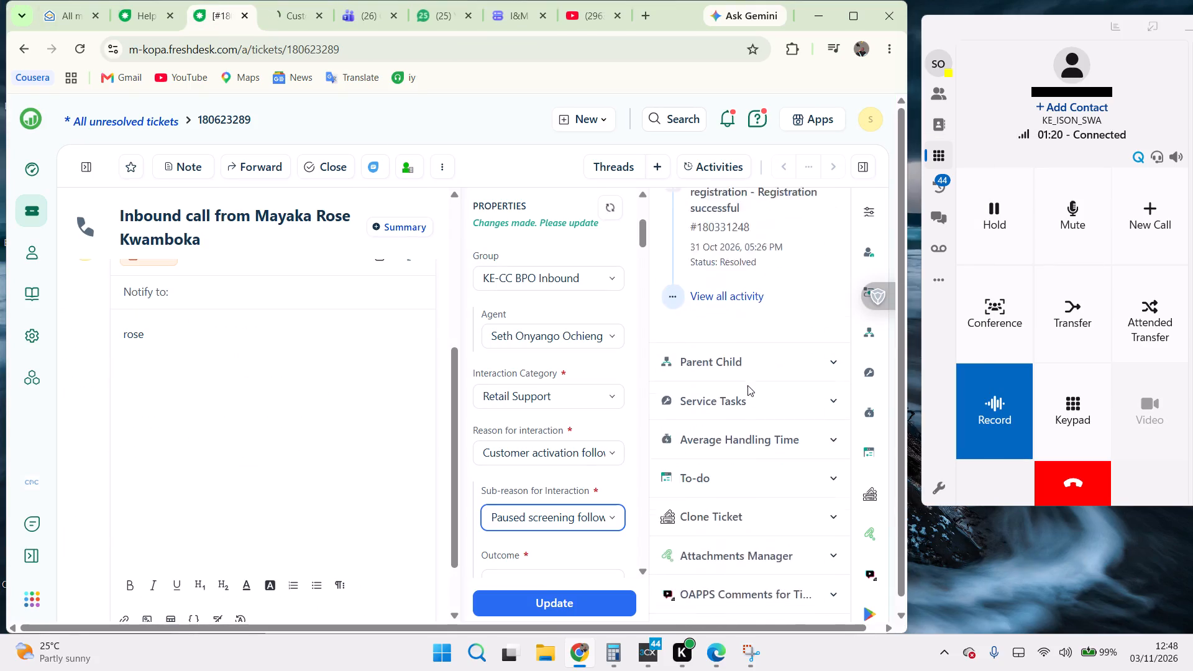
pyautogui.scroll(-6, 747, 385)
pyautogui.scroll(1, 747, 385)
pyautogui.scroll(-1, 747, 385)
pyautogui.click(831, 431)
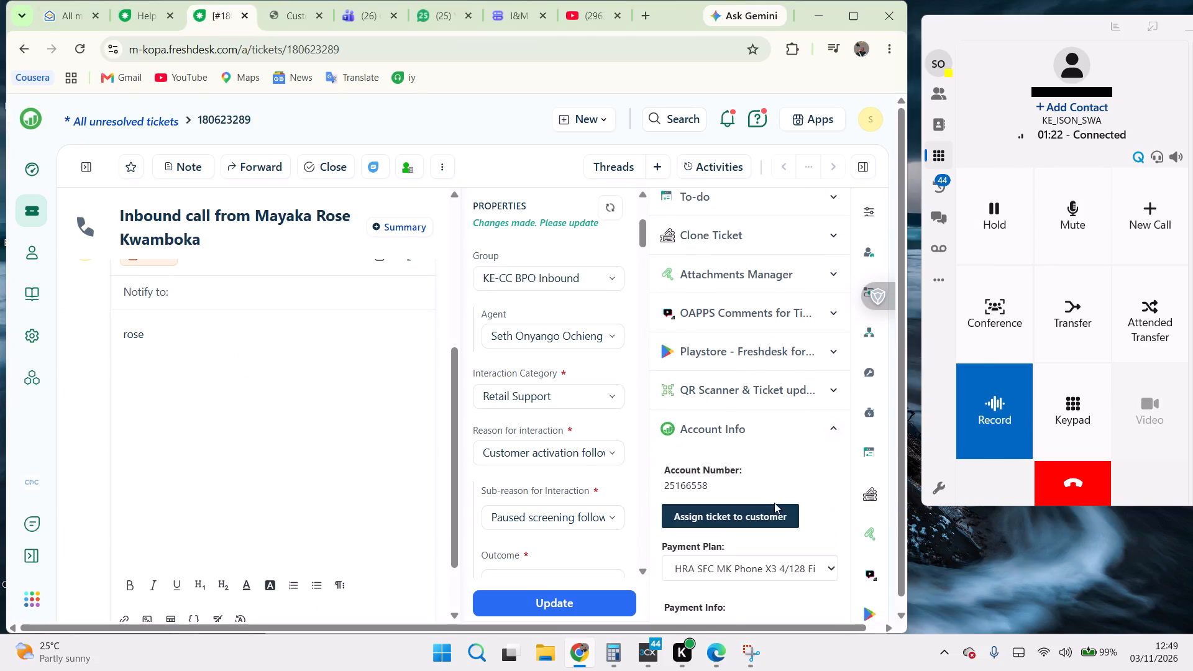
pyautogui.click(720, 524)
pyautogui.click(490, 171)
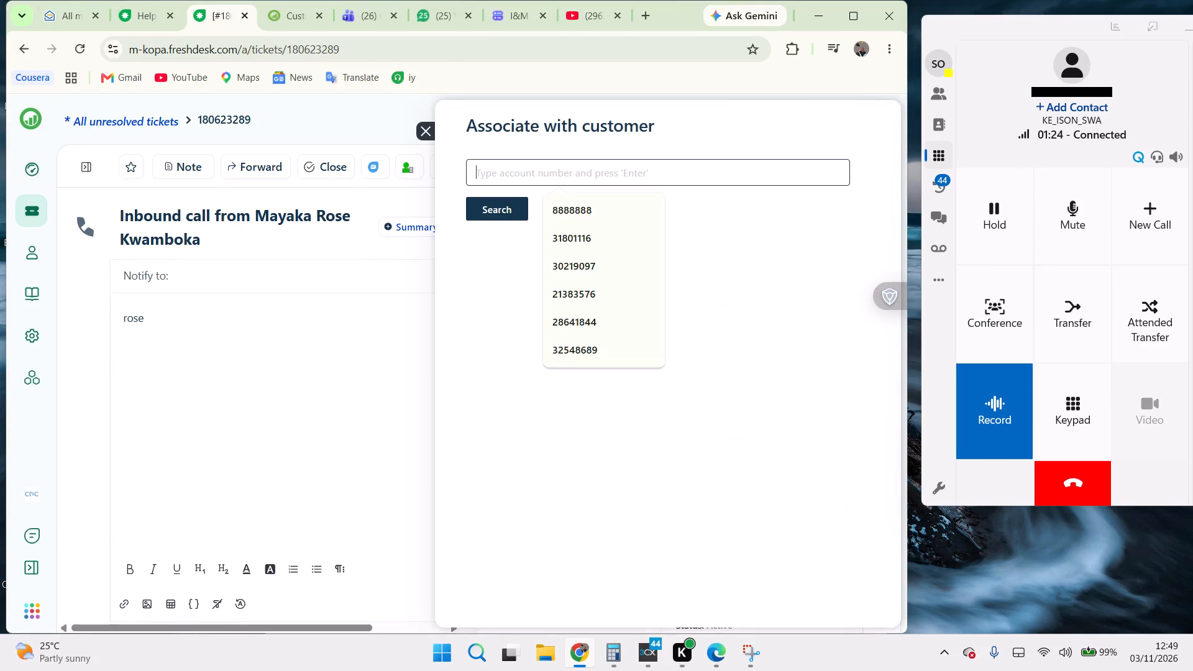
pyautogui.hotkey('ctrl', 'v')
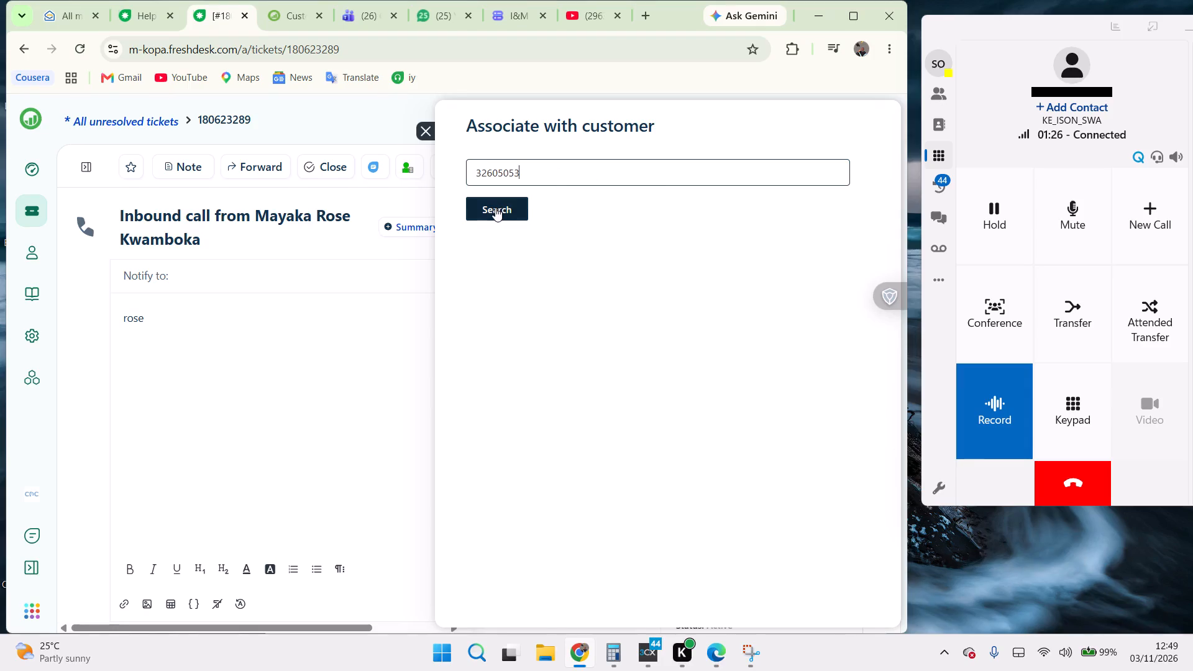
pyautogui.click(495, 208)
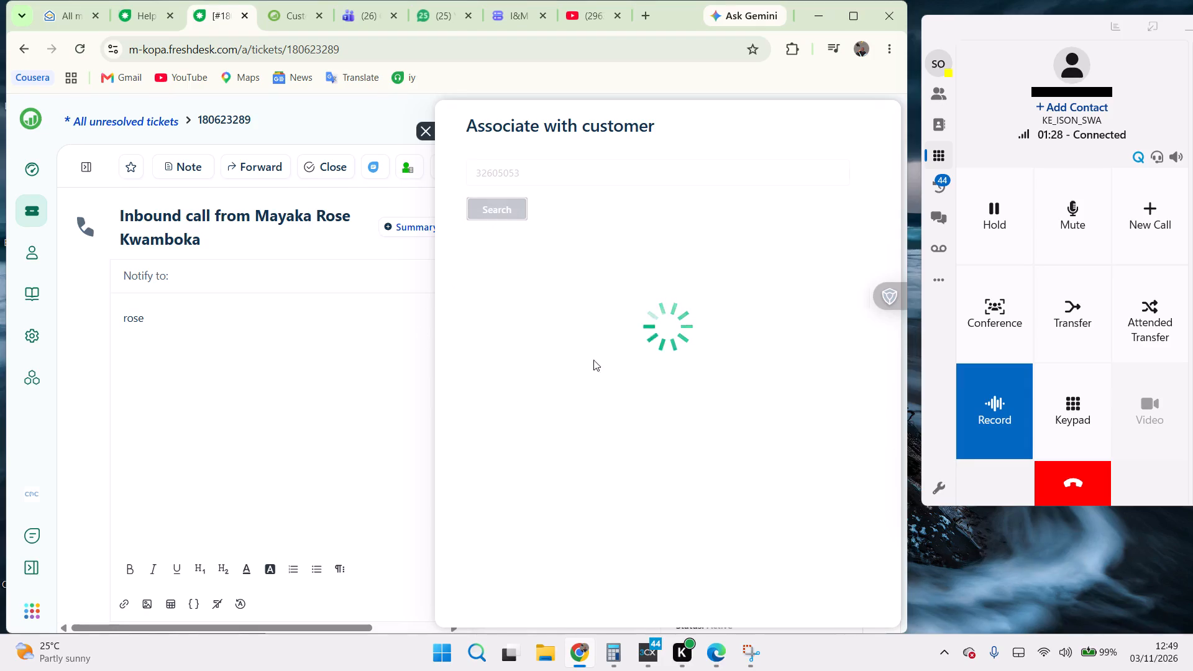
pyautogui.click(527, 386)
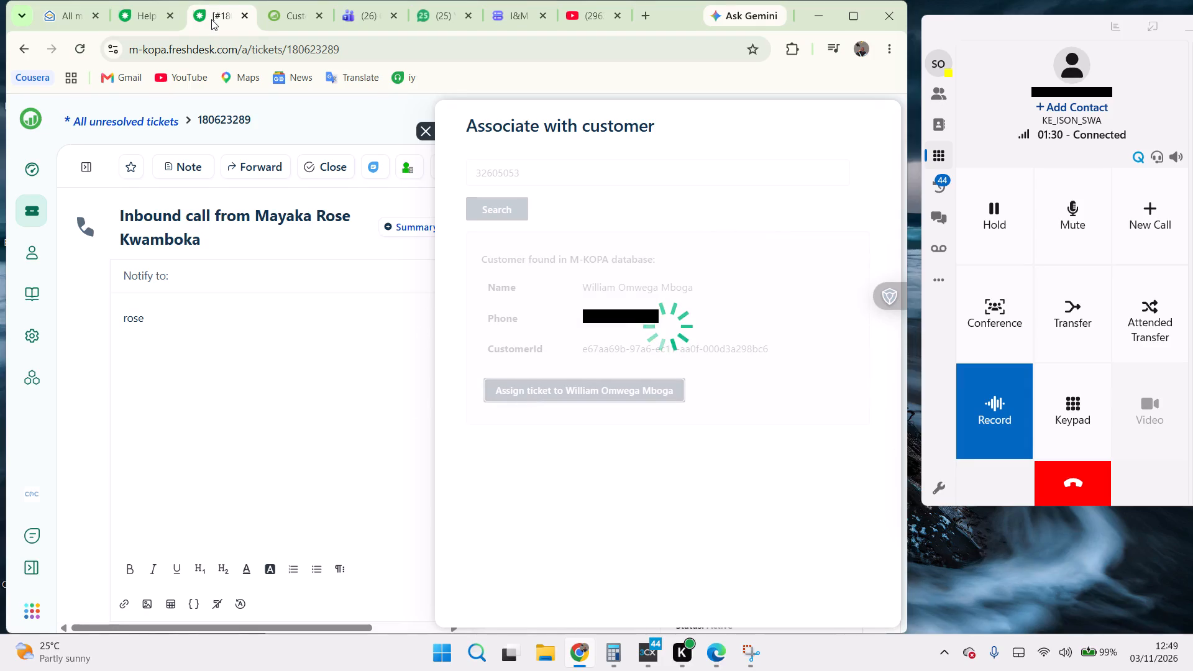
pyautogui.click(211, 19)
pyautogui.click(150, 18)
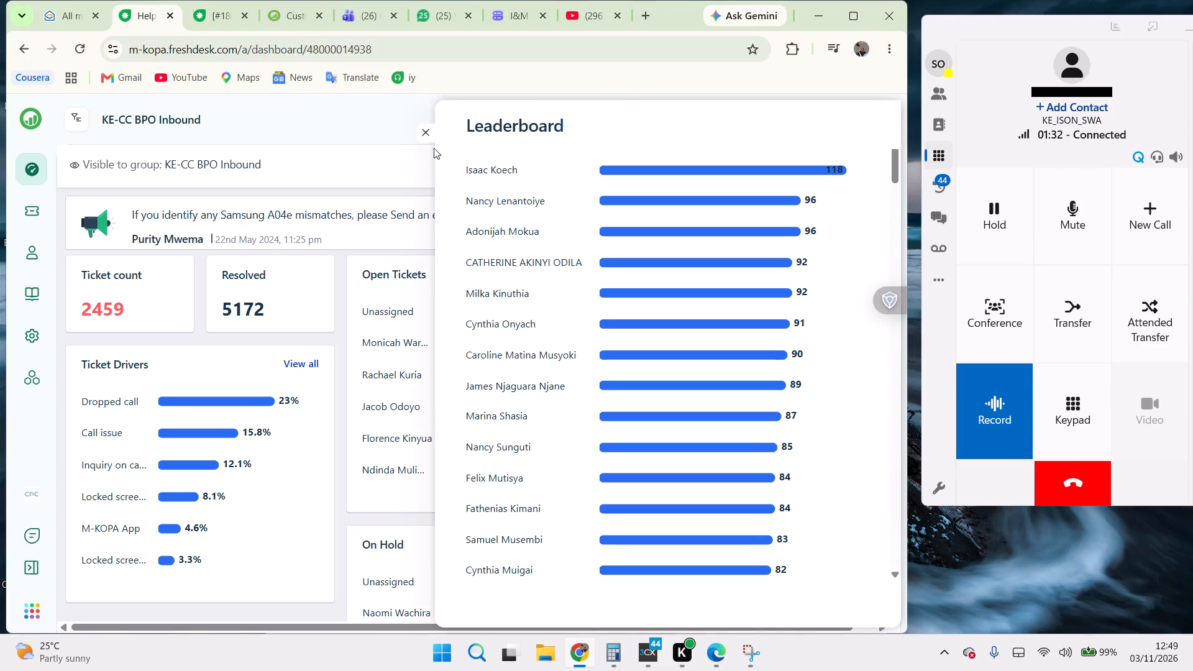
pyautogui.click(427, 138)
pyautogui.click(688, 122)
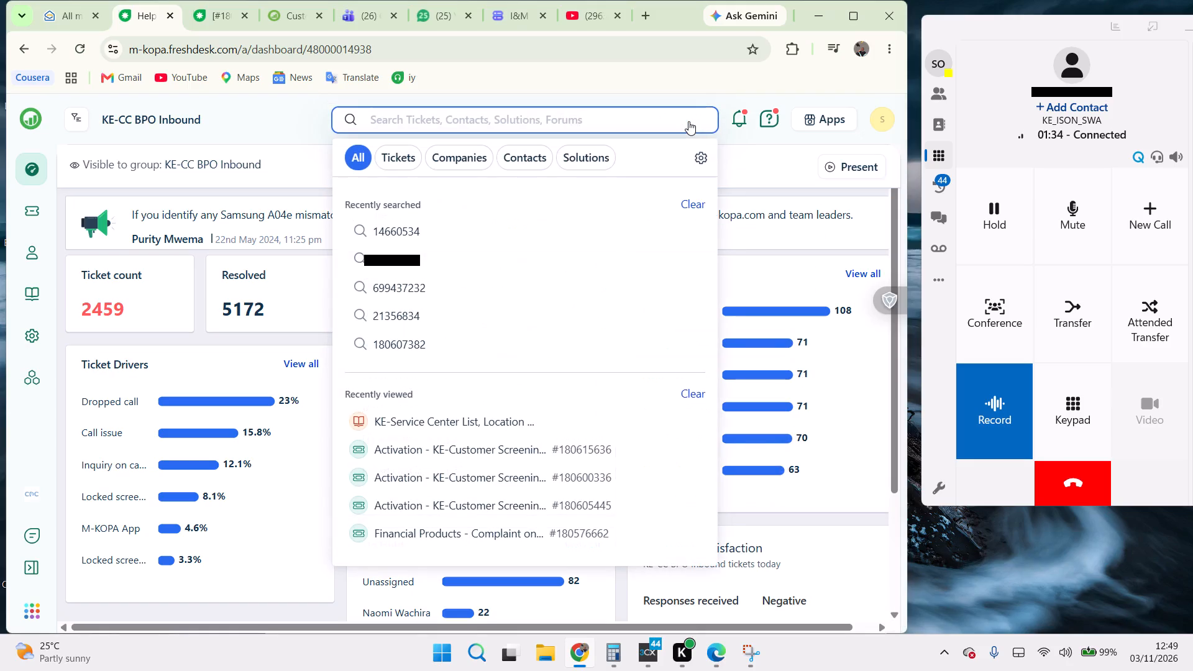
pyautogui.hotkey('ctrl', 'v')
pyautogui.press('Return')
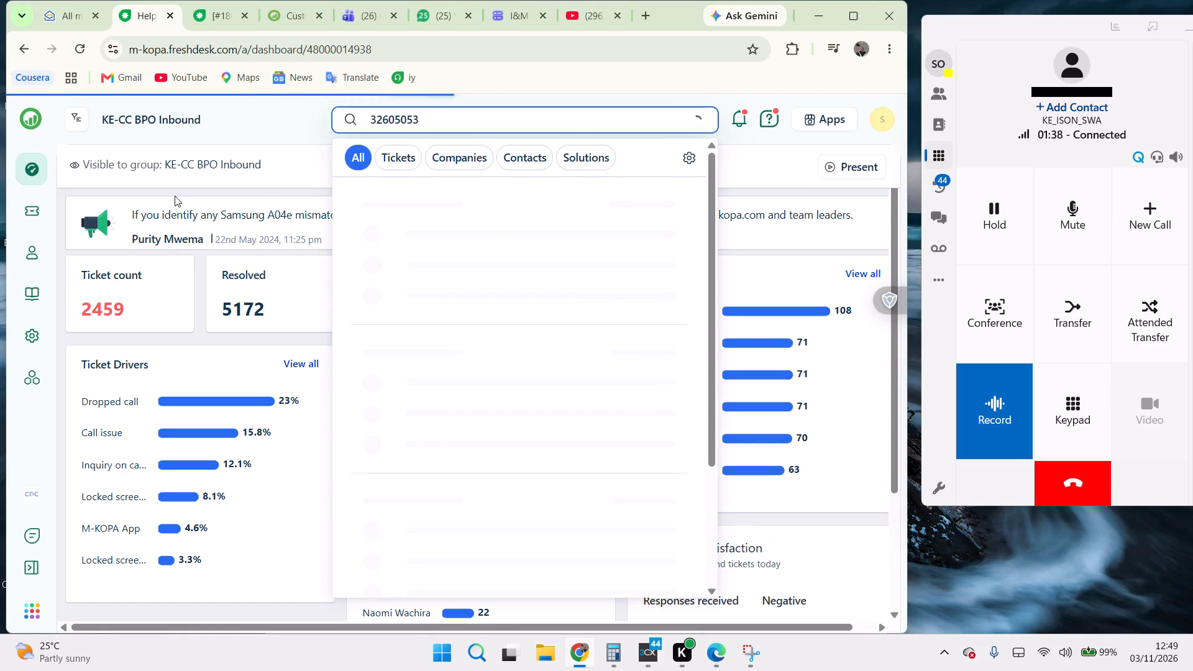
pyautogui.click(375, 280)
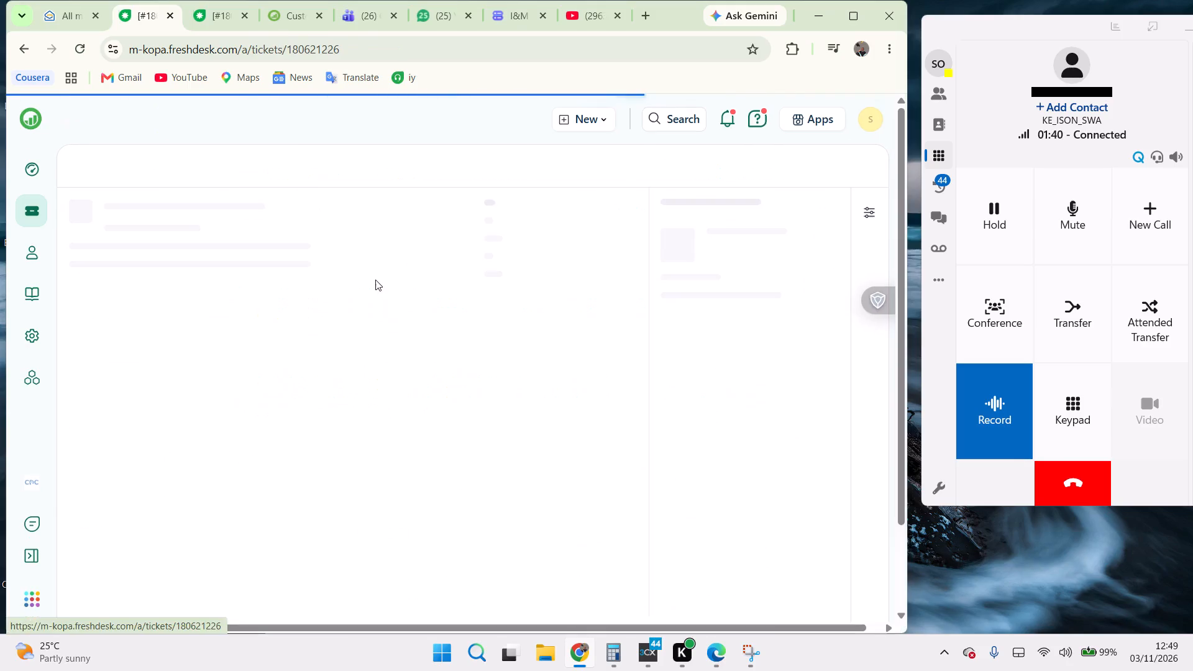
# Review the screening ticket's details and existing notes, and add a private note reading "screening".
pyautogui.scroll(-15, 296, 326)
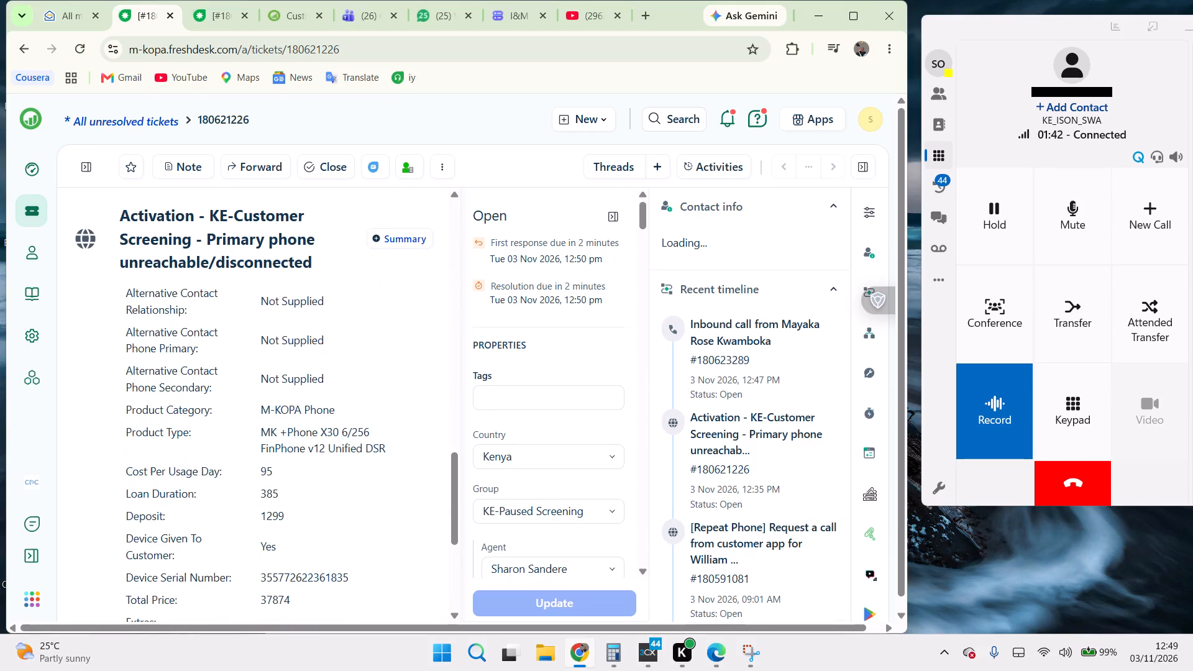
pyautogui.scroll(-1, 310, 329)
pyautogui.scroll(1, 310, 329)
pyautogui.scroll(-5, 310, 329)
pyautogui.scroll(1, 311, 329)
pyautogui.scroll(-1, 311, 329)
pyautogui.scroll(-3, 551, 476)
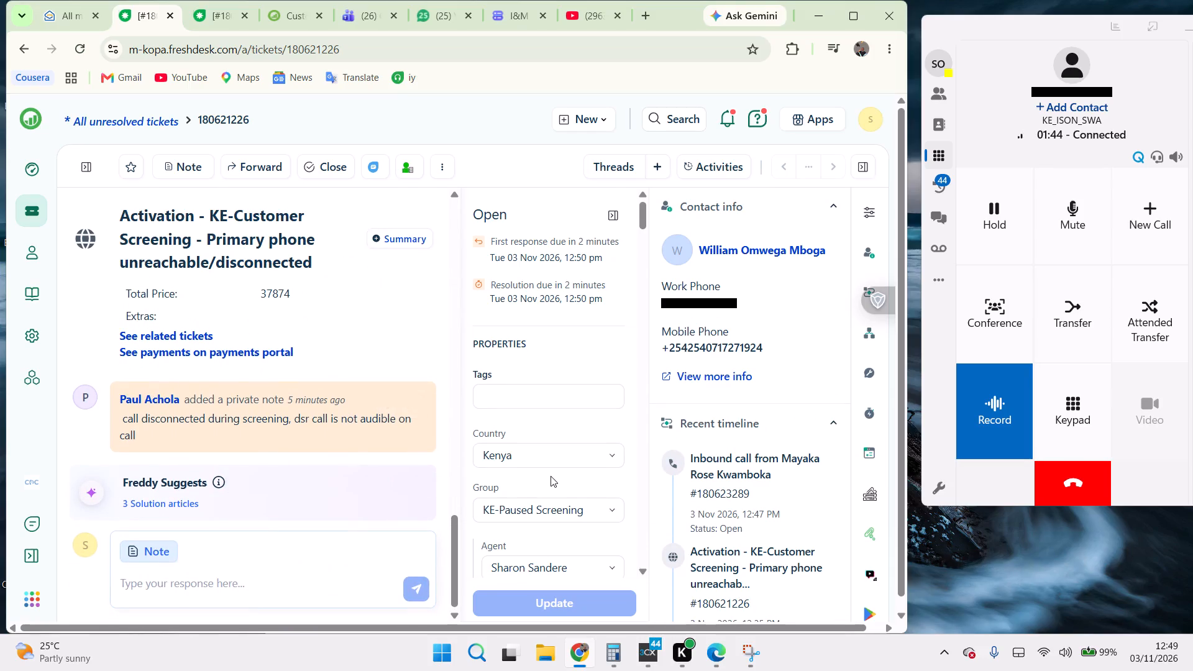
pyautogui.scroll(-5, 551, 476)
pyautogui.click(153, 559)
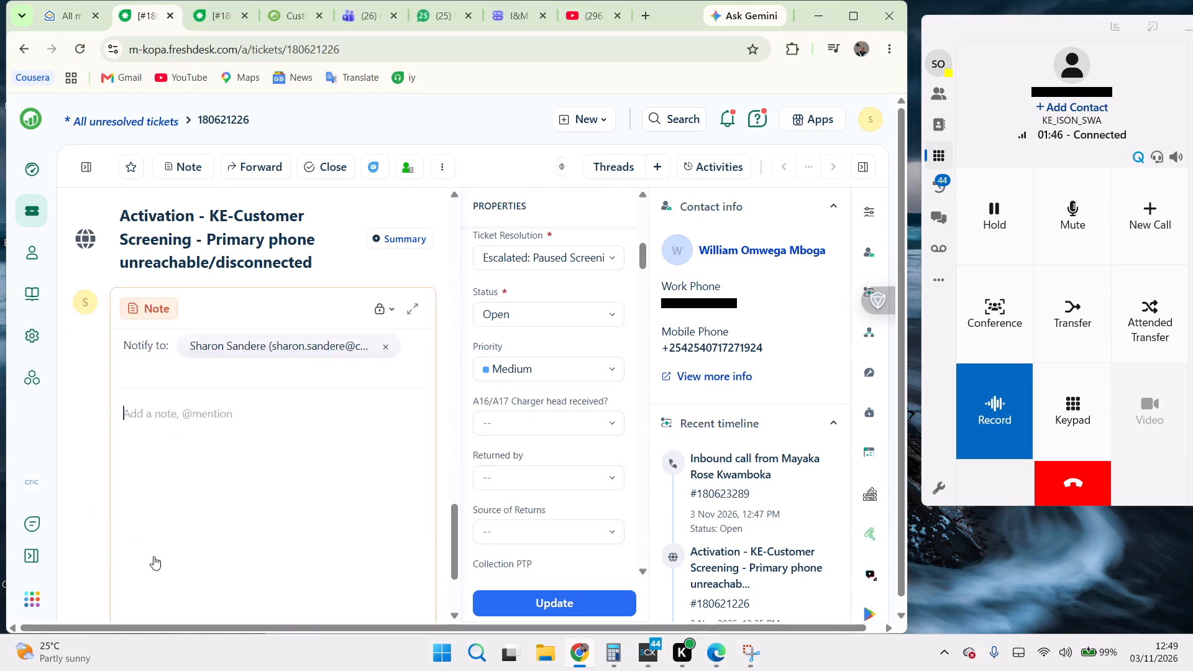
pyautogui.scroll(1, 211, 378)
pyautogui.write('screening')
pyautogui.scroll(-6, 211, 378)
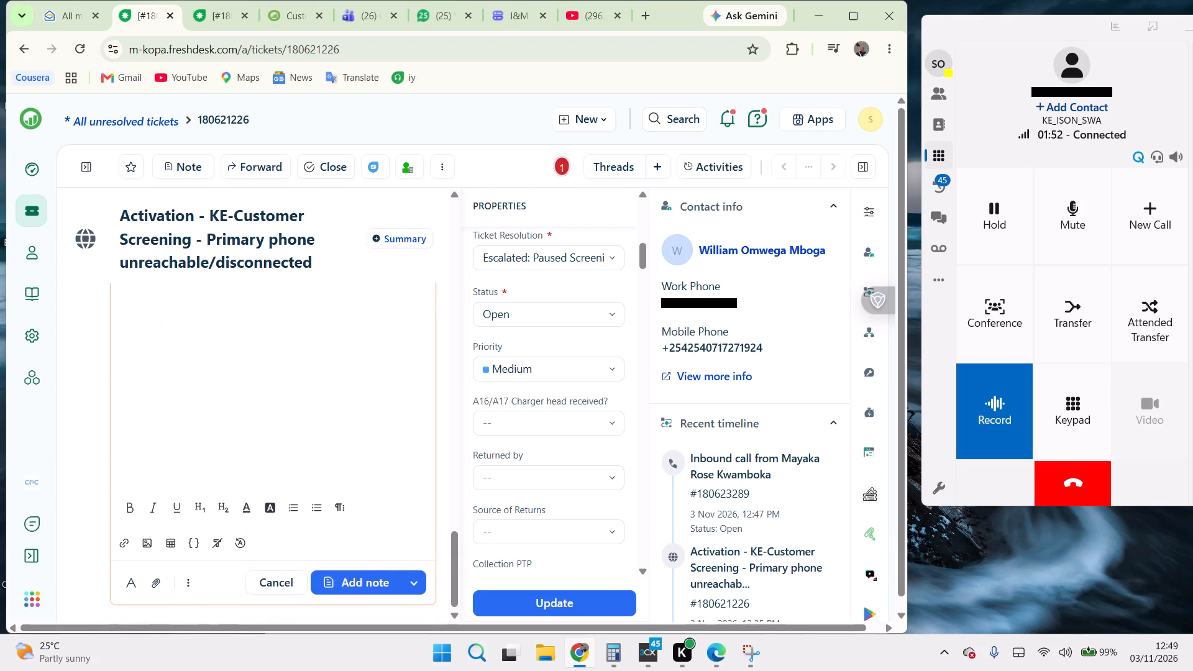
pyautogui.click(357, 577)
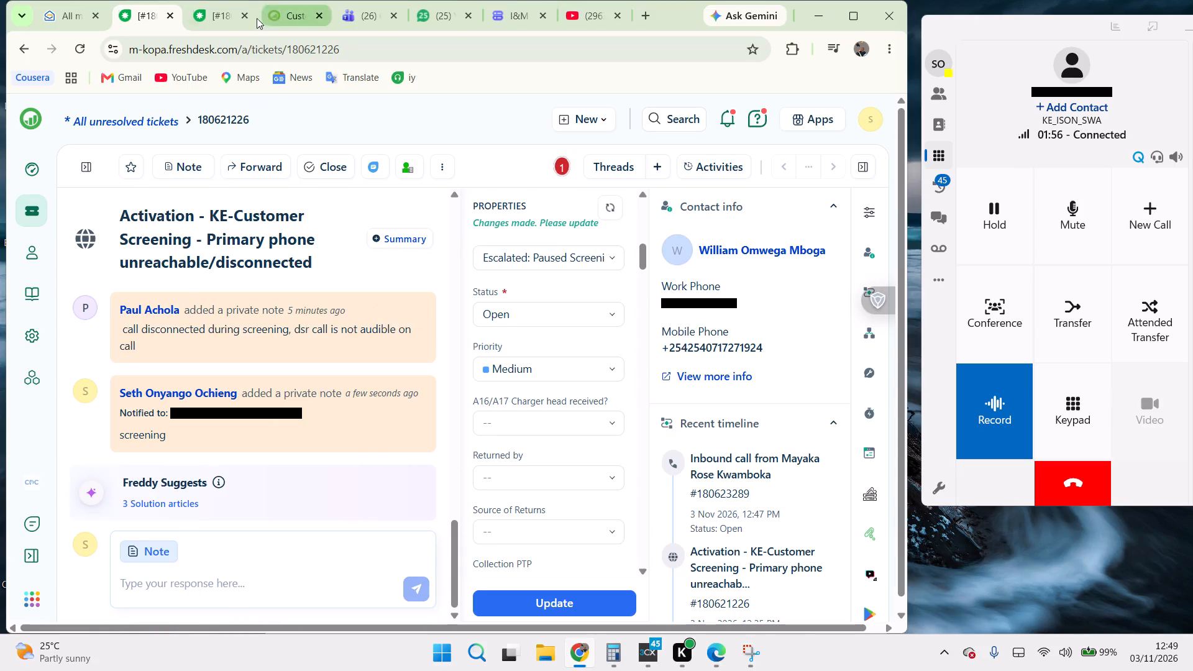
pyautogui.click(209, 13)
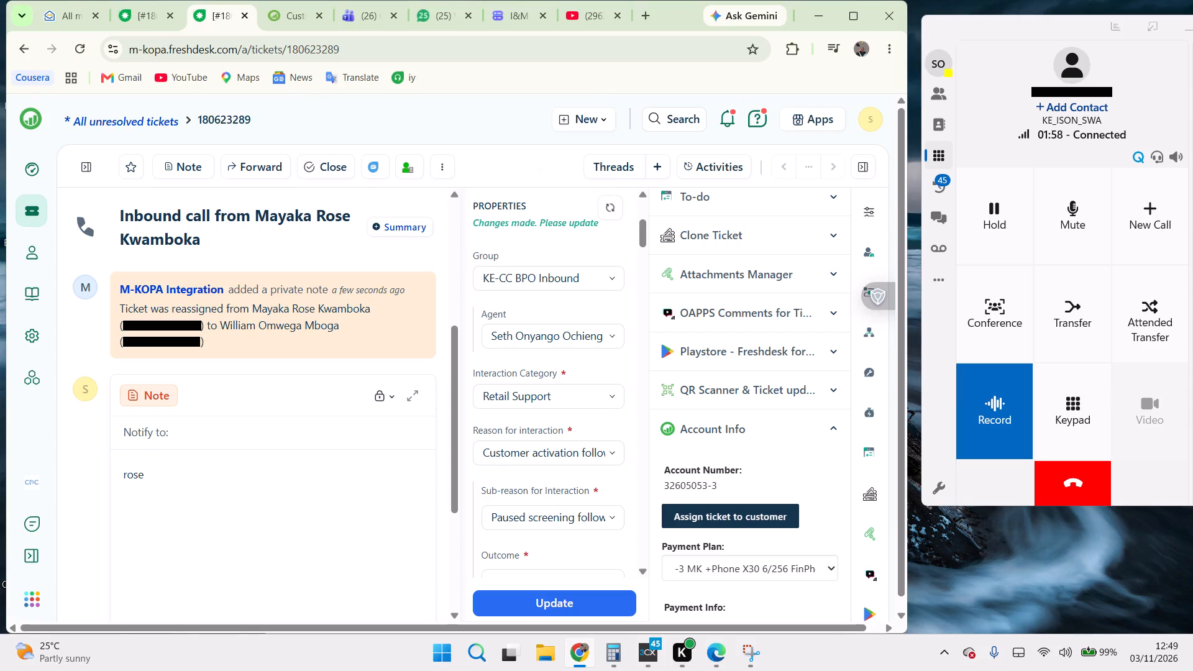
pyautogui.scroll(-1, 566, 475)
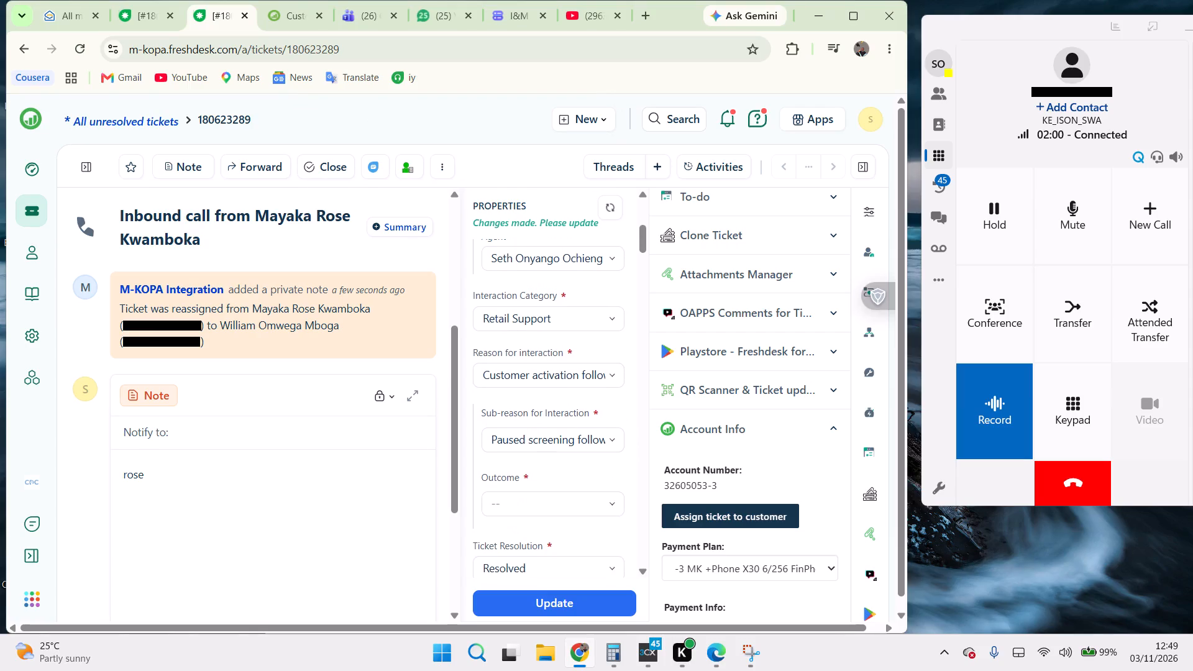
pyautogui.click(541, 509)
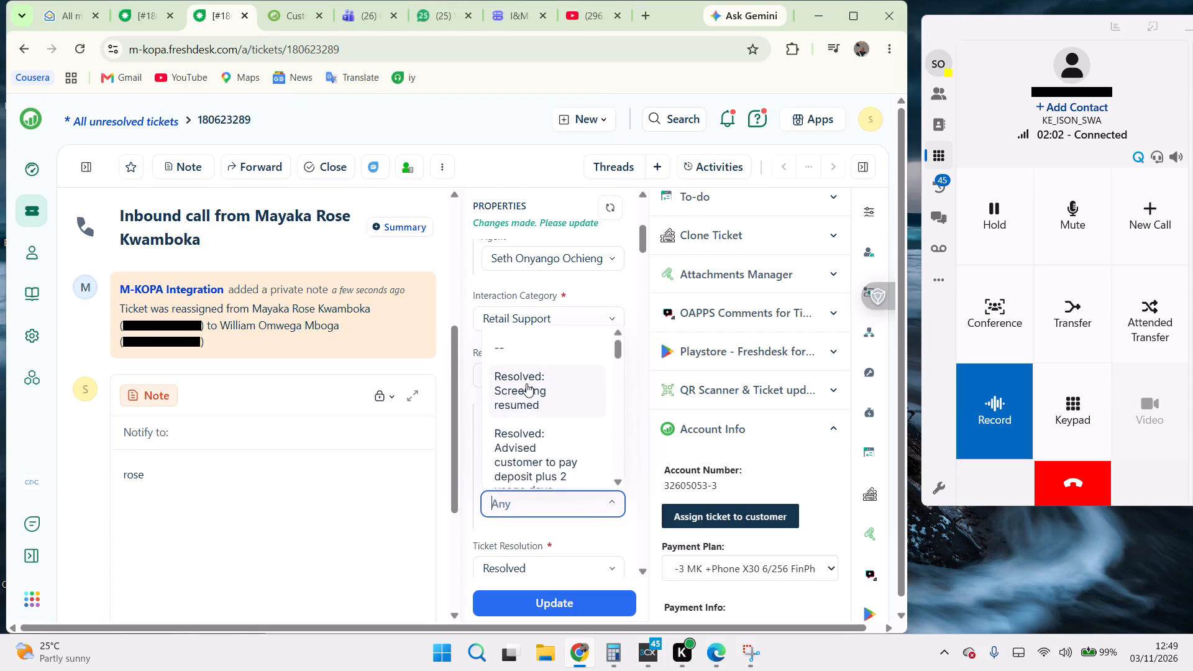
pyautogui.click(526, 383)
pyautogui.scroll(-1, 535, 418)
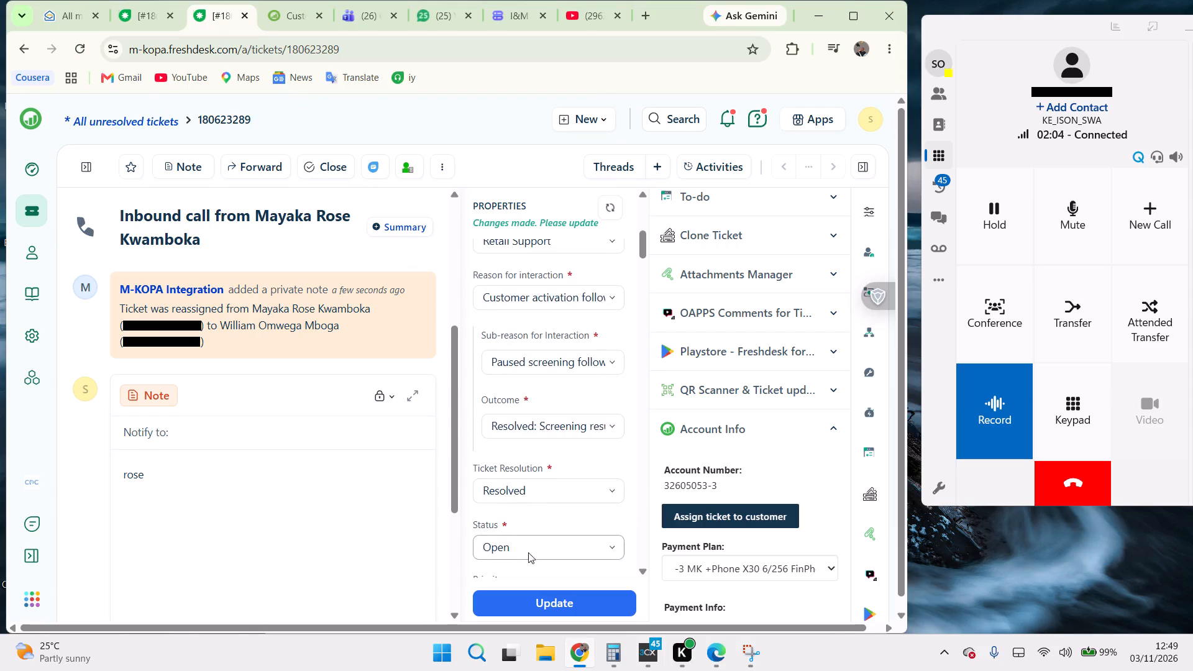
pyautogui.click(528, 552)
pyautogui.click(526, 482)
pyautogui.click(555, 601)
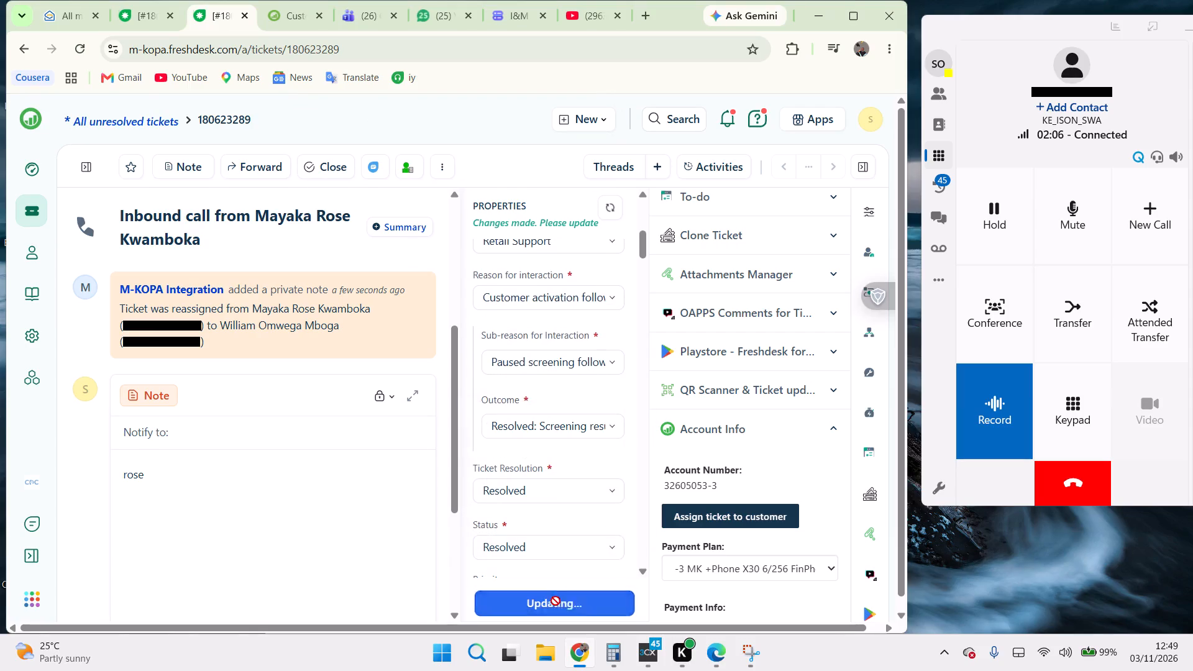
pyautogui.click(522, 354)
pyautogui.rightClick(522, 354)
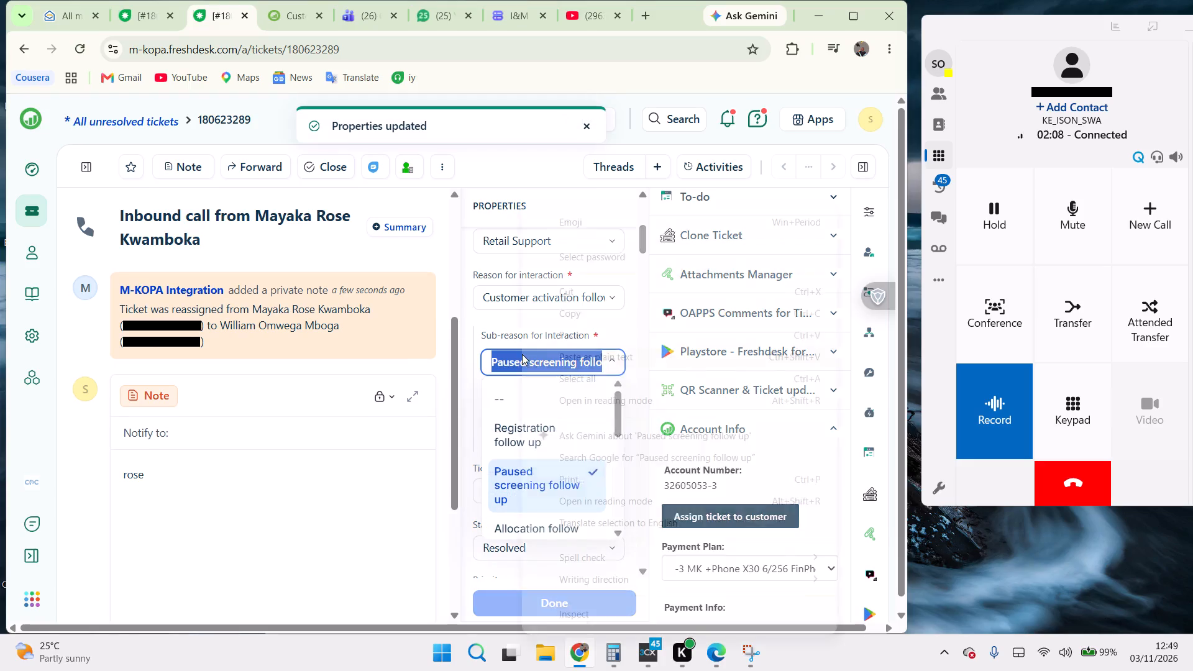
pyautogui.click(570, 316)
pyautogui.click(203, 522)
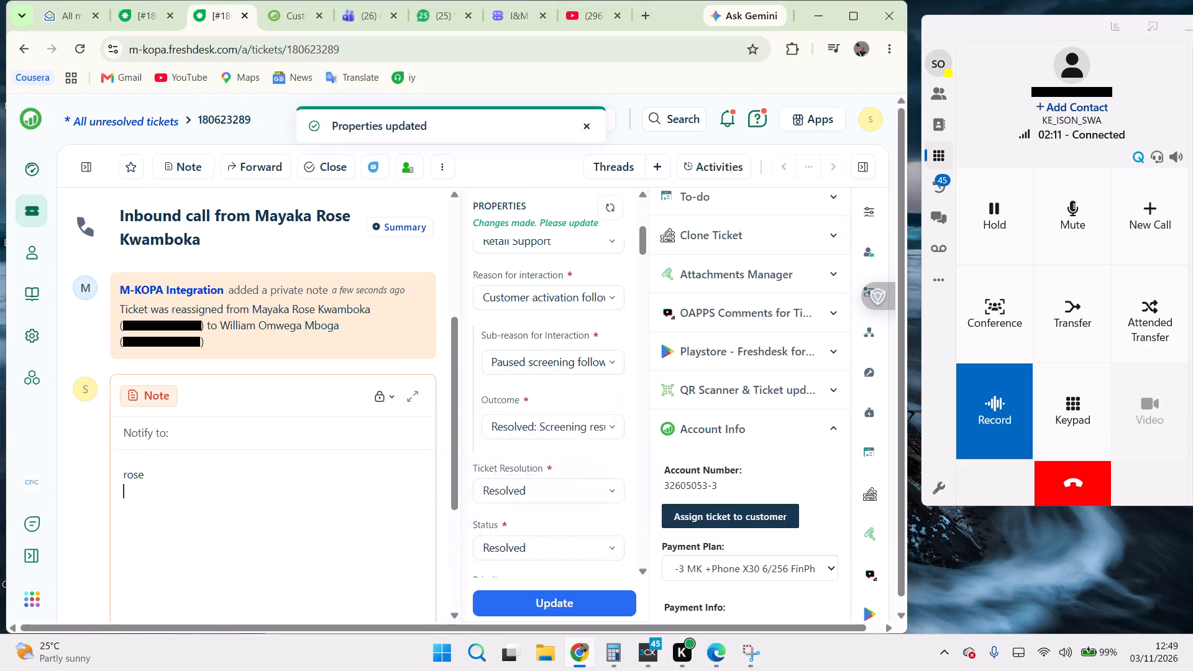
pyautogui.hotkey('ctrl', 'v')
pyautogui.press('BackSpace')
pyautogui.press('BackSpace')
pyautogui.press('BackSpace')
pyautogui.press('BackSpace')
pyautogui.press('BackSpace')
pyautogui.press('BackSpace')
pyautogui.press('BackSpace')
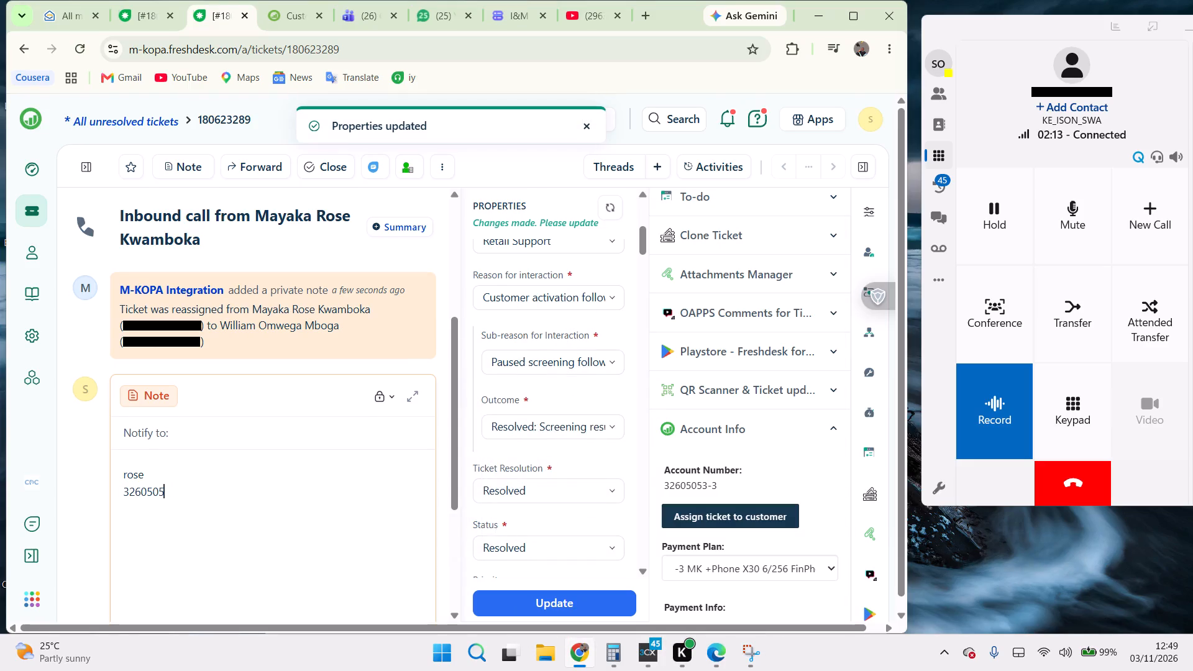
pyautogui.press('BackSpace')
# Copy the sub-reason "Paused screening follow up" and the outcome "Resolved: Screening resumed" into the note as separate lines below "rose".
pyautogui.click(529, 357)
pyautogui.rightClick(529, 357)
pyautogui.click(583, 308)
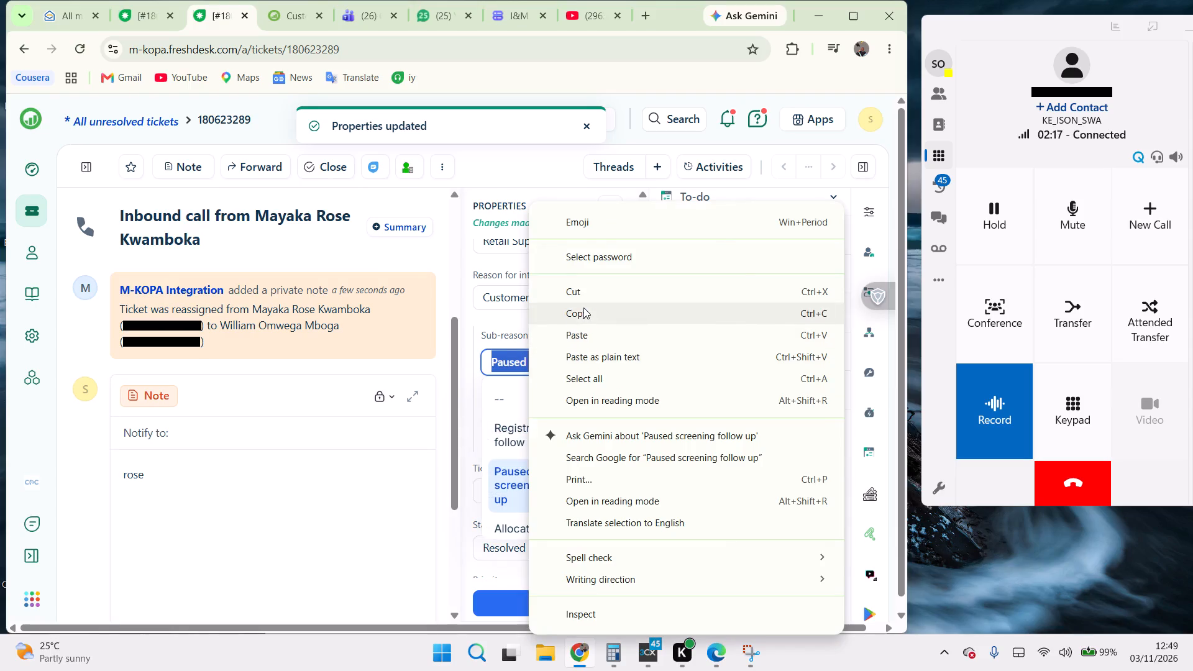
pyautogui.click(208, 499)
pyautogui.hotkey('ctrl', 'v')
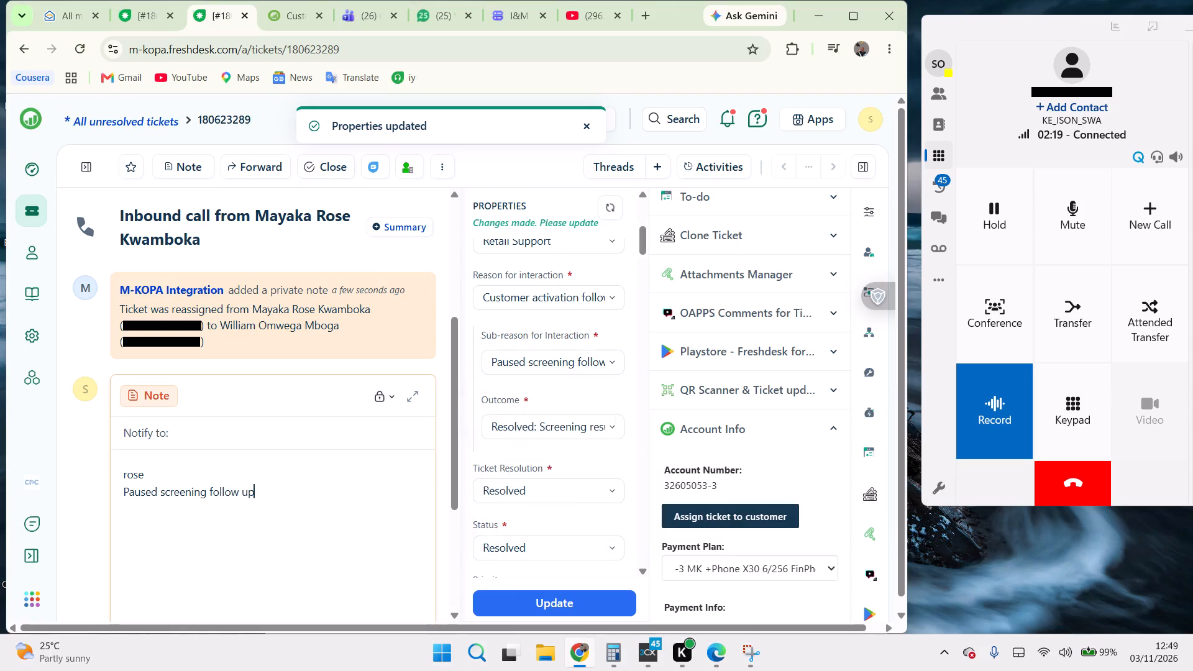
pyautogui.click(560, 427)
pyautogui.rightClick(560, 427)
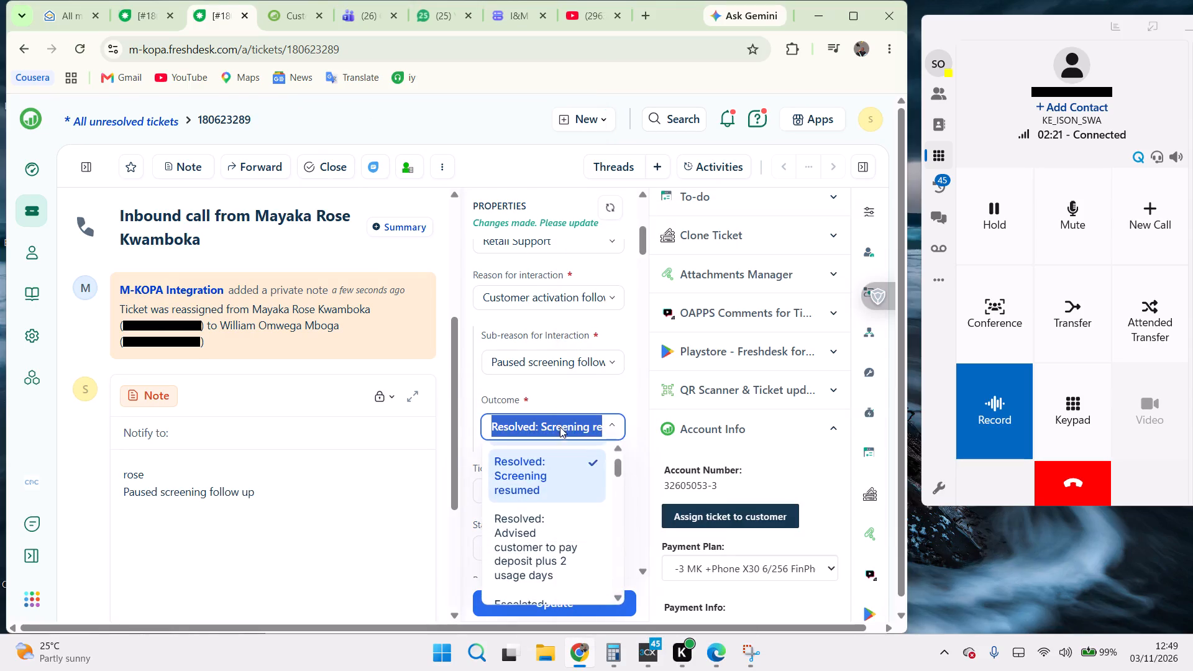
pyautogui.click(607, 309)
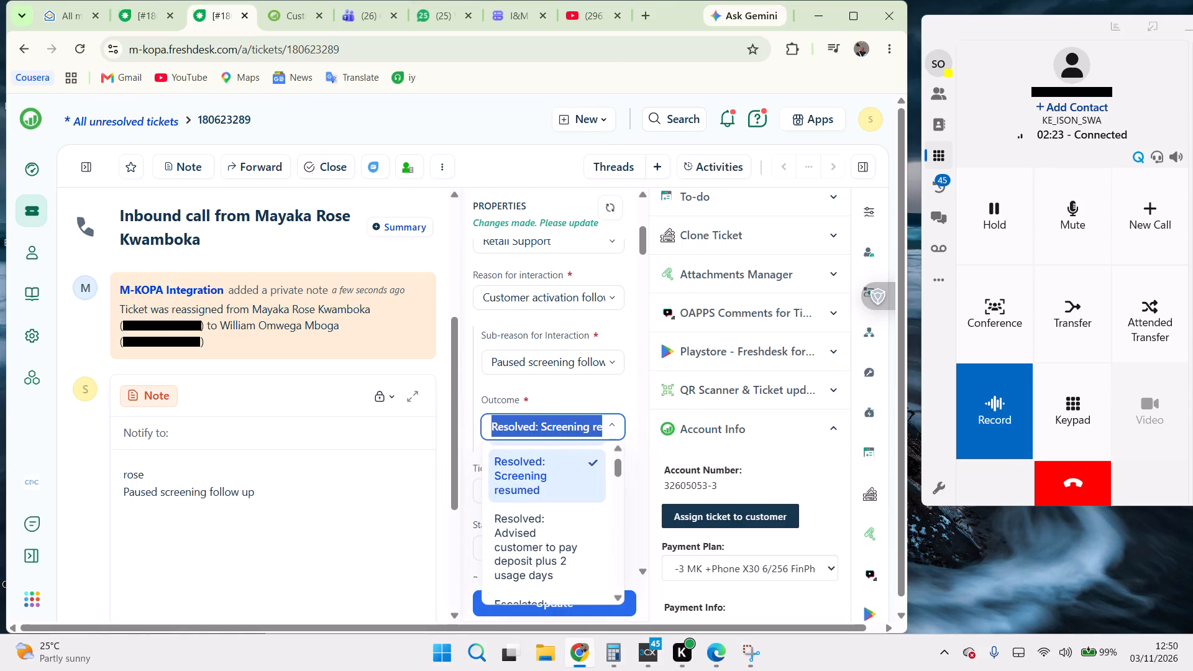
pyautogui.click(290, 499)
pyautogui.press('Return')
pyautogui.hotkey('ctrl', 'v')
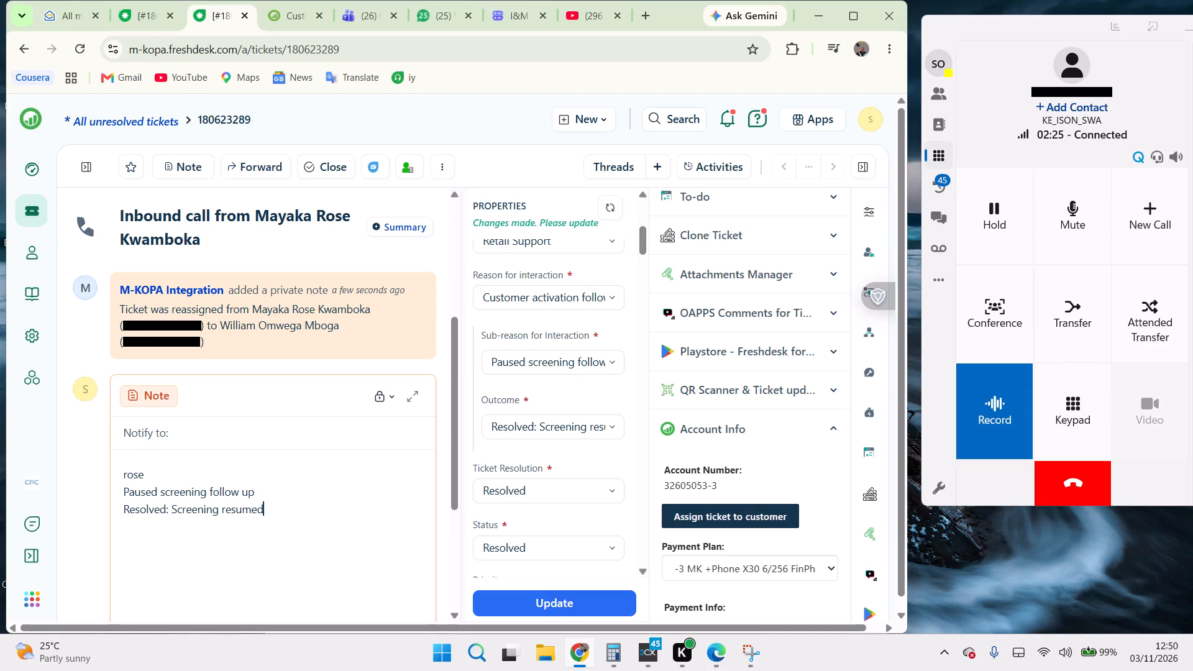
# Add the drafted note to the call ticket and update the ticket's properties.
pyautogui.scroll(-2, 290, 499)
pyautogui.scroll(1, 290, 499)
pyautogui.scroll(-5, 290, 499)
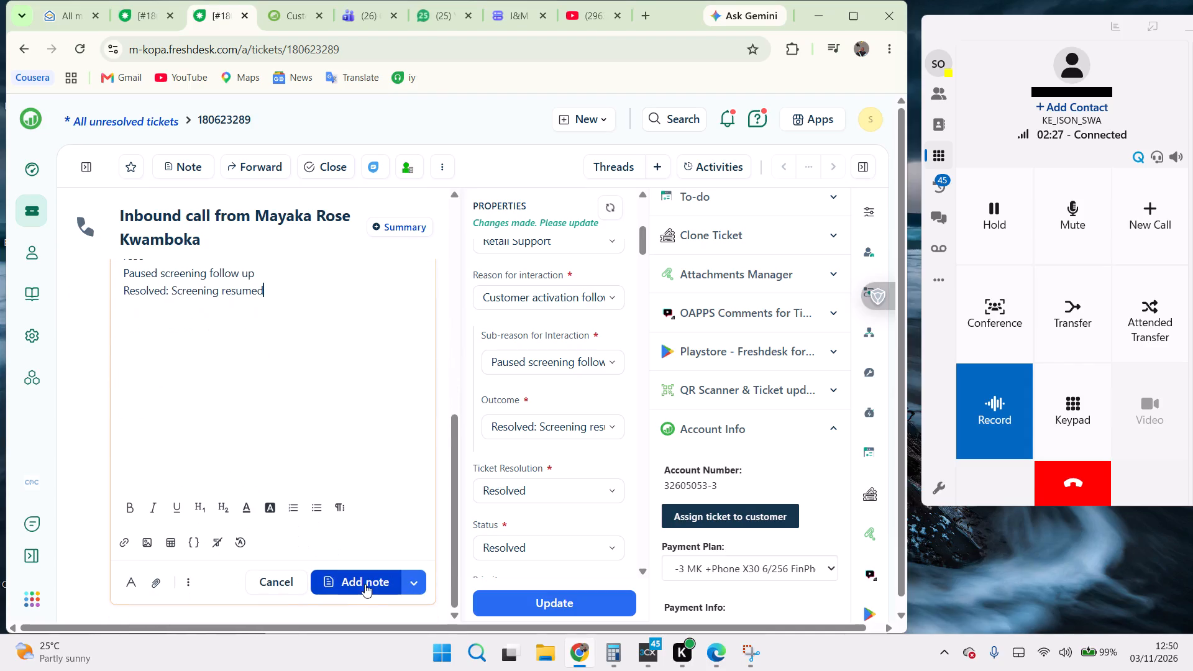
pyautogui.click(368, 584)
pyautogui.click(566, 594)
pyautogui.click(595, 601)
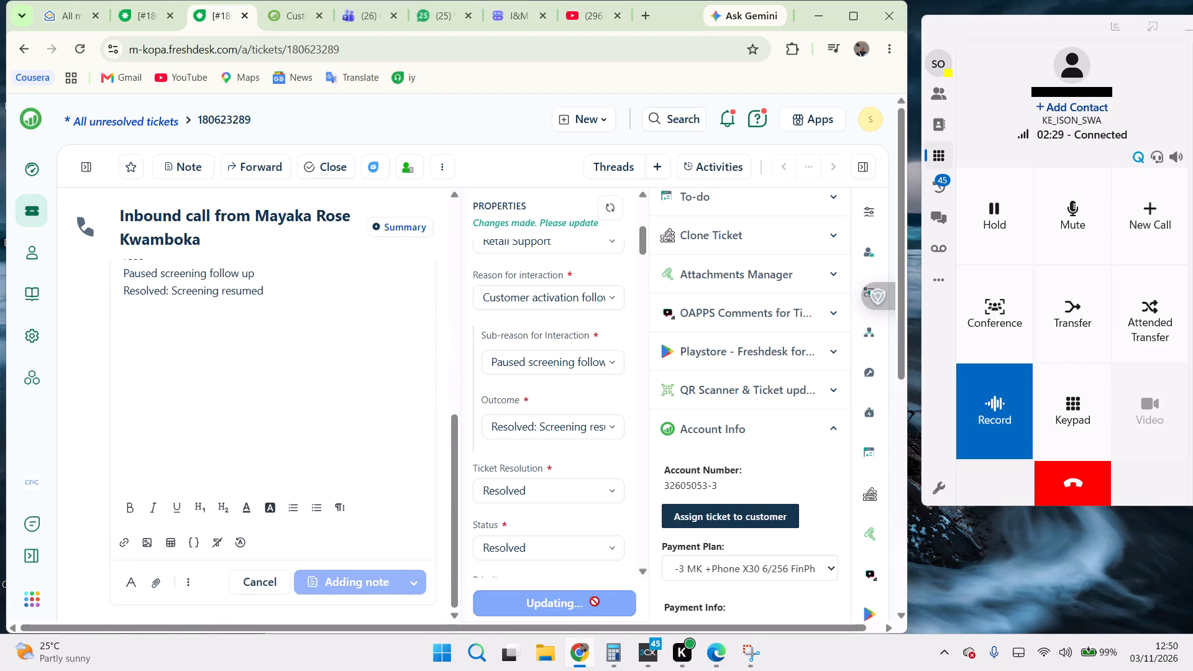
# End the connected call in the 3CX softphone.
pyautogui.click(1090, 485)
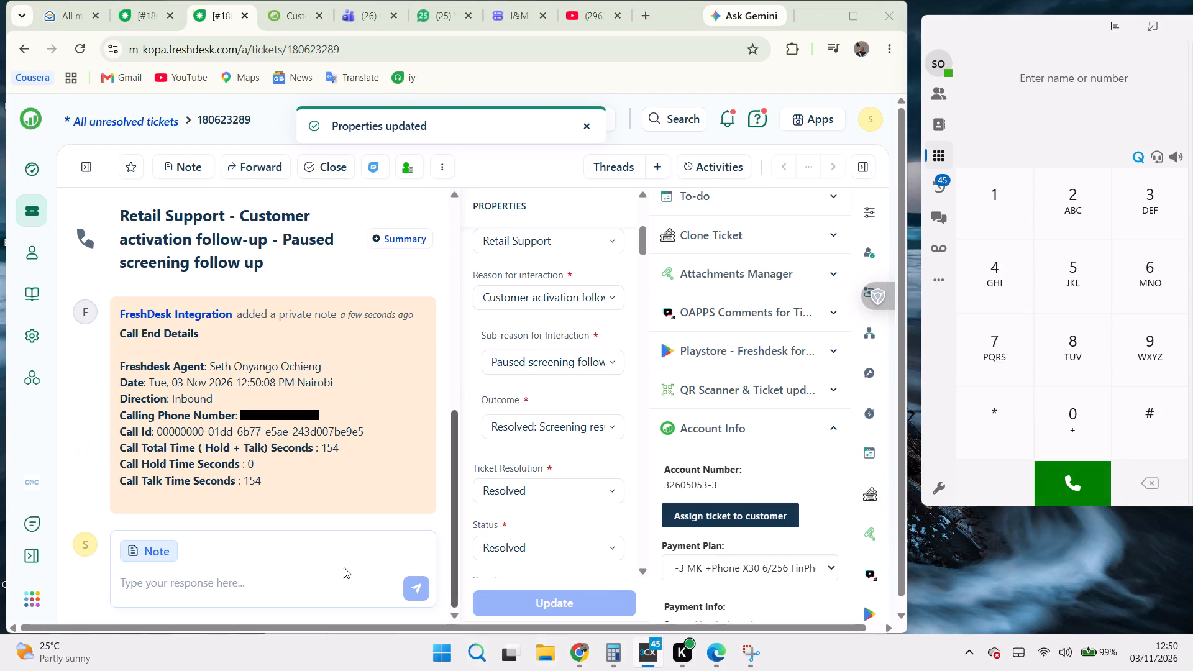
pyautogui.click(38, 478)
pyautogui.click(38, 478)
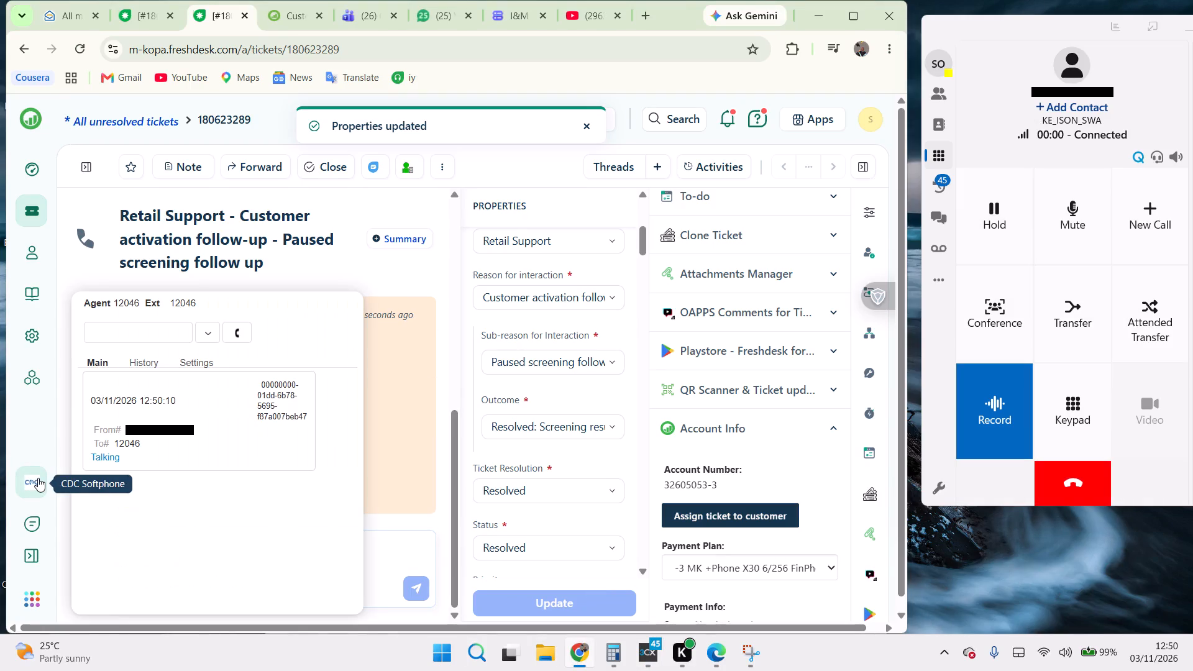
pyautogui.click(38, 478)
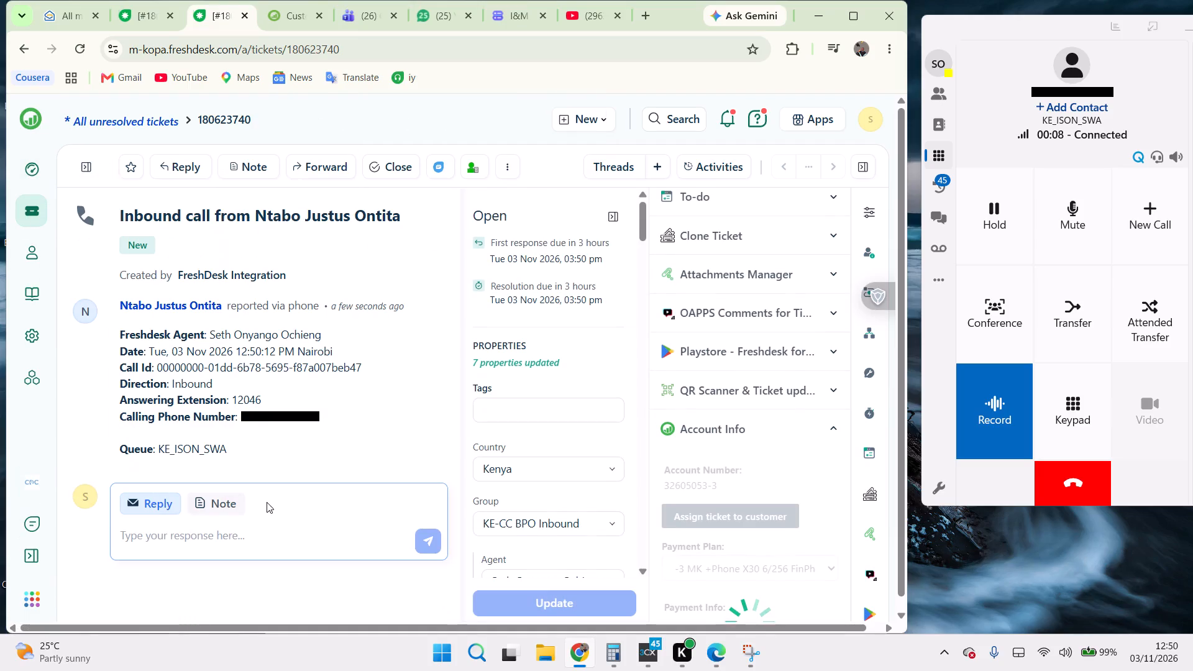
pyautogui.click(226, 508)
pyautogui.scroll(1, 226, 470)
pyautogui.scroll(-4, 226, 470)
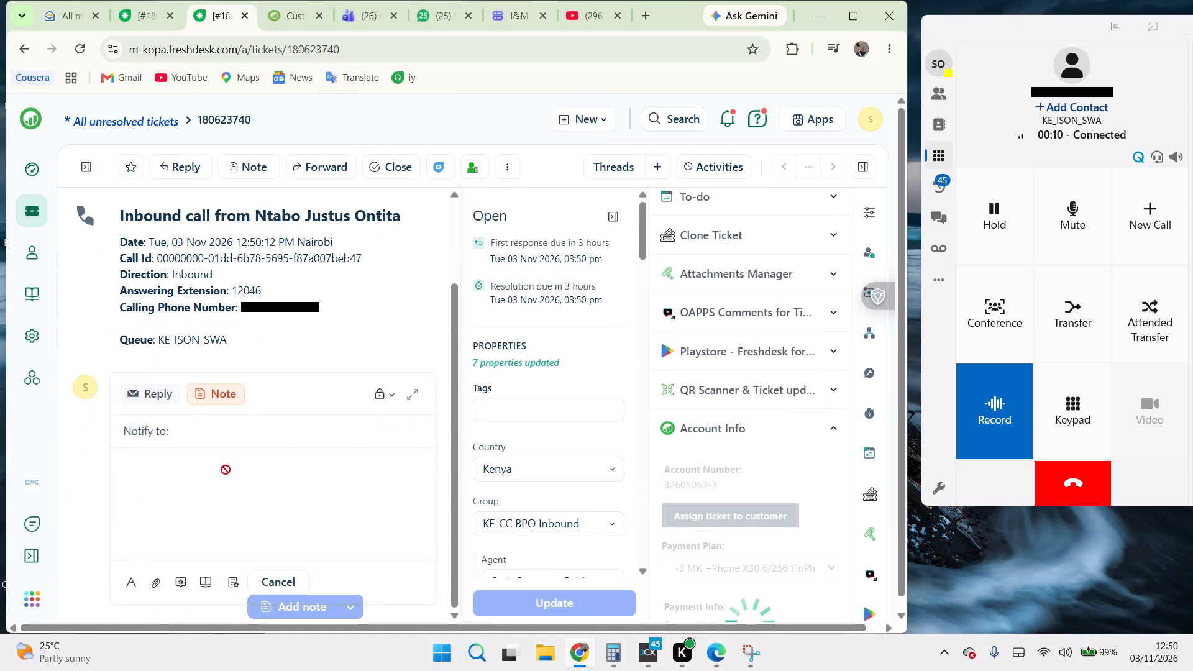
pyautogui.scroll(-4, 286, 450)
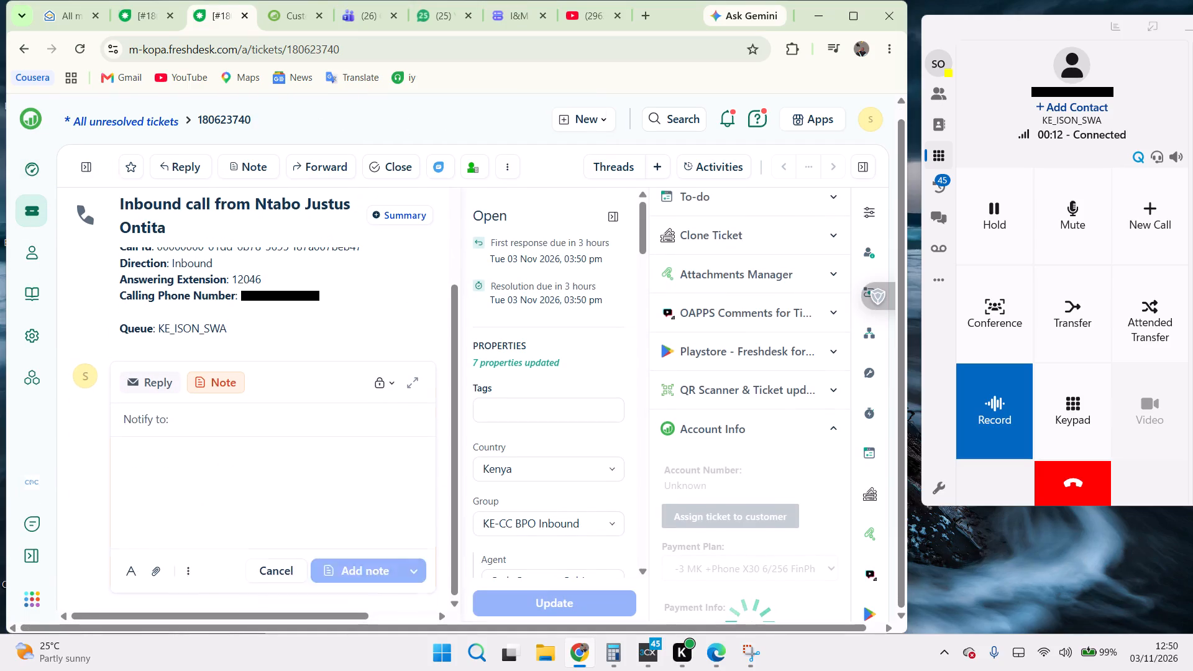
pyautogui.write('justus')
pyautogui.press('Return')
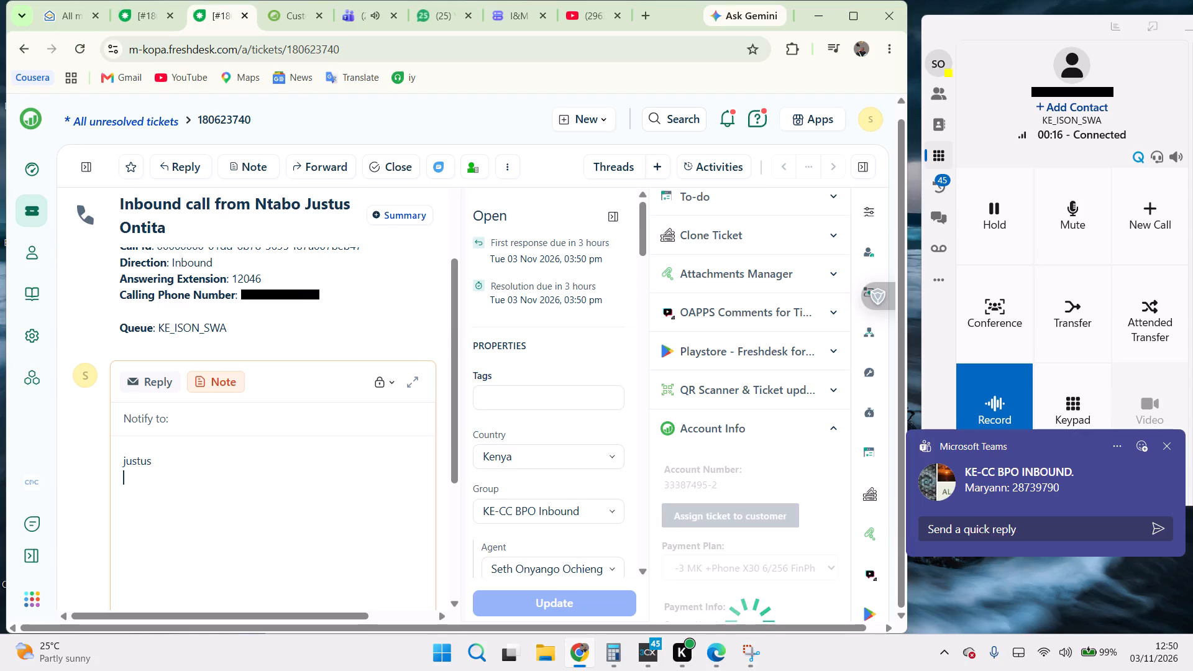
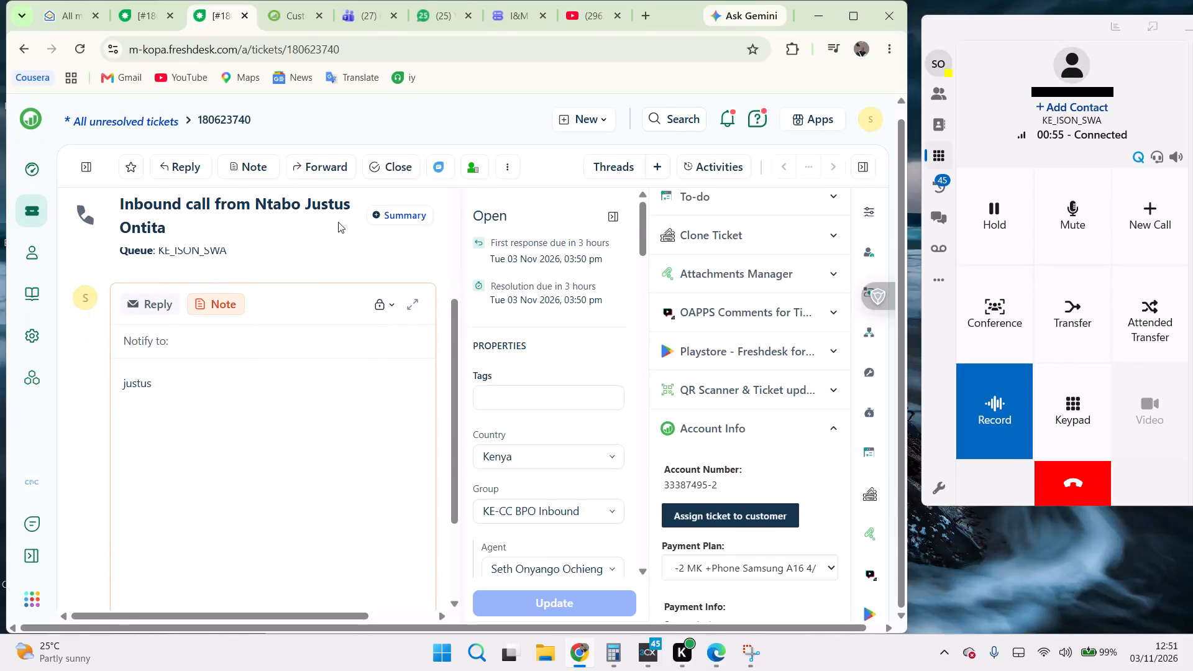
pyautogui.click(475, 169)
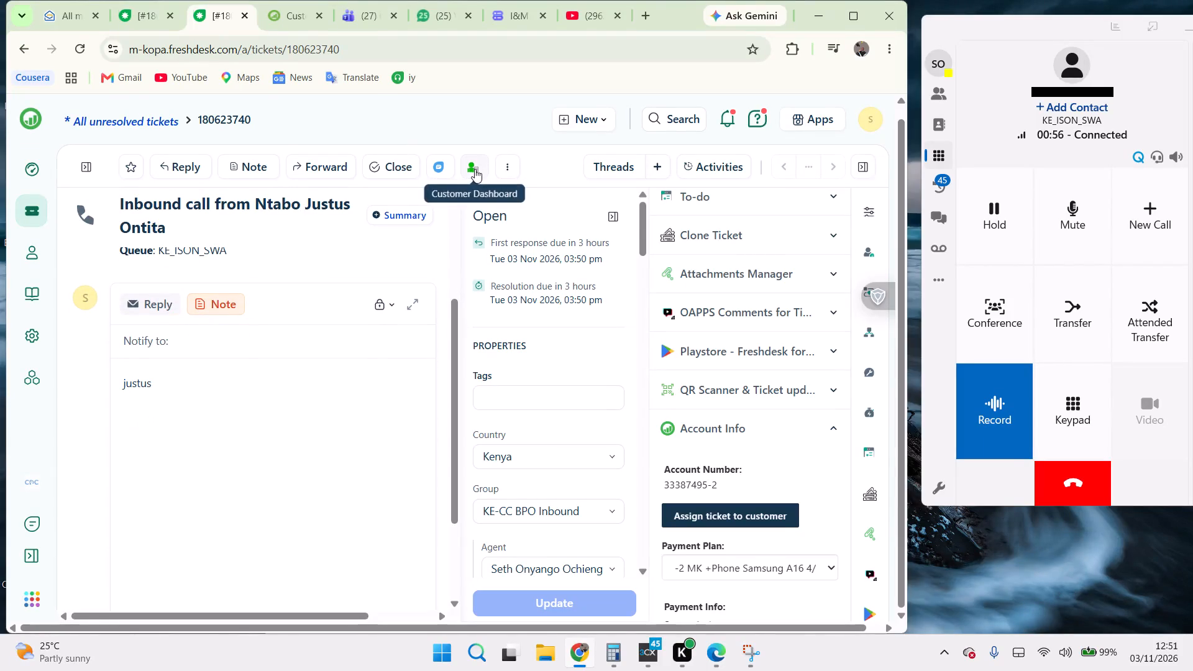
pyautogui.click(329, 17)
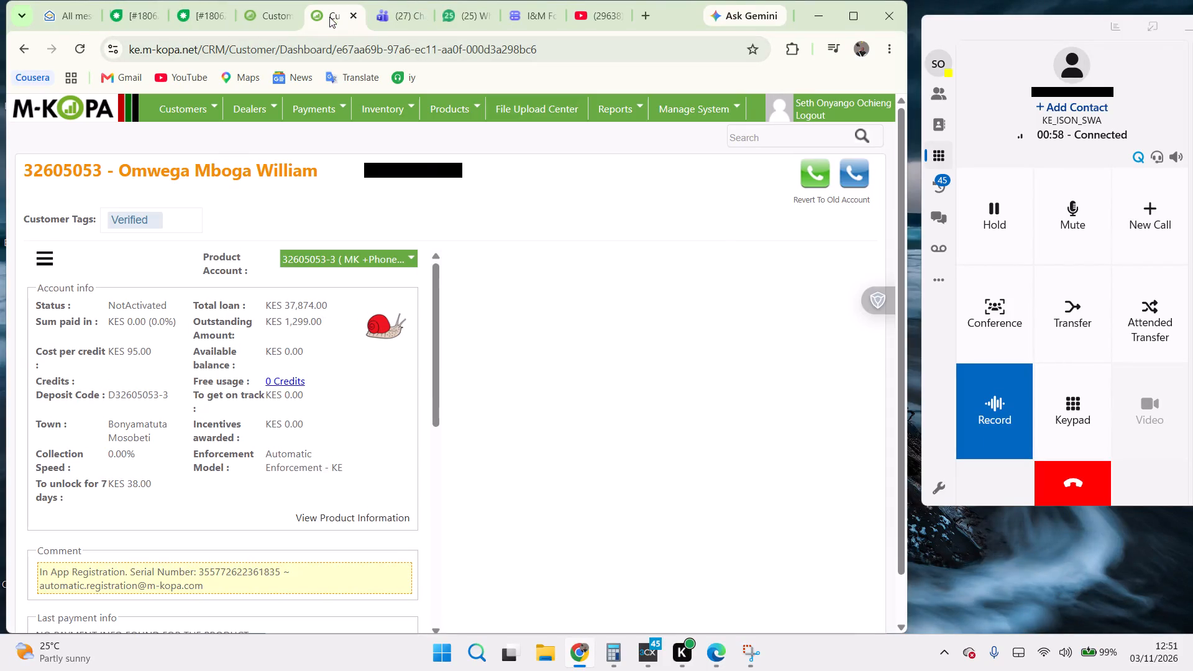
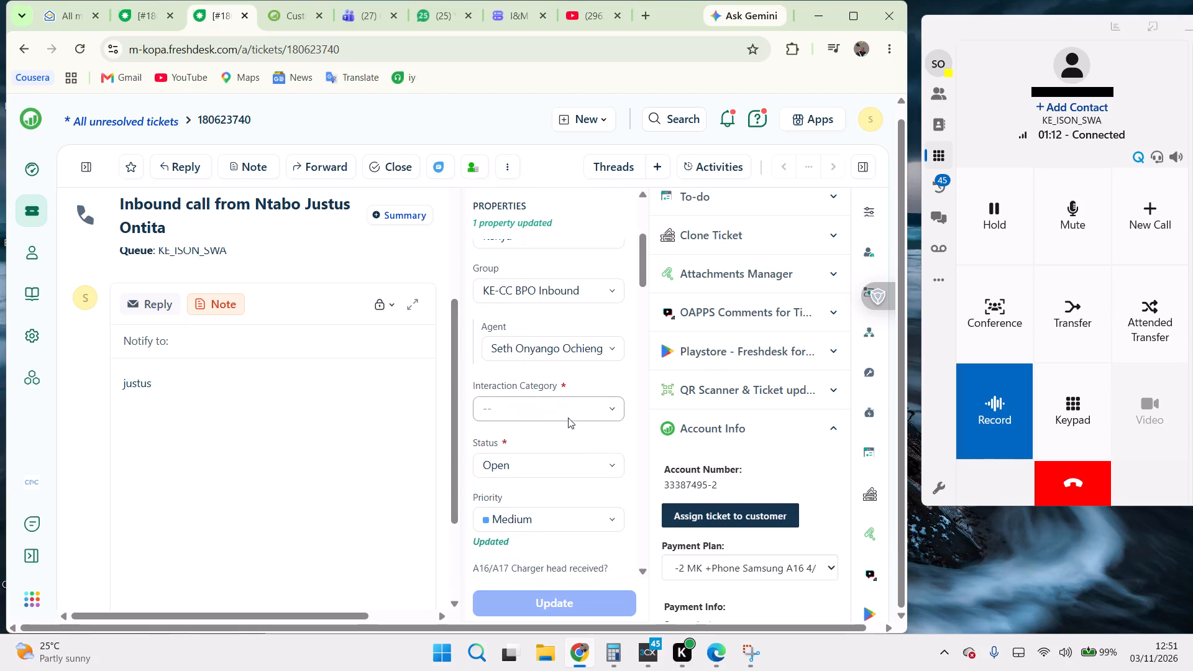
# Classify the ticket as M-KOPA HMD Devices, with reason Balance or repayment terms inquiry and sub-reason Repayment terms clarification inquiry.
pyautogui.click(562, 406)
pyautogui.click(536, 503)
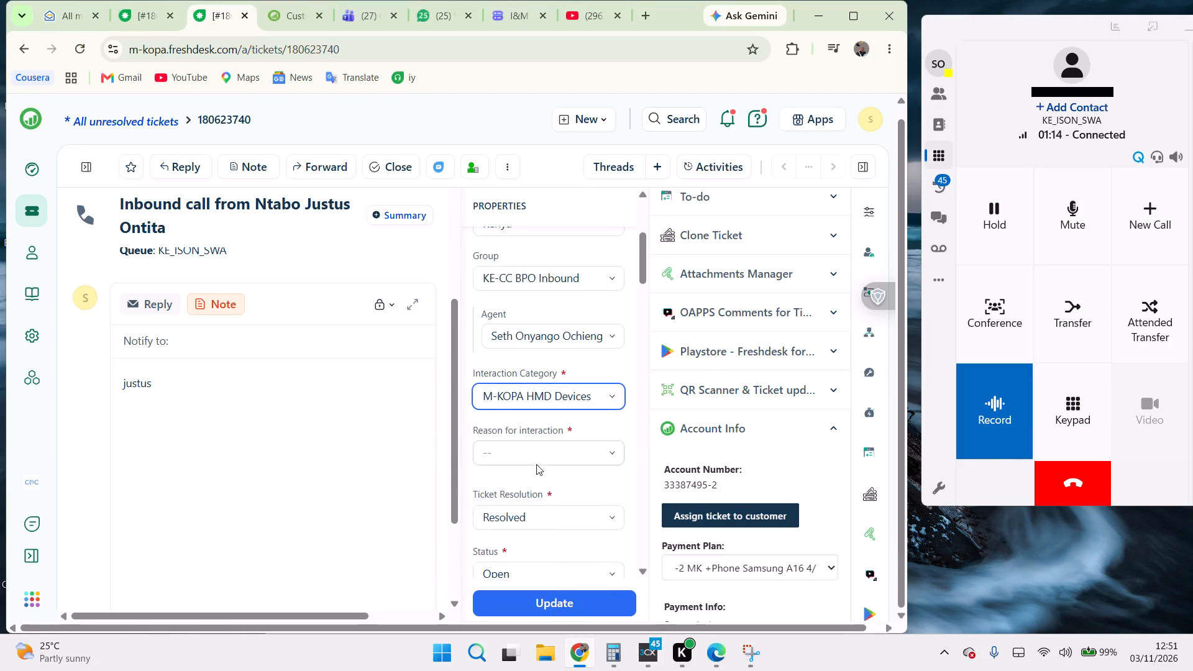
pyautogui.click(537, 450)
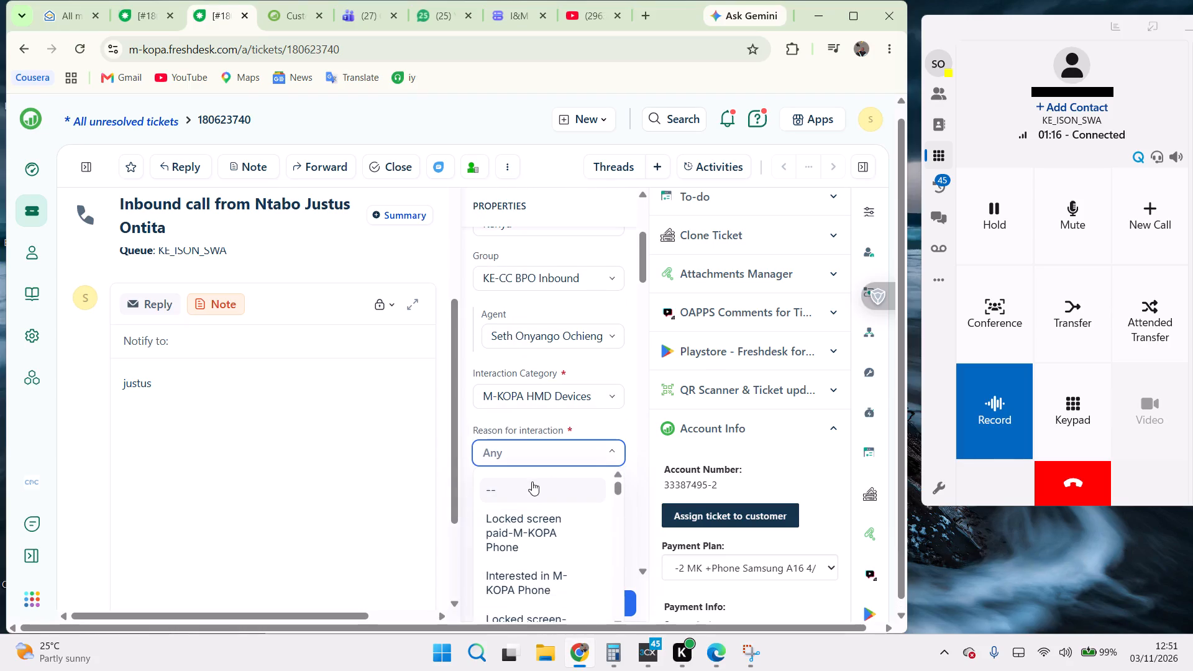
pyautogui.write('bal')
pyautogui.click(534, 506)
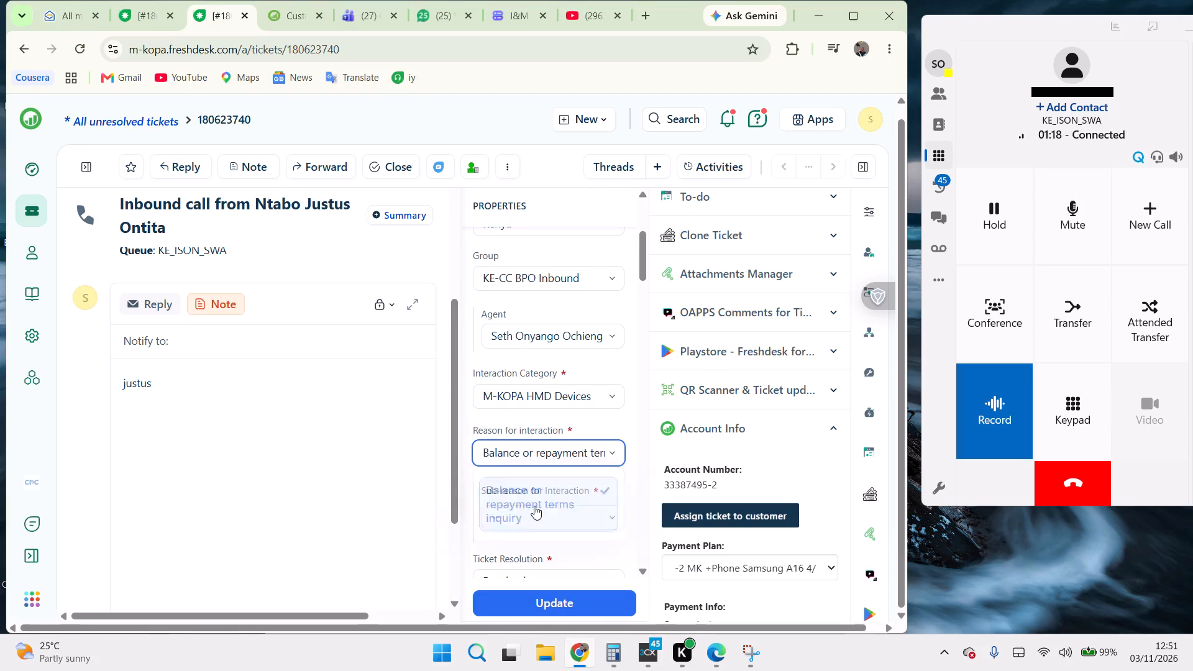
pyautogui.click(533, 509)
pyautogui.click(519, 456)
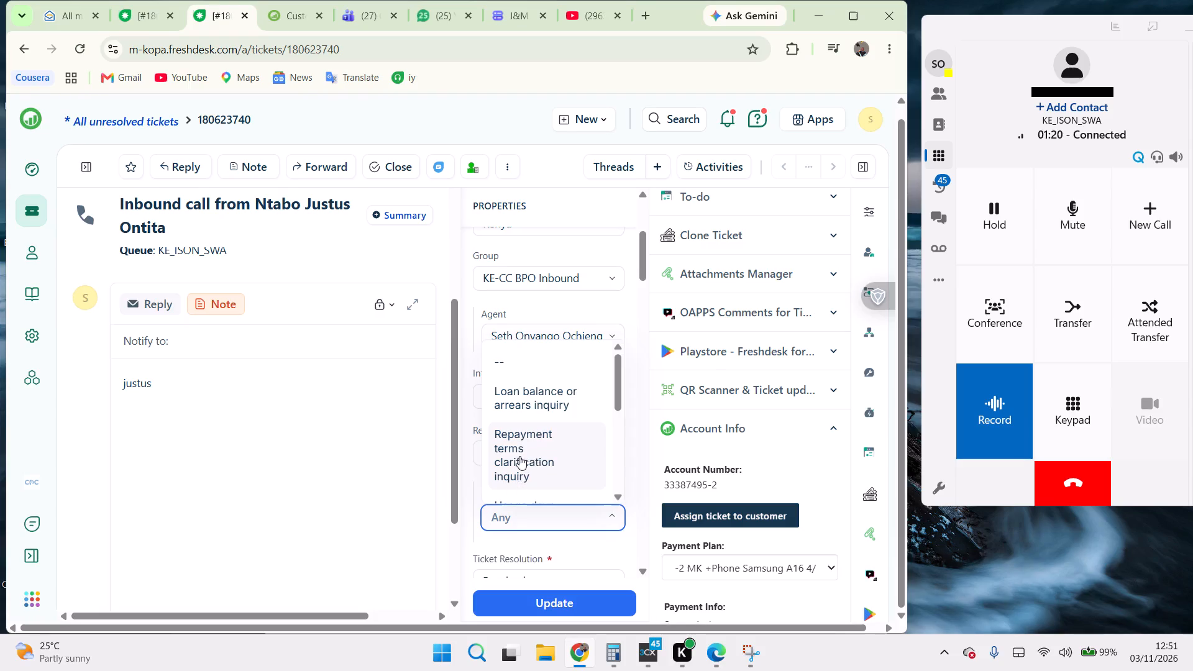
# Set the ticket outcome to Resolved: Customer advised on repayment terms, and its status to Resolved.
pyautogui.scroll(-1, 519, 456)
pyautogui.click(527, 503)
pyautogui.click(543, 432)
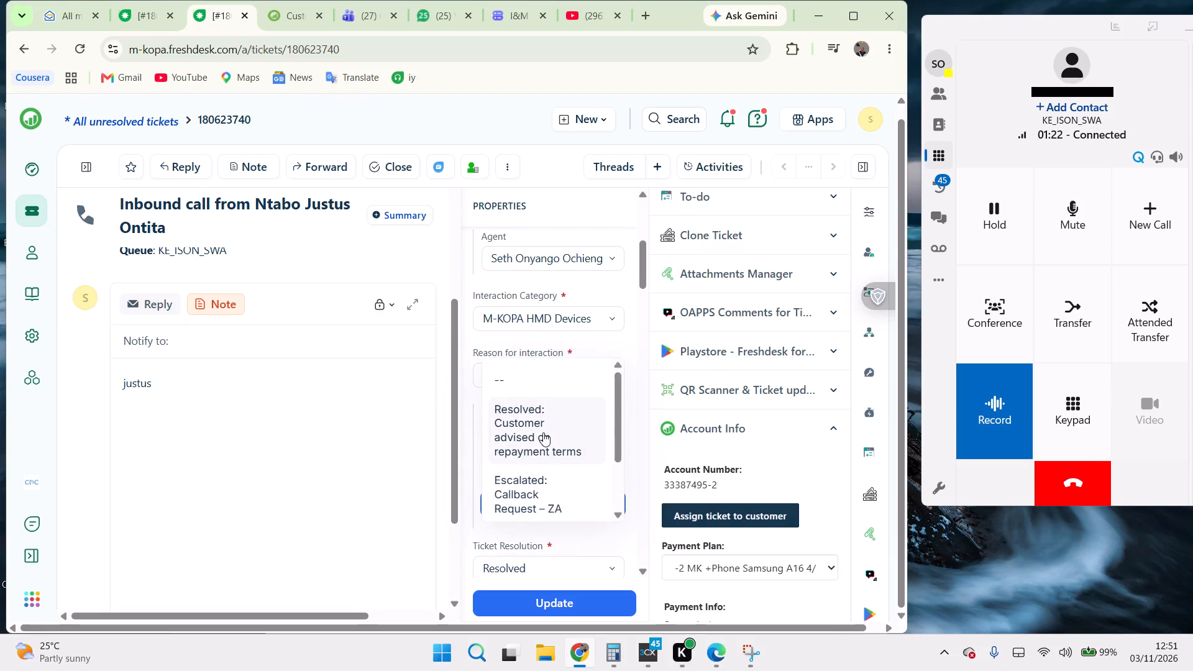
pyautogui.scroll(-2, 547, 442)
pyautogui.click(552, 469)
pyautogui.click(526, 573)
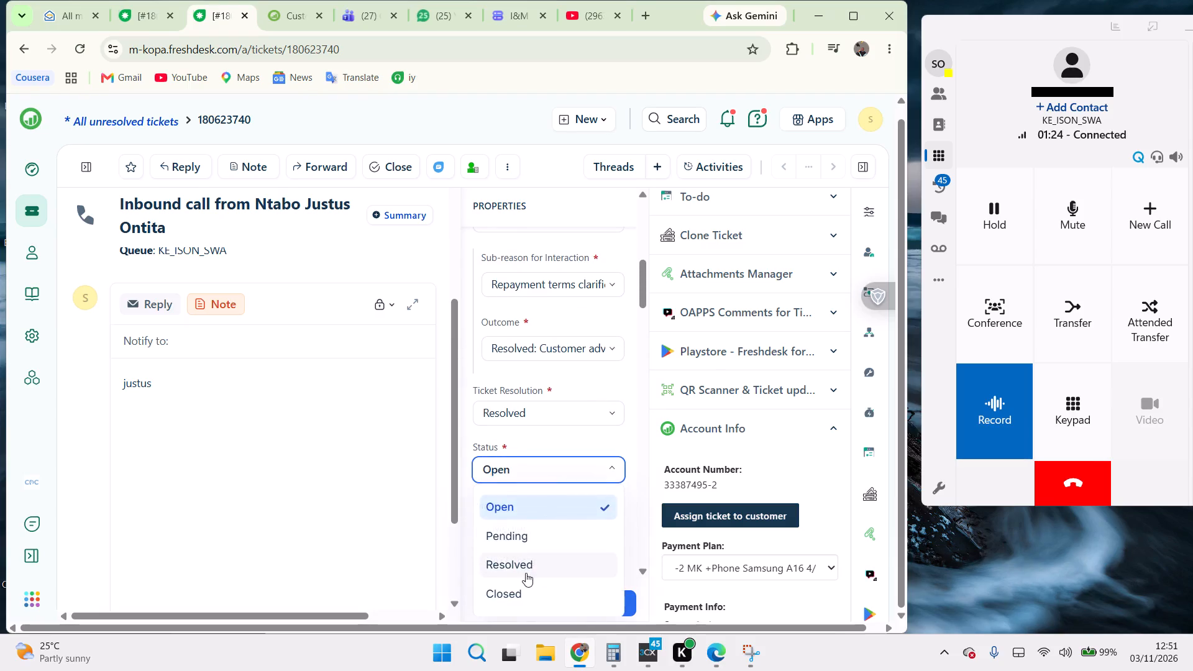
# Copy the ticket's sub-reason and outcome texts into the note as separate lines below the customer's name.
pyautogui.click(523, 281)
pyautogui.rightClick(523, 281)
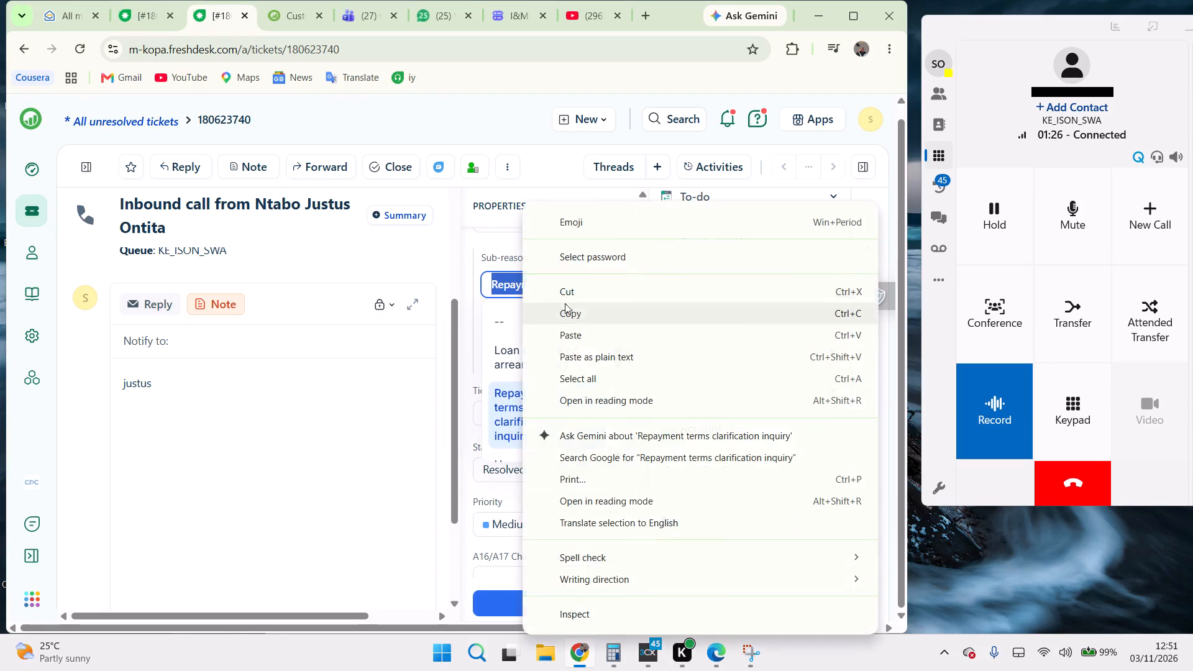
pyautogui.click(571, 310)
pyautogui.click(139, 467)
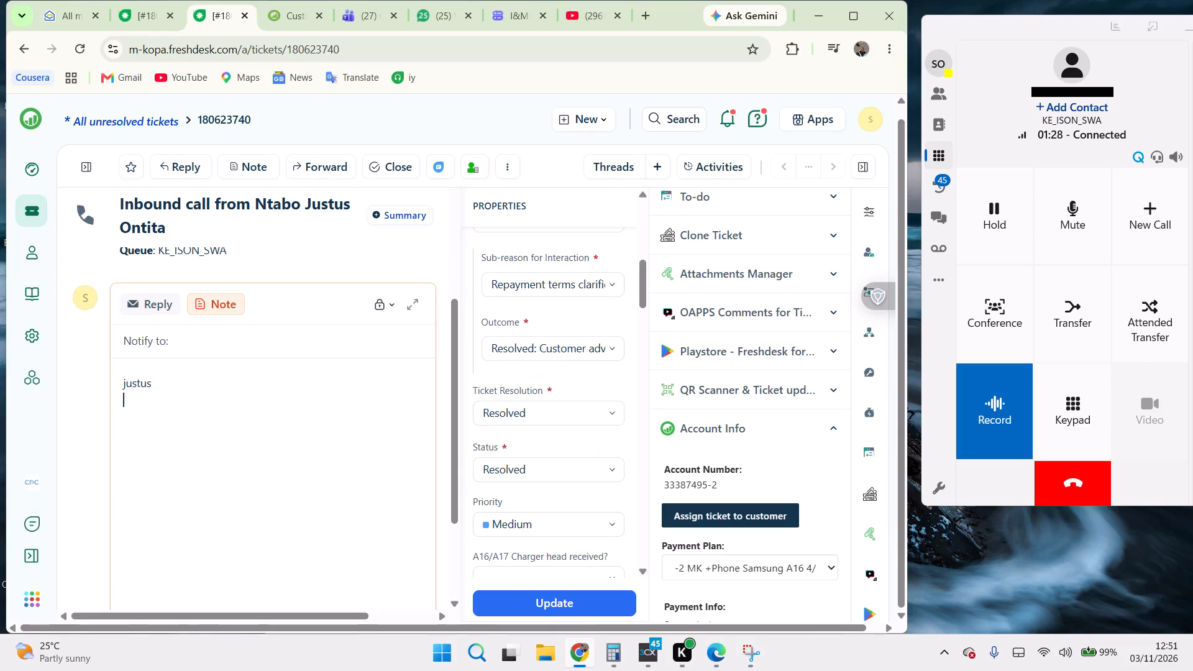
pyautogui.hotkey('ctrl', 'v')
pyautogui.press('Return')
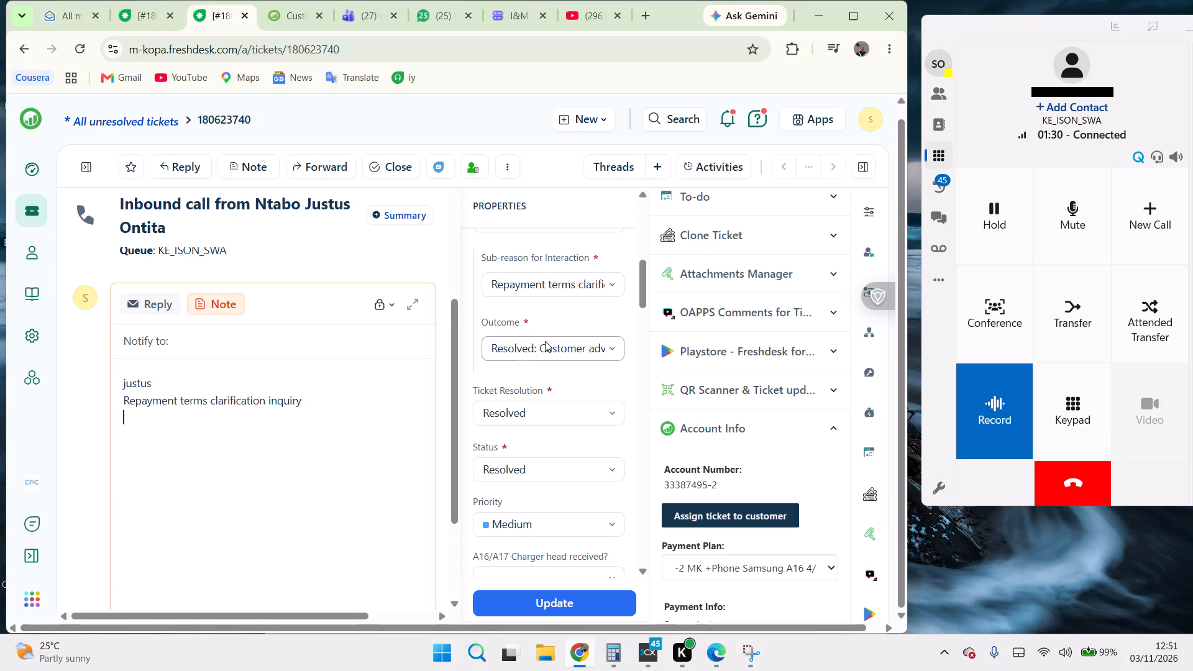
pyautogui.click(545, 341)
pyautogui.rightClick(545, 341)
pyautogui.click(595, 314)
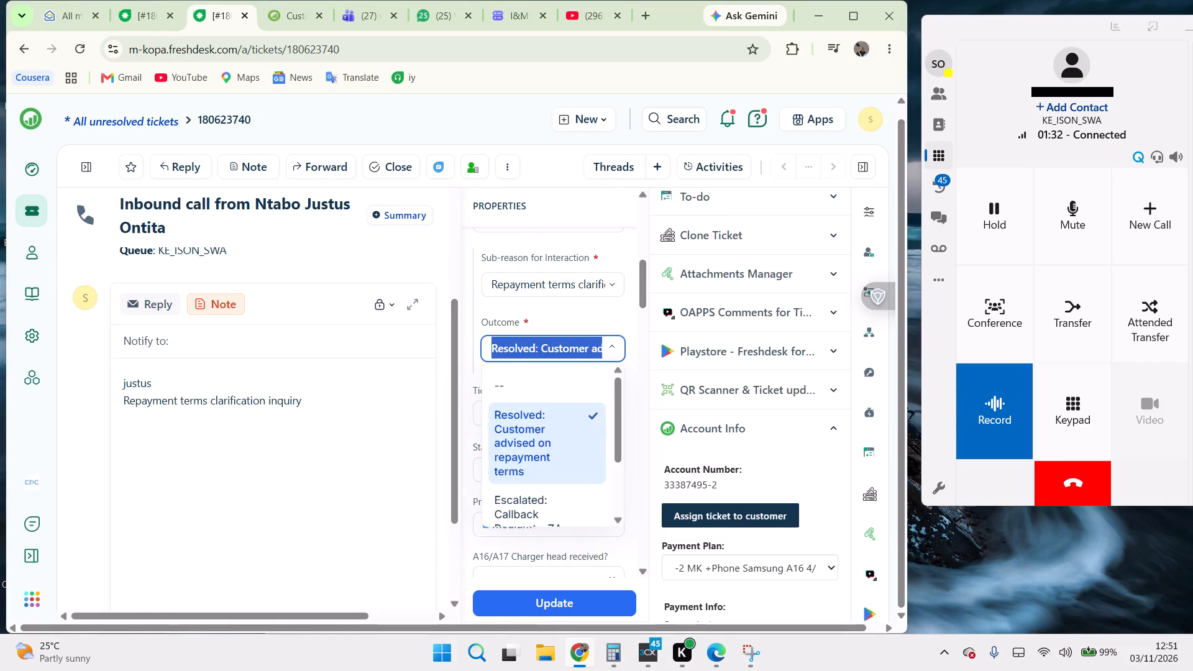
pyautogui.click(331, 422)
pyautogui.hotkey('ctrl', 'v')
pyautogui.press('Return')
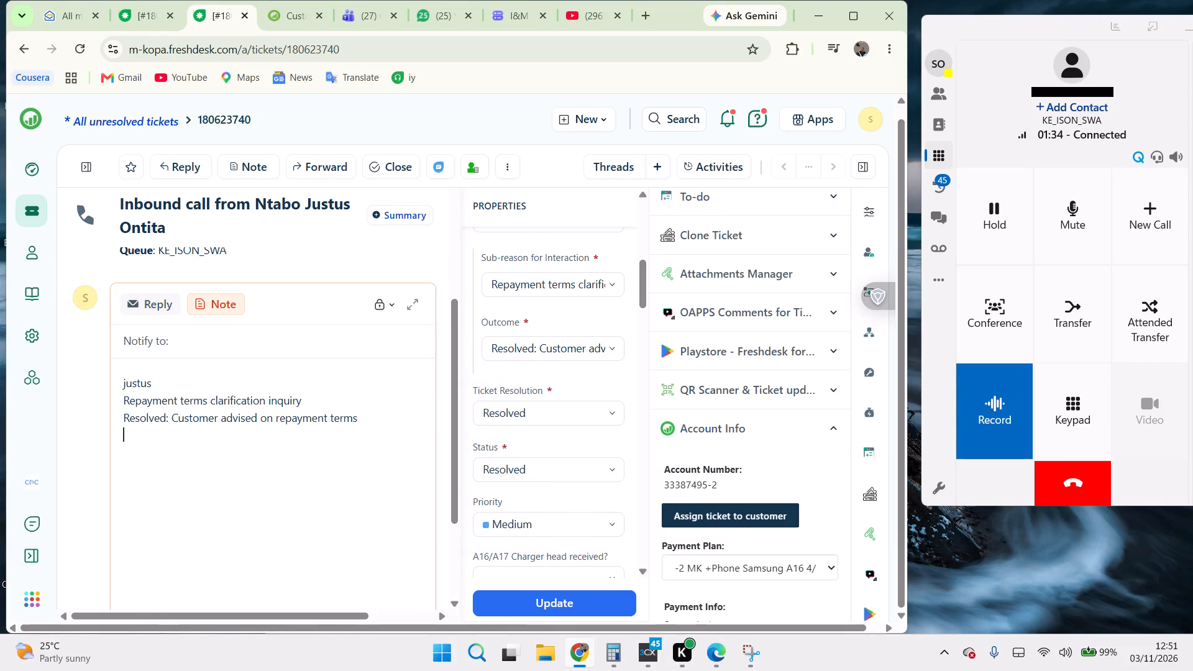
# Check the caller's personal and contact information in the CRM customer dashboard, leaving the record unedited.
pyautogui.click(287, 11)
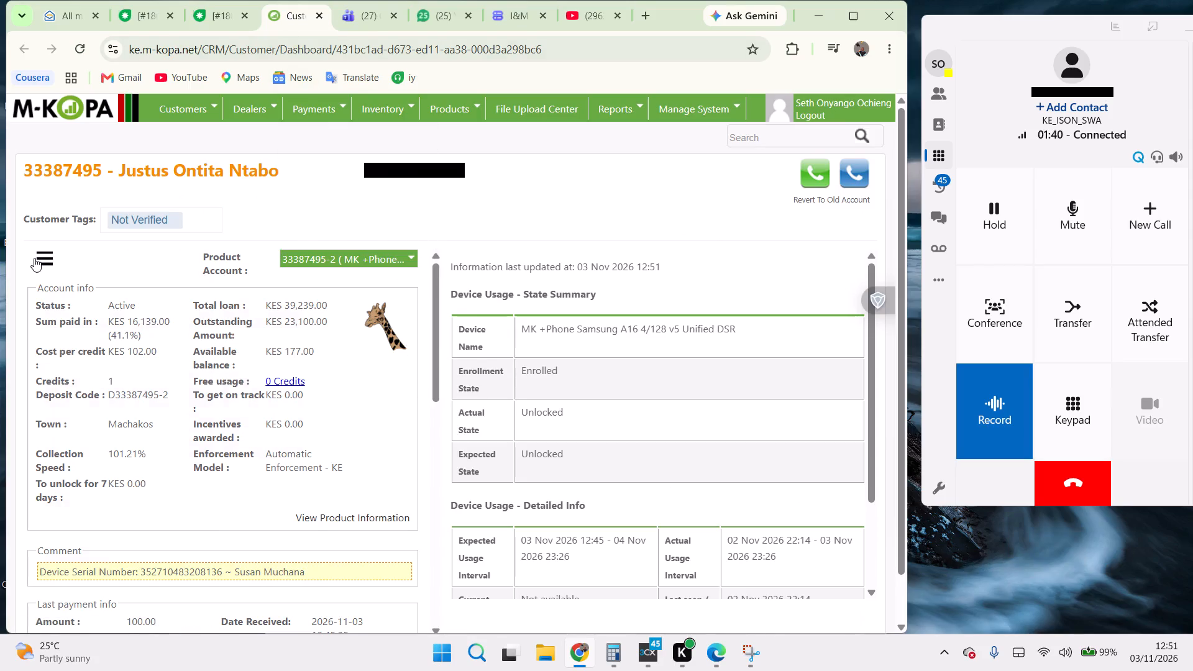
pyautogui.click(76, 385)
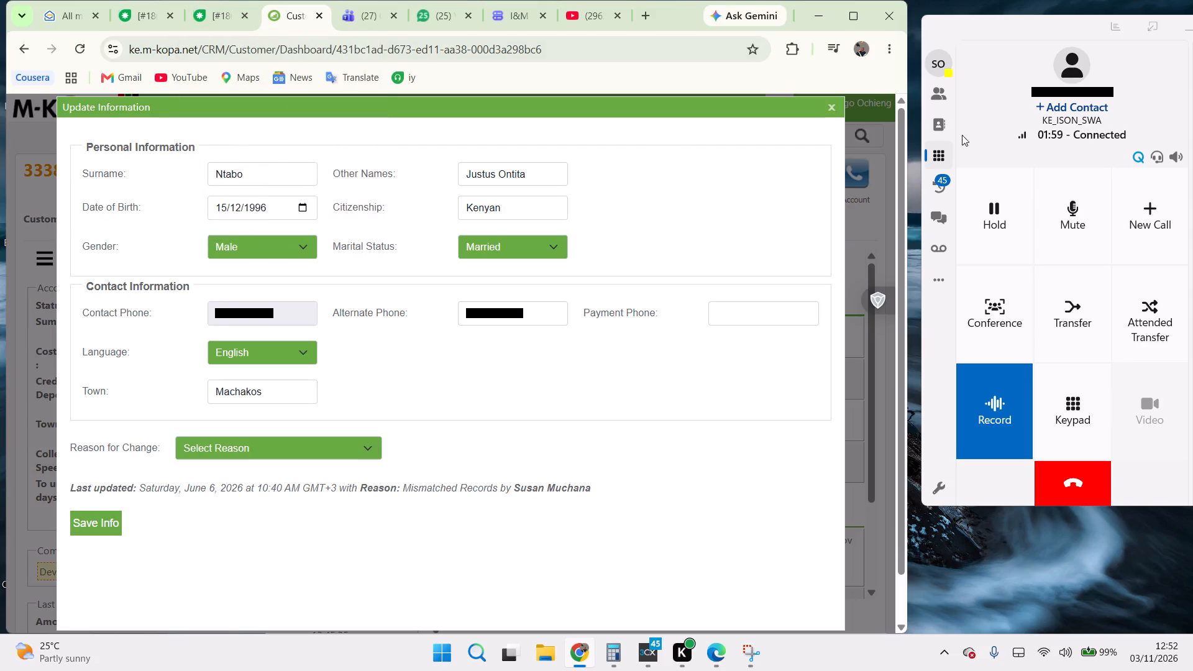
pyautogui.click(827, 104)
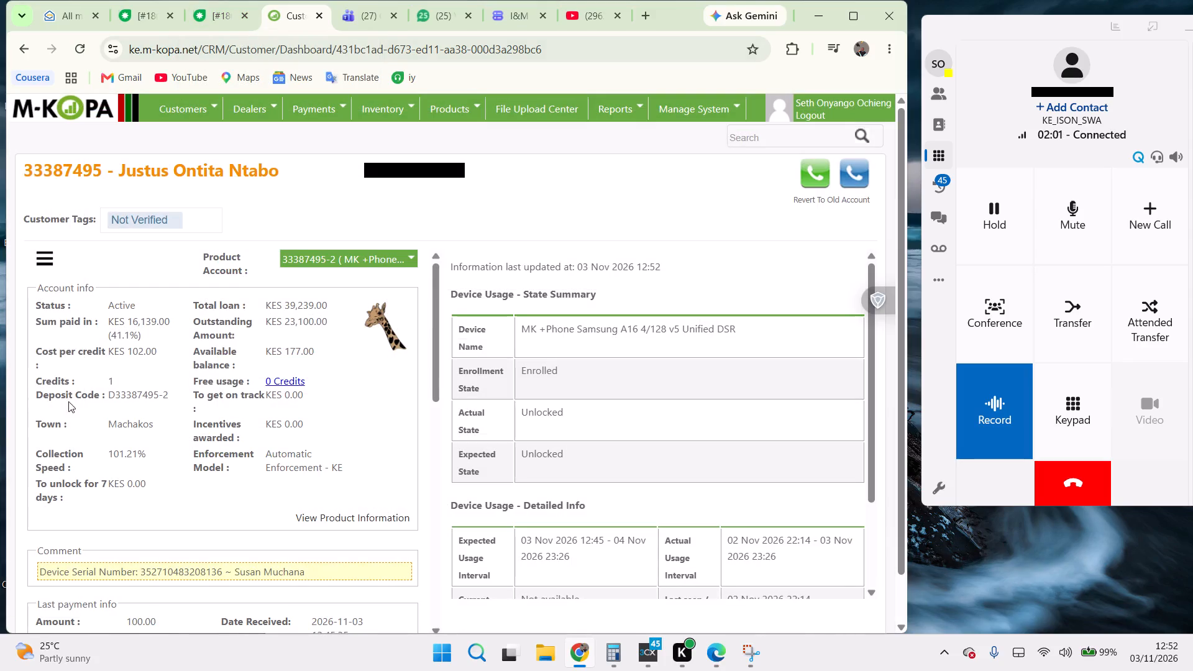
# Examine the add-on Upsell Loan Simu Pesa details in the customer's product information.
pyautogui.click(321, 516)
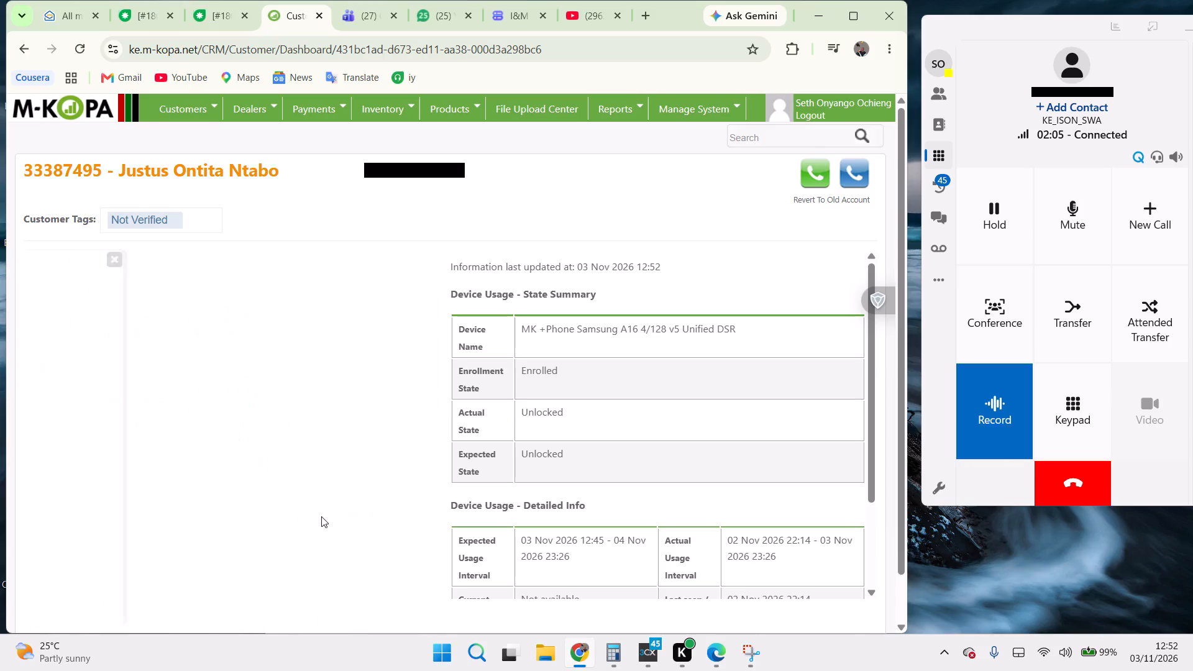
pyautogui.click(427, 263)
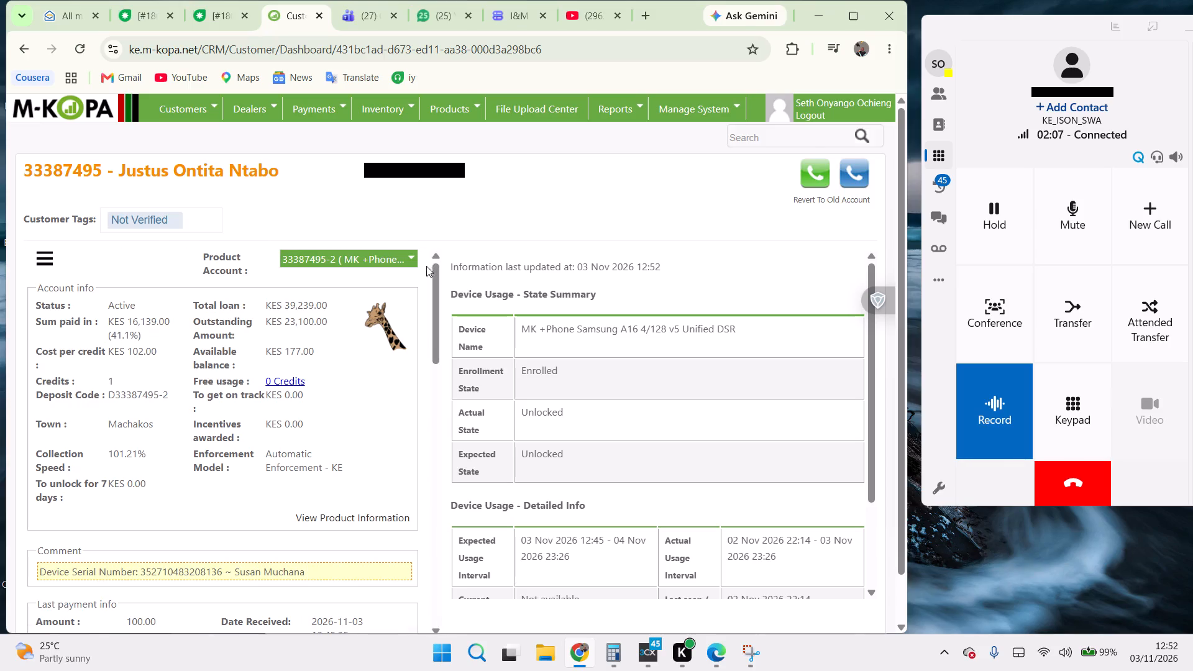
pyautogui.click(366, 521)
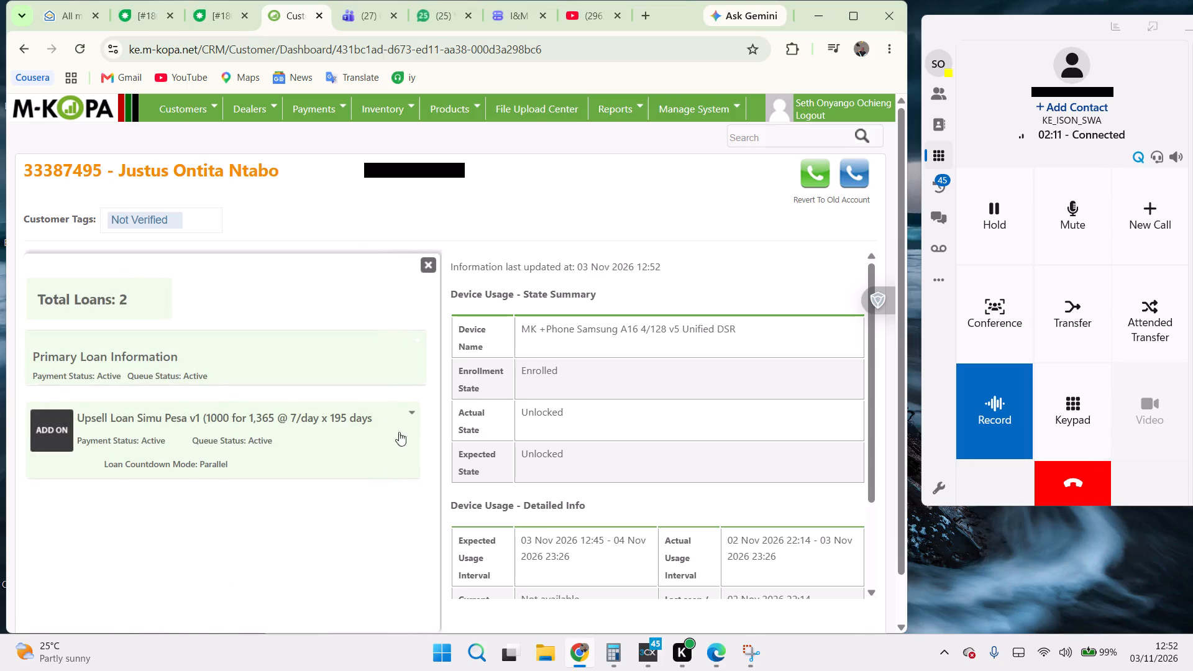
pyautogui.click(409, 414)
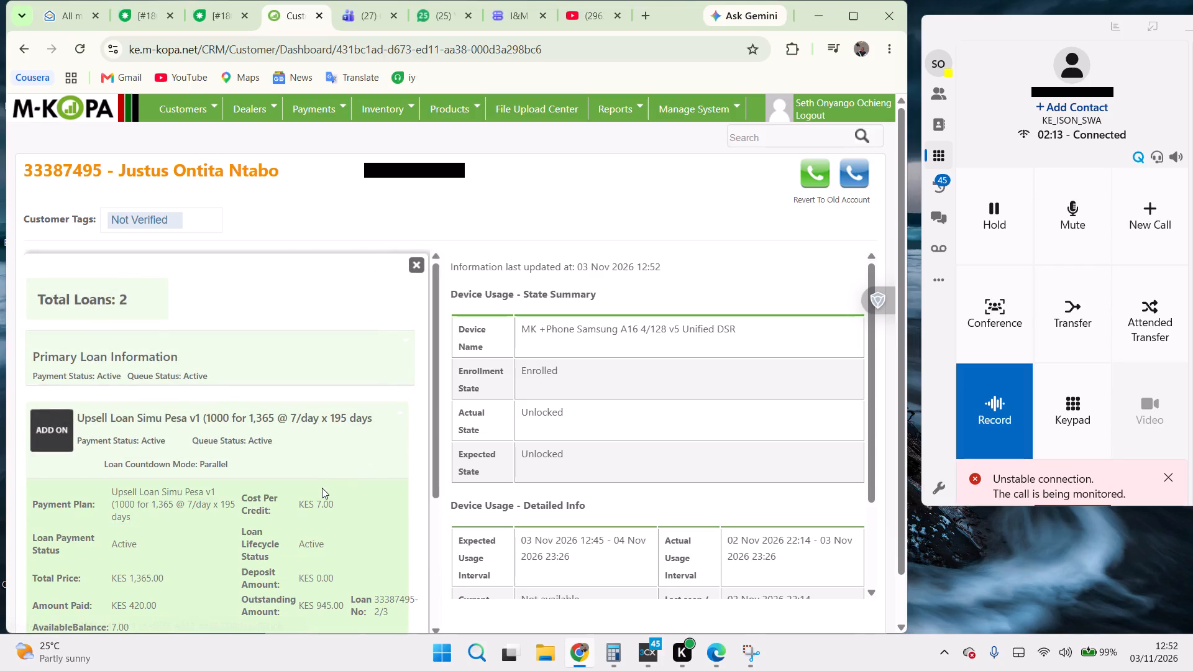
pyautogui.scroll(-3, 323, 462)
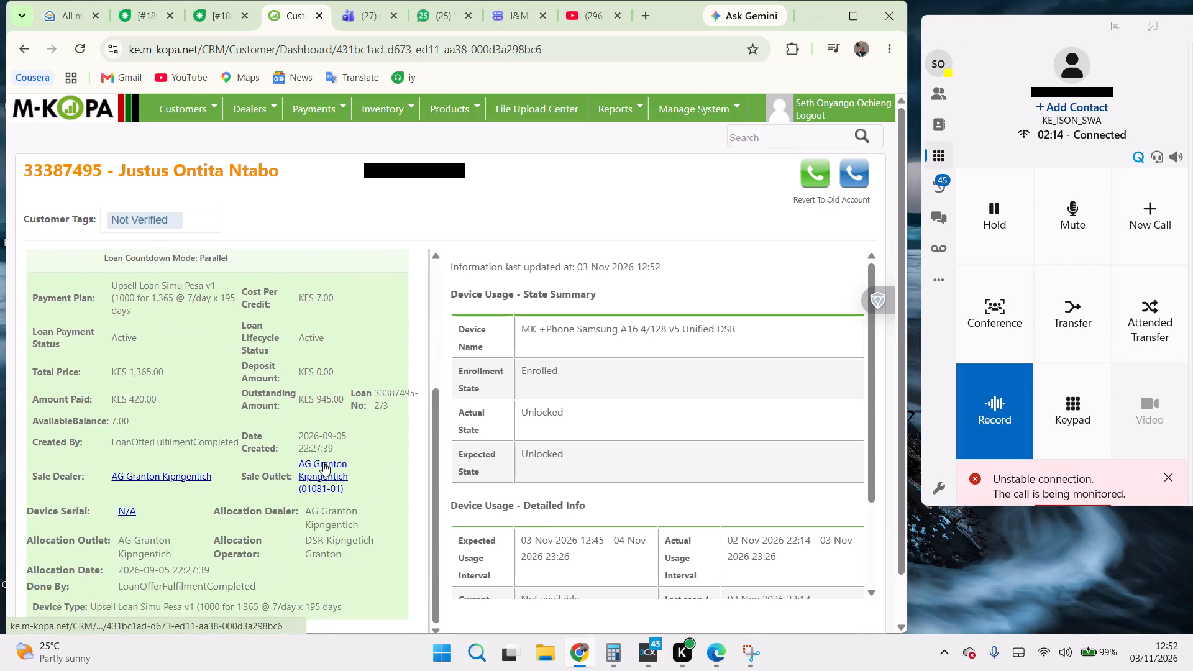
pyautogui.scroll(-2, 323, 462)
pyautogui.scroll(3, 323, 462)
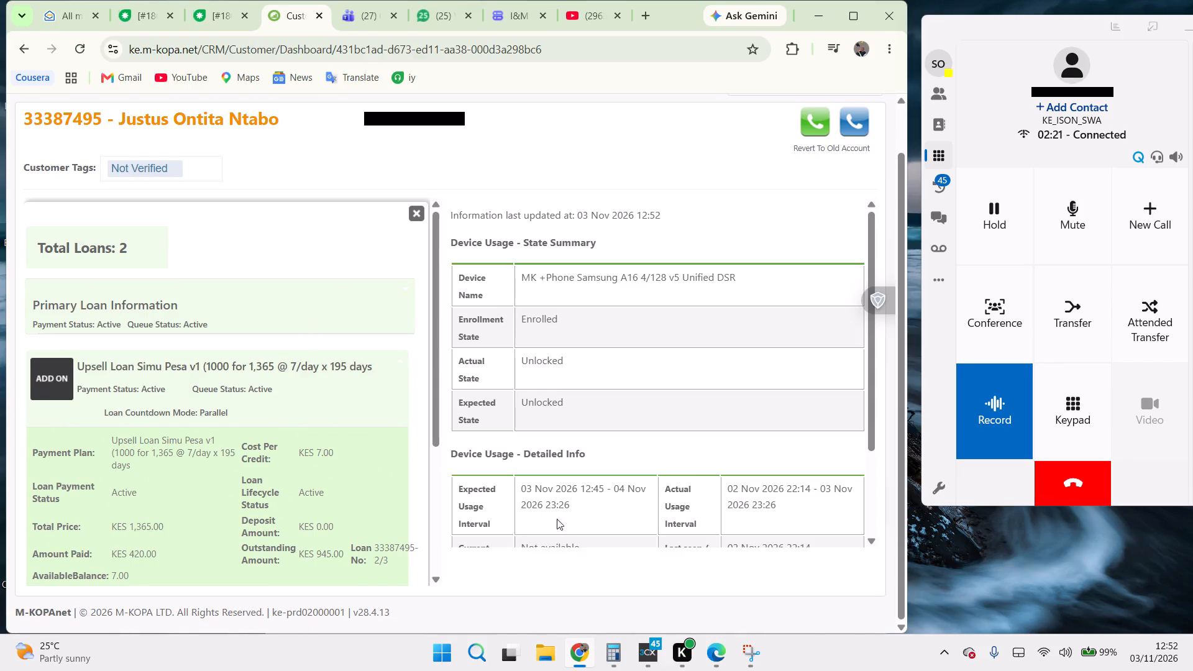
pyautogui.click(412, 211)
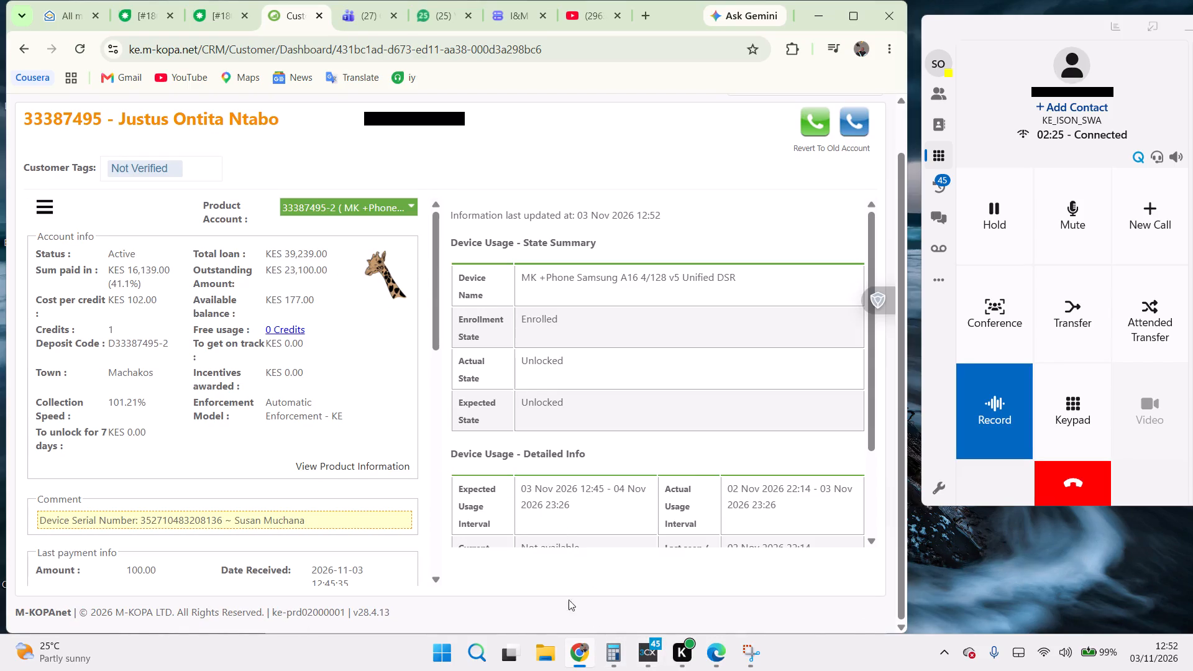
# Switch to Calculator and compute 100 minus 7.
pyautogui.click(615, 657)
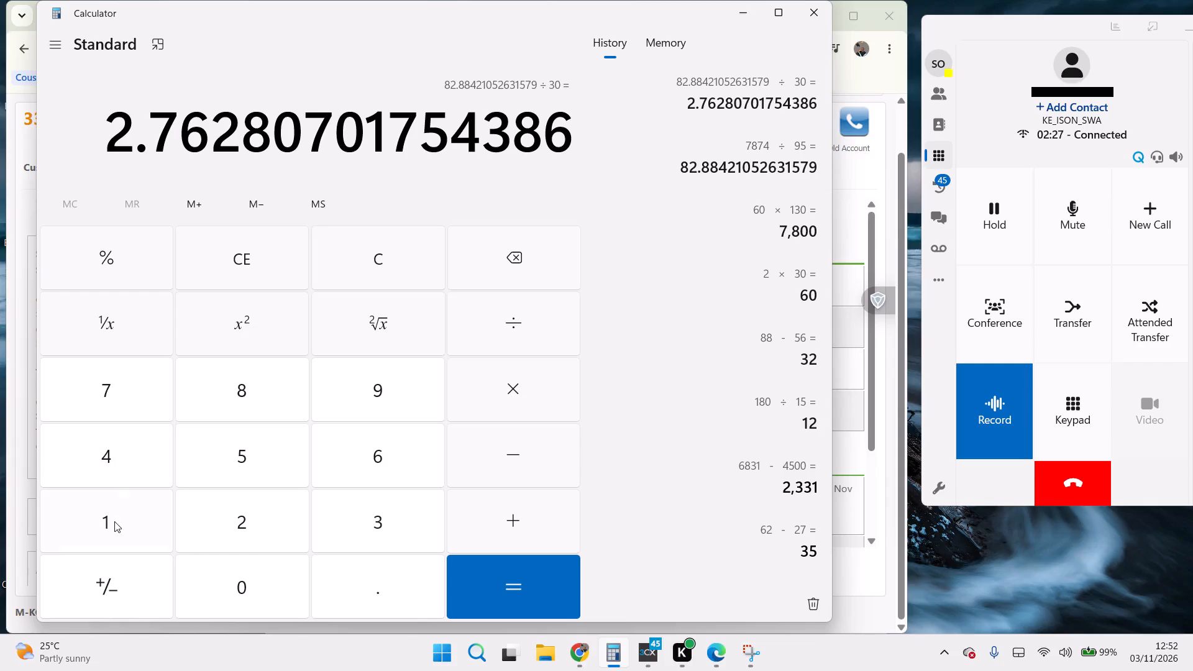
pyautogui.click(113, 525)
pyautogui.doubleClick(238, 599)
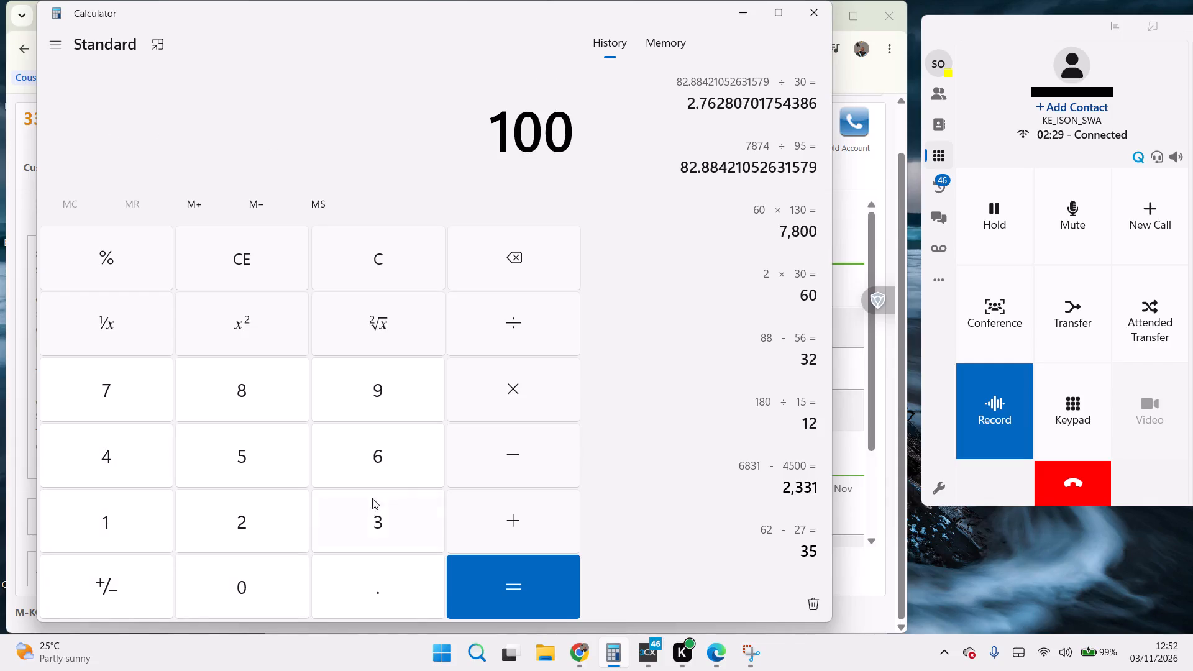
pyautogui.click(512, 457)
pyautogui.click(88, 388)
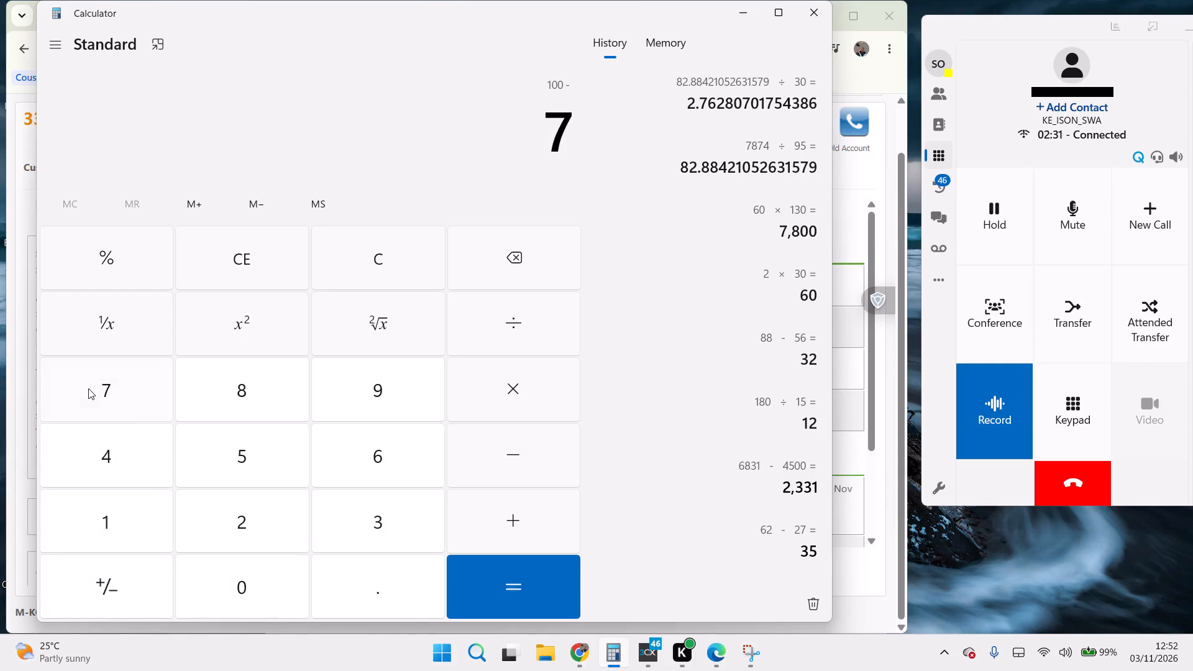
pyautogui.click(475, 595)
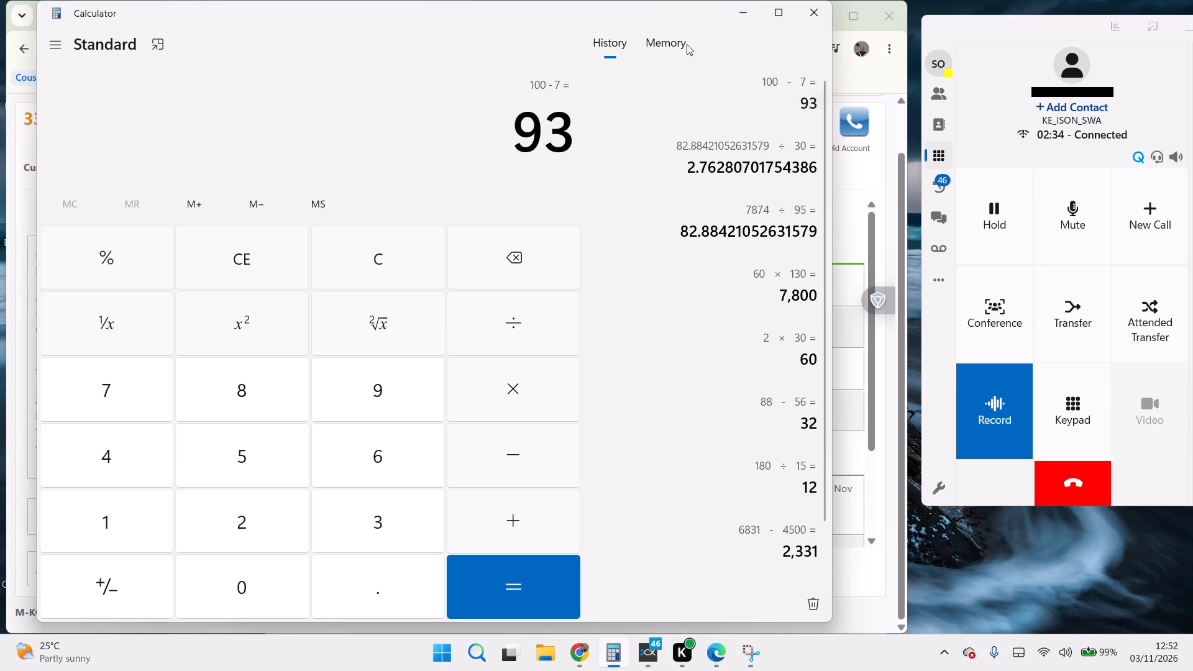
pyautogui.click(730, 9)
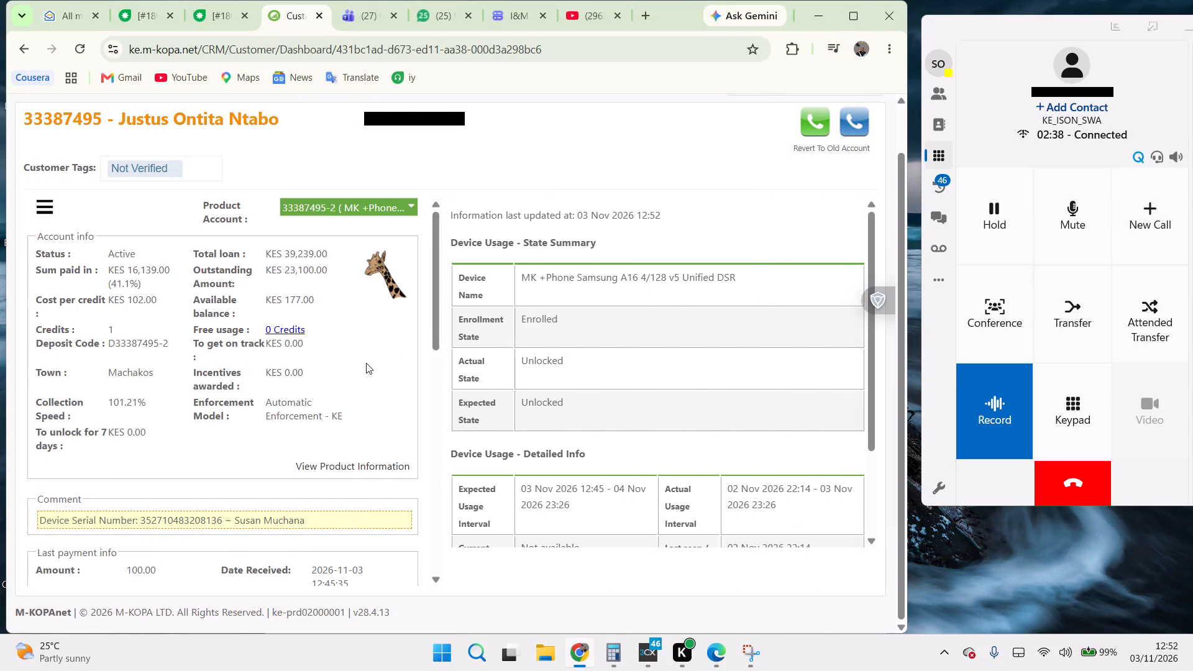
# Compute 95 plus 7 in Calculator and return to the customer dashboard.
pyautogui.click(616, 649)
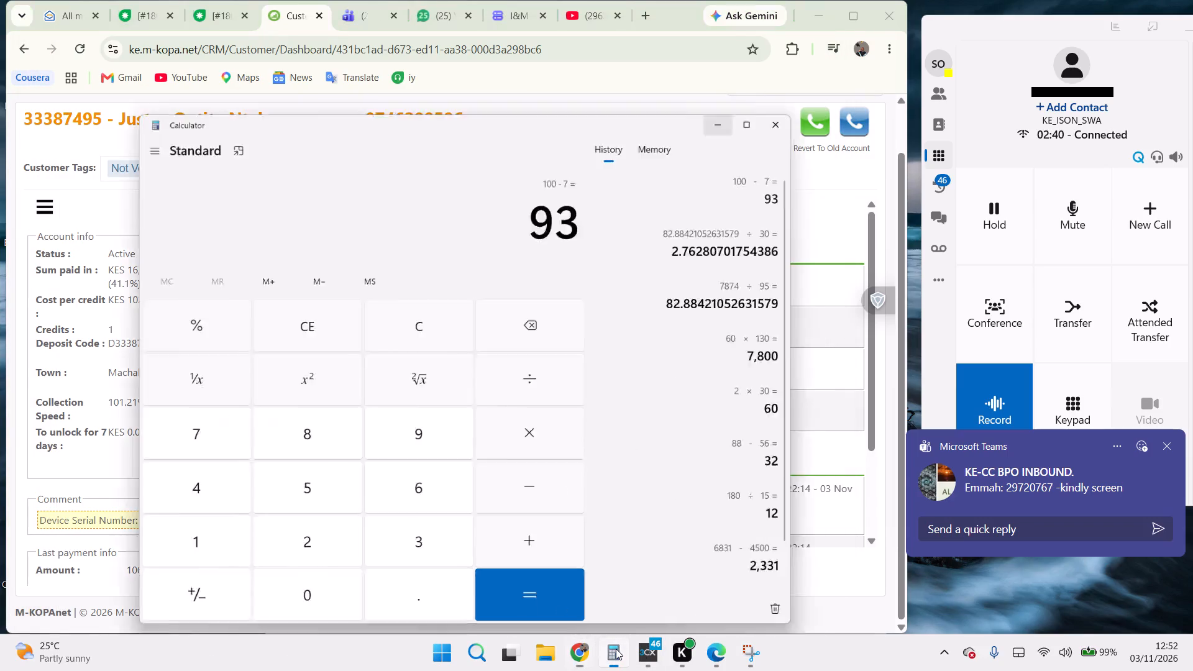
pyautogui.click(382, 386)
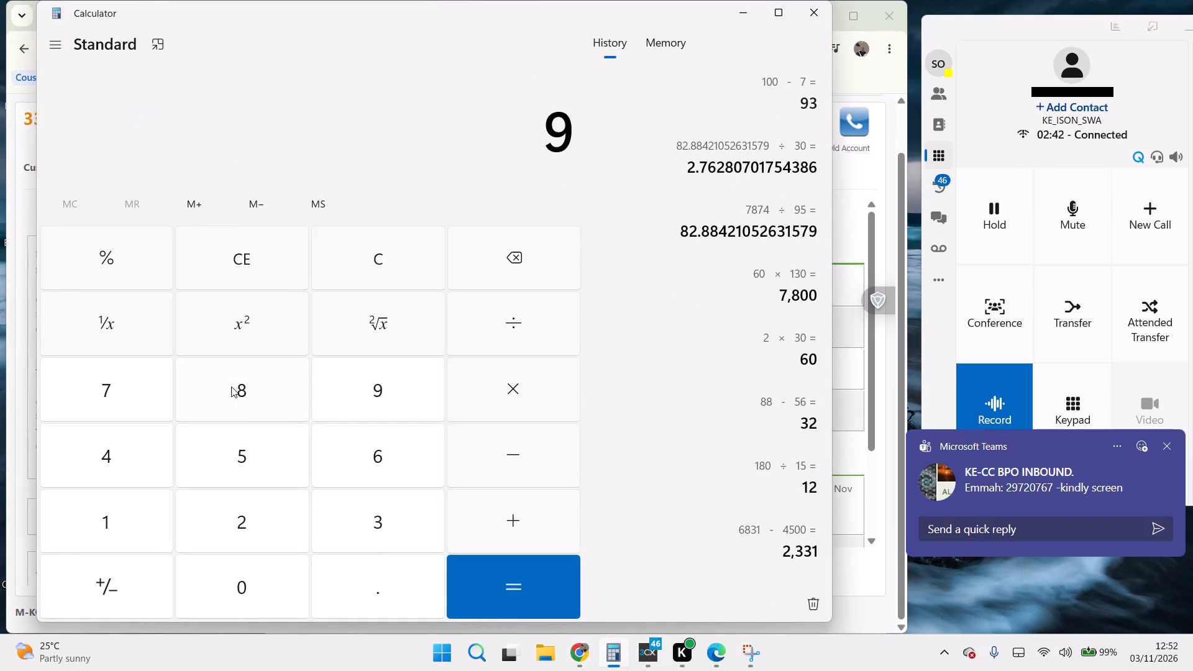
pyautogui.click(241, 457)
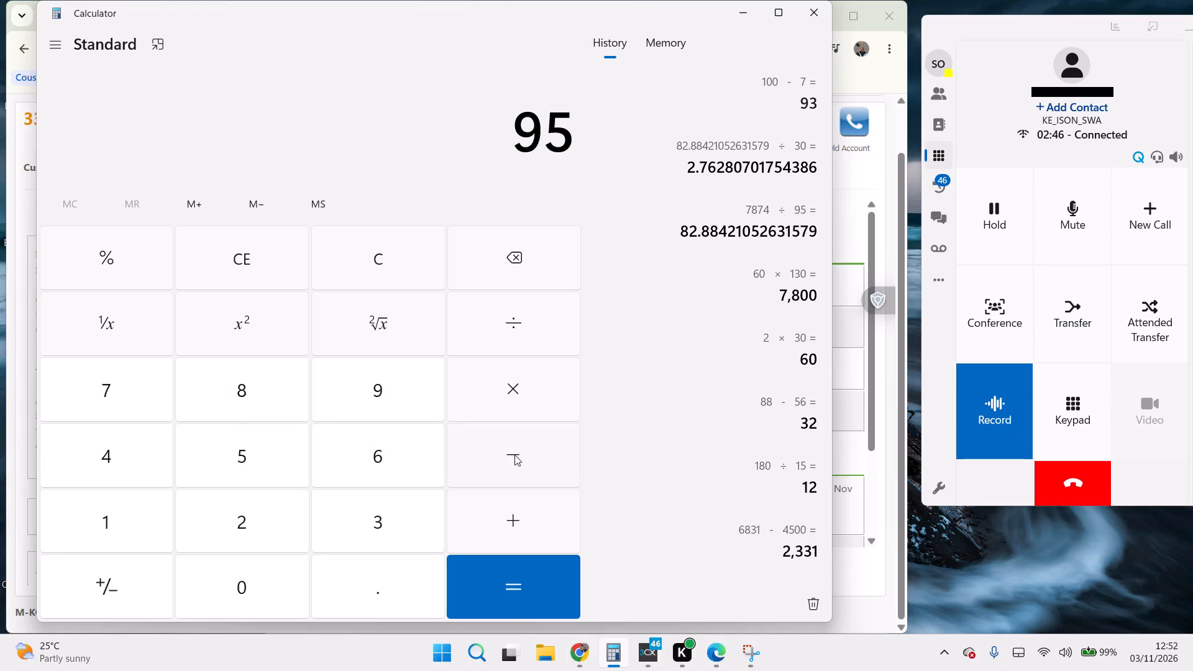
pyautogui.click(514, 521)
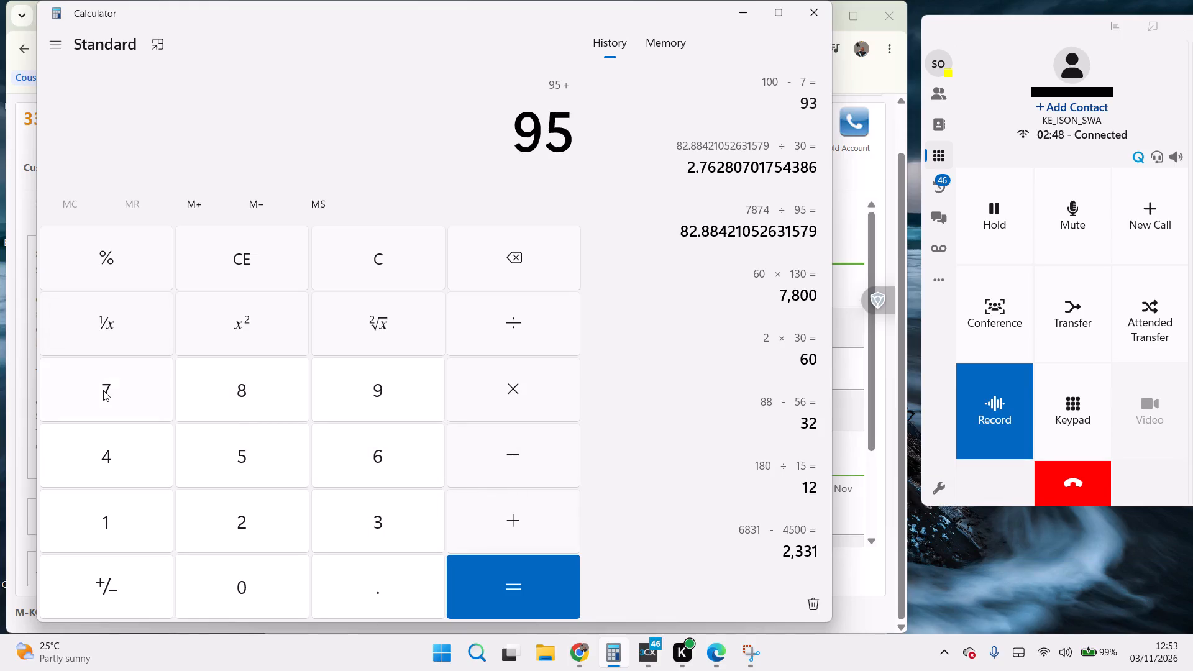
pyautogui.click(103, 390)
pyautogui.click(495, 609)
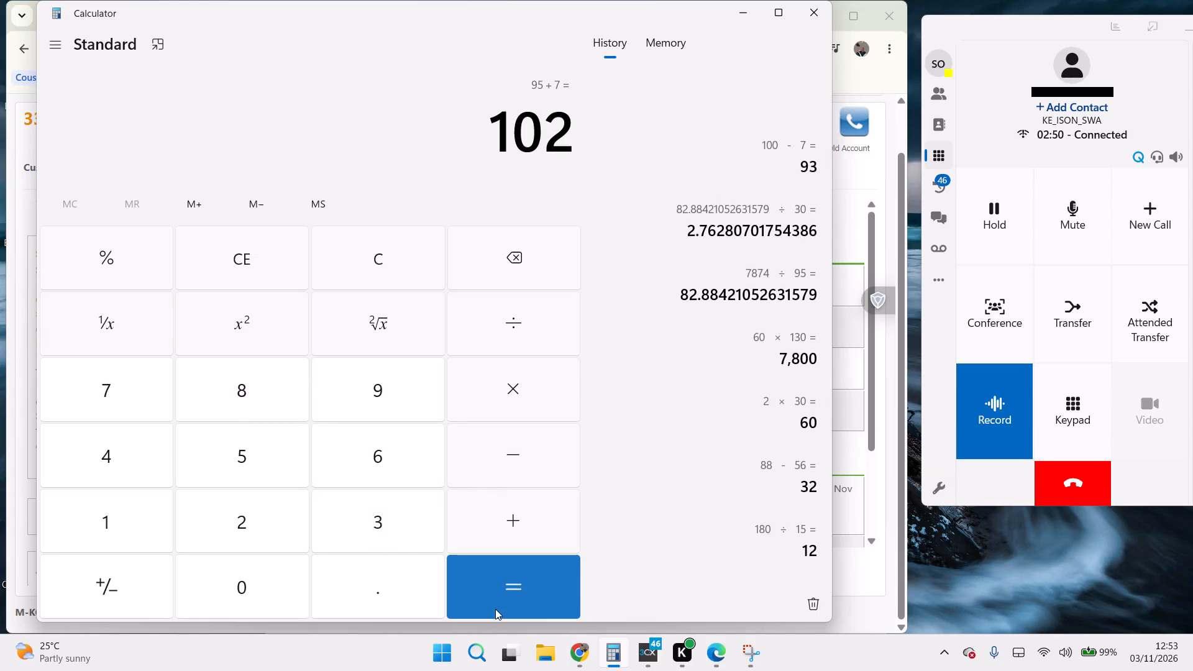
pyautogui.click(751, 10)
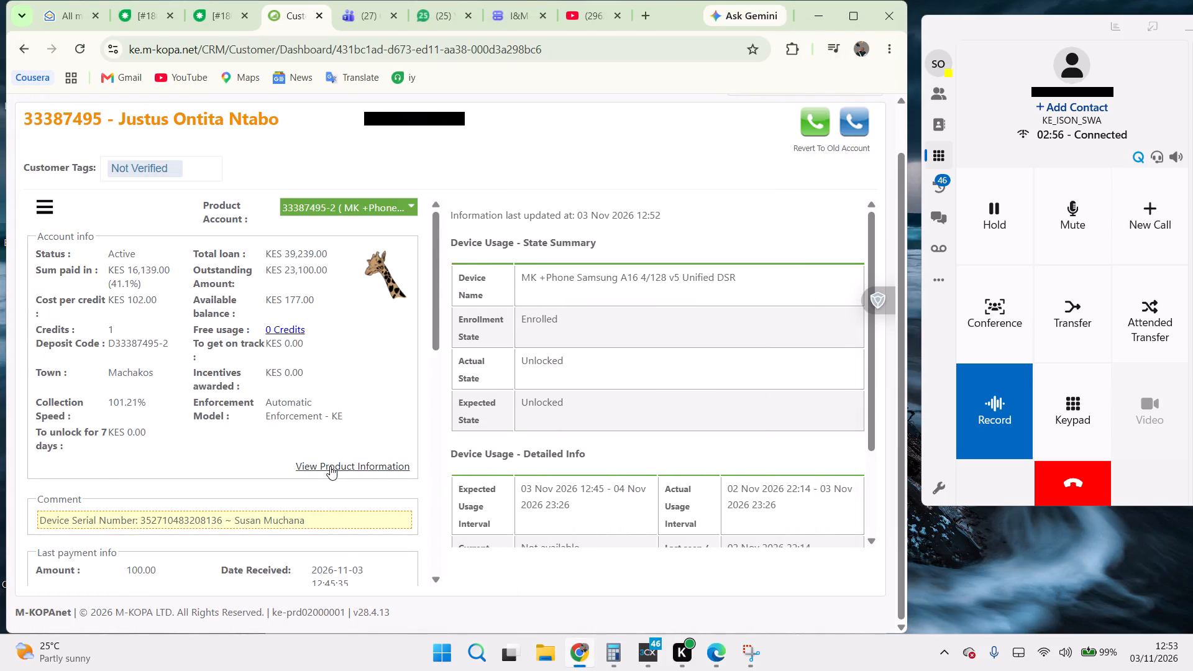
# Review the add-on Upsell Loan Simu Pesa details again in the customer's product information, and close them.
pyautogui.click(330, 466)
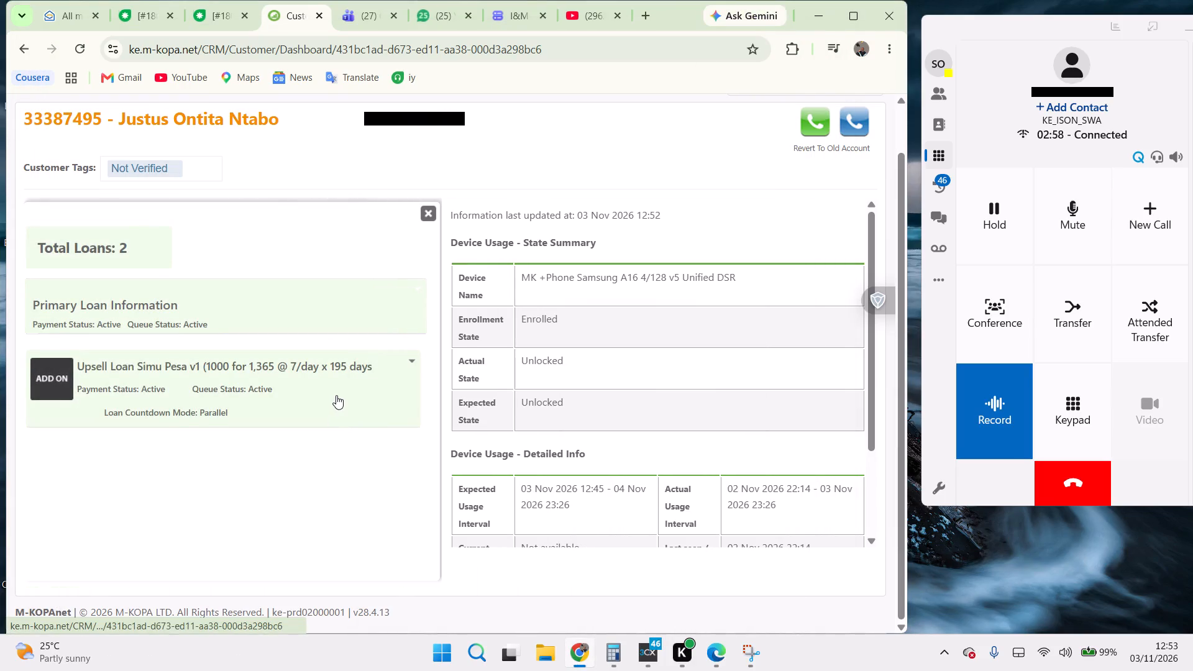
pyautogui.click(414, 359)
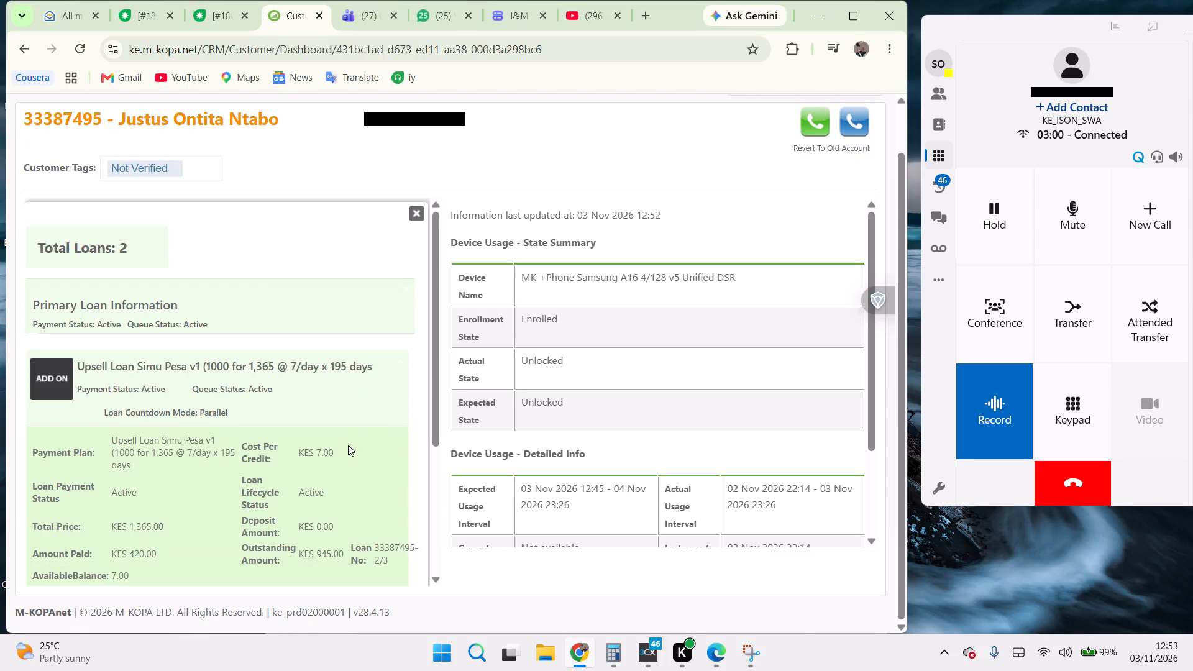
pyautogui.scroll(-3, 348, 445)
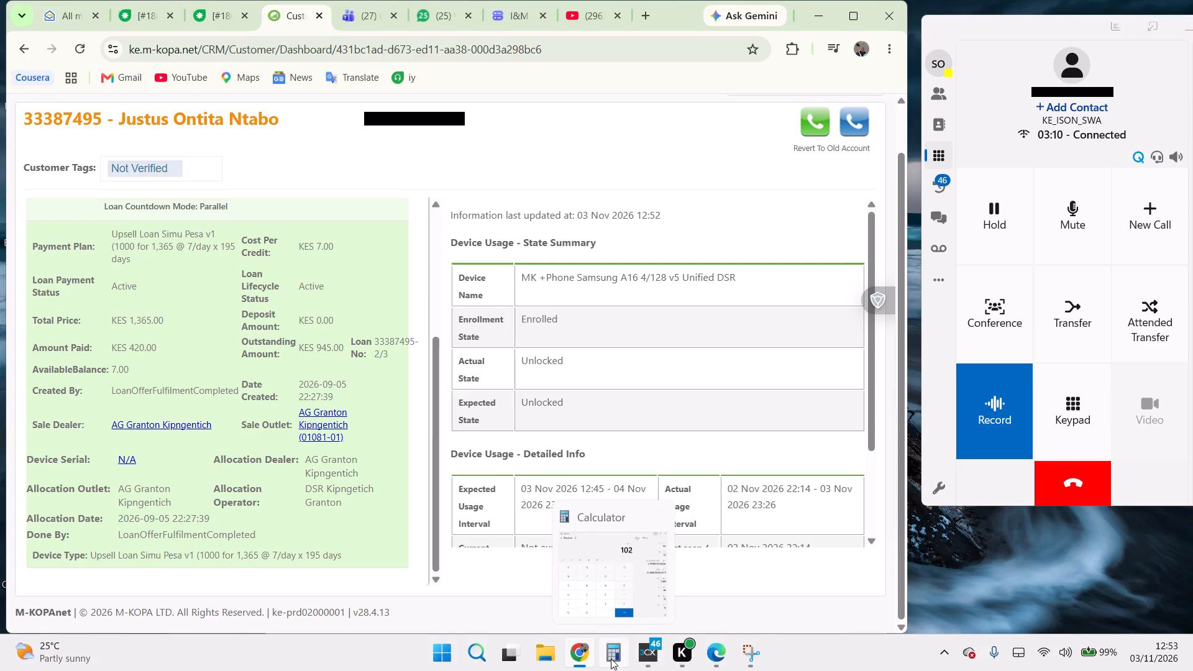
pyautogui.scroll(8, 227, 360)
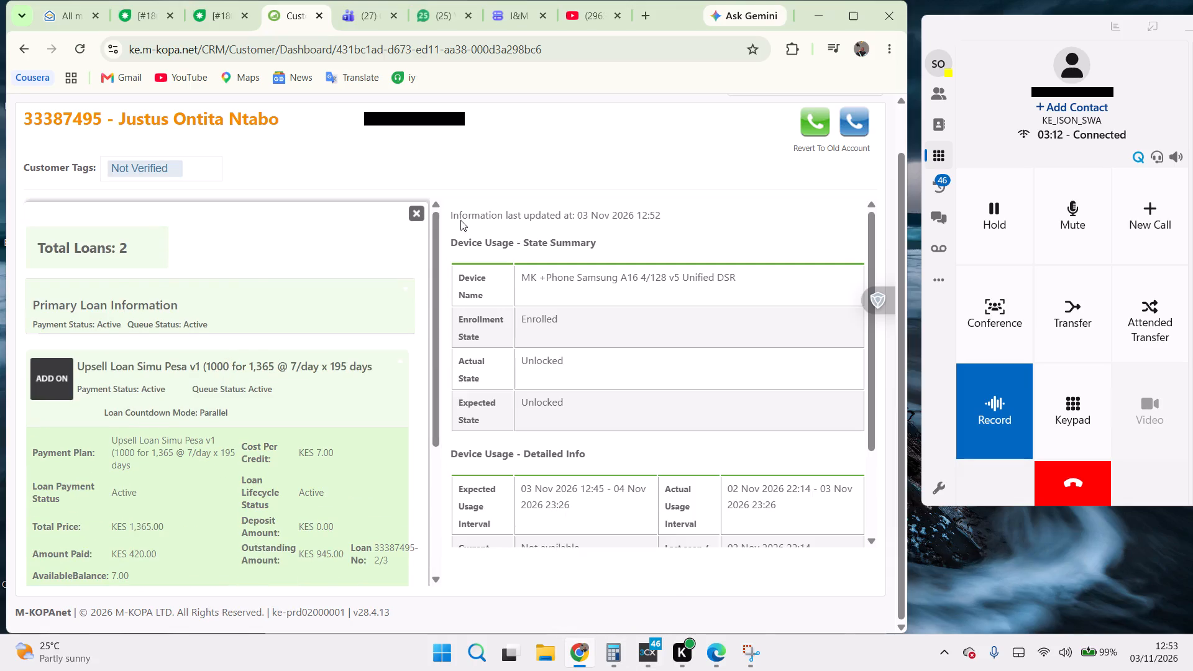
pyautogui.click(419, 217)
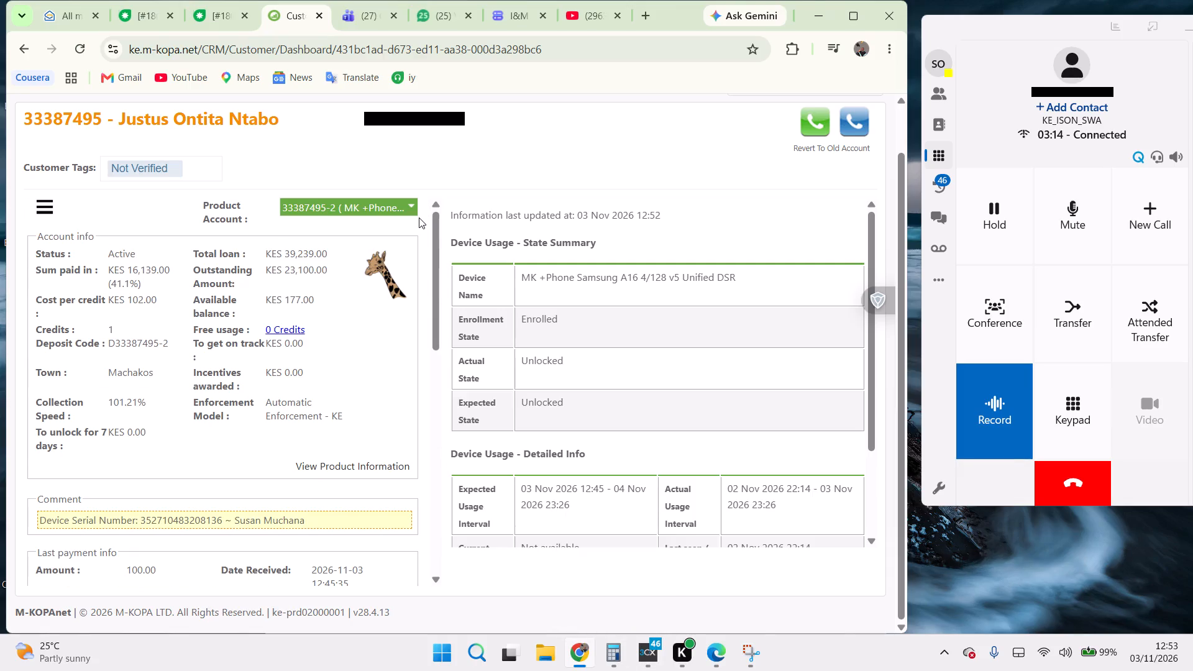
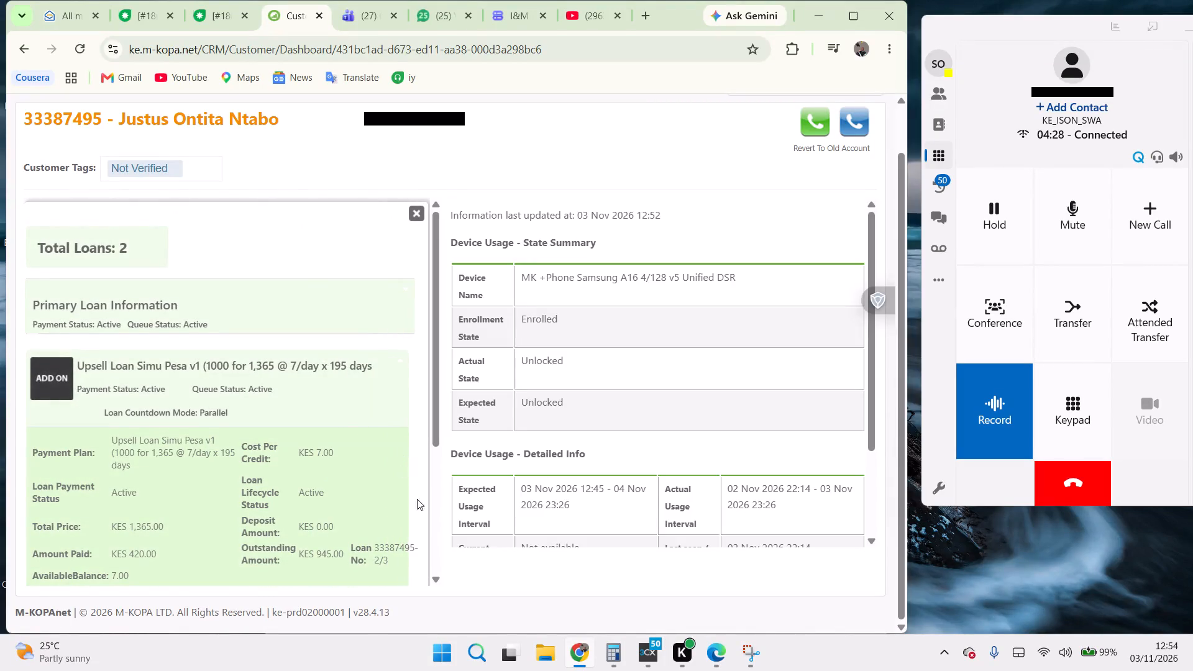
# Switch to Calculator, narrow its window and place it beside the customer's loan details.
pyautogui.click(606, 655)
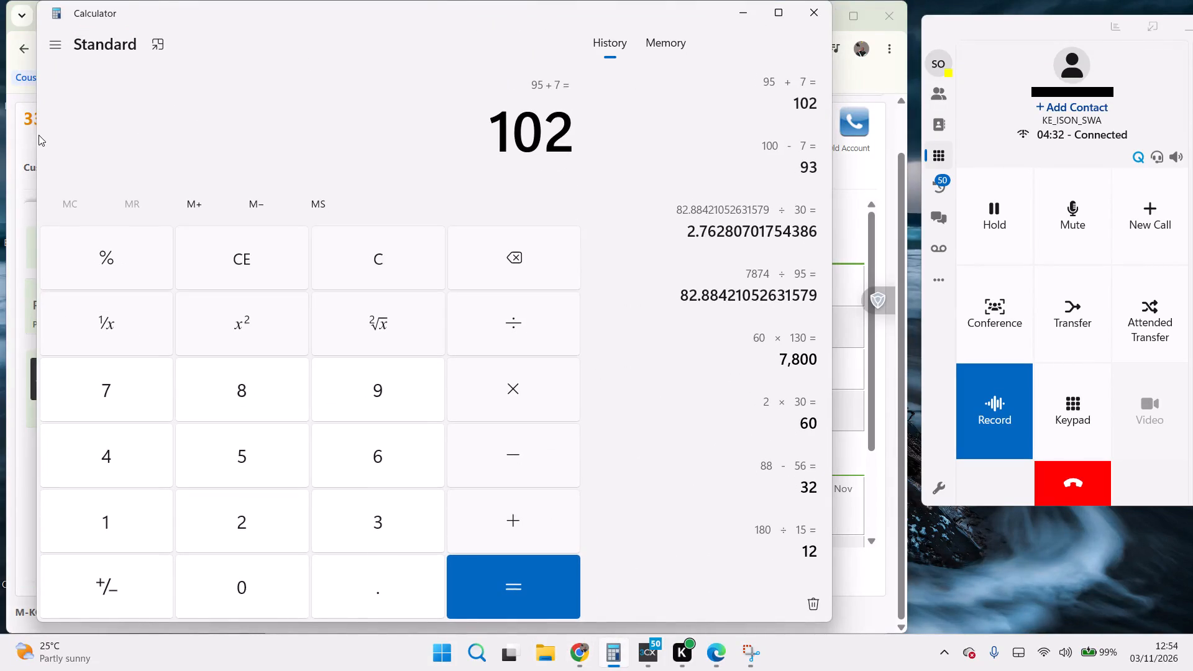
pyautogui.moveTo(34, 134); pyautogui.dragTo(597, 341)
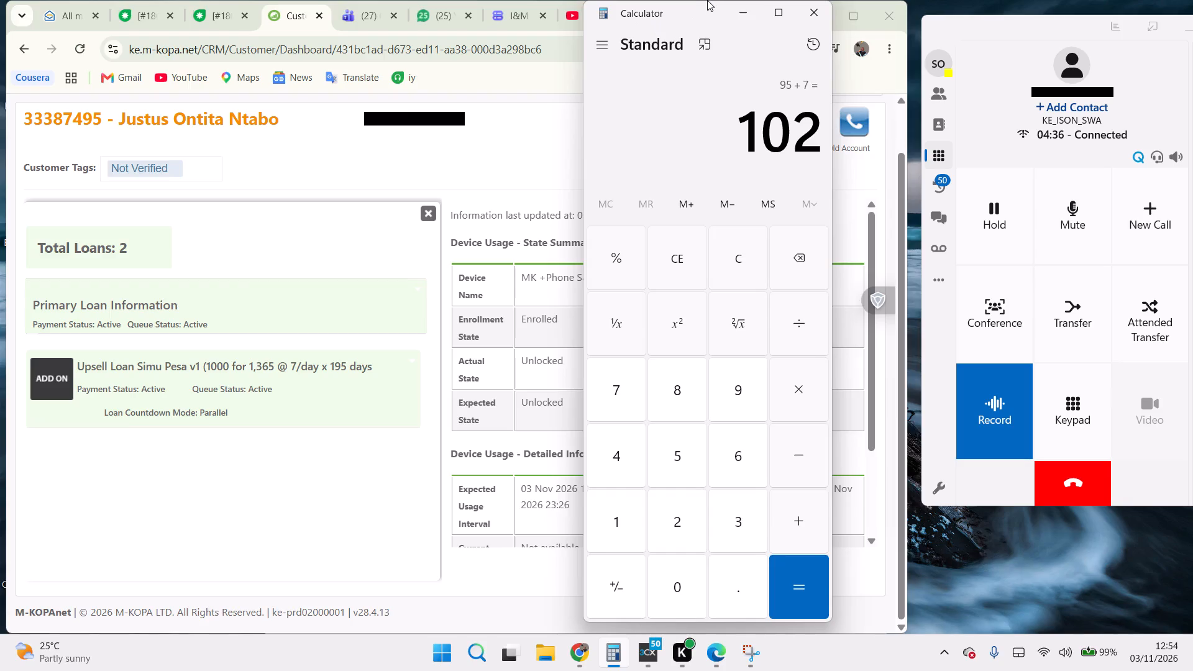
pyautogui.moveTo(707, 0); pyautogui.dragTo(707, 51)
pyautogui.moveTo(699, 9); pyautogui.dragTo(803, 86)
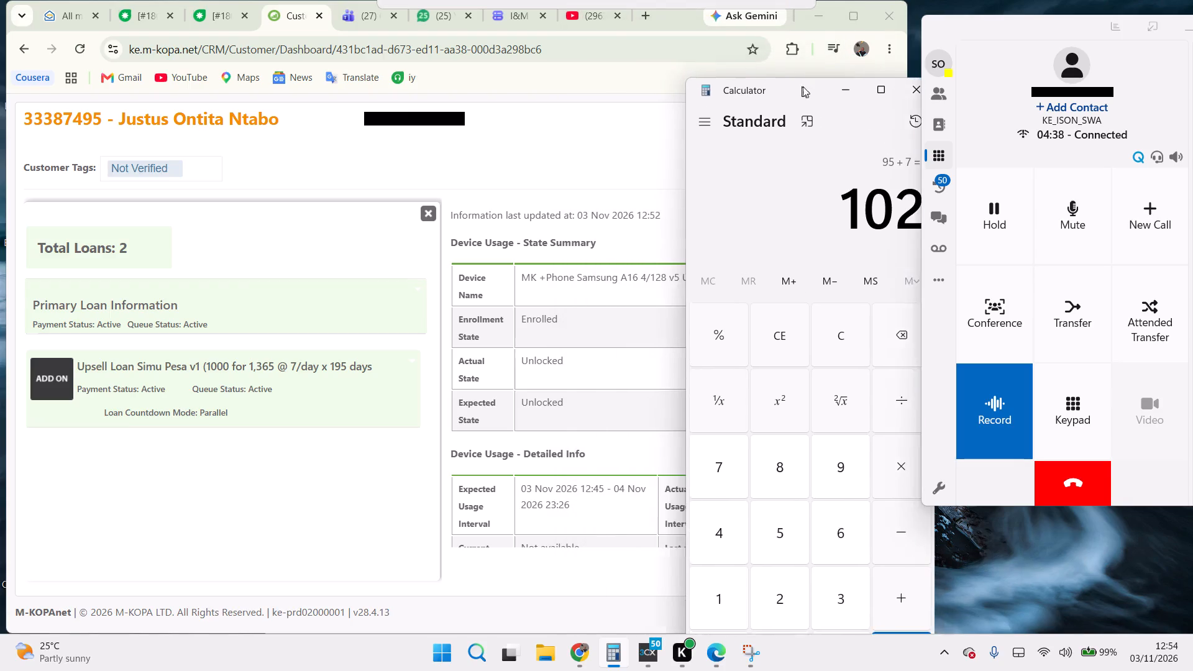
pyautogui.moveTo(803, 86); pyautogui.dragTo(788, 28)
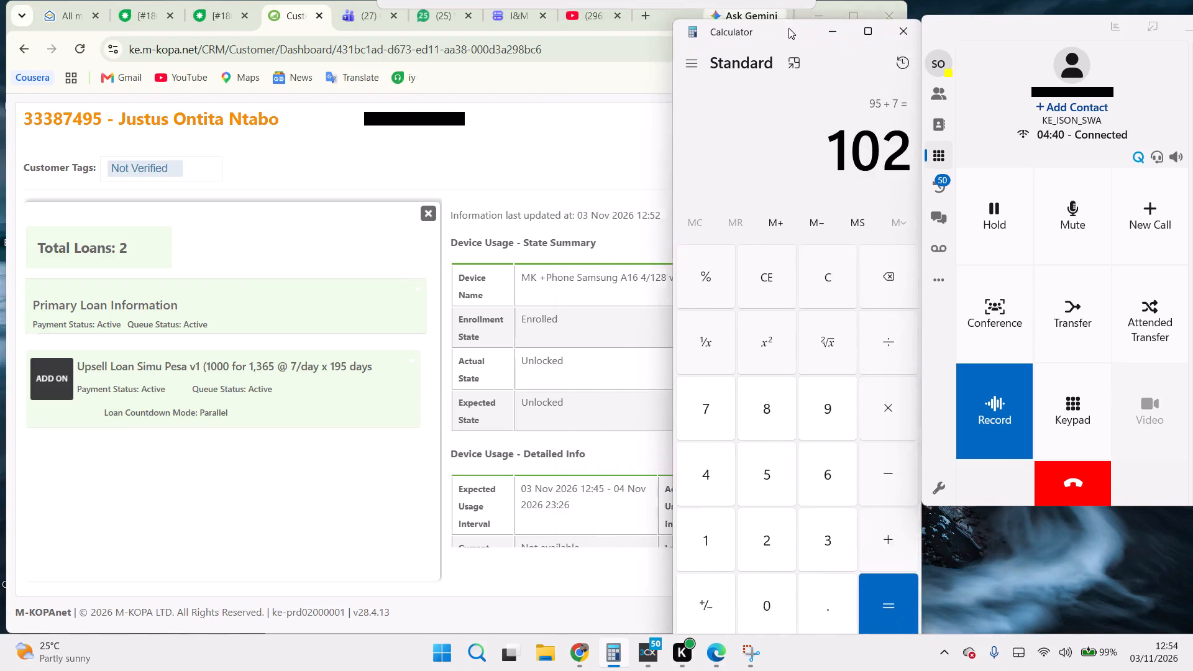
pyautogui.moveTo(788, 28); pyautogui.dragTo(747, 19)
# Expand the add-on Upsell Loan Simu Pesa details and divide its outstanding amount of 945 by 7 in Calculator.
pyautogui.click(412, 362)
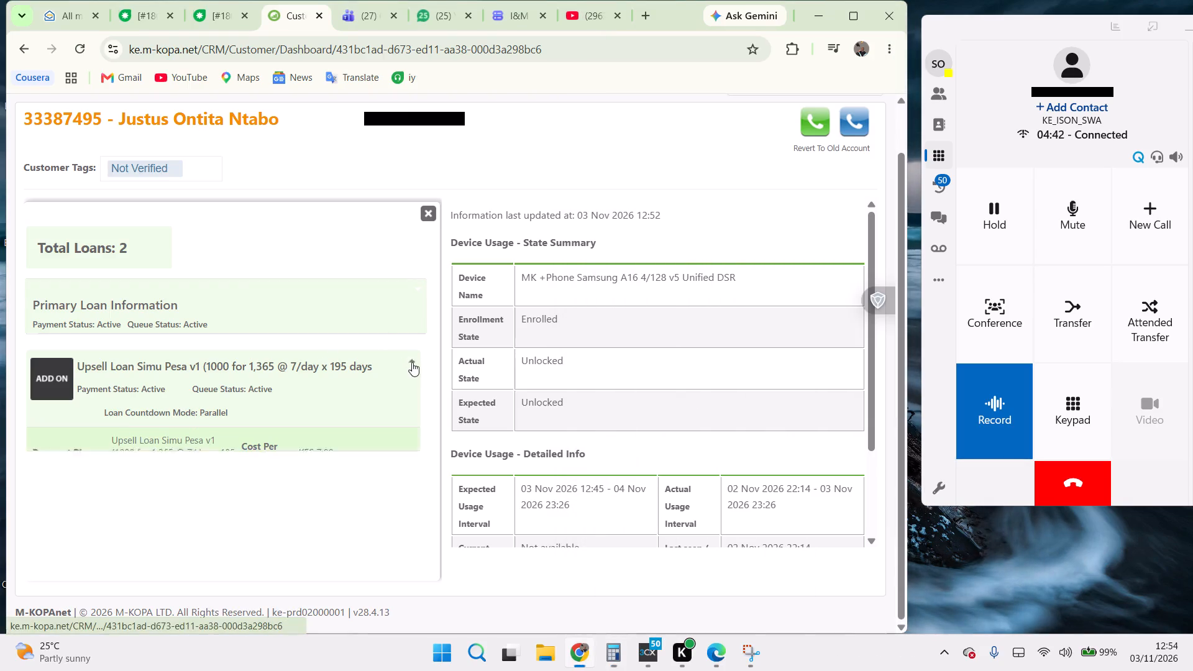
pyautogui.click(613, 650)
pyautogui.doubleClick(844, 269)
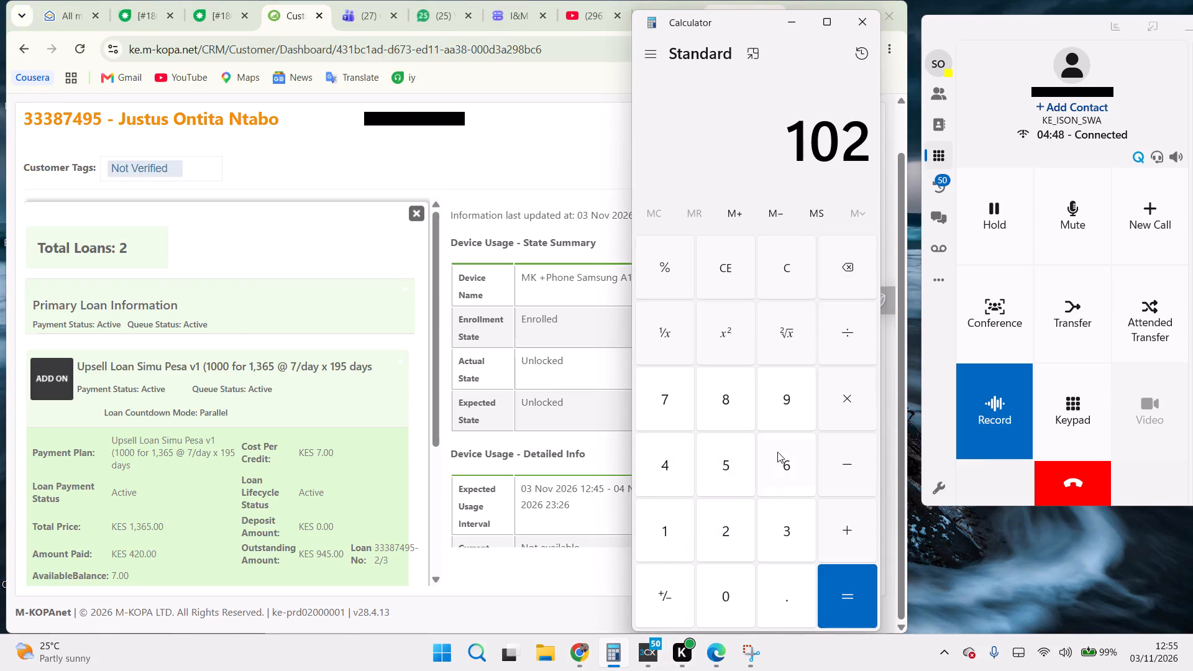
pyautogui.doubleClick(784, 403)
pyautogui.click(666, 462)
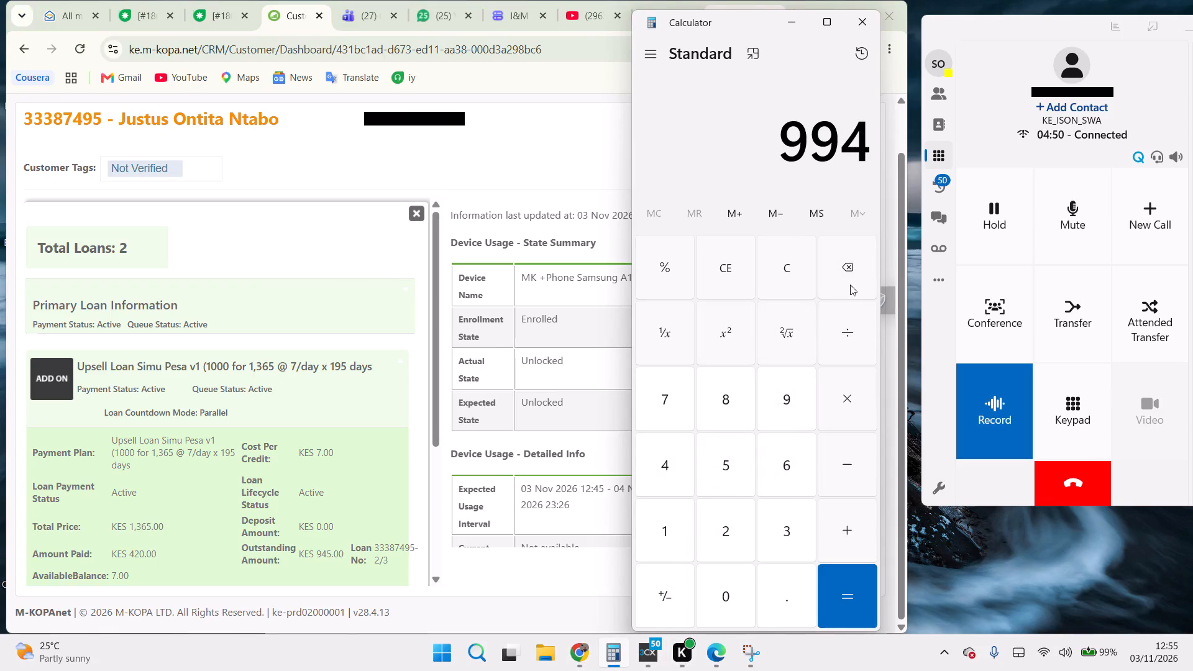
pyautogui.doubleClick(845, 268)
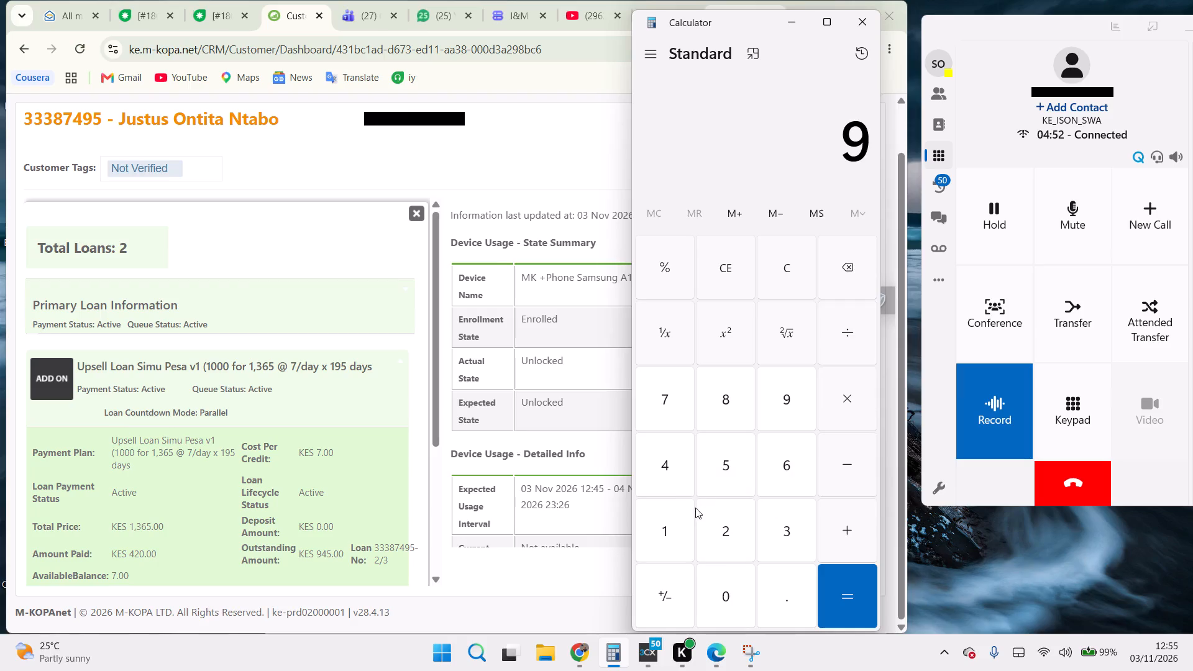
pyautogui.click(678, 464)
pyautogui.click(717, 462)
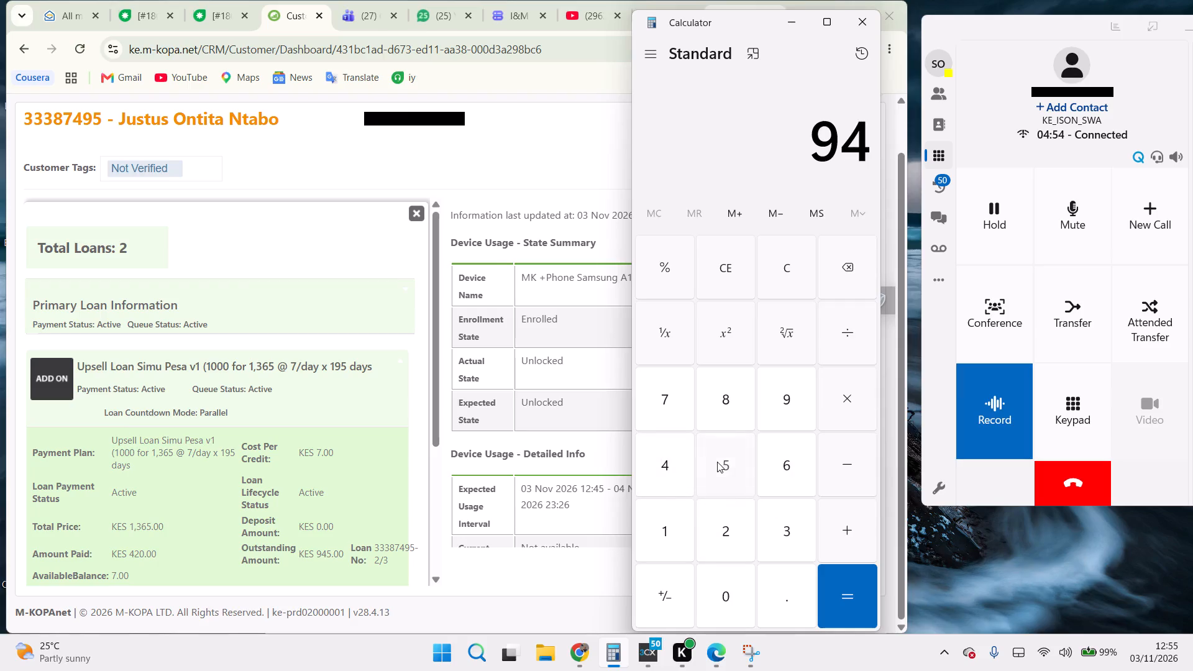
pyautogui.click(848, 334)
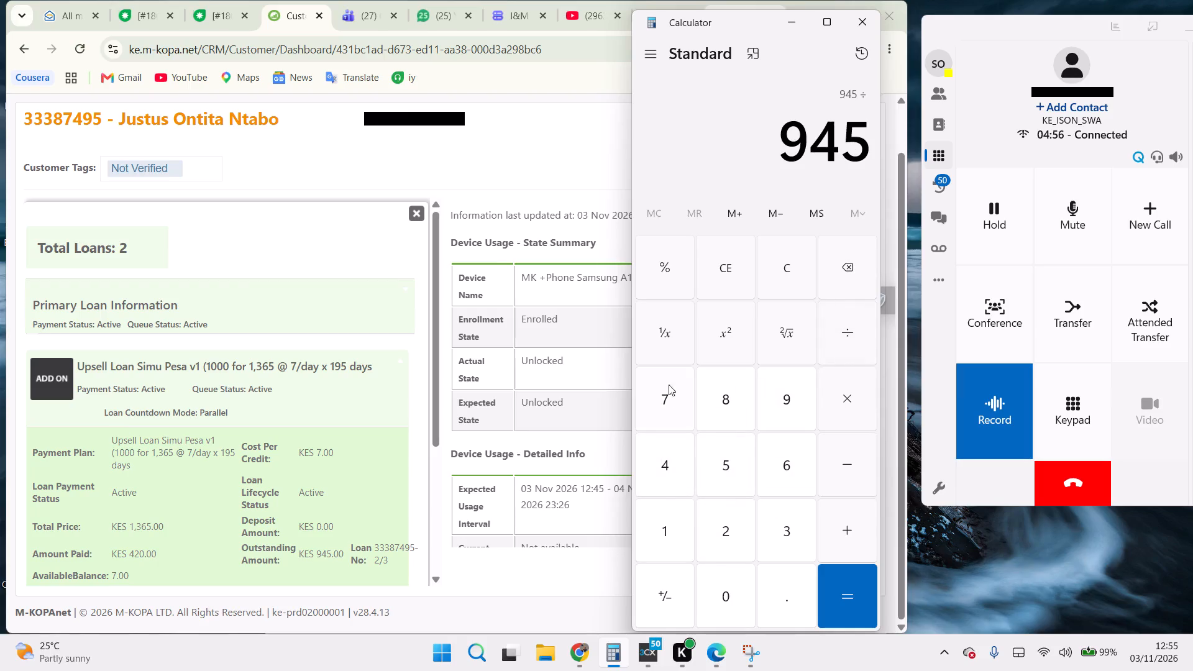
pyautogui.click(670, 402)
pyautogui.click(850, 607)
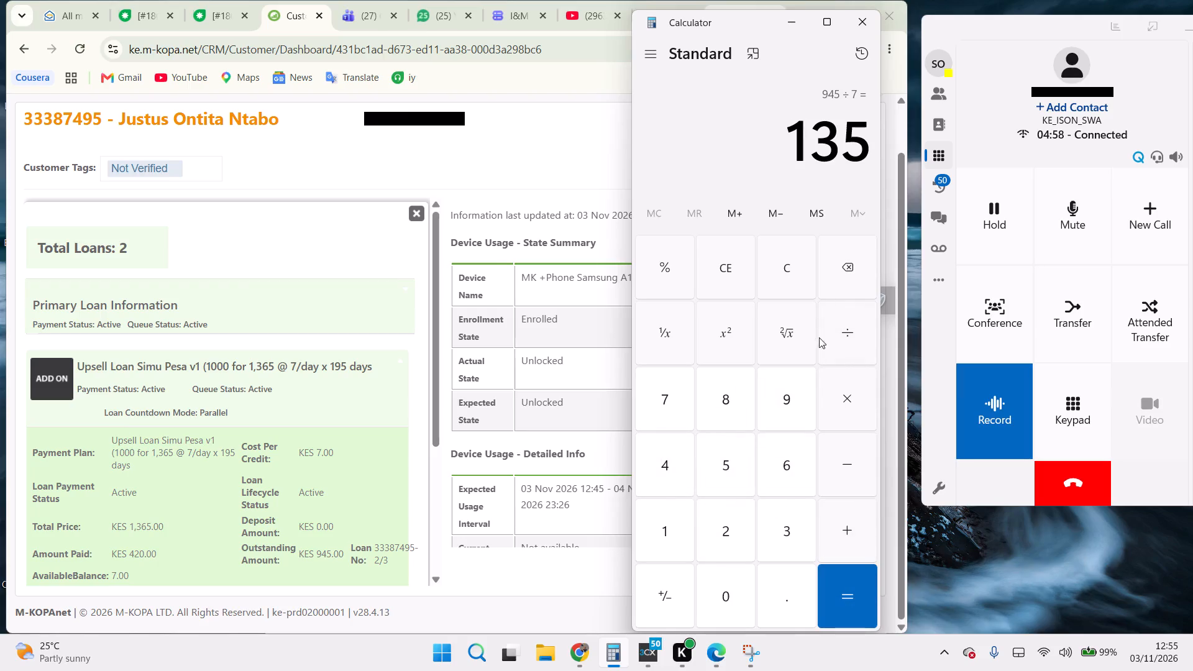
# Close the customer's product information and multiply the Calculator result by 105.
pyautogui.click(421, 215)
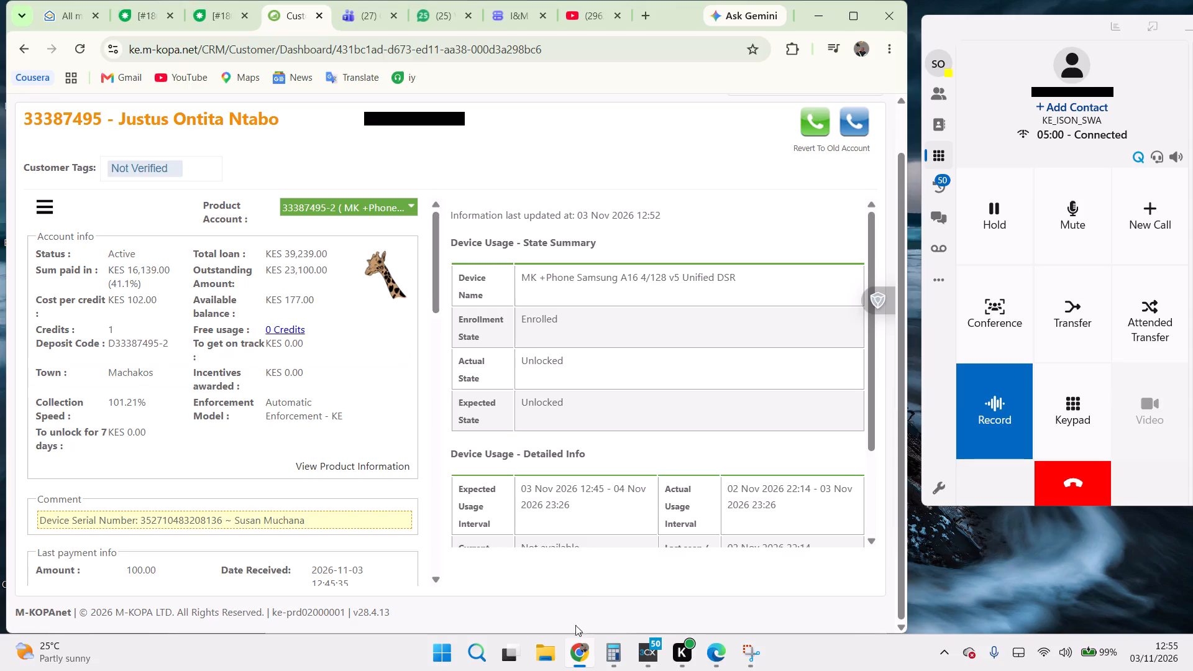
pyautogui.click(619, 660)
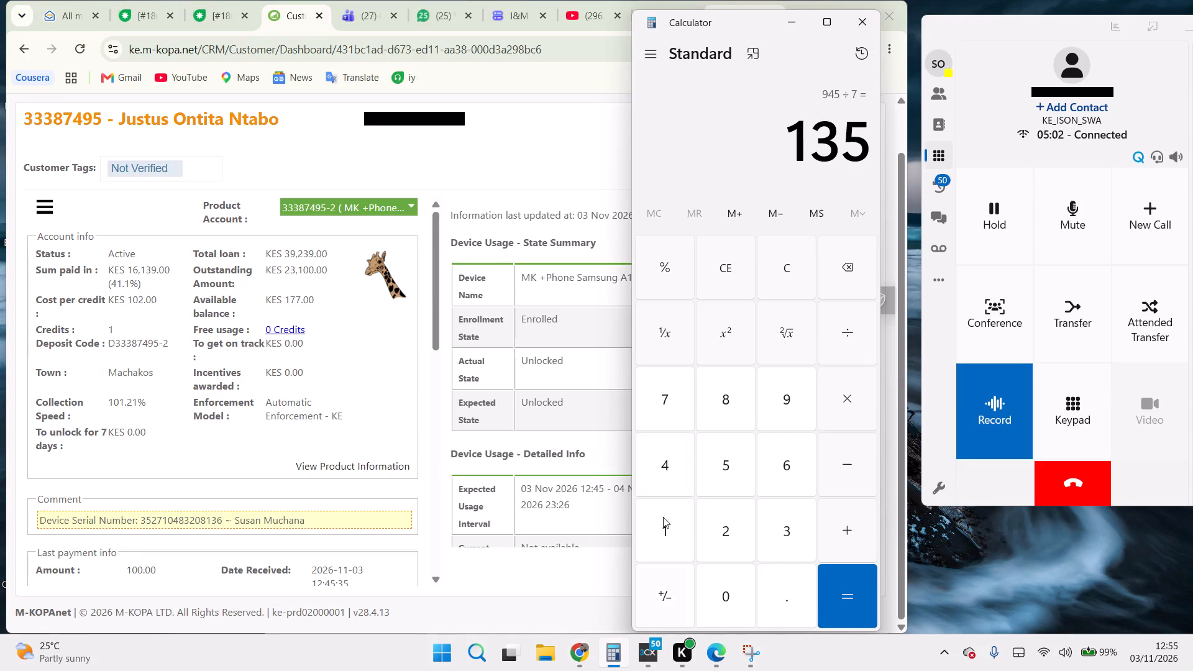
pyautogui.click(841, 404)
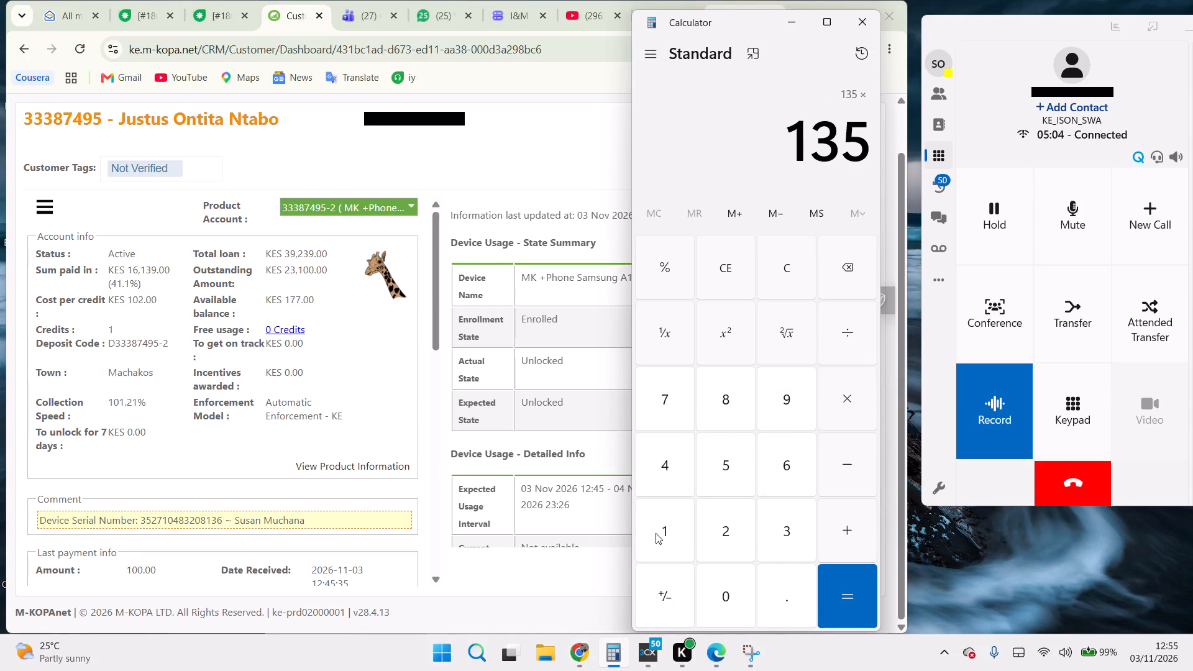
pyautogui.click(656, 533)
pyautogui.click(713, 602)
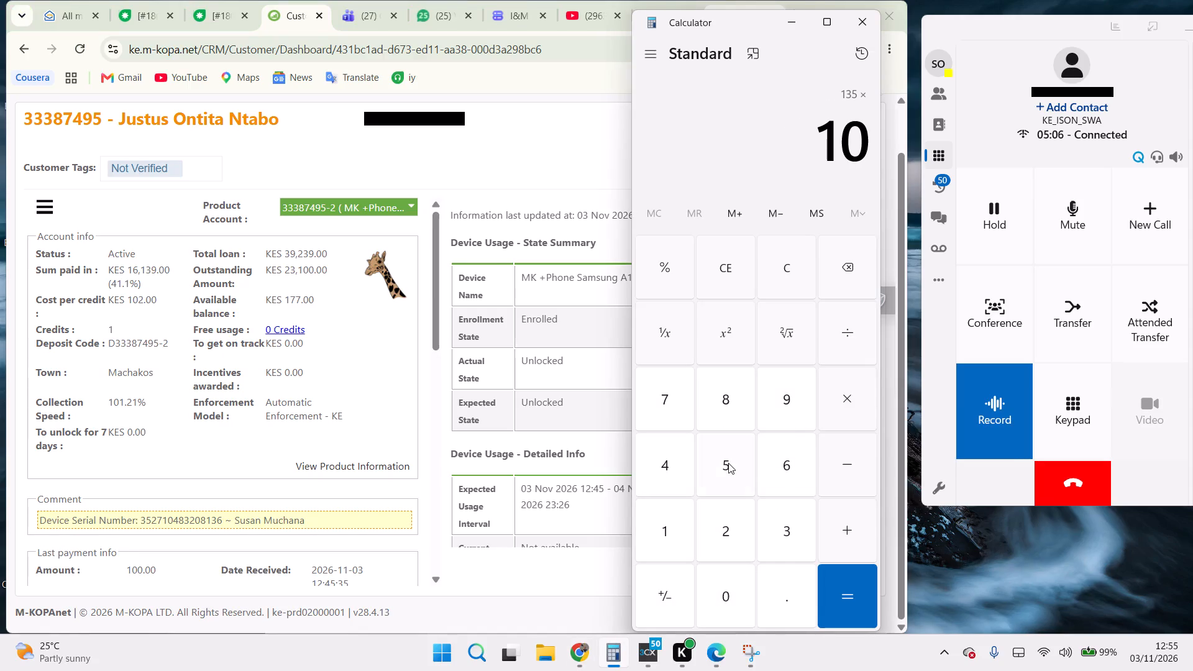
pyautogui.click(728, 463)
pyautogui.click(838, 598)
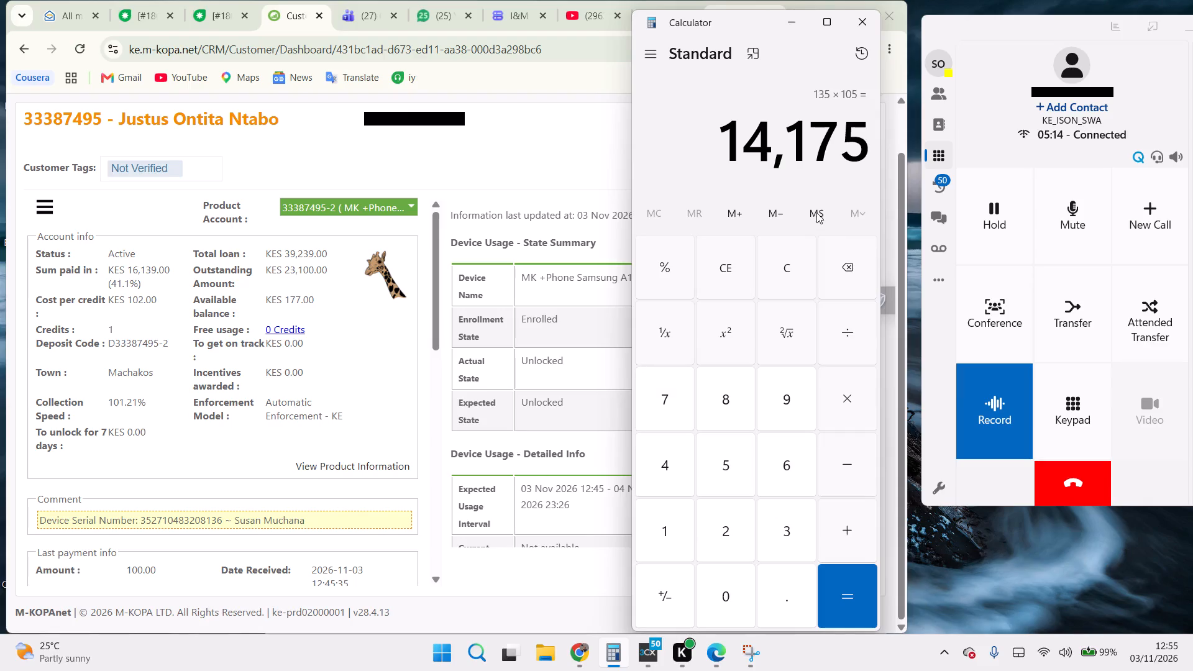
# Divide the product by 102 and that quotient by 30 in Calculator, and return to the customer dashboard.
pyautogui.click(846, 331)
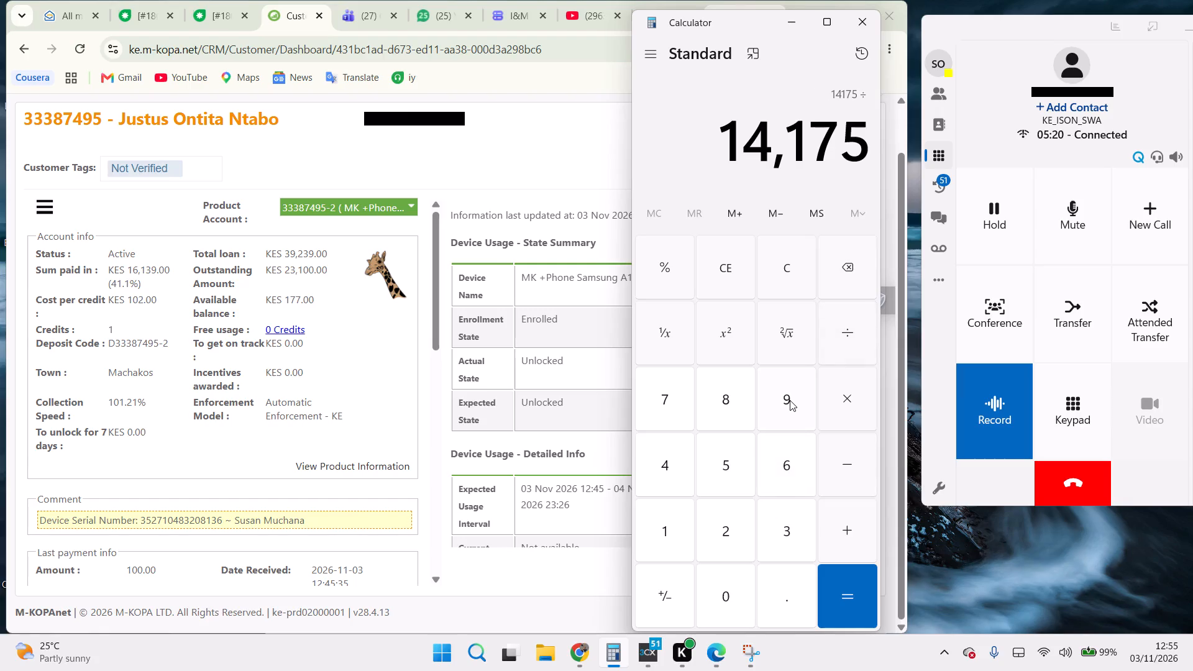
pyautogui.click(669, 530)
pyautogui.click(726, 595)
pyautogui.click(732, 533)
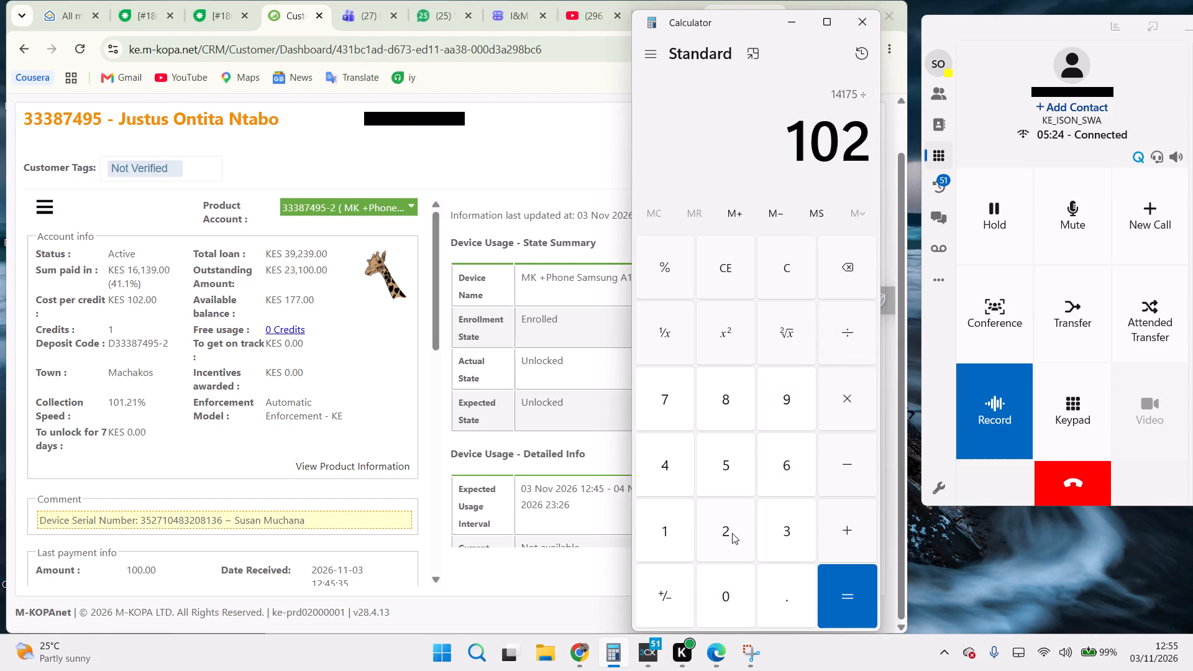
pyautogui.click(830, 591)
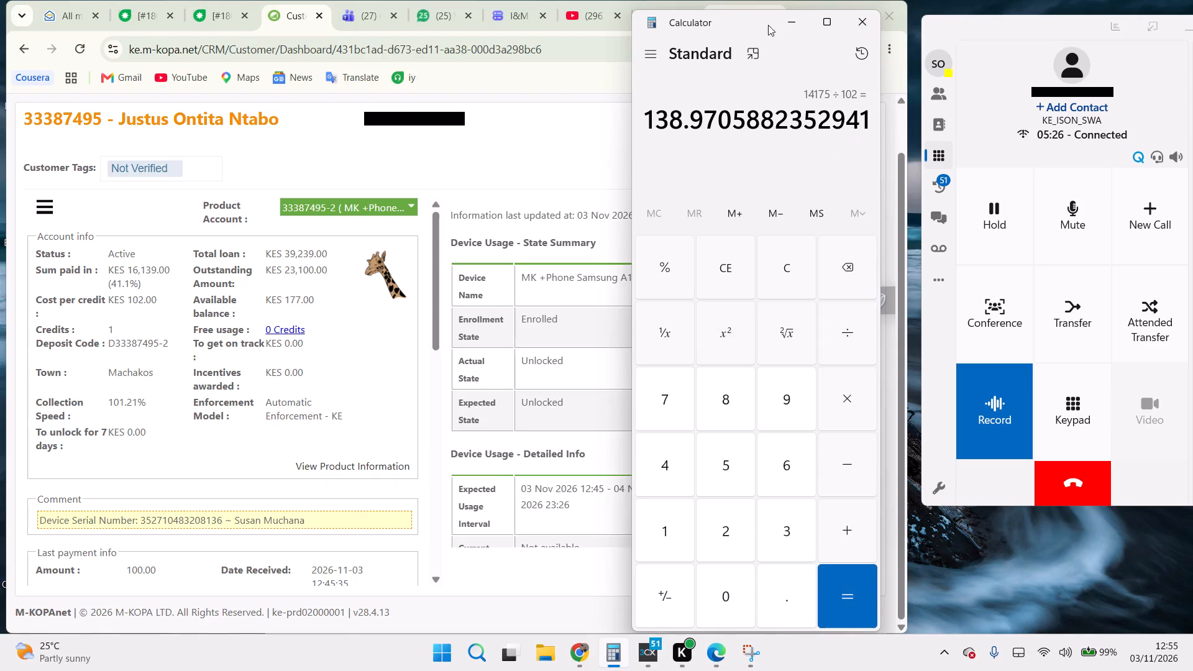
pyautogui.click(841, 335)
pyautogui.click(786, 519)
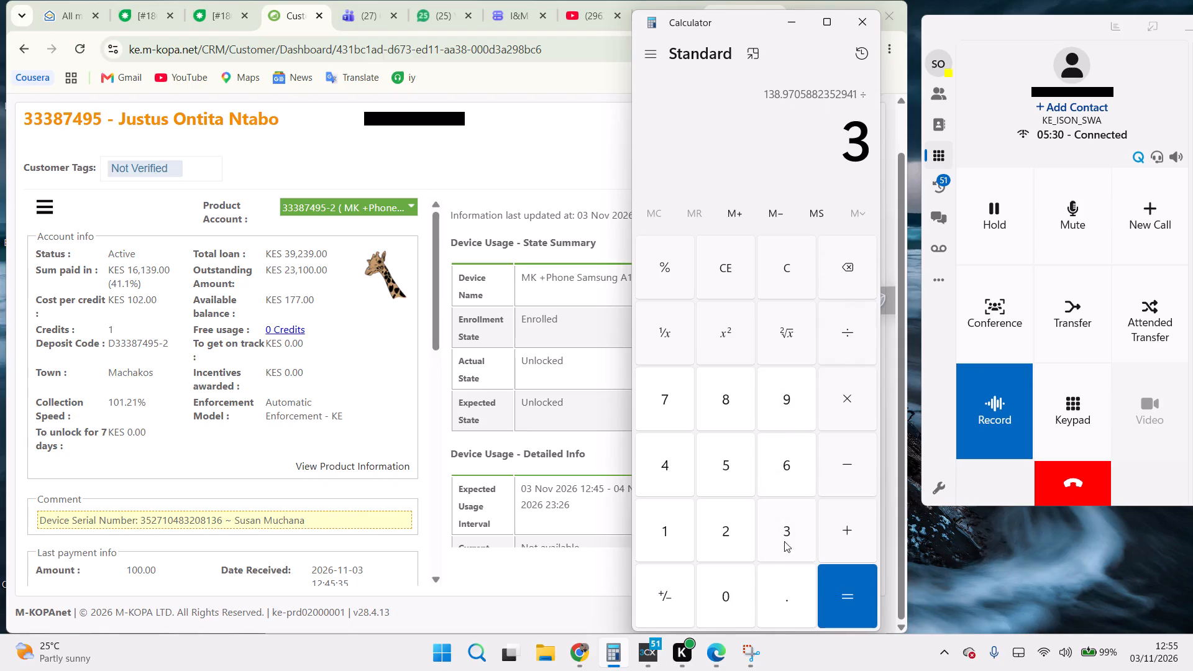
pyautogui.click(724, 596)
pyautogui.click(859, 602)
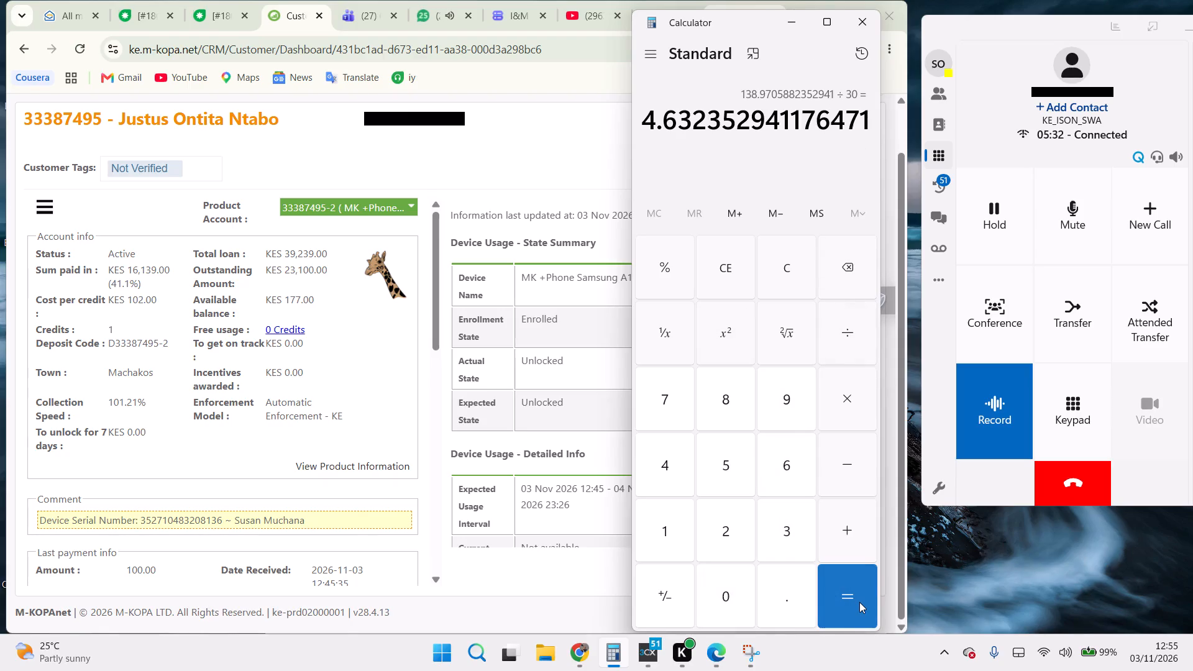
pyautogui.click(787, 21)
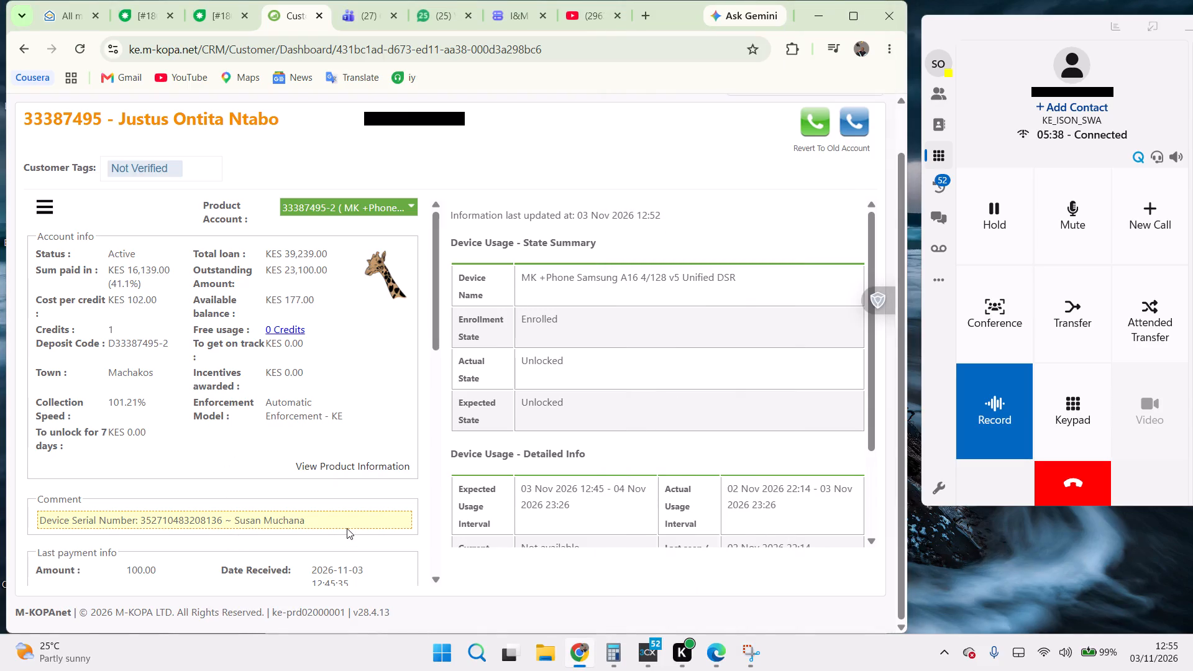
# Review the inbound call ticket in Freshdesk and the last Calculator result alongside the customer dashboard.
pyautogui.click(205, 11)
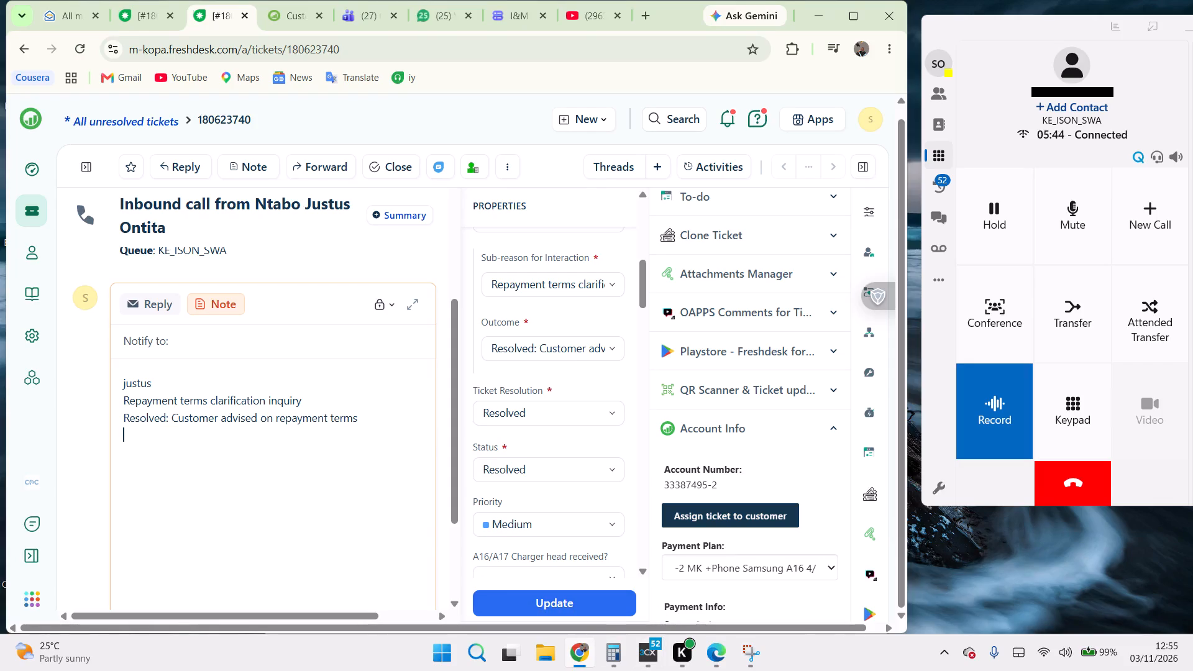
pyautogui.click(286, 29)
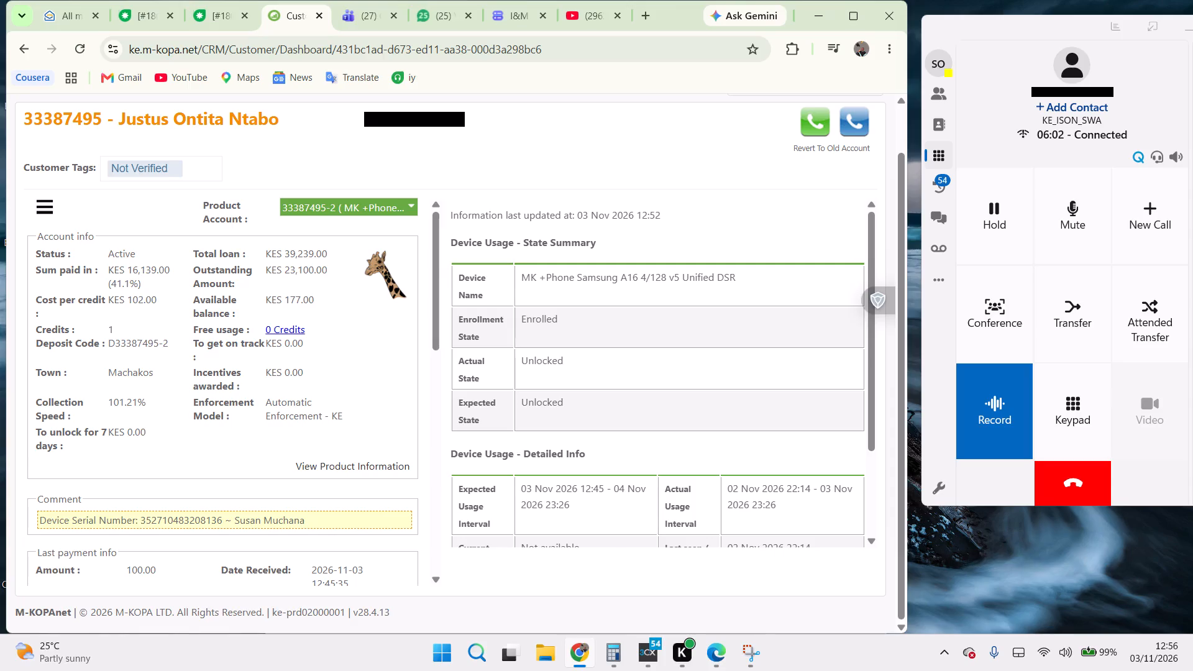
pyautogui.click(616, 655)
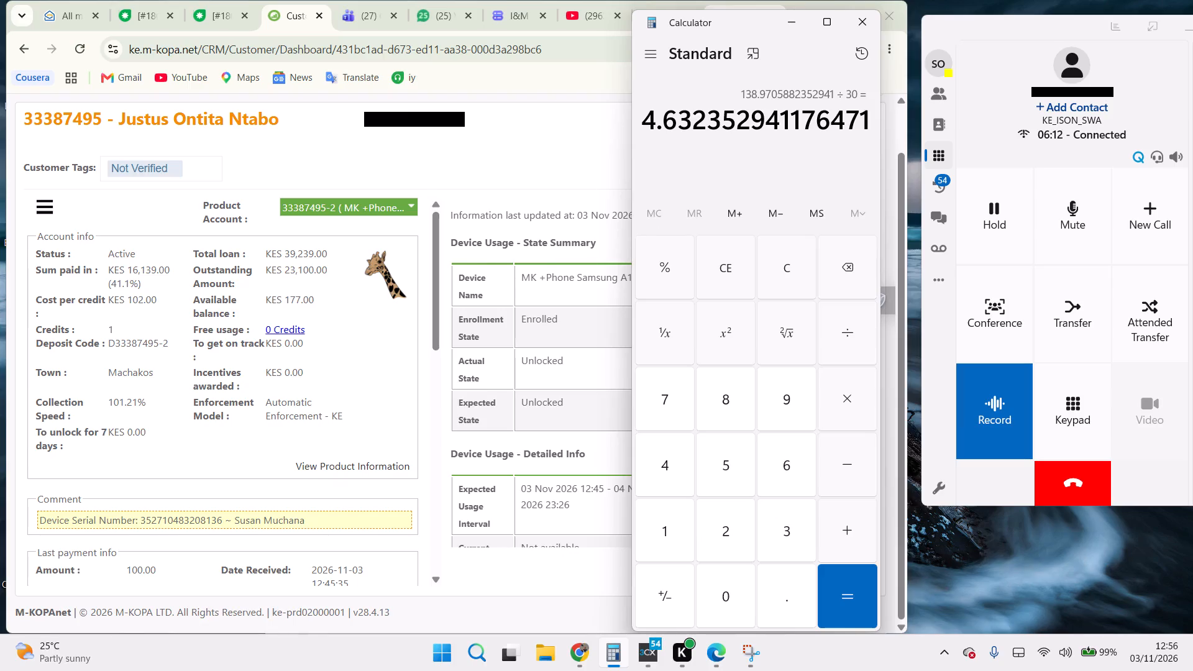
pyautogui.click(790, 24)
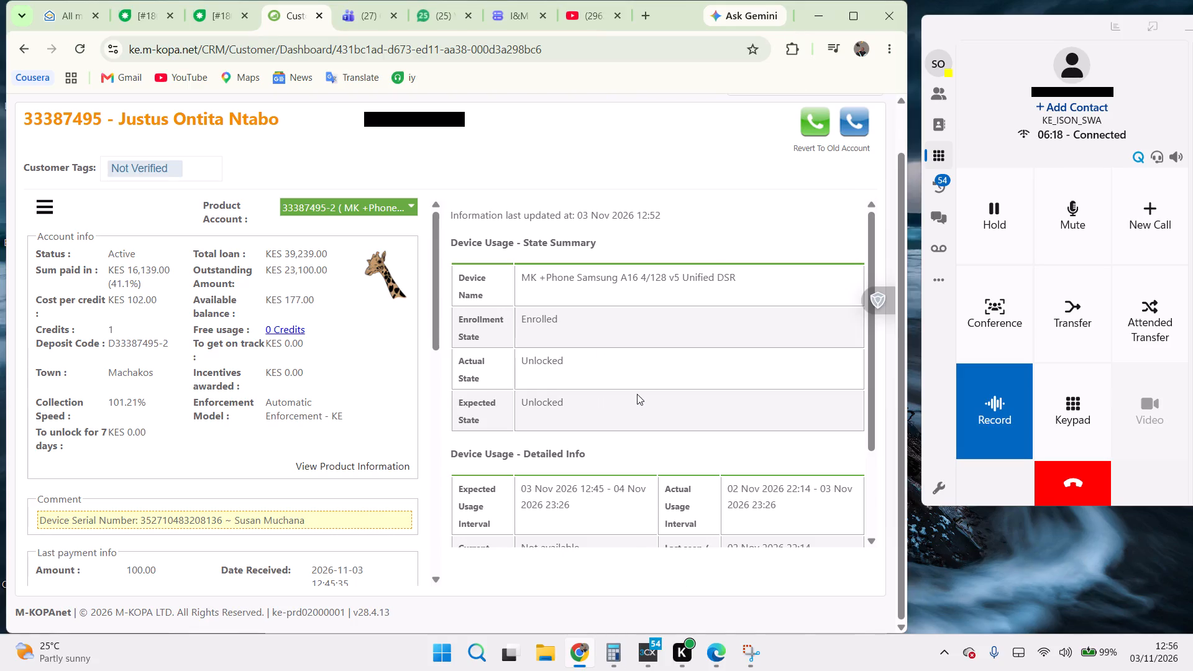
pyautogui.click(219, 22)
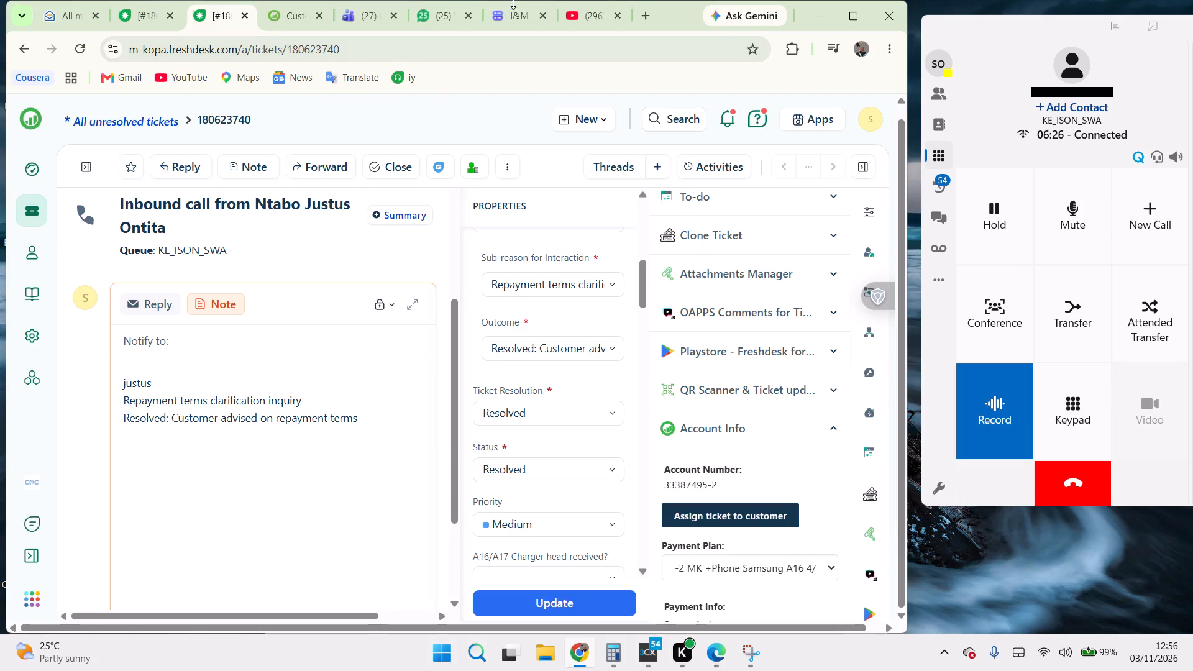
pyautogui.click(289, 17)
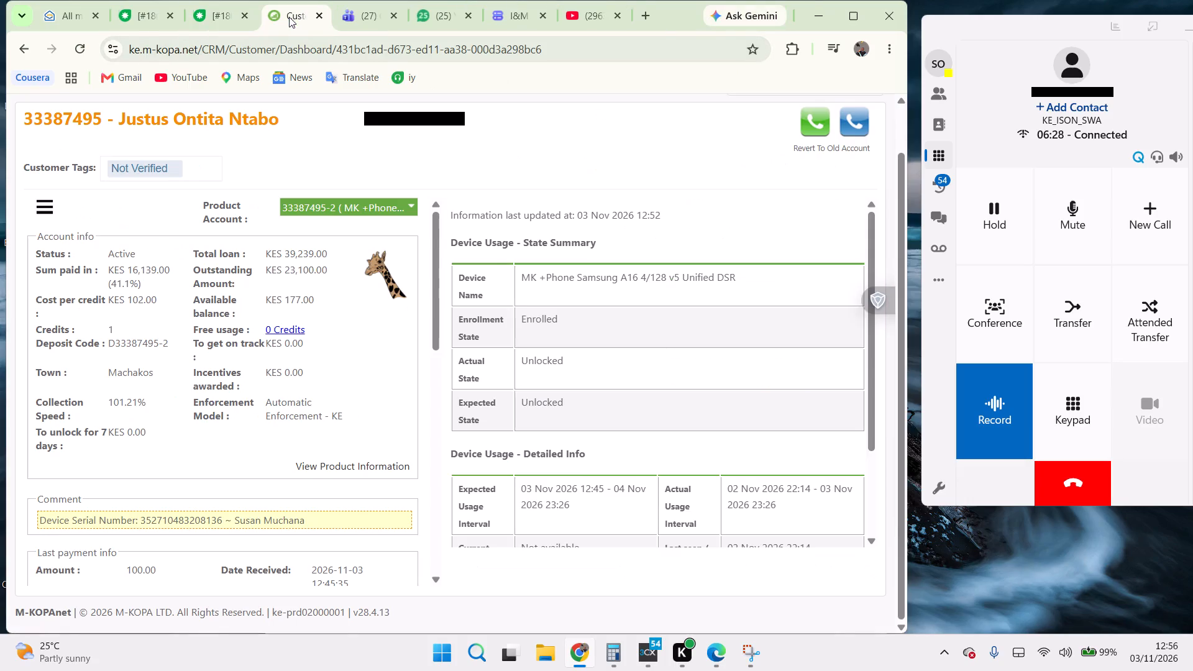
# Check the customer's device usage details and product information loan list, and review the last calculation in Calculator.
pyautogui.scroll(-2, 580, 470)
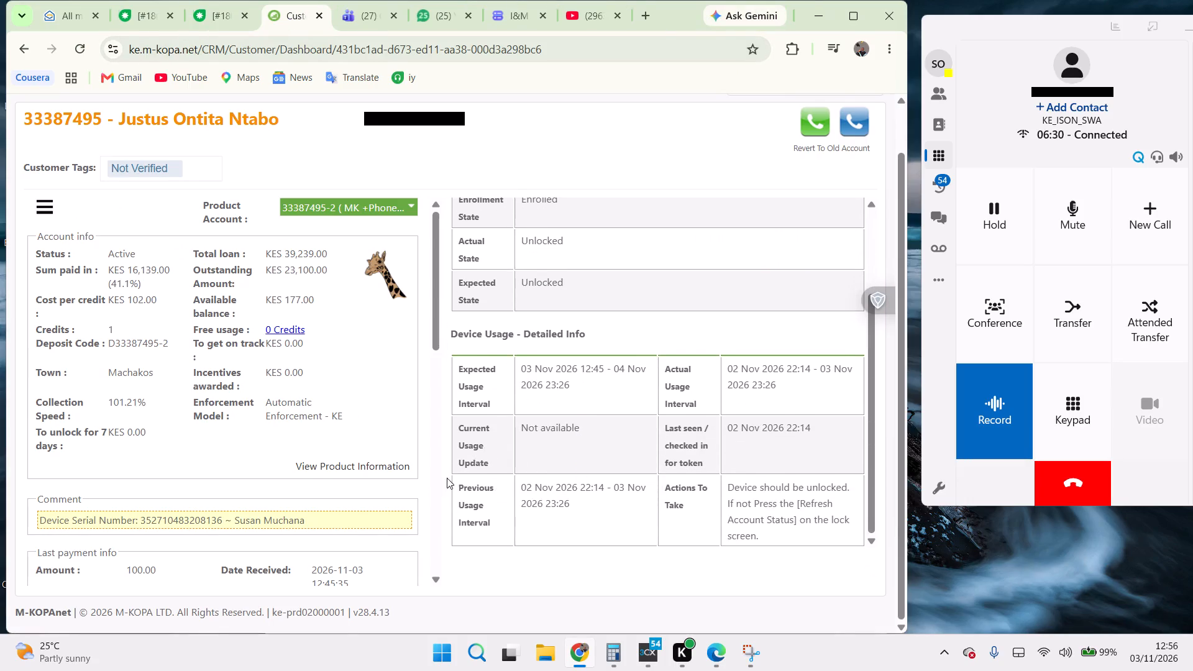
pyautogui.click(342, 462)
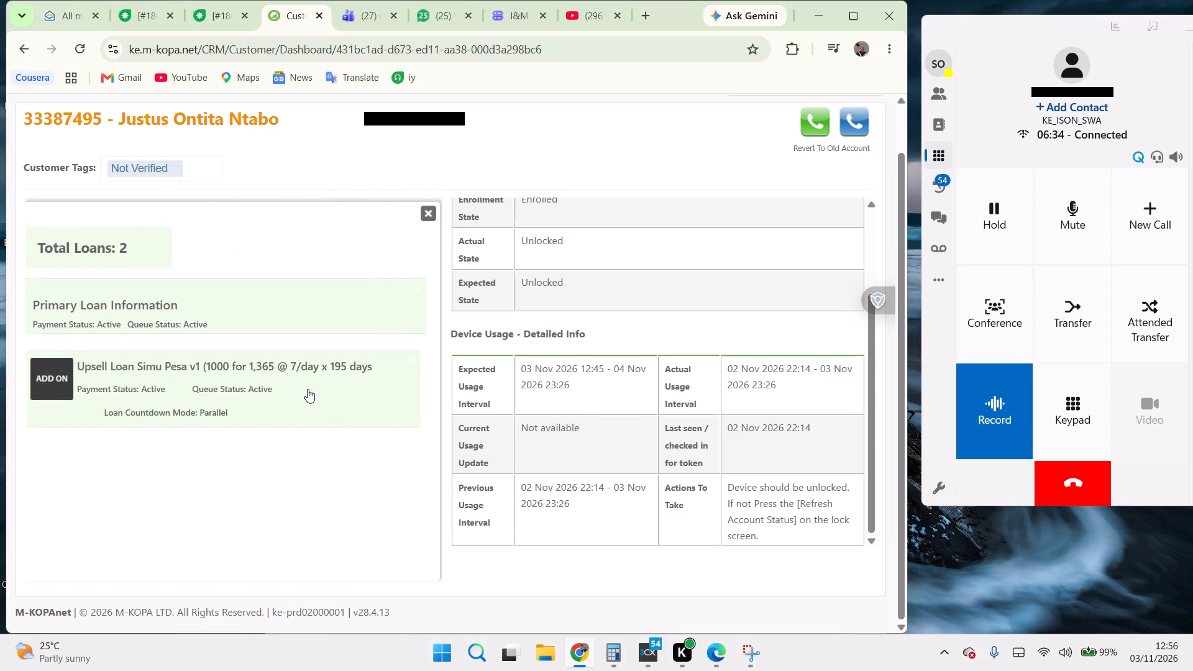
pyautogui.click(643, 657)
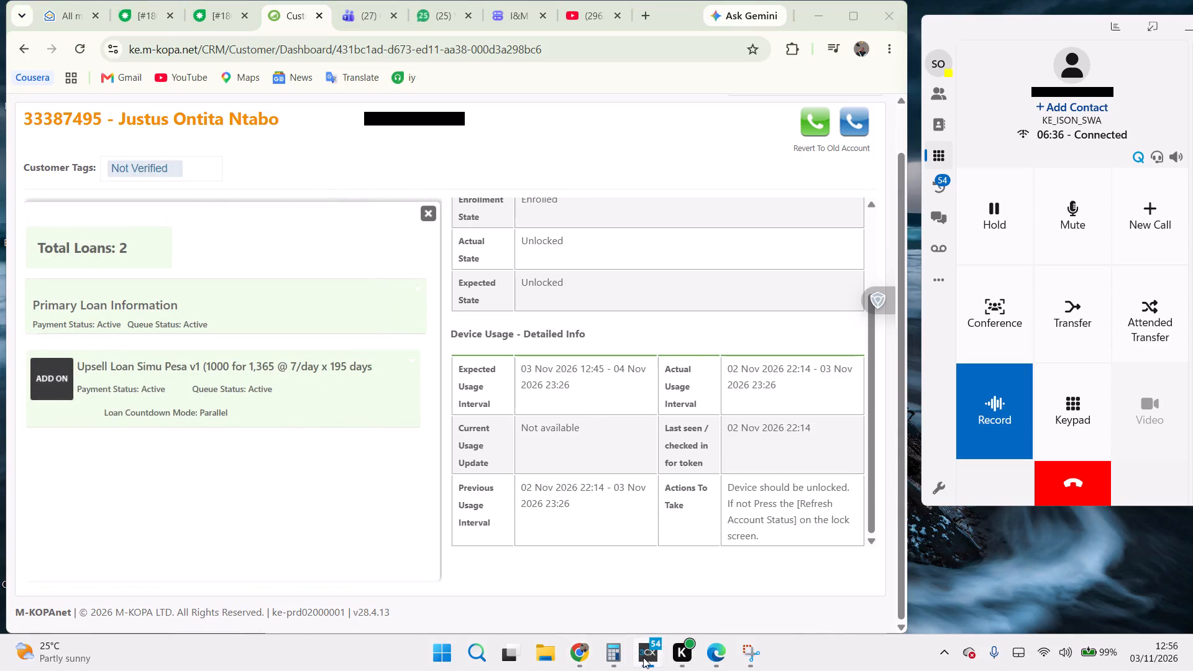
pyautogui.click(612, 664)
pyautogui.scroll(1, 762, 152)
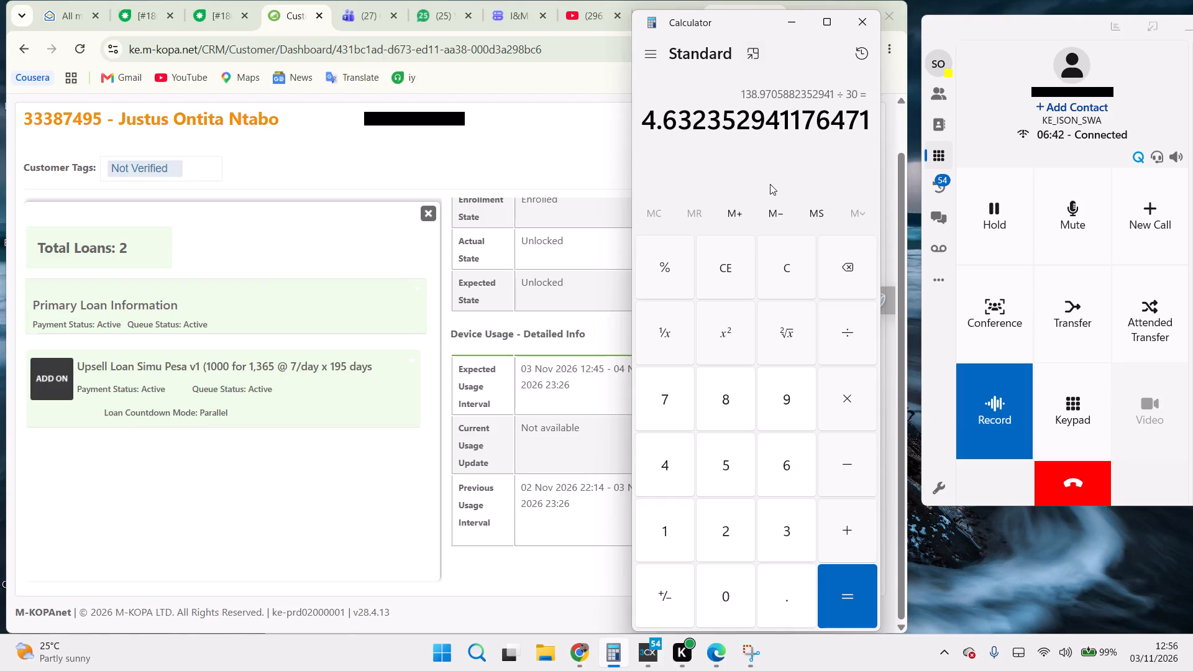
pyautogui.scroll(5, 770, 184)
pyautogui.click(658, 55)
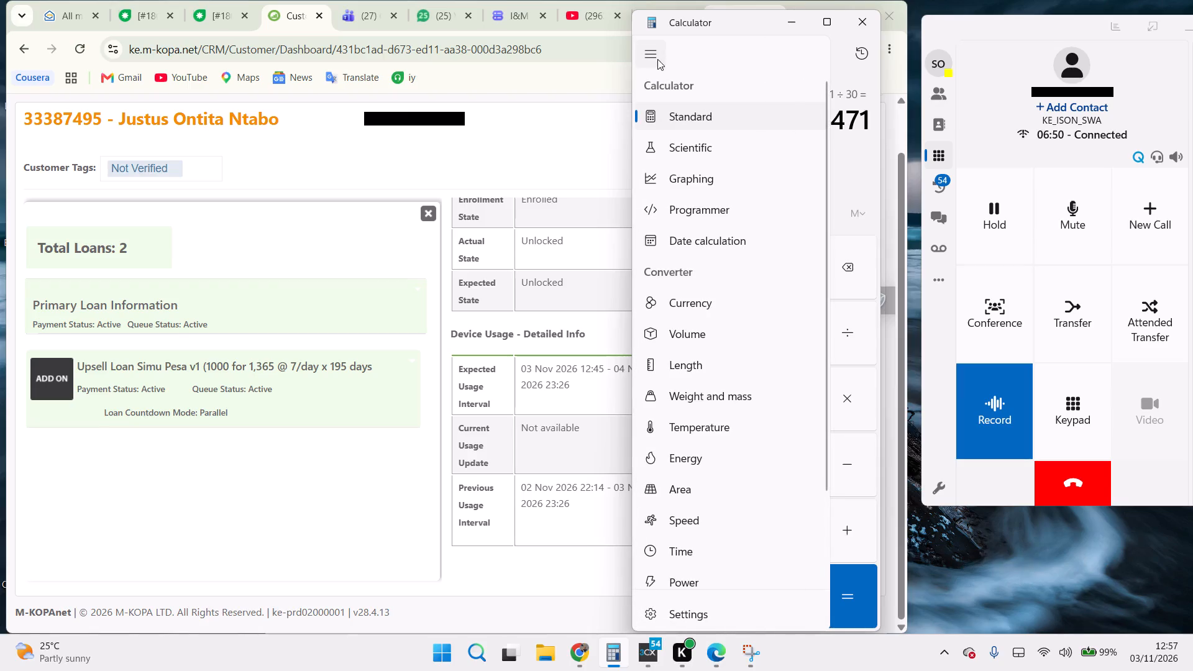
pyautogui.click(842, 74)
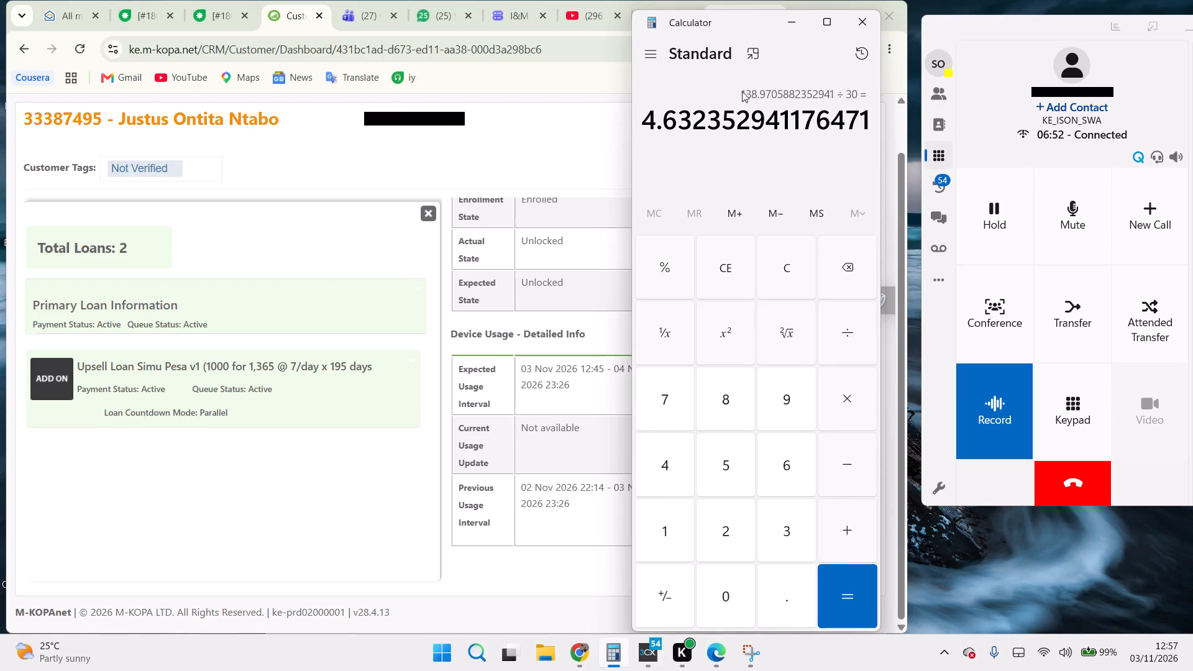
# Close the customer's product information and add the drafted private note on the repayment terms clarification to the Freshdesk ticket.
pyautogui.click(434, 212)
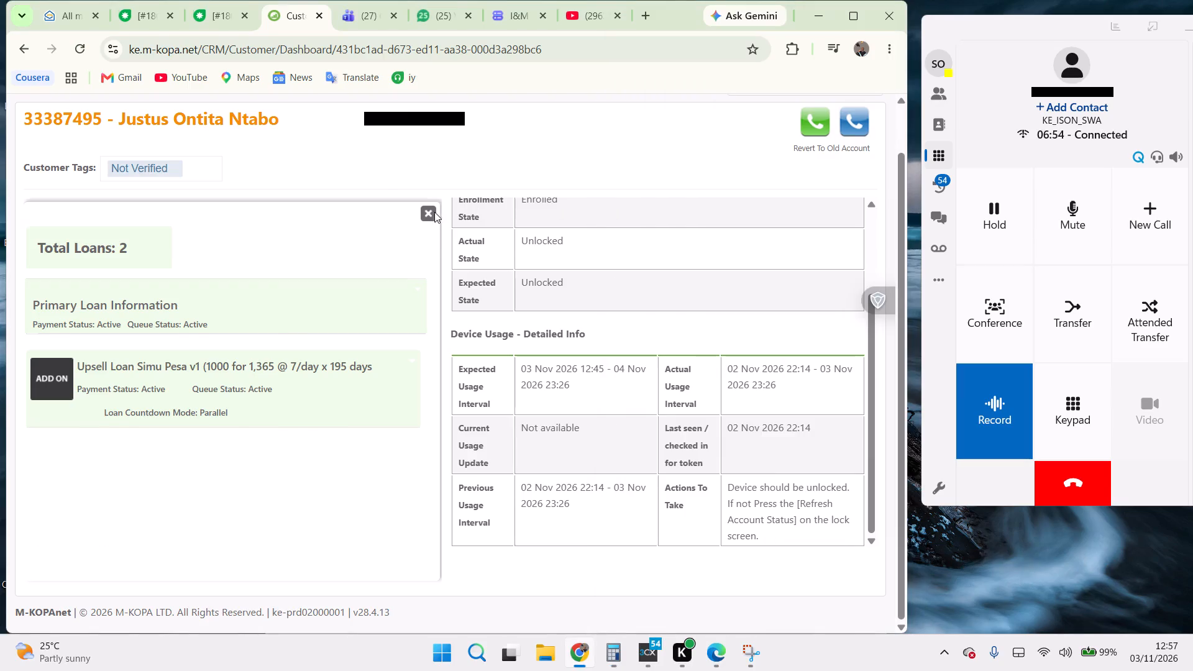
pyautogui.click(203, 12)
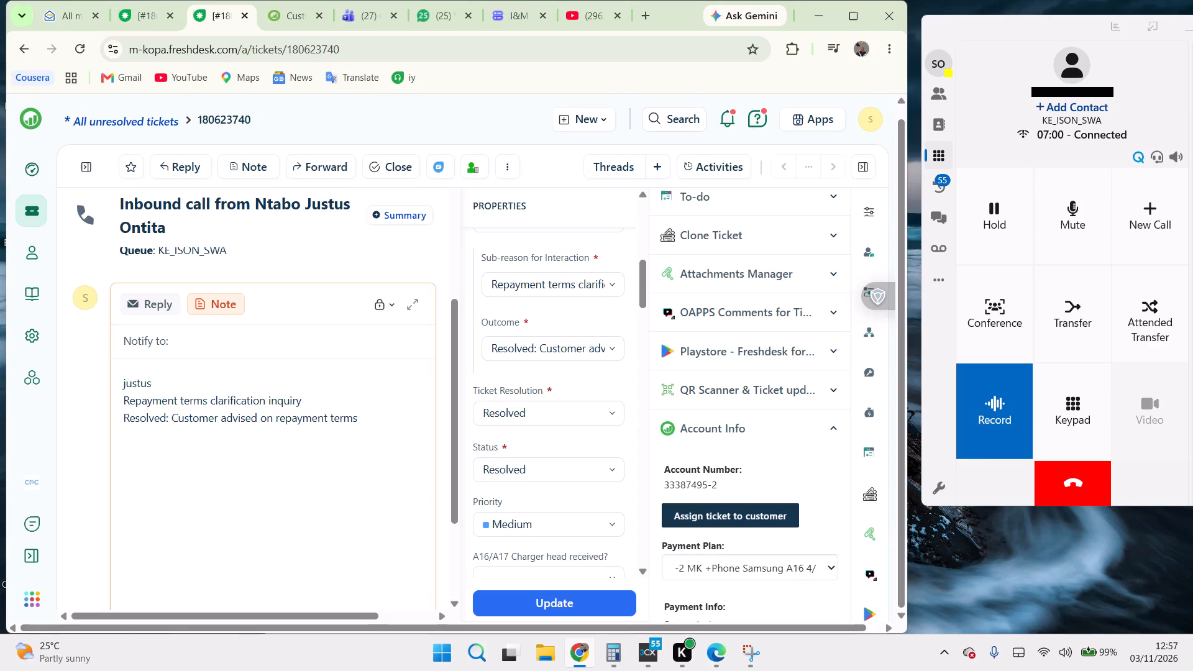
pyautogui.scroll(-1, 332, 462)
pyautogui.scroll(1, 332, 462)
pyautogui.scroll(-1, 332, 462)
pyautogui.scroll(-1, 370, 495)
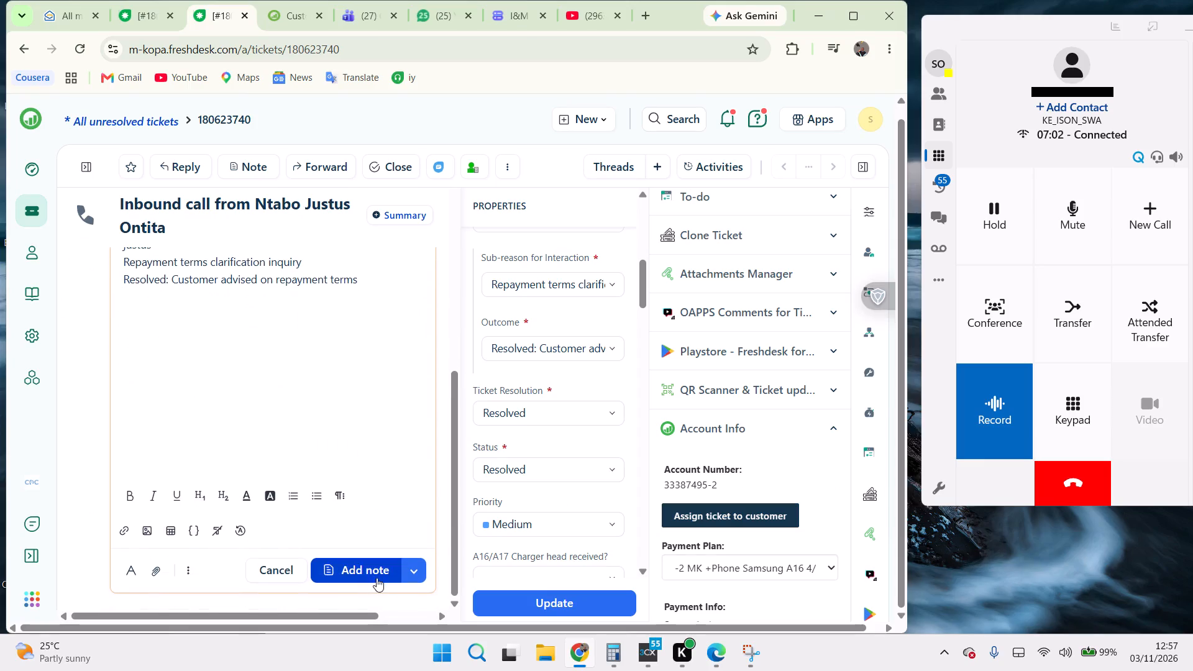
pyautogui.click(360, 569)
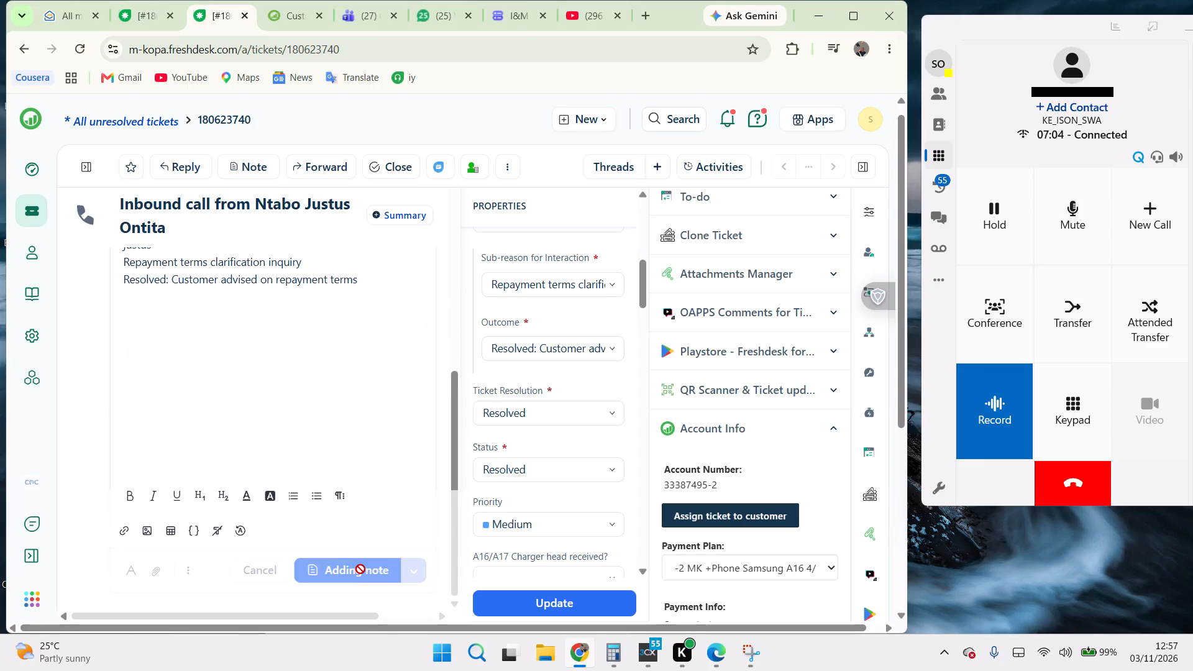
# Update the ticket to save its repayment terms classification, outcome and Resolved status.
pyautogui.click(539, 601)
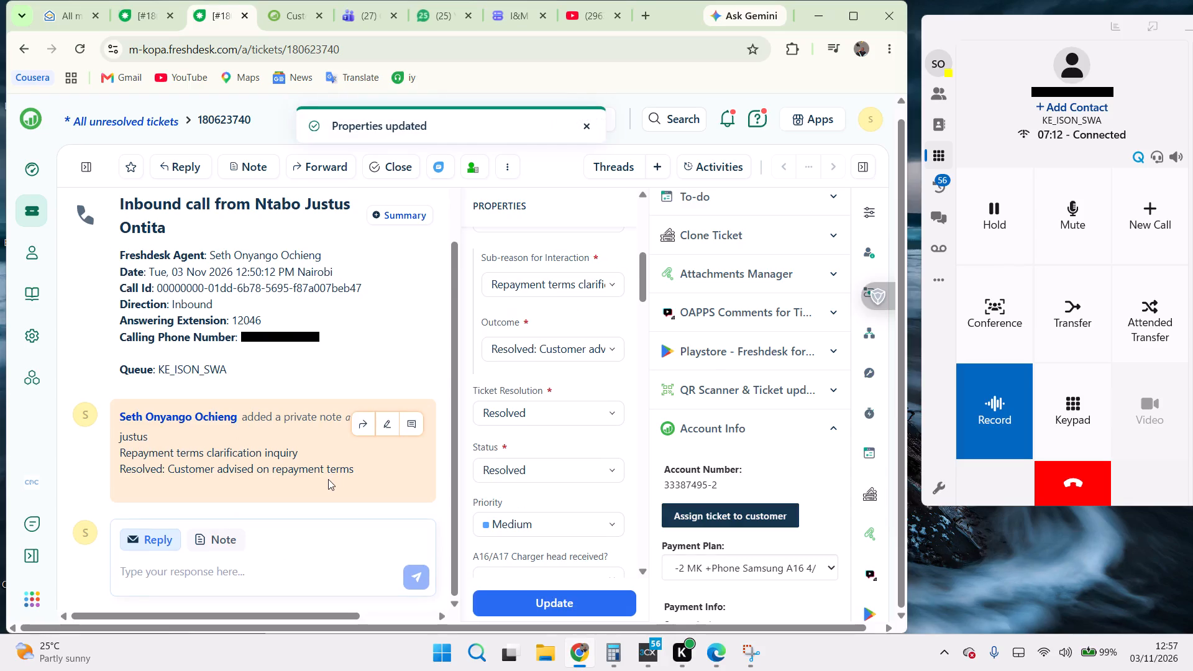
pyautogui.click(531, 603)
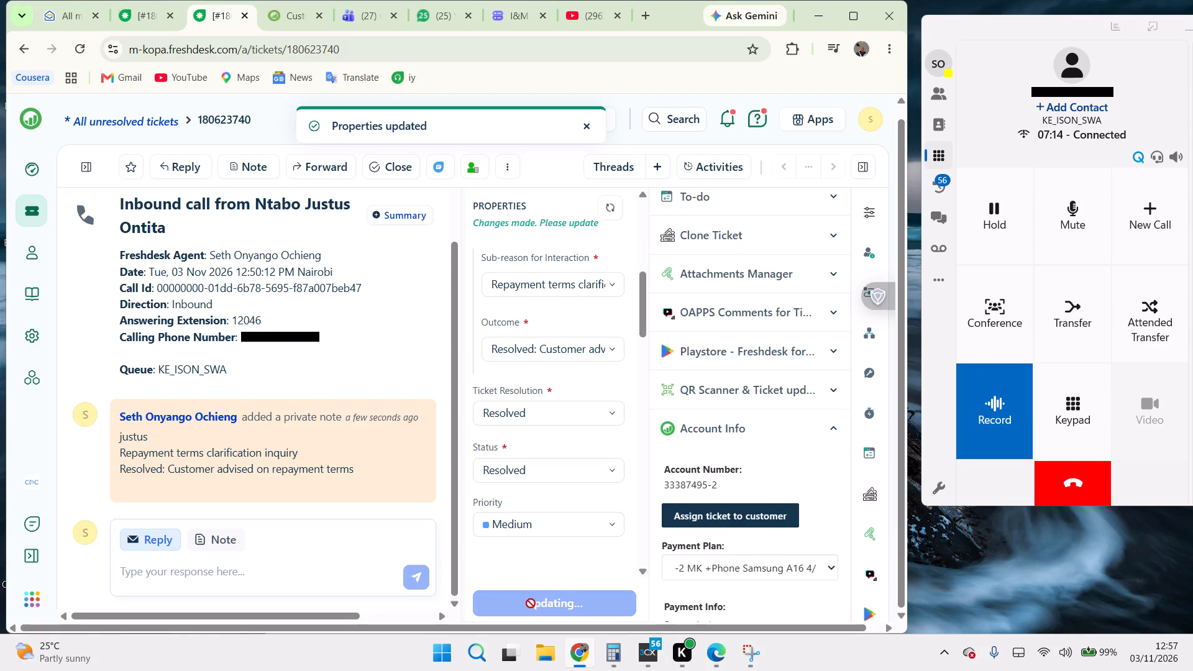
# Check the ongoing call in the CDC Softphone and close it again.
pyautogui.click(29, 482)
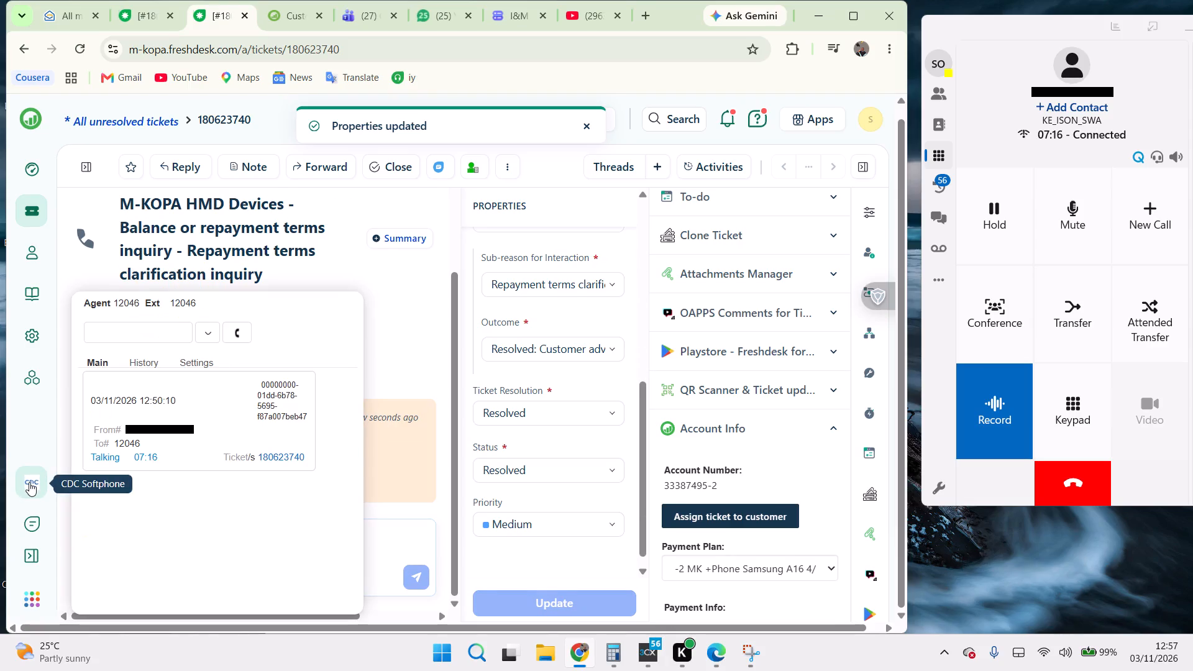
pyautogui.click(29, 482)
pyautogui.click(29, 482)
pyautogui.click(29, 482)
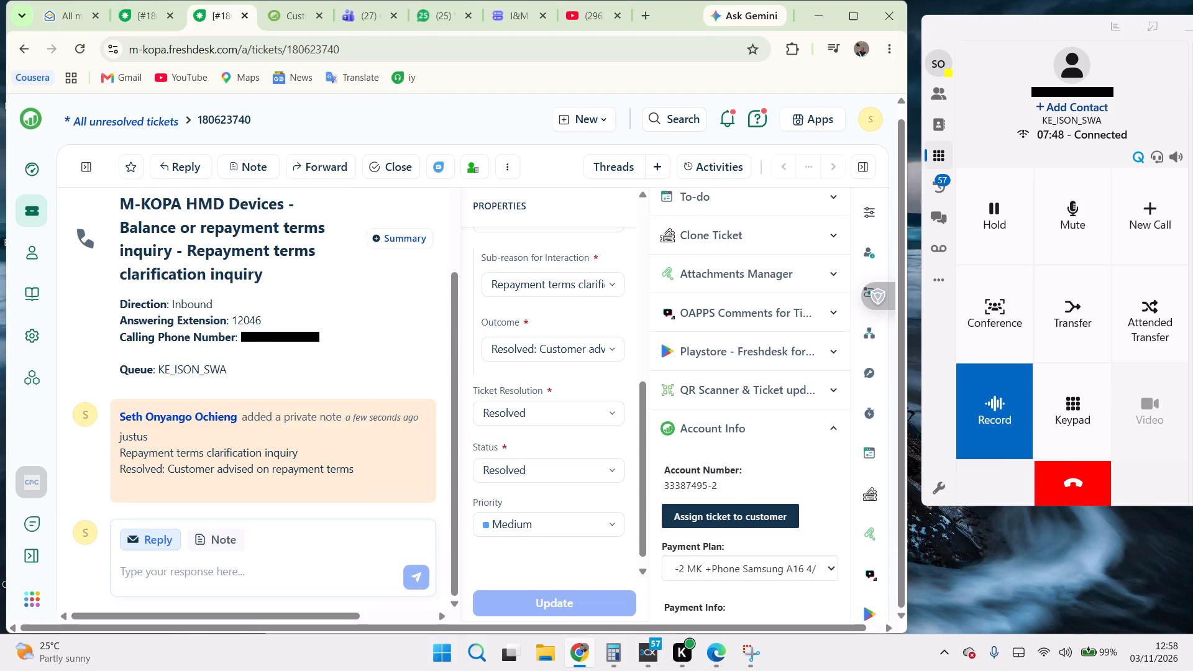
# Review the last Calculator result and the Simu Pesa upsell loan's details in the customer's product information.
pyautogui.click(616, 660)
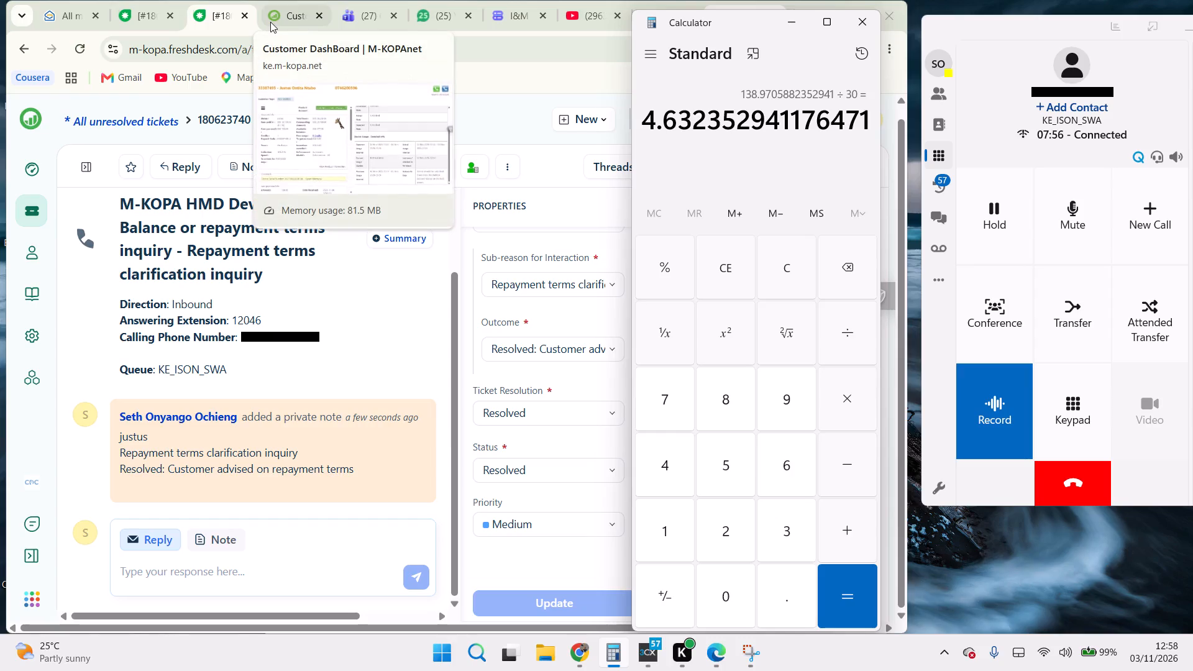
pyautogui.click(857, 98)
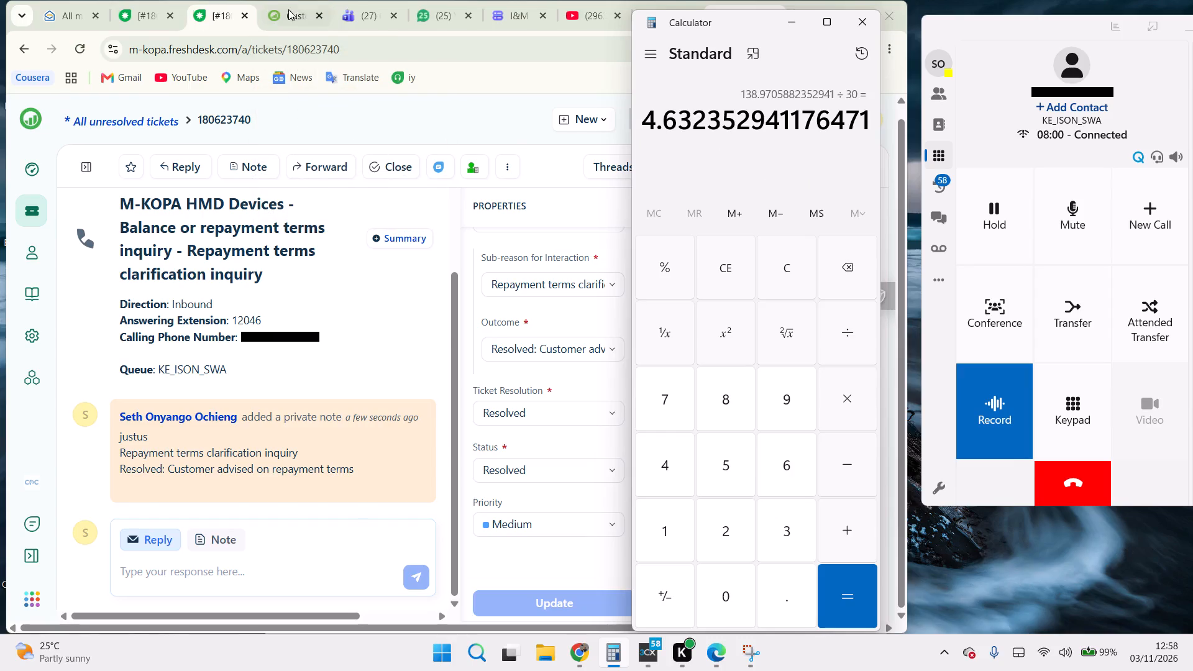
pyautogui.click(290, 11)
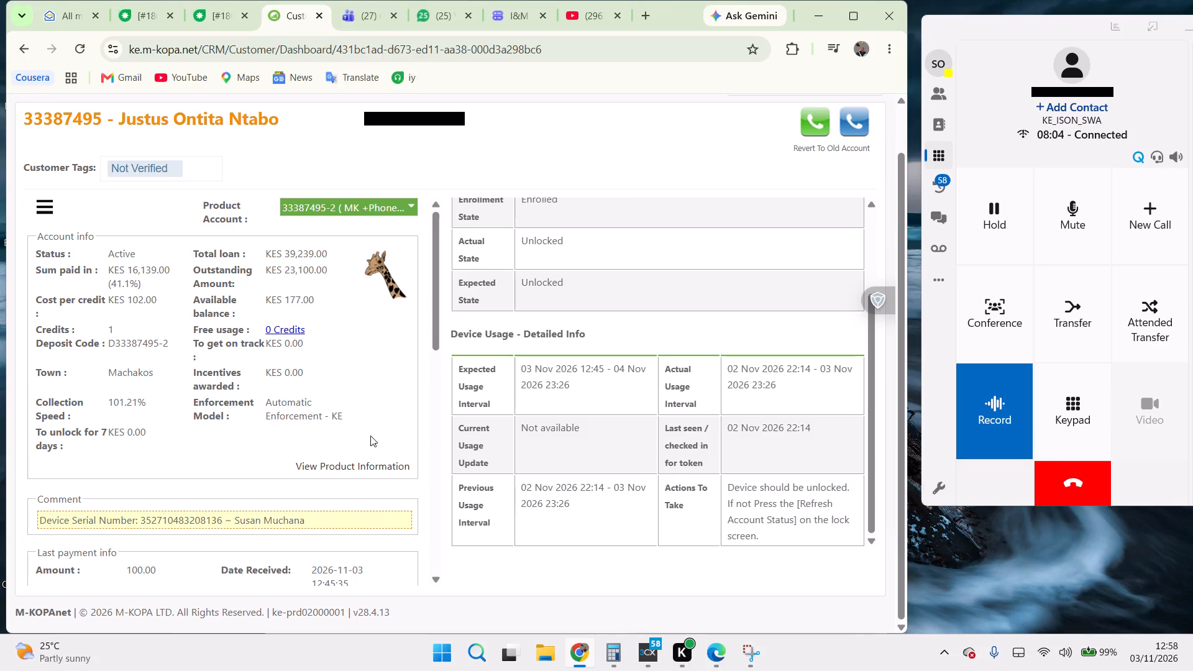
pyautogui.click(352, 467)
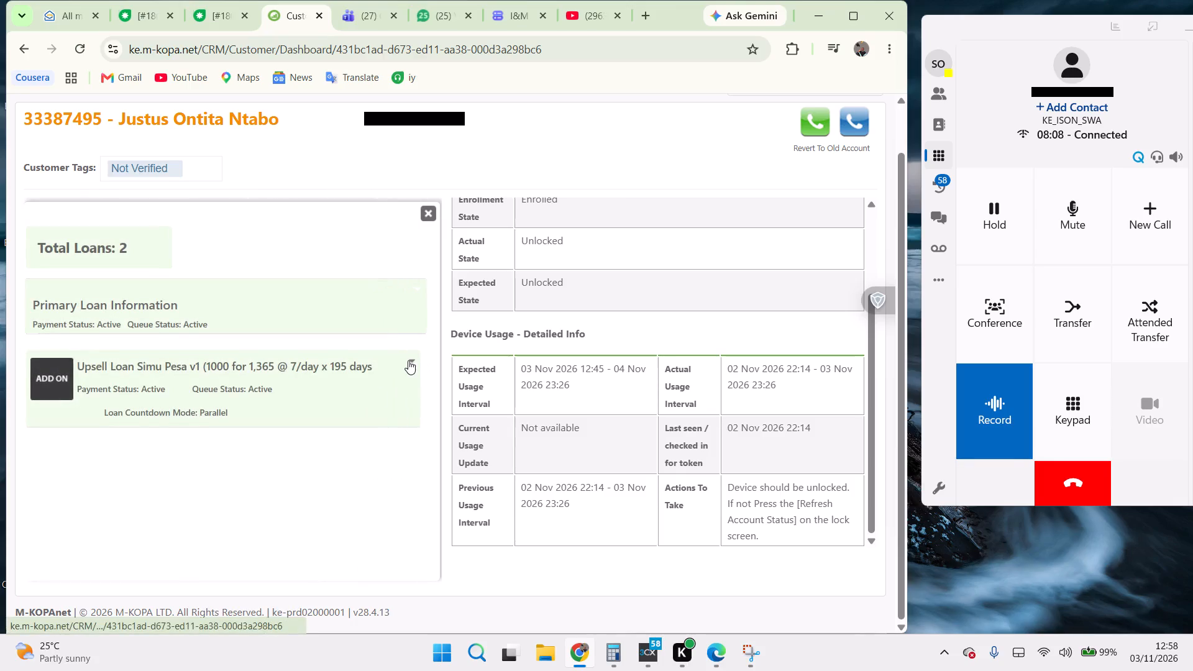
pyautogui.click(408, 360)
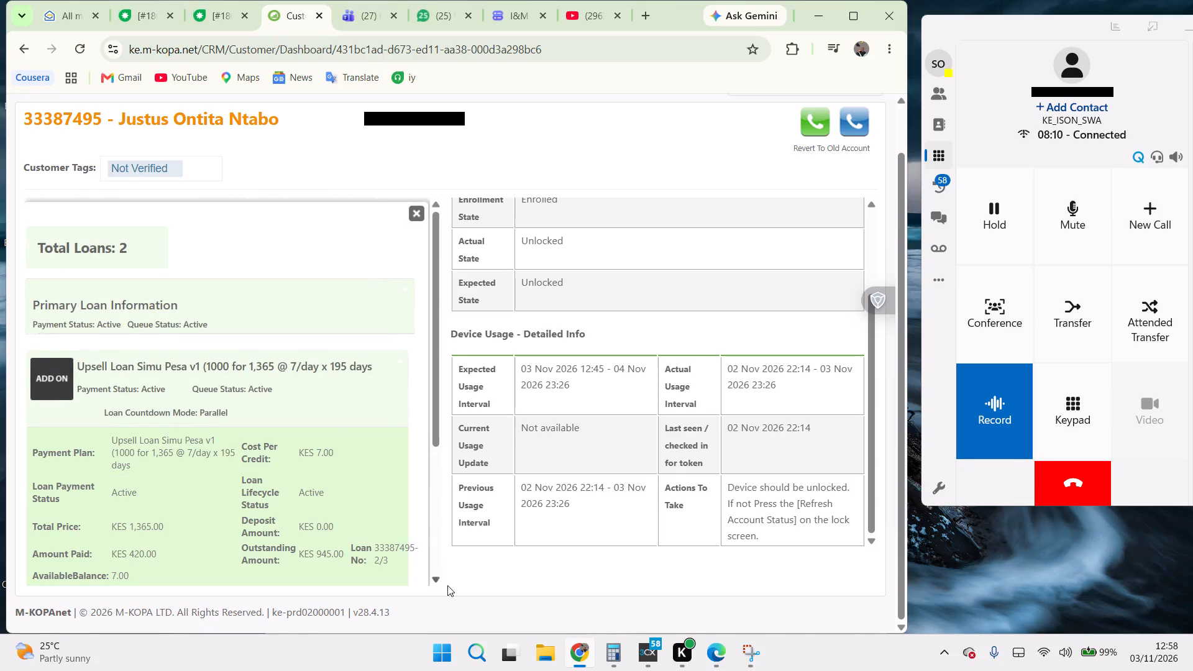
# Enter the upsell loan calculation 945 divided by 7 in Calculator, and return to the customer dashboard.
pyautogui.click(610, 650)
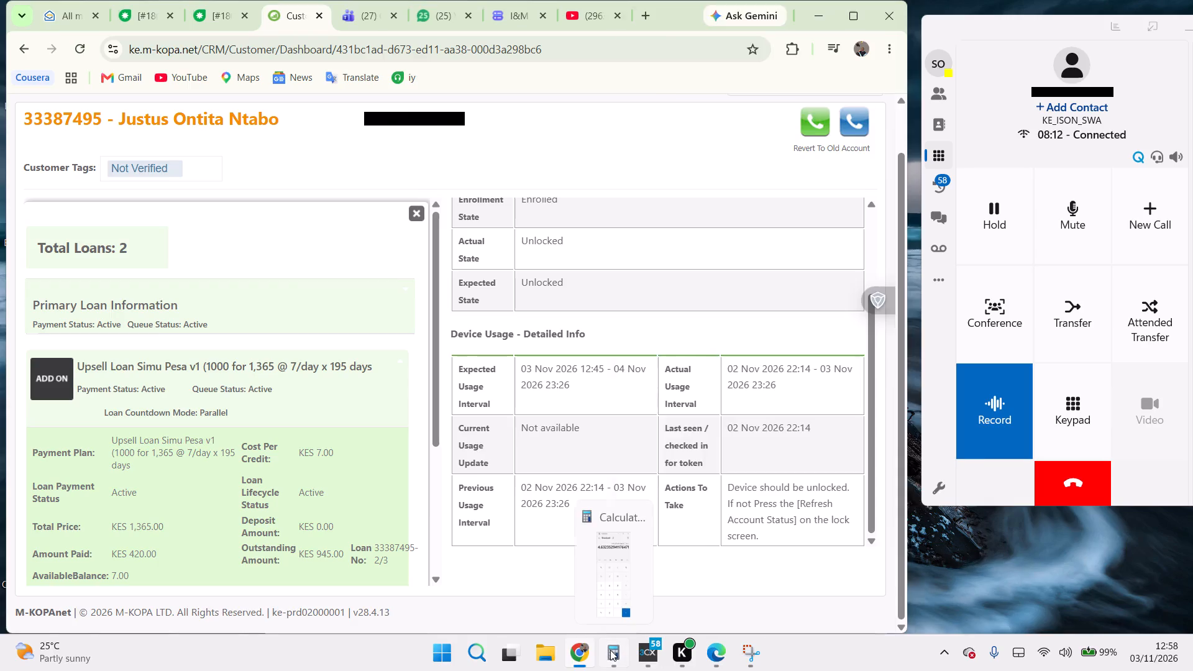
pyautogui.click(842, 270)
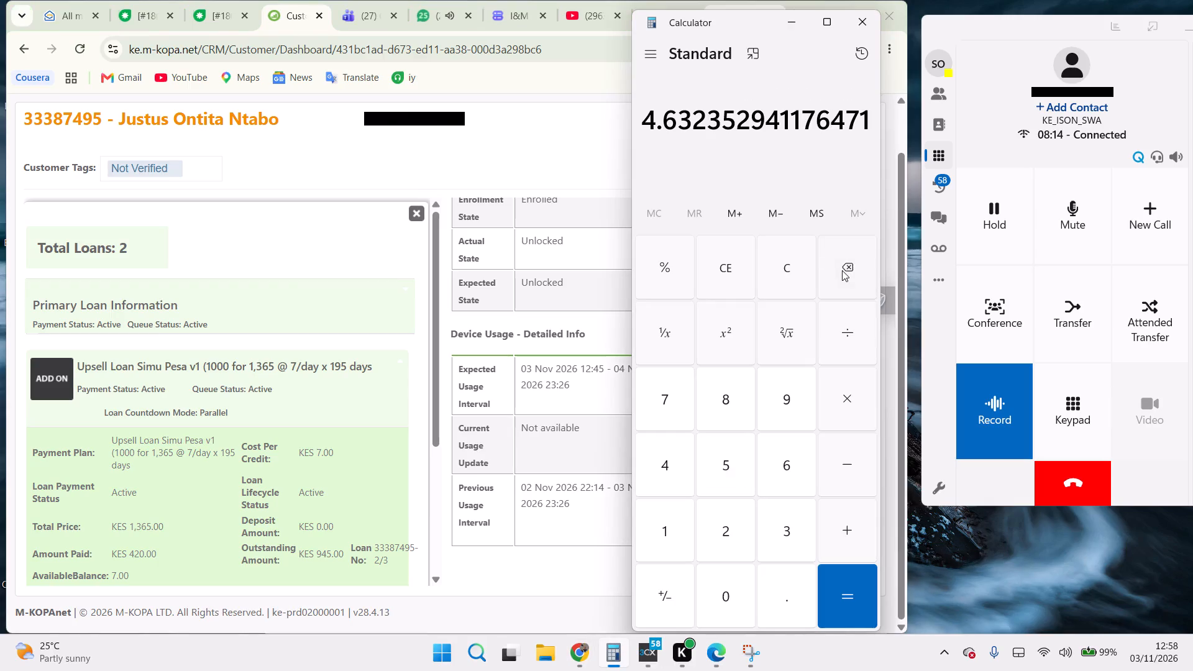
pyautogui.click(842, 270)
pyautogui.click(783, 405)
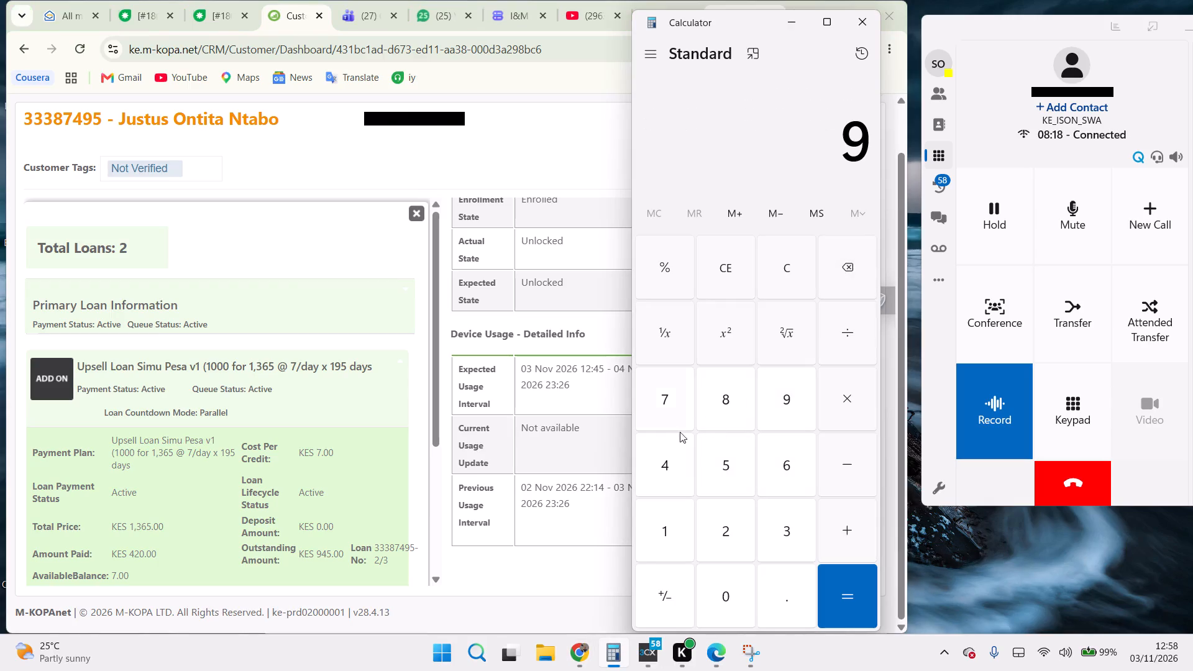
pyautogui.click(658, 463)
pyautogui.click(722, 468)
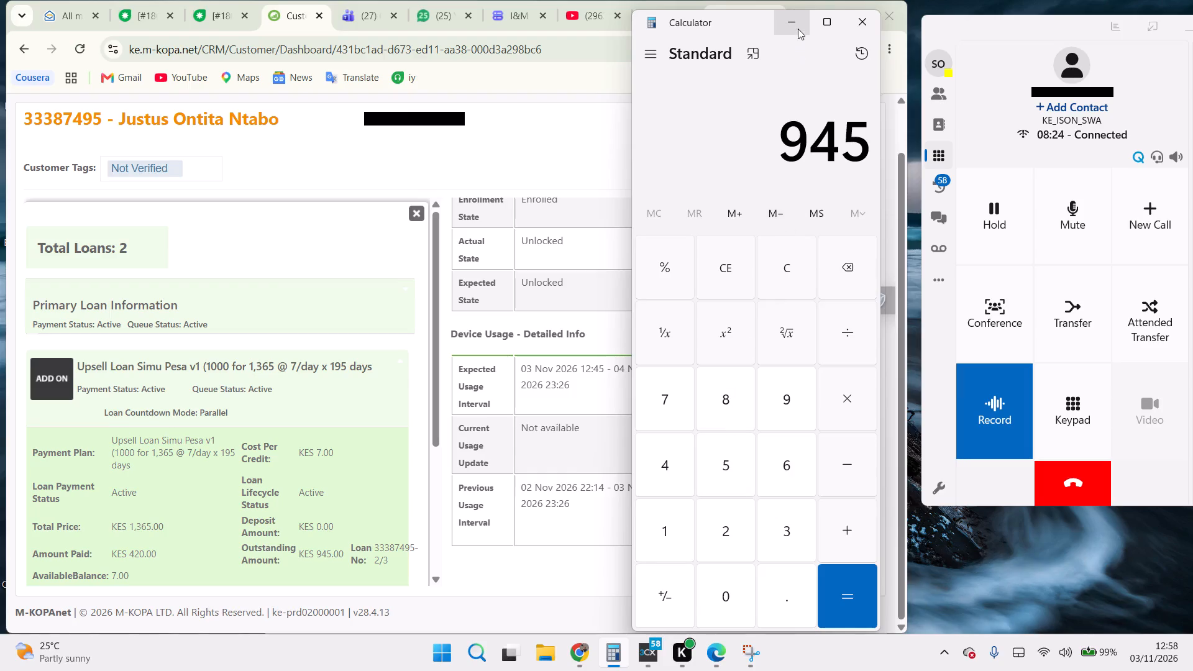
pyautogui.click(852, 336)
pyautogui.click(664, 401)
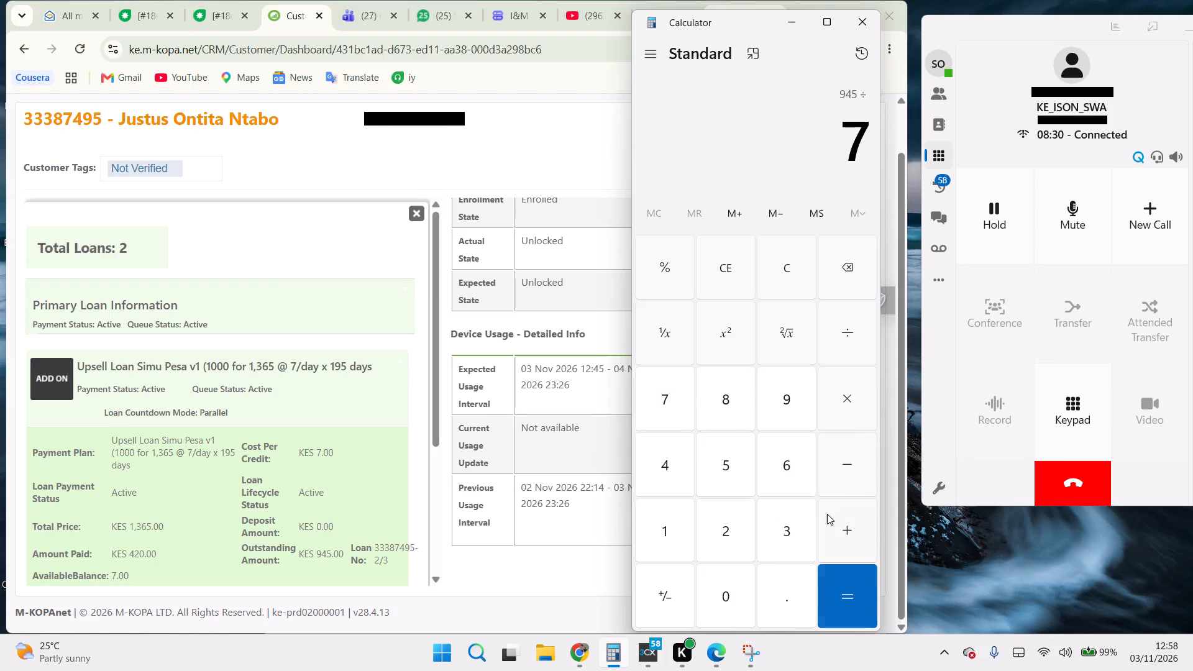
pyautogui.click(793, 24)
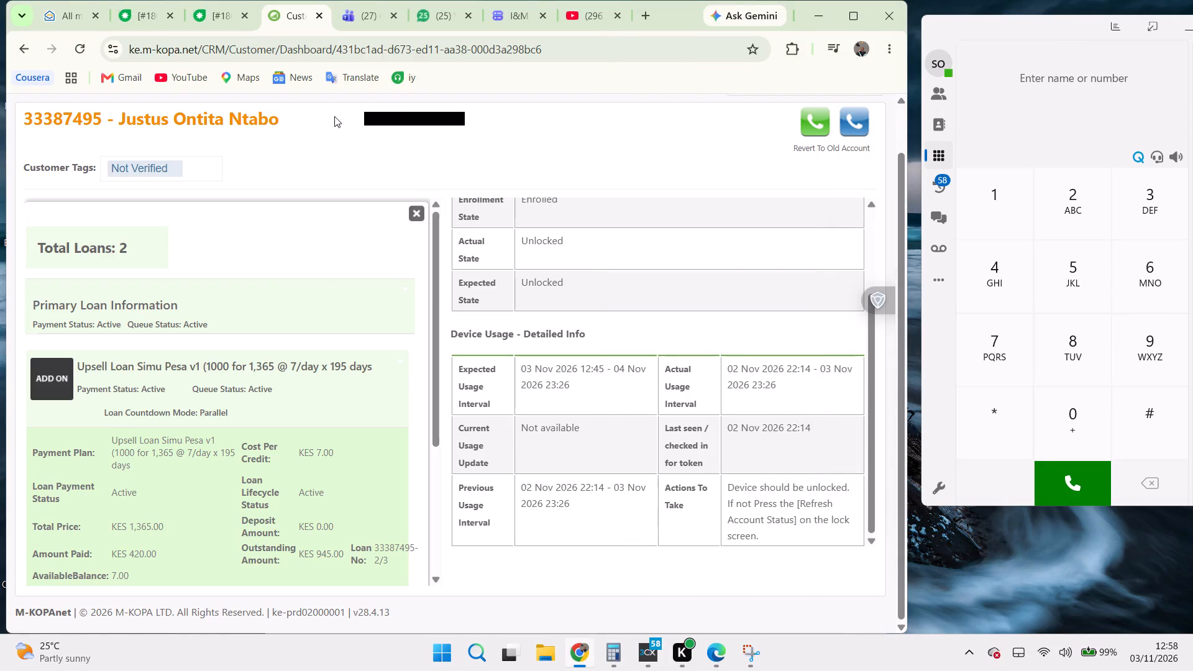
# Check the primary loan's details in the customer's product information, and close the information again.
pyautogui.click(411, 203)
pyautogui.click(418, 211)
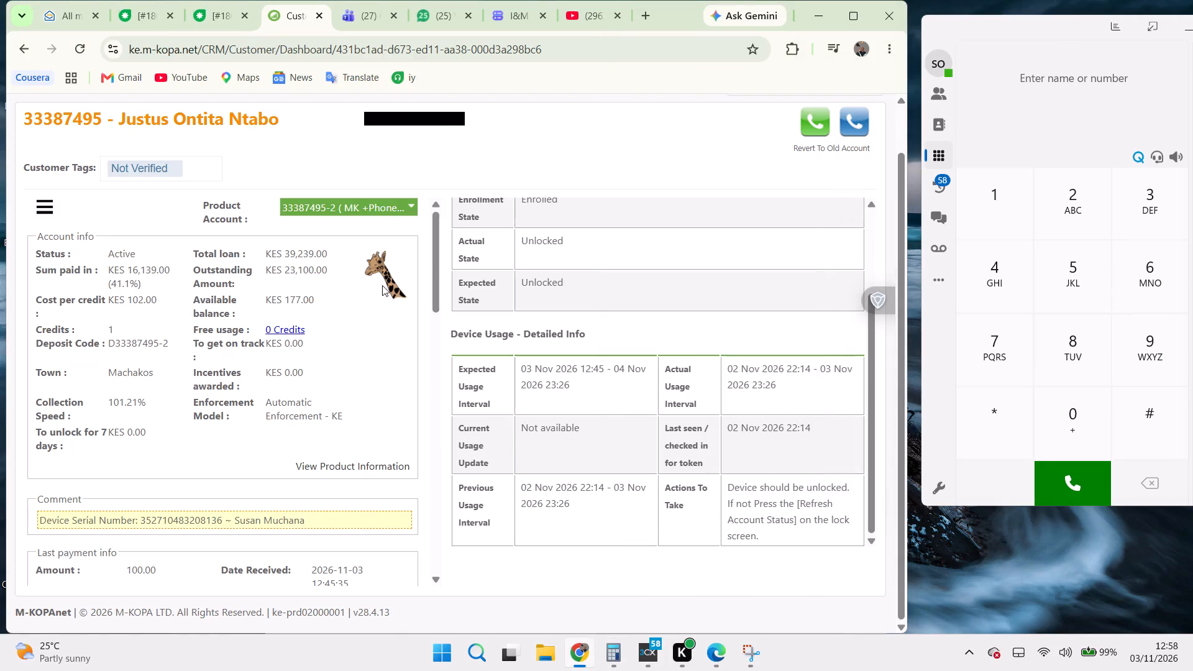
pyautogui.click(355, 467)
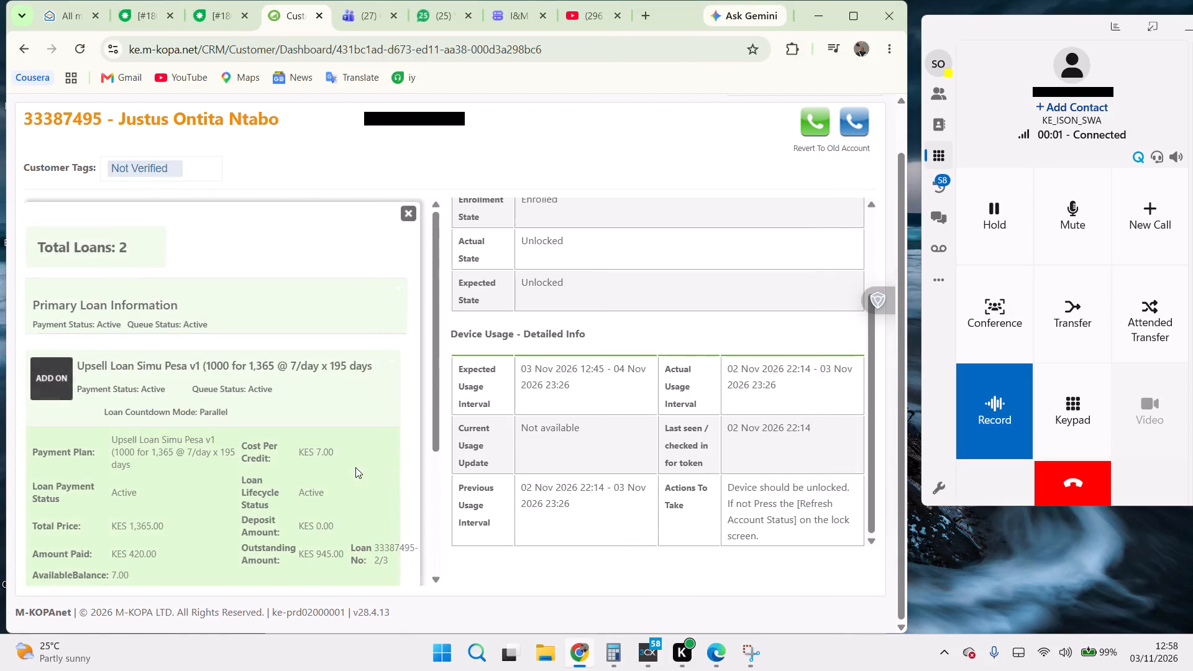
pyautogui.click(403, 288)
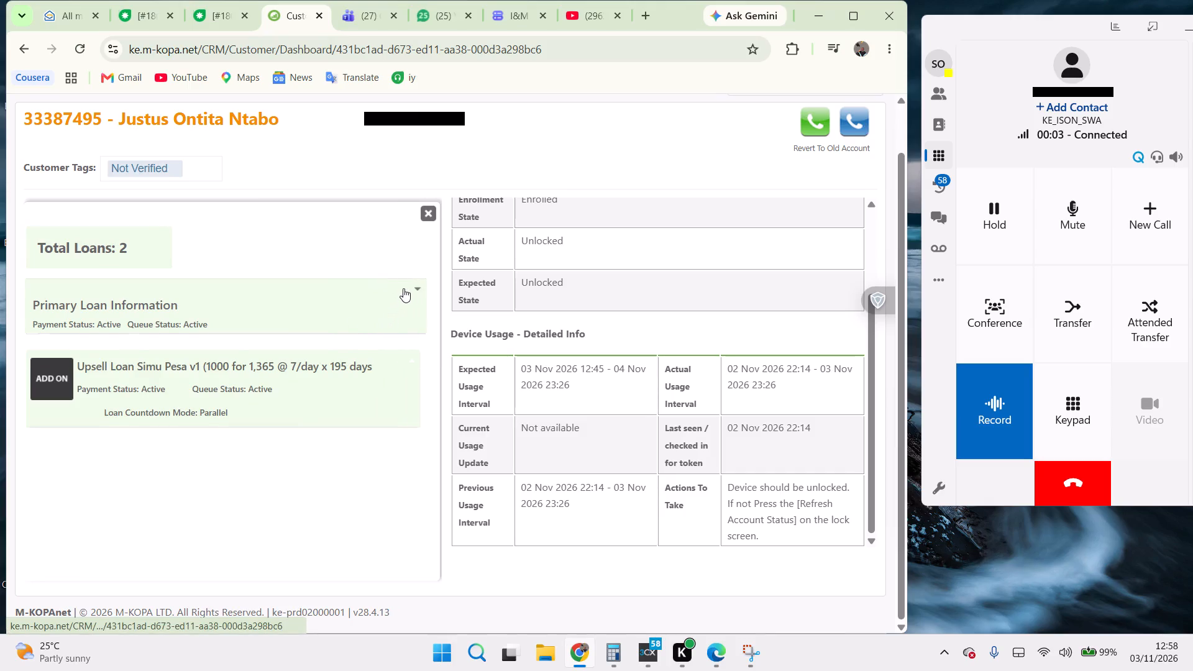
pyautogui.click(431, 216)
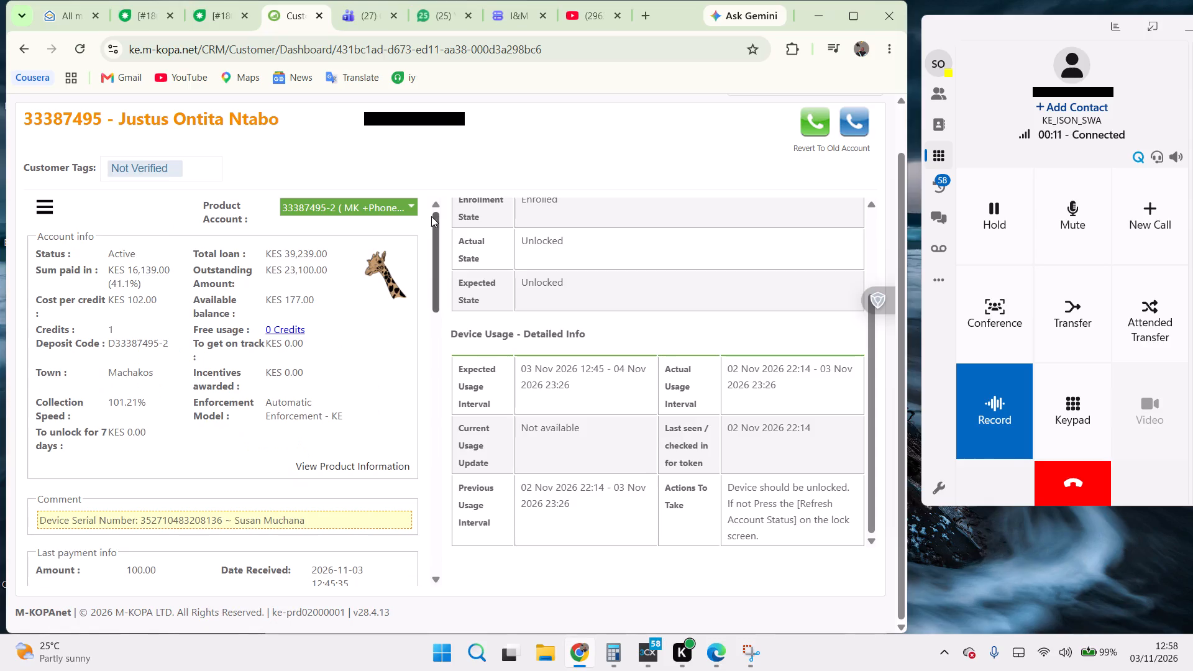
# Start a note reading "leyad" on the new Freshdesk ticket for the inbound call from an unknown customer.
pyautogui.click(213, 11)
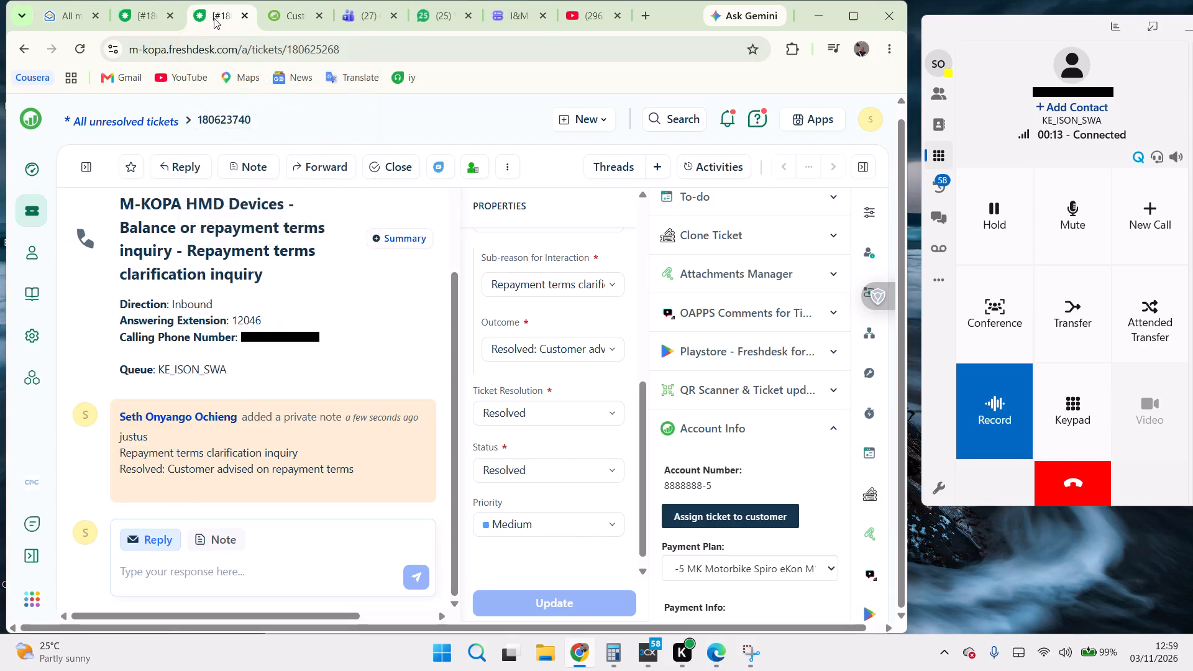
pyautogui.click(223, 526)
pyautogui.scroll(1, 234, 388)
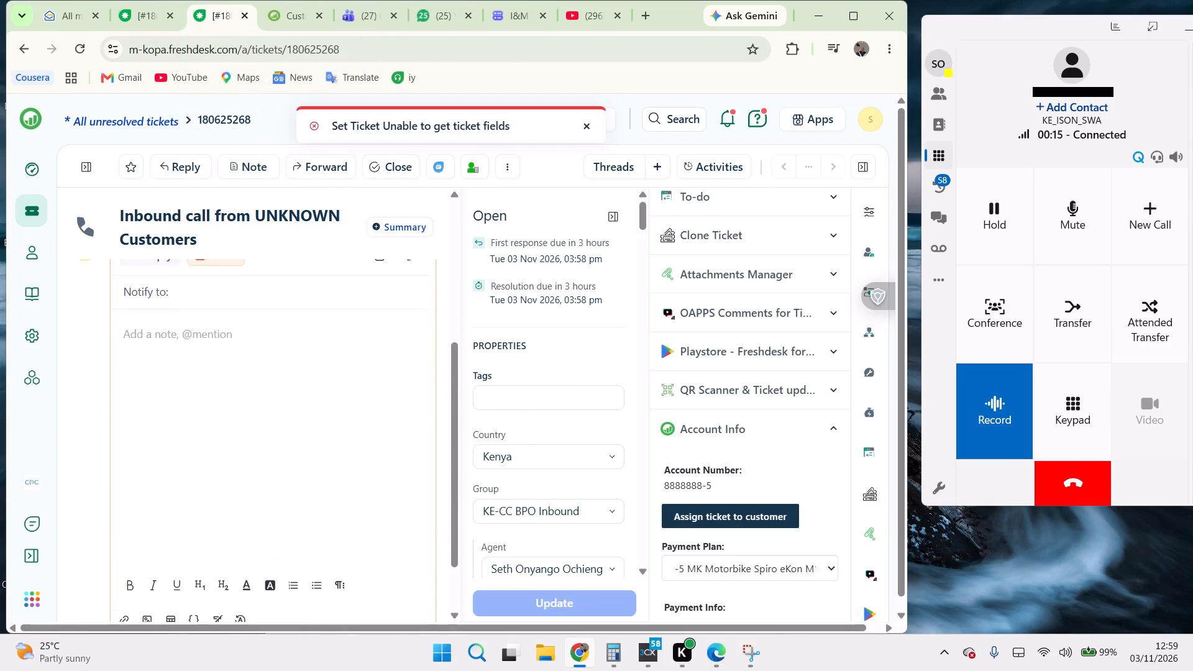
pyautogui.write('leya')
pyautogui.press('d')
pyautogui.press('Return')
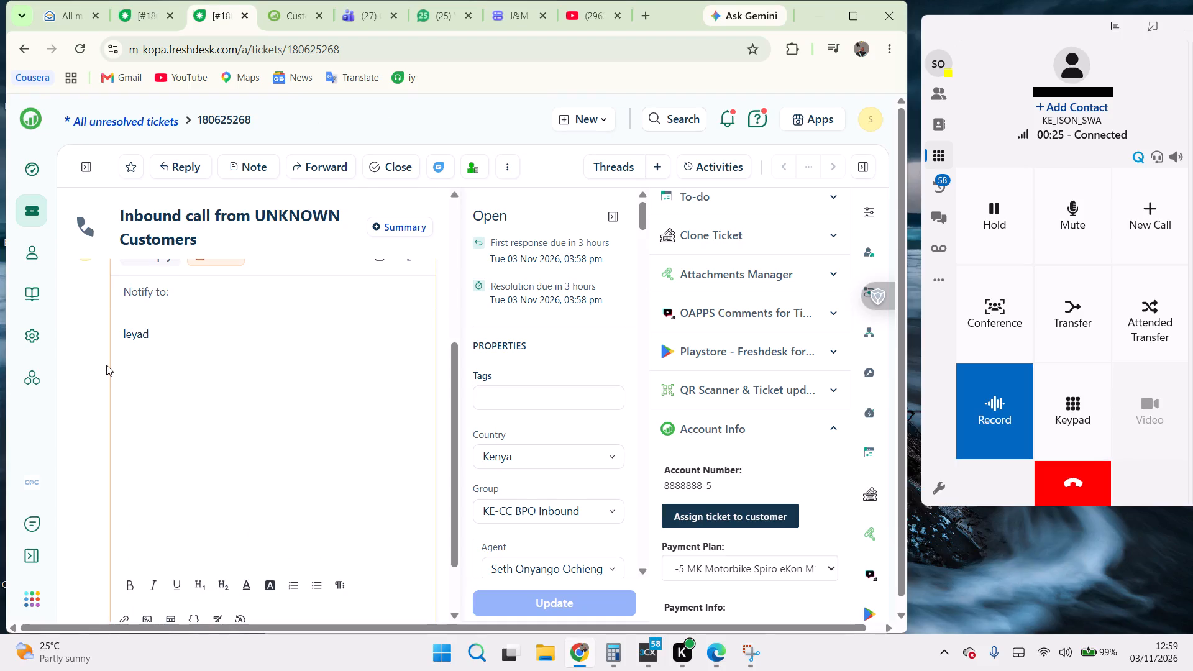
# Classify the ticket as Financial Products, with reason Inquiry on cash loan and the cash loan qualification inquiry sub-reason.
pyautogui.scroll(-2, 545, 442)
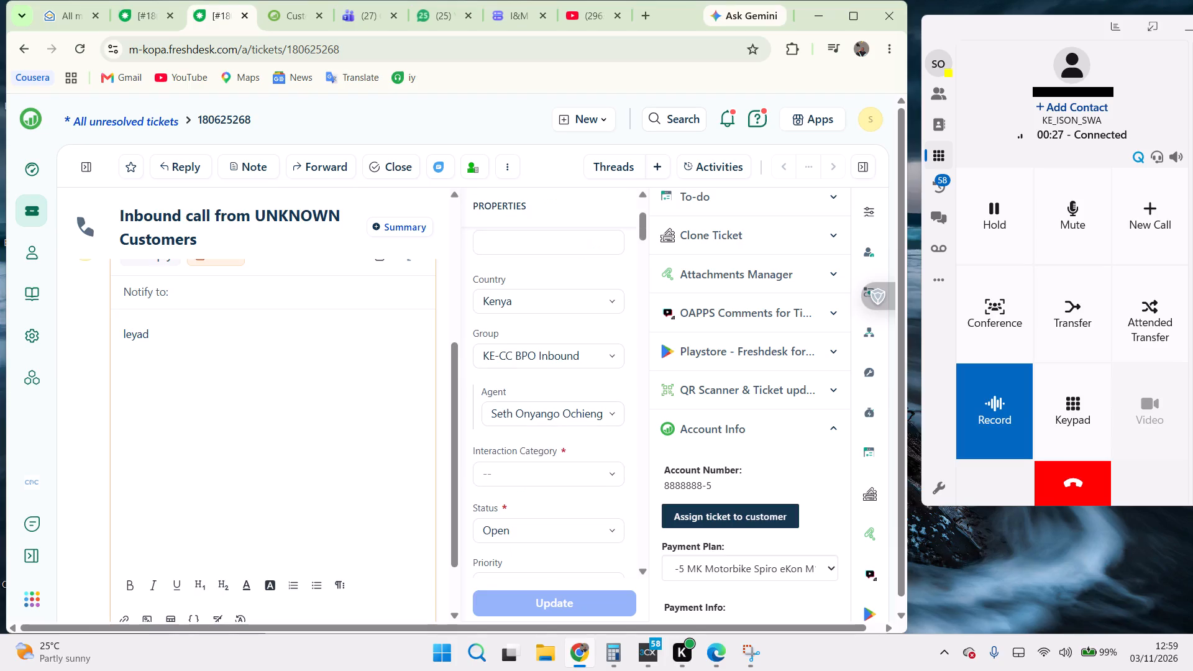
pyautogui.click(510, 481)
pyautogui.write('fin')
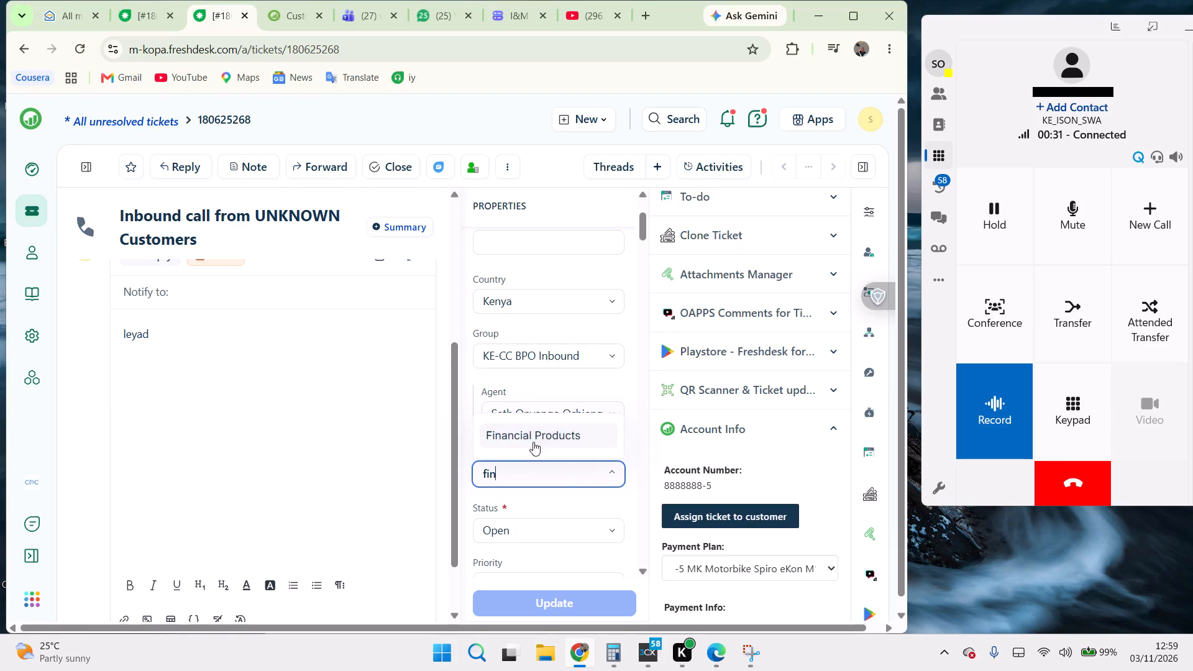
pyautogui.click(535, 436)
pyautogui.scroll(-1, 523, 454)
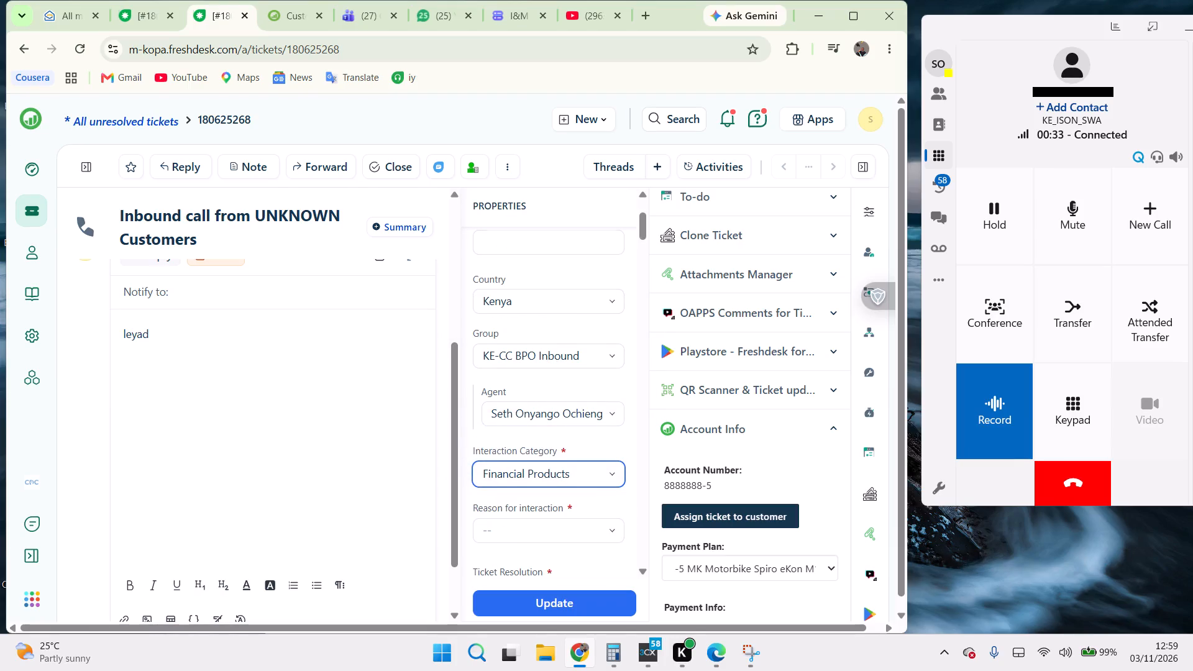
pyautogui.click(524, 455)
pyautogui.click(524, 516)
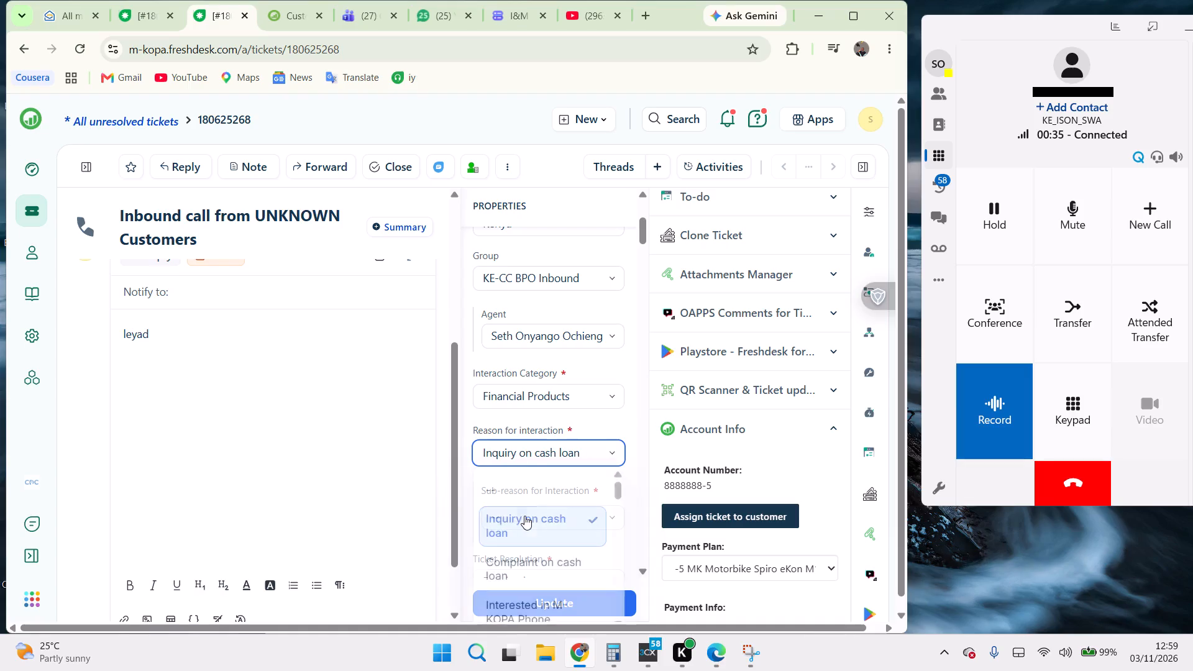
pyautogui.click(533, 513)
pyautogui.click(533, 396)
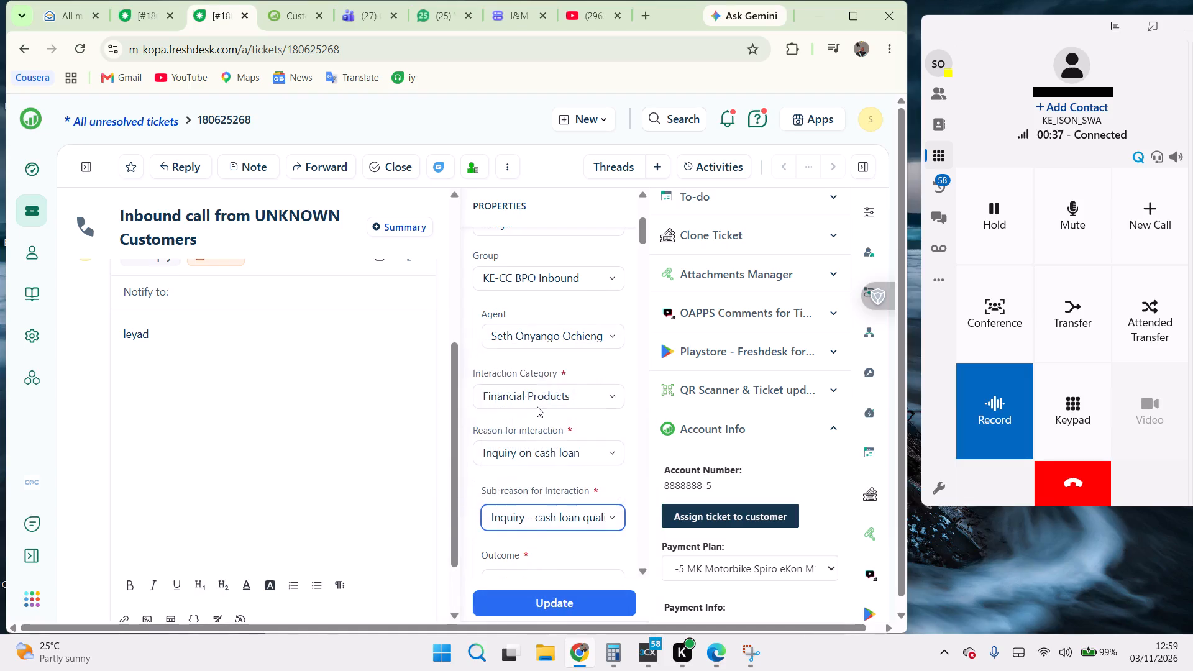
# Set the ticket's outcome to Resolved: Customer advised on qualification criteria, and its status to Resolved.
pyautogui.scroll(-2, 537, 406)
pyautogui.scroll(2, 537, 406)
pyautogui.scroll(-3, 537, 406)
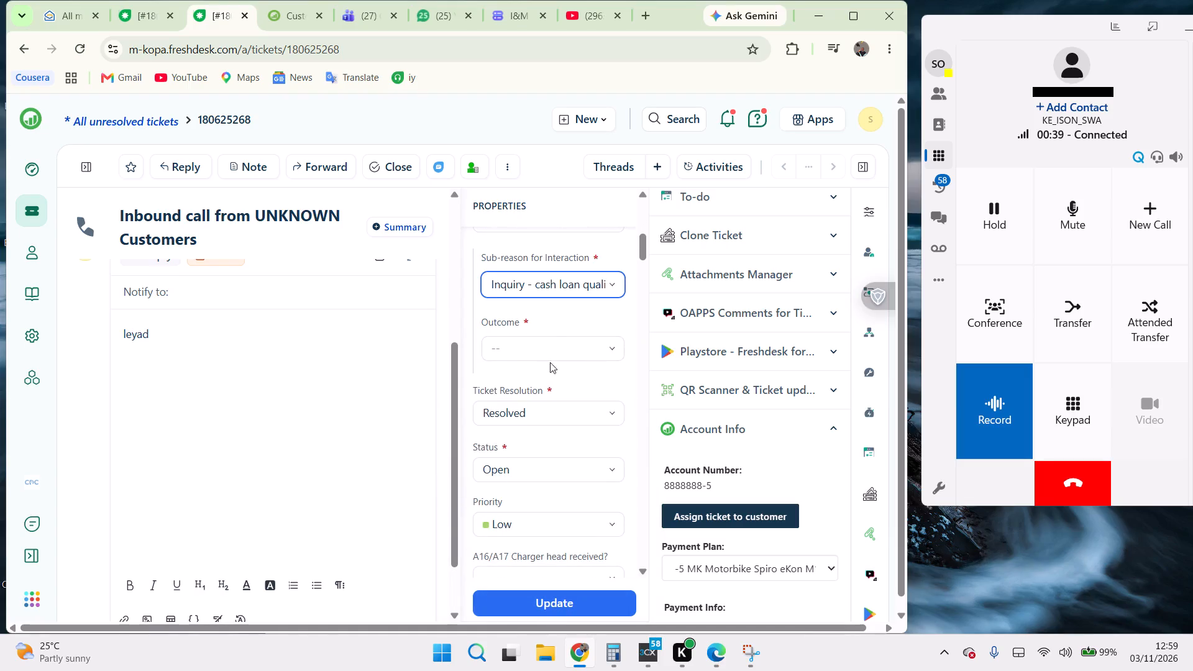
pyautogui.click(553, 337)
pyautogui.click(531, 509)
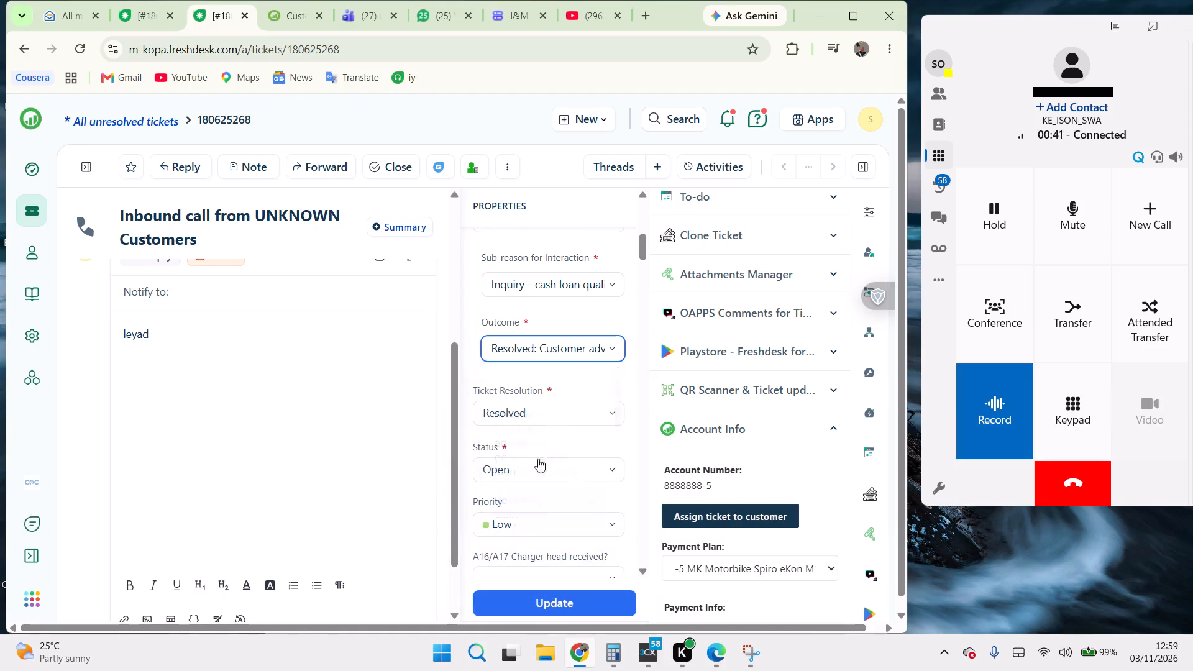
pyautogui.scroll(1, 552, 406)
pyautogui.scroll(-1, 552, 406)
pyautogui.click(571, 335)
pyautogui.click(572, 339)
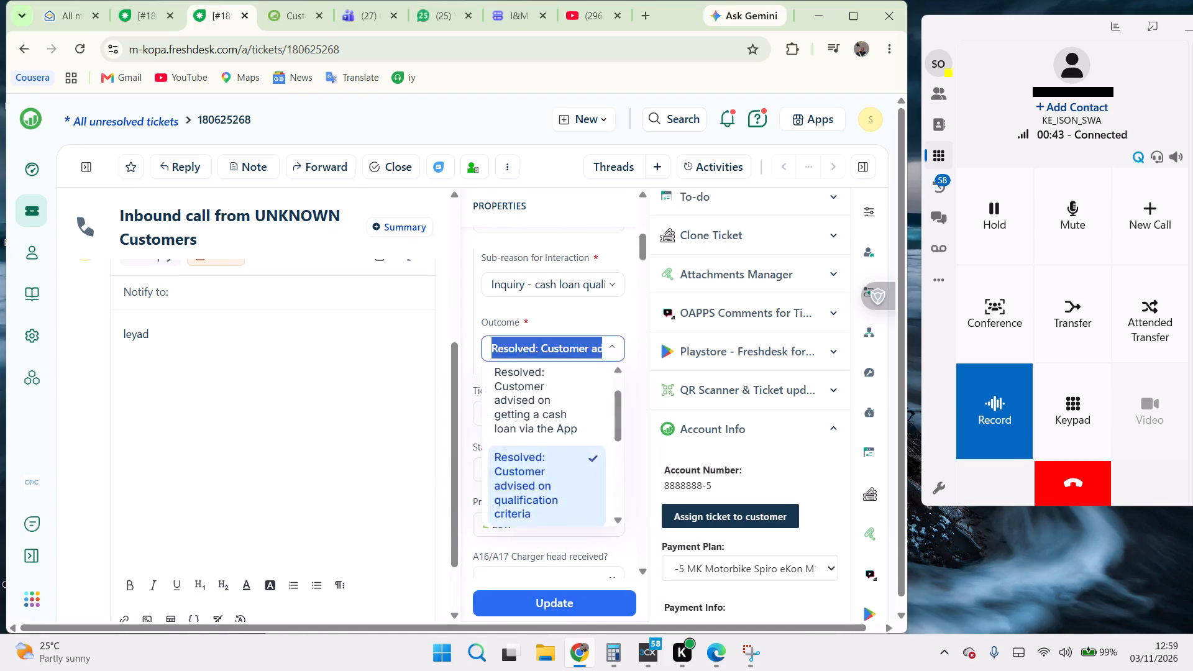
pyautogui.click(552, 350)
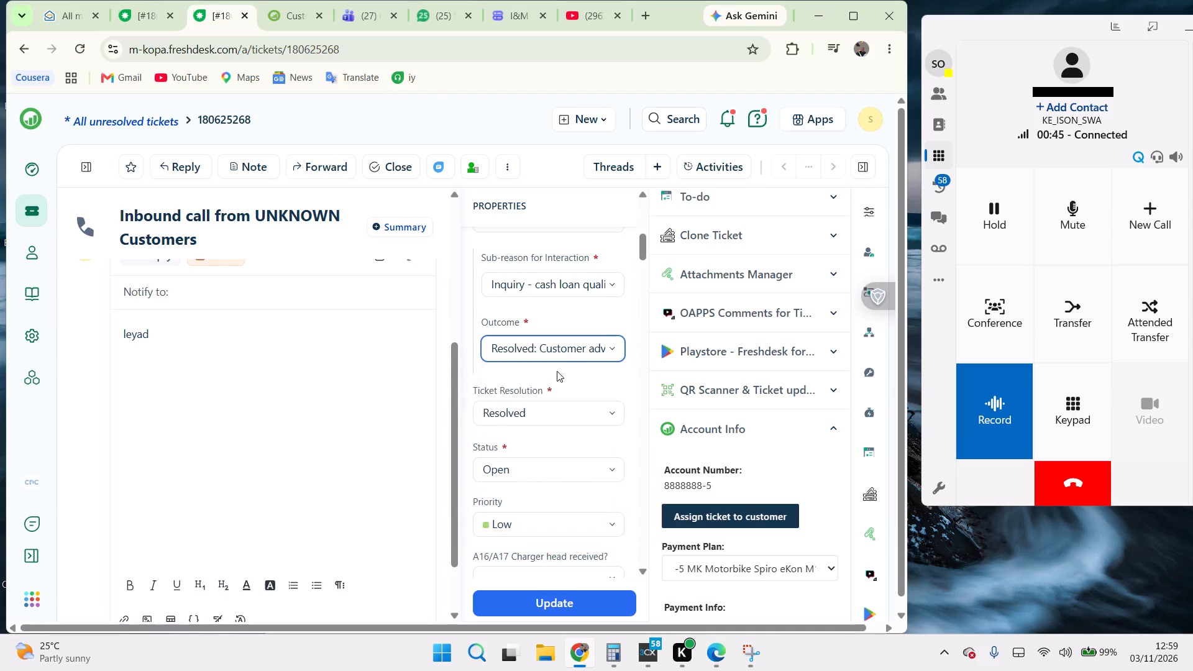
pyautogui.click(539, 467)
pyautogui.click(517, 561)
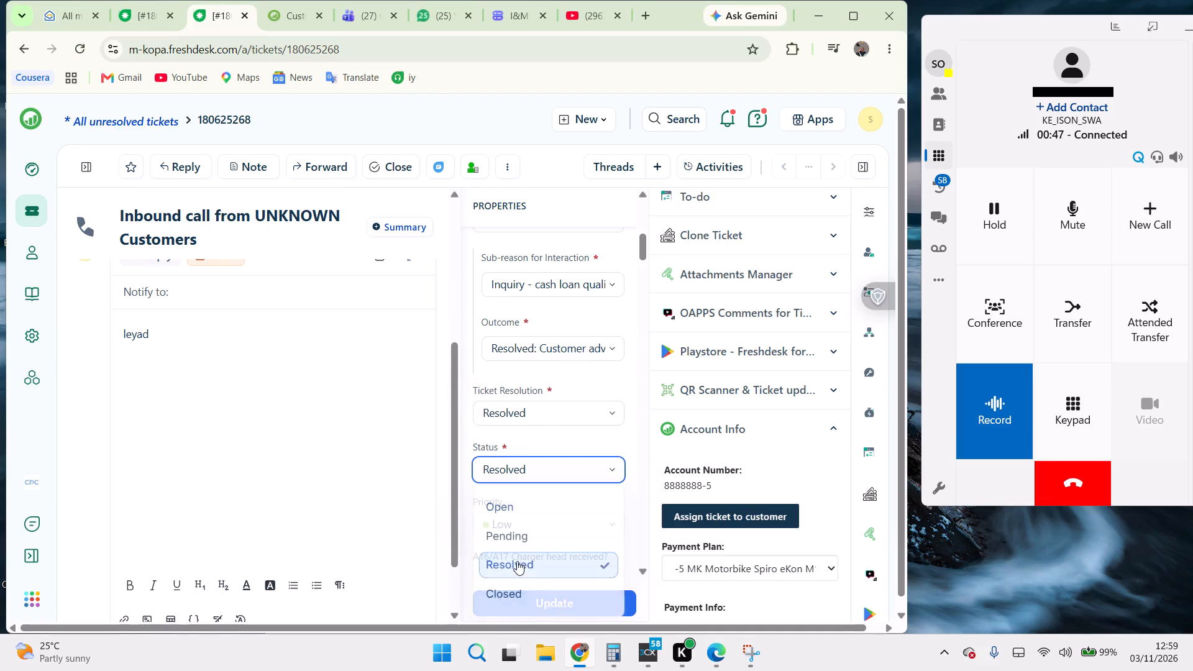
# Search the M-KOPA CRM for the caller's customer record by account number.
pyautogui.click(285, 17)
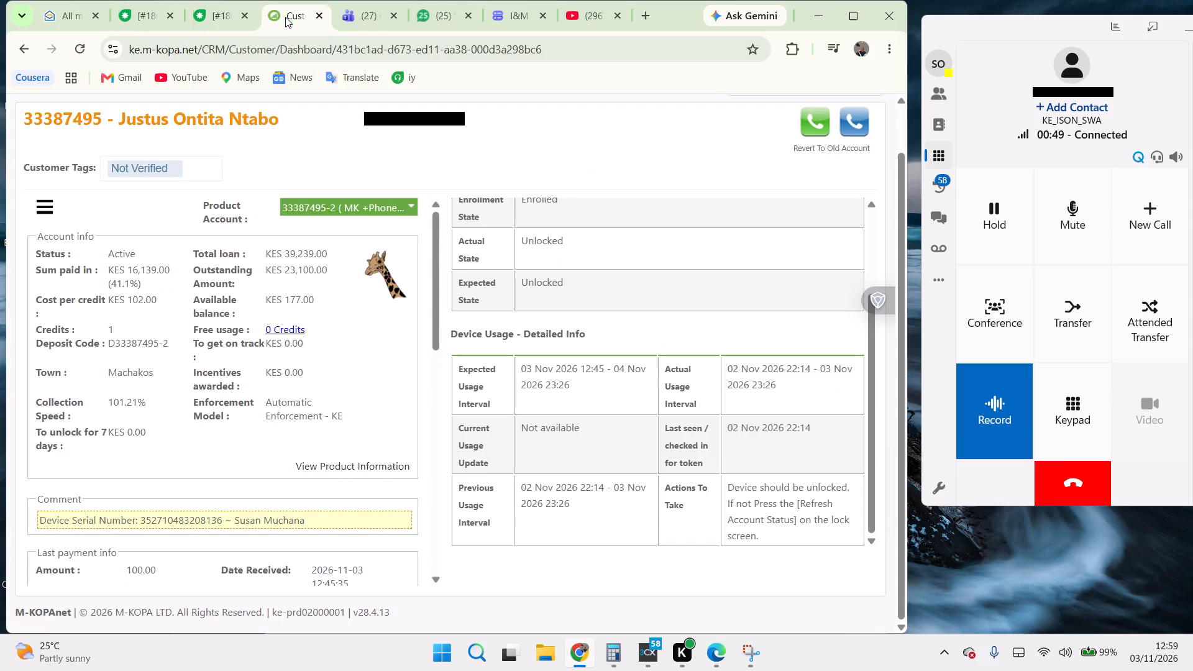
pyautogui.scroll(3, 629, 198)
pyautogui.click(736, 136)
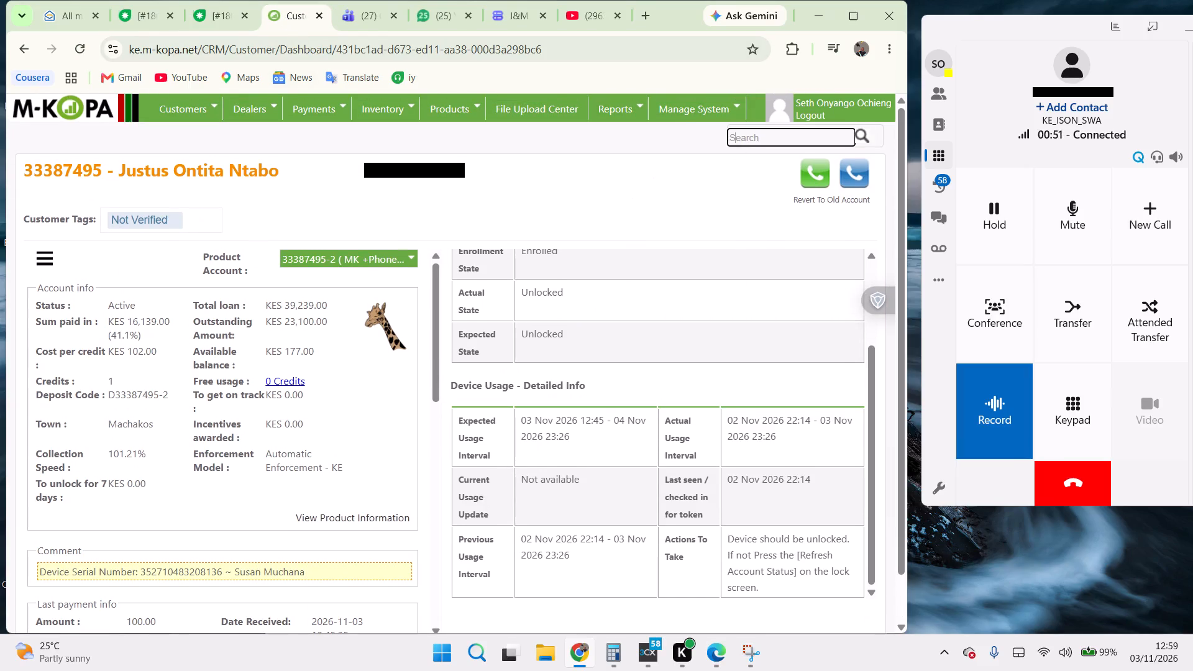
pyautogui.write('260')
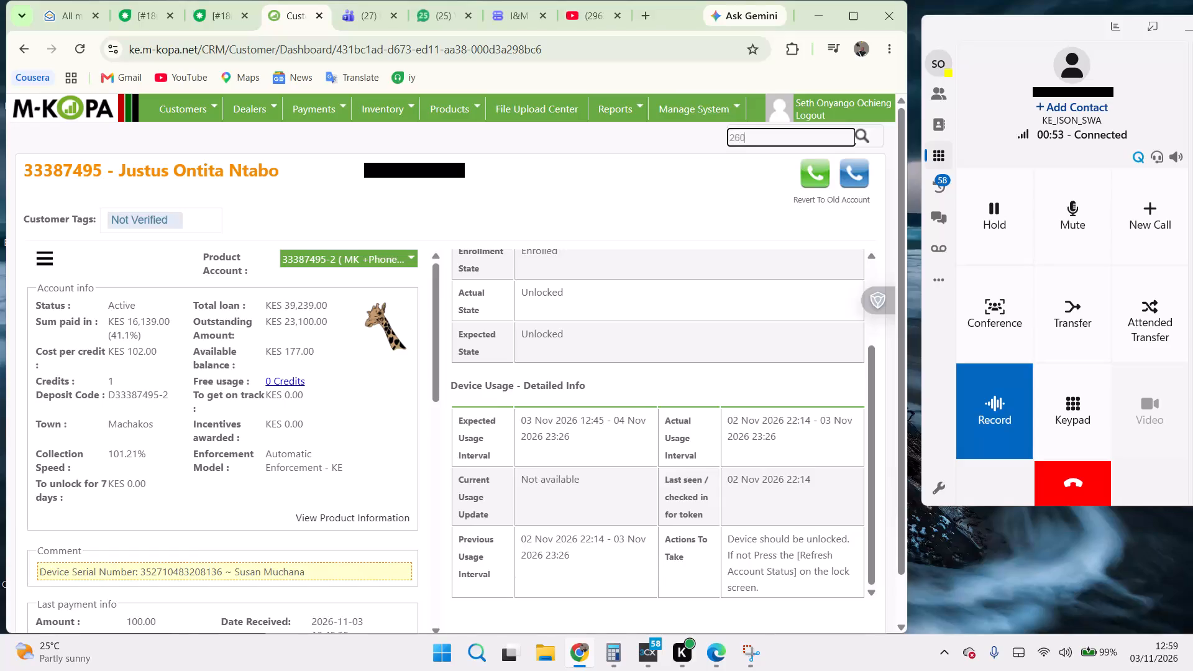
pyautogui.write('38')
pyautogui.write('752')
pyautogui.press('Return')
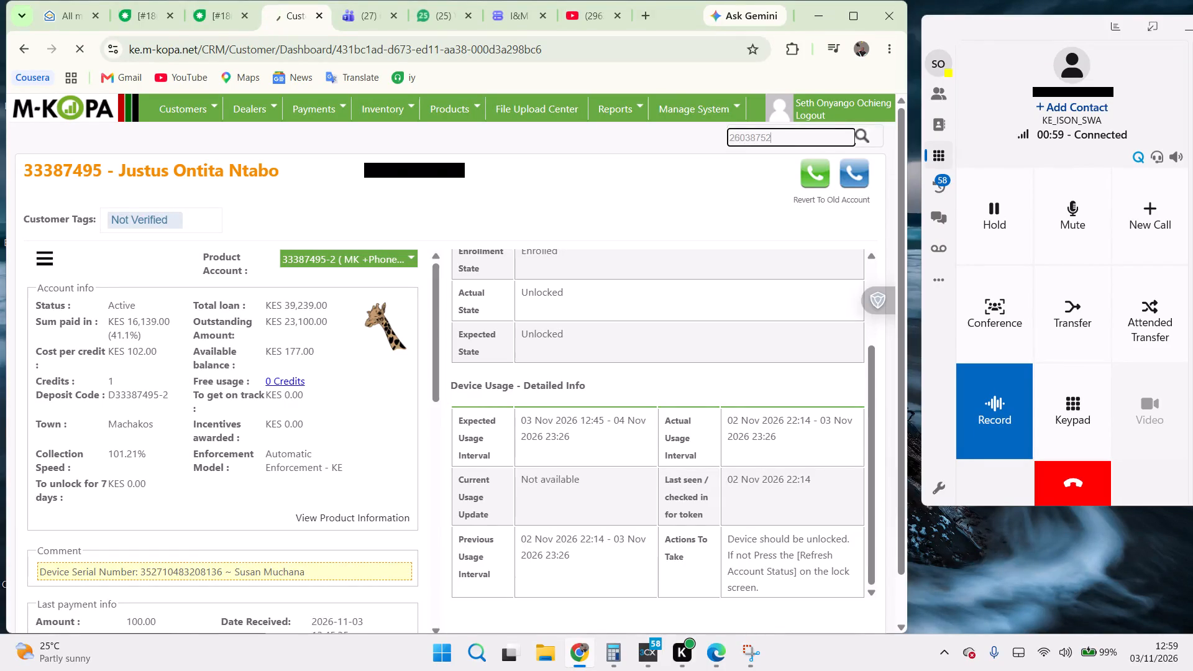
# Copy the searched account number and use it to assign the Freshdesk ticket to the matching M-KOPA customer.
pyautogui.doubleClick(736, 136)
pyautogui.rightClick(736, 136)
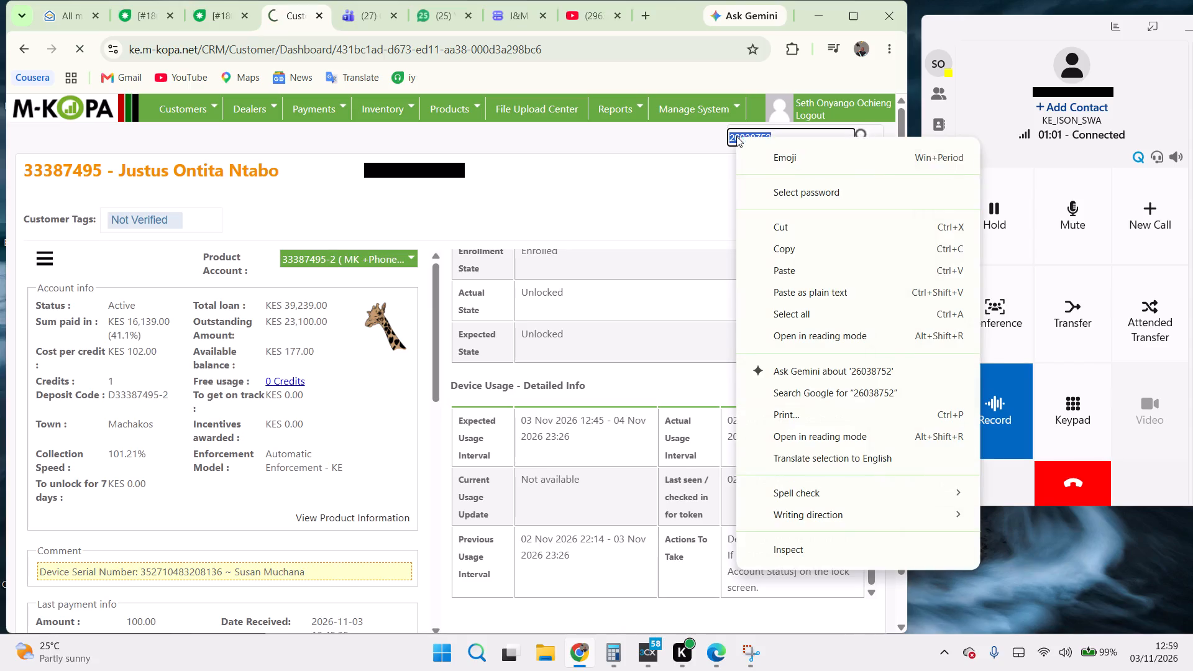
pyautogui.click(784, 249)
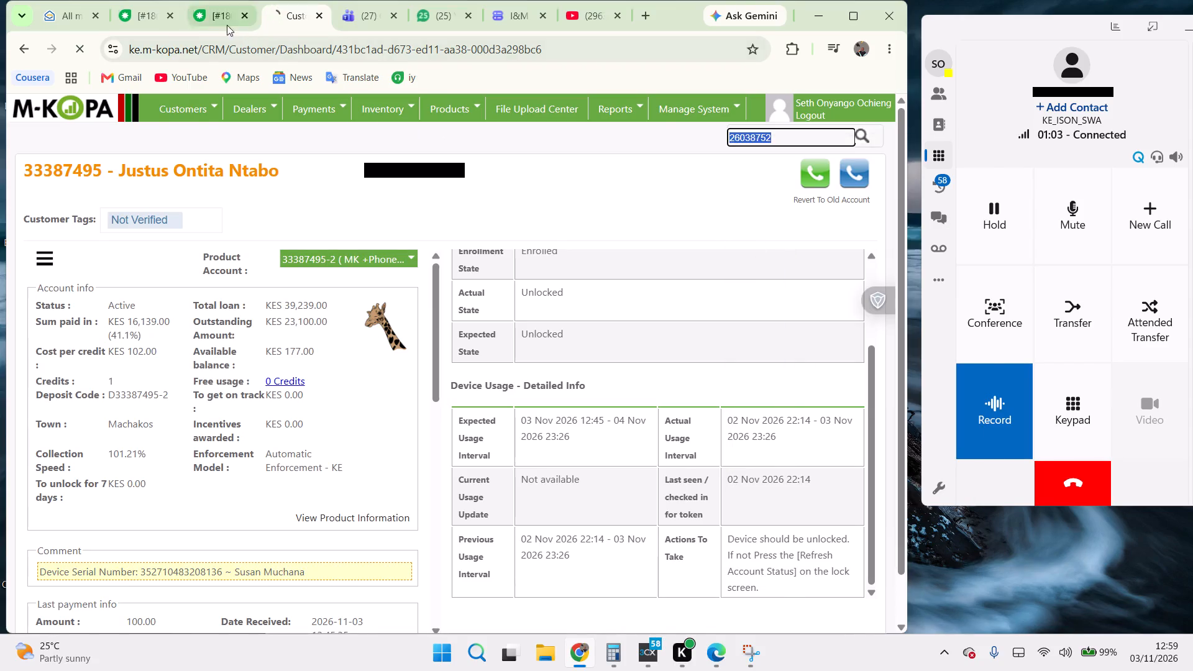
pyautogui.click(221, 16)
pyautogui.click(682, 518)
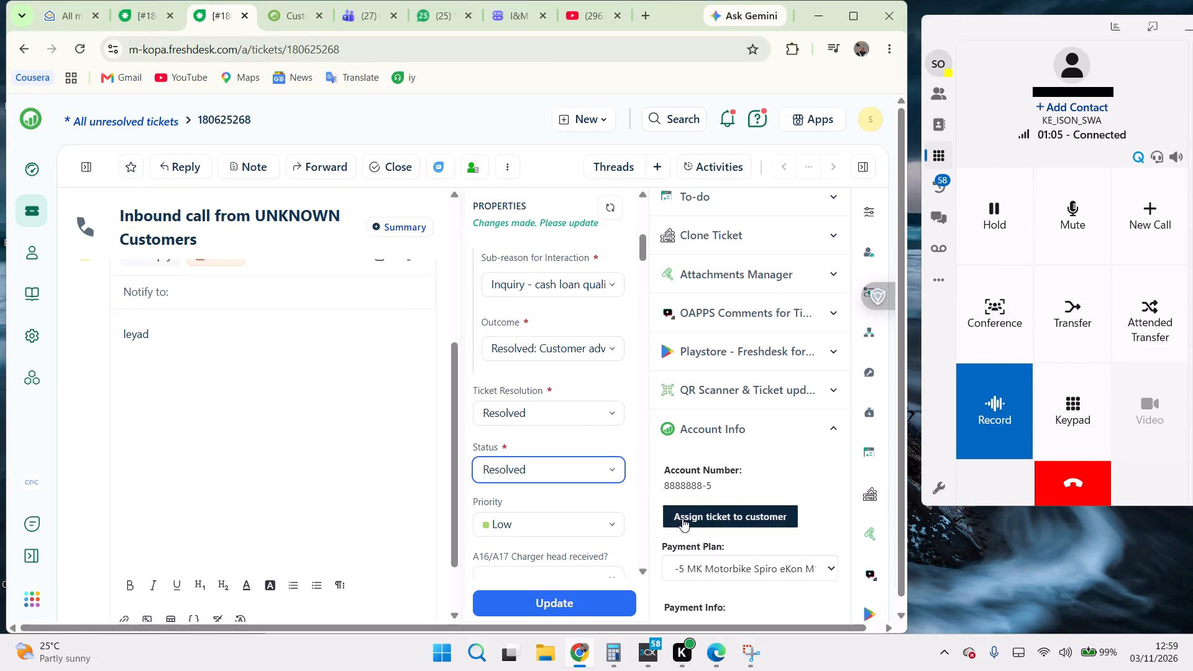
pyautogui.click(478, 178)
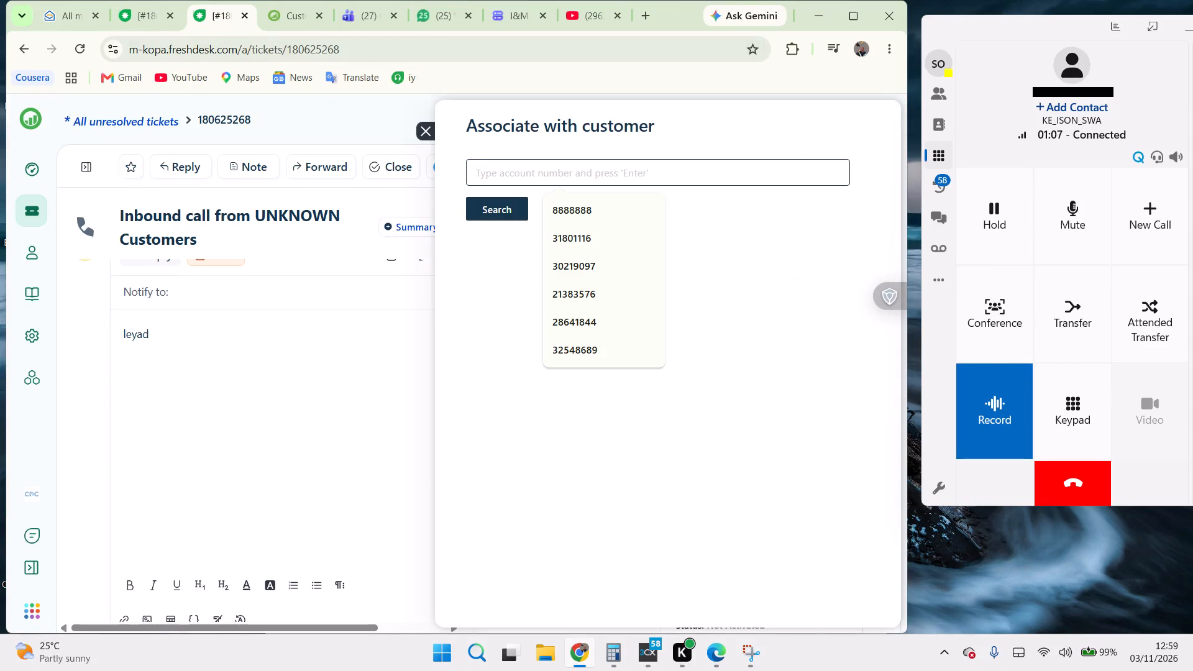
pyautogui.hotkey('ctrl', 'v')
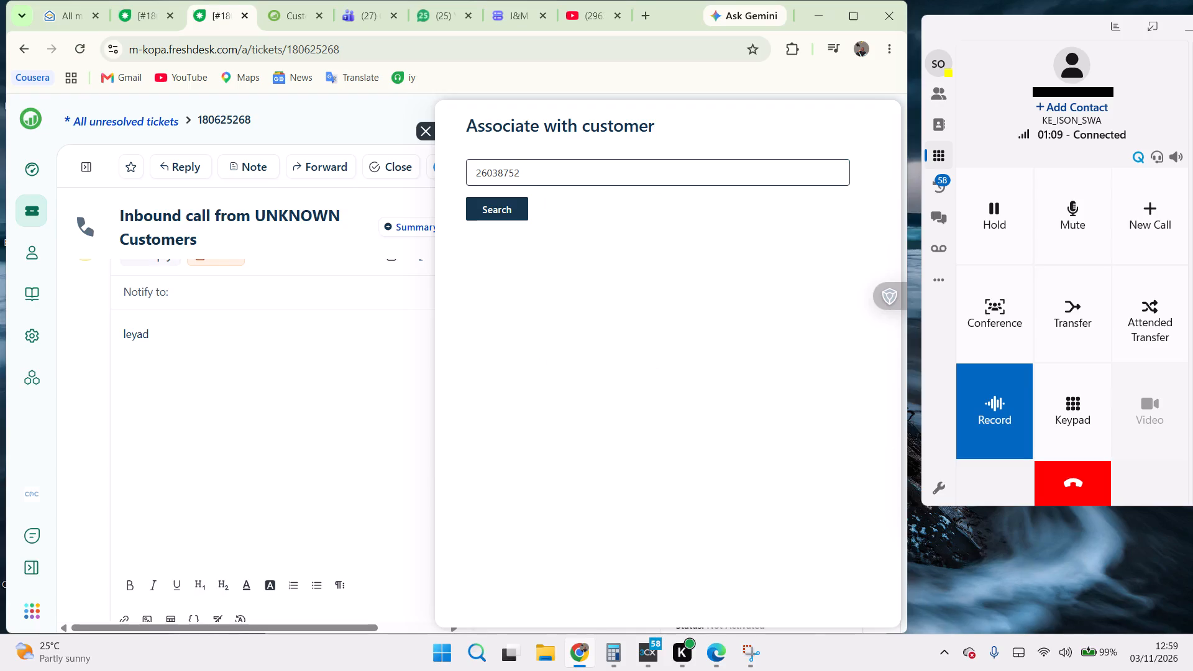
pyautogui.click(482, 211)
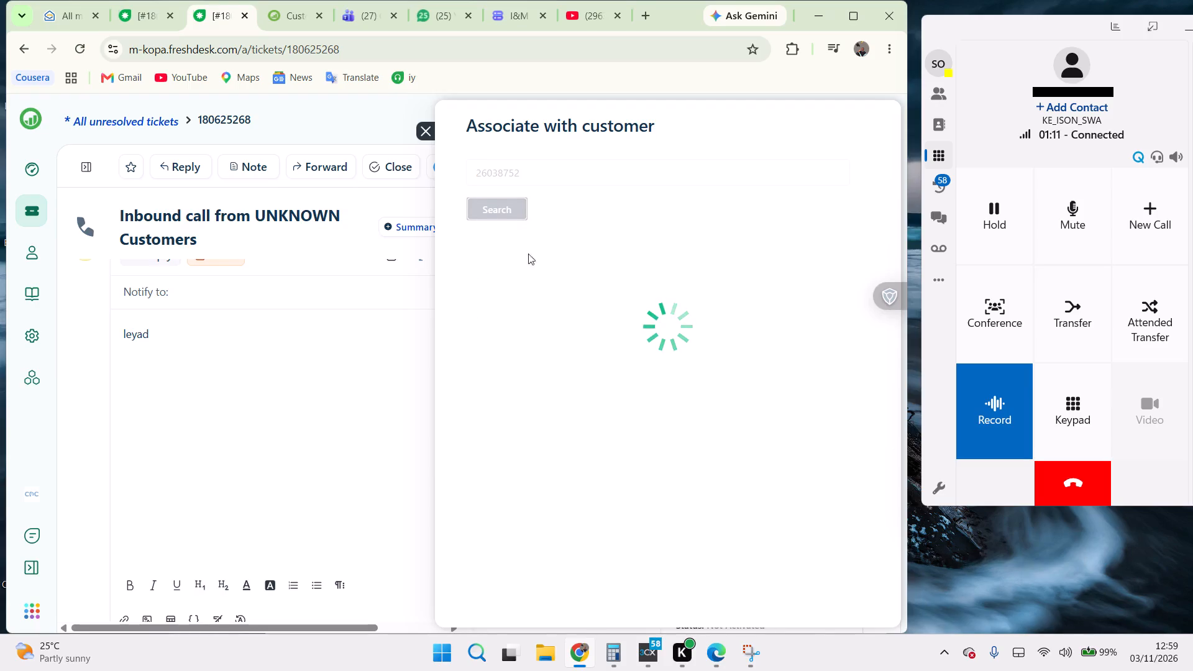
pyautogui.click(592, 399)
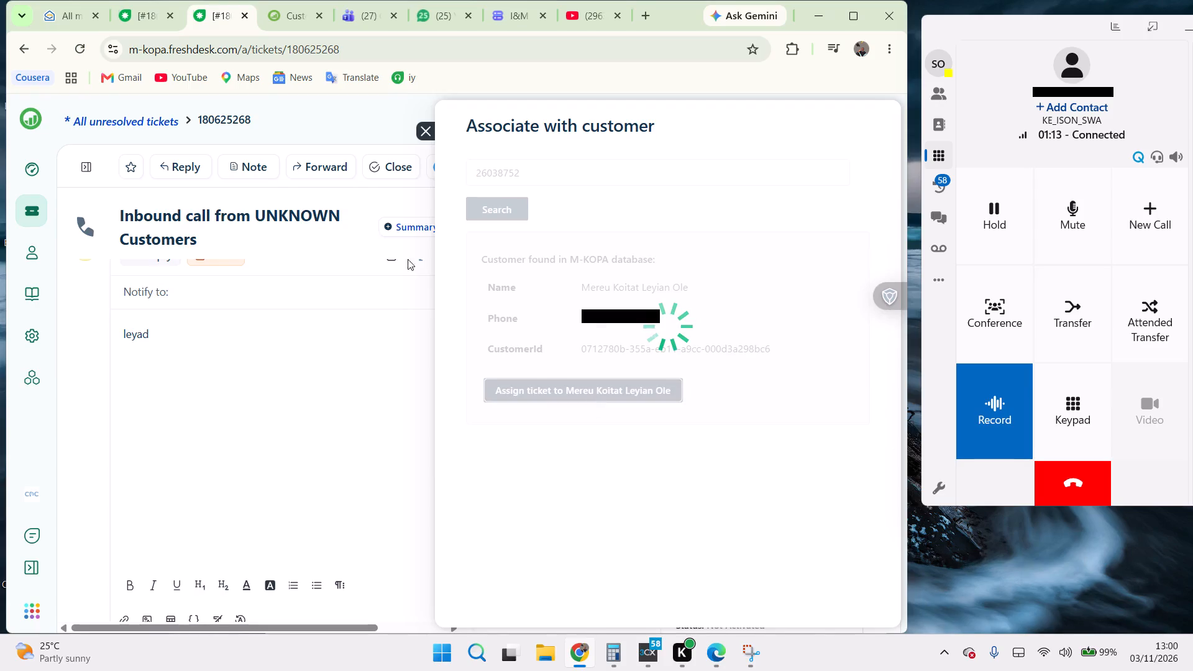
# Run the eligibility check for the caller on their M-KOPA customer dashboard.
pyautogui.click(285, 25)
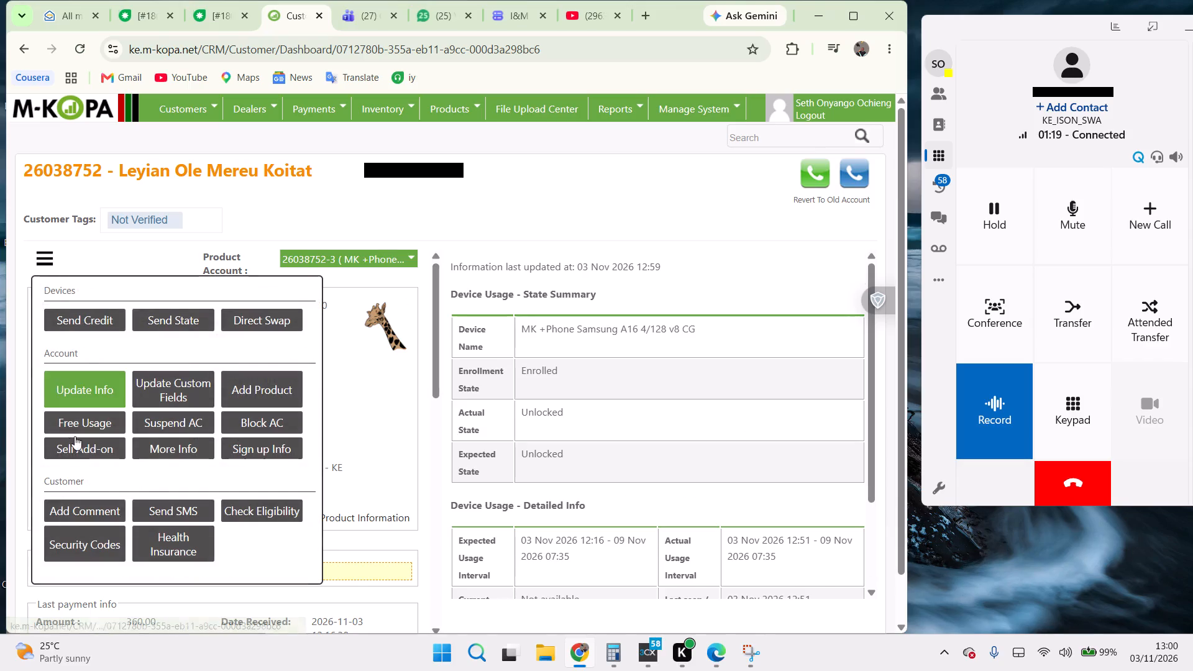
pyautogui.click(248, 516)
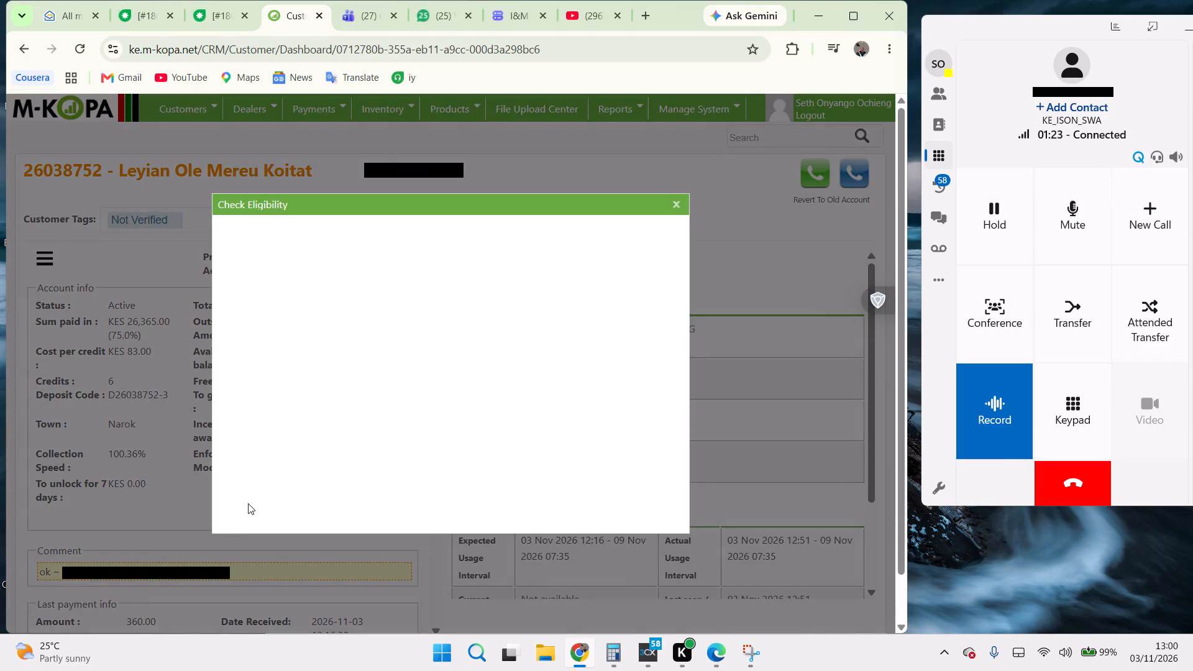
# Try to snip the eligibility results with Snipping Tool, and expand the Cash Loans eligibility details.
pyautogui.click(752, 655)
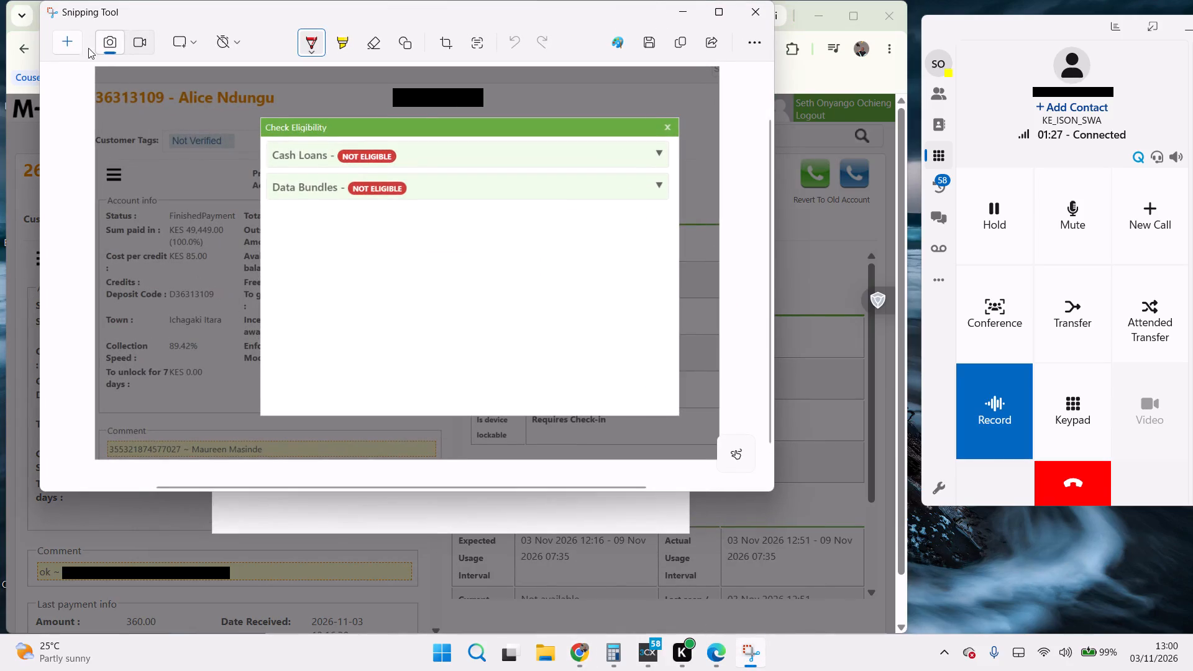
pyautogui.click(63, 36)
pyautogui.moveTo(354, 250); pyautogui.dragTo(349, 249)
pyautogui.moveTo(341, 240); pyautogui.dragTo(313, 227)
pyautogui.moveTo(305, 226); pyautogui.dragTo(241, 211)
pyautogui.moveTo(188, 191); pyautogui.dragTo(136, 175)
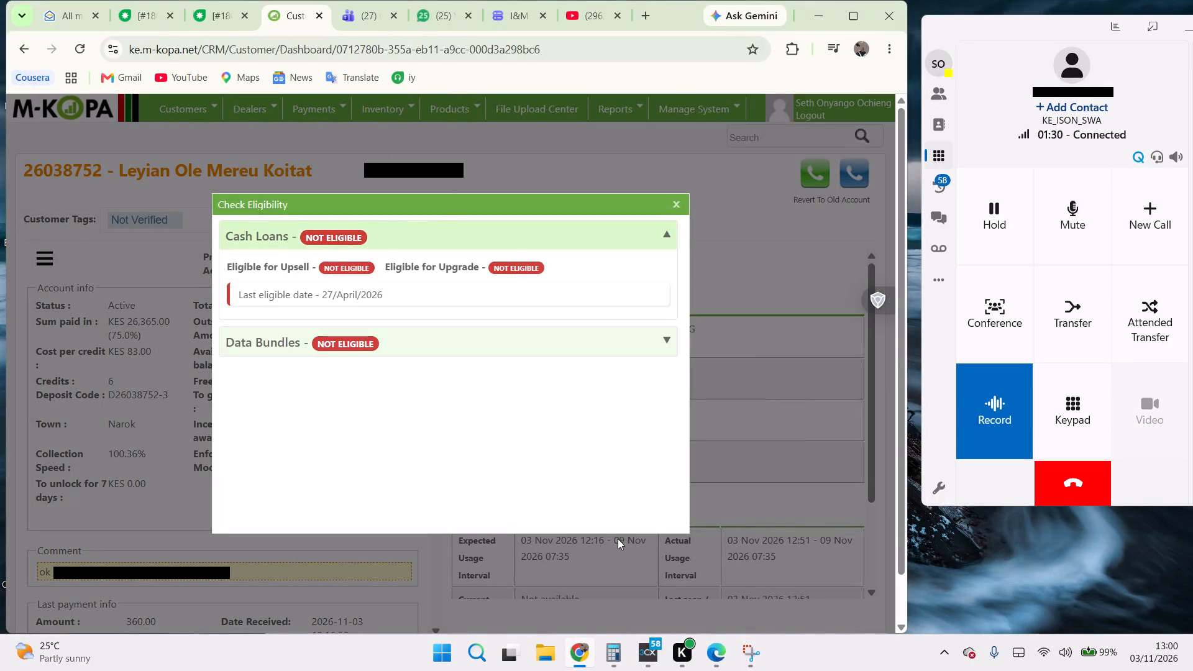
# Capture the expanded Check Eligibility window over the customer dashboard with Snipping Tool, copy the snip, and close the eligibility check.
pyautogui.click(752, 652)
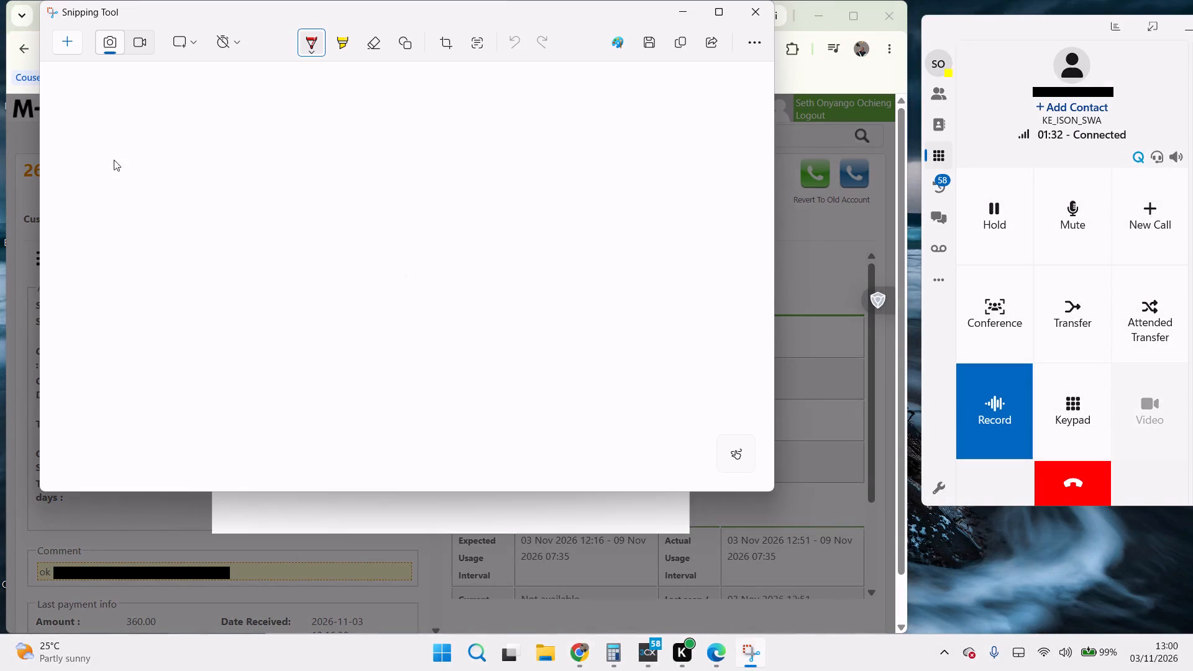
pyautogui.click(67, 39)
pyautogui.moveTo(7, 132); pyautogui.dragTo(124, 154)
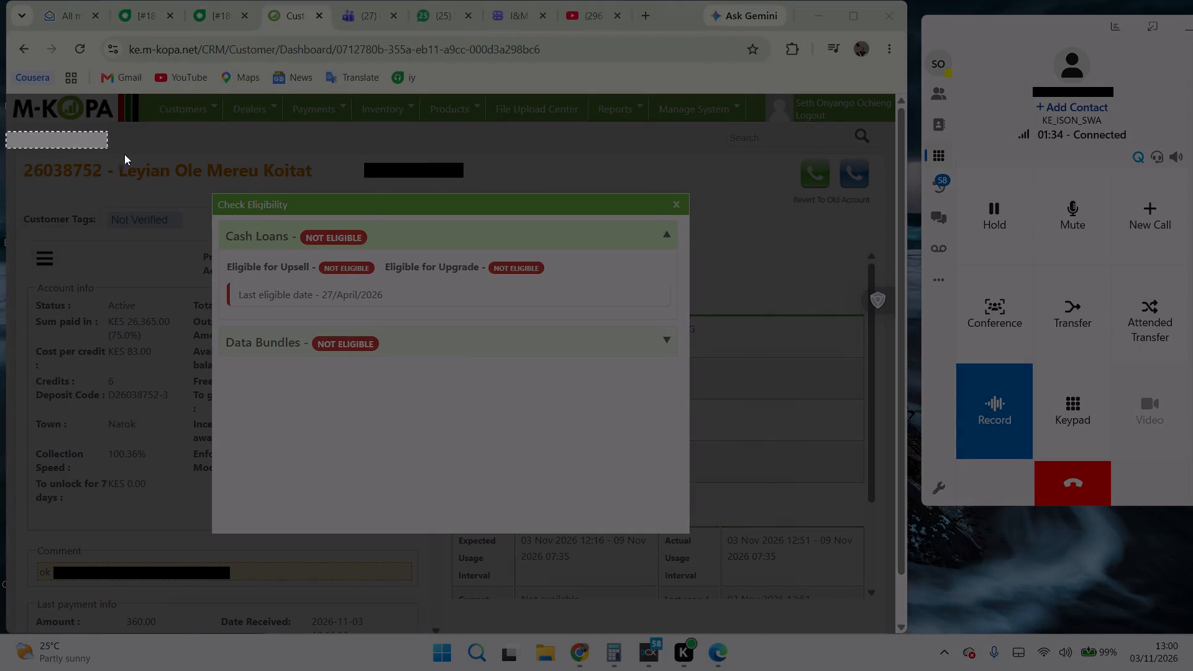
pyautogui.moveTo(124, 154); pyautogui.dragTo(792, 561)
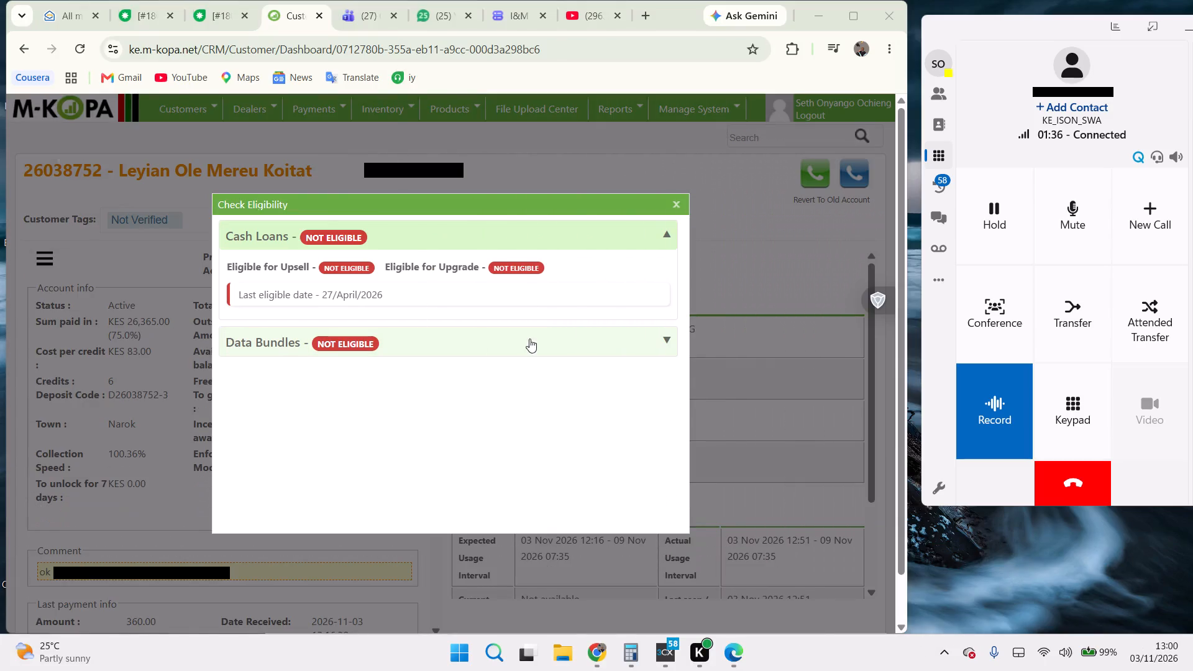
pyautogui.click(683, 42)
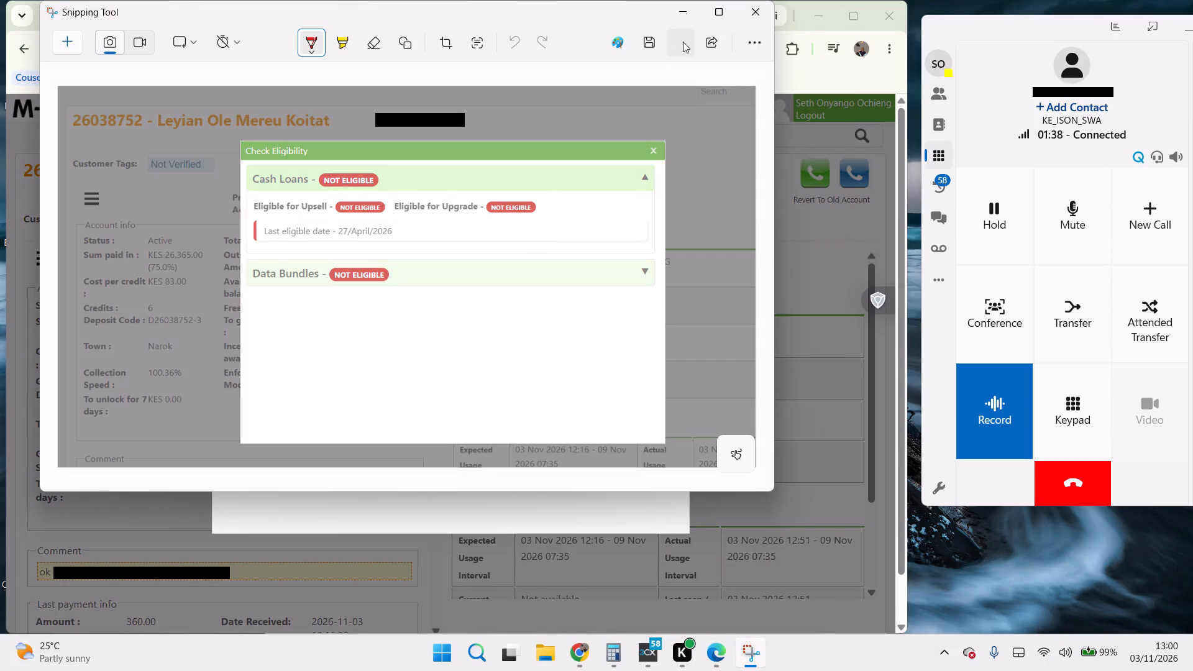
pyautogui.click(677, 9)
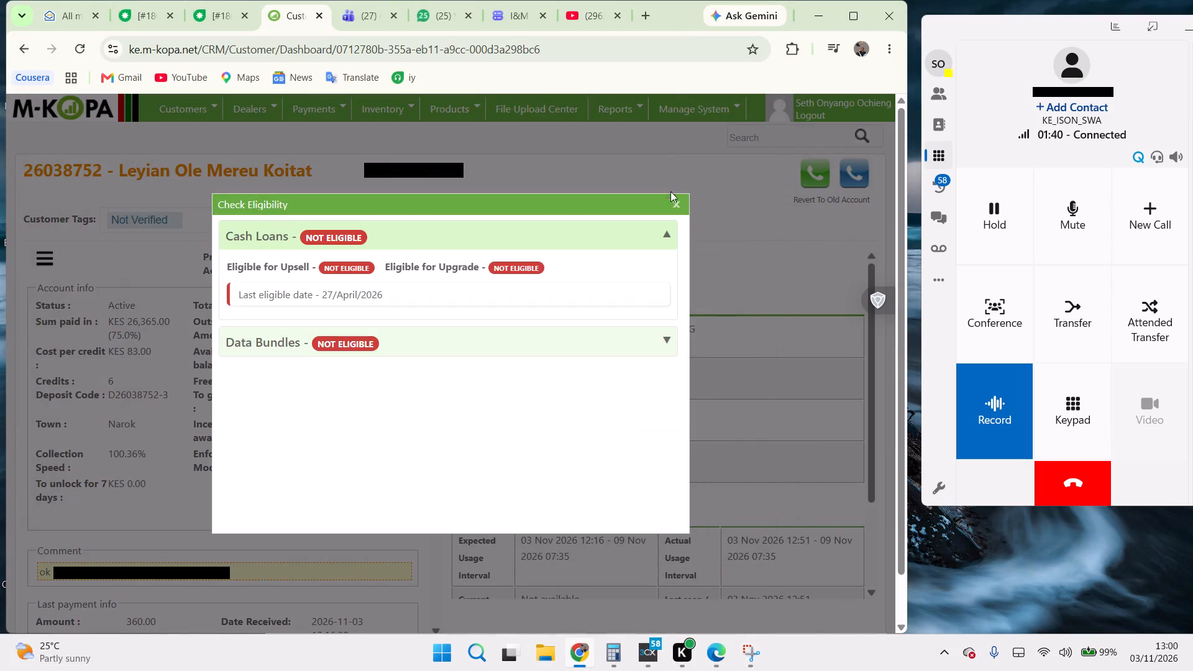
pyautogui.click(677, 202)
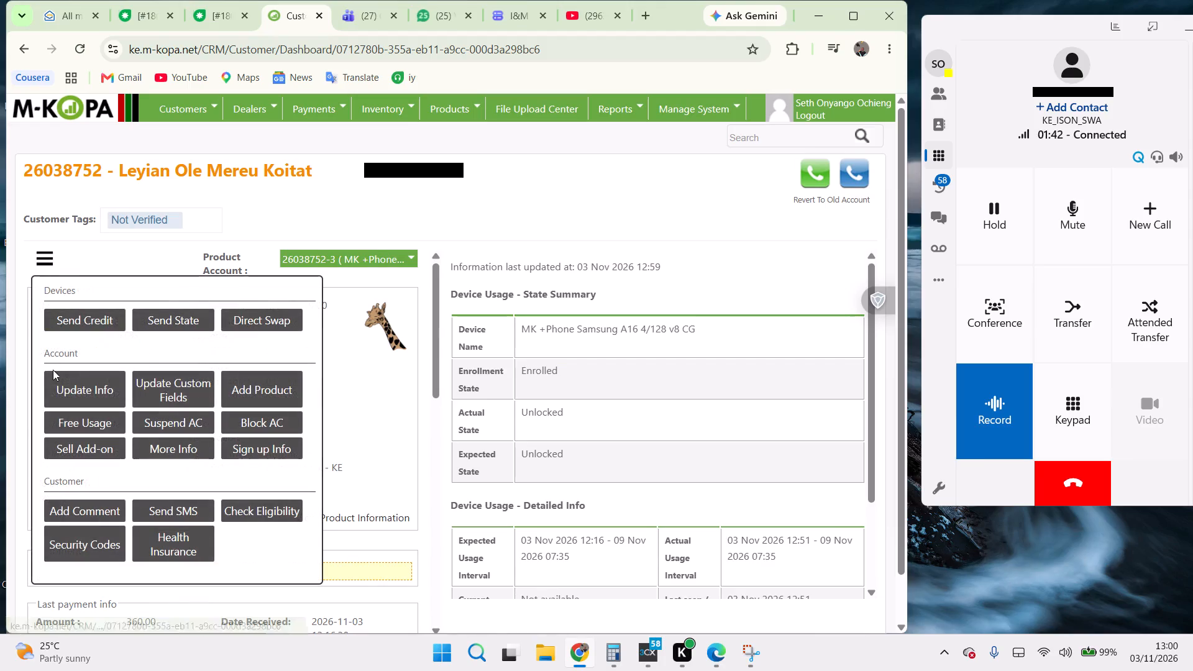
# Open the customer's Update Information form in the M-KOPA CRM.
pyautogui.click(71, 388)
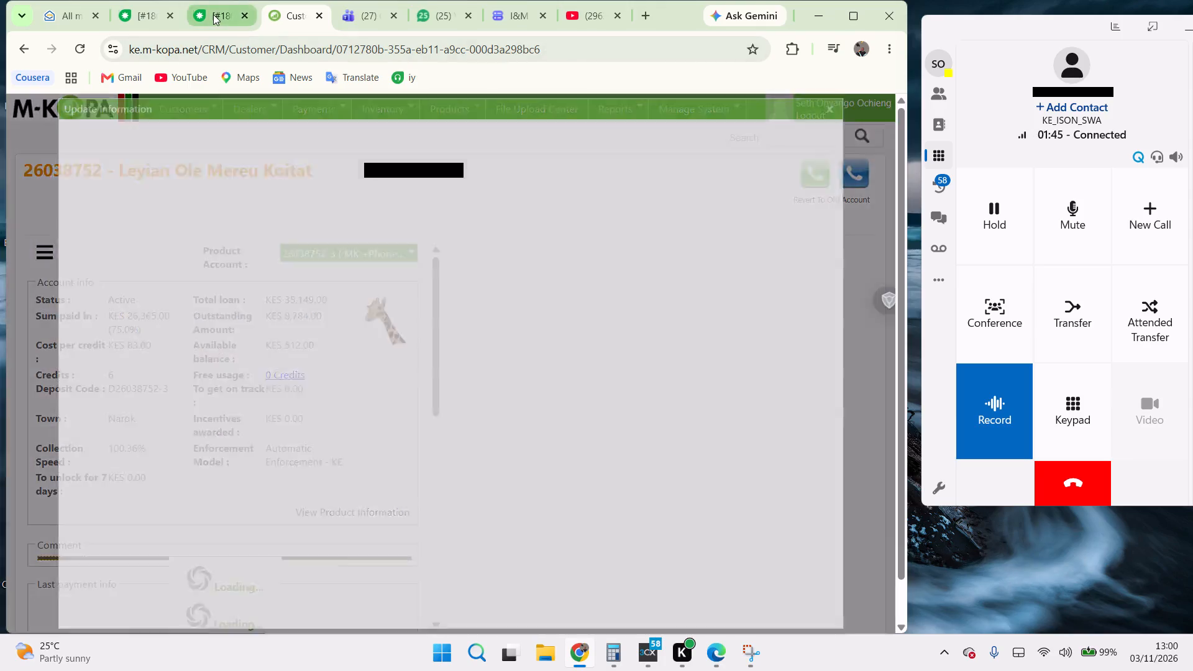
# Insert the copied eligibility screenshot below "leyad" in the Freshdesk ticket note.
pyautogui.click(213, 14)
pyautogui.click(171, 494)
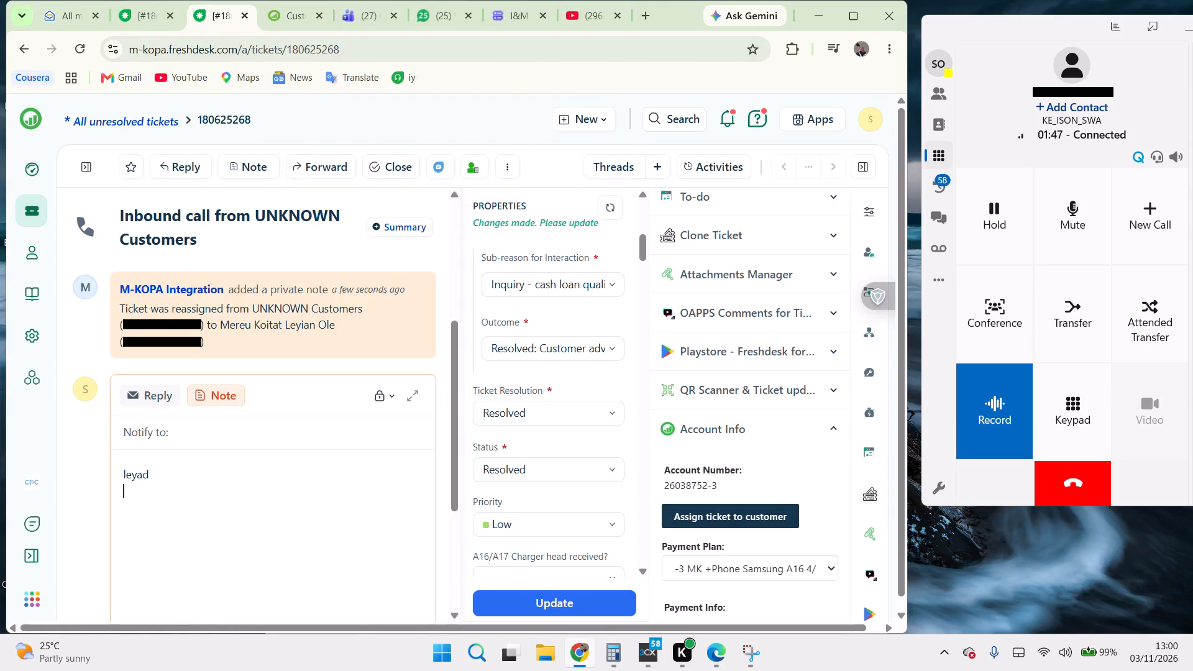
pyautogui.hotkey('ctrl', 'v')
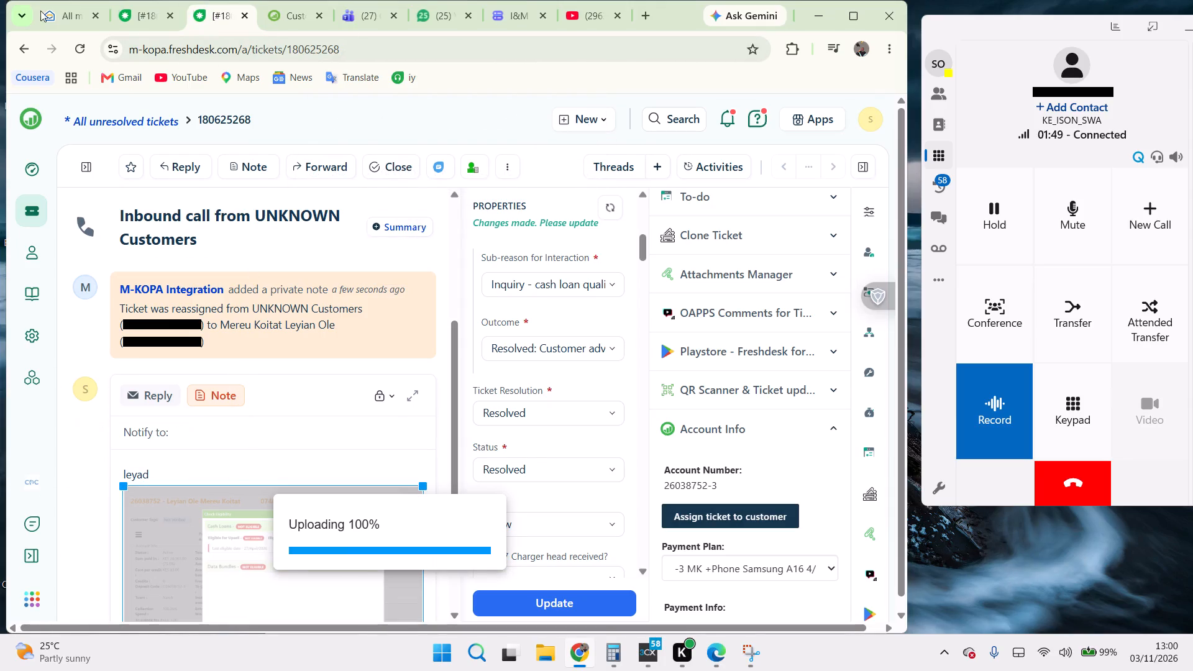
# Review the customer's personal and contact information in the M-KOPA CRM, and close the form without changes.
pyautogui.click(272, 16)
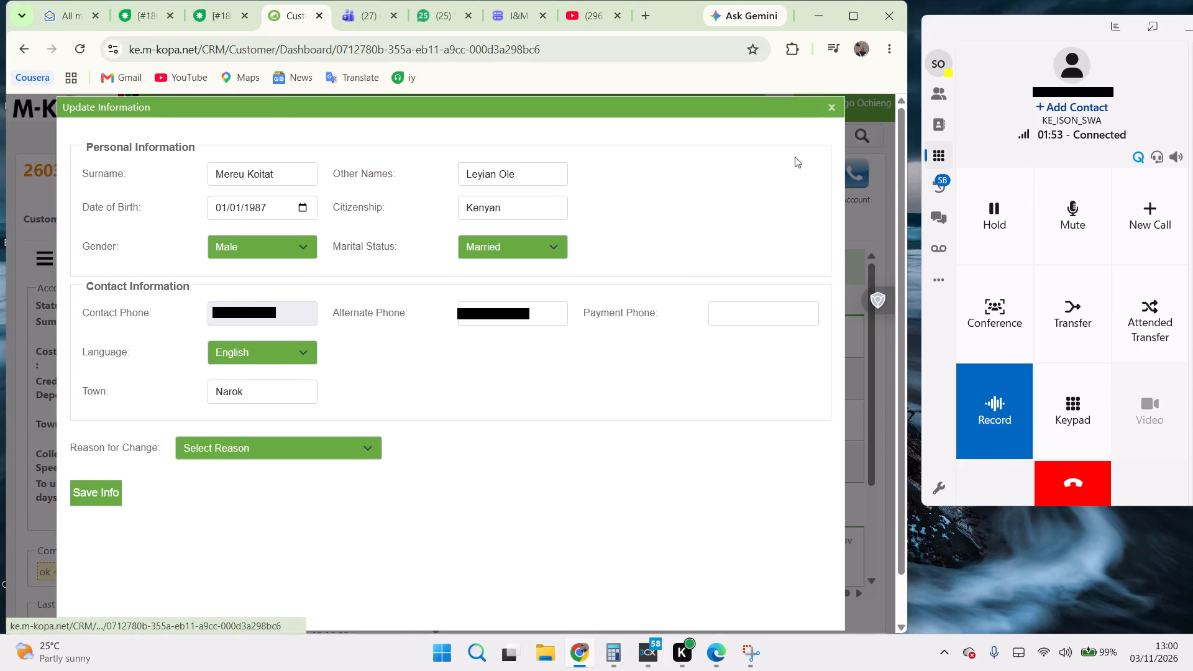
pyautogui.click(838, 109)
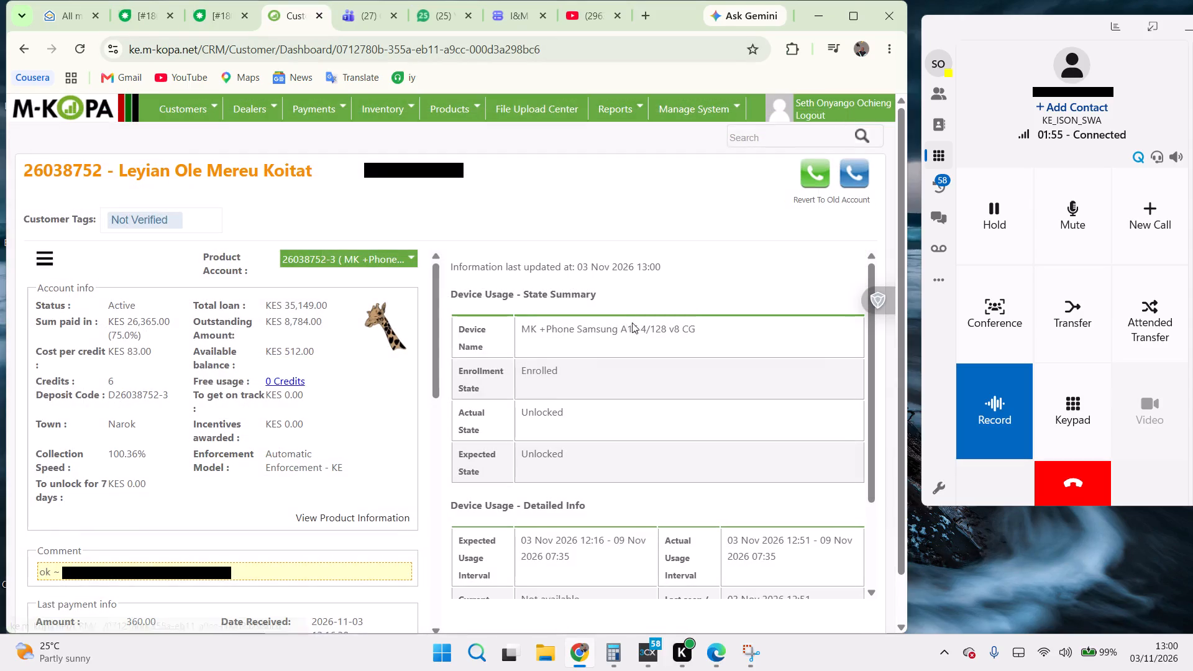
# Check the Upsell Loan Simu Pesa v1 details in the customer's product information, and close the information again.
pyautogui.click(338, 519)
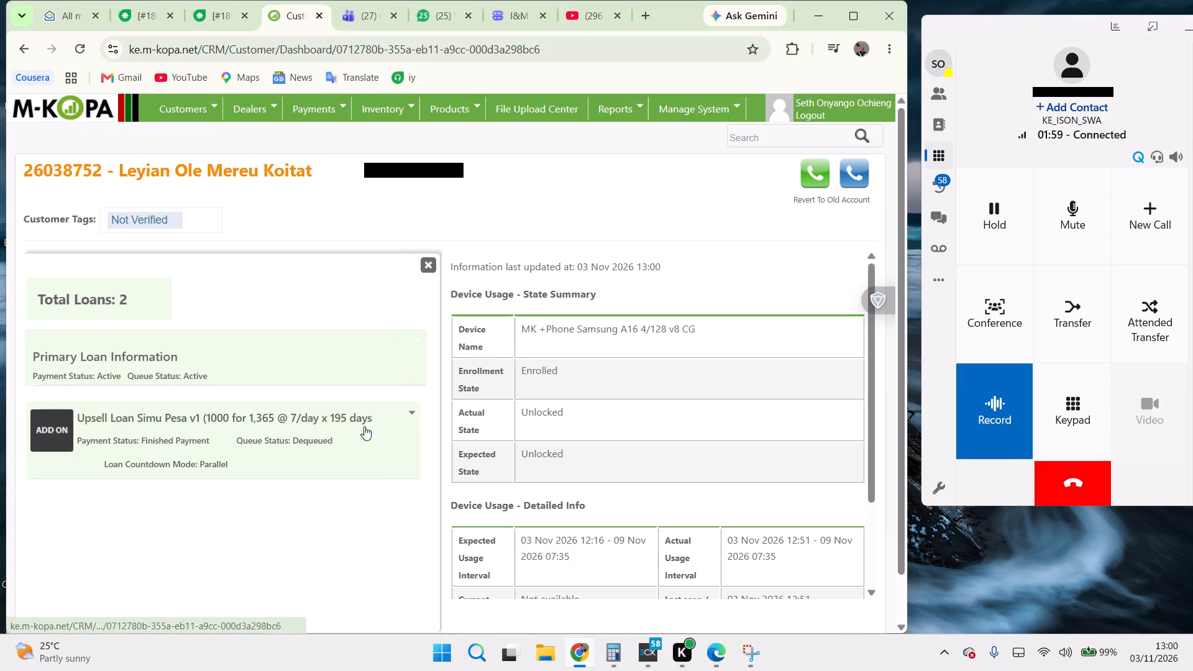
pyautogui.click(405, 413)
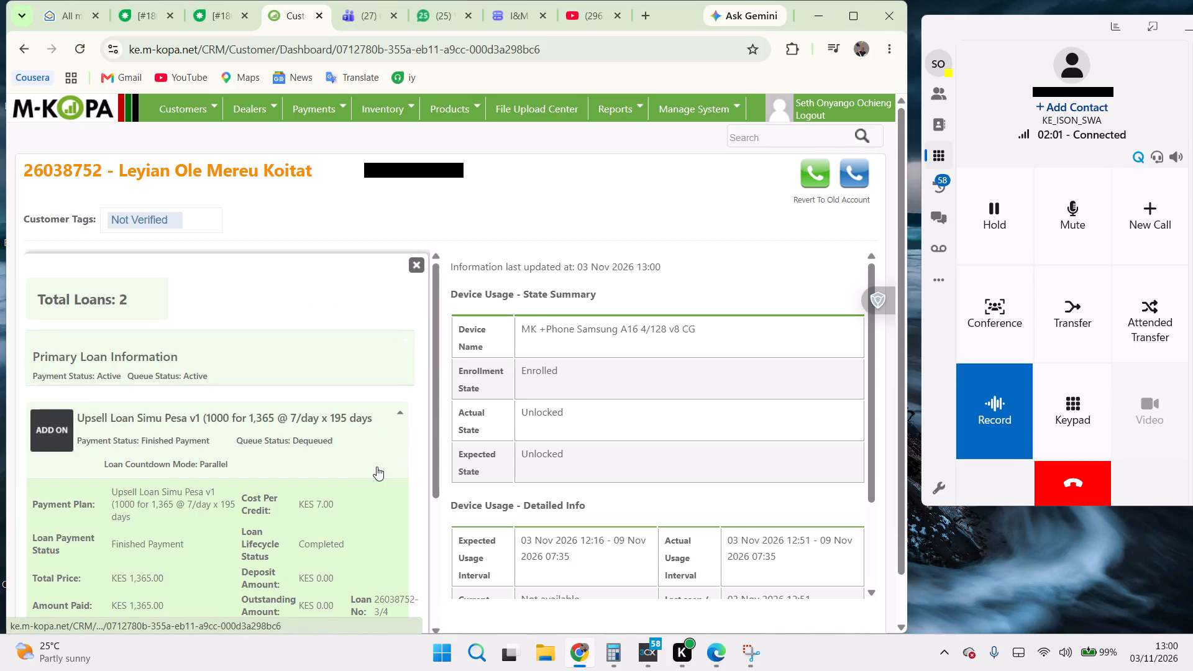
pyautogui.click(421, 265)
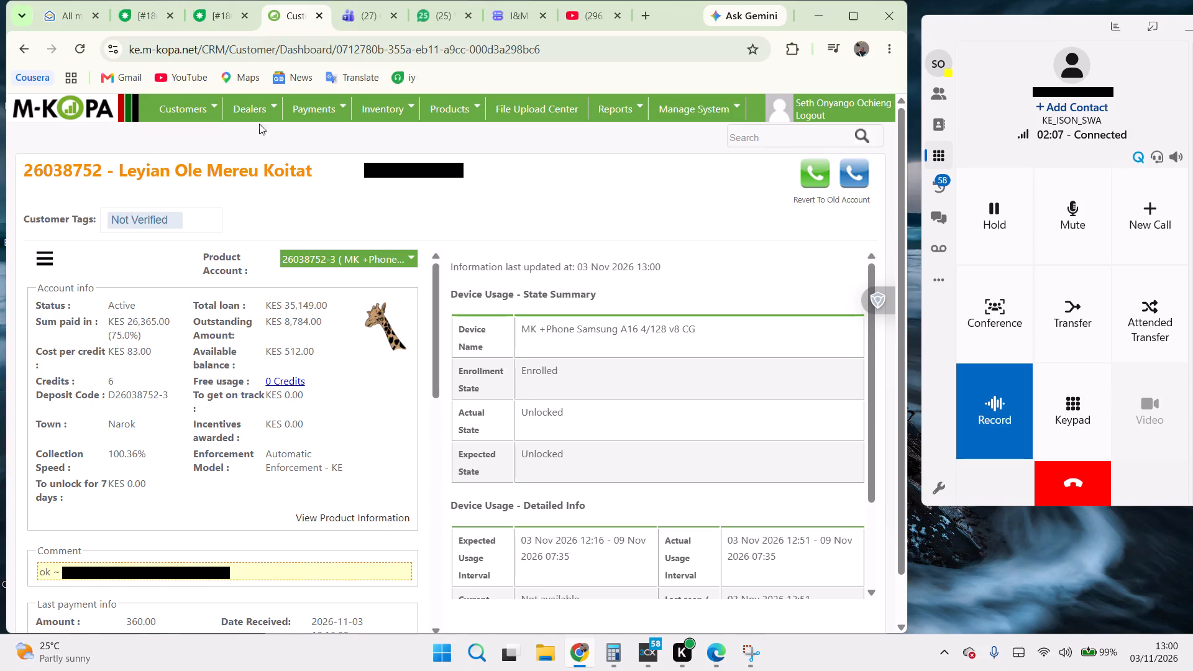
# Copy the ticket's sub-reason "Inquiry - cash loan qualification" onto a new line below "leyad" in the Freshdesk note.
pyautogui.click(203, 16)
pyautogui.scroll(-3, 310, 322)
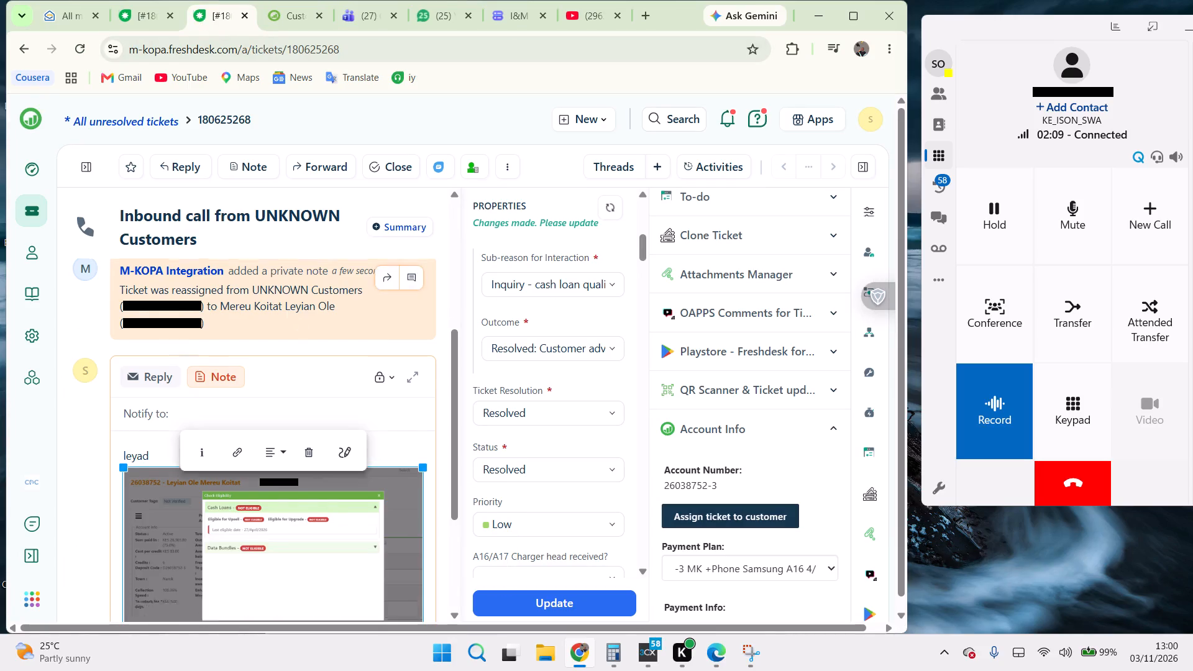
pyautogui.click(501, 279)
pyautogui.rightClick(501, 279)
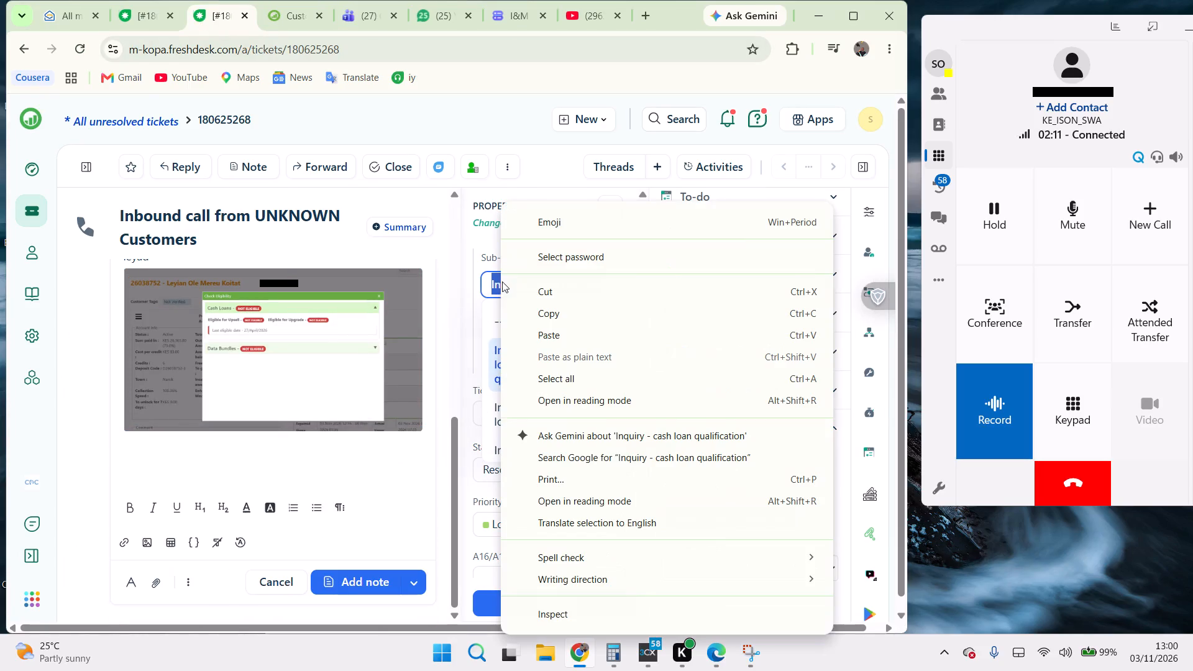
pyautogui.click(541, 314)
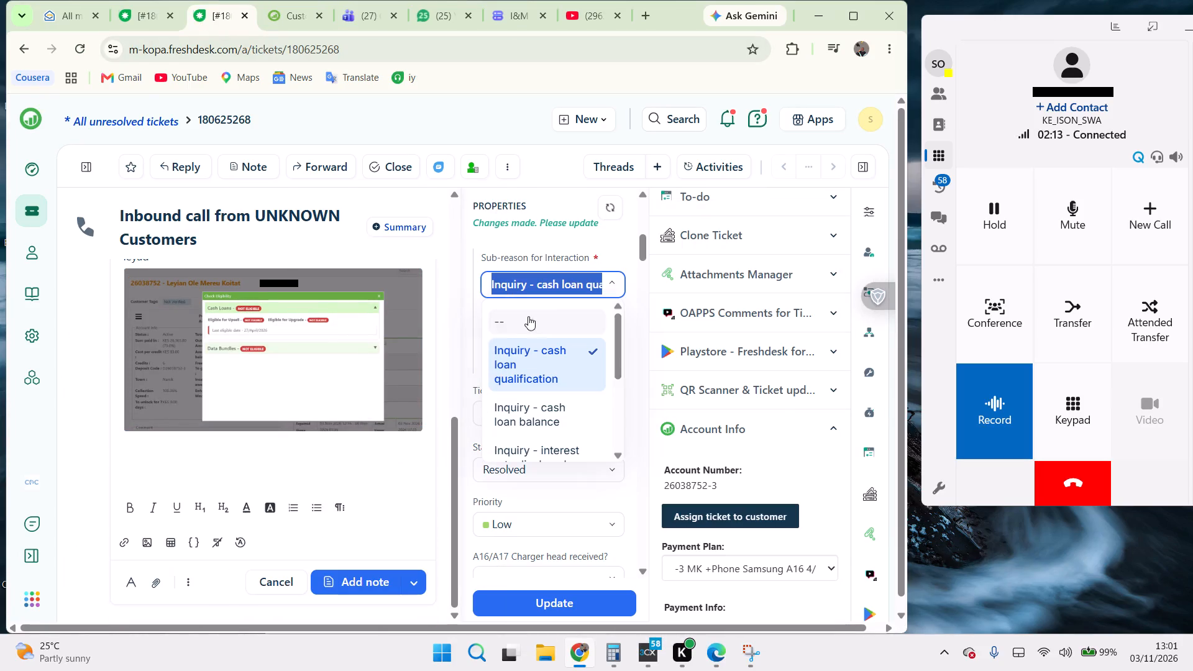
pyautogui.scroll(2, 308, 302)
pyautogui.click(194, 410)
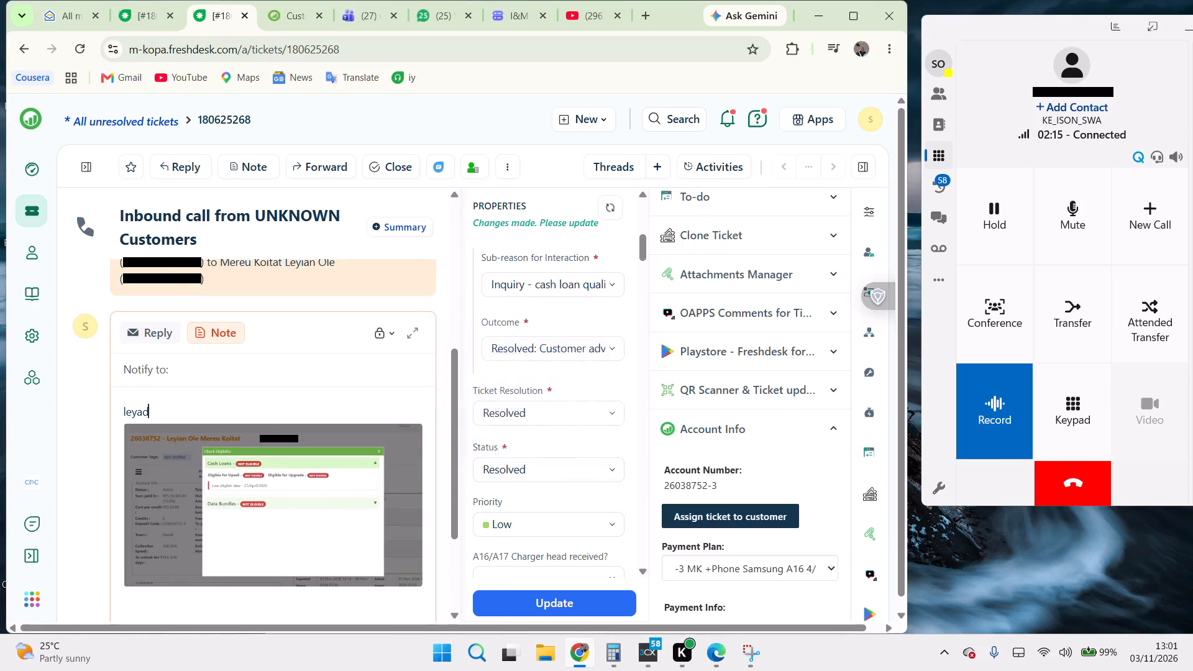
pyautogui.press('Return')
pyautogui.hotkey('ctrl', 'v')
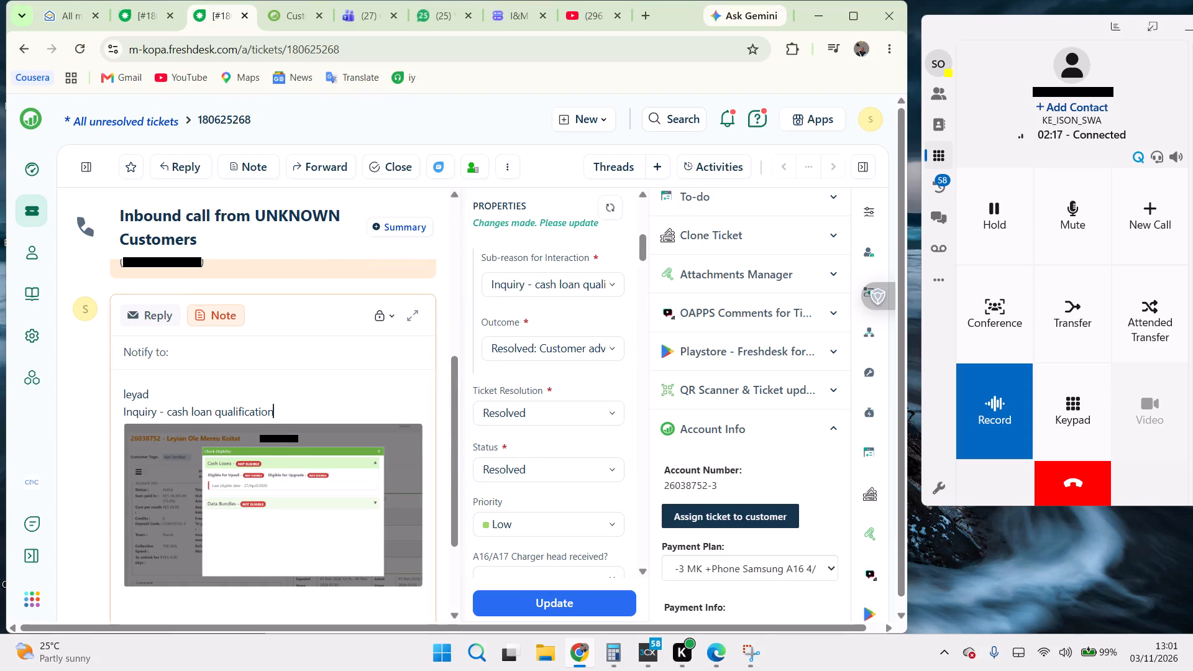
pyautogui.press('Return')
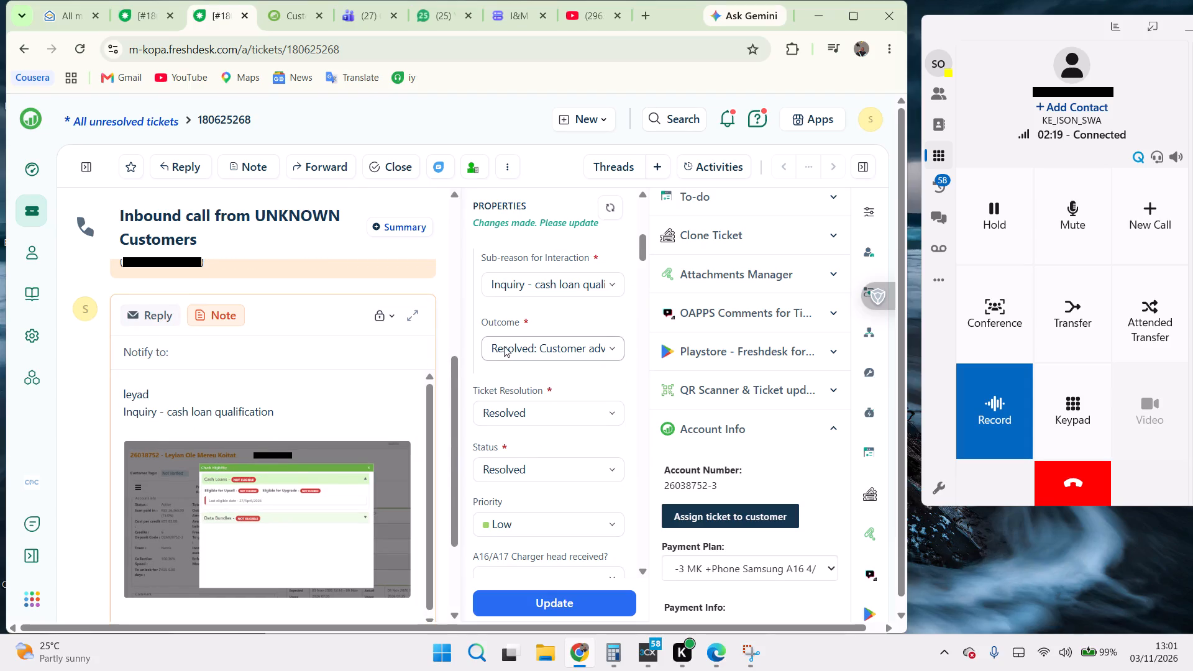
# Copy the outcome "Resolved: Customer advised on qualification criteria" onto the line below the sub-reason in the note.
pyautogui.click(507, 344)
pyautogui.rightClick(508, 344)
pyautogui.click(548, 309)
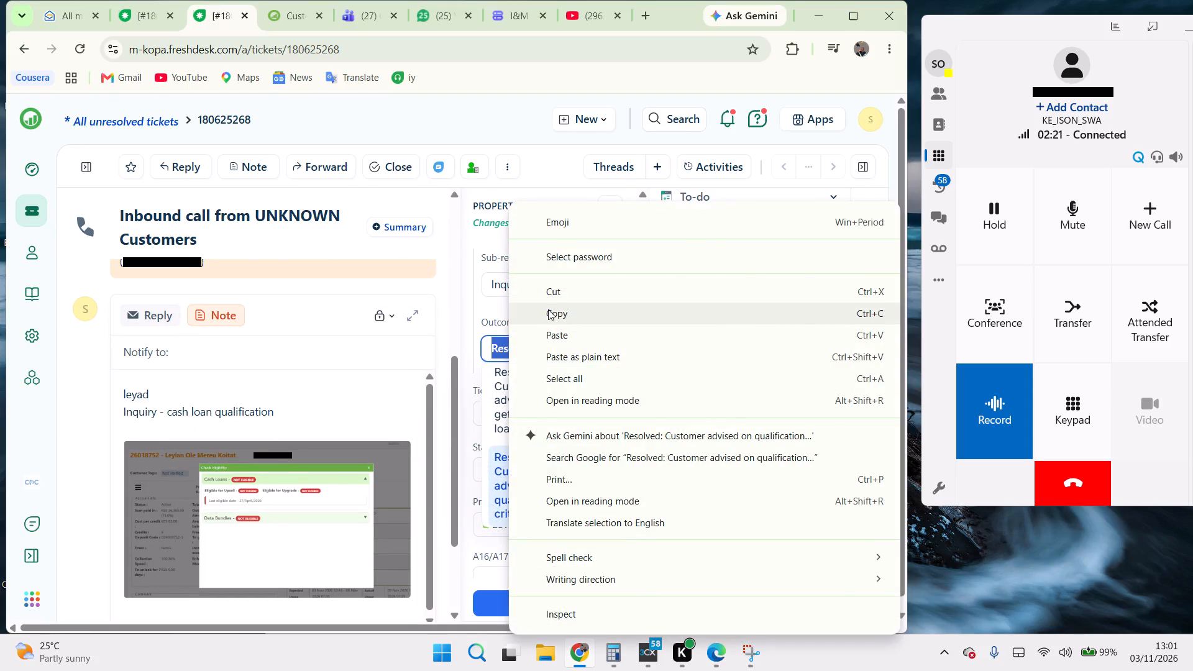
pyautogui.click(334, 412)
pyautogui.press('Return')
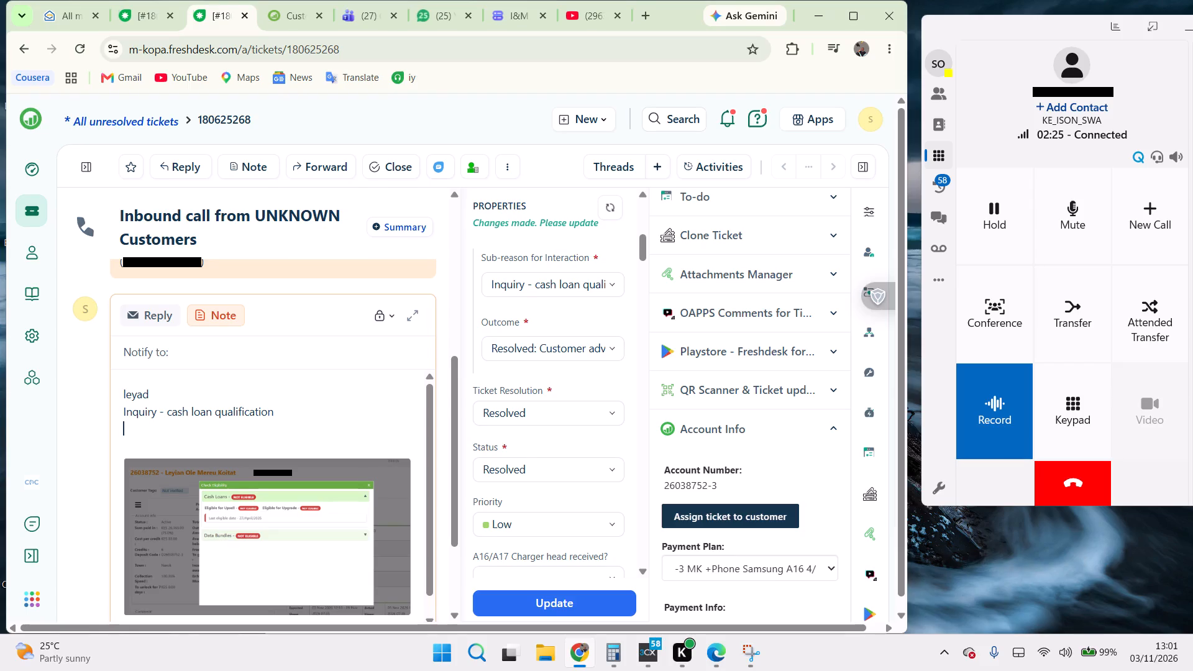
pyautogui.hotkey('ctrl', 'v')
# Save the ticket's classification, outcome and status properties.
pyautogui.scroll(-1, 337, 406)
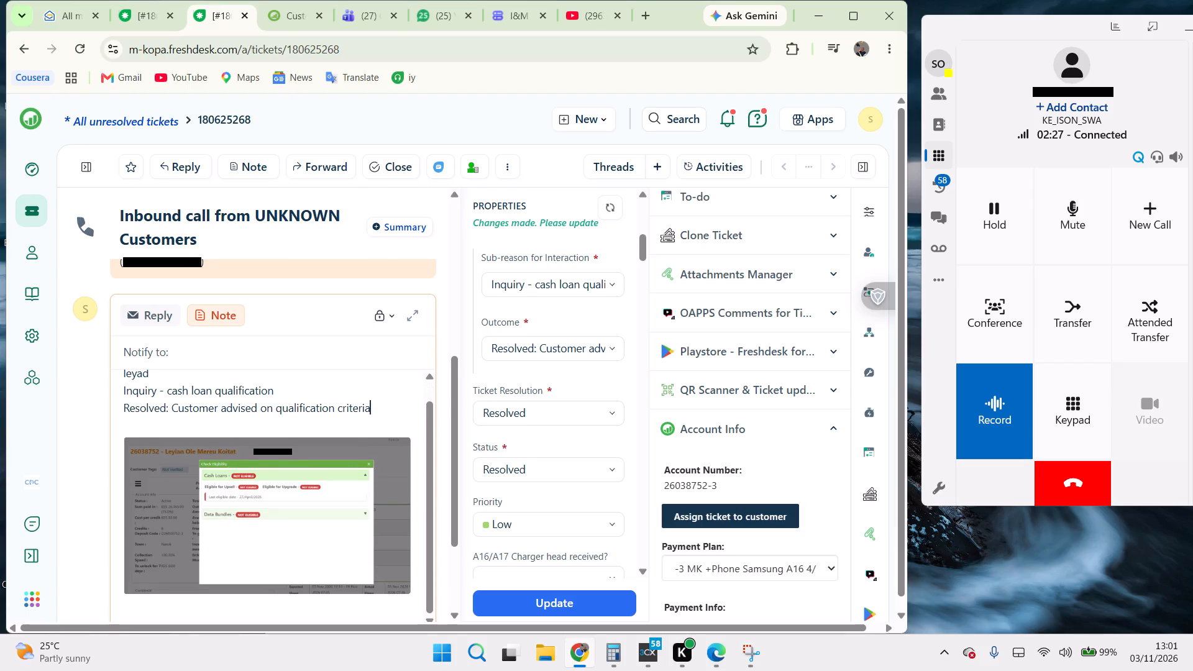
pyautogui.scroll(-5, 337, 406)
pyautogui.scroll(1, 349, 413)
pyautogui.scroll(-1, 349, 413)
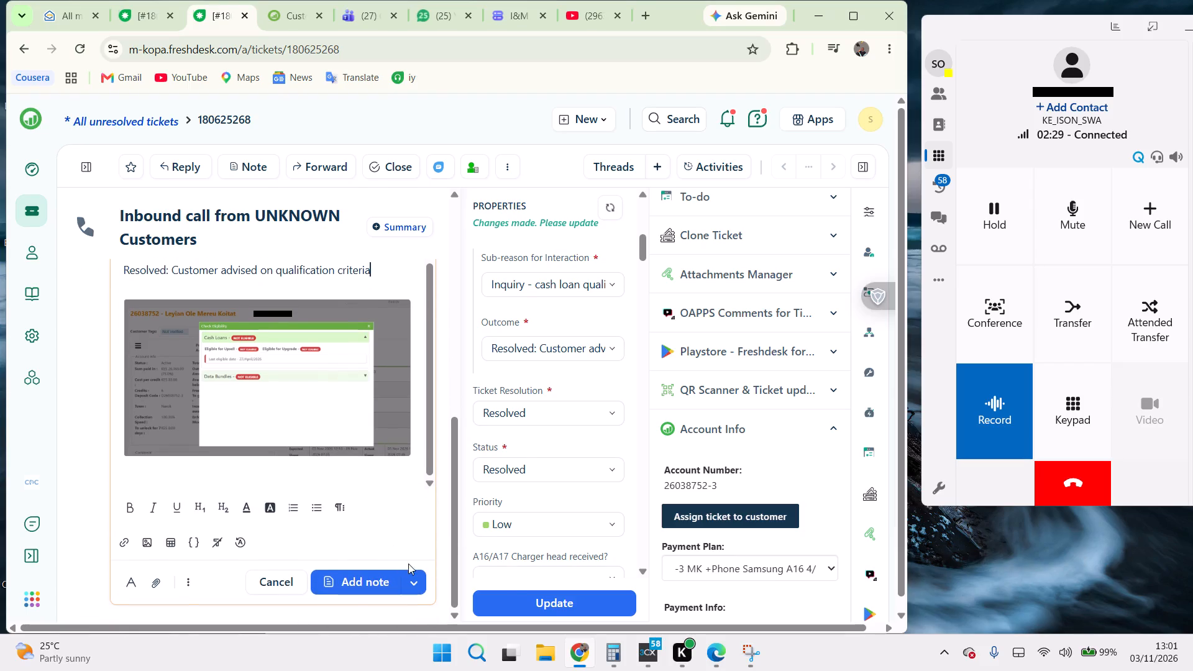
pyautogui.click(524, 597)
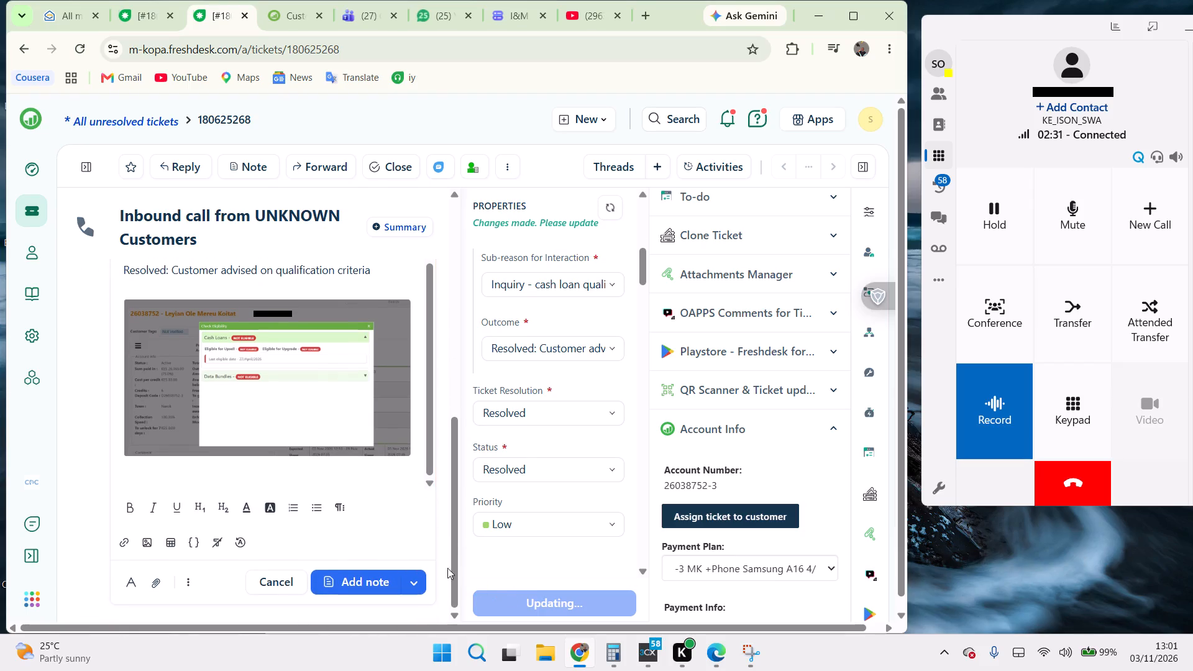
# Add the completed note to the ticket and save the ticket properties once more.
pyautogui.scroll(1, 357, 401)
pyautogui.scroll(-1, 357, 401)
pyautogui.scroll(1, 357, 401)
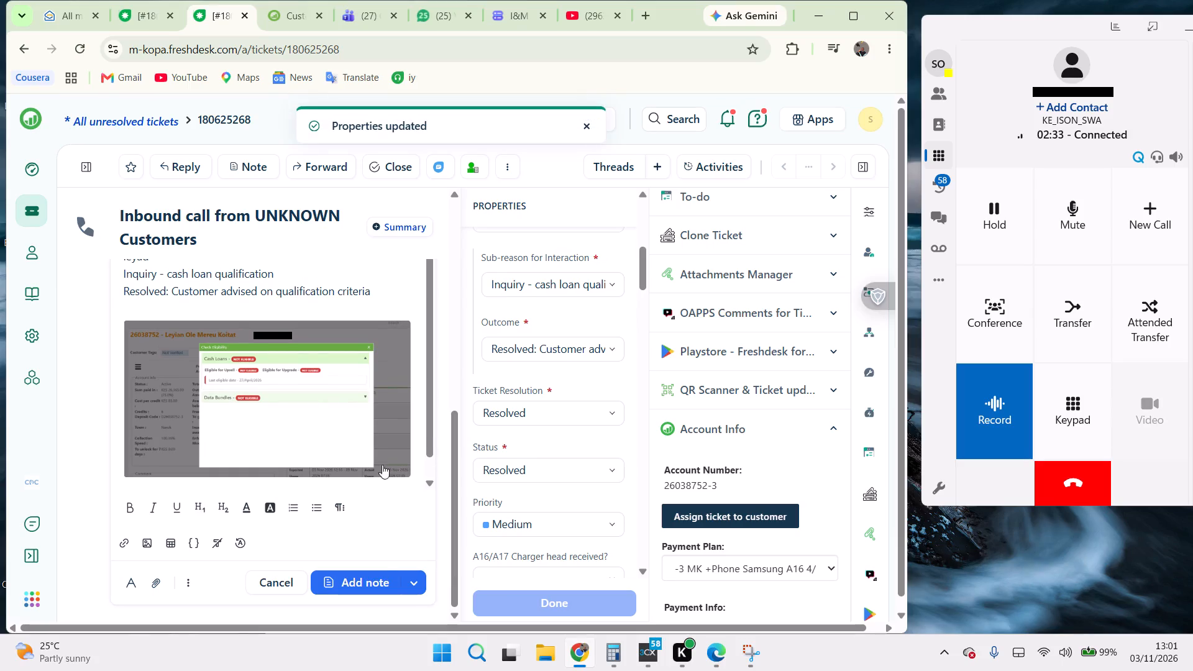
pyautogui.click(362, 582)
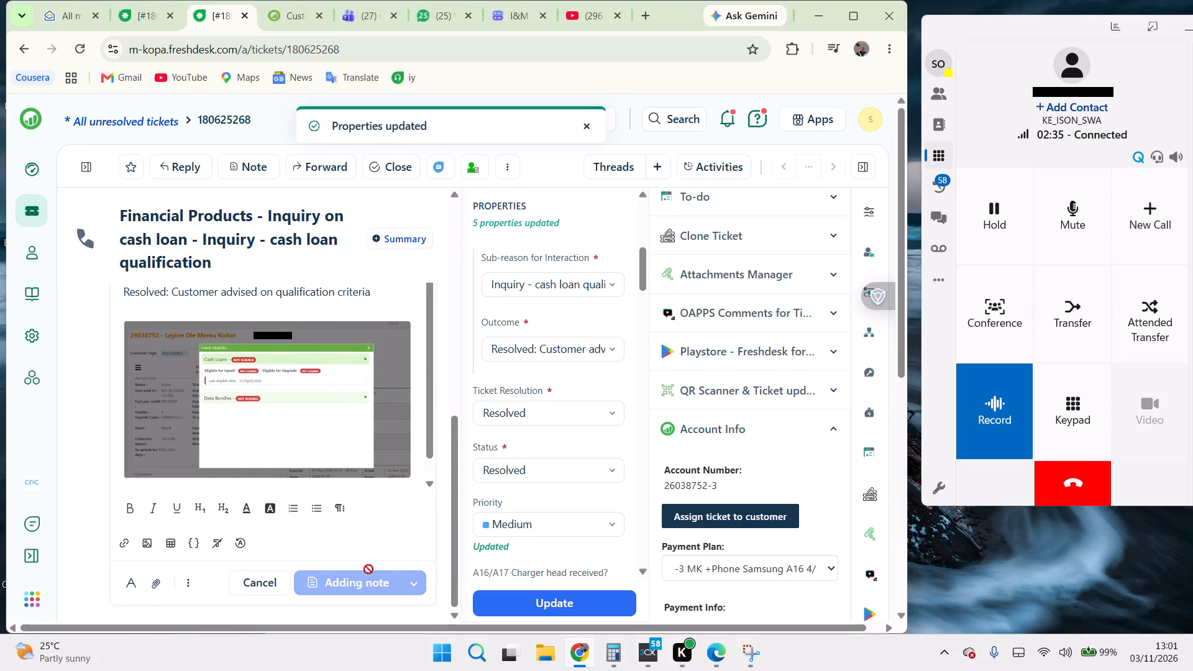
pyautogui.click(546, 608)
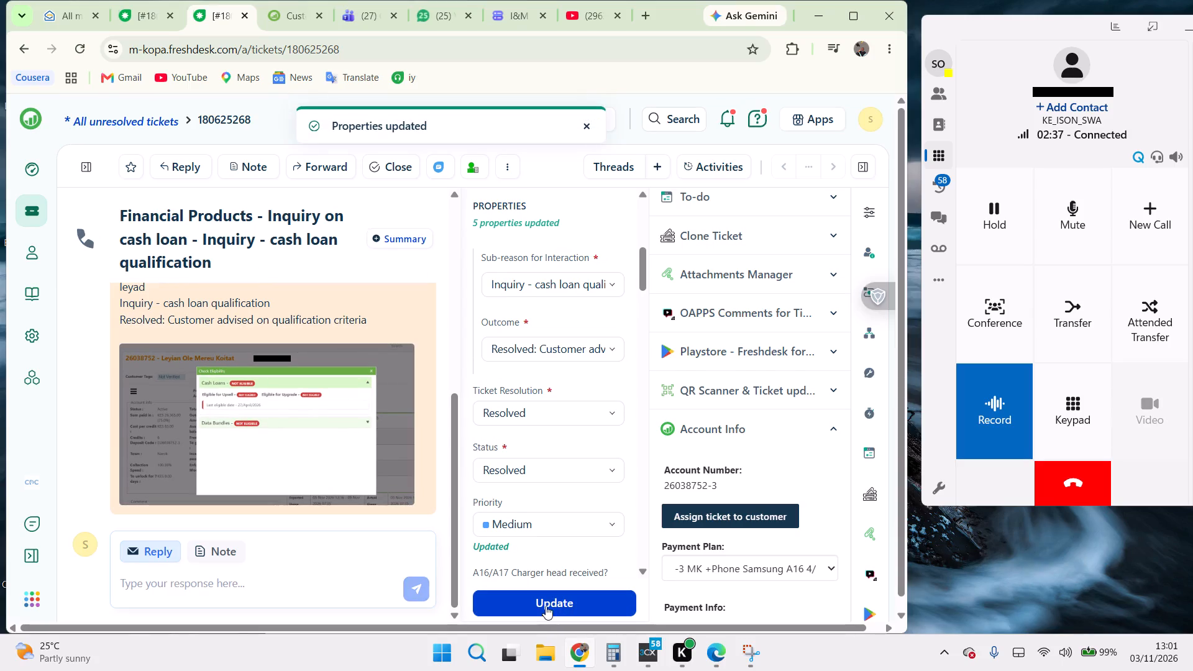
pyautogui.click(546, 606)
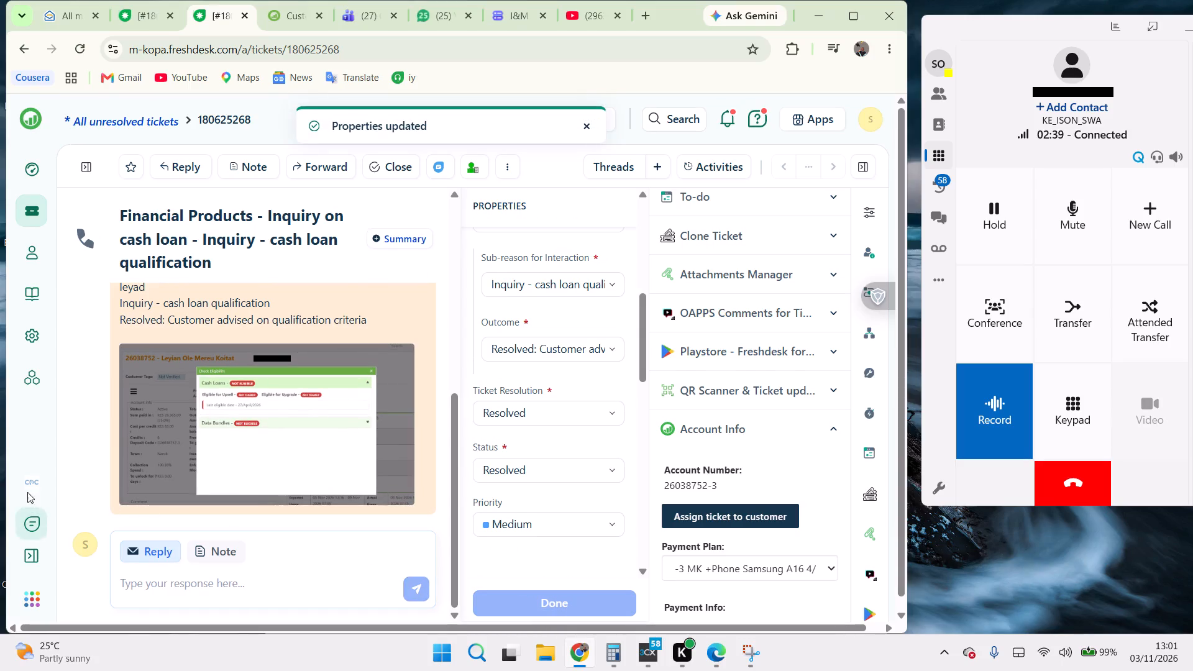
# Check the ongoing call and its linked ticket in the CDC Softphone, and close the softphone again.
pyautogui.click(27, 489)
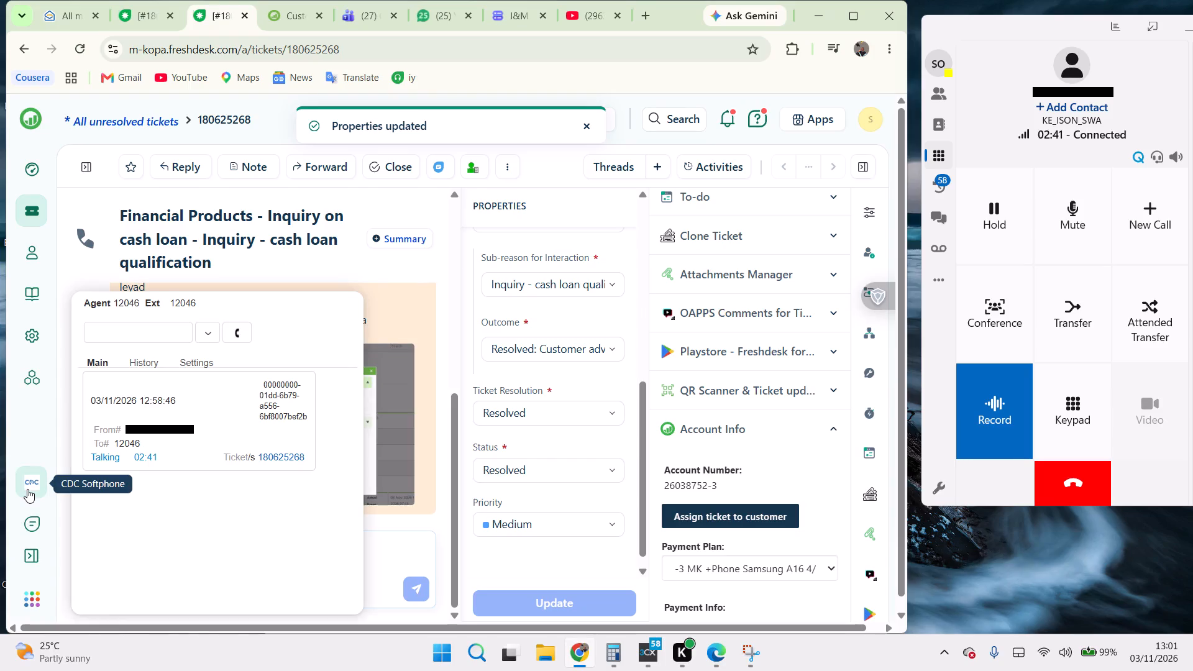
pyautogui.click(27, 489)
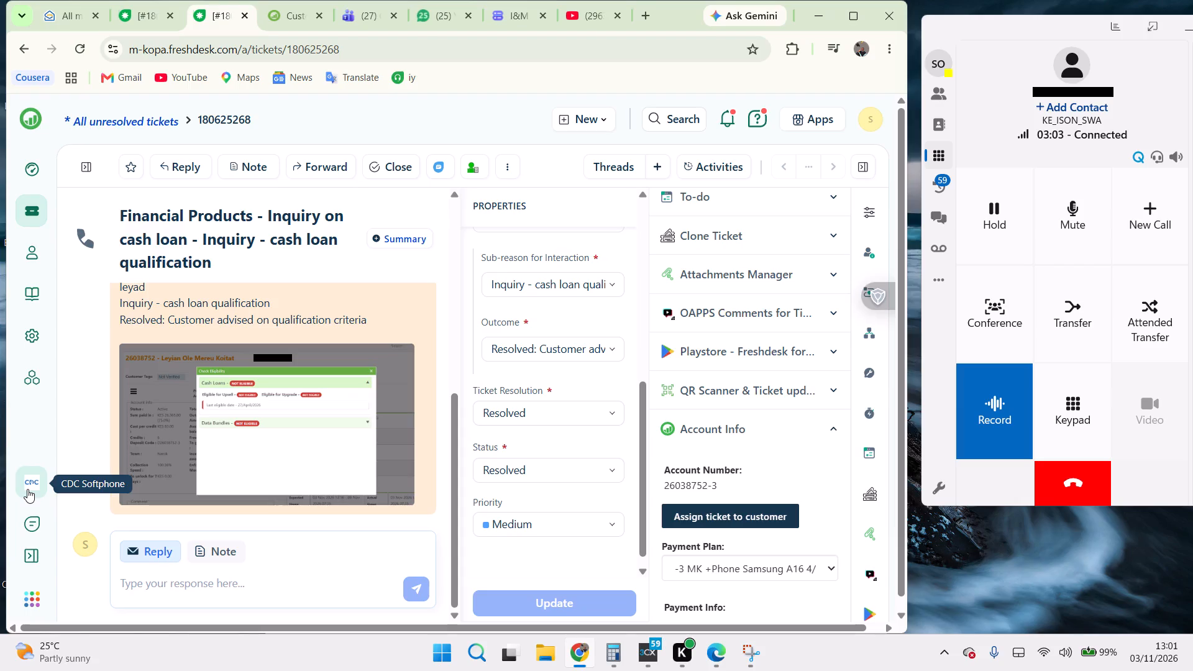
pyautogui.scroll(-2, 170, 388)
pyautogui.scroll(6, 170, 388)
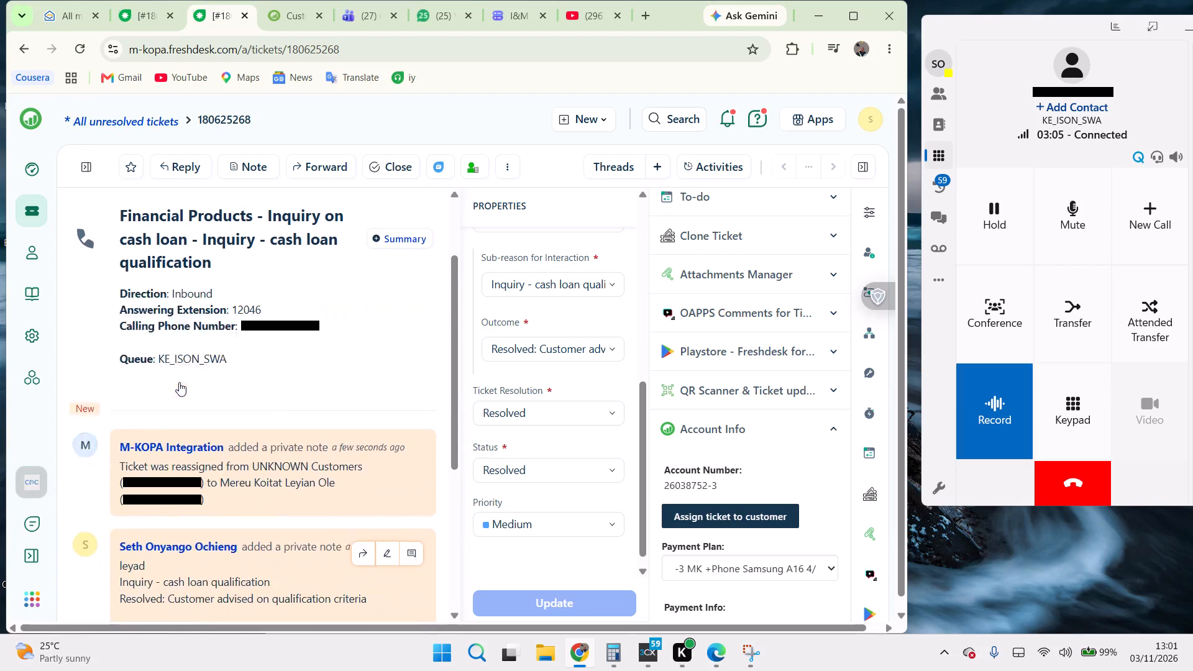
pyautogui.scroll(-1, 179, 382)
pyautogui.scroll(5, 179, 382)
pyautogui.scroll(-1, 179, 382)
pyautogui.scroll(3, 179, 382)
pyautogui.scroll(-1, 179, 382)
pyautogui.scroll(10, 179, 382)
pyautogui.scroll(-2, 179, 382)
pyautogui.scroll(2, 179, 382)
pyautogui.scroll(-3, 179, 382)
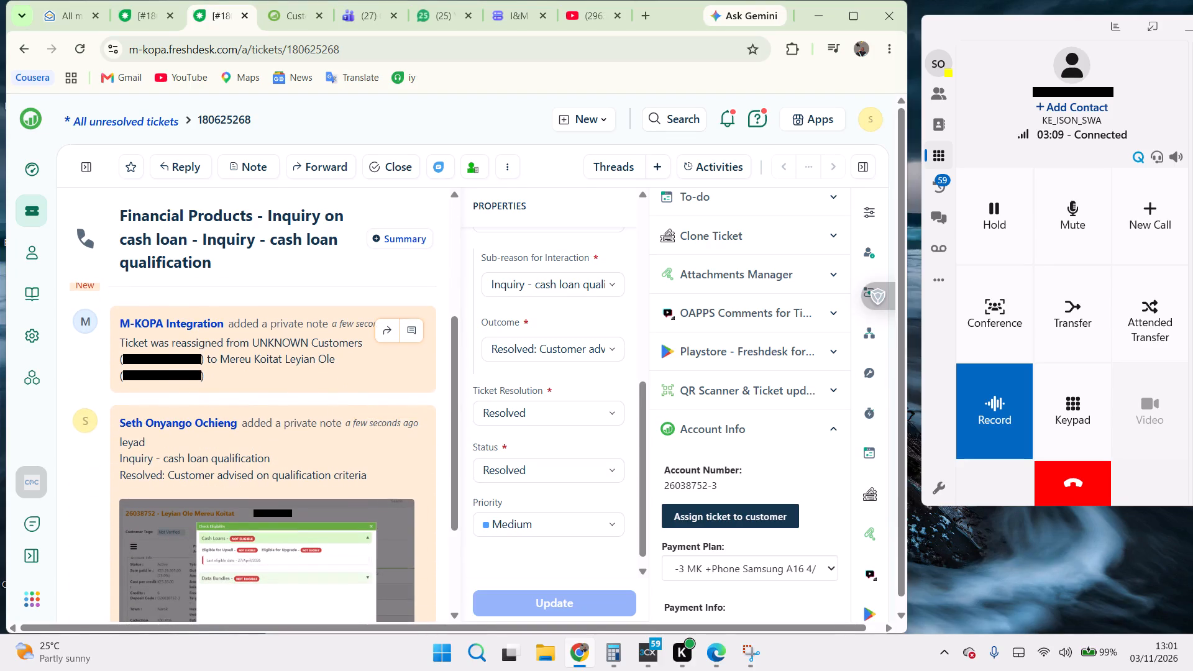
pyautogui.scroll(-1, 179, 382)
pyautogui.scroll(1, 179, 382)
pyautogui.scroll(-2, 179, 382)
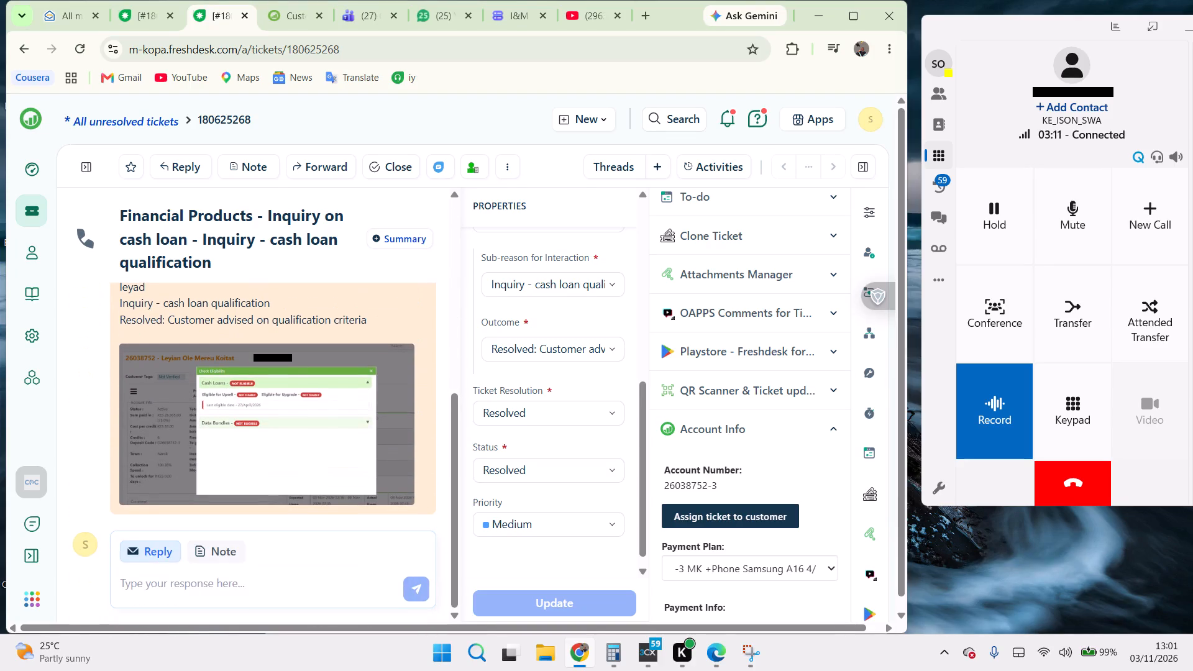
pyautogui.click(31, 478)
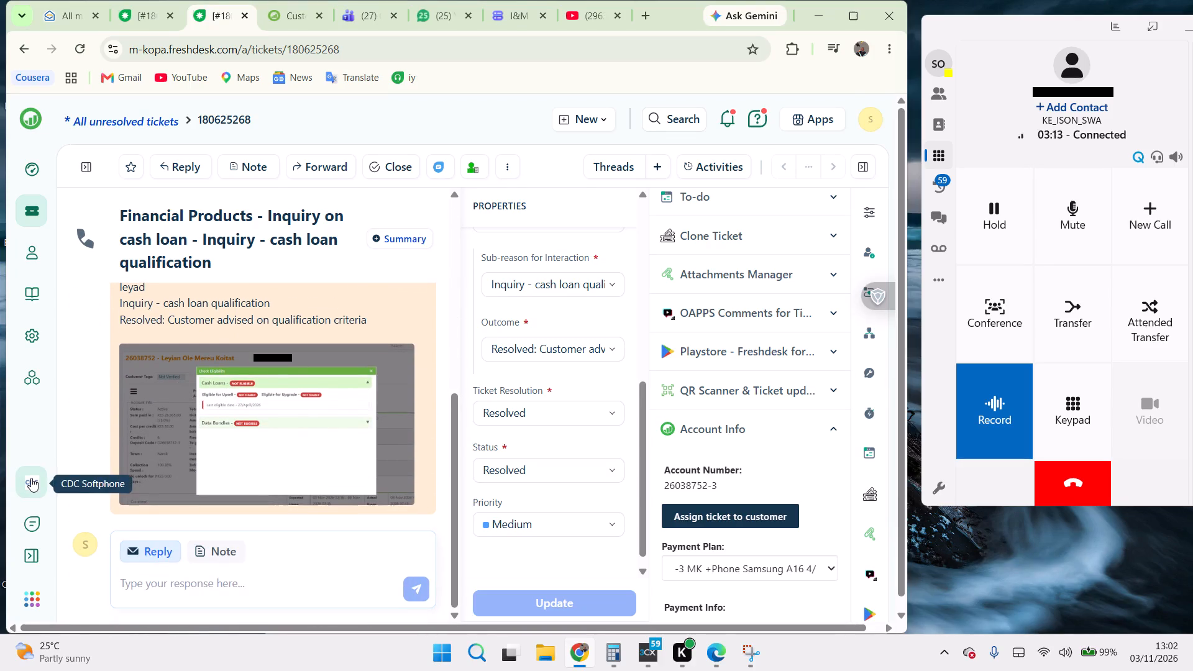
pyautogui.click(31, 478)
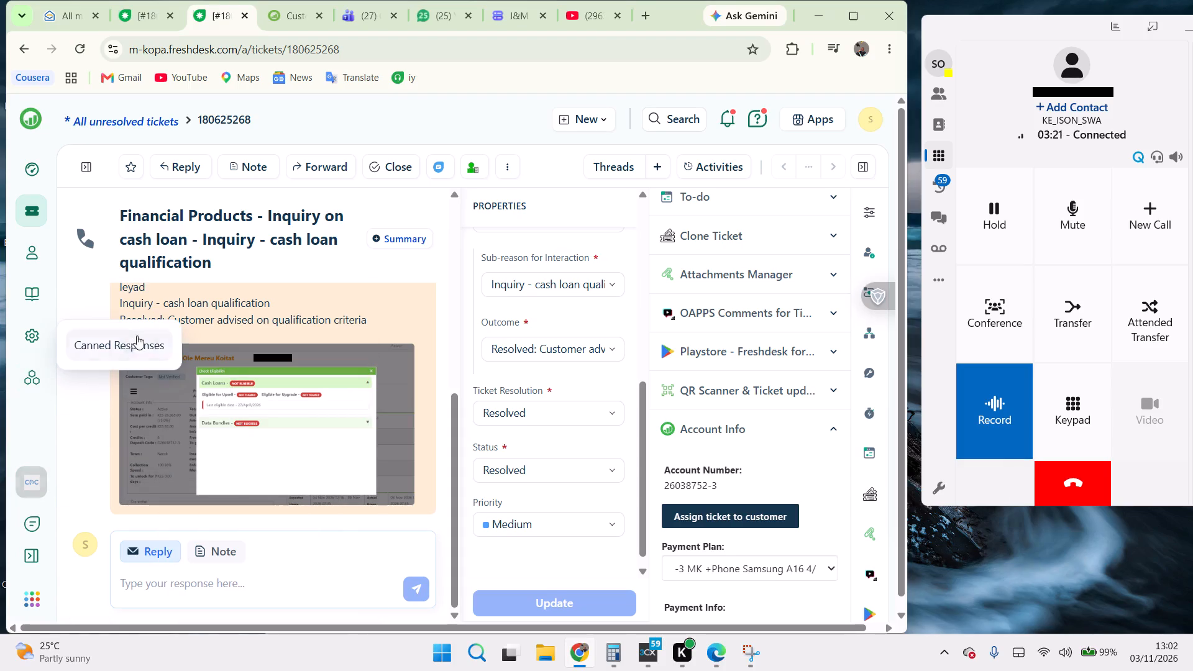
# End the customer's call in the 3CX softphone and return to the Freshdesk dashboard.
pyautogui.click(1080, 483)
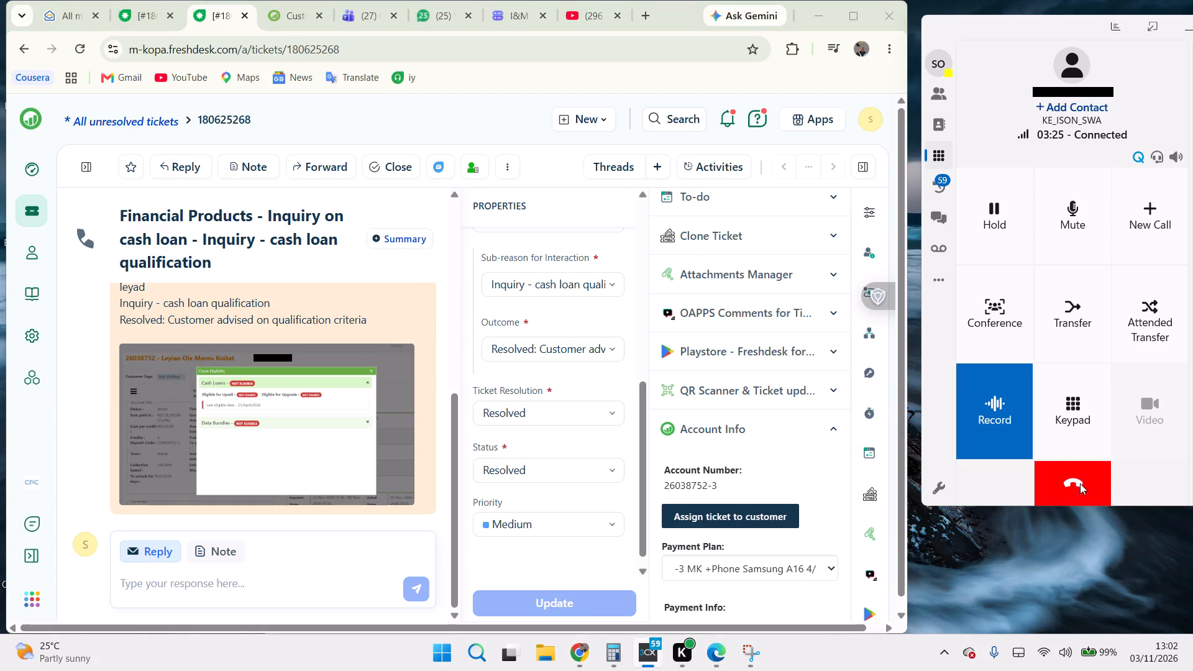
pyautogui.click(25, 172)
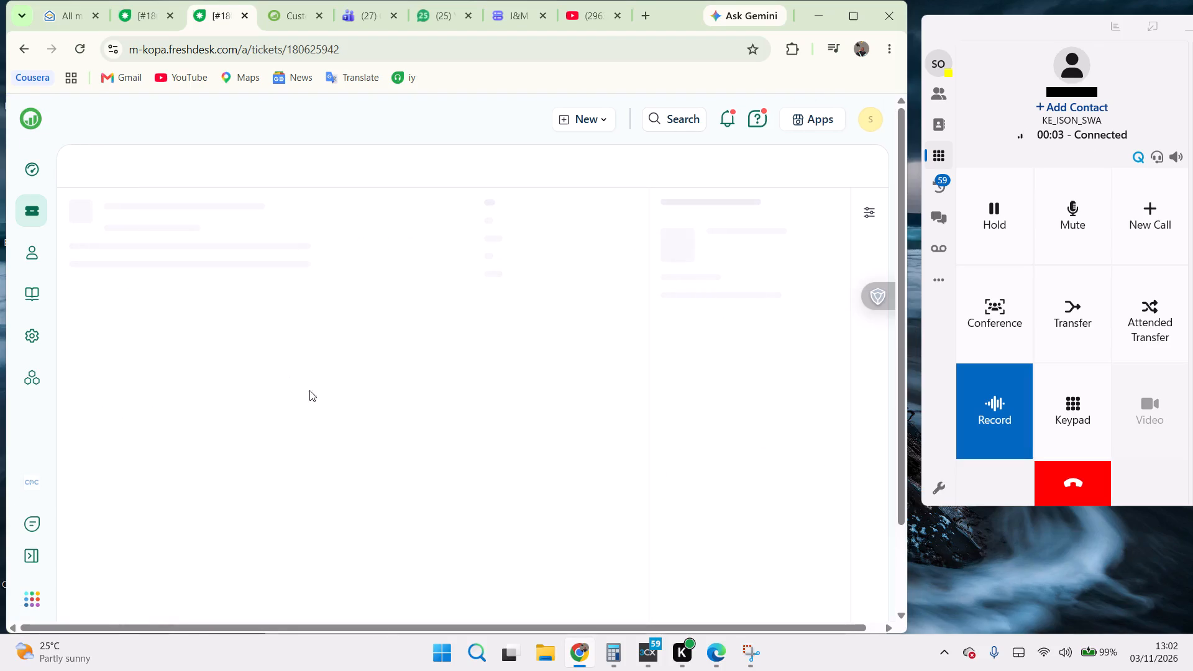
# Start a private note on the new inbound call ticket with "Philemon" as its first line.
pyautogui.click(227, 506)
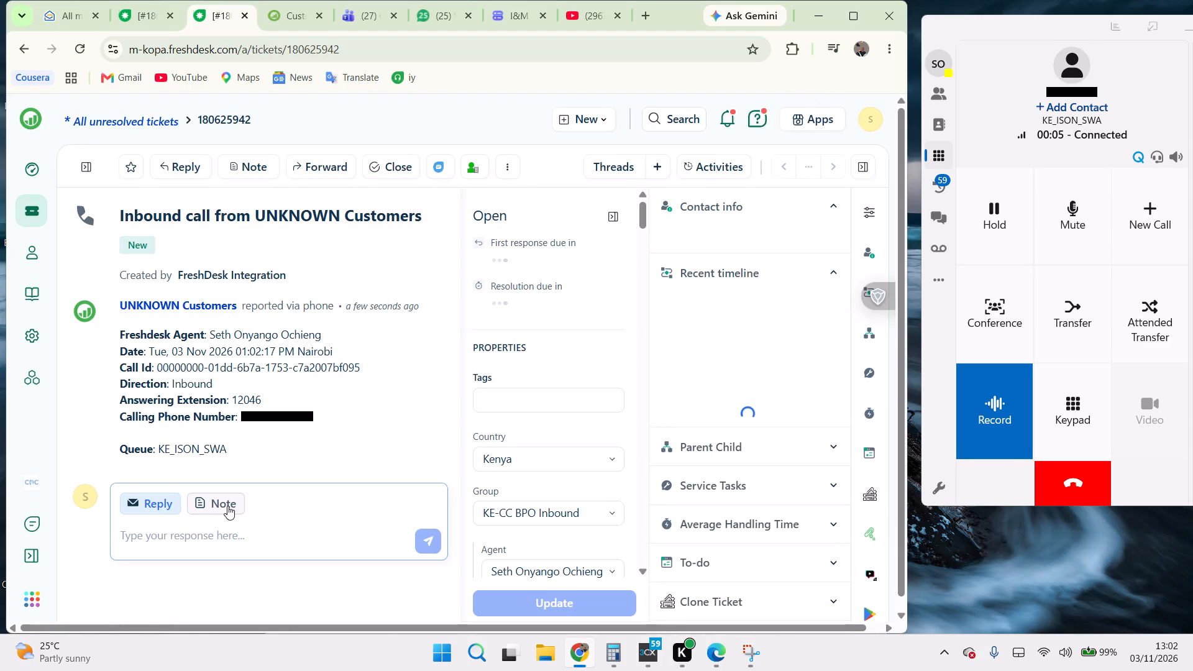
pyautogui.scroll(-1, 224, 491)
pyautogui.click(224, 491)
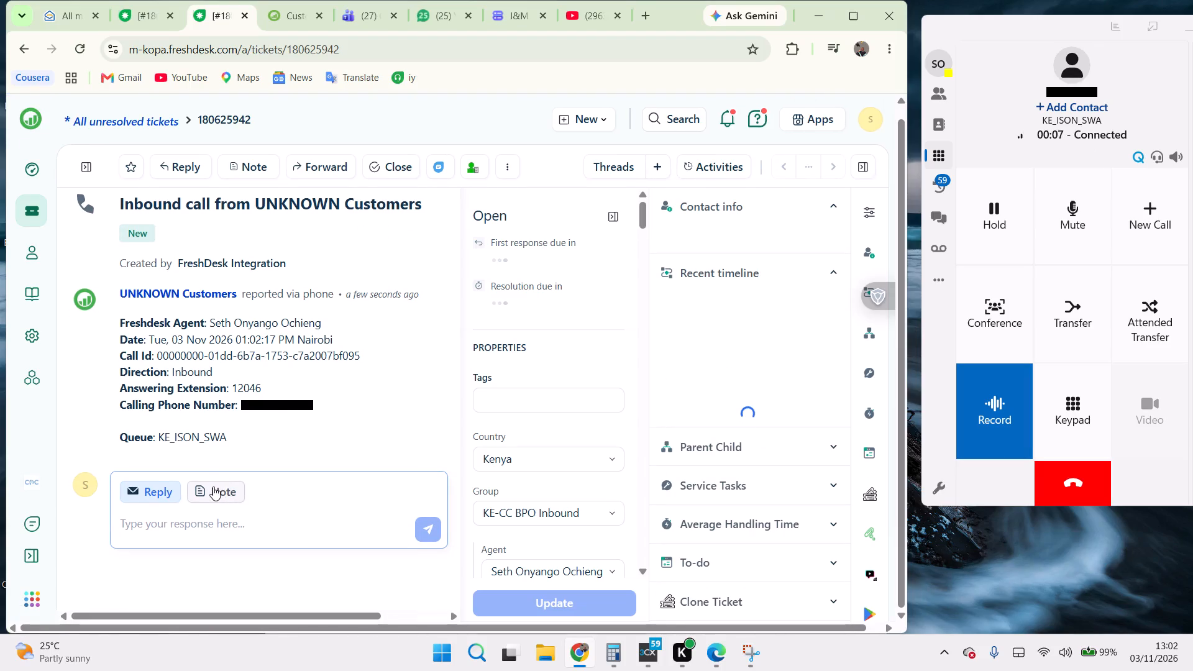
pyautogui.scroll(-1, 216, 489)
pyautogui.click(217, 491)
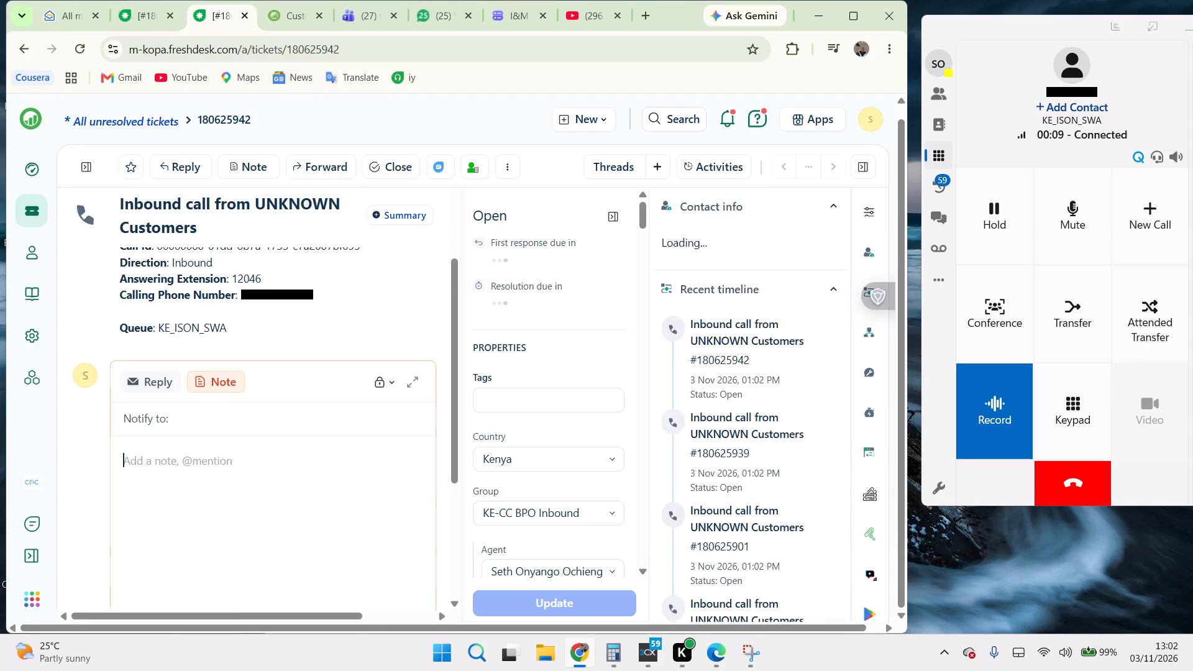
pyautogui.scroll(-1, 214, 480)
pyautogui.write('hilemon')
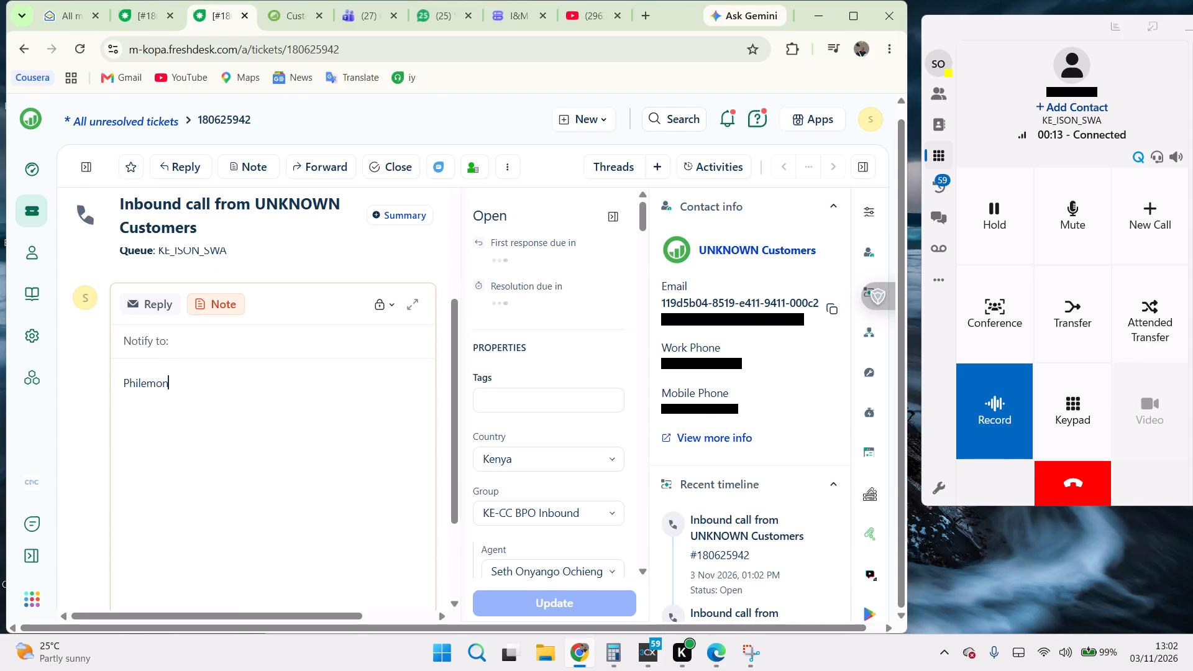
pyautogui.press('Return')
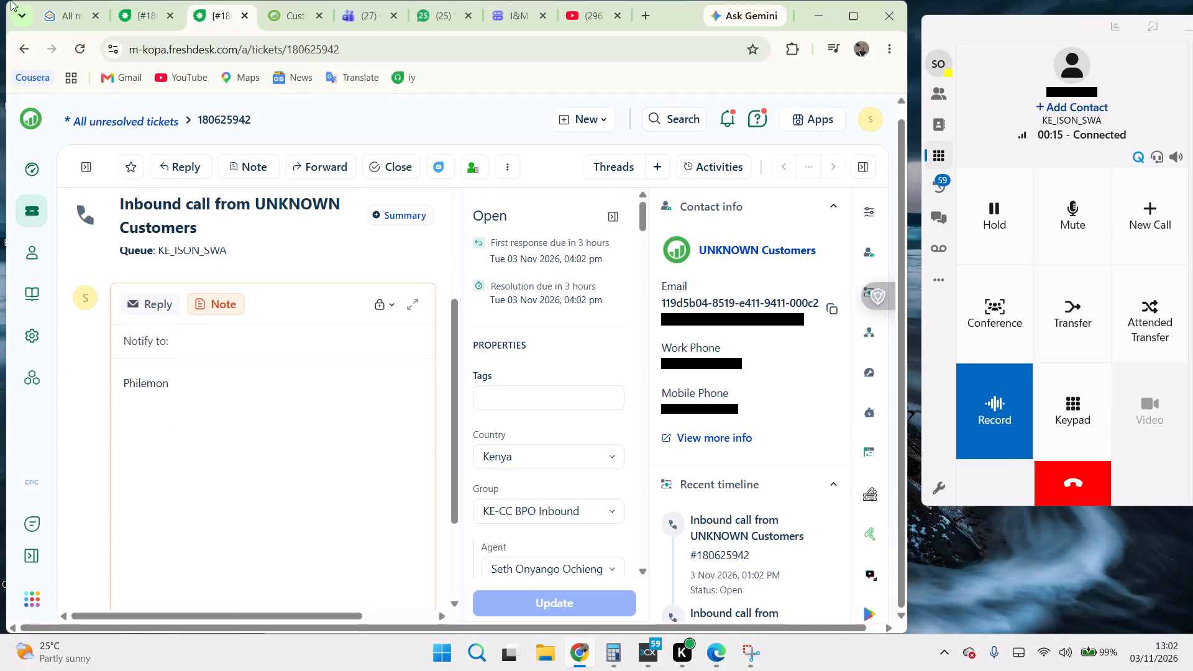
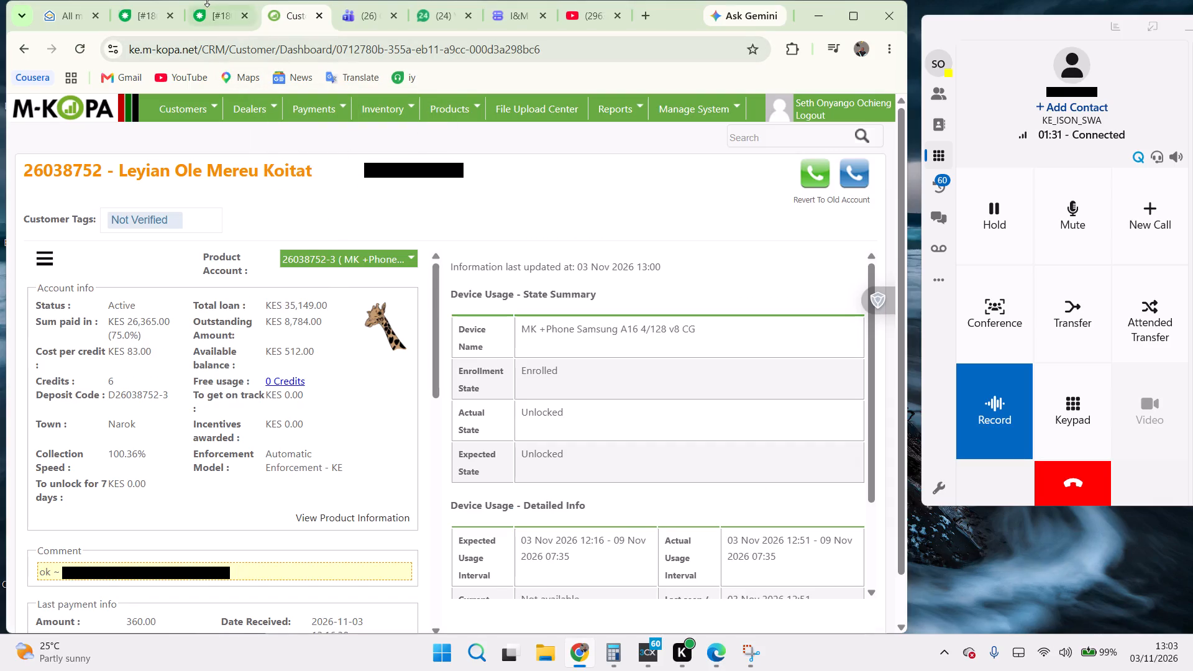
# Look up the caller's account by account number in the M-KOPA CRM and copy the number from the customer dashboard.
pyautogui.click(208, 19)
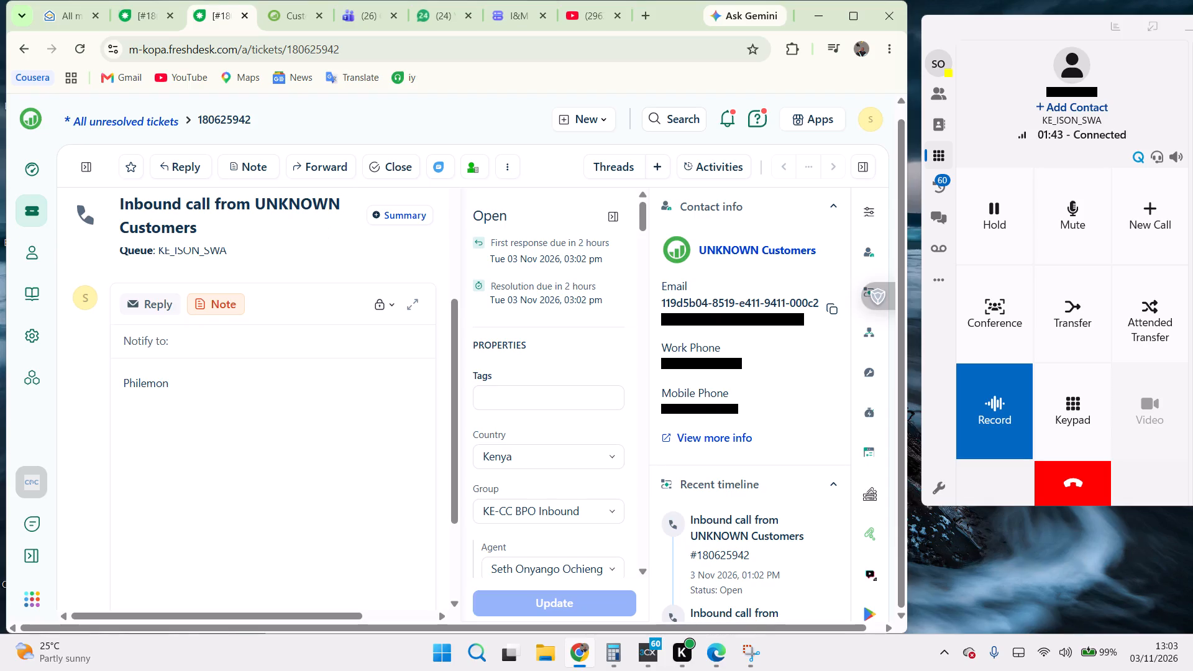
pyautogui.click(282, 21)
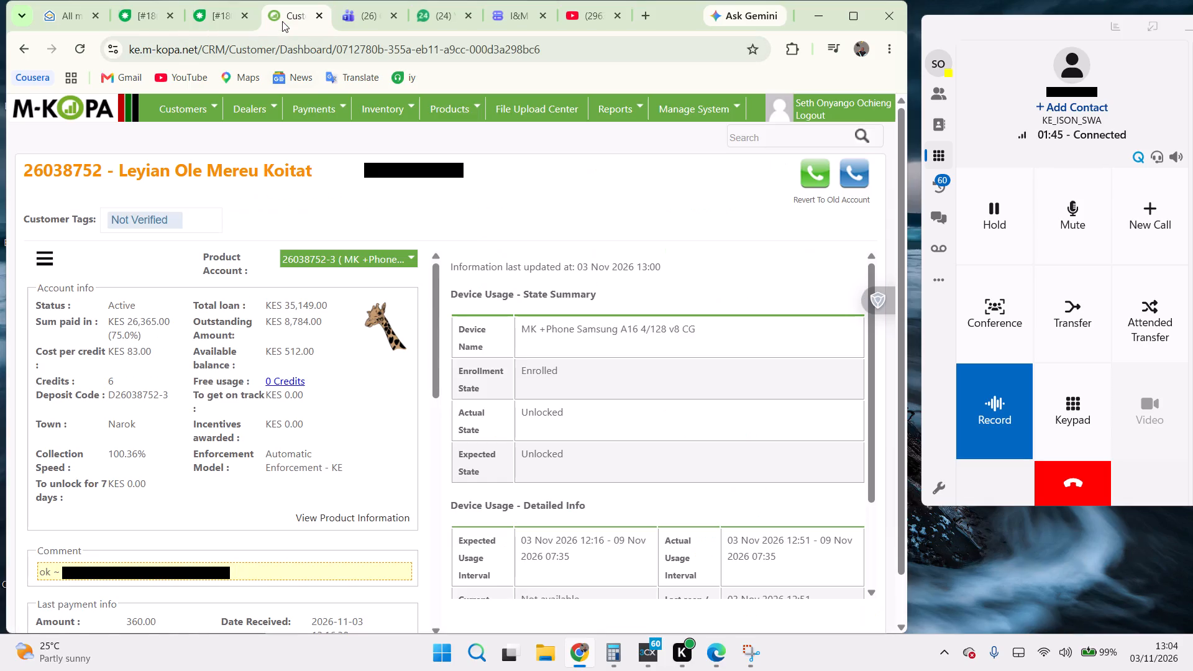
pyautogui.click(216, 21)
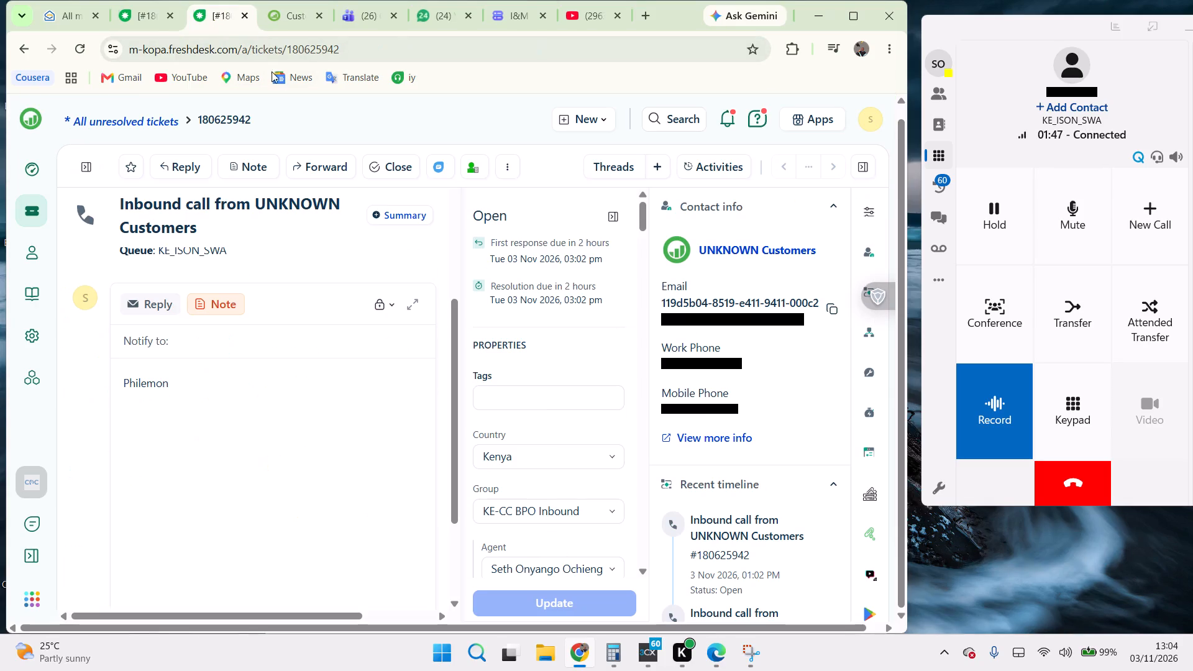
pyautogui.click(286, 10)
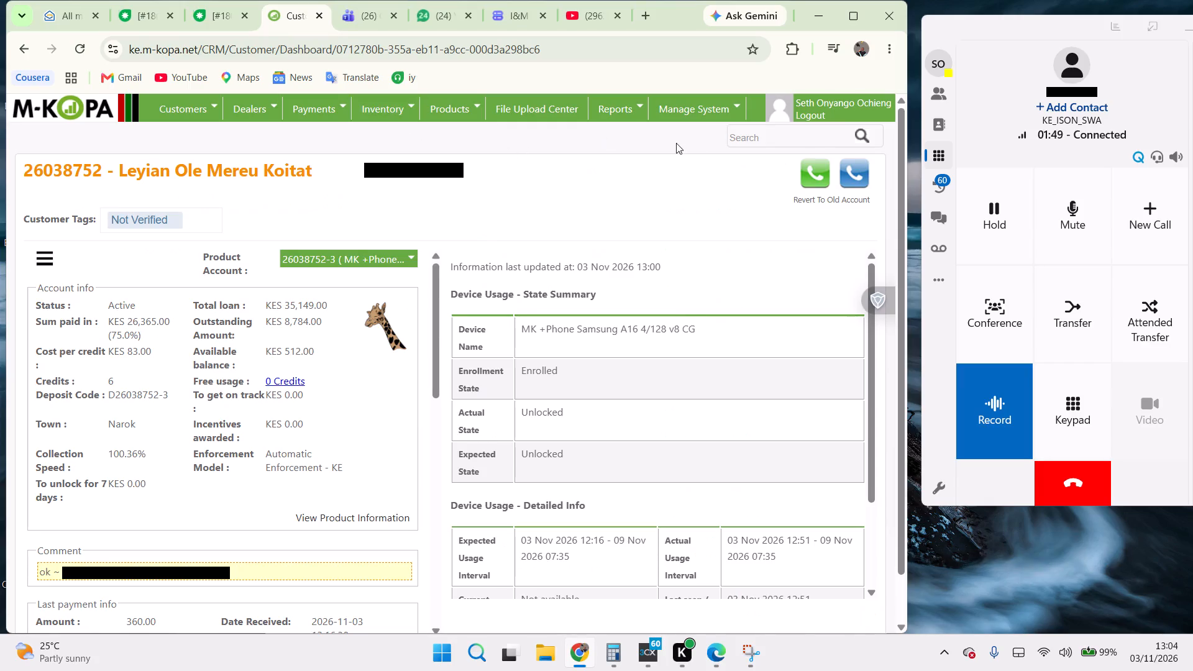
pyautogui.click(762, 134)
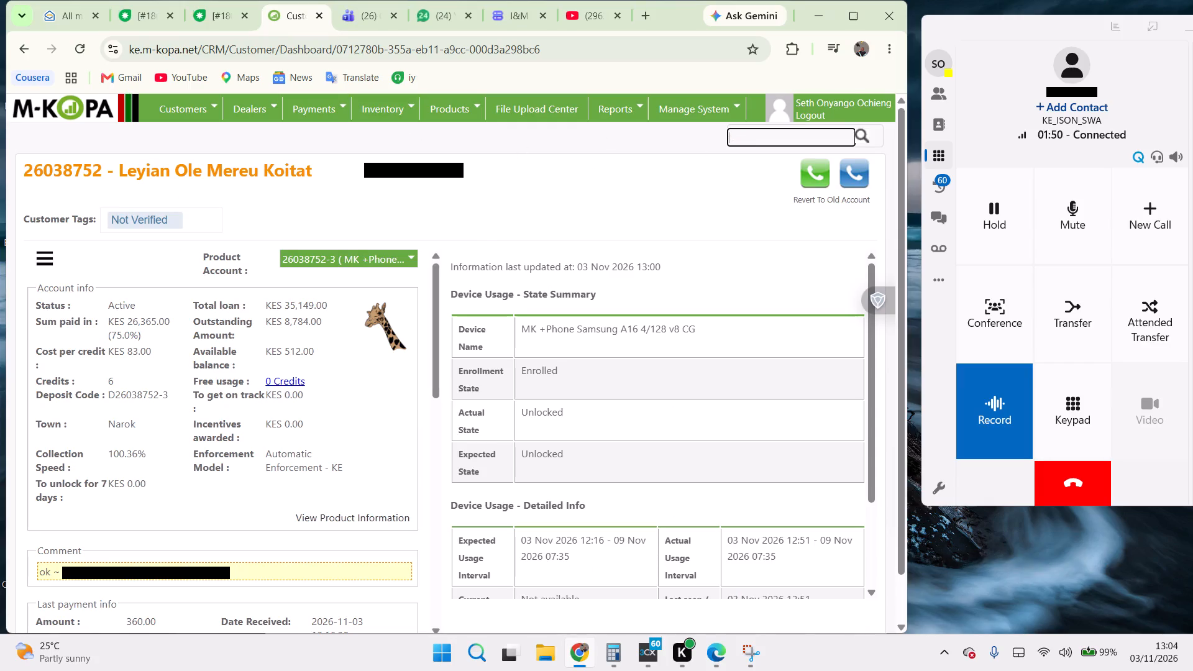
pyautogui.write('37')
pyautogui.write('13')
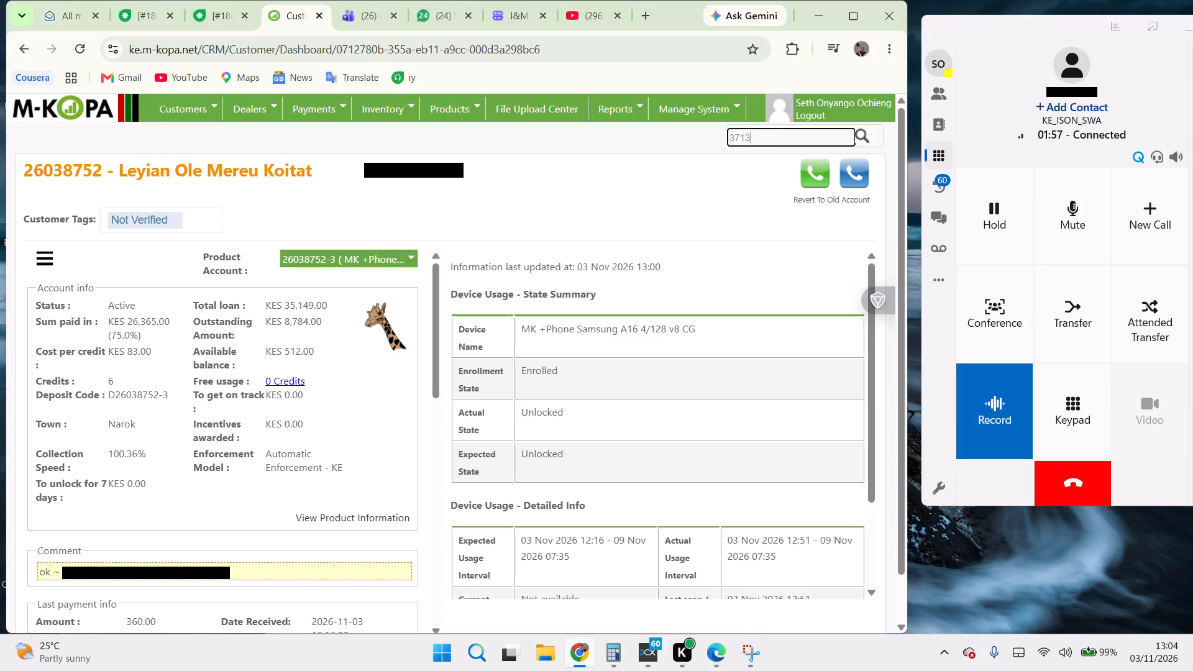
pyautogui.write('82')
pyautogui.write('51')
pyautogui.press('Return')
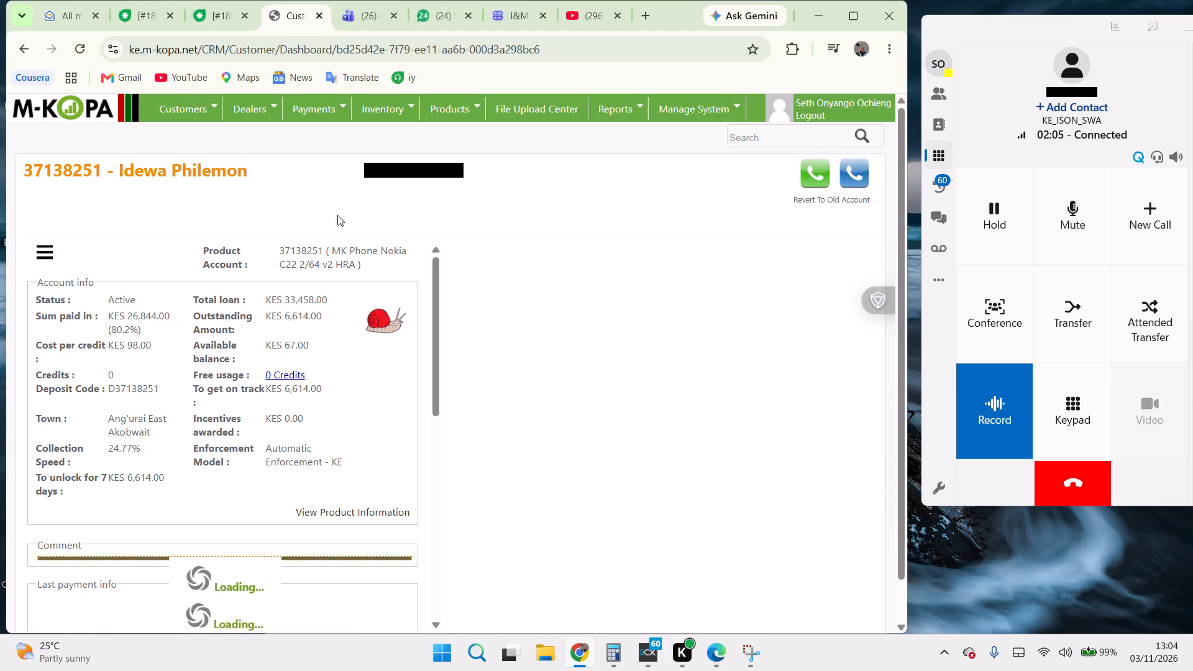
pyautogui.doubleClick(53, 167)
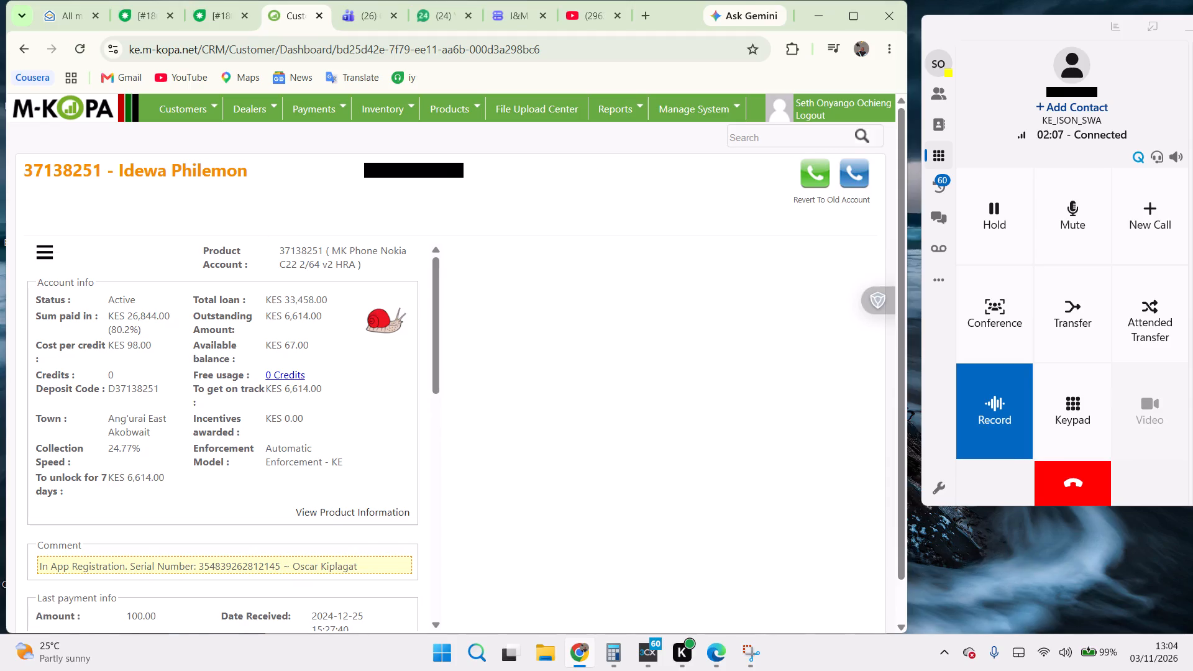
pyautogui.rightClick(40, 168)
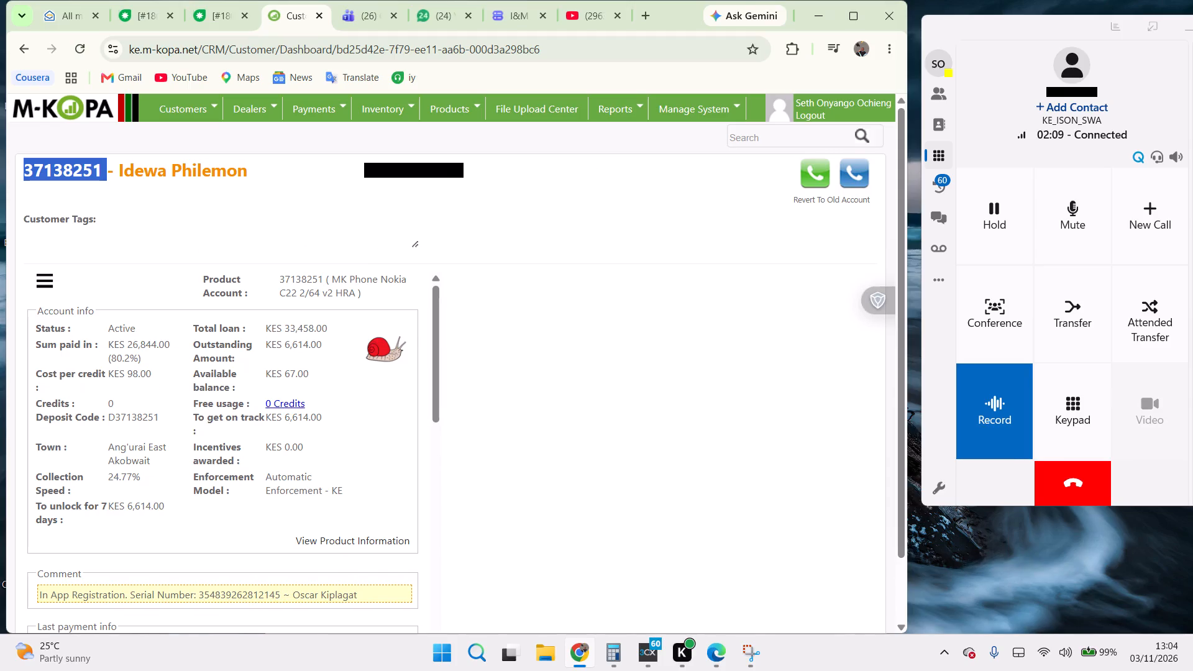
pyautogui.rightClick(71, 174)
pyautogui.click(87, 185)
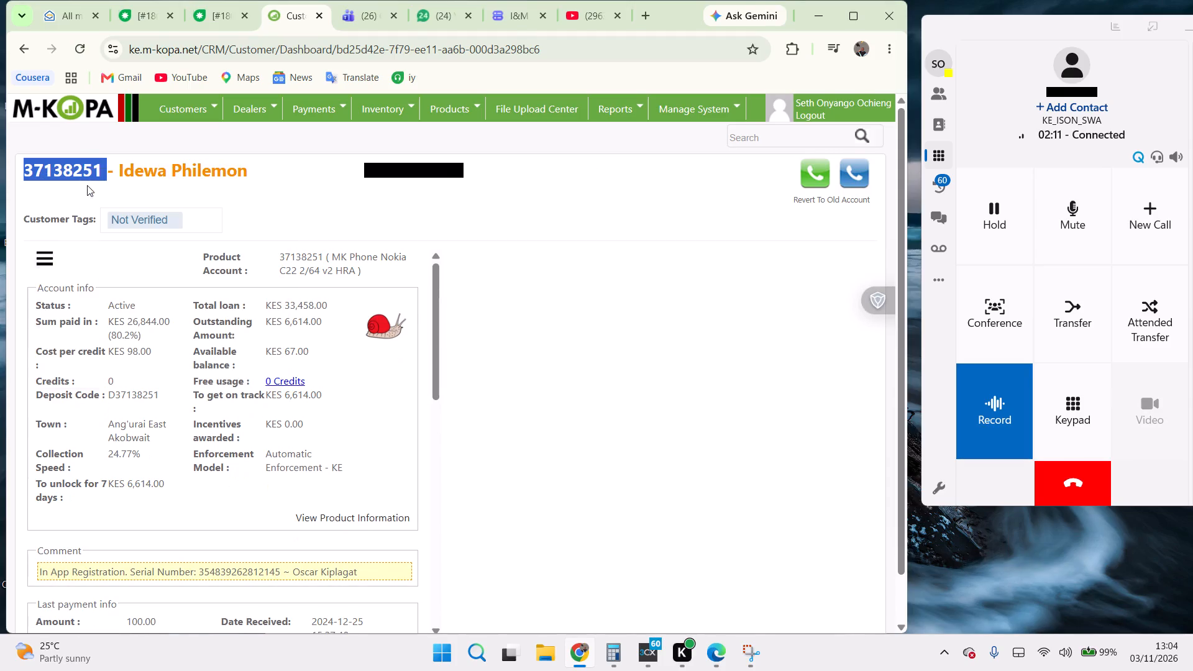
# Assign the inbound call ticket to the customer matching the copied account number.
pyautogui.click(208, 13)
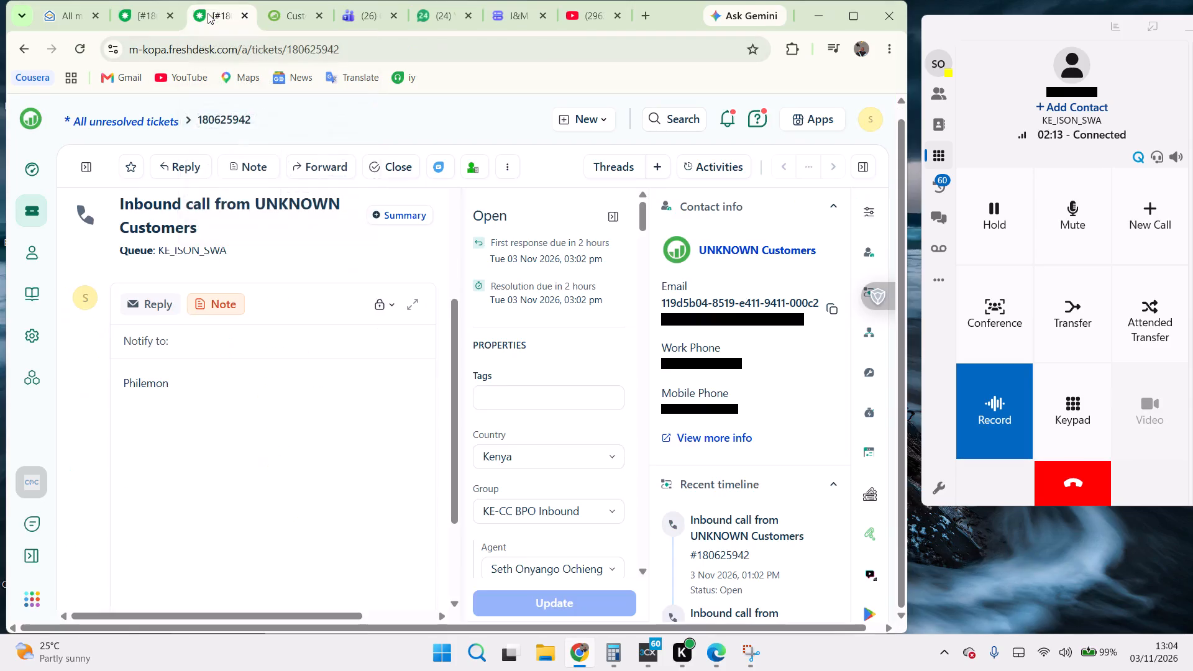
pyautogui.scroll(-4, 705, 357)
pyautogui.scroll(1, 705, 357)
pyautogui.scroll(-5, 705, 357)
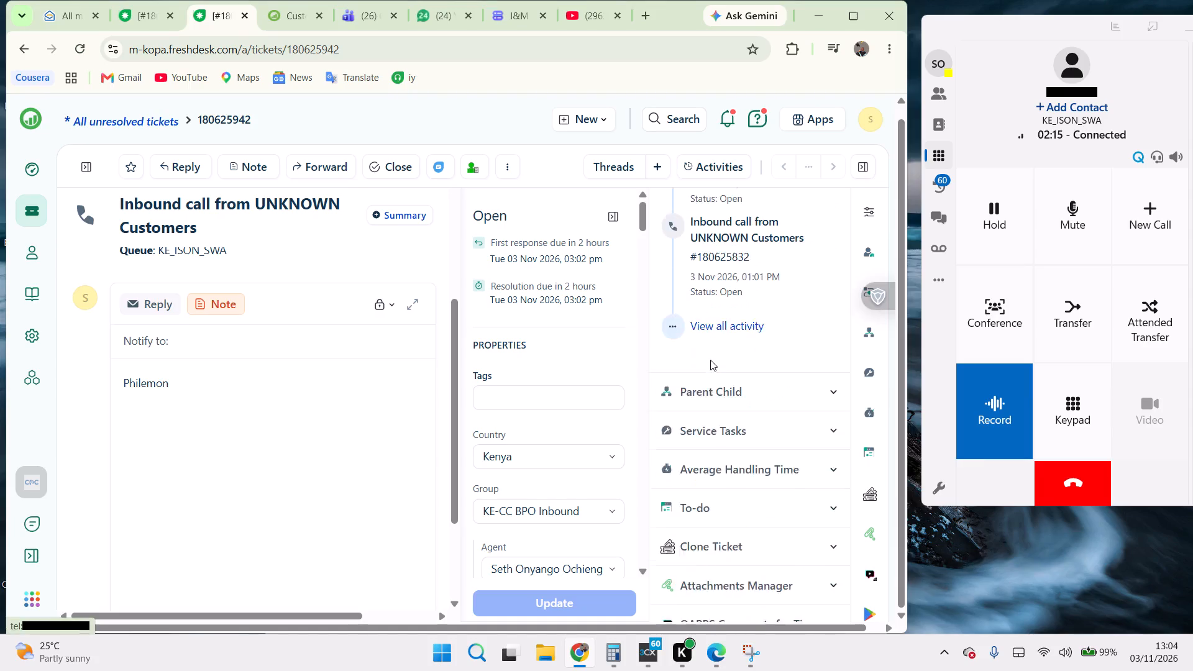
pyautogui.scroll(-4, 710, 360)
pyautogui.scroll(1, 710, 360)
pyautogui.scroll(-4, 710, 360)
pyautogui.click(831, 431)
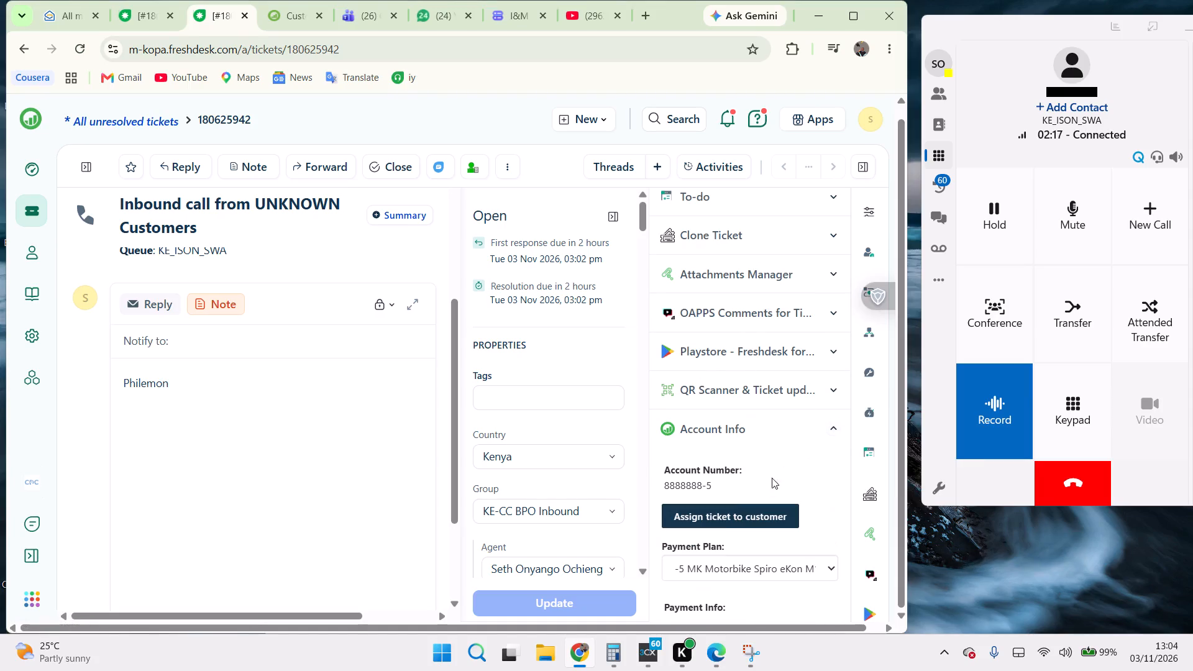
pyautogui.click(719, 516)
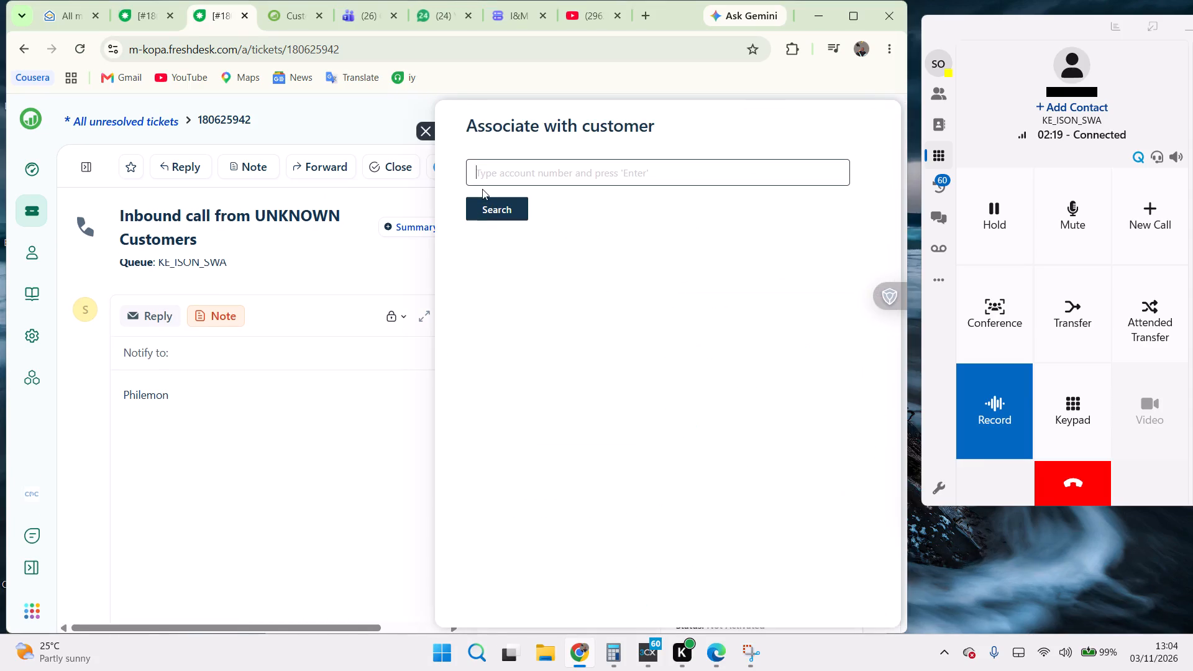
pyautogui.click(488, 176)
pyautogui.hotkey('ctrl', 'v')
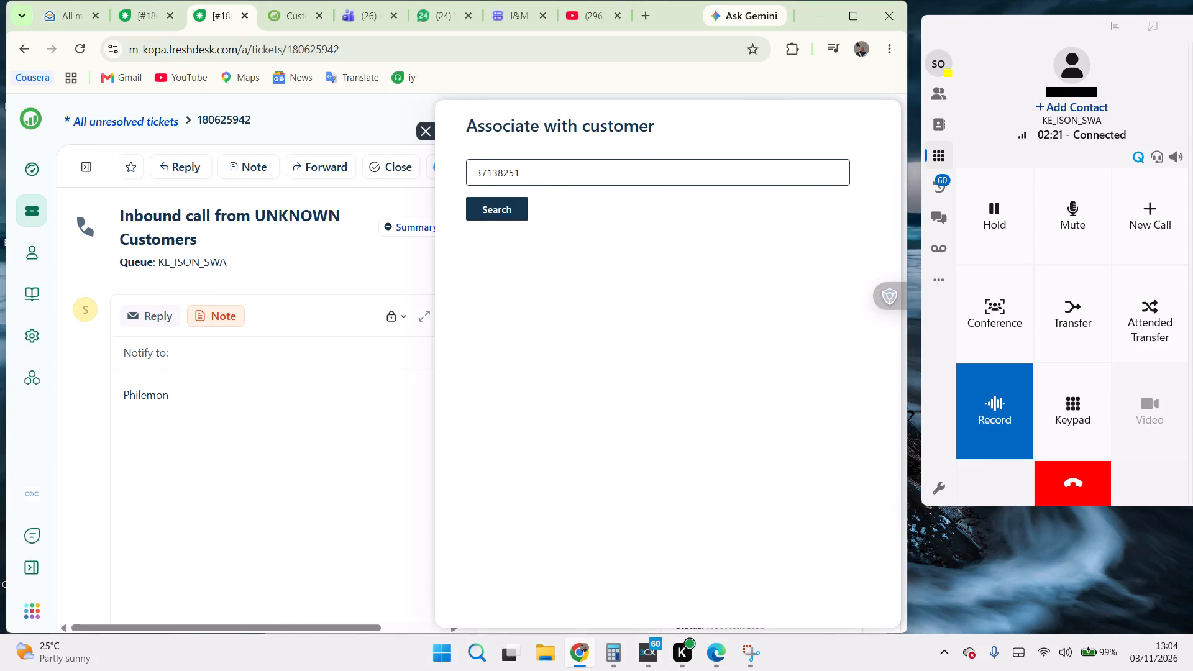
pyautogui.press('BackSpace')
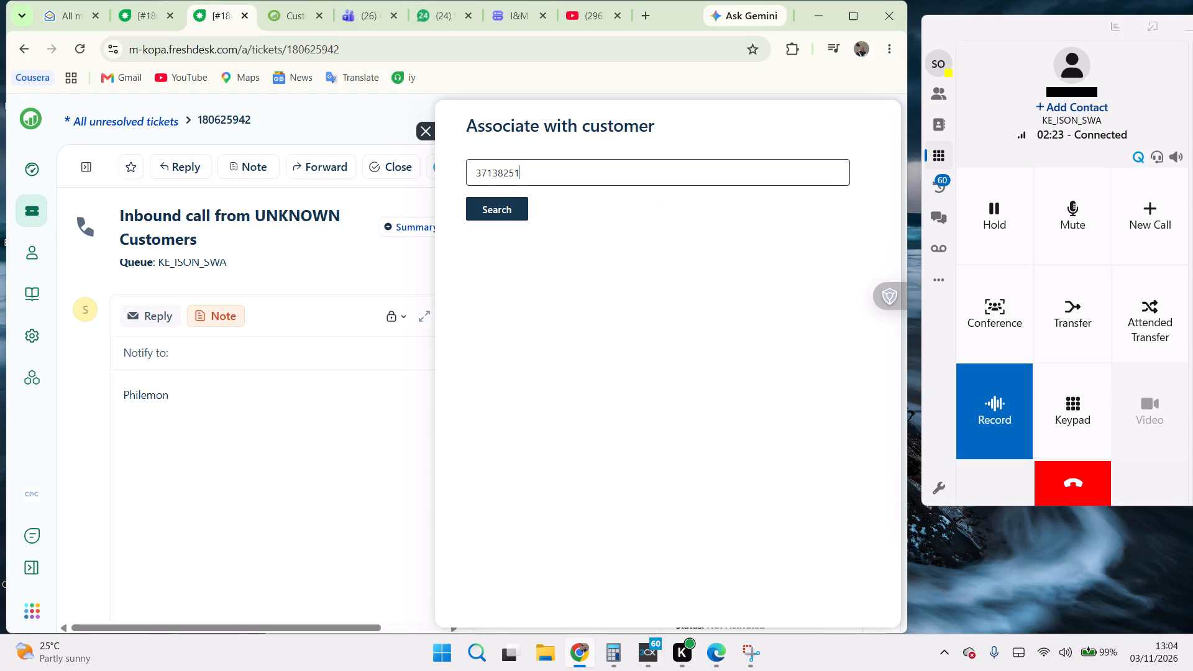
pyautogui.click(486, 204)
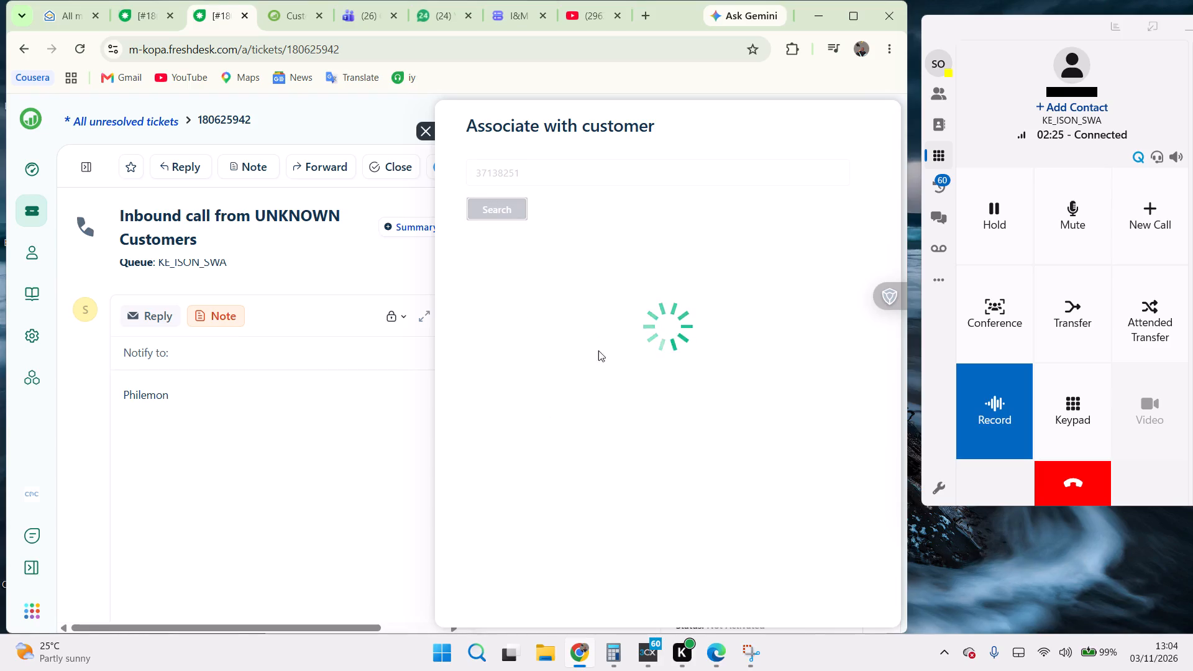
pyautogui.click(555, 393)
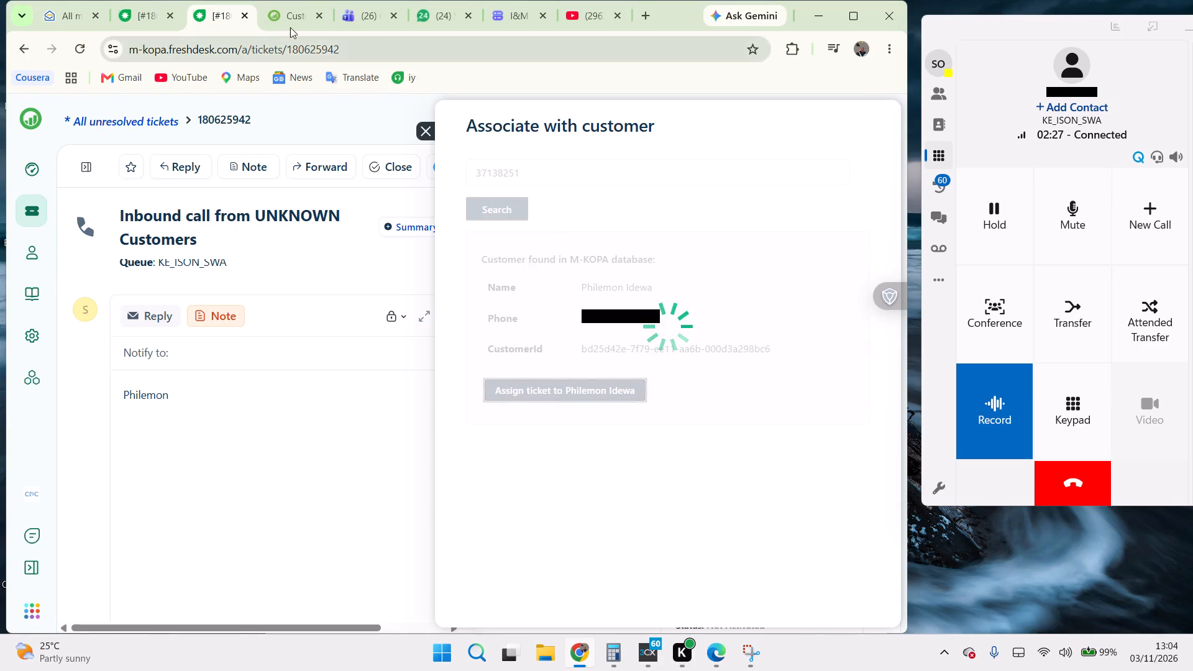
# Try to open Update Info for the customer in the M-KOPA CRM.
pyautogui.click(286, 12)
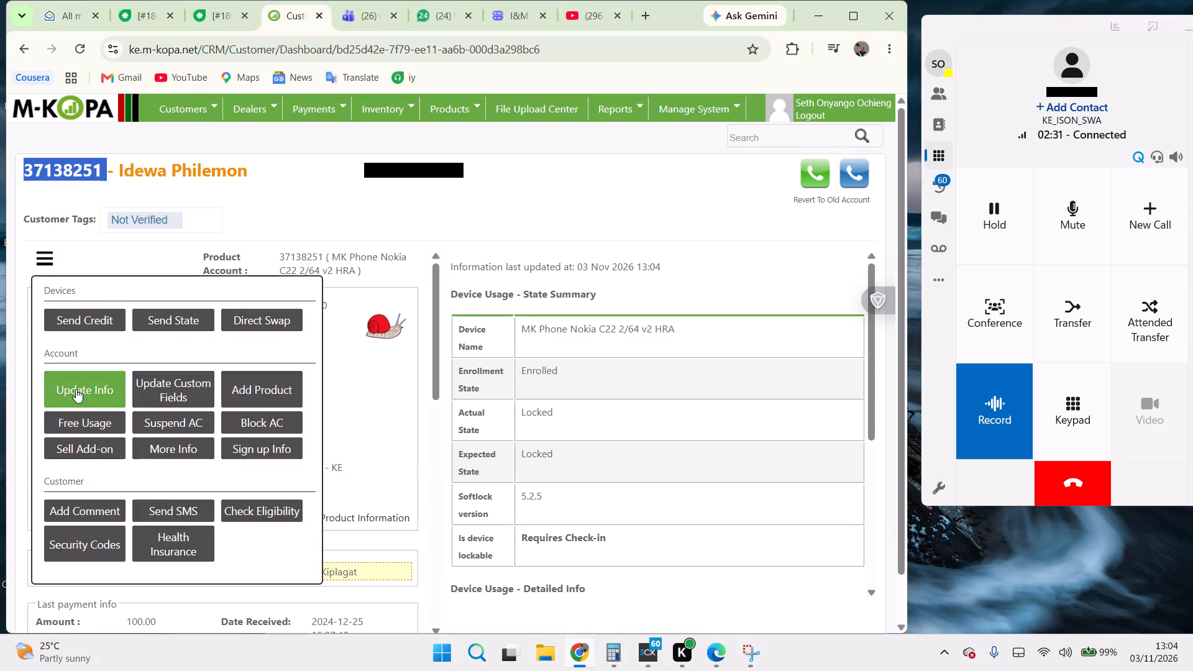
pyautogui.click(76, 389)
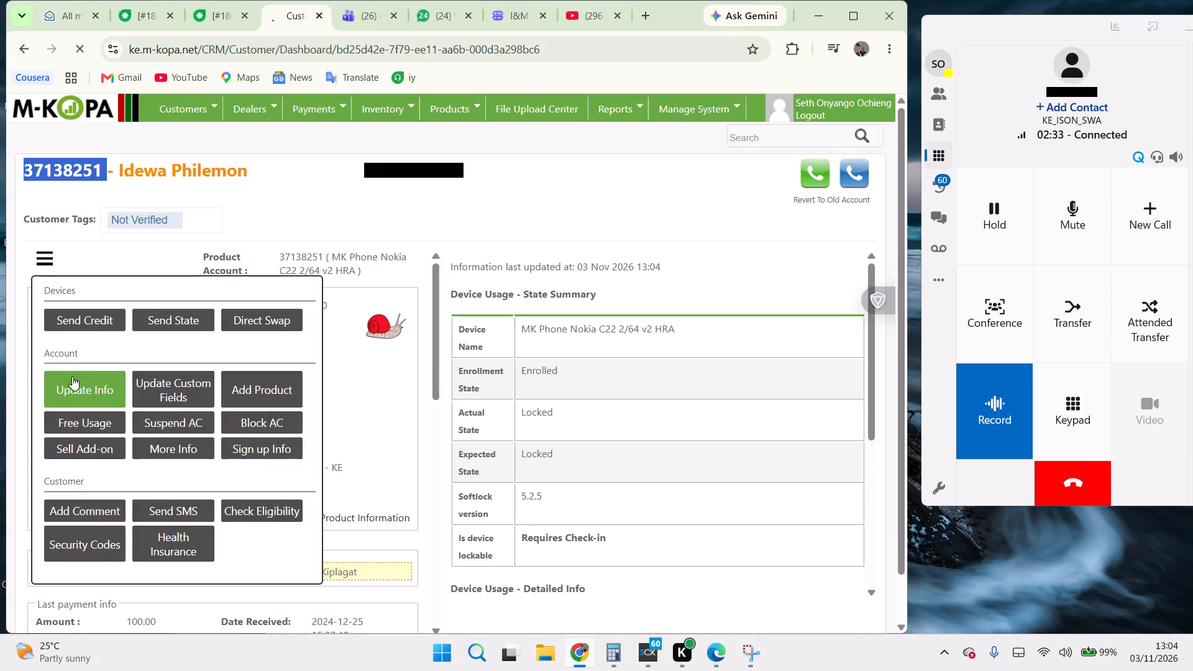
pyautogui.click(65, 392)
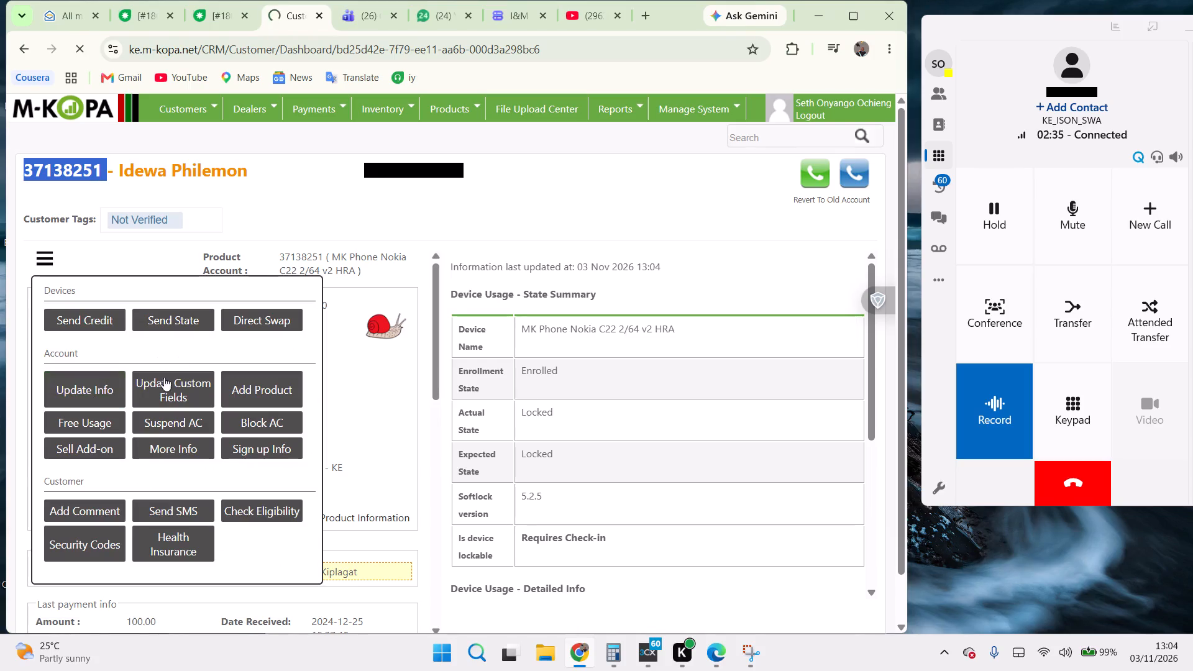
pyautogui.click(91, 386)
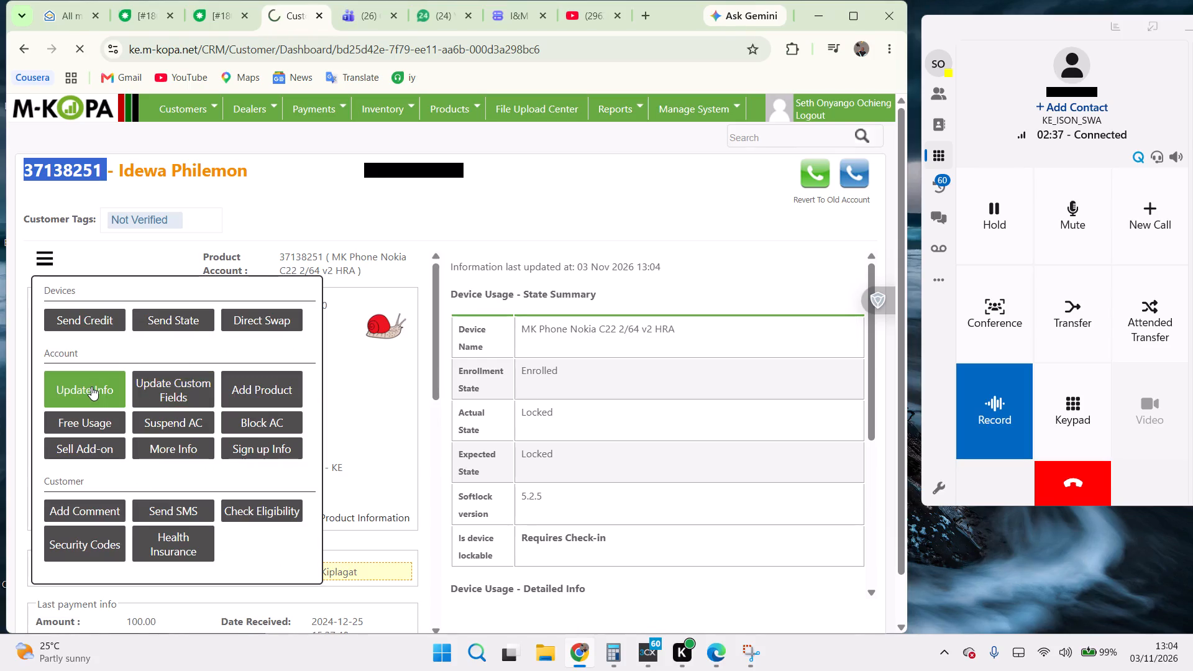
# Examine the customer's product information, including the details of the Upsell Loan Simu Pesa v5 add-on.
pyautogui.click(336, 515)
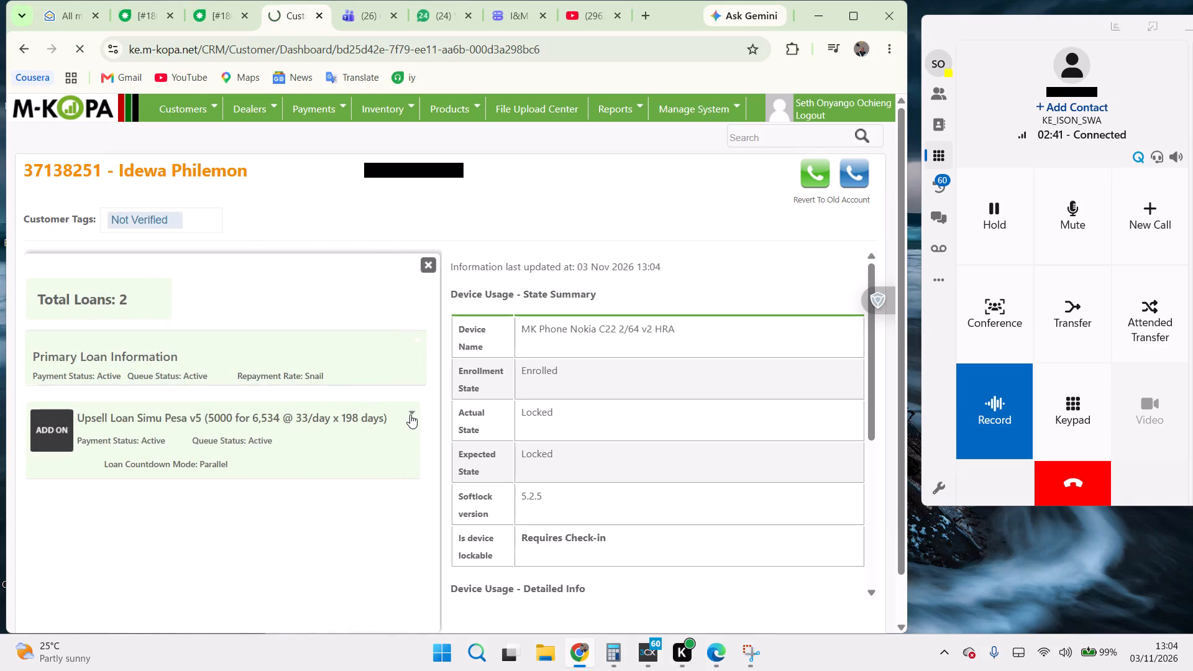
pyautogui.click(410, 414)
pyautogui.scroll(-1, 370, 462)
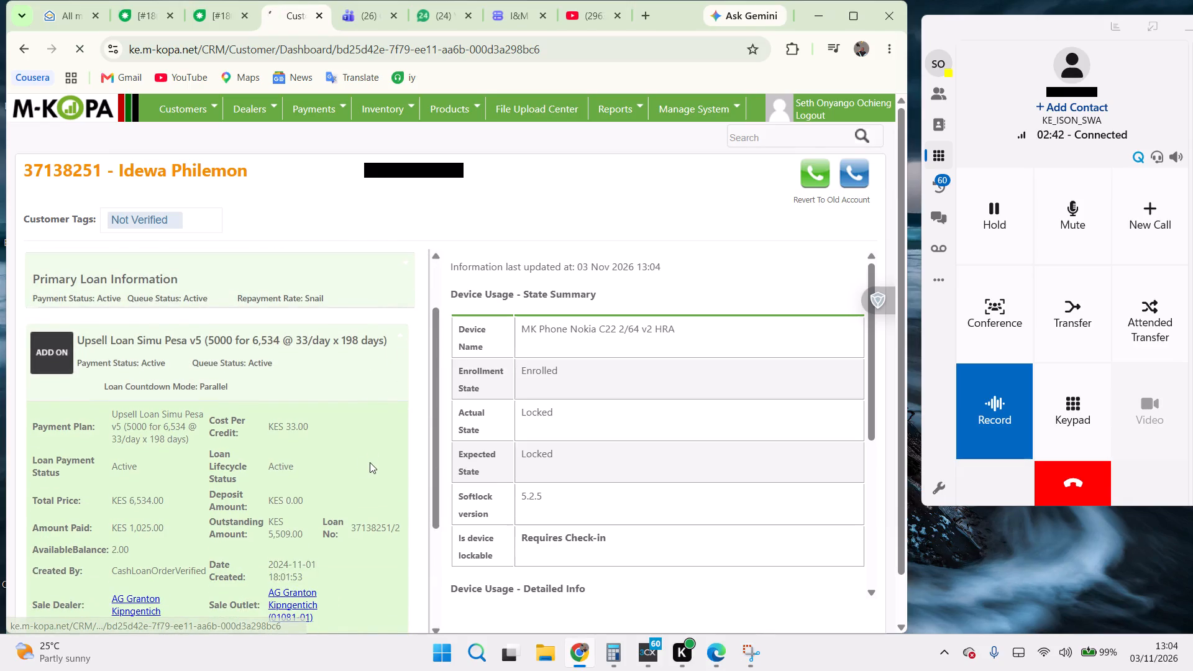
pyautogui.scroll(-1, 370, 462)
pyautogui.scroll(2, 370, 462)
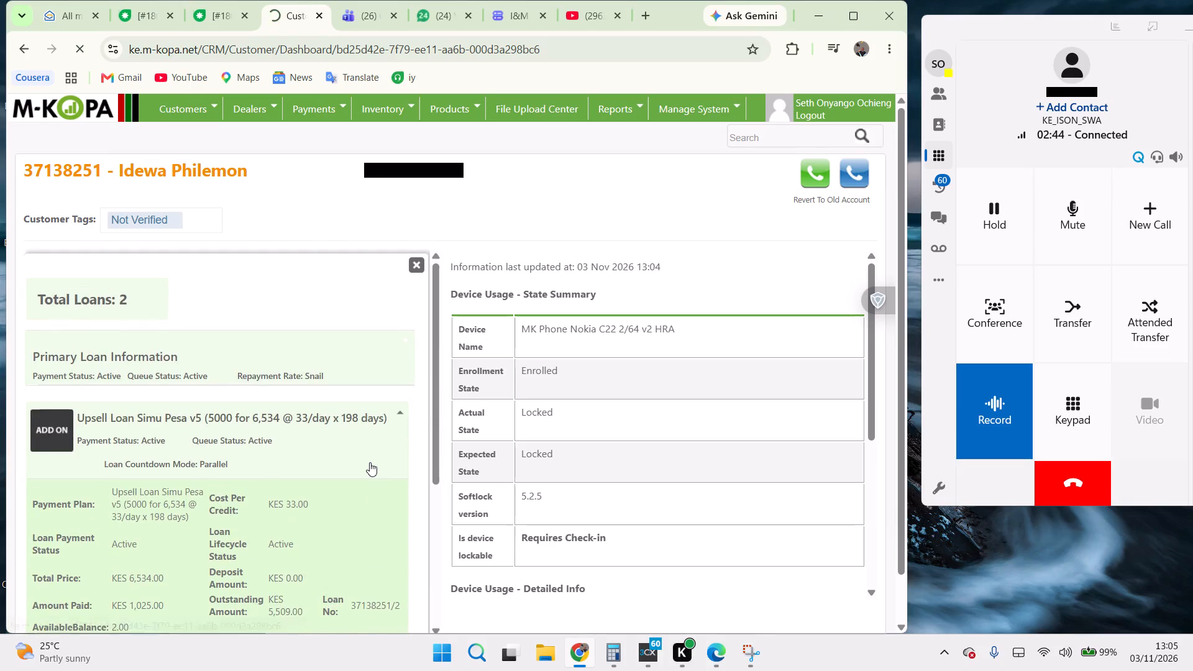
pyautogui.scroll(2, 370, 462)
pyautogui.scroll(-1, 370, 462)
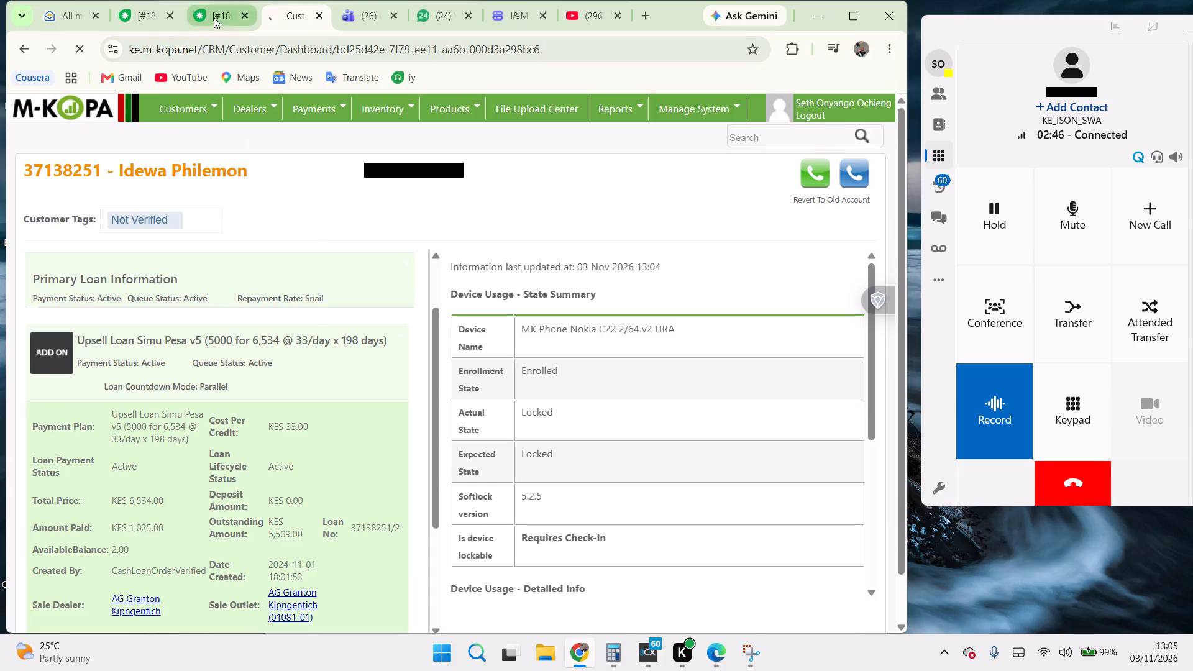
# Classify the ticket with interaction category M-KOPA HMD Devices and reason Balance or repayment terms inquiry.
pyautogui.click(214, 14)
pyautogui.scroll(-4, 377, 406)
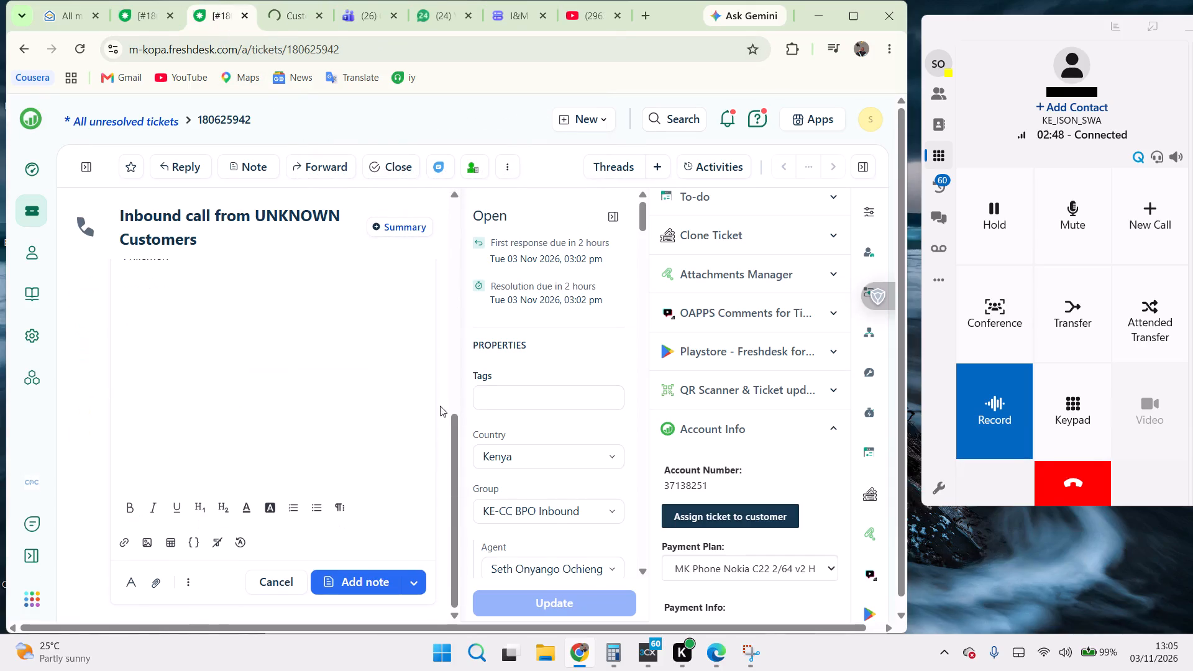
pyautogui.scroll(-3, 504, 406)
pyautogui.click(529, 393)
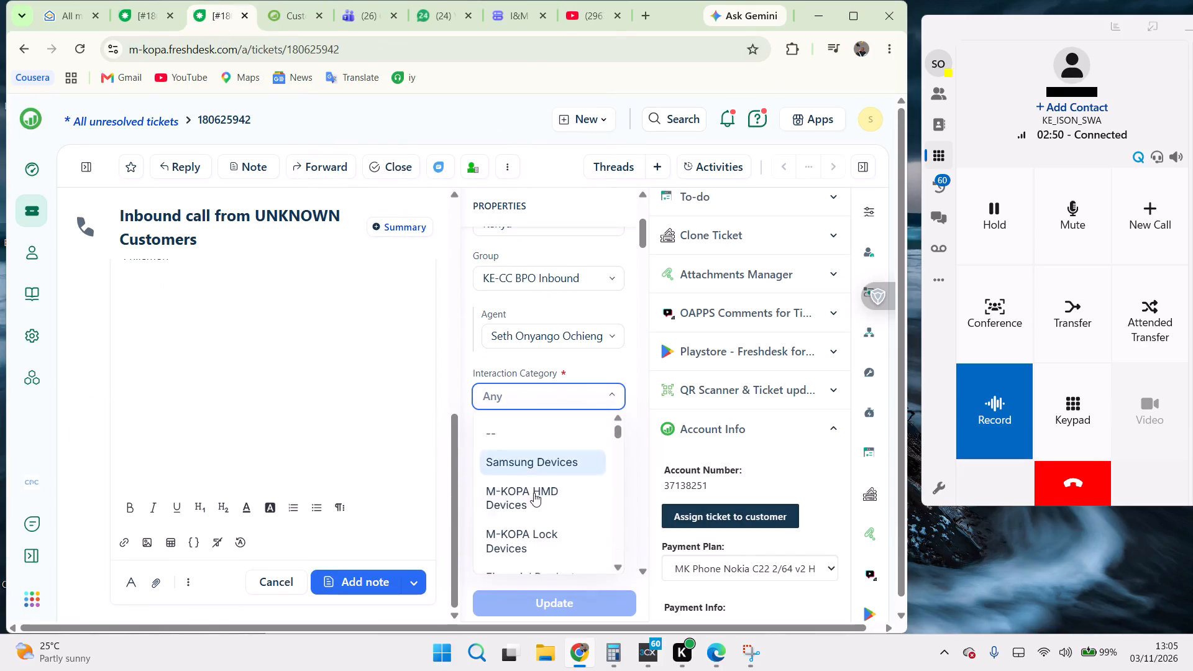
pyautogui.click(534, 493)
pyautogui.click(539, 459)
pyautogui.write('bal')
pyautogui.scroll(2, 261, 406)
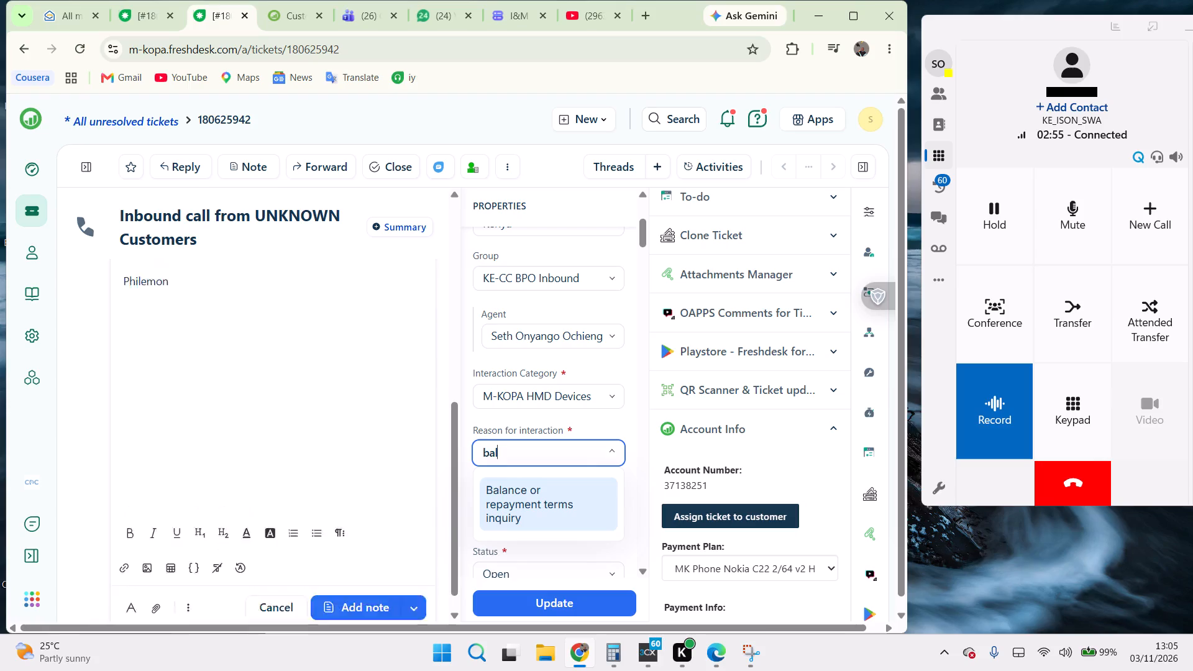
pyautogui.click(524, 495)
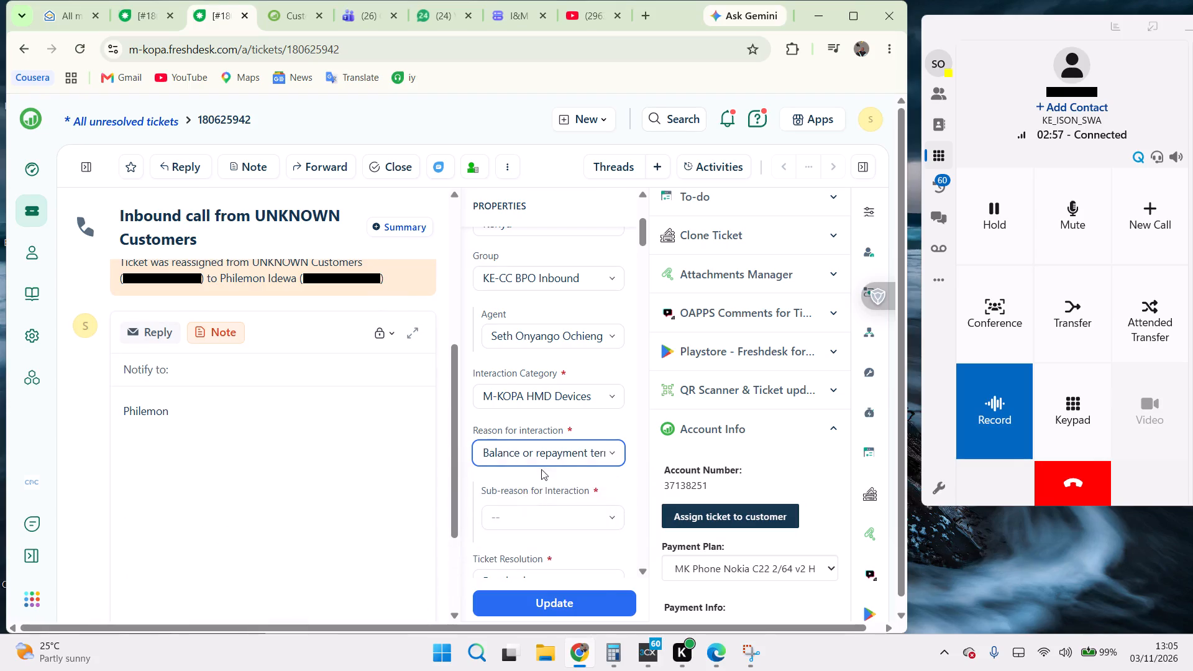
# Set the ticket's sub-reason for interaction to KYC failed.
pyautogui.scroll(-2, 544, 463)
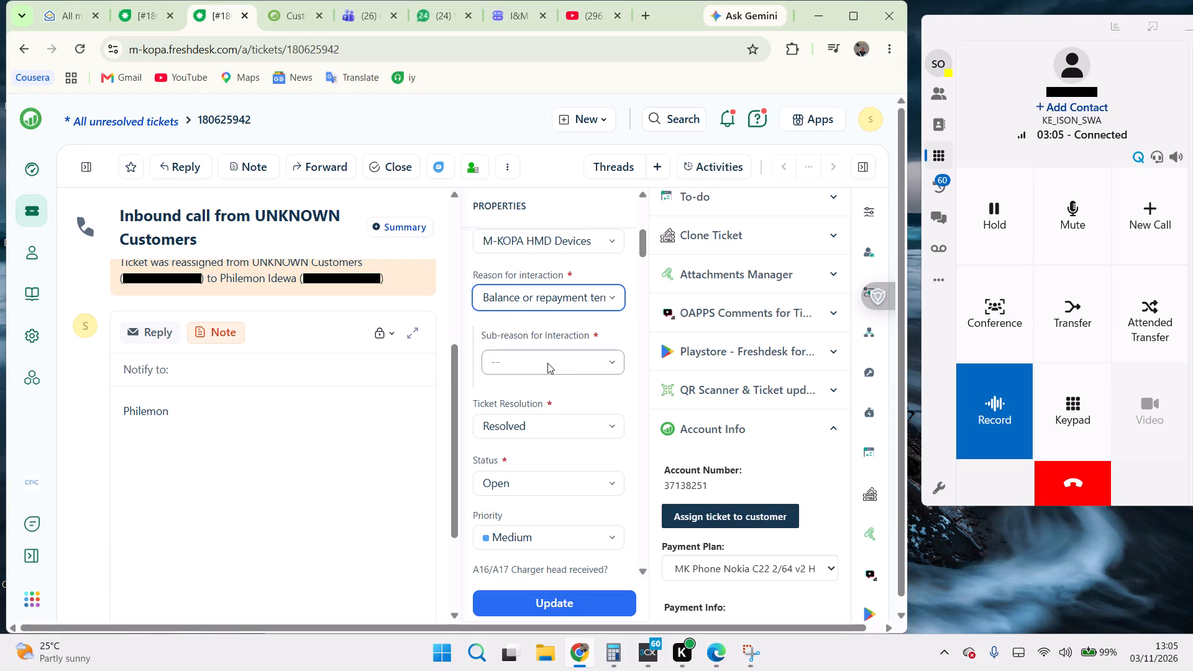
pyautogui.click(549, 360)
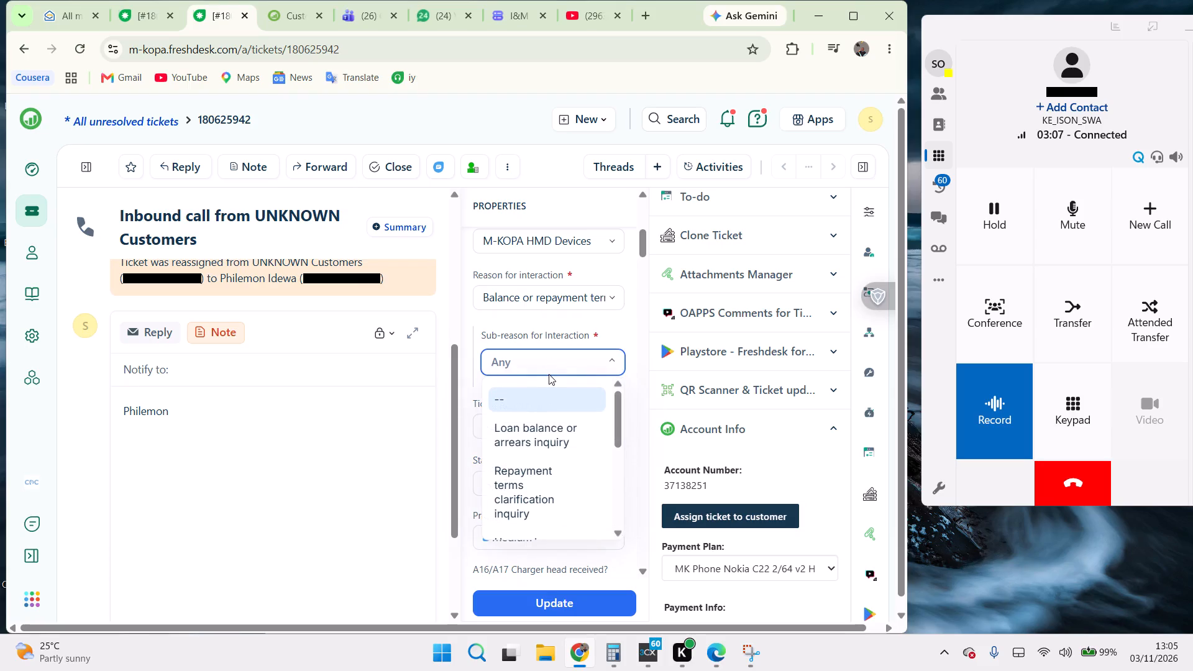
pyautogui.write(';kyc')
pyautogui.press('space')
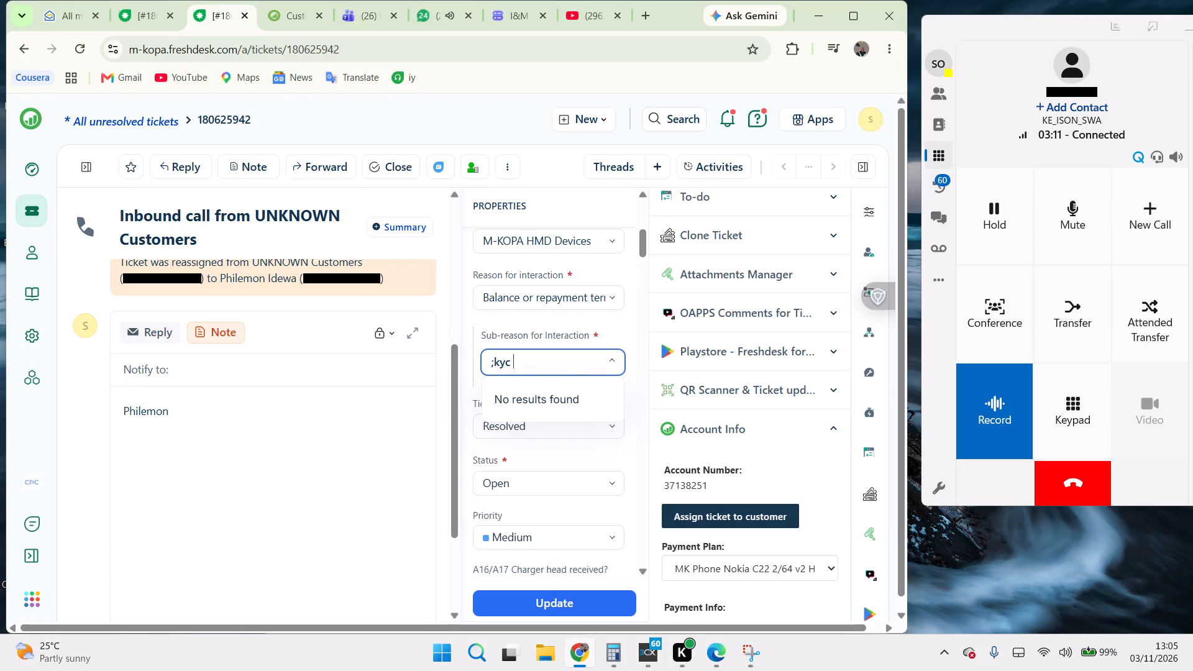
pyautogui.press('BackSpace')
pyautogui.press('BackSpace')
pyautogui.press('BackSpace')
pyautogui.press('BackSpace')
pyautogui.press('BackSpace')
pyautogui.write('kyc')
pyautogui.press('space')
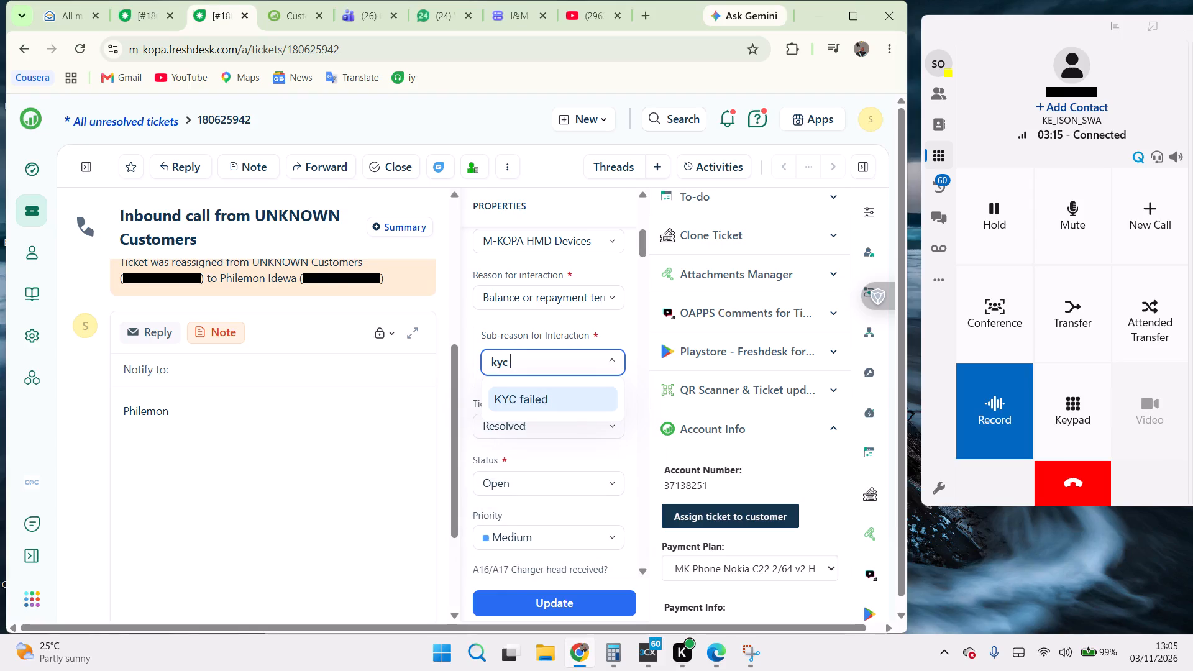
pyautogui.click(544, 396)
# Choose the applicable "Resolved: Does not know" outcome for the failed KYC, checking the customer's information in the CRM.
pyautogui.click(526, 427)
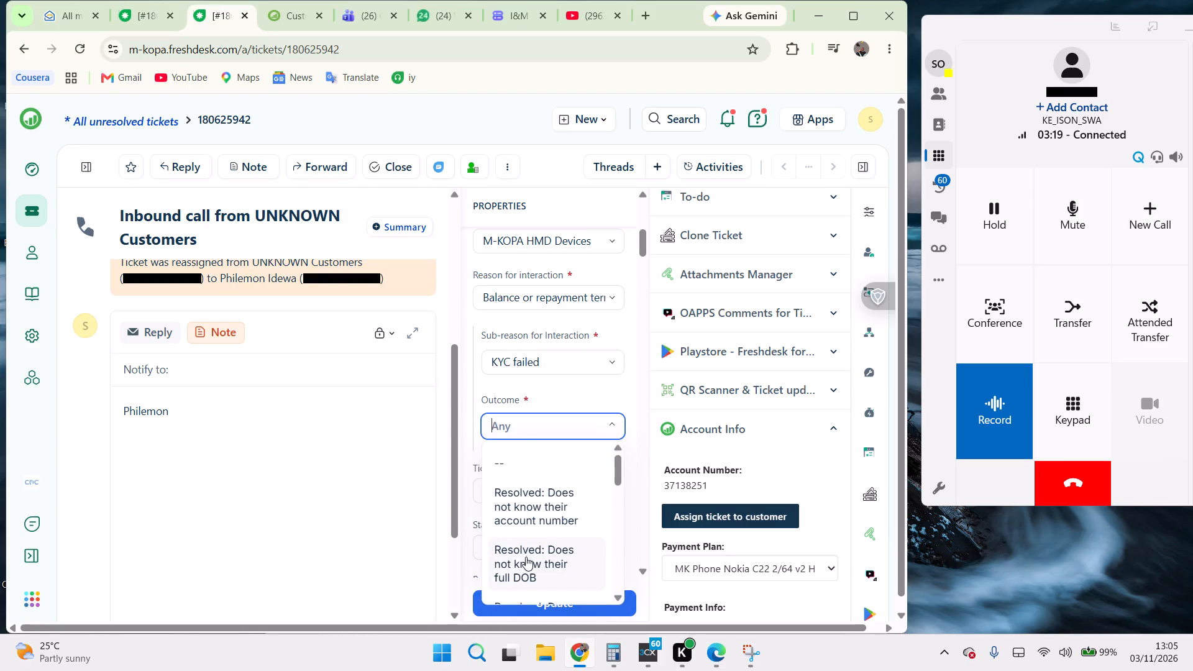
pyautogui.scroll(-4, 534, 541)
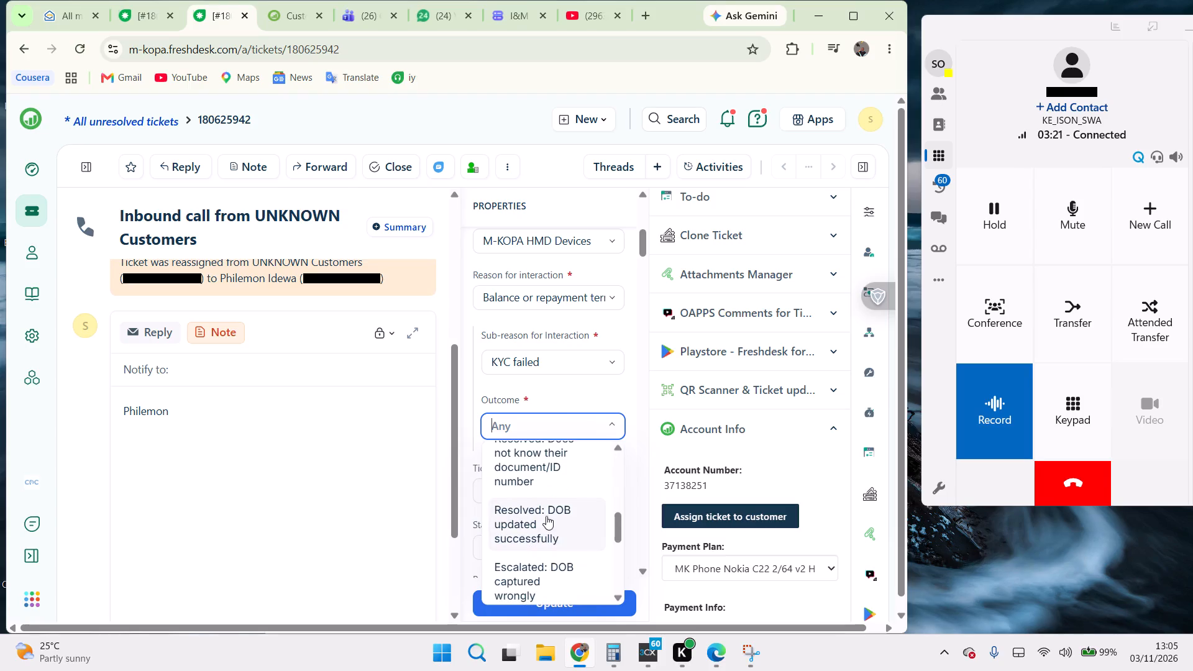
pyautogui.scroll(-1, 546, 516)
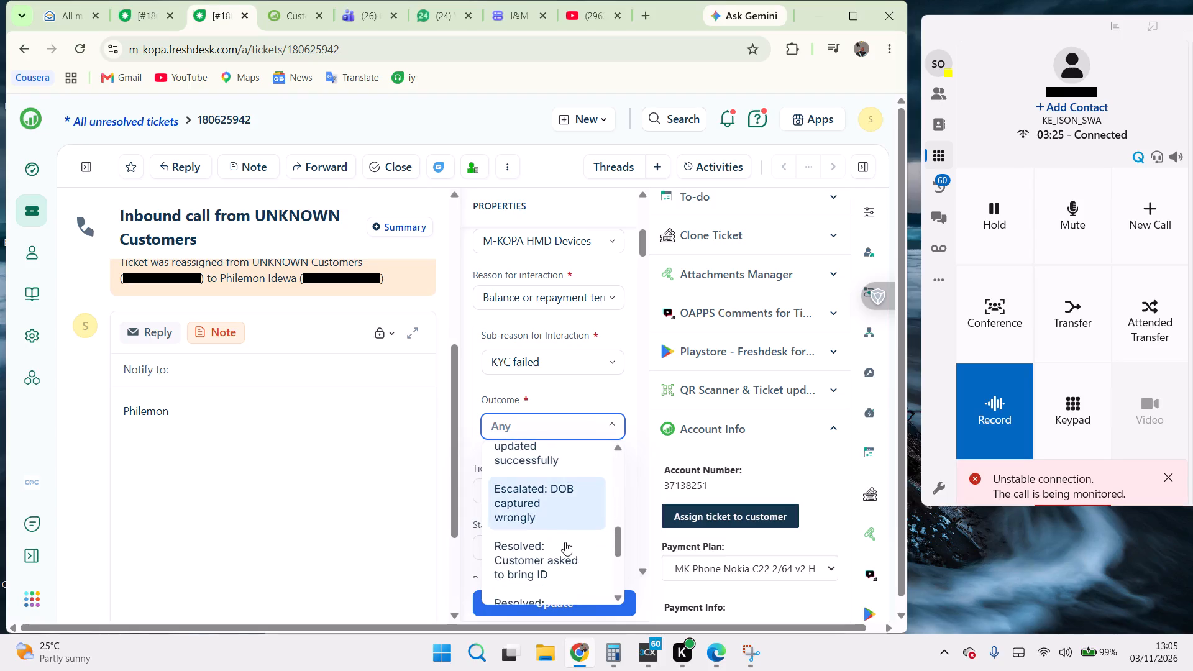
pyautogui.scroll(-1, 558, 519)
pyautogui.scroll(1, 558, 519)
pyautogui.scroll(-1, 558, 519)
pyautogui.scroll(1, 558, 519)
pyautogui.scroll(-1, 558, 519)
pyautogui.scroll(1, 558, 519)
pyautogui.scroll(-3, 558, 519)
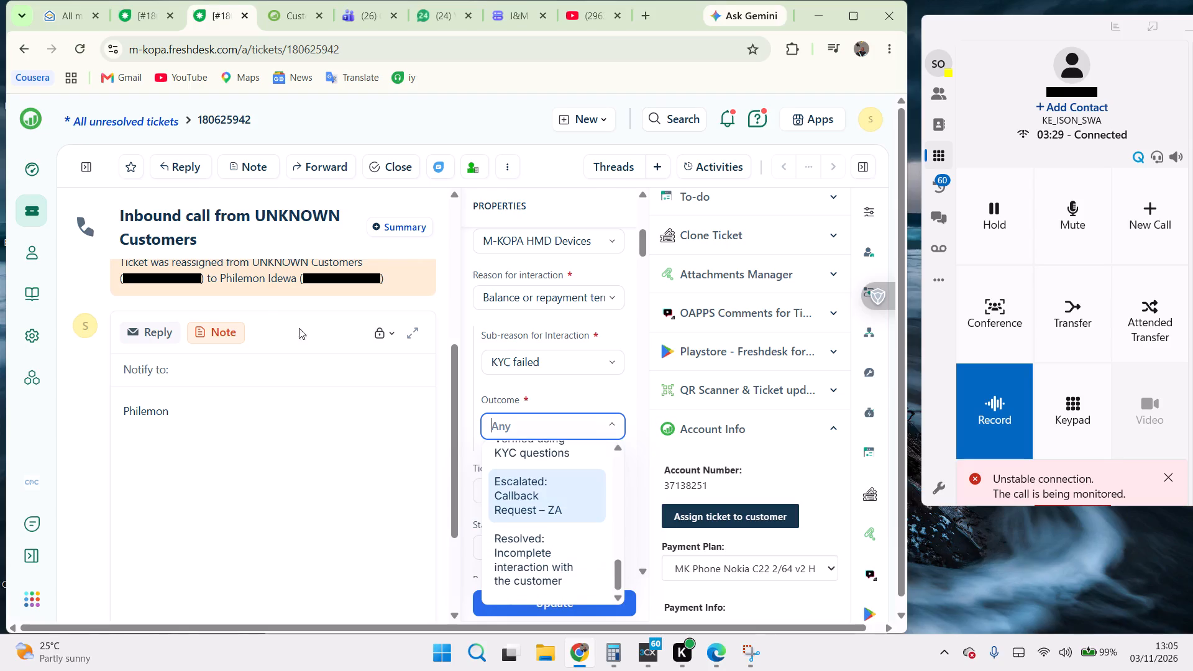
pyautogui.click(272, 5)
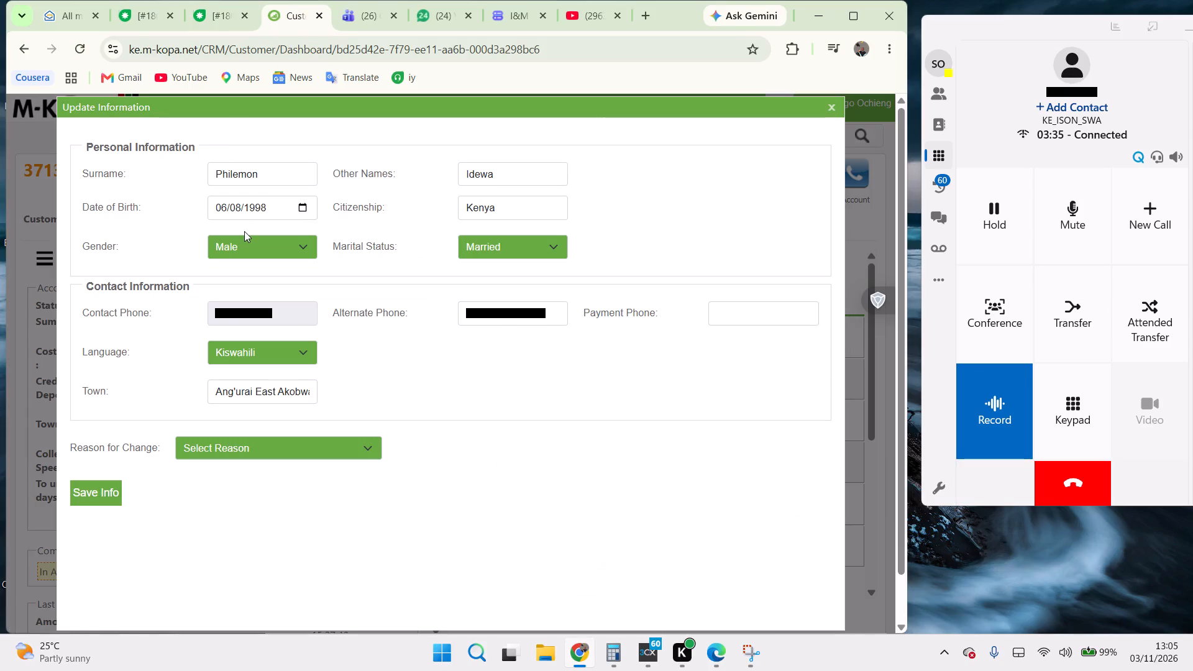
pyautogui.click(216, 13)
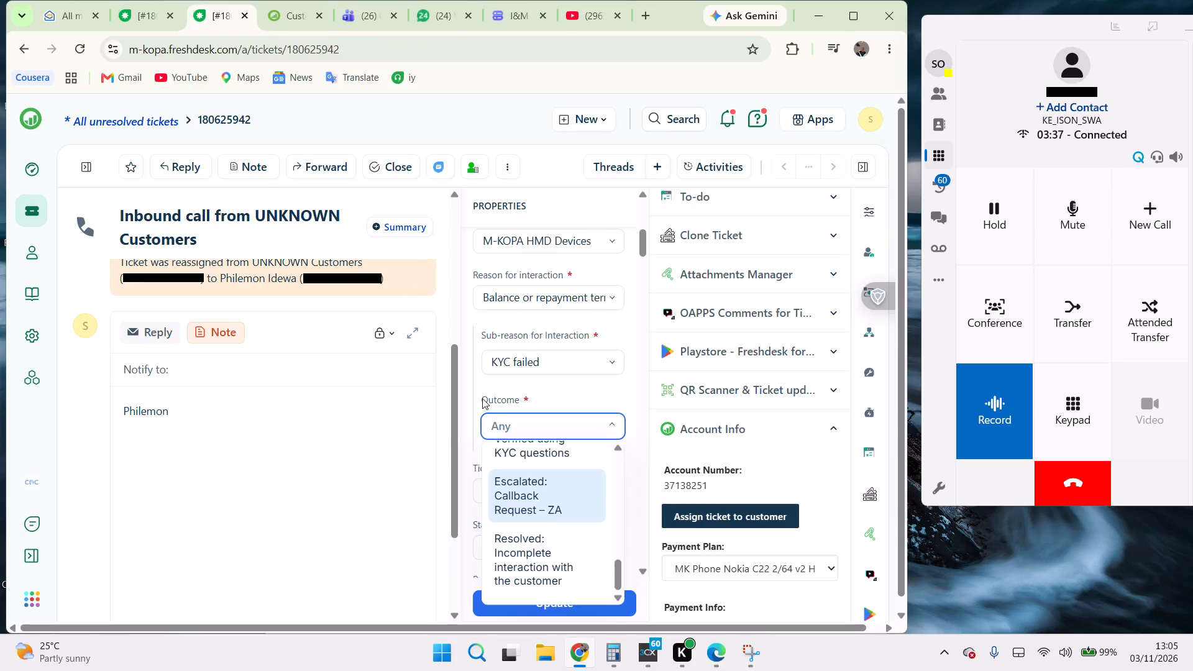
pyautogui.scroll(4, 559, 483)
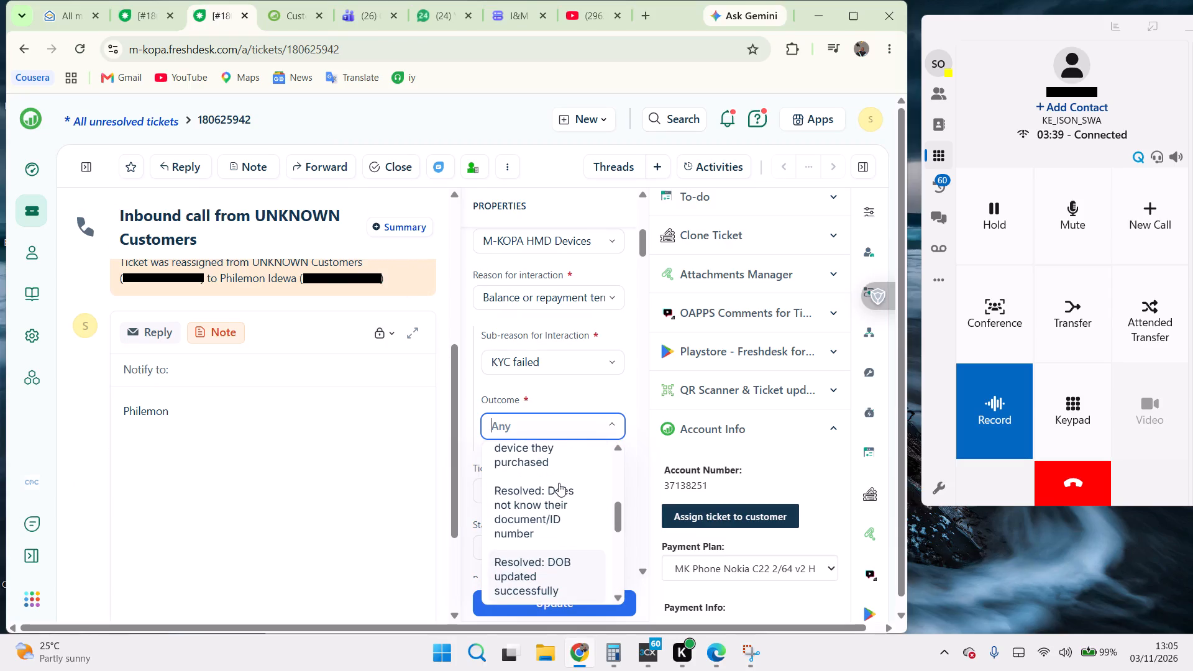
pyautogui.scroll(3, 563, 508)
pyautogui.scroll(-1, 563, 508)
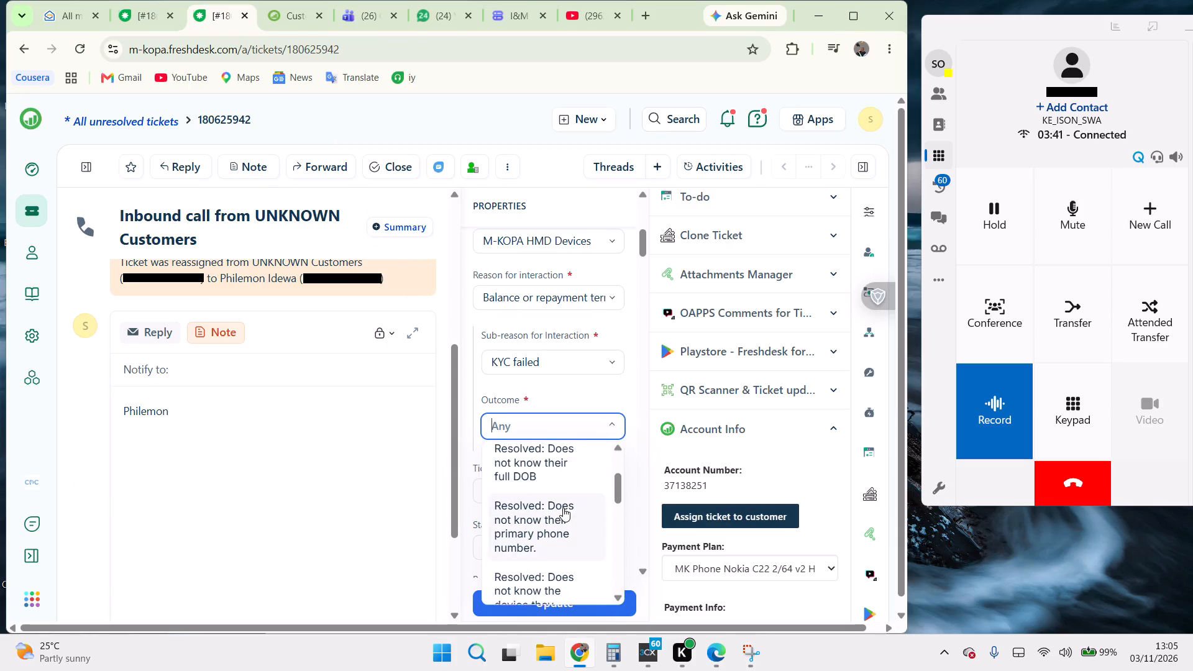
pyautogui.scroll(-1, 563, 508)
pyautogui.click(534, 525)
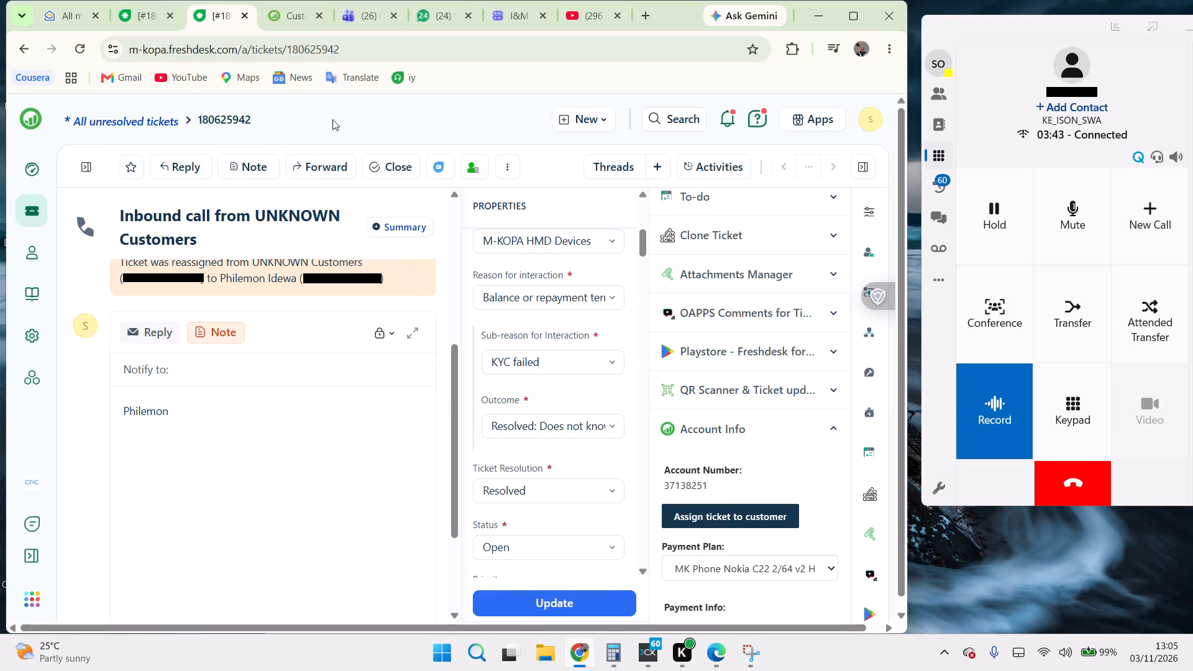
# Copy the reason for interaction, Balance or repayment terms inquiry, into the ticket note below the customer's first name.
pyautogui.click(293, 15)
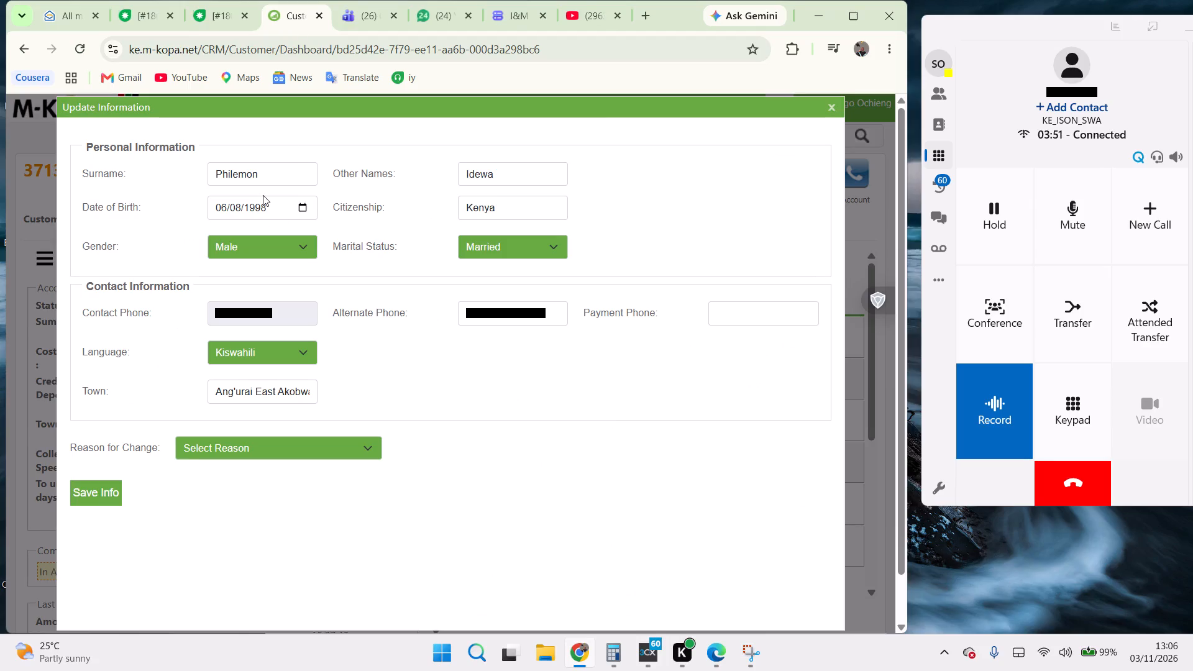
pyautogui.click(215, 16)
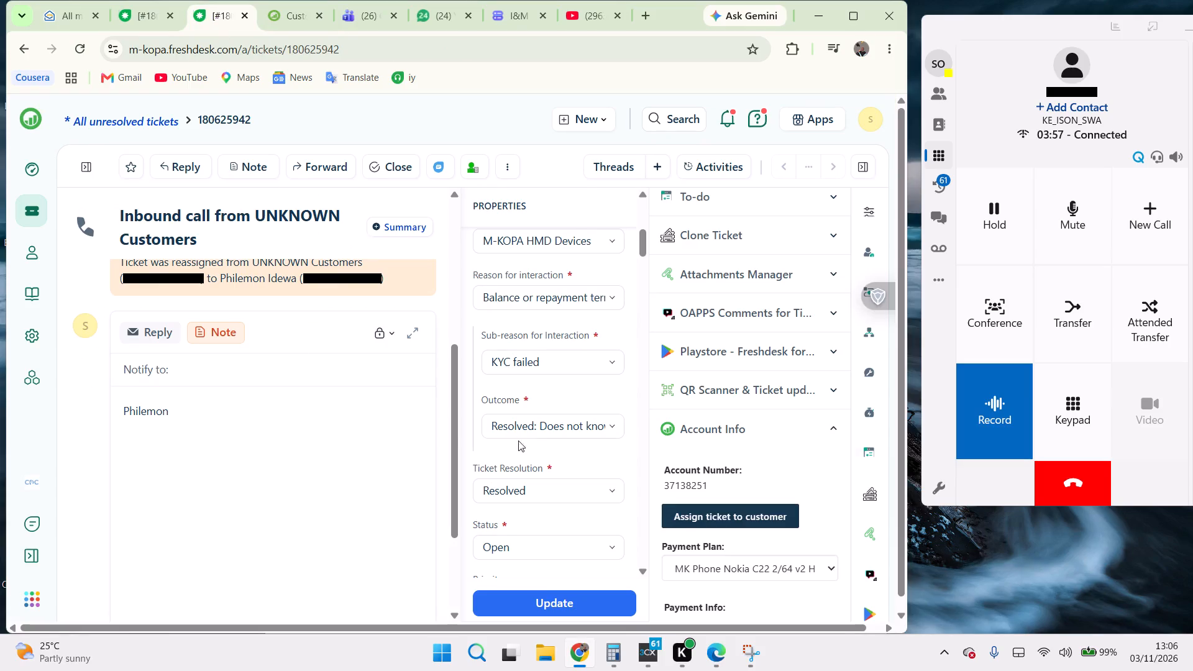
pyautogui.click(514, 293)
pyautogui.rightClick(514, 293)
pyautogui.click(556, 307)
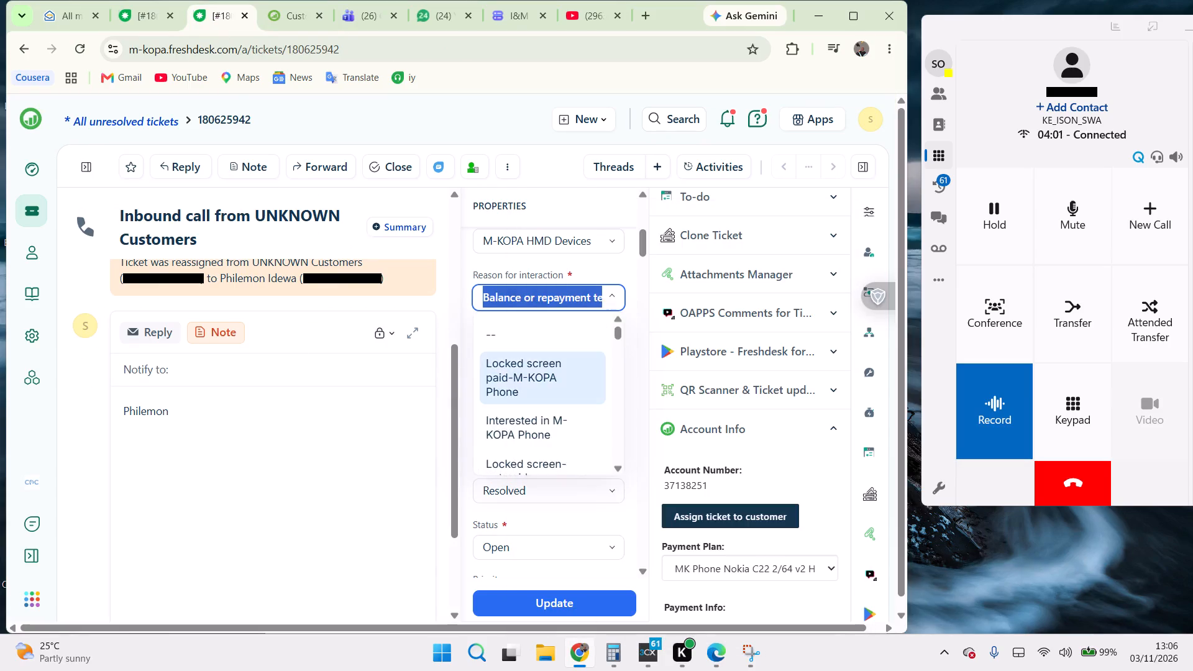
pyautogui.click(307, 433)
pyautogui.hotkey('ctrl', 'v')
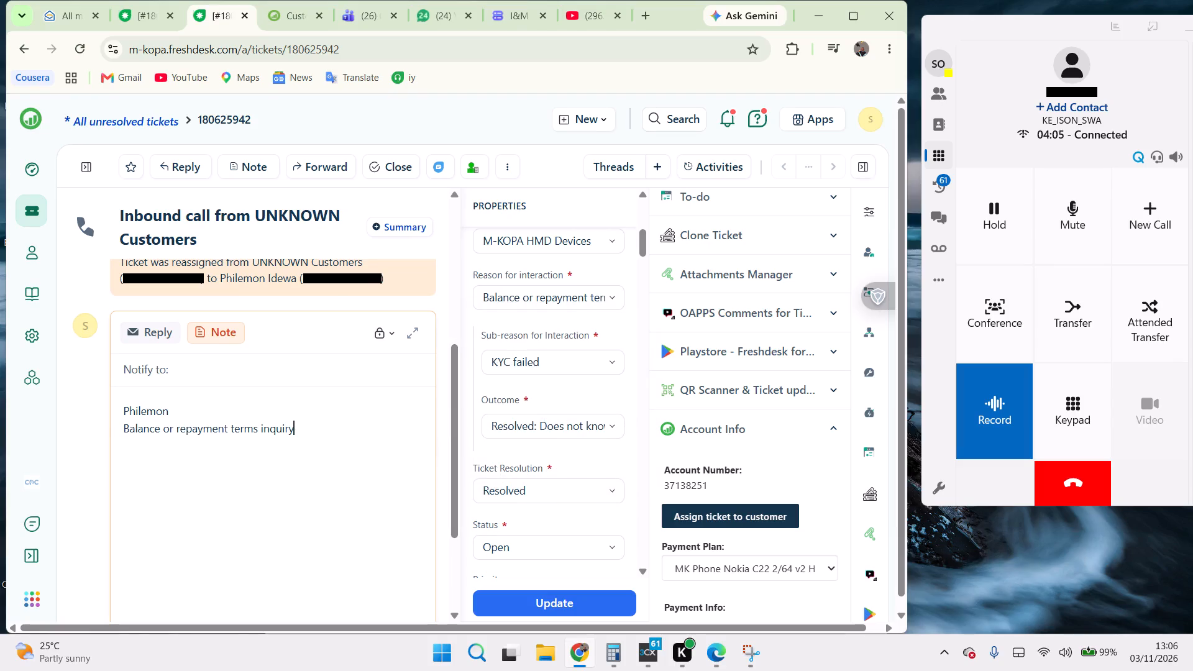
# Recheck the customer's CRM information and add the line "kyc failed" to the ticket note.
pyautogui.click(281, 17)
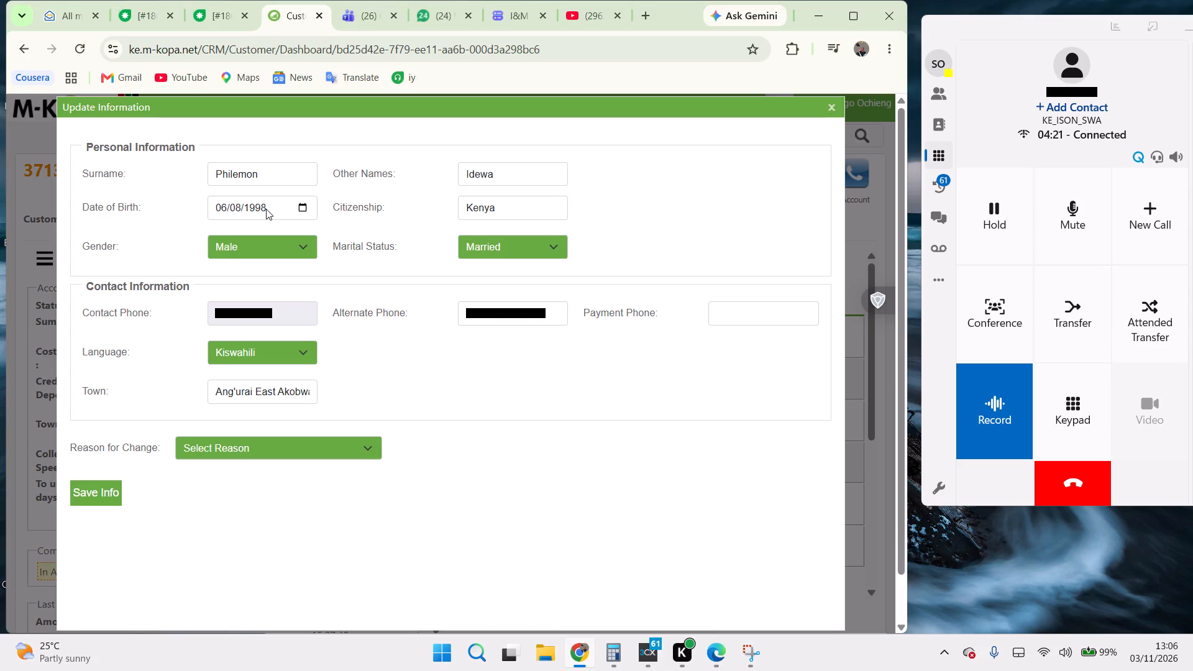
pyautogui.click(209, 17)
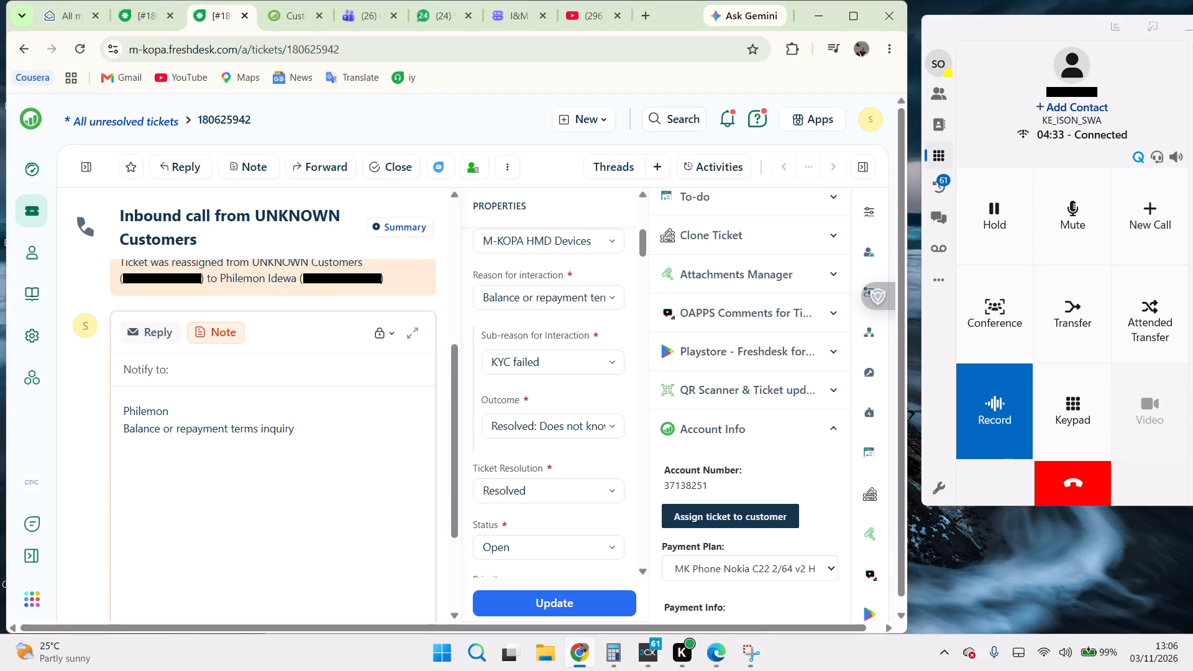
pyautogui.press('Return')
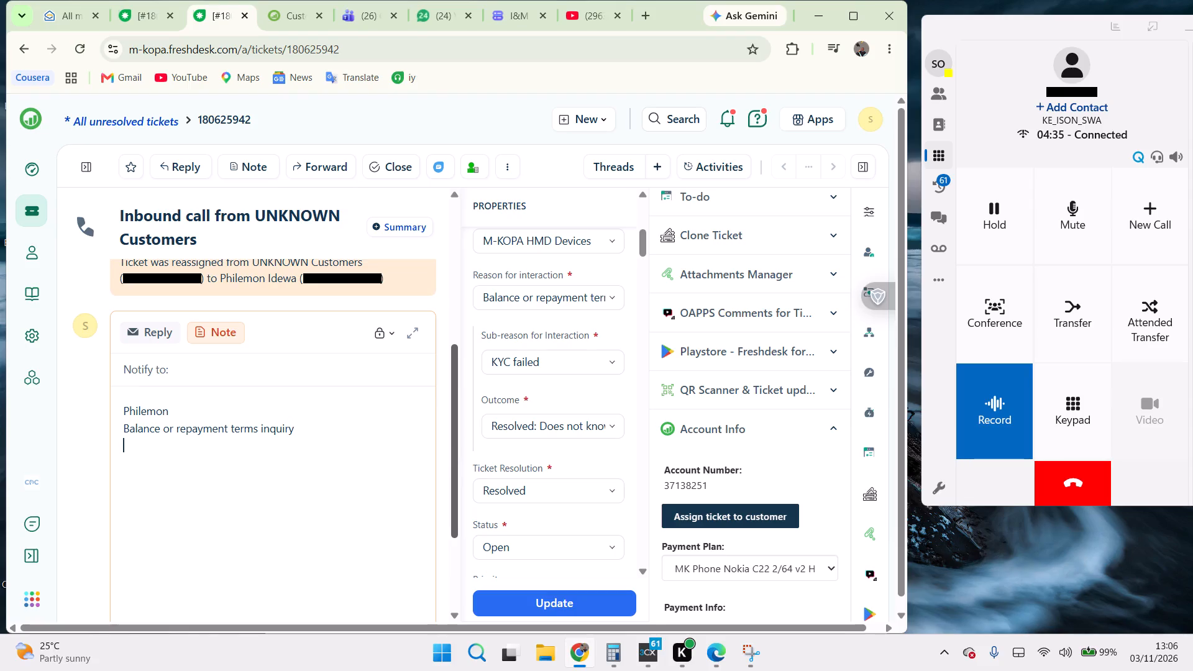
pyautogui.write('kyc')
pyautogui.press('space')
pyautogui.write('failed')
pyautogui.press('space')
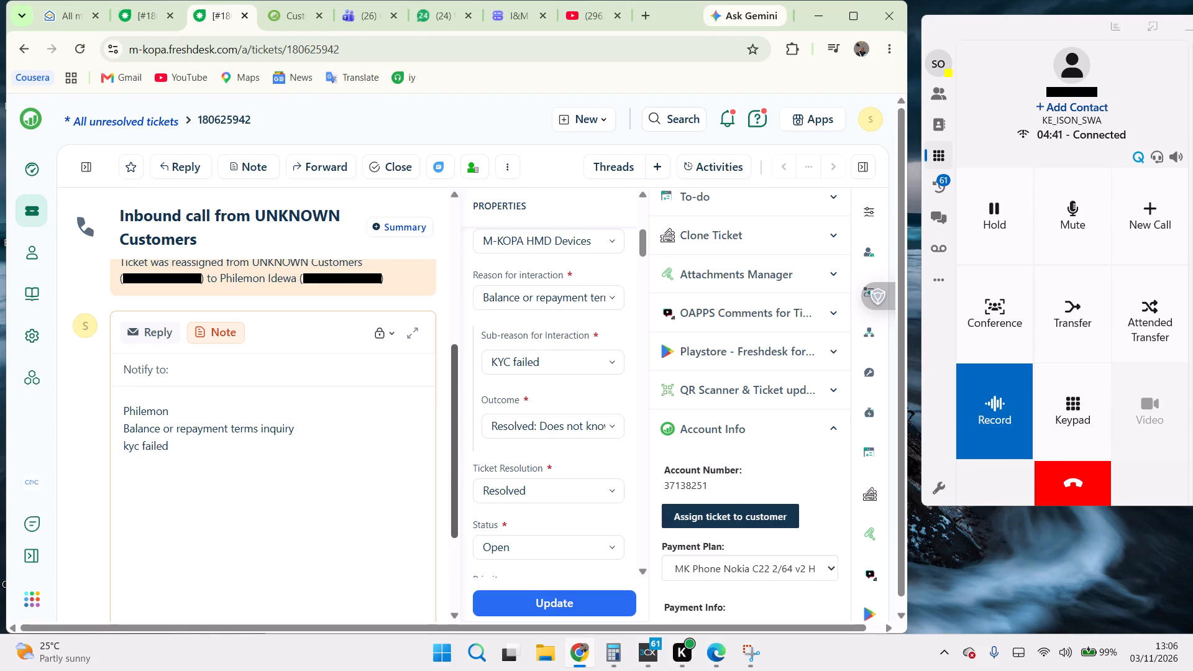
# Set the ticket status to Resolved and save both the note and the ticket properties.
pyautogui.click(521, 543)
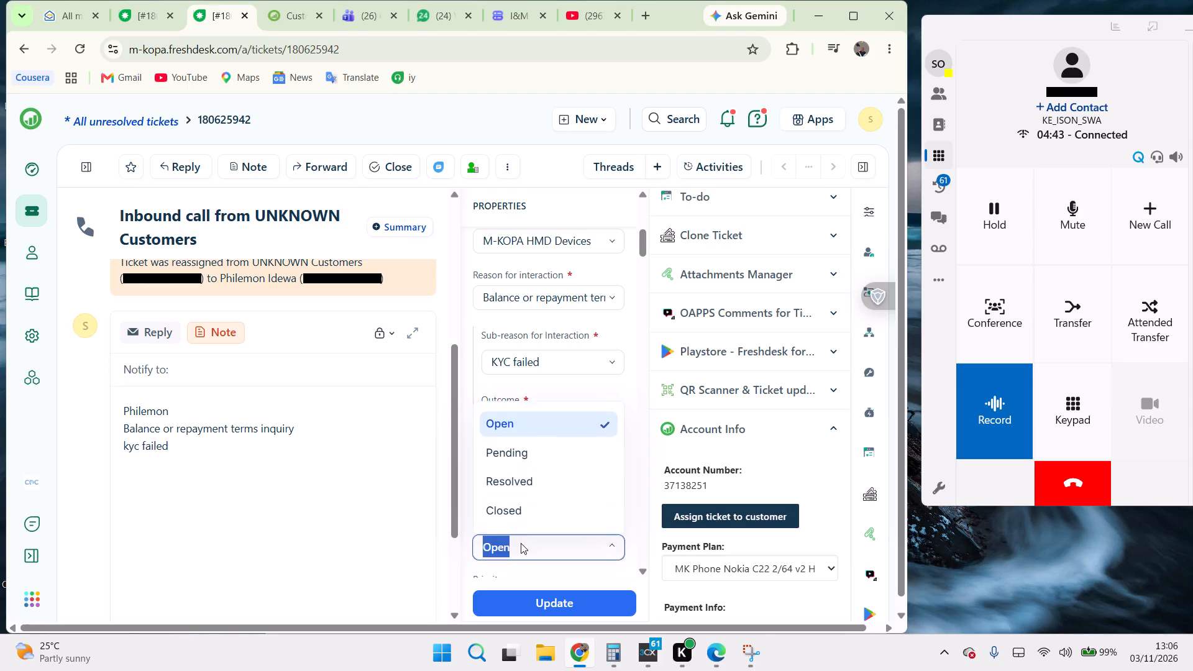
pyautogui.click(518, 483)
pyautogui.scroll(-4, 384, 510)
pyautogui.scroll(1, 384, 510)
pyautogui.scroll(-1, 384, 510)
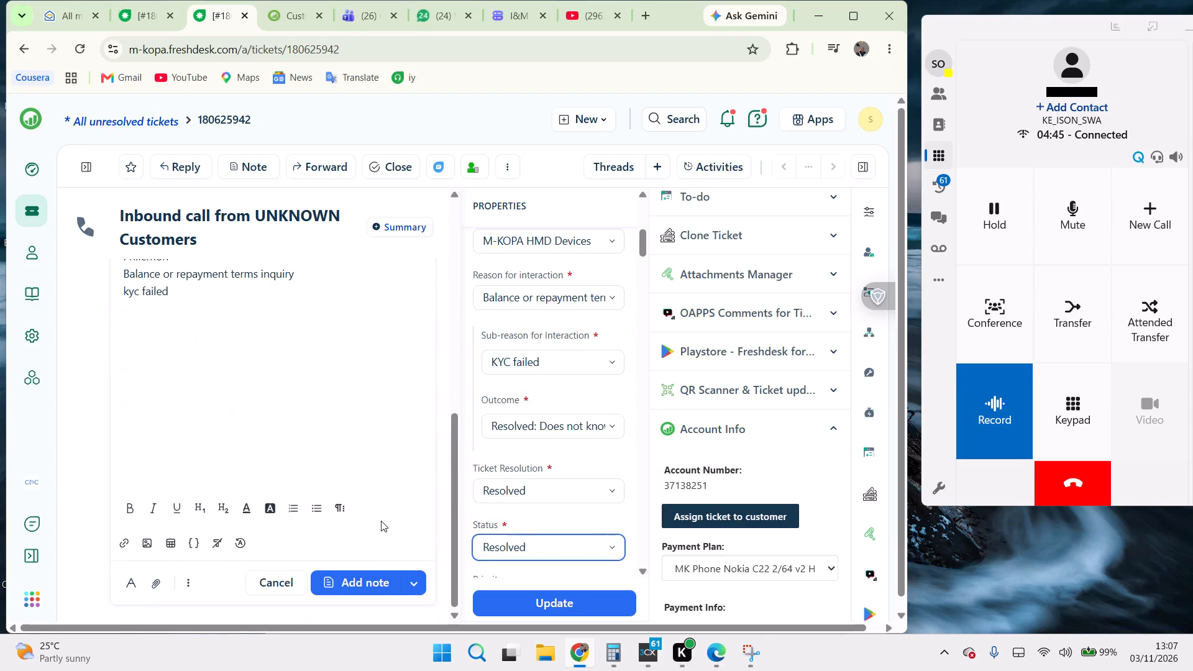
pyautogui.click(366, 577)
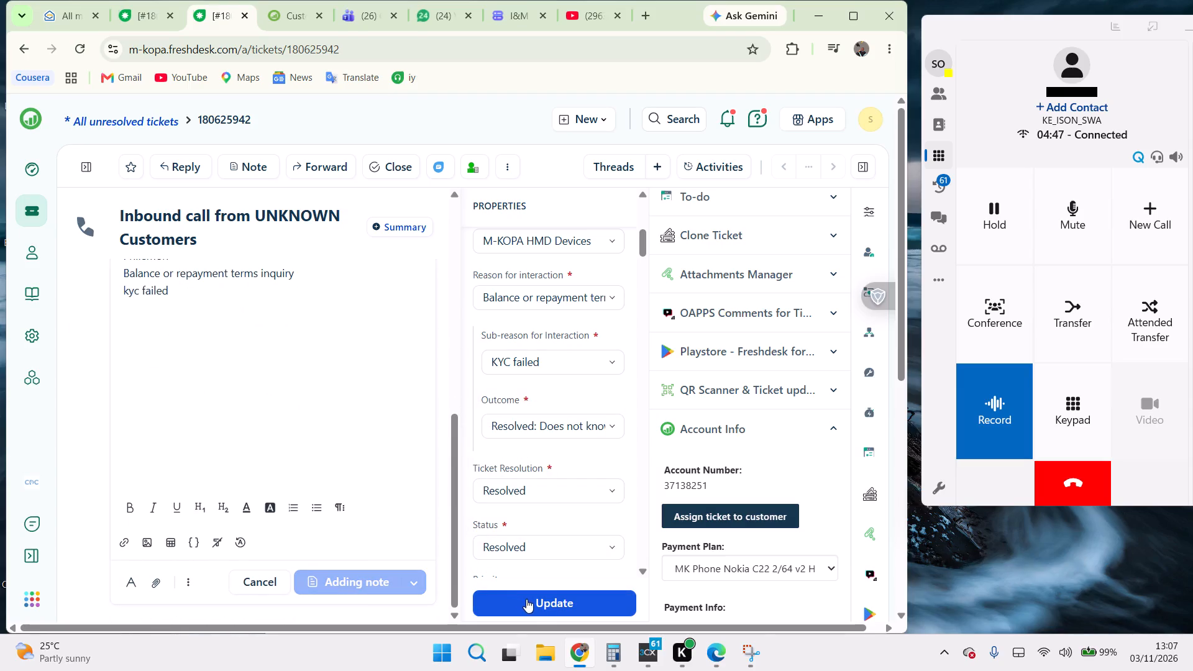
pyautogui.click(528, 603)
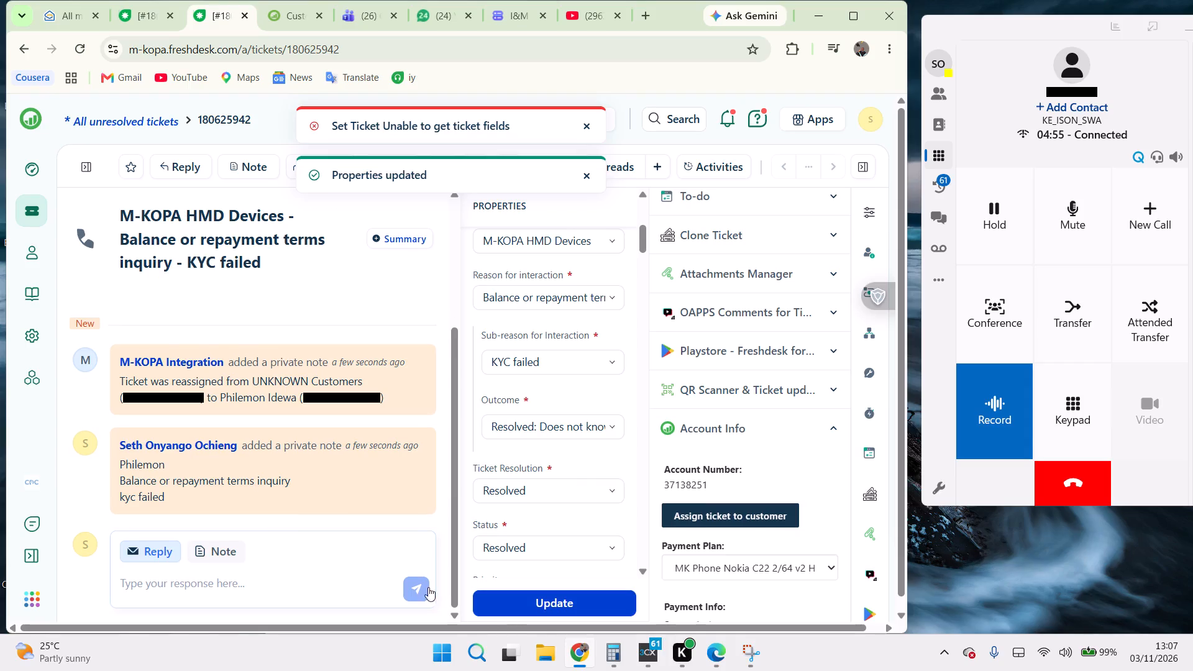
# Edit the saved private note, adding the line "does not have the phone brother" below "kyc failed".
pyautogui.click(388, 454)
pyautogui.click(247, 524)
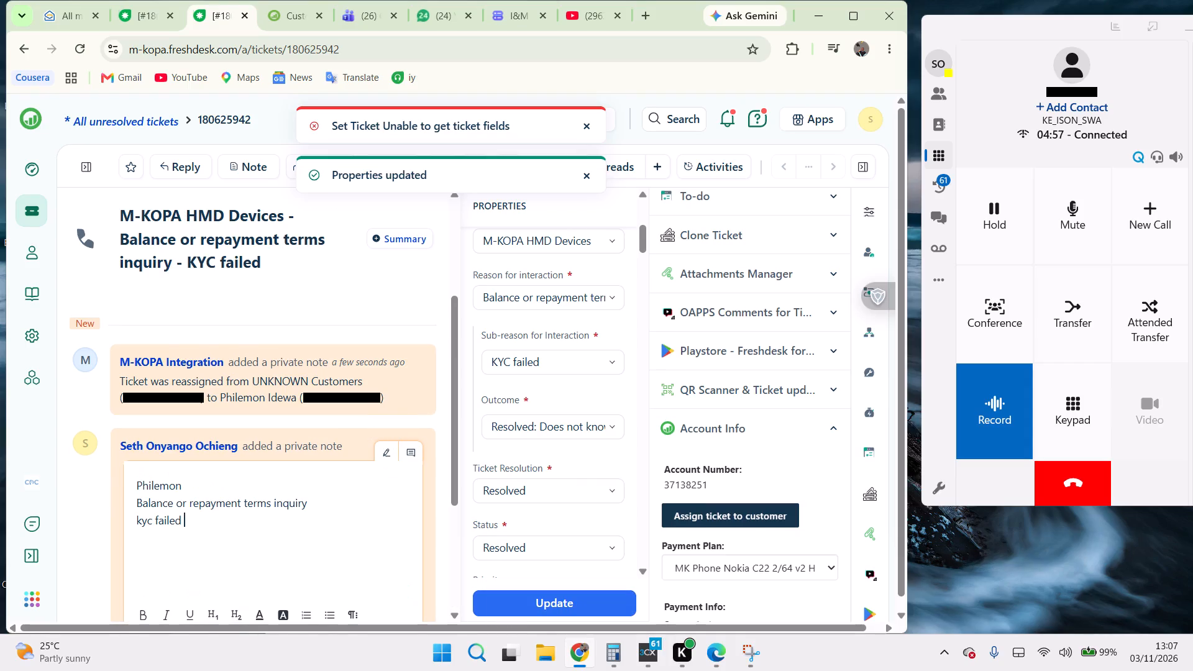
pyautogui.press('Return')
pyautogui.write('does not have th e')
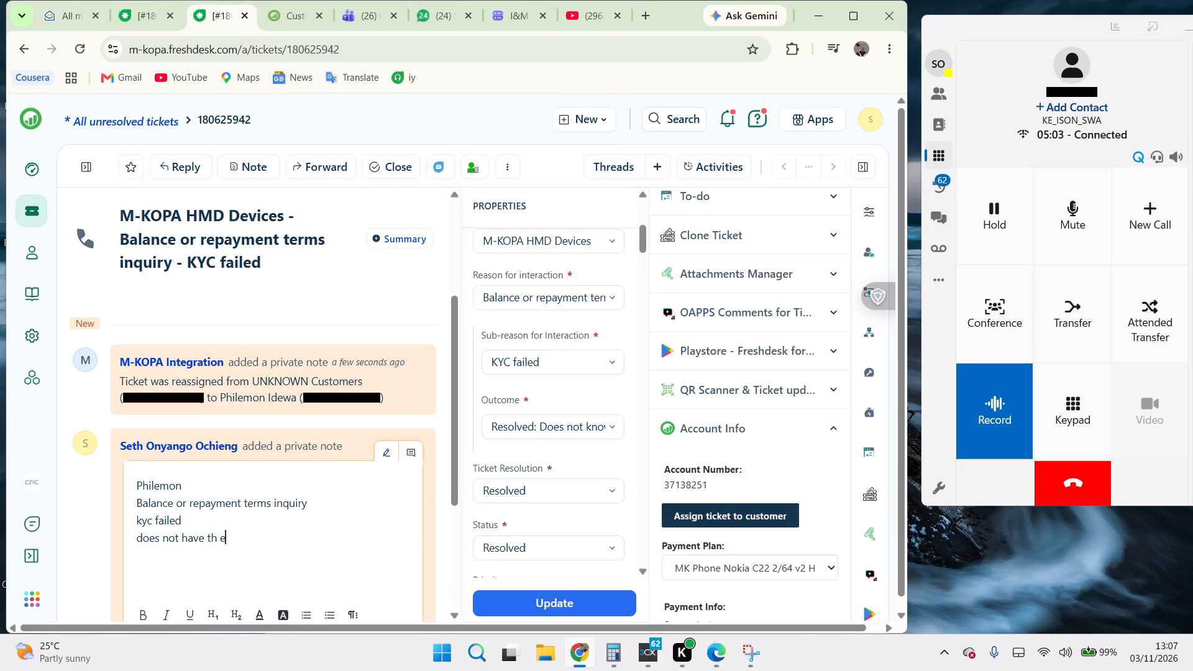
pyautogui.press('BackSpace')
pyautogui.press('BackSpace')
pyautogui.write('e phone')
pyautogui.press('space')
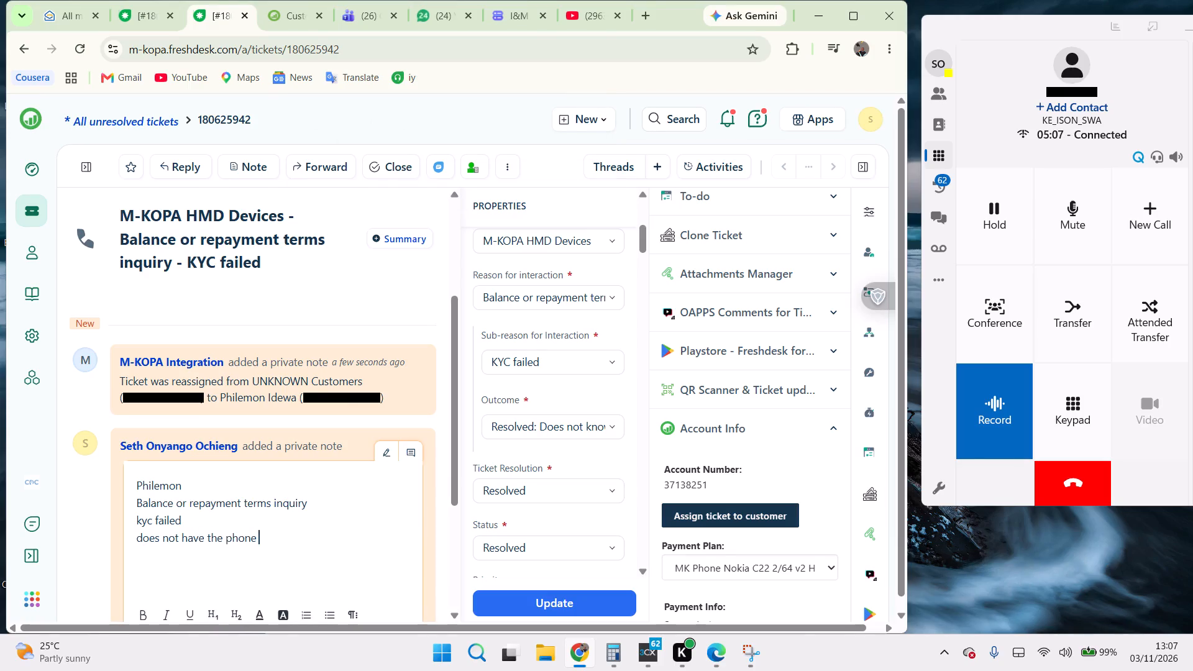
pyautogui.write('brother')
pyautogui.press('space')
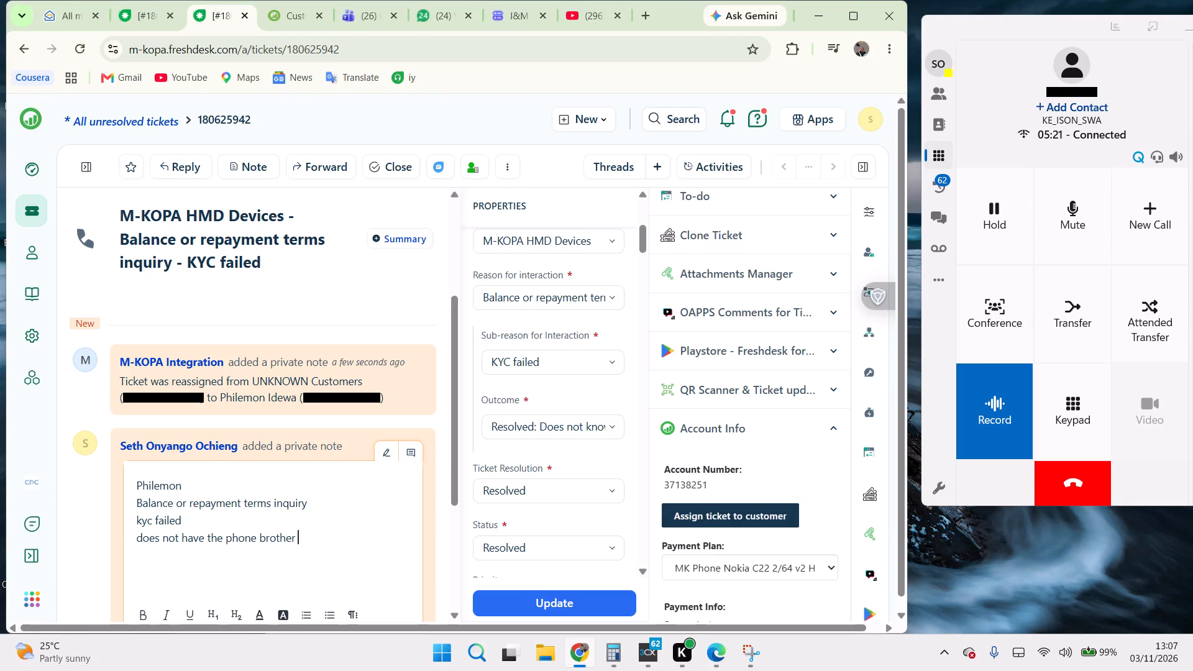
# Rewrite the last line of the private note to read "does not have the phone ,says the".
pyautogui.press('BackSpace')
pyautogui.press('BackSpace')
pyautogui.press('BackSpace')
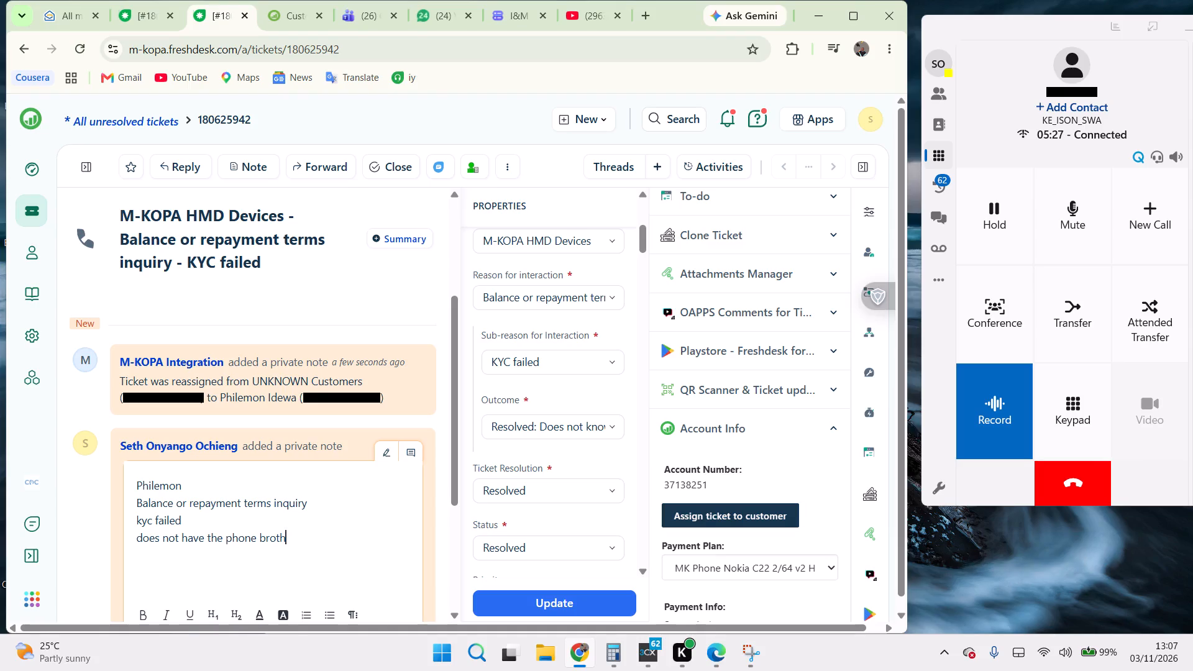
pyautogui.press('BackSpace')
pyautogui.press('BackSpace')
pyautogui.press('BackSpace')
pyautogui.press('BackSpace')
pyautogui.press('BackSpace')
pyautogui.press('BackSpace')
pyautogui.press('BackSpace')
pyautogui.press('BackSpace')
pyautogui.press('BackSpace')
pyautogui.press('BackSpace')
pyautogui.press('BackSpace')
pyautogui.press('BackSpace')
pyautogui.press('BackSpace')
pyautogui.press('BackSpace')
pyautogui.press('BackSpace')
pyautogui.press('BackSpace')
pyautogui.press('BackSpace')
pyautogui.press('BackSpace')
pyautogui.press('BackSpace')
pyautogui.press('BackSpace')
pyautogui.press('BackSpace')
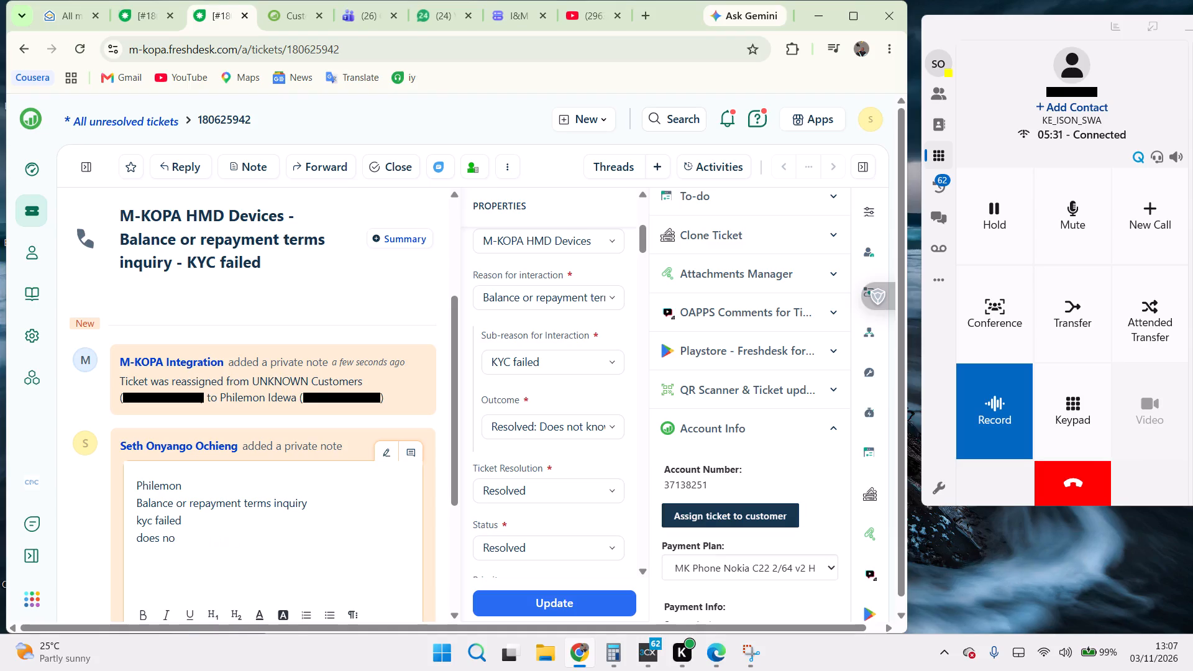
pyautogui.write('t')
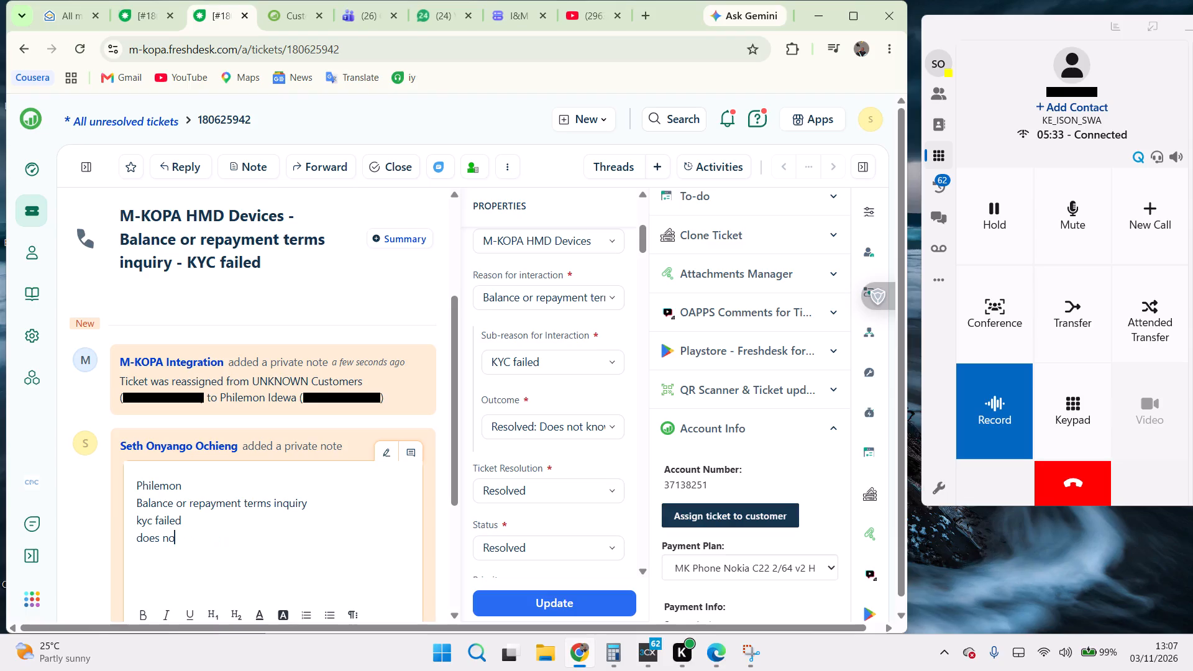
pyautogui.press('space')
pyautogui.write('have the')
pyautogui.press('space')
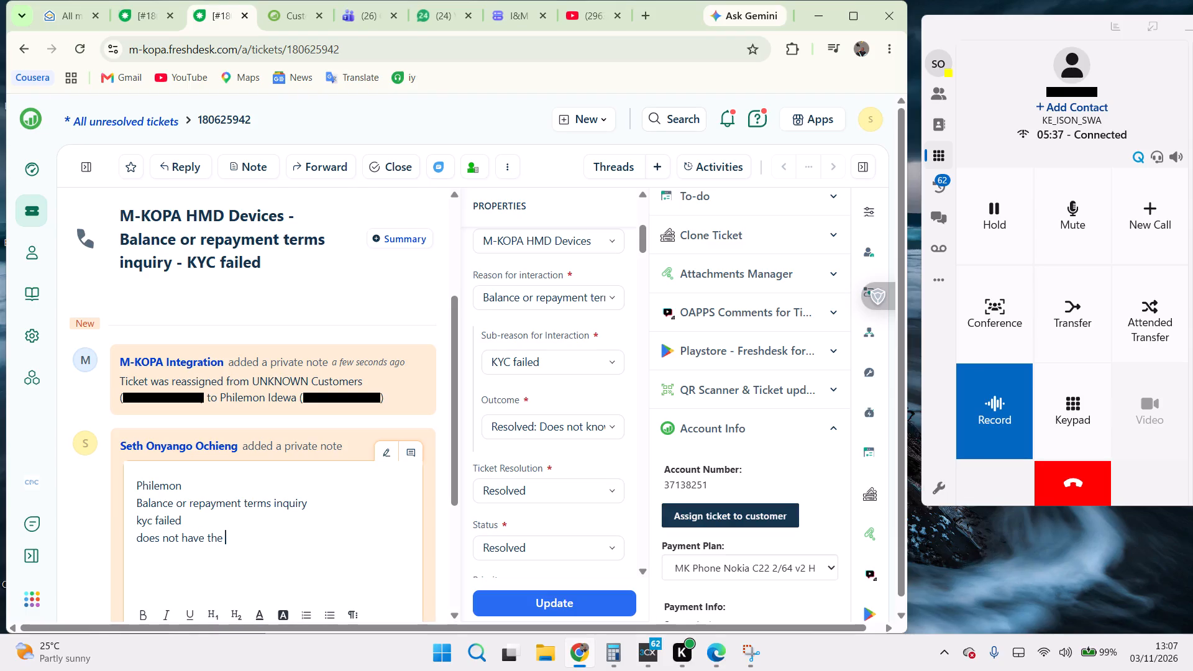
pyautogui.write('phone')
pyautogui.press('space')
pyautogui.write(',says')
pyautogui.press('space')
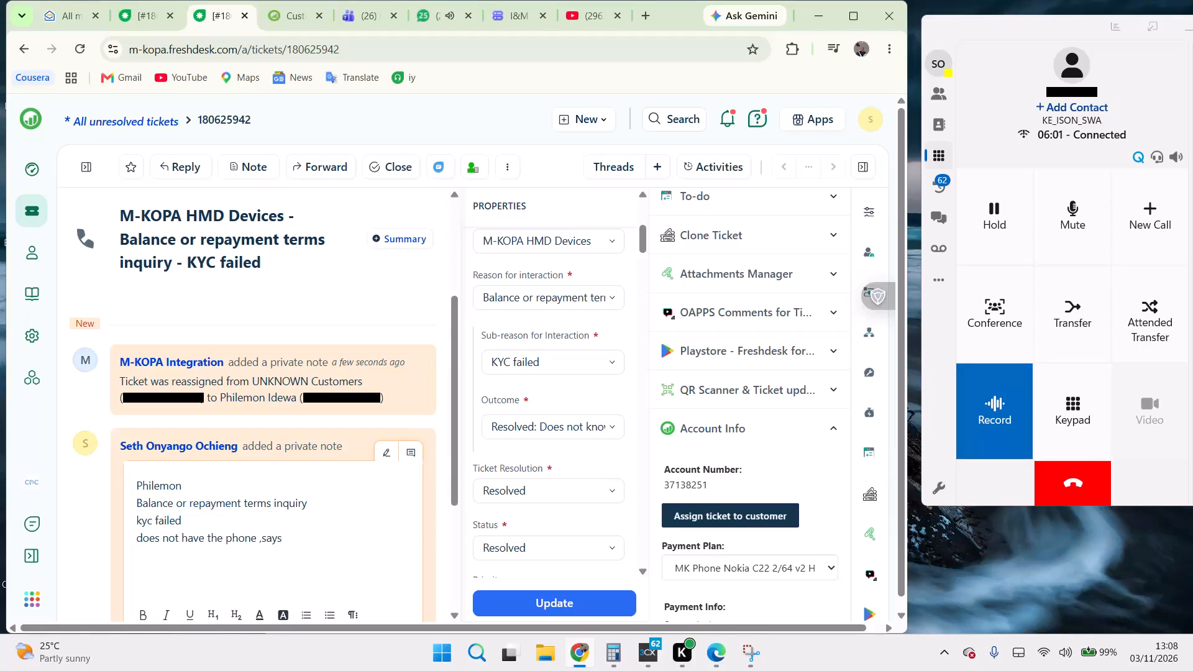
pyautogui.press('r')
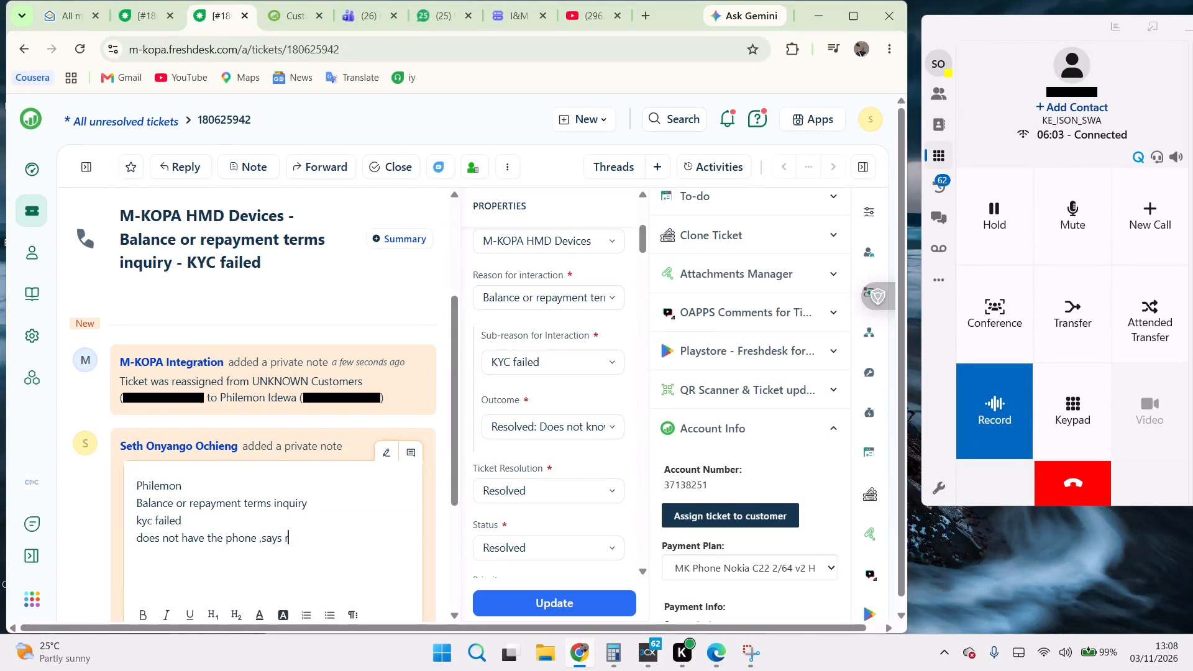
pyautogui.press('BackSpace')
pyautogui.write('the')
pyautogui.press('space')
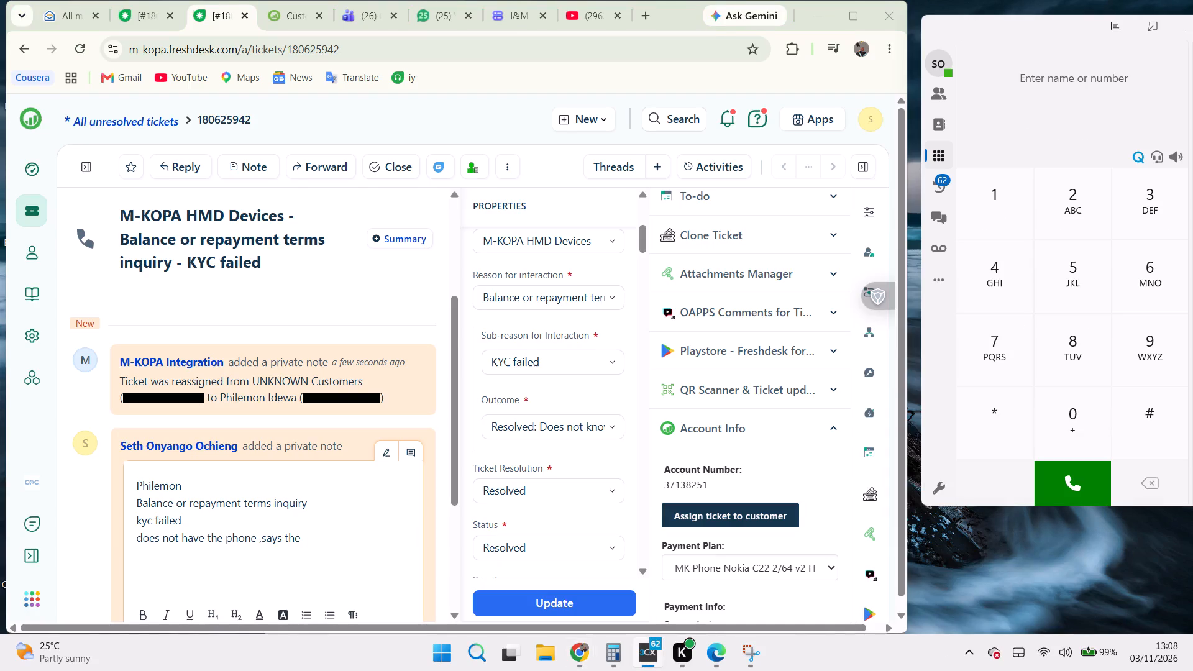
# Complete the note's last line with "relative has the phone will do system updte on their own ,was taught" and save the note.
pyautogui.click(309, 542)
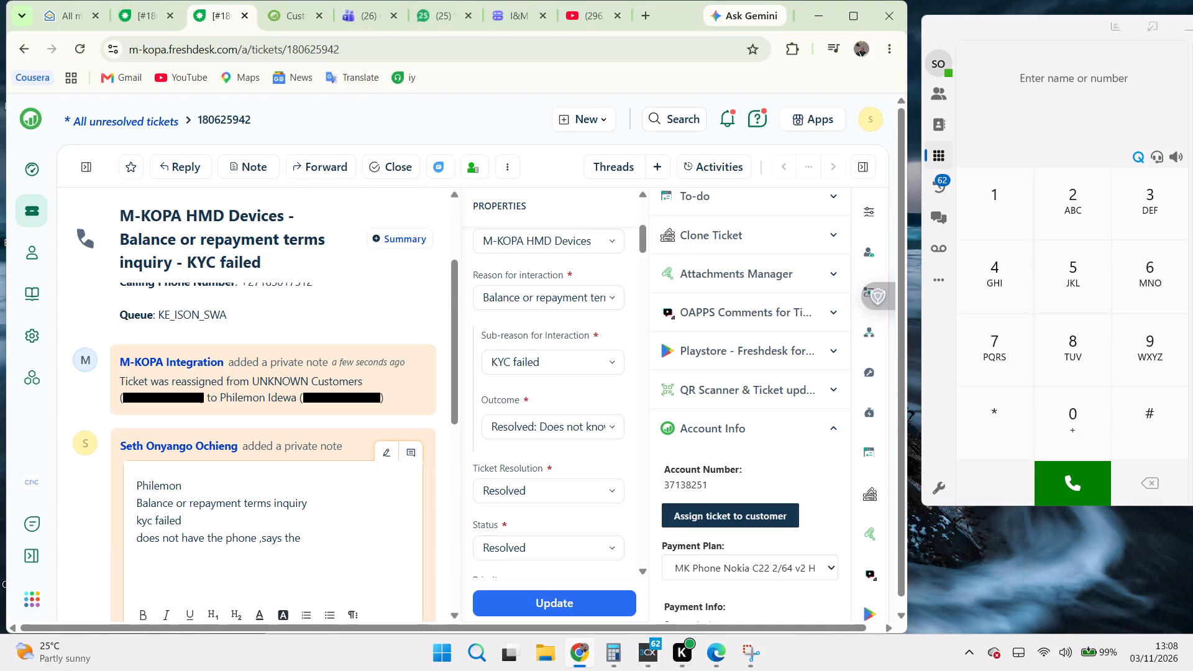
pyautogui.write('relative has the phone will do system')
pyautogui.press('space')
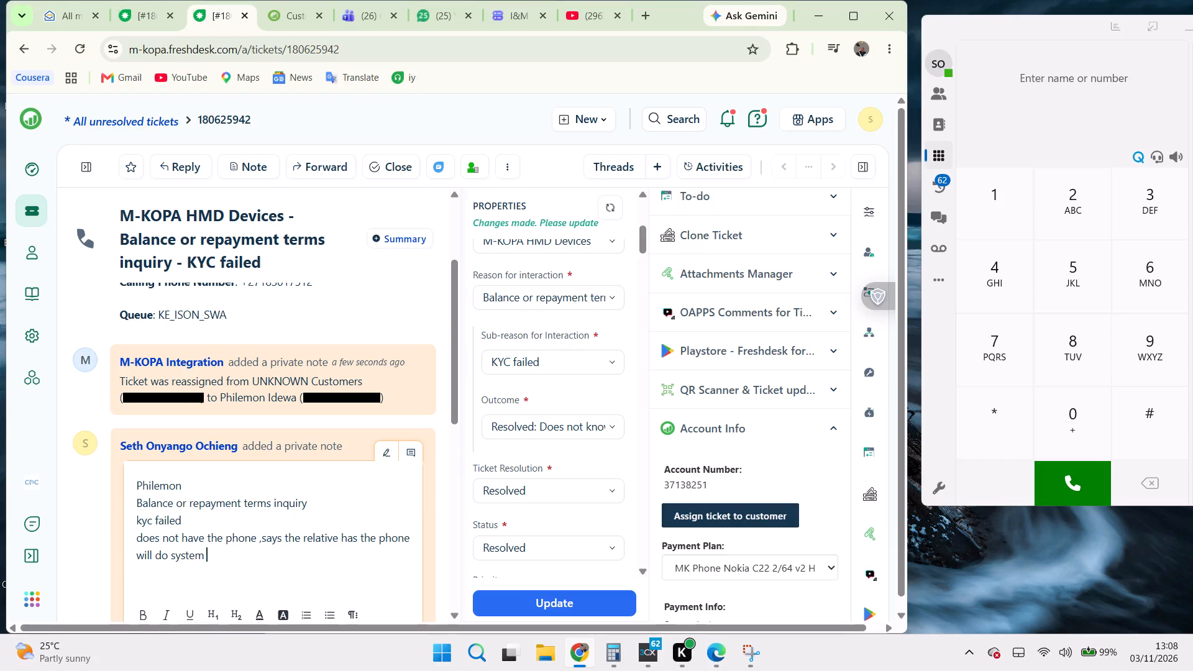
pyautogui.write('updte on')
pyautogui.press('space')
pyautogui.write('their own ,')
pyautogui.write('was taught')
pyautogui.scroll(1, 309, 542)
pyautogui.scroll(-1, 312, 541)
pyautogui.scroll(1, 312, 541)
pyautogui.scroll(-2, 312, 541)
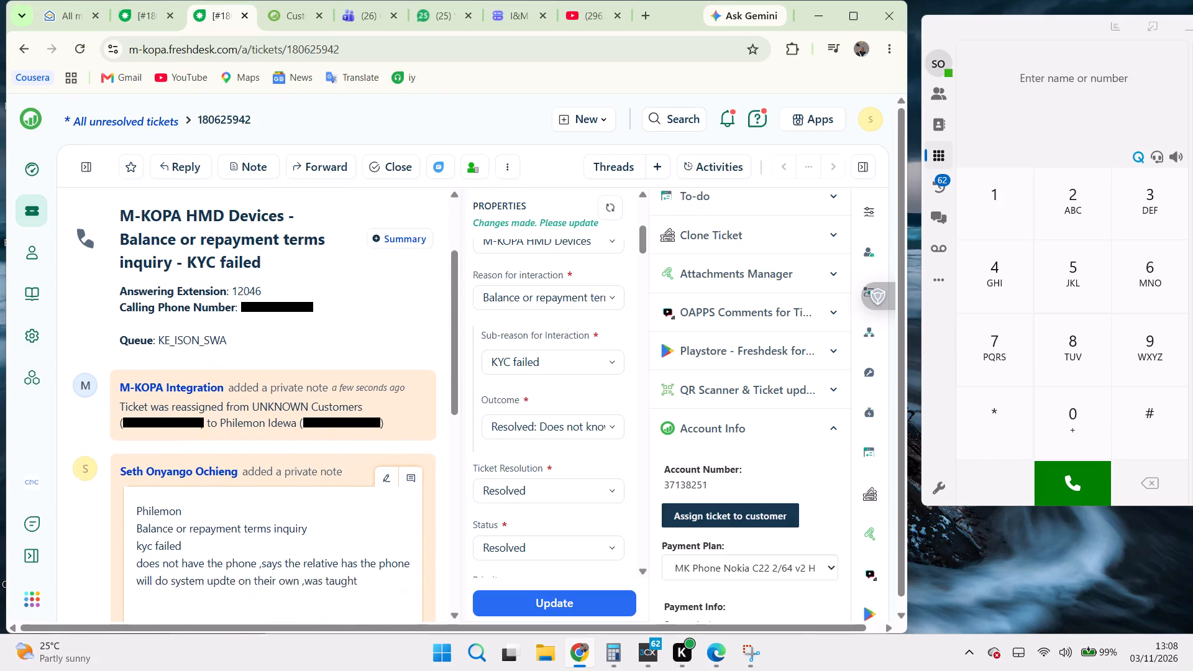
pyautogui.scroll(-1, 315, 536)
pyautogui.scroll(1, 315, 536)
pyautogui.scroll(-1, 315, 536)
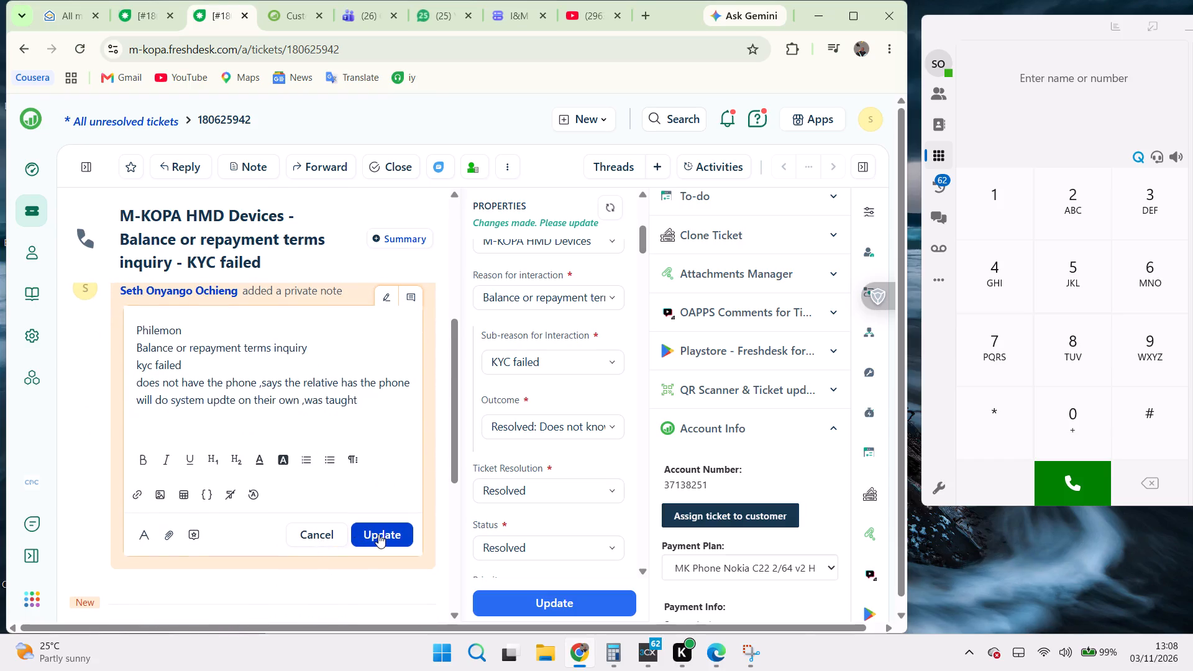
pyautogui.click(379, 536)
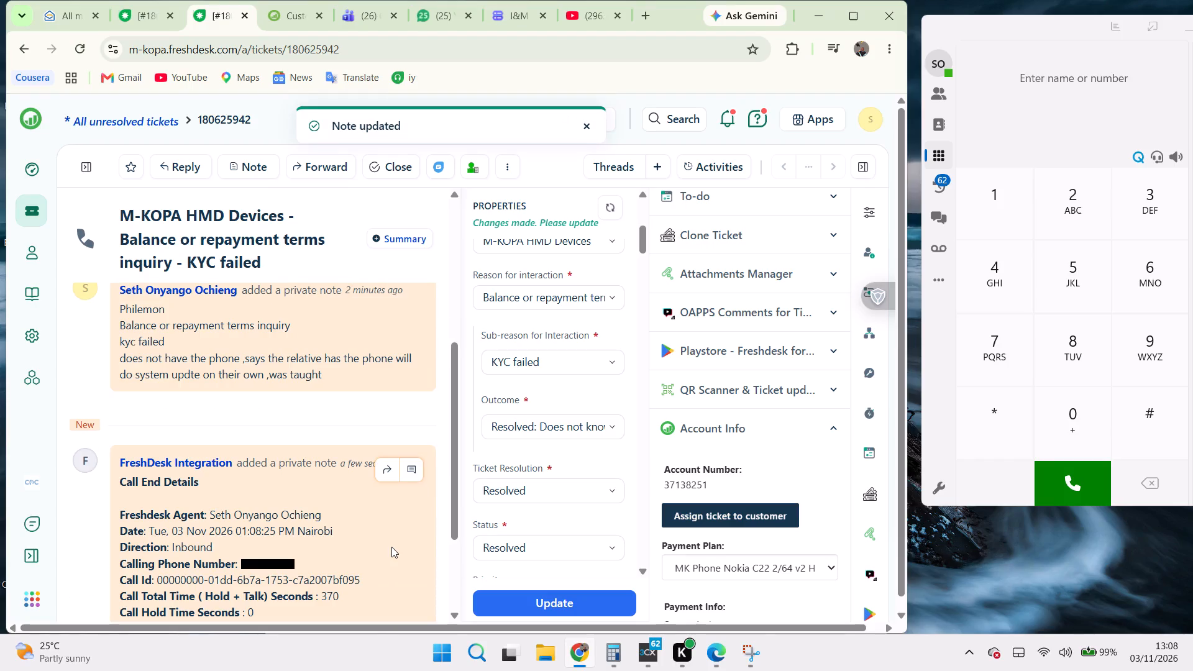
# Hide the CDC Softphone window showing the incoming call over the ticket.
pyautogui.scroll(1, 318, 503)
pyautogui.scroll(-3, 318, 503)
pyautogui.scroll(2, 318, 503)
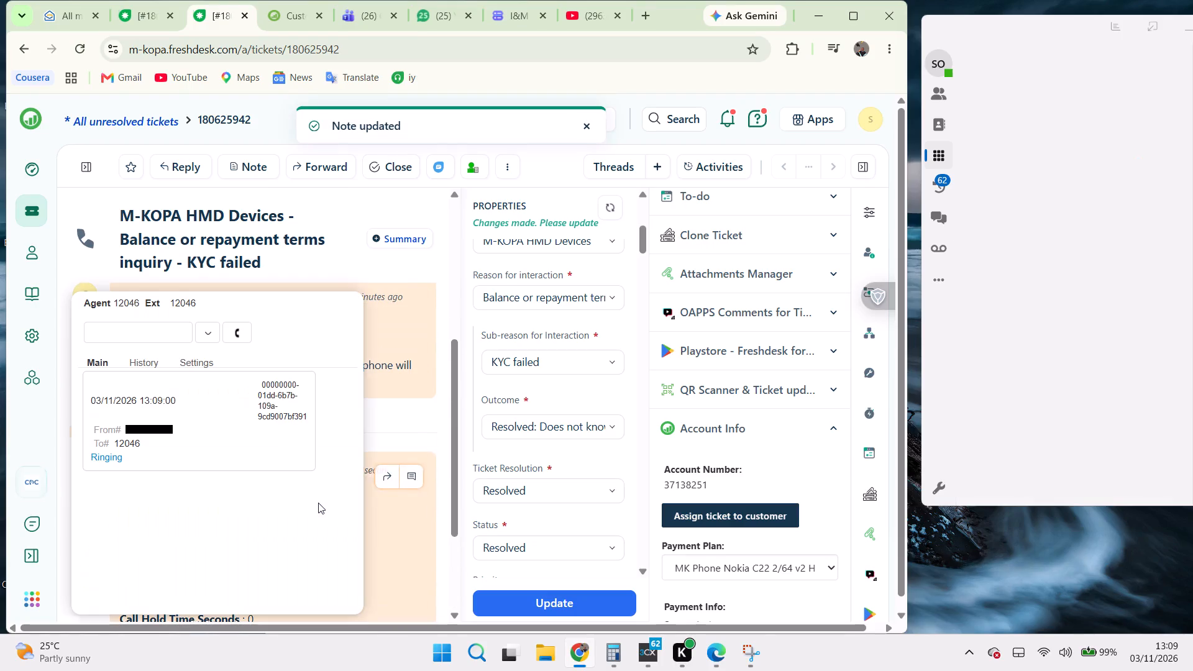
pyautogui.click(34, 482)
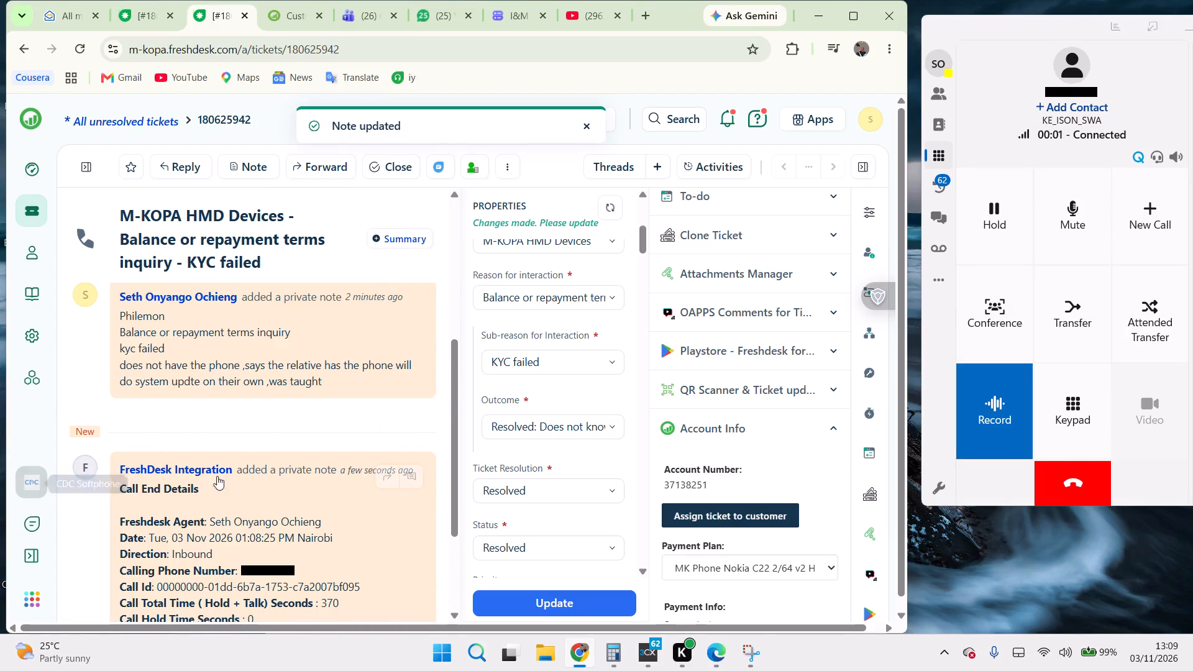
pyautogui.scroll(-2, 260, 475)
pyautogui.scroll(2, 260, 475)
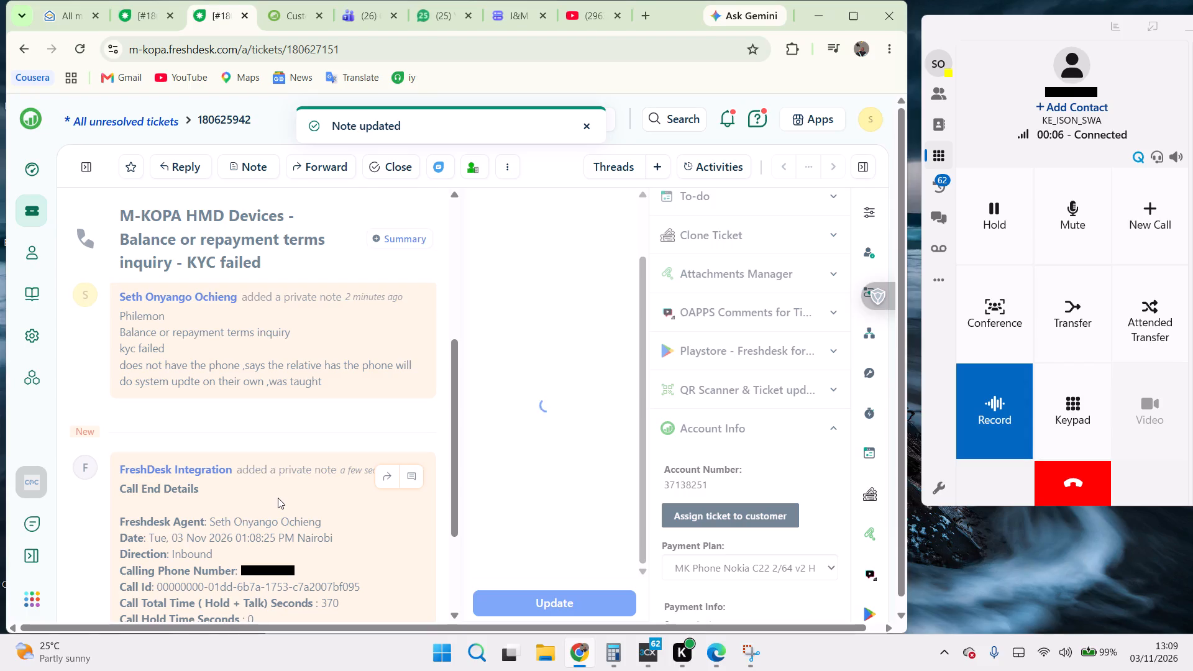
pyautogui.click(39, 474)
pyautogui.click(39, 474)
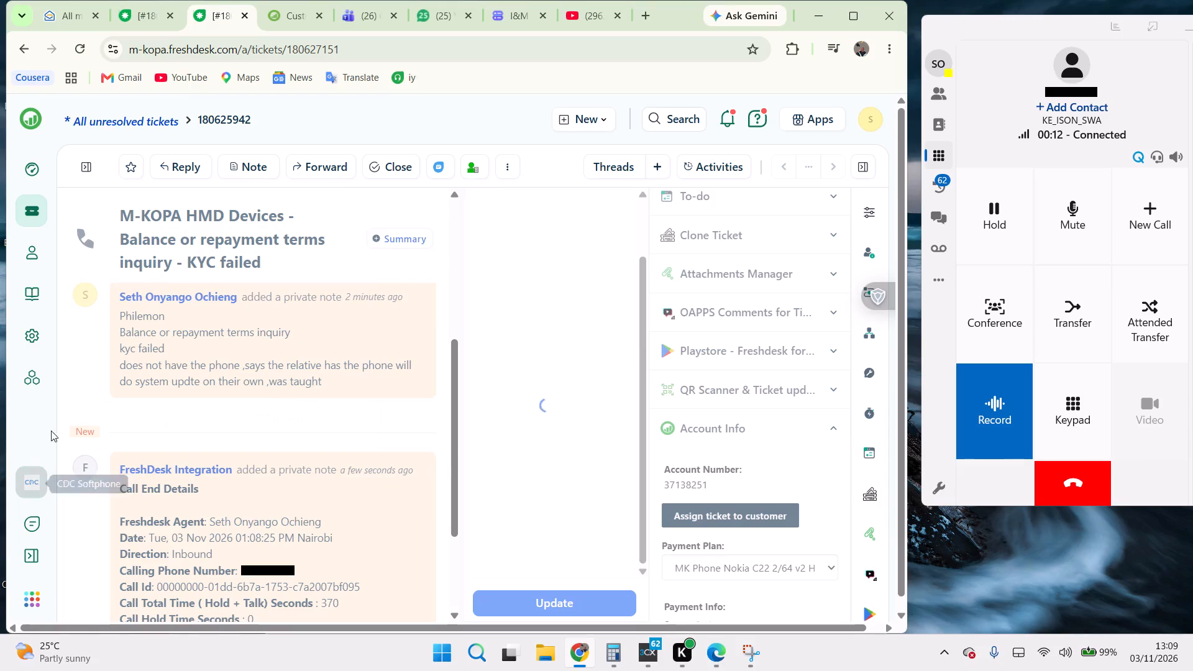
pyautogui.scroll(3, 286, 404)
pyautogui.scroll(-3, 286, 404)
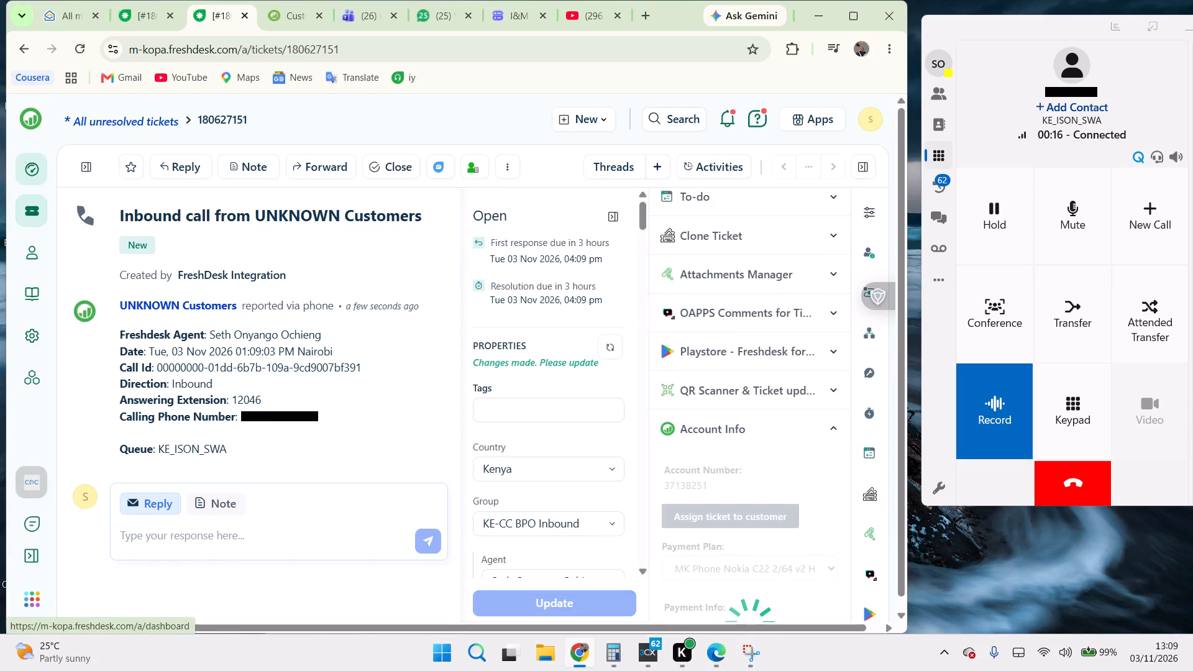
# Start a private note on the new inbound call ticket with "emmanuel" as its first line.
pyautogui.click(216, 527)
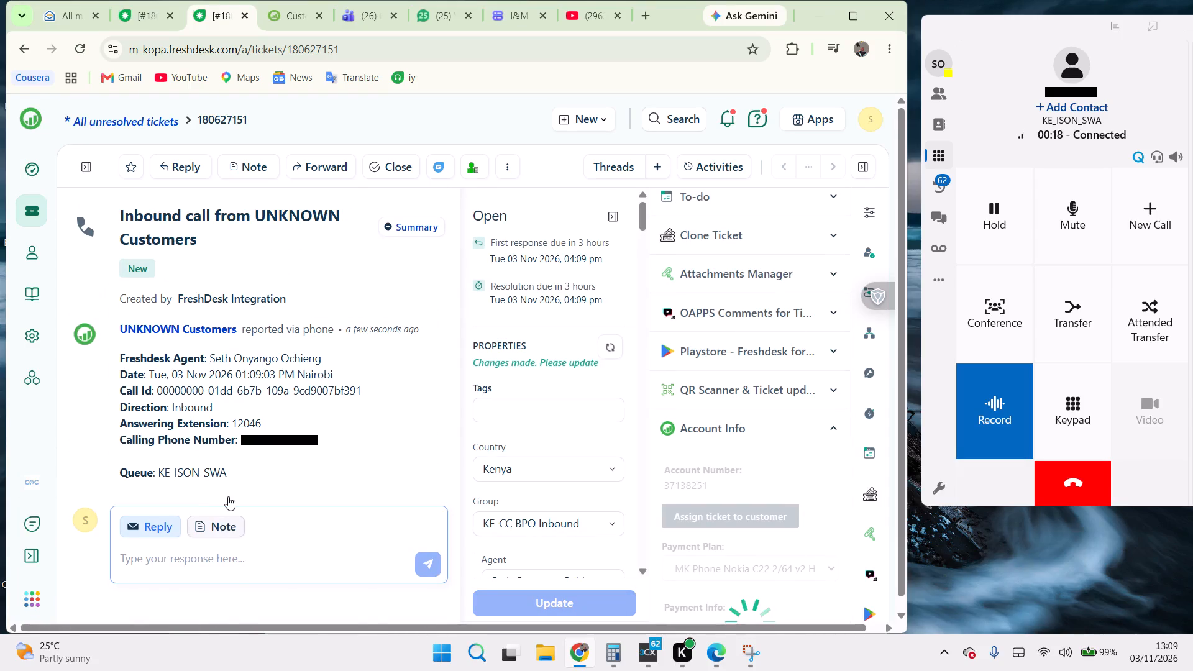
pyautogui.scroll(-1, 228, 496)
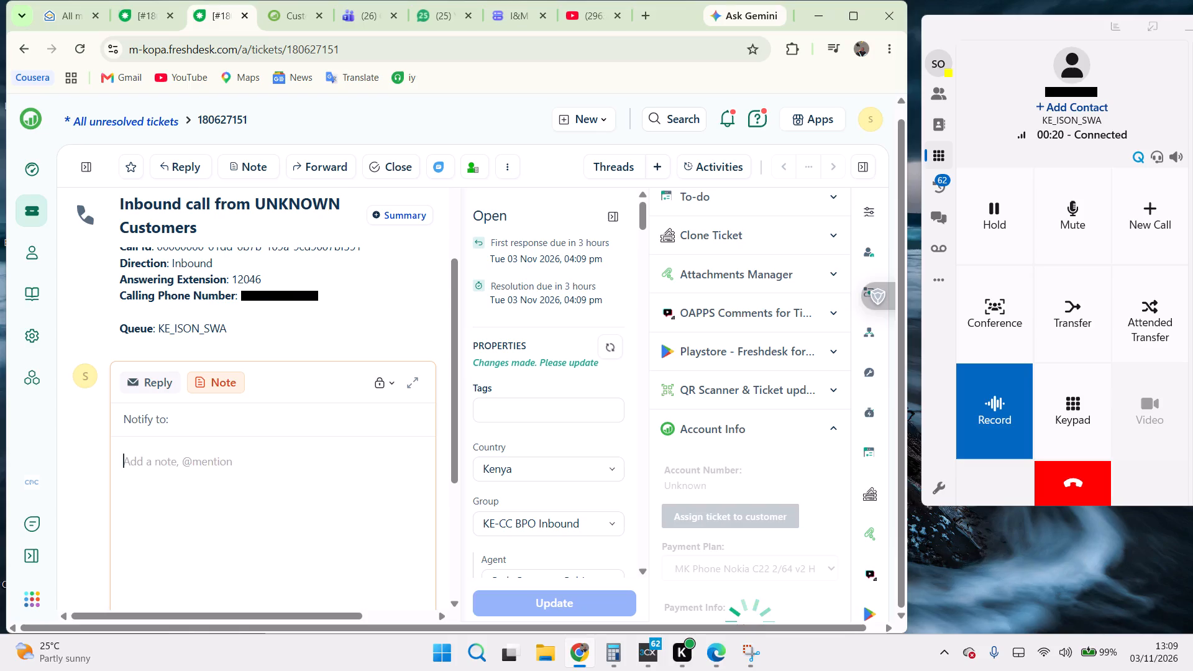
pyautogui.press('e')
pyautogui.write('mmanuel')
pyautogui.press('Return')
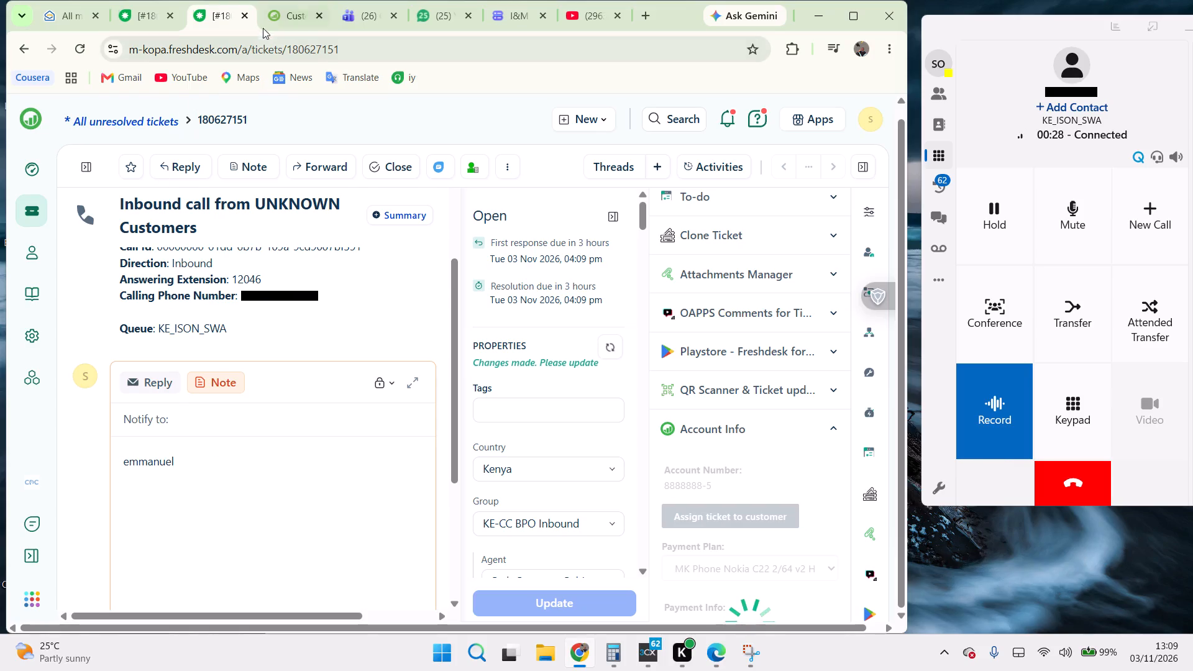
# Switch to the M-KOPA CRM customer page with the open Update Information form.
pyautogui.click(290, 11)
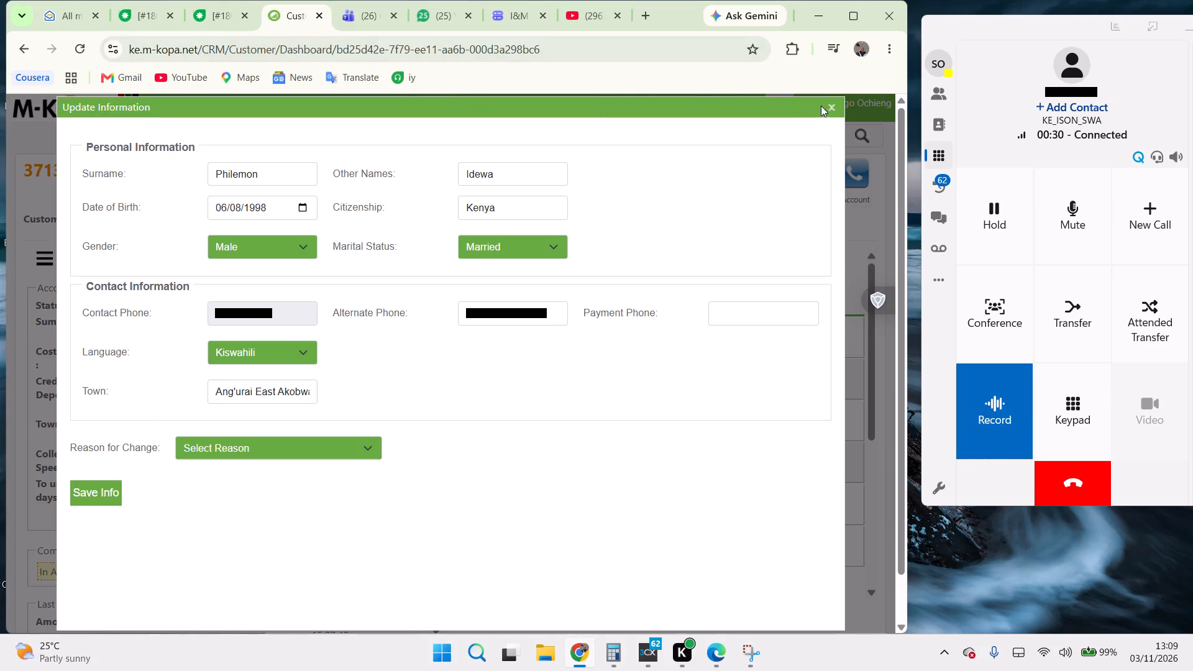
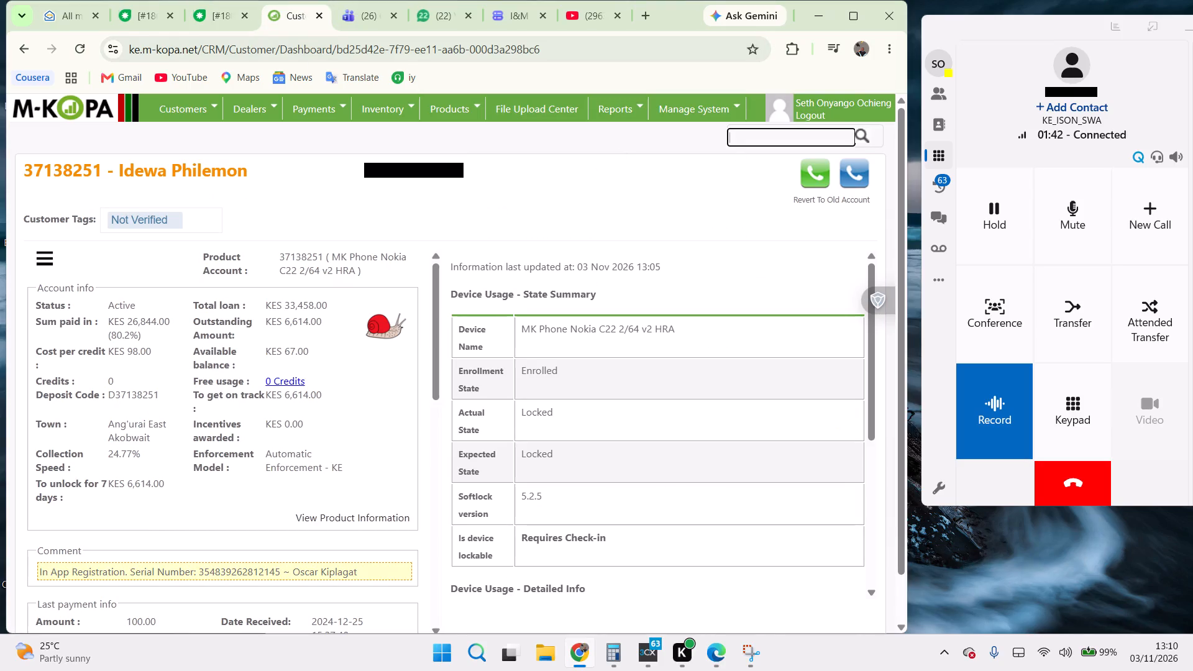
# Search the M-KOPA CRM for the caller's customer dashboard using the account number given on the call.
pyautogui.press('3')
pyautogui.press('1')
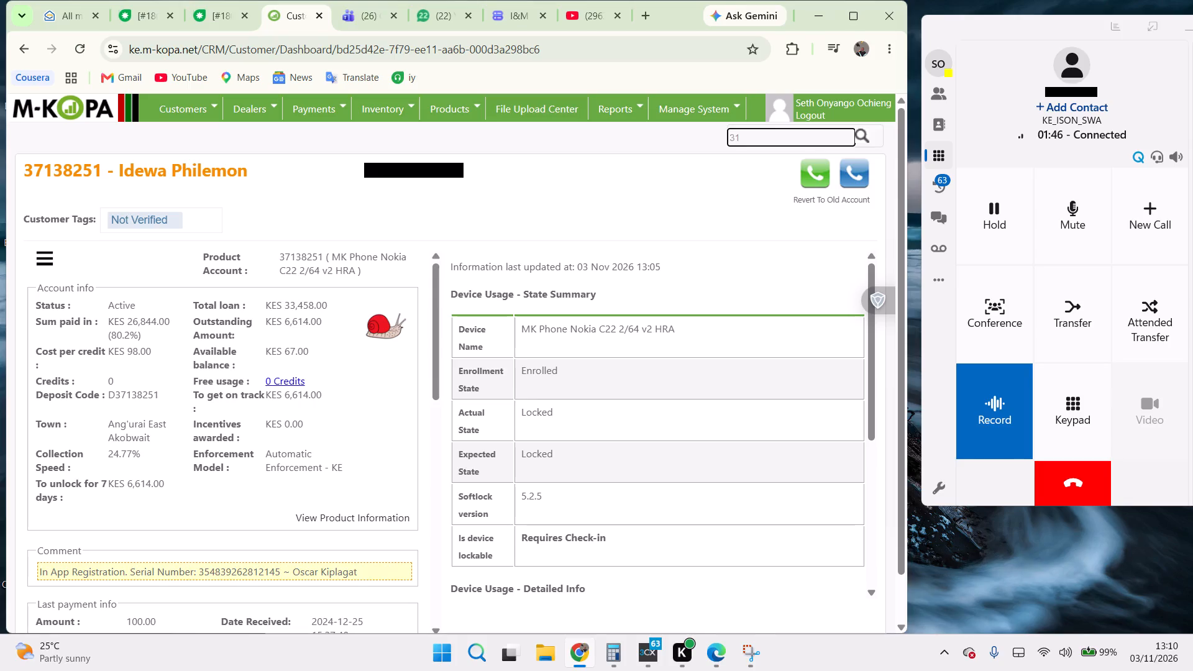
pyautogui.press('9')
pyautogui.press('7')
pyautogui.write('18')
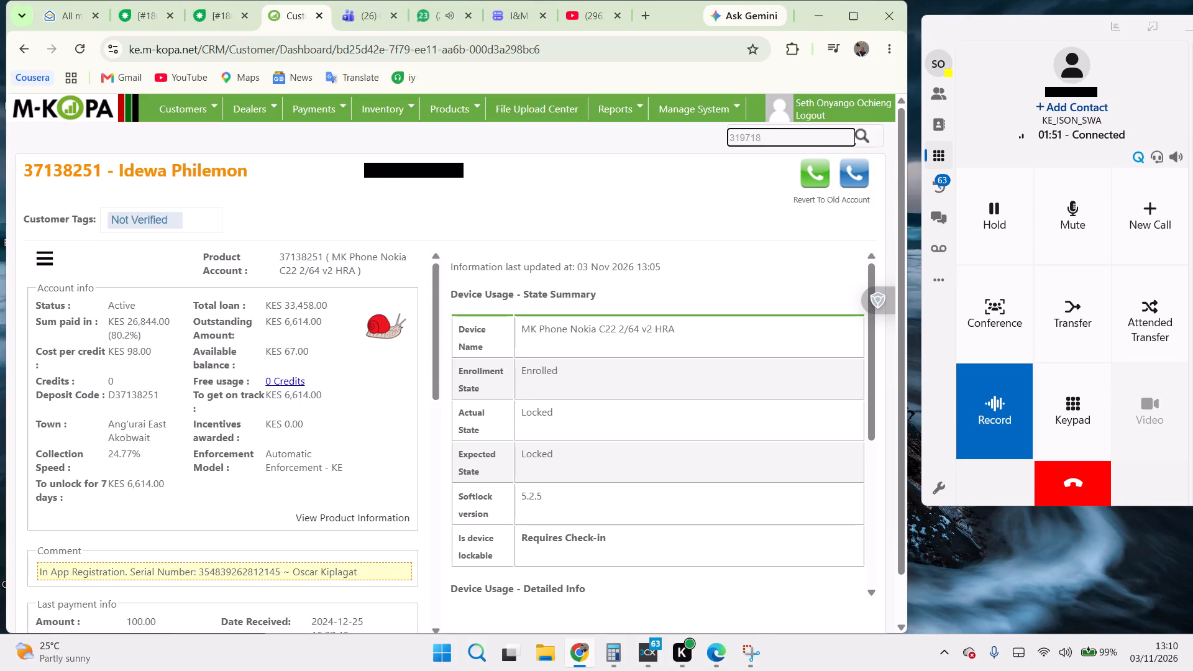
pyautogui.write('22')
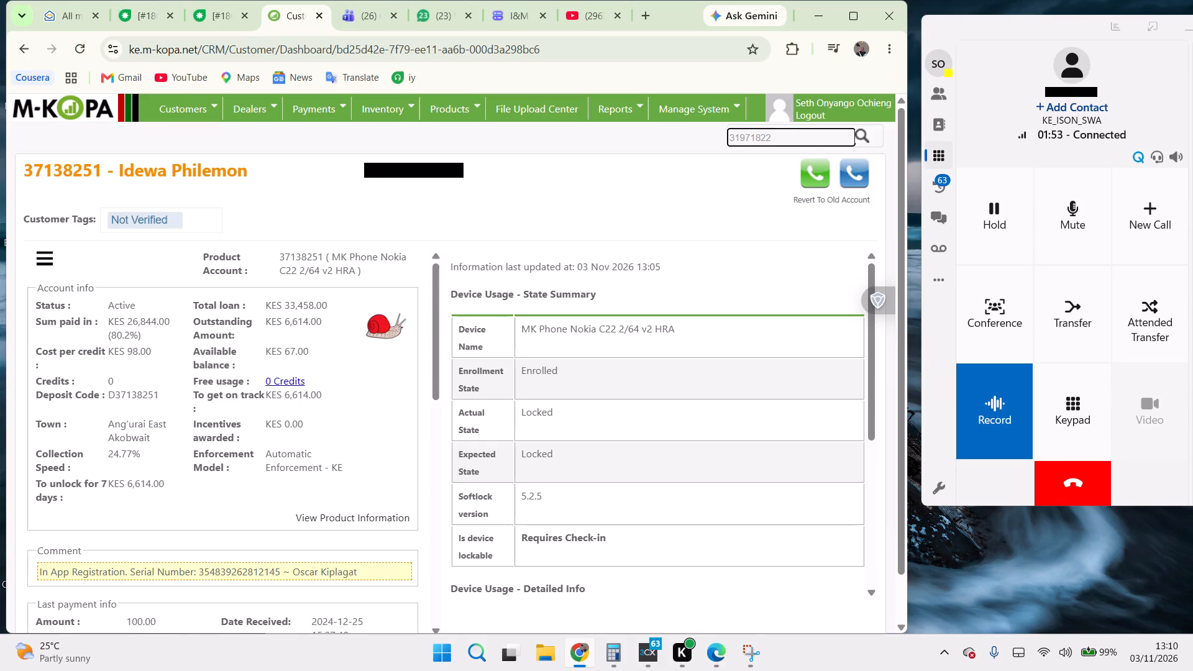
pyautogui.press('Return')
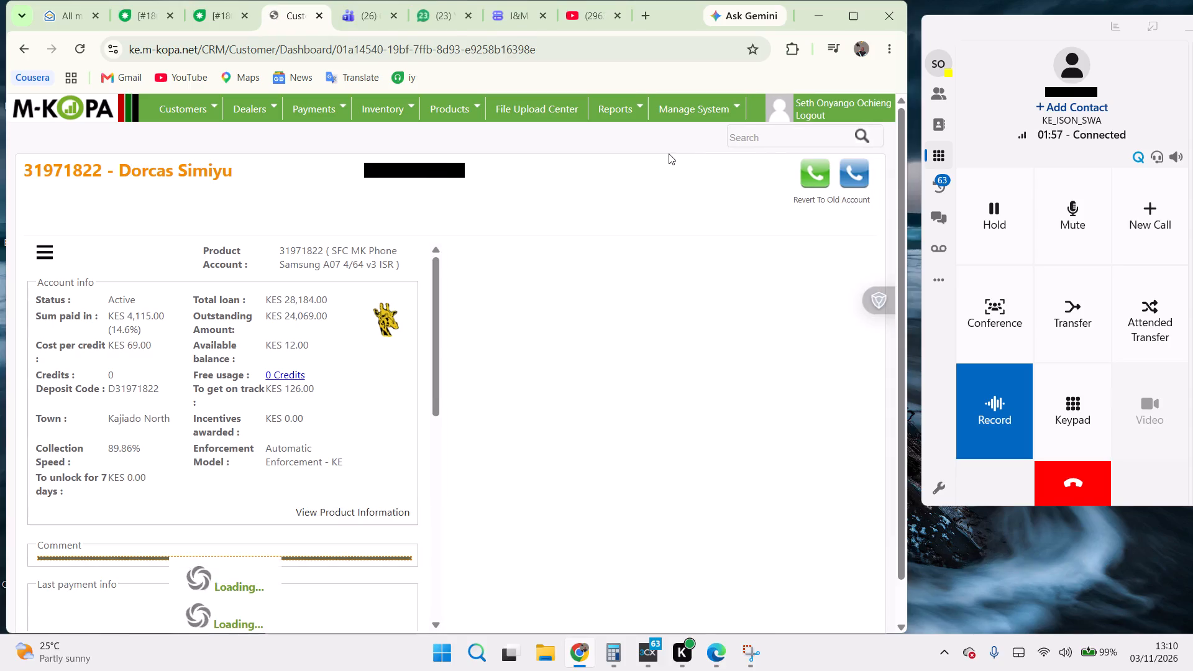
# Copy the account number from the caller's CRM dashboard and assign the open UNKNOWN inbound-call ticket in Freshdesk to that customer.
pyautogui.click(75, 168)
pyautogui.click(75, 168)
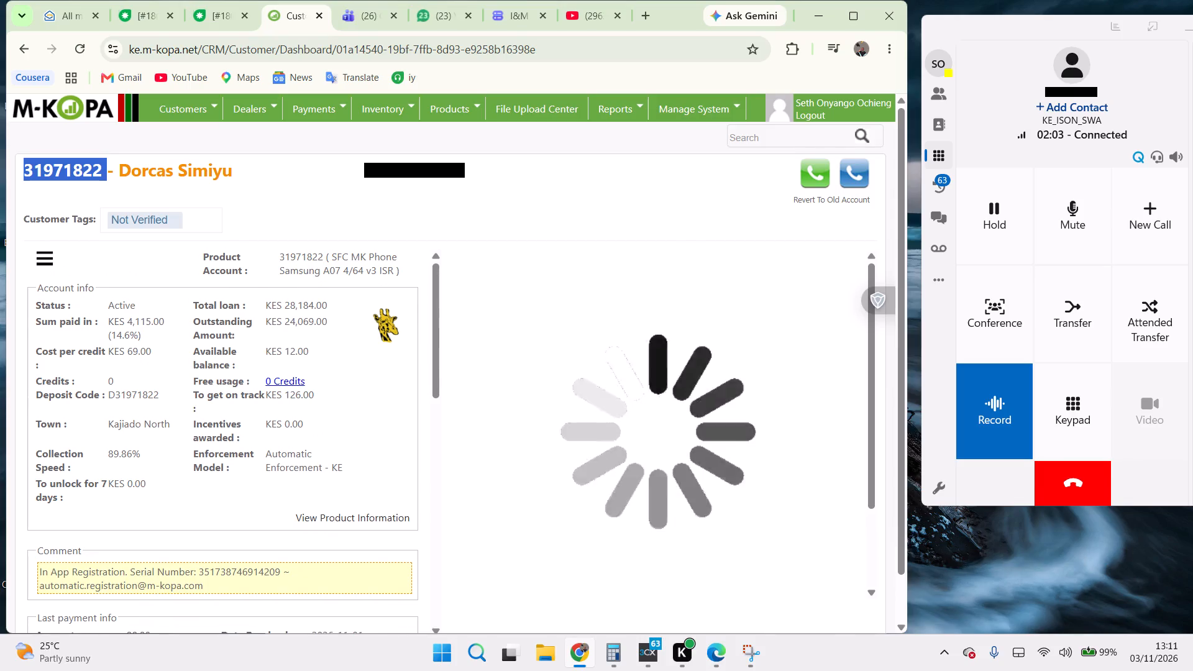
pyautogui.rightClick(75, 168)
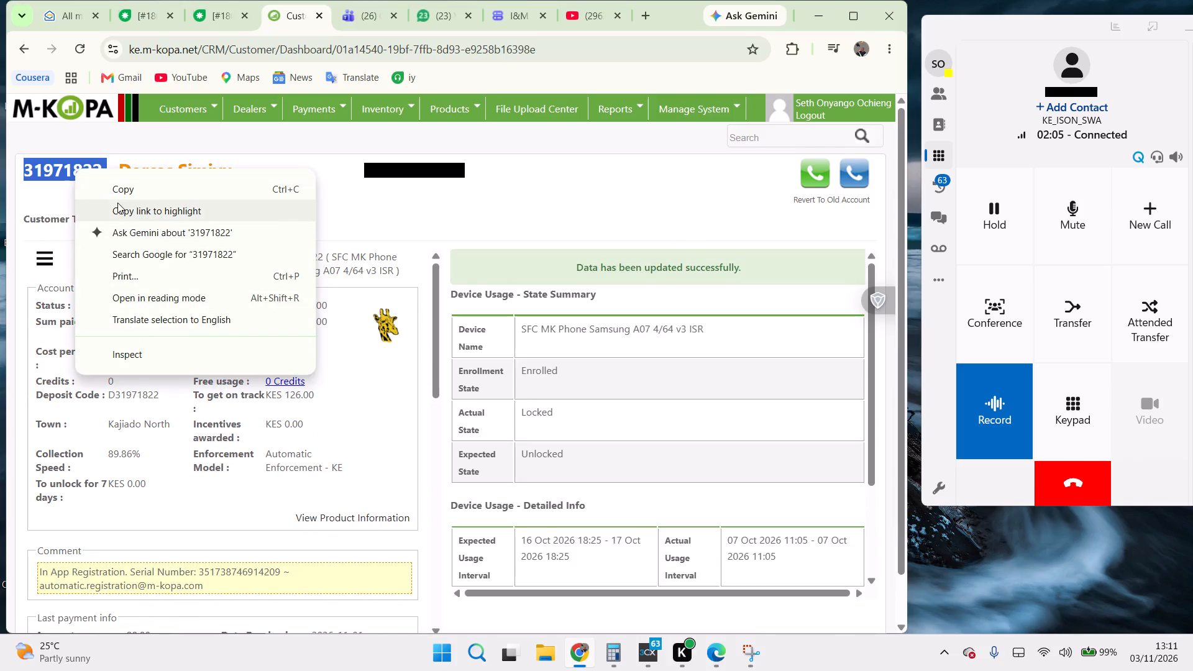
pyautogui.click(122, 190)
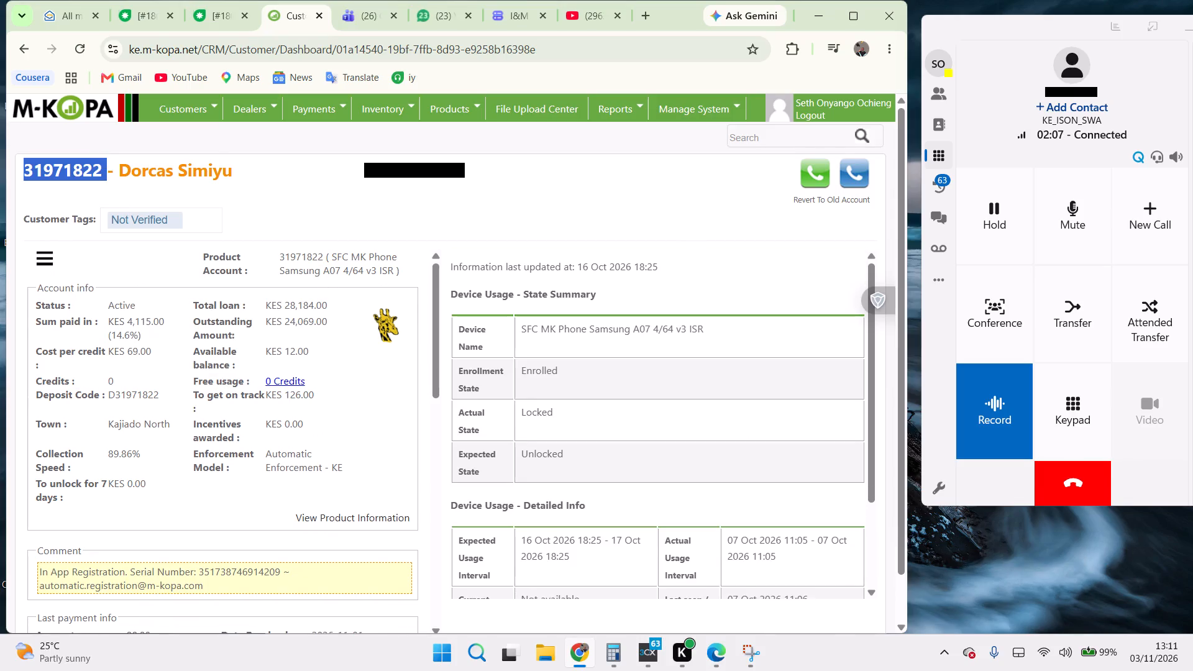
pyautogui.click(215, 19)
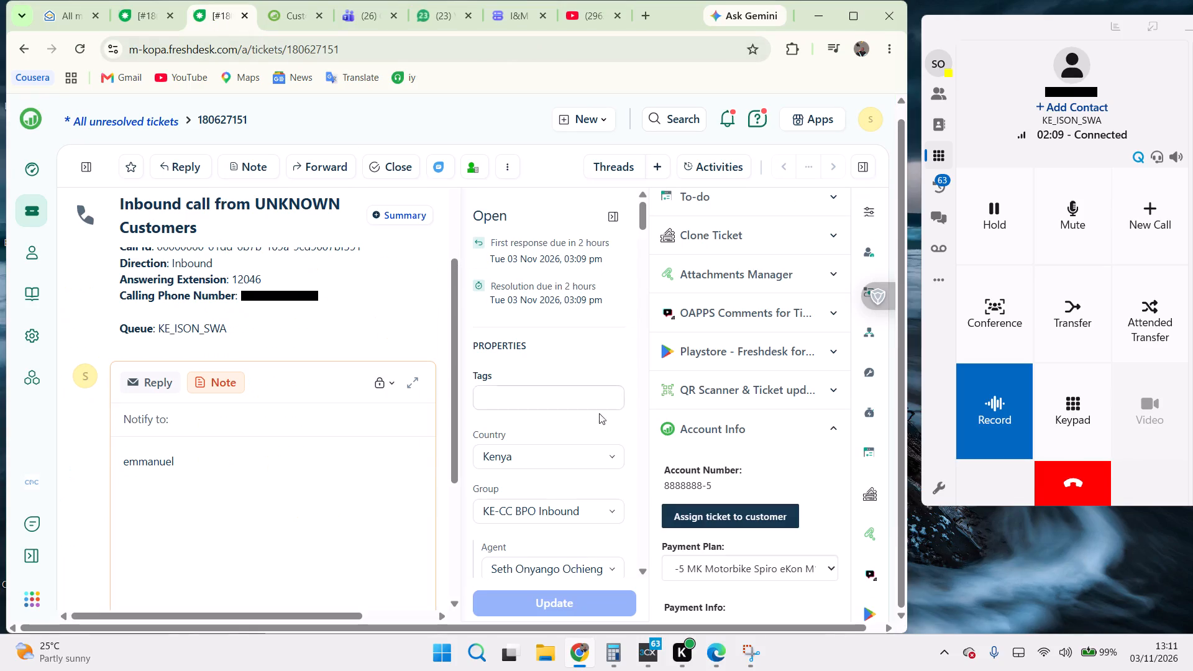
pyautogui.click(695, 520)
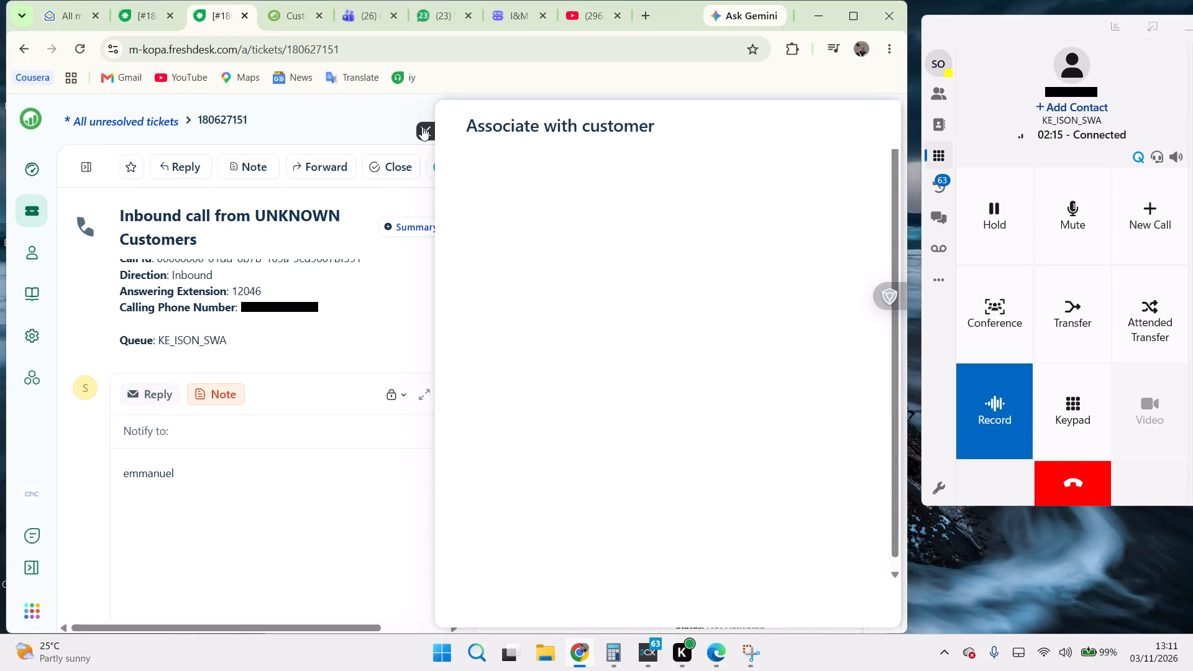
pyautogui.click(494, 177)
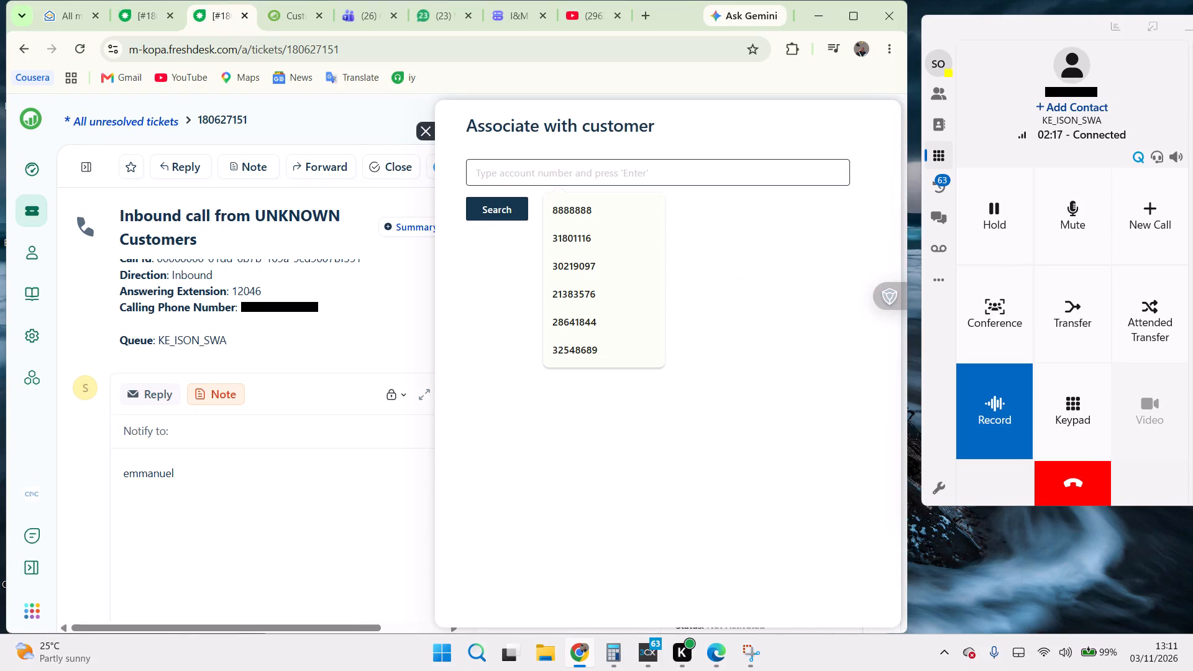
pyautogui.hotkey('ctrl', 'v')
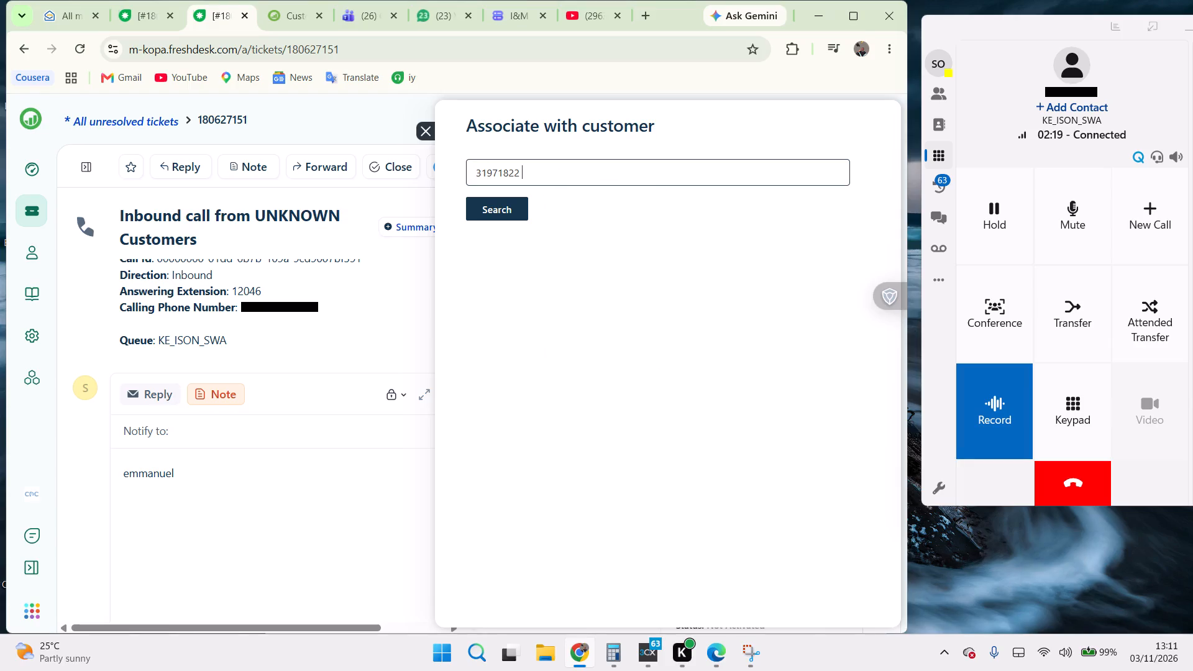
pyautogui.press('BackSpace')
pyautogui.click(508, 205)
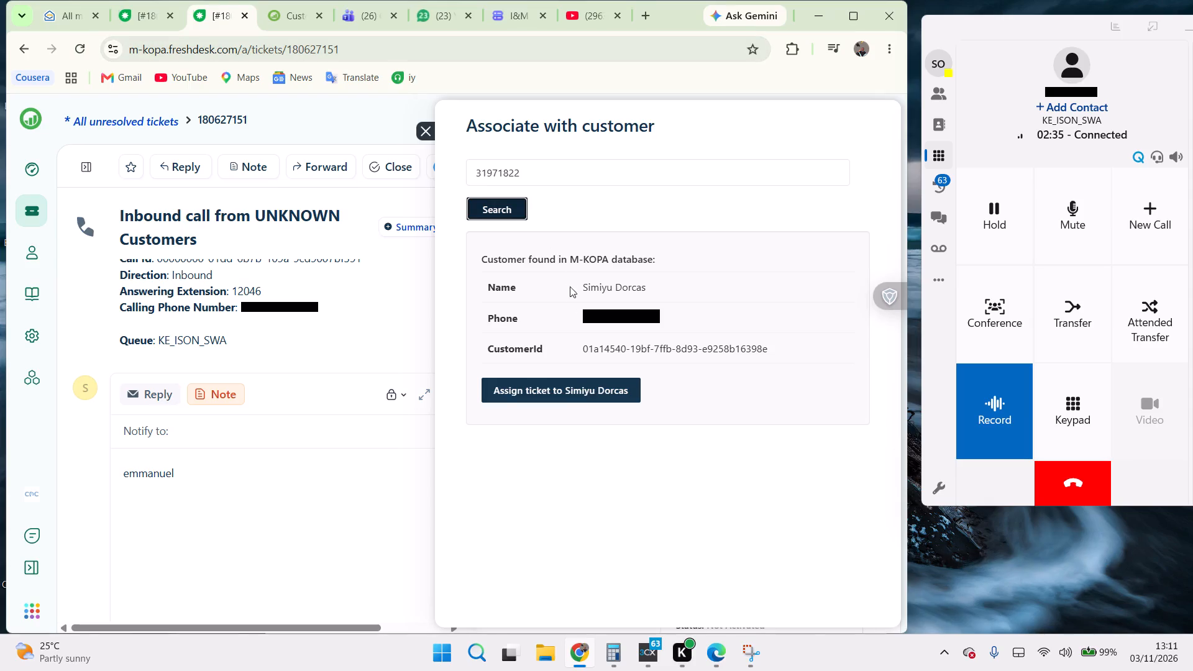
pyautogui.click(535, 391)
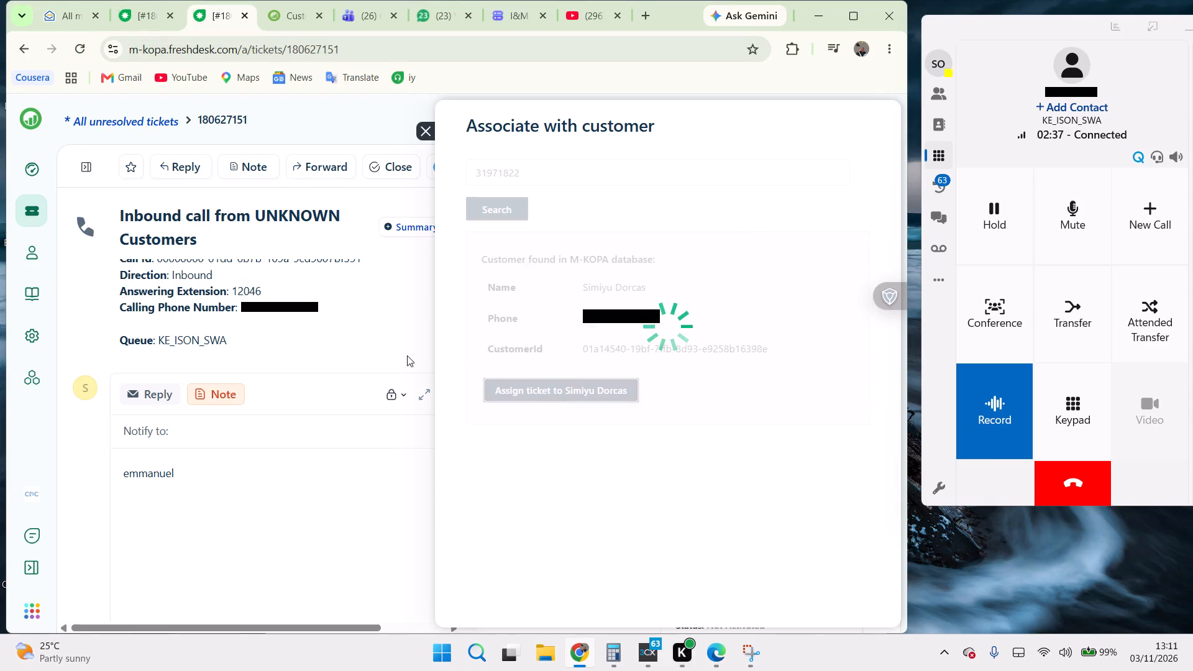
pyautogui.scroll(-1, 330, 303)
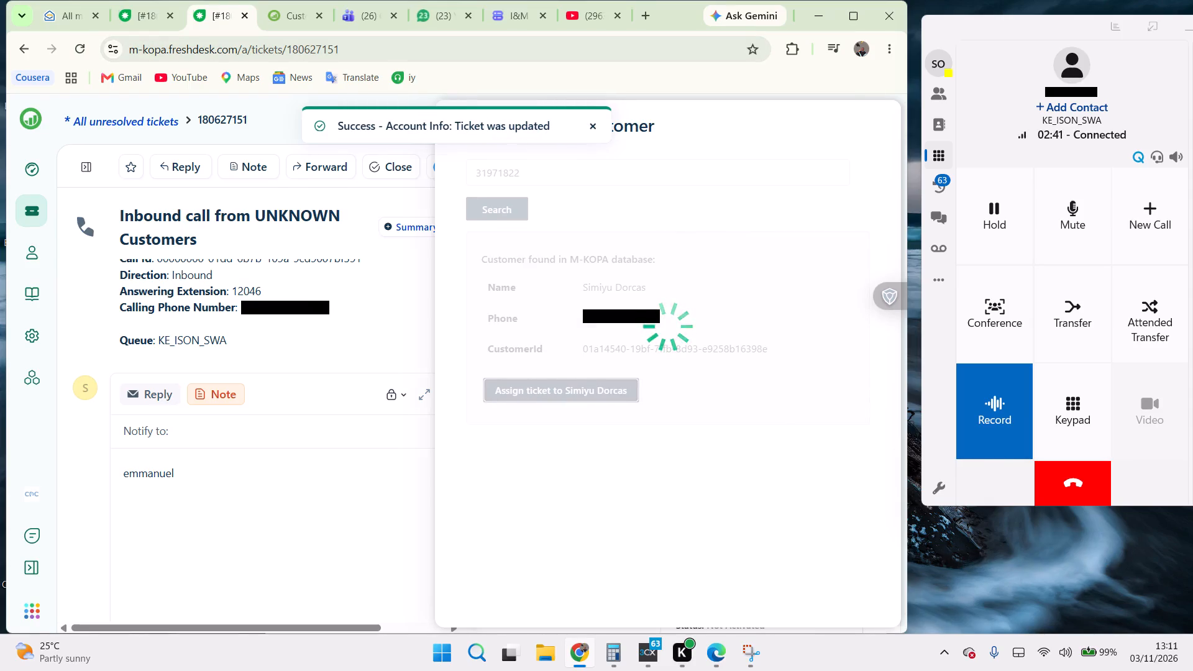
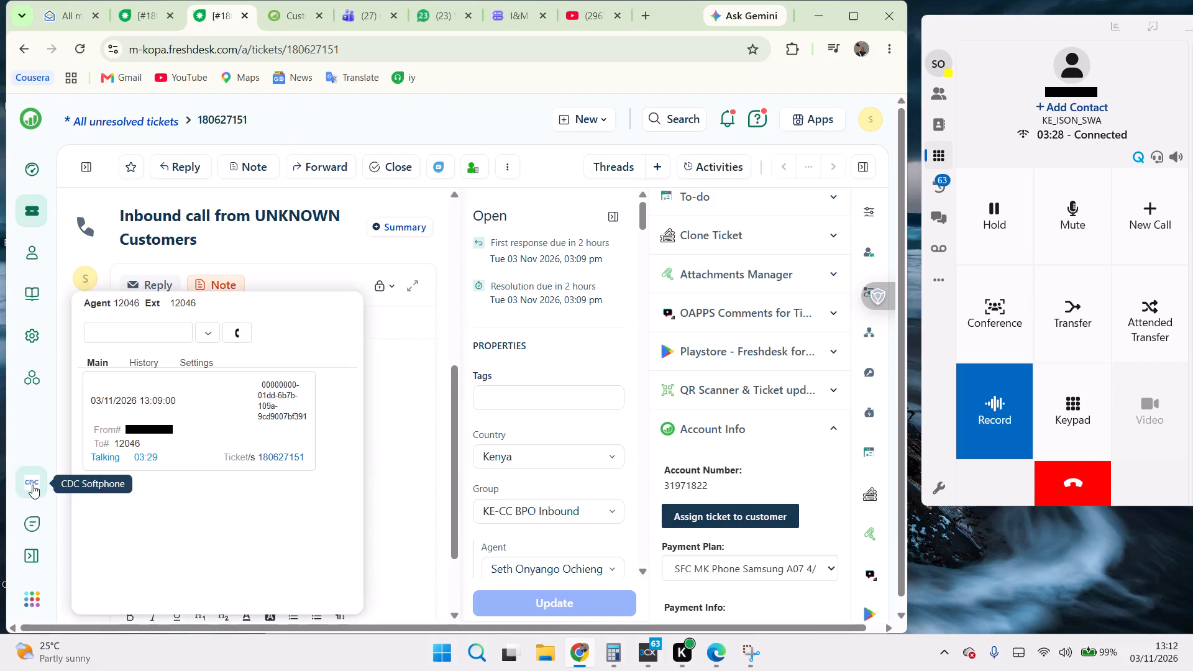
# Examine the caller's CRM dashboard for the device lock state, usage intervals, advised actions and last payment information.
pyautogui.click(32, 485)
pyautogui.doubleClick(294, 19)
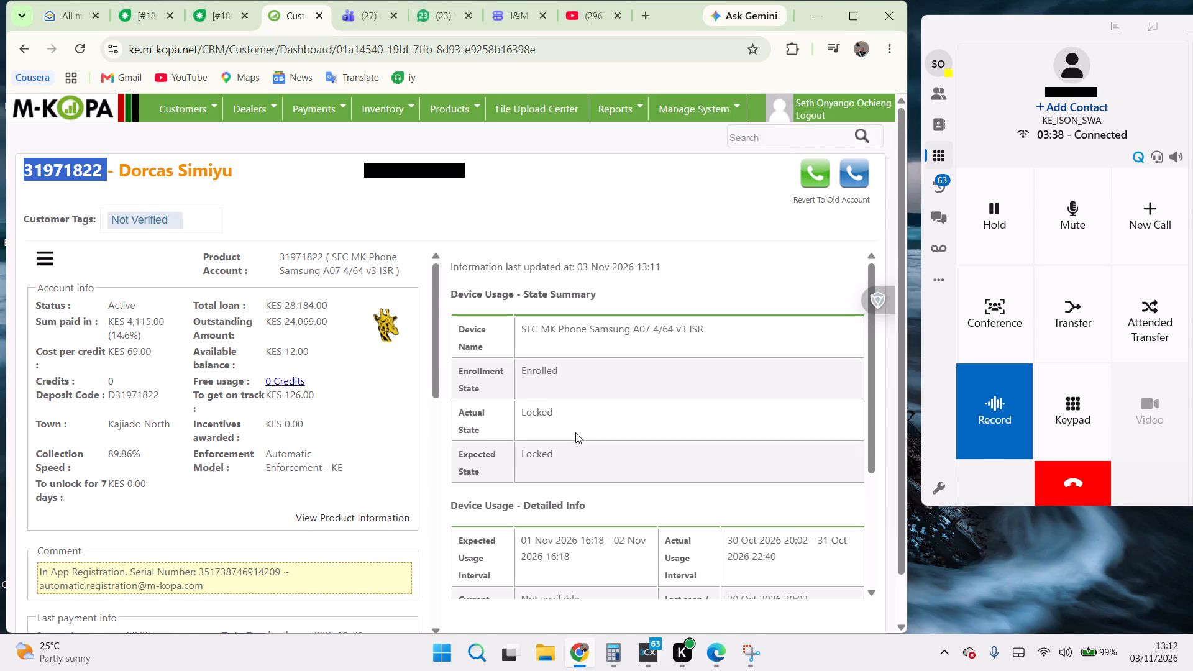
pyautogui.scroll(-3, 575, 432)
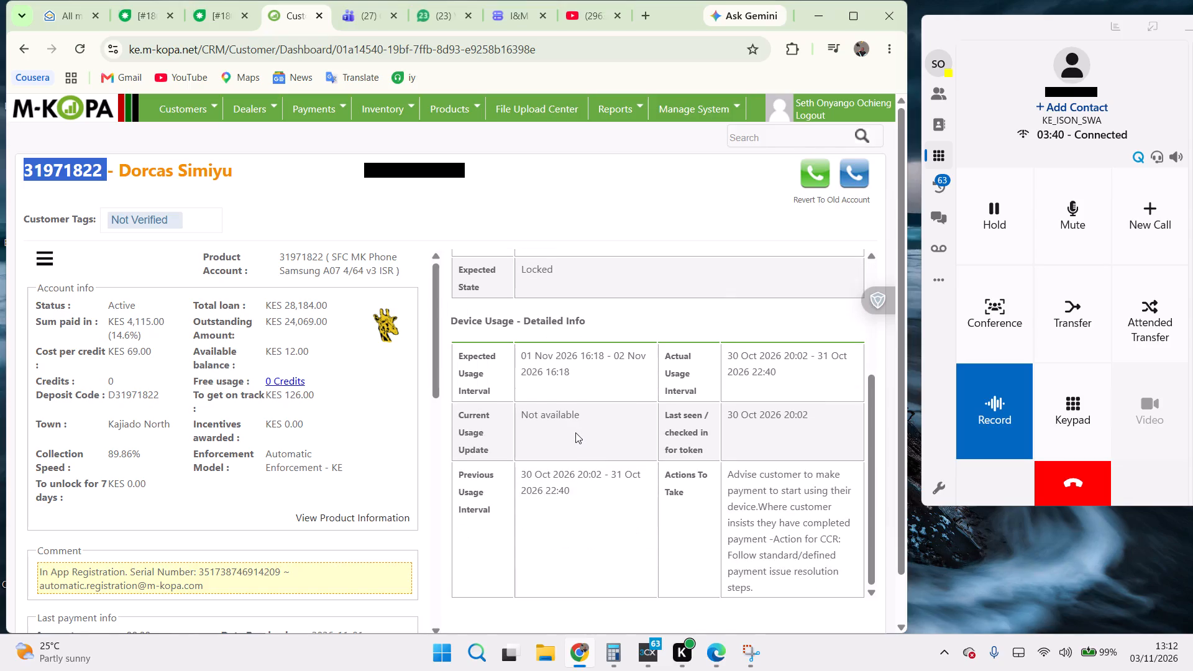
pyautogui.scroll(-1, 575, 432)
pyautogui.scroll(3, 575, 432)
pyautogui.scroll(-3, 413, 458)
pyautogui.scroll(1, 413, 458)
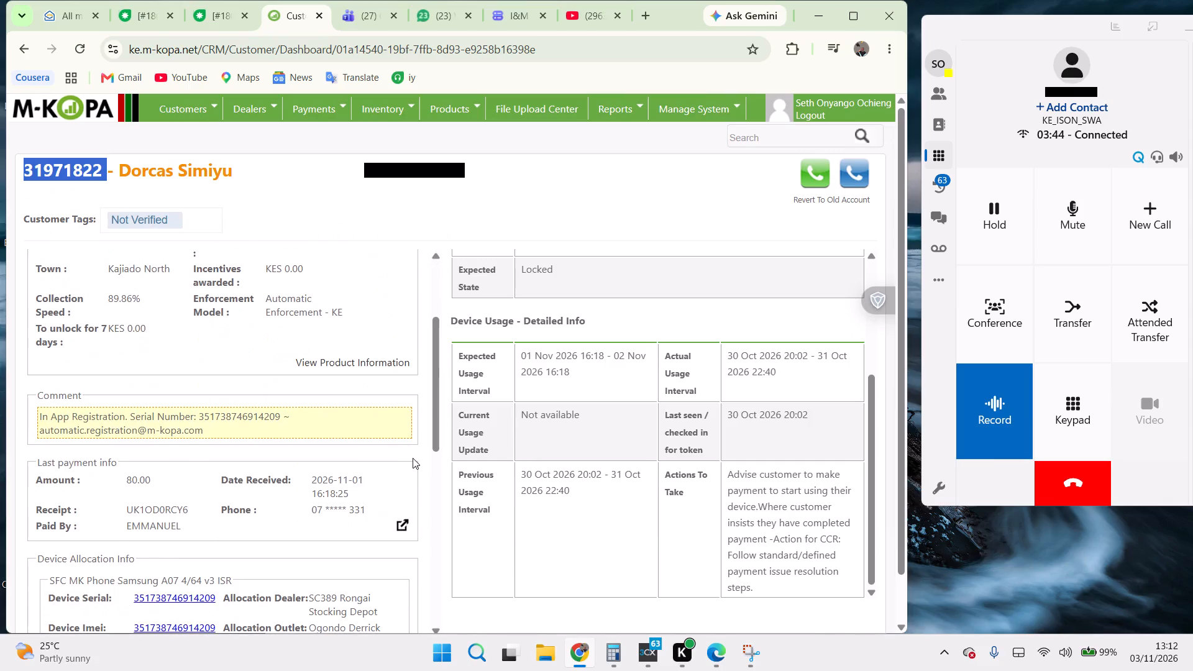
pyautogui.scroll(1, 413, 458)
pyautogui.scroll(-1, 413, 458)
pyautogui.scroll(1, 319, 399)
pyautogui.scroll(-1, 319, 399)
pyautogui.scroll(2, 319, 399)
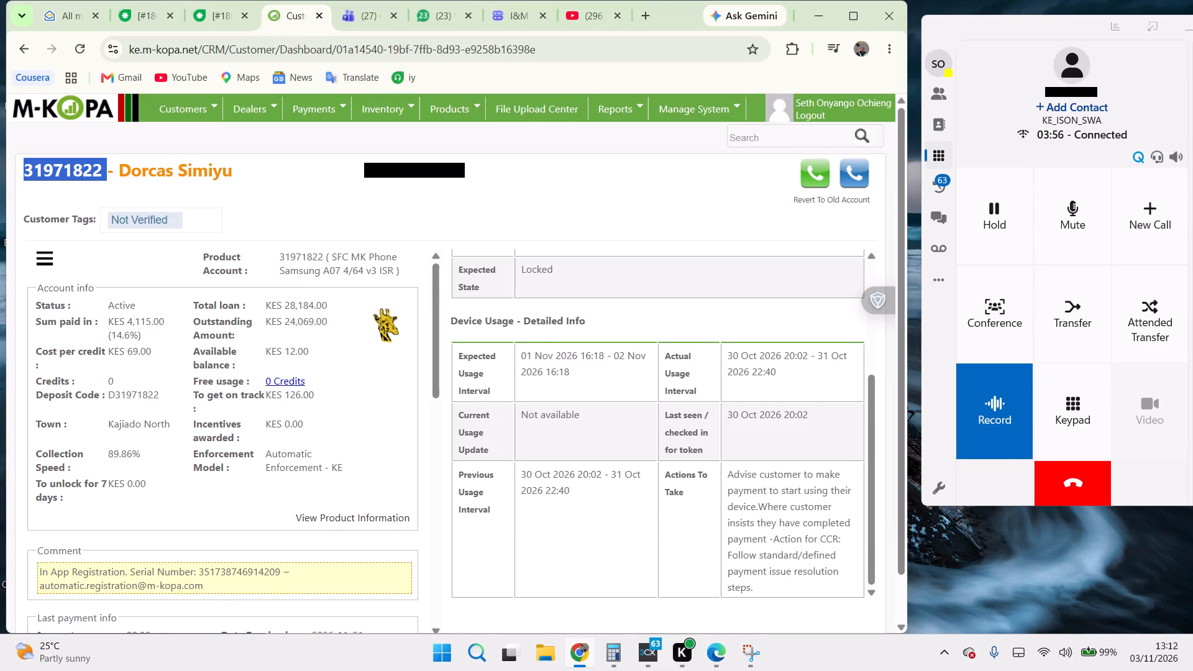
# Classify the Freshdesk ticket with category Samsung Devices, and both reason and sub-reason for interaction as Locked screen-not paid.
pyautogui.click(220, 19)
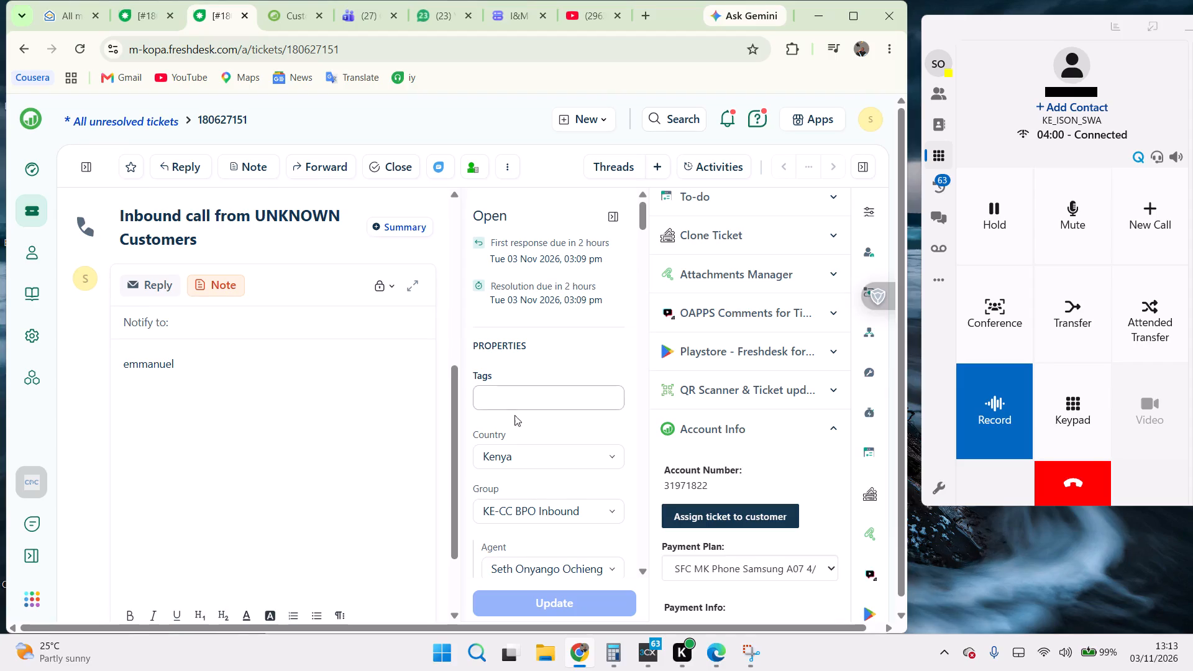
pyautogui.scroll(-9, 528, 449)
pyautogui.scroll(1, 528, 445)
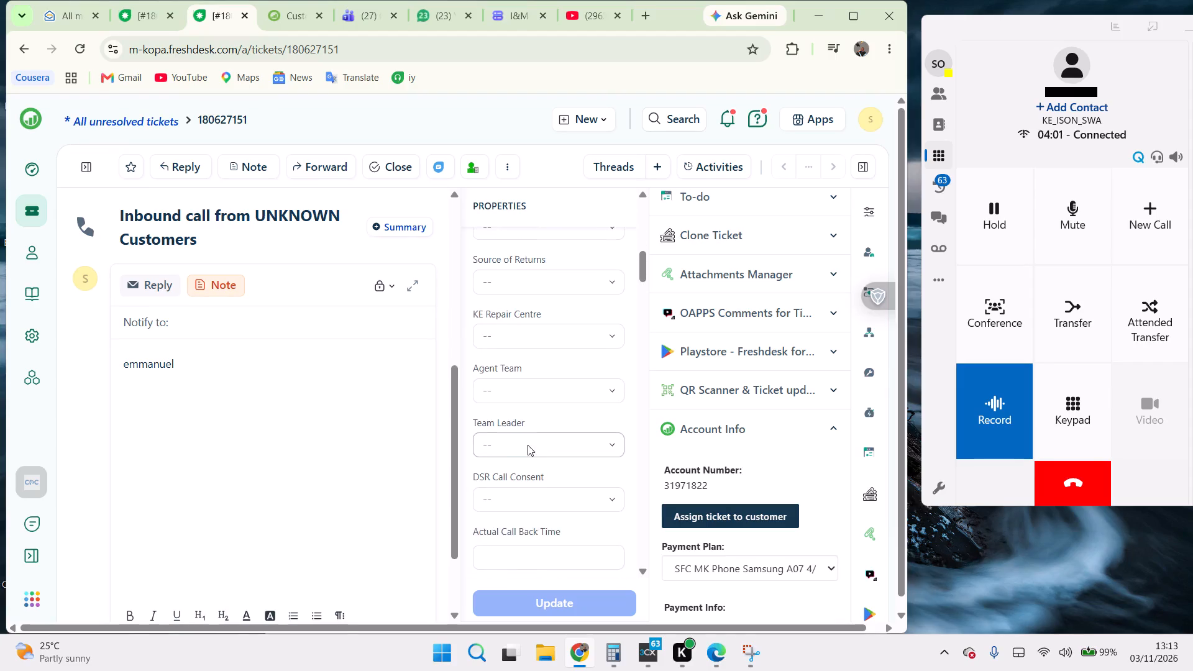
pyautogui.scroll(5, 528, 445)
pyautogui.click(537, 406)
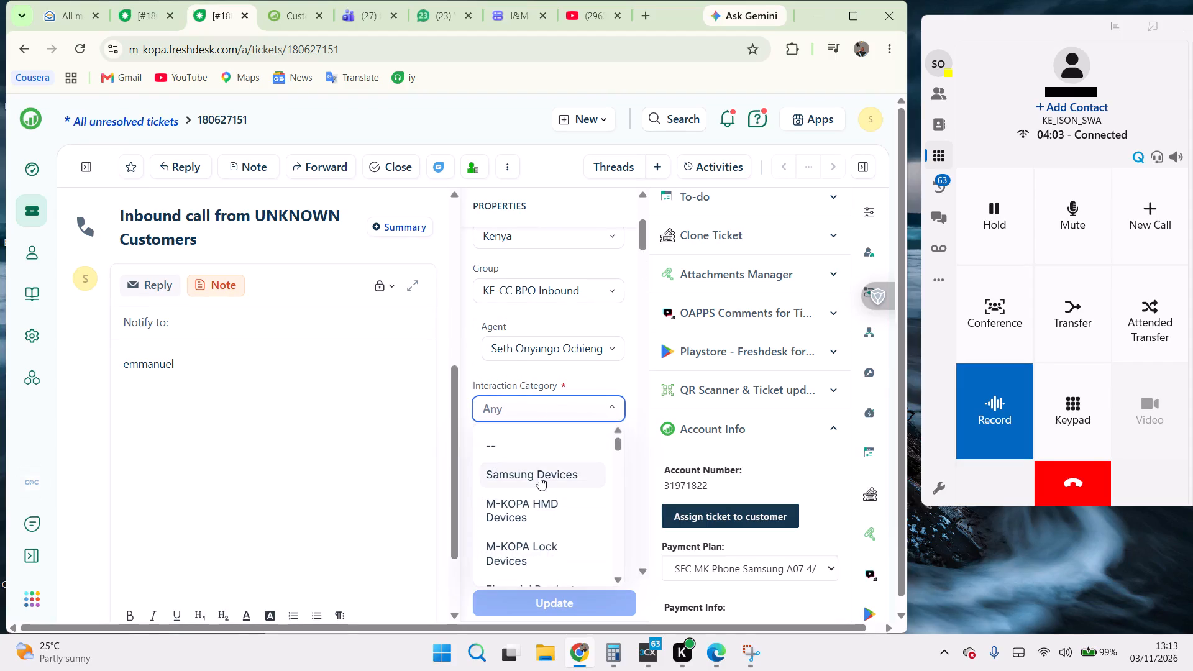
pyautogui.click(540, 477)
pyautogui.click(549, 464)
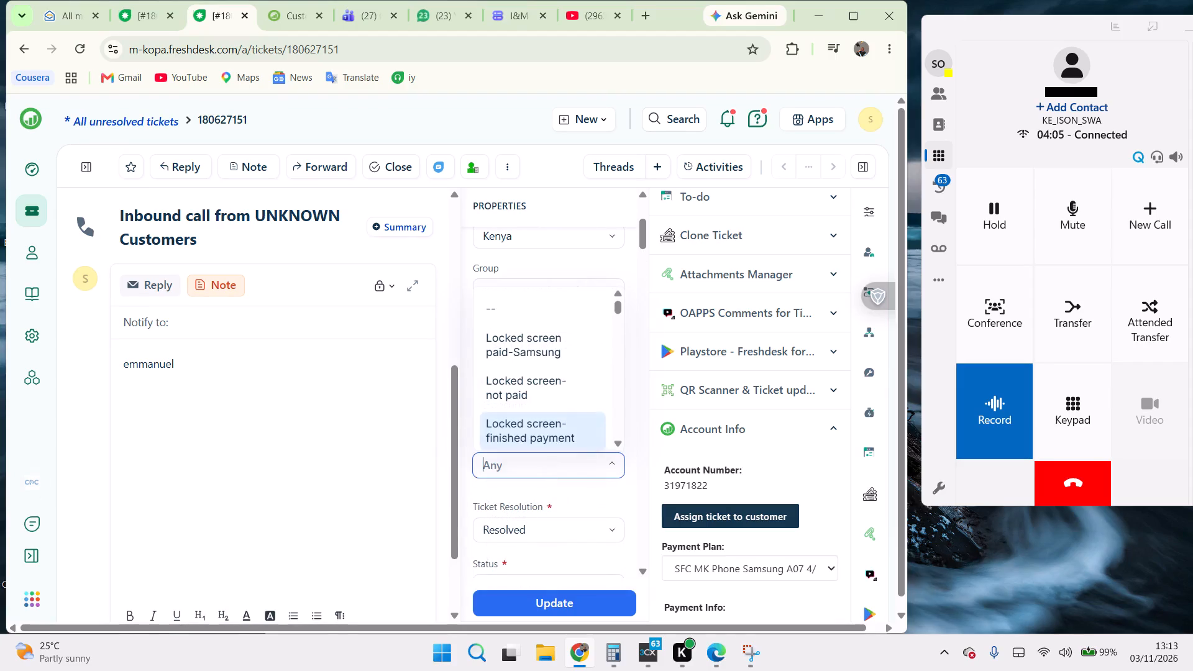
pyautogui.click(525, 383)
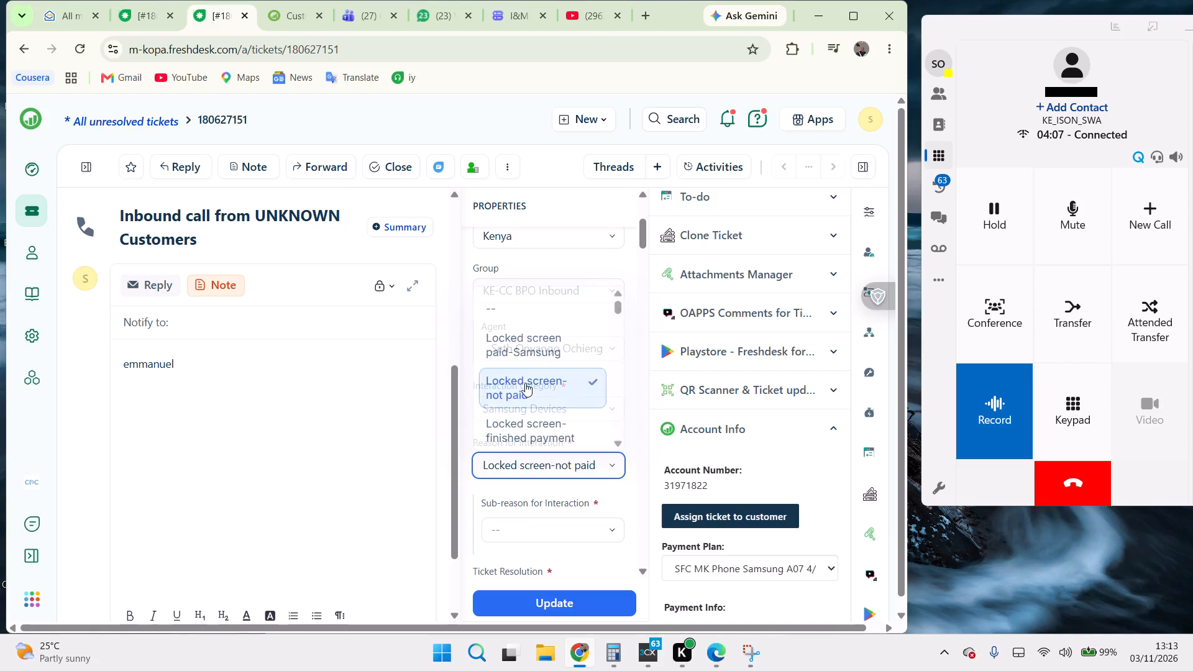
pyautogui.scroll(-1, 525, 383)
pyautogui.scroll(1, 525, 383)
pyautogui.scroll(-1, 525, 383)
pyautogui.click(528, 444)
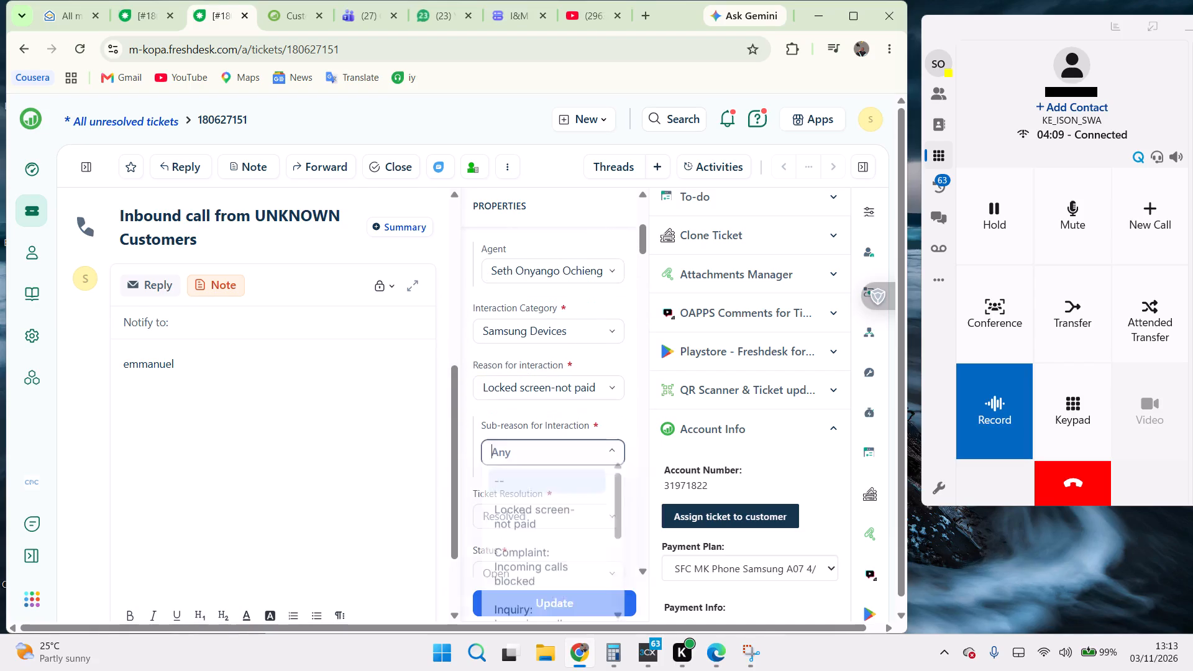
pyautogui.click(528, 517)
# Set the ticket's outcome to Resolved: Advised to make payment and its status to Resolved.
pyautogui.click(545, 514)
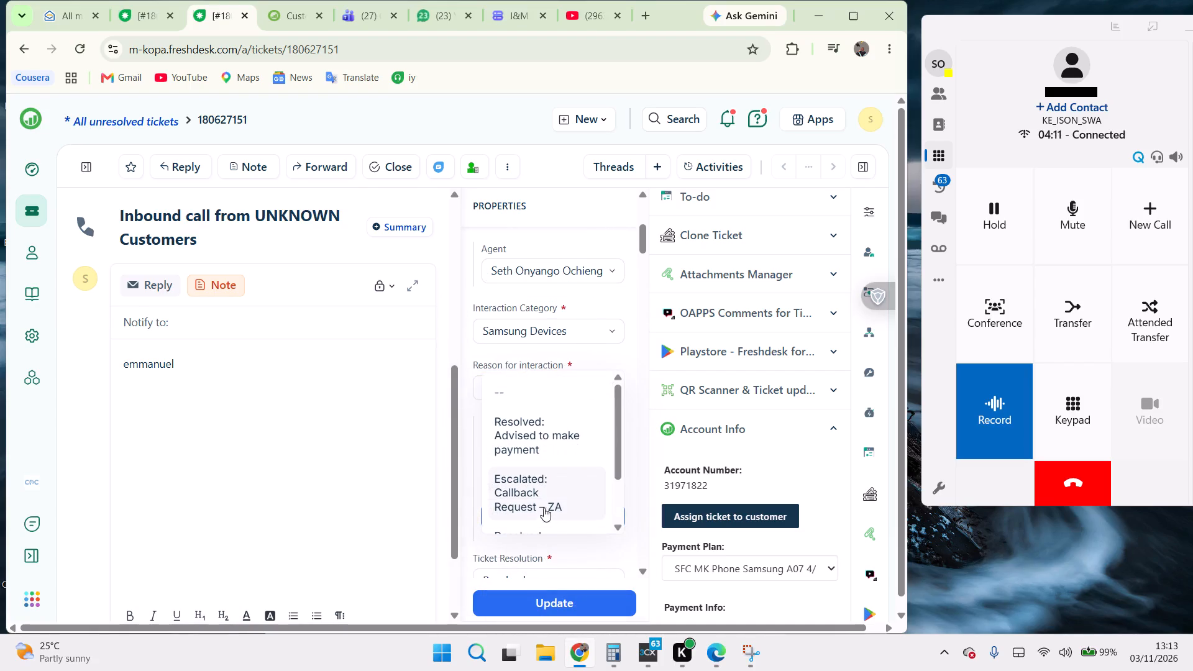
pyautogui.click(544, 436)
pyautogui.scroll(-2, 549, 430)
pyautogui.scroll(1, 549, 430)
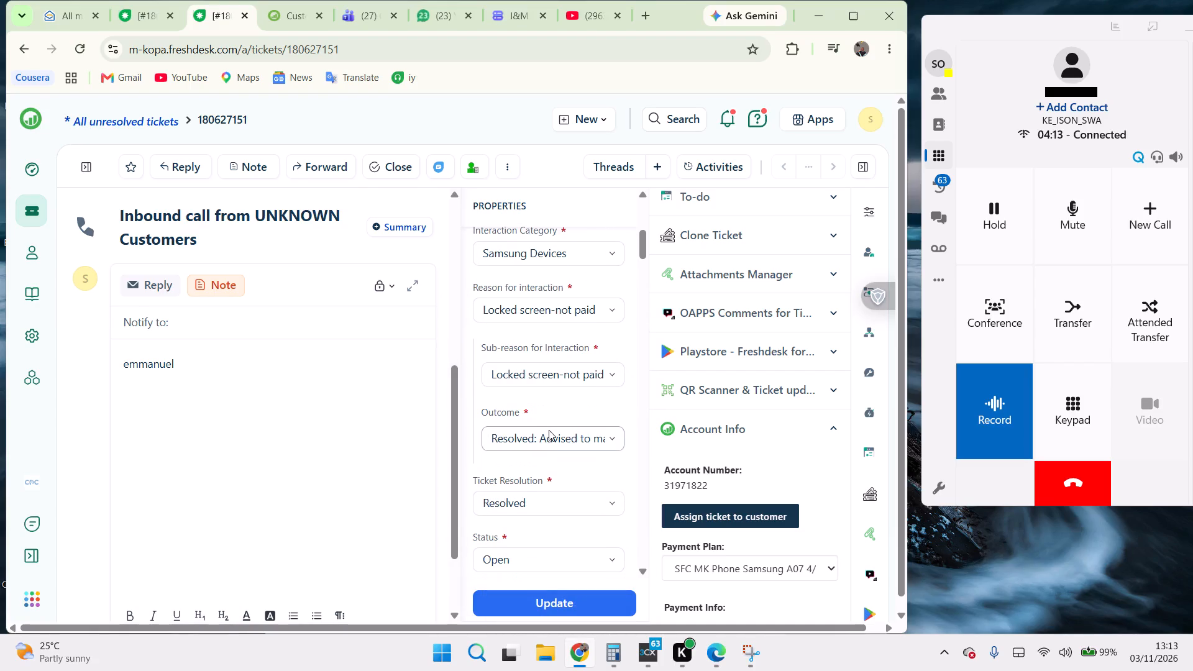
pyautogui.scroll(-1, 551, 443)
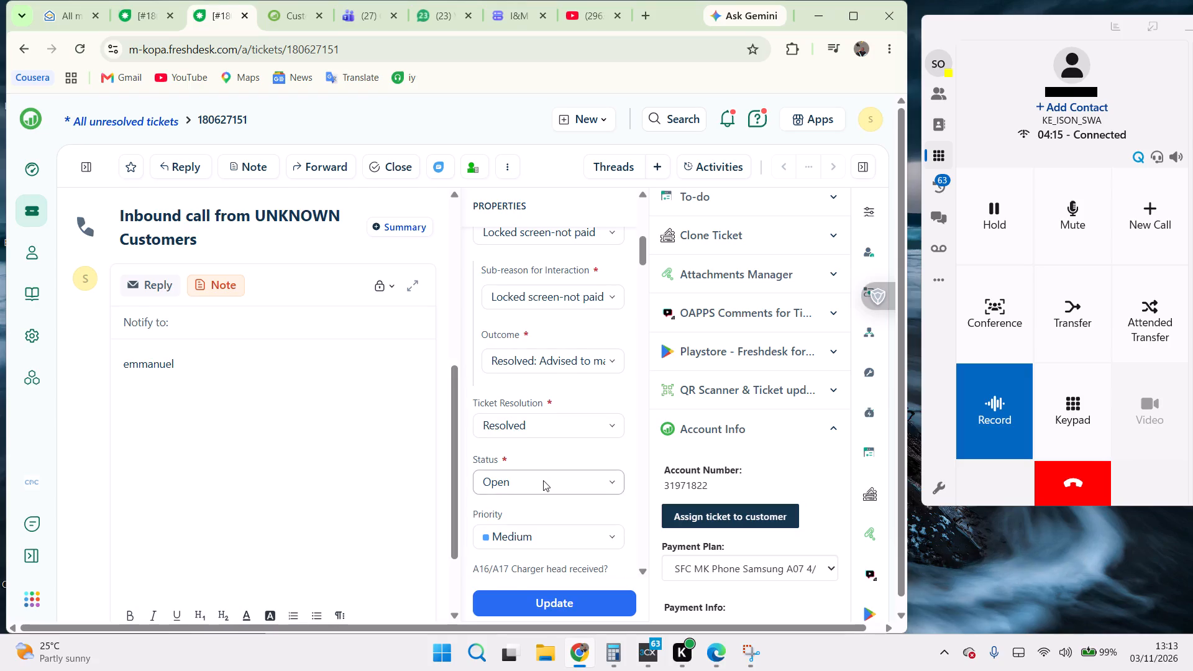
pyautogui.click(543, 480)
pyautogui.click(528, 567)
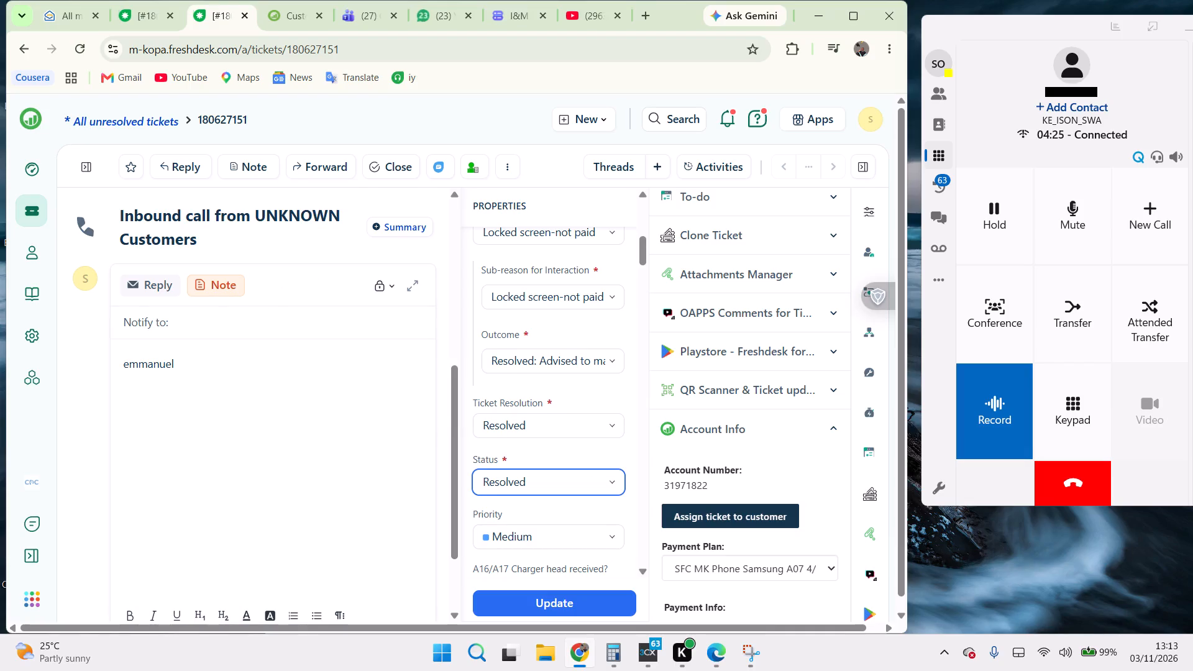
# Review the caller's account info and device usage state again on the CRM dashboard.
pyautogui.click(271, 17)
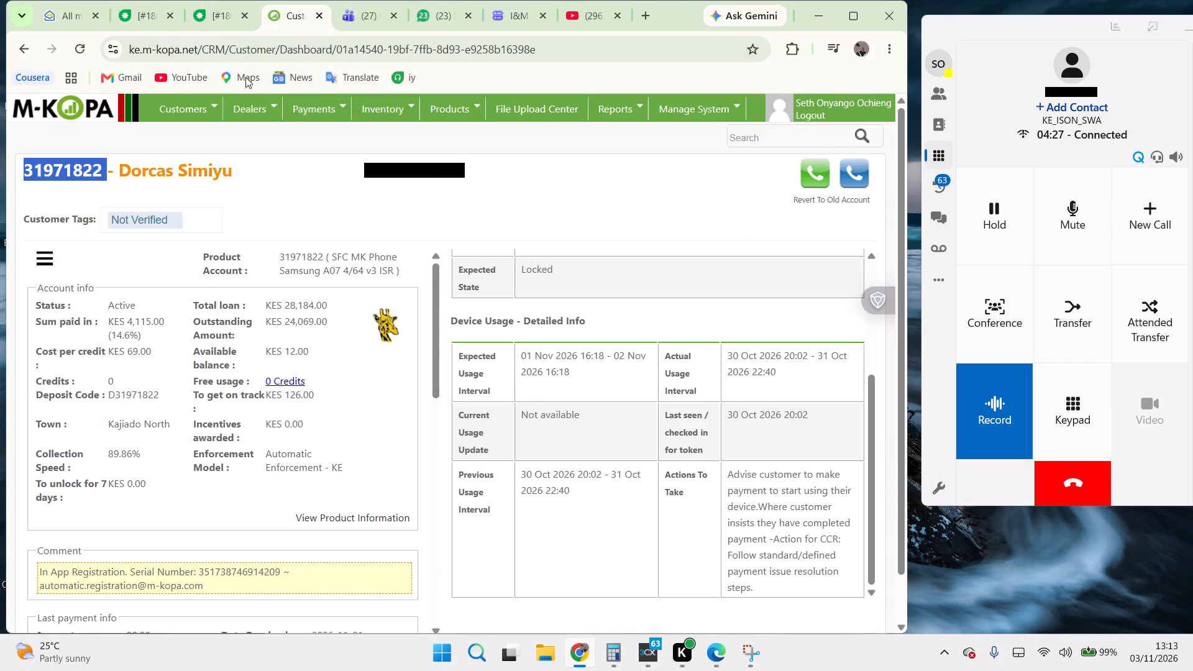
pyautogui.click(216, 15)
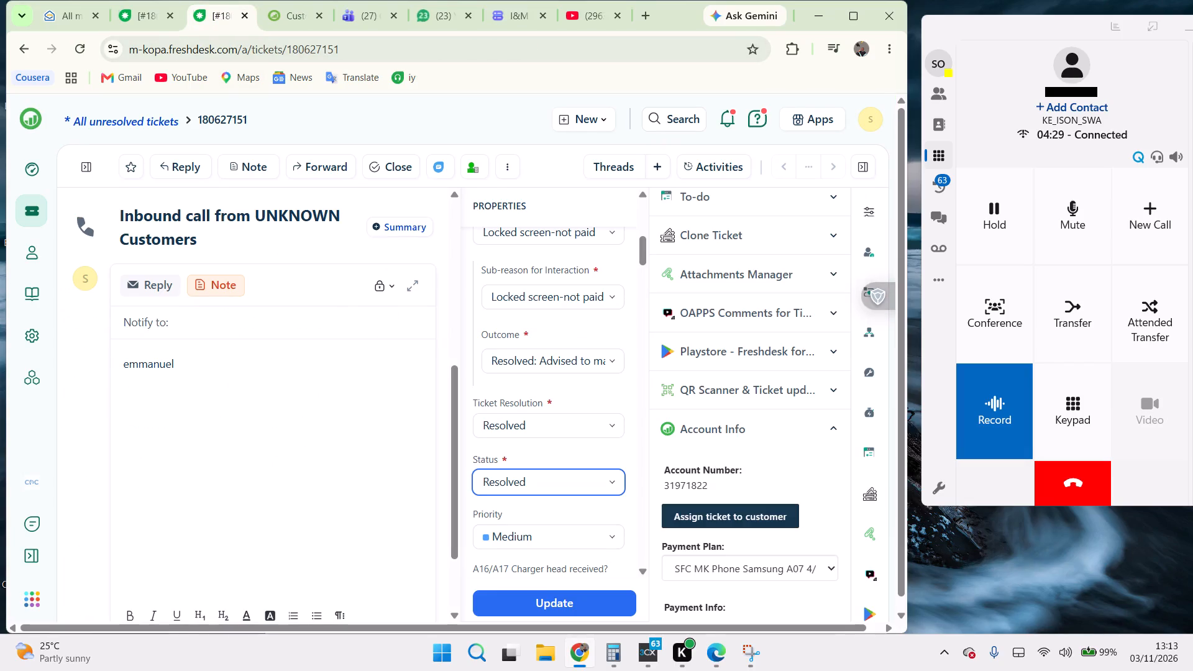
pyautogui.click(290, 15)
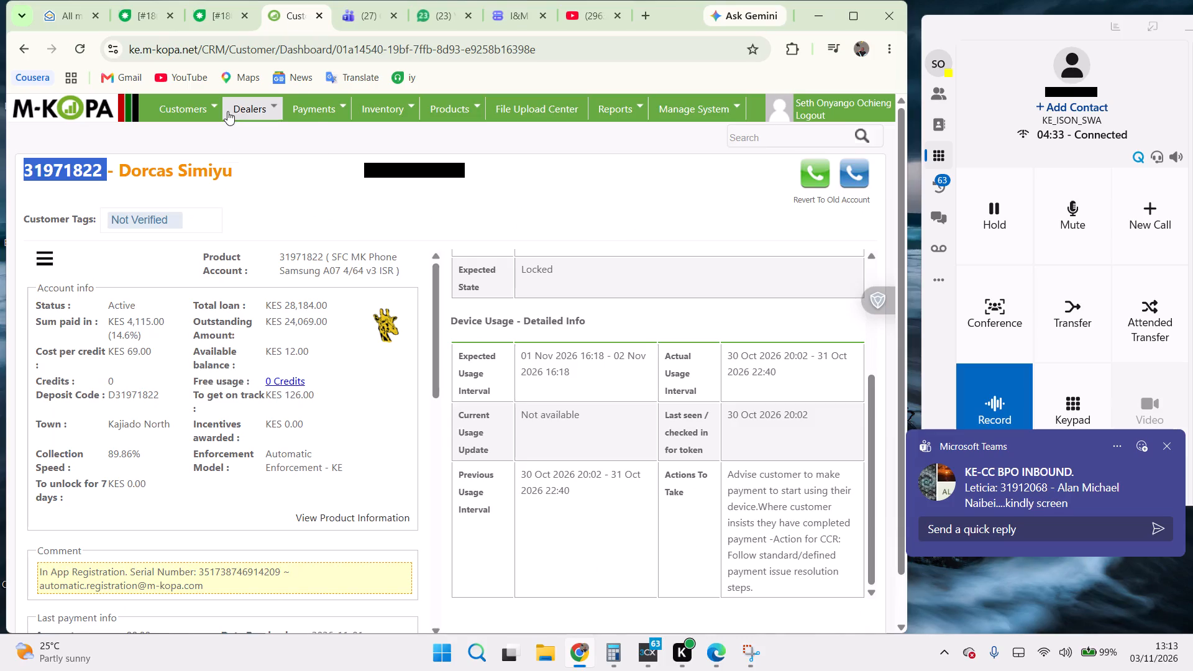
pyautogui.click(214, 16)
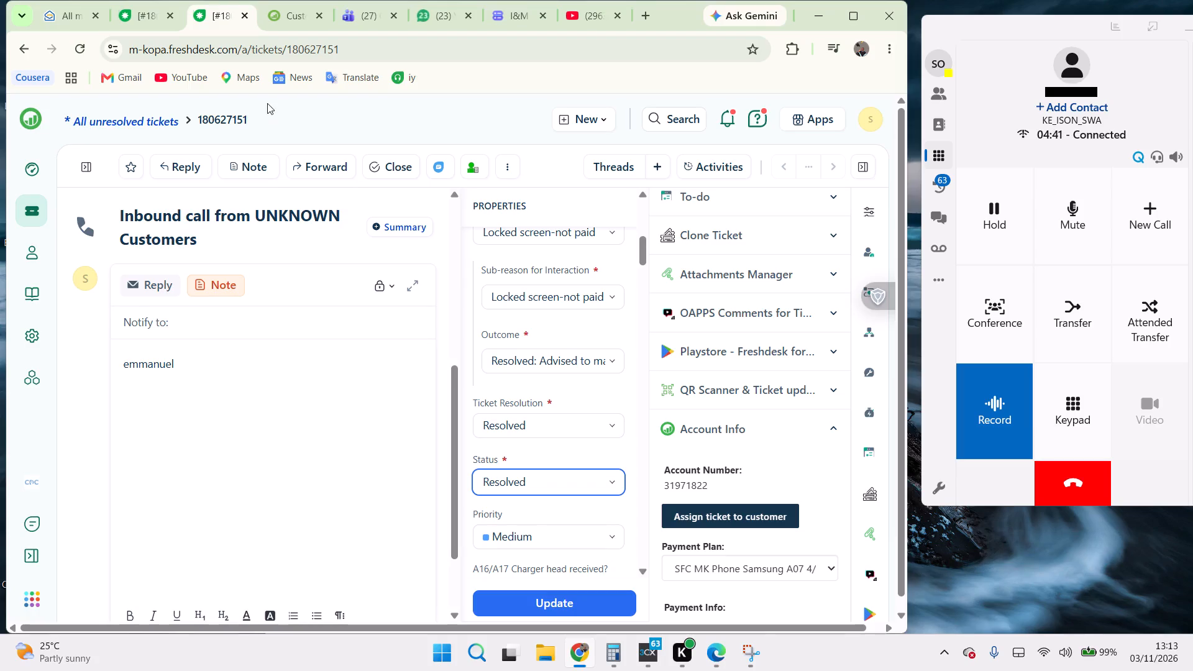
pyautogui.click(295, 15)
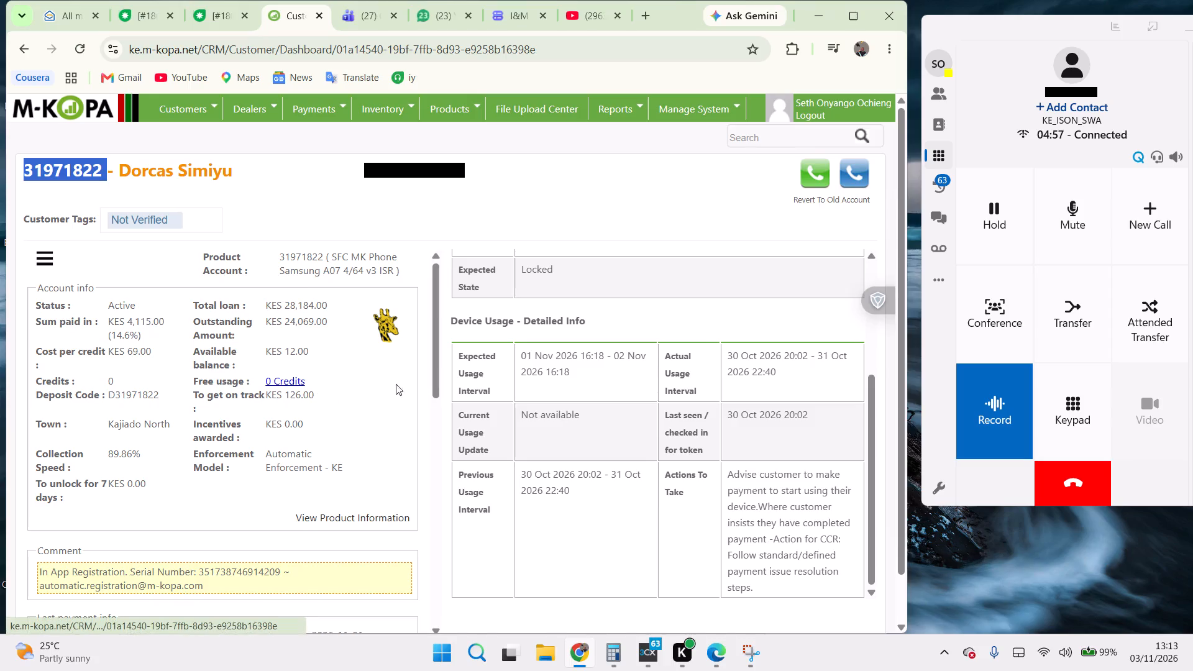
pyautogui.scroll(2, 492, 363)
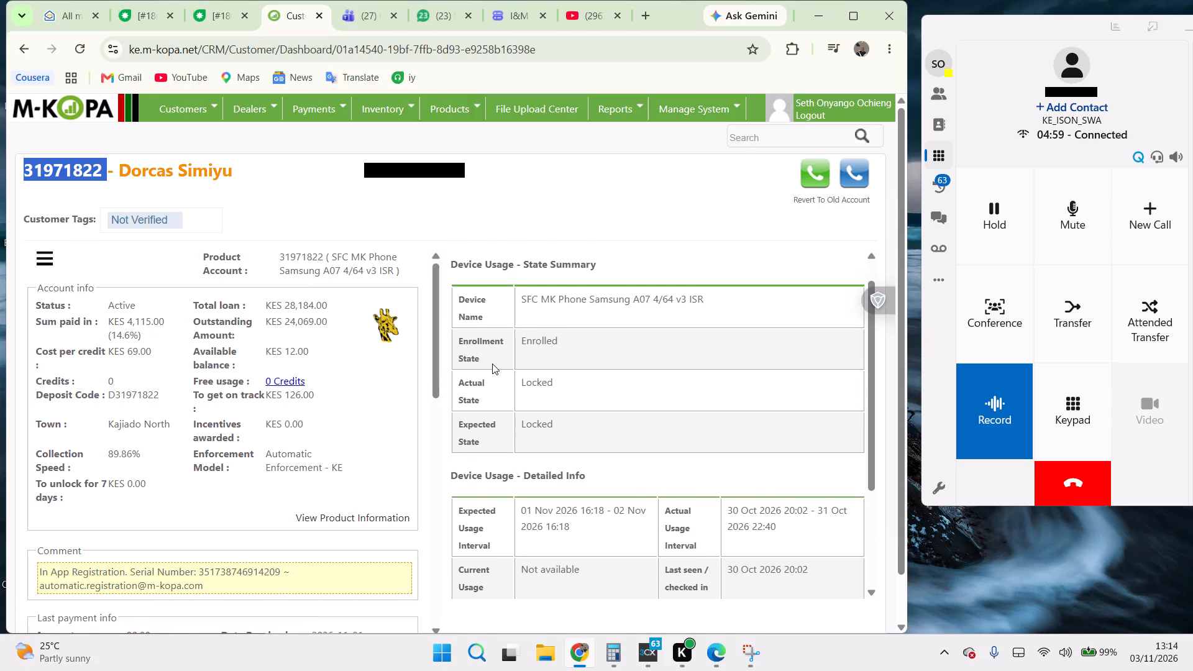
pyautogui.scroll(1, 492, 363)
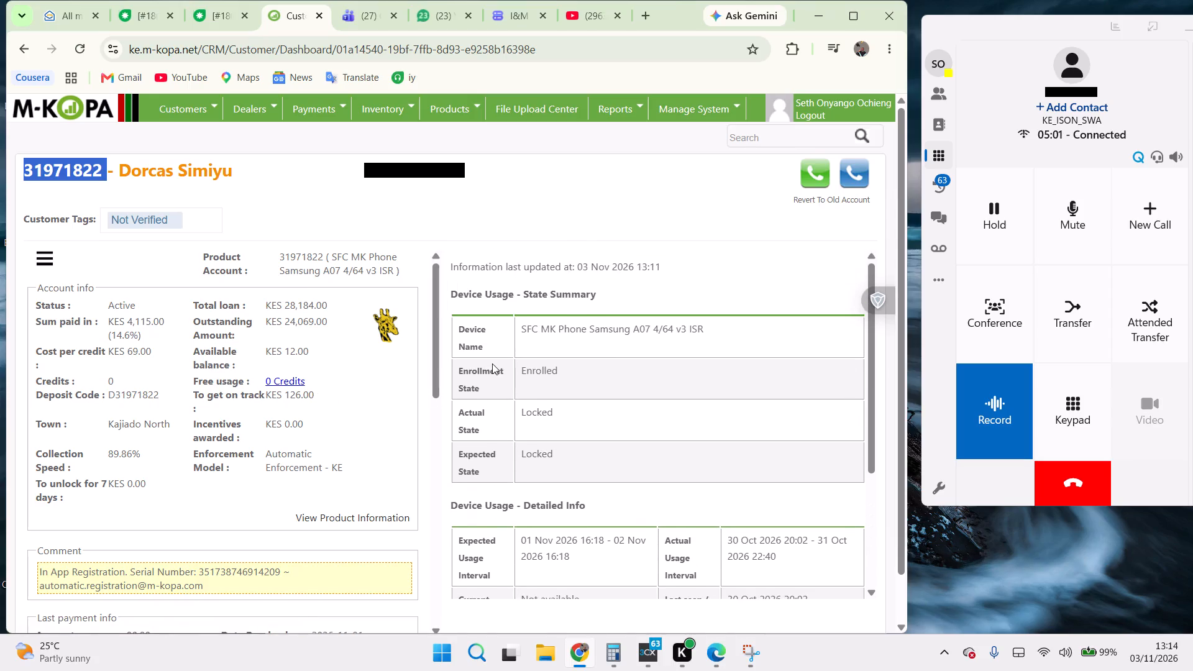
# Copy the sub-reason Locked screen-not paid and the outcome Resolved: Advised to make payment into the Freshdesk note, each on its own line.
pyautogui.click(205, 17)
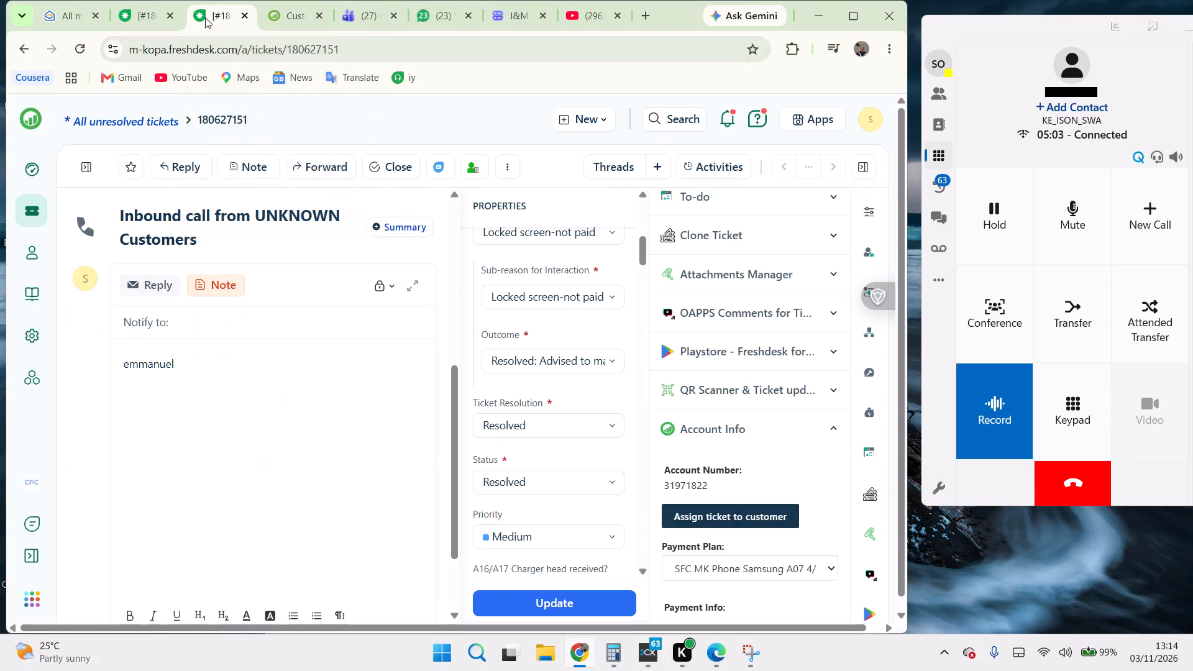
pyautogui.doubleClick(522, 291)
pyautogui.rightClick(522, 291)
pyautogui.click(493, 290)
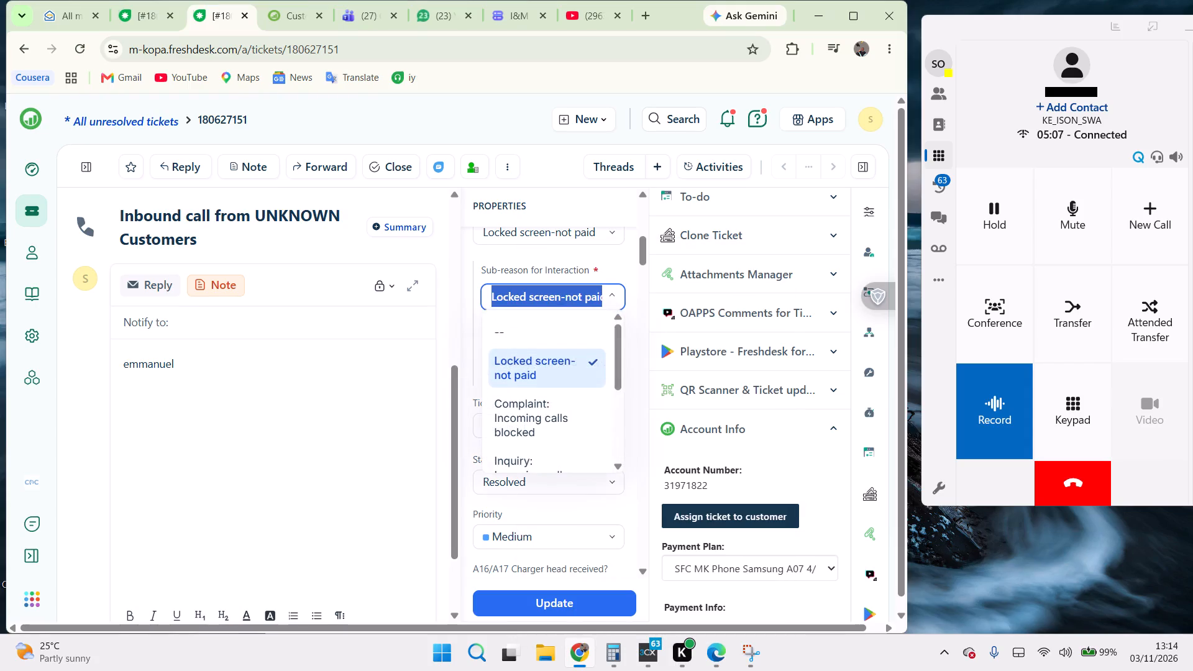
pyautogui.rightClick(493, 290)
pyautogui.click(543, 313)
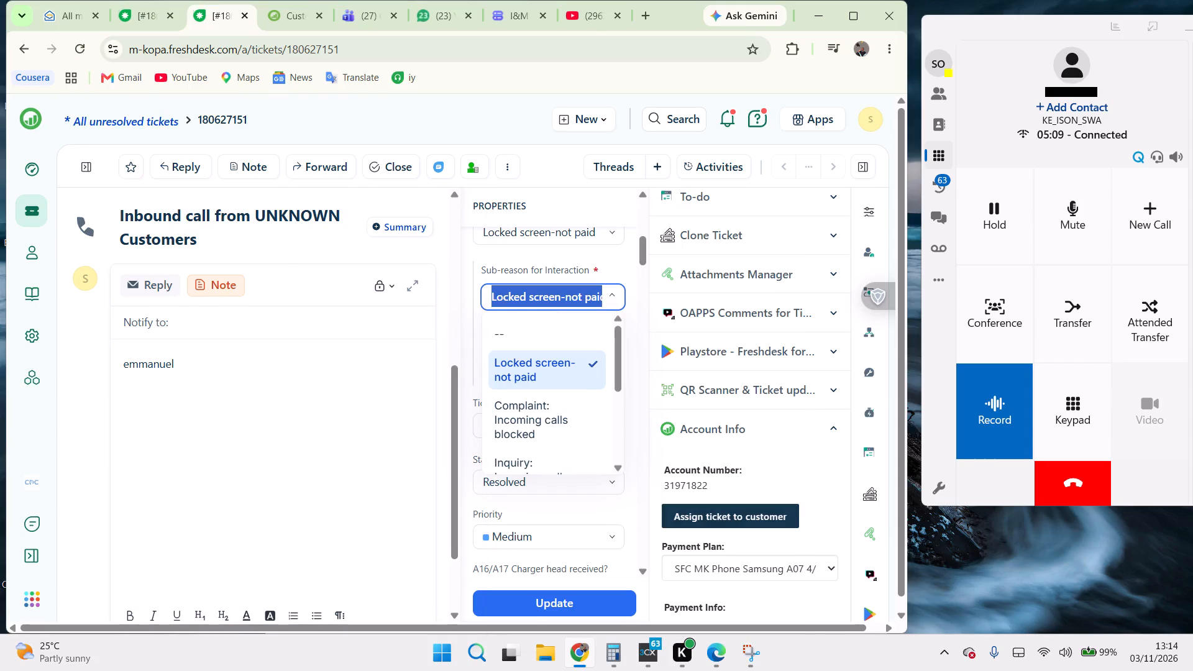
pyautogui.click(270, 395)
pyautogui.hotkey('ctrl', 'v')
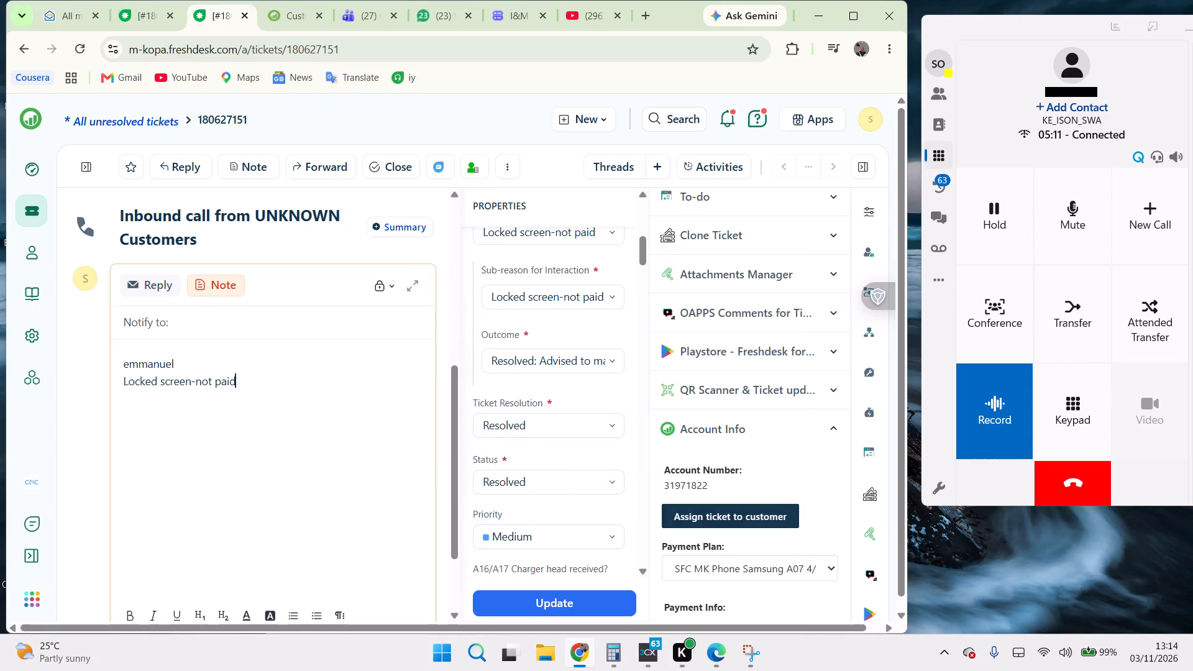
pyautogui.press('Return')
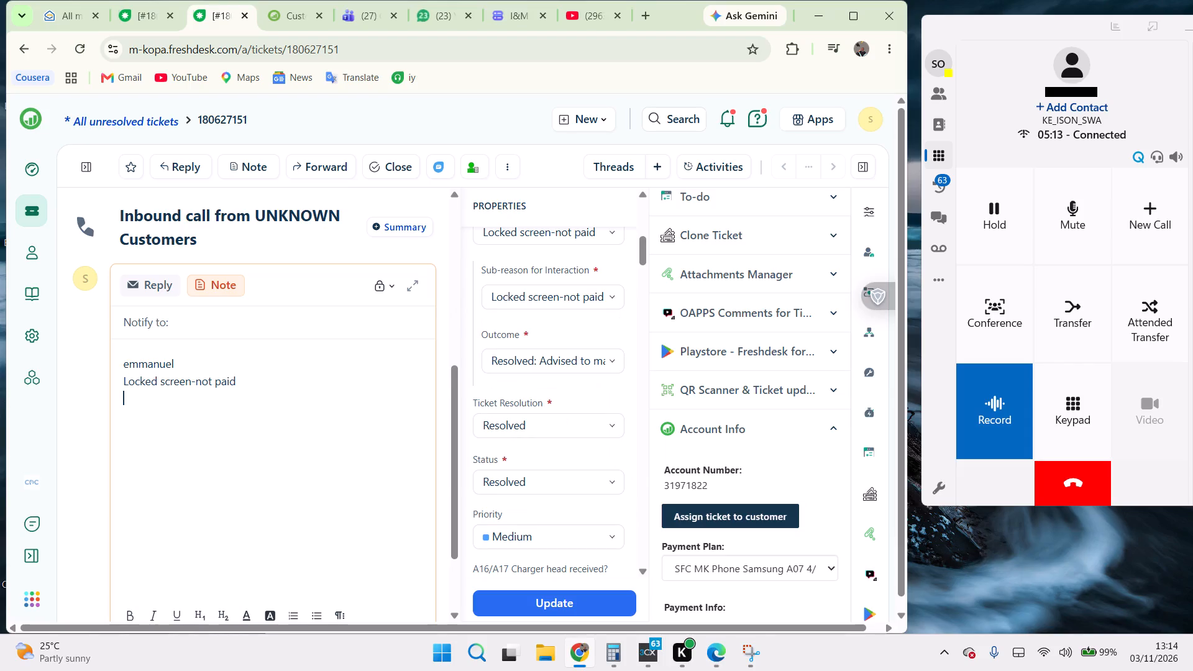
pyautogui.click(537, 354)
pyautogui.rightClick(537, 354)
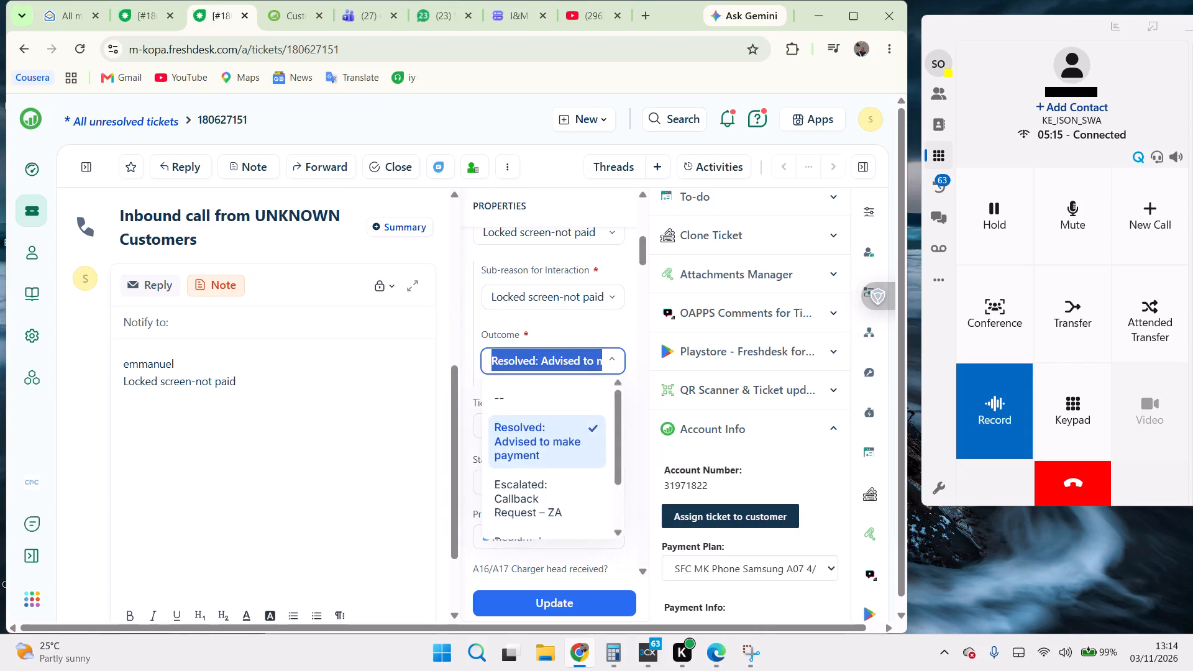
pyautogui.click(580, 314)
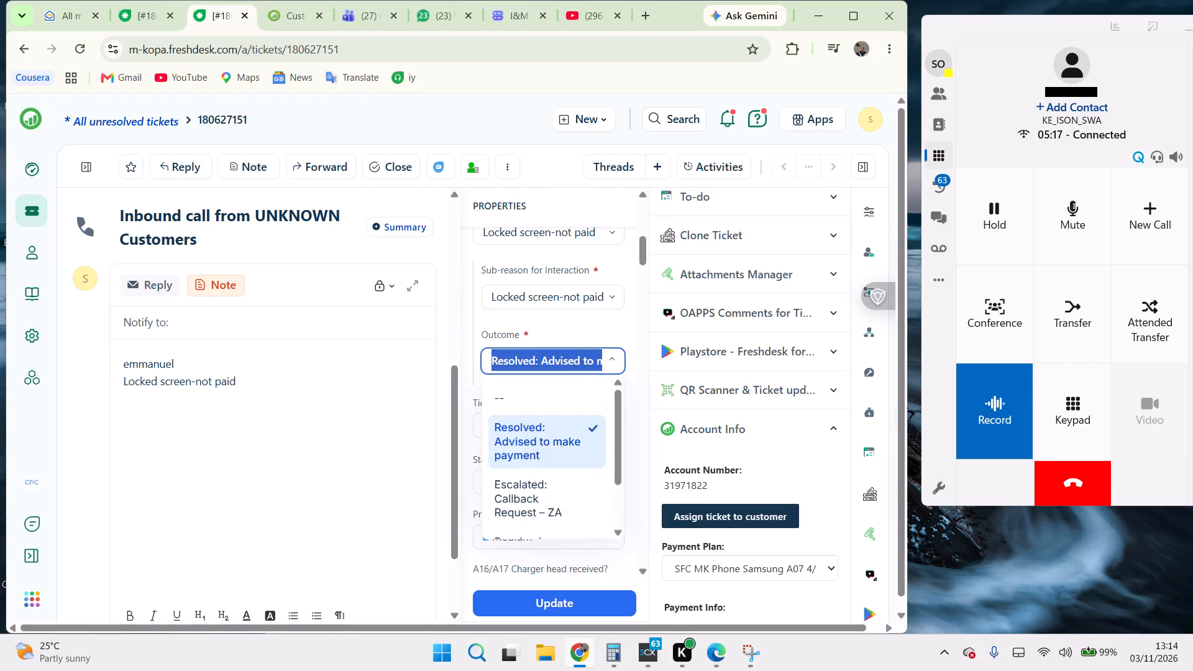
pyautogui.click(316, 395)
pyautogui.hotkey('ctrl', 'v')
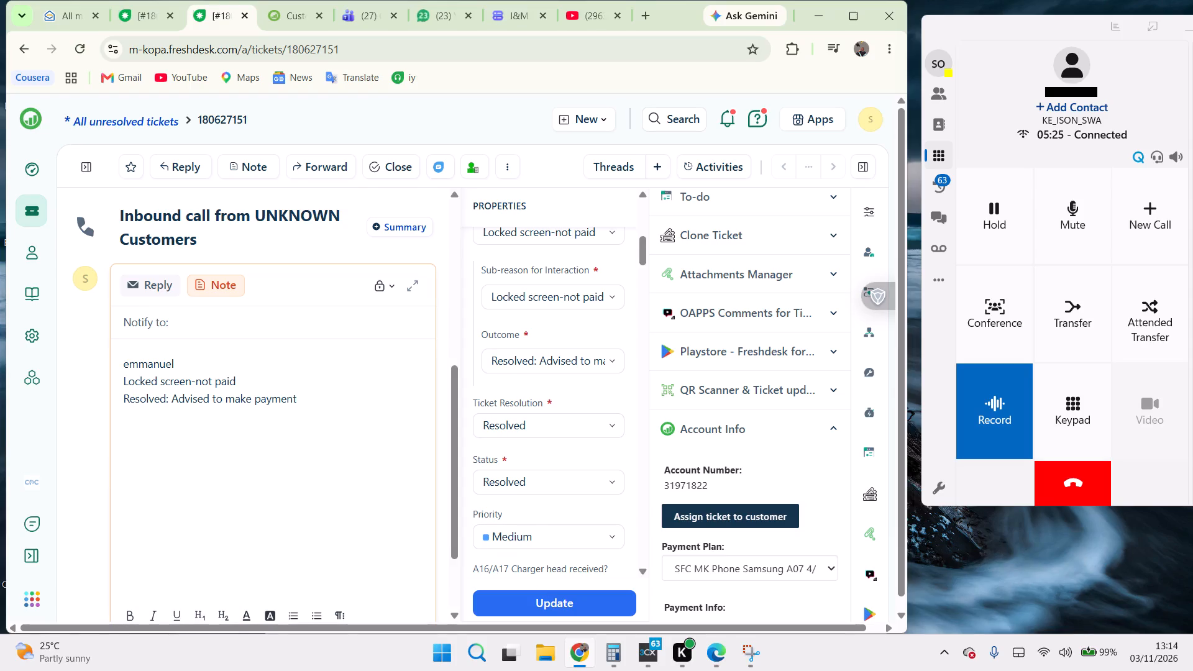
# Update the ticket's properties and add the drafted private note to the ticket.
pyautogui.click(535, 605)
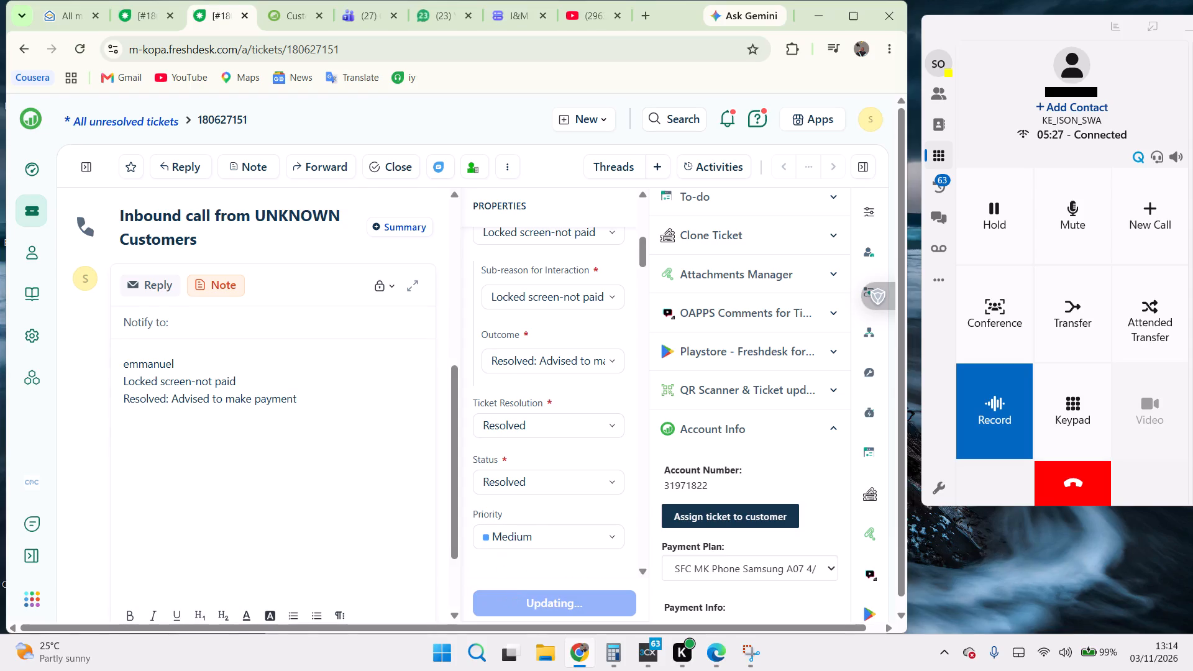
pyautogui.scroll(2, 326, 501)
pyautogui.scroll(-5, 326, 501)
pyautogui.scroll(1, 329, 500)
pyautogui.scroll(-2, 332, 500)
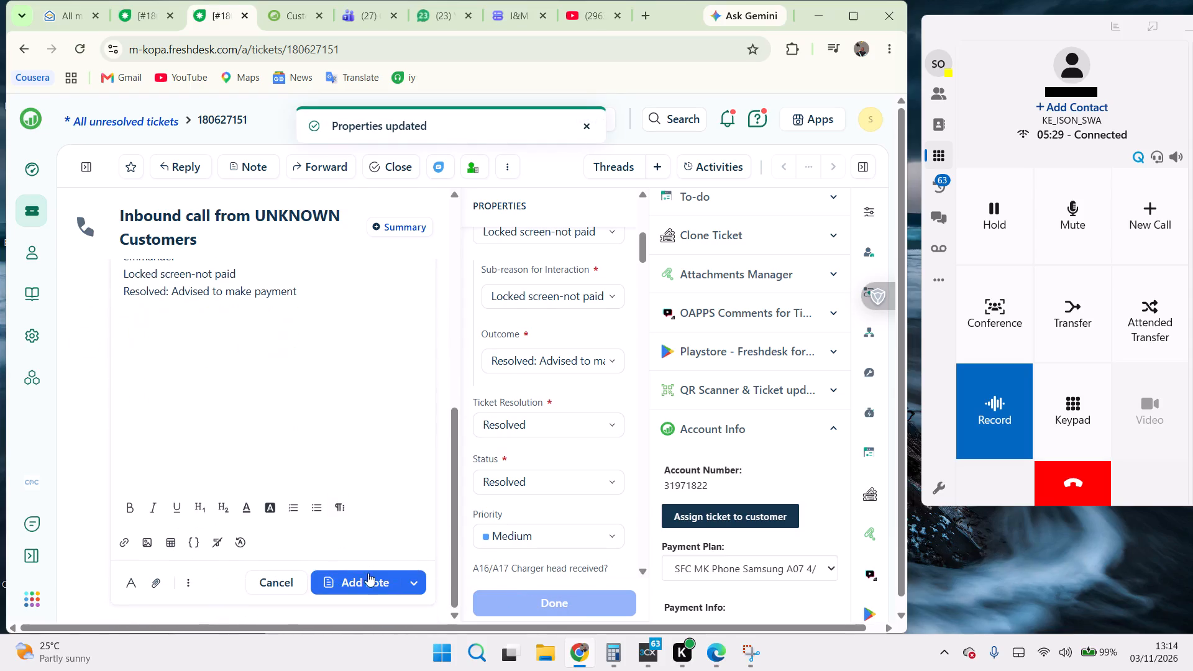
pyautogui.click(368, 573)
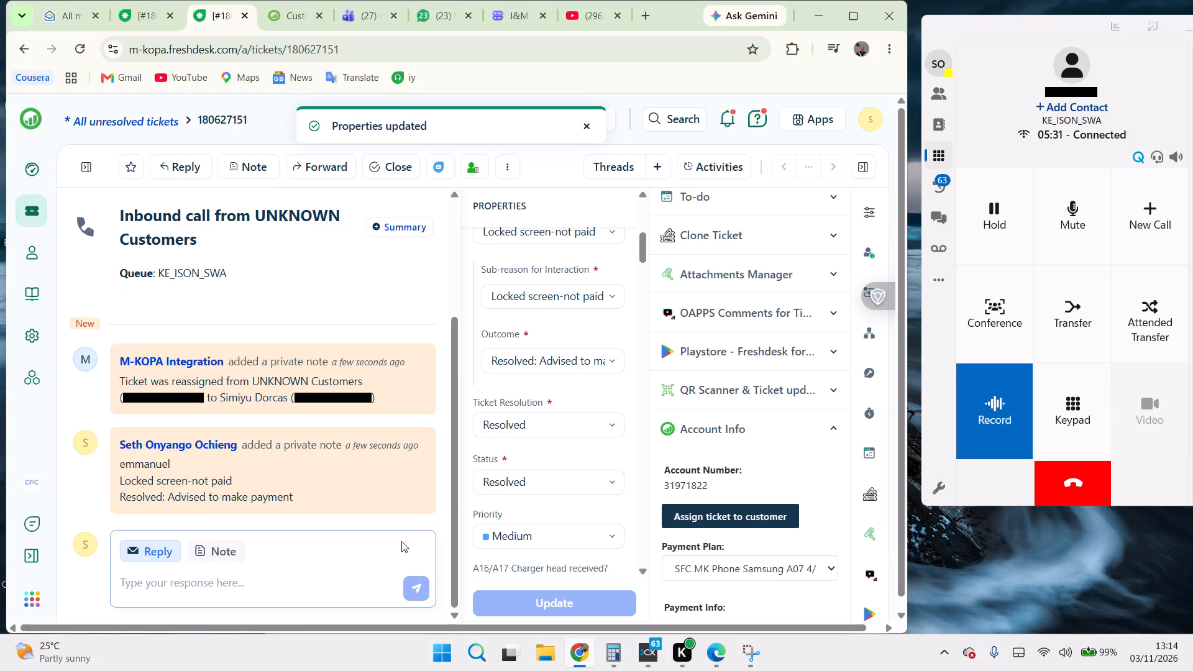
pyautogui.scroll(-1, 608, 514)
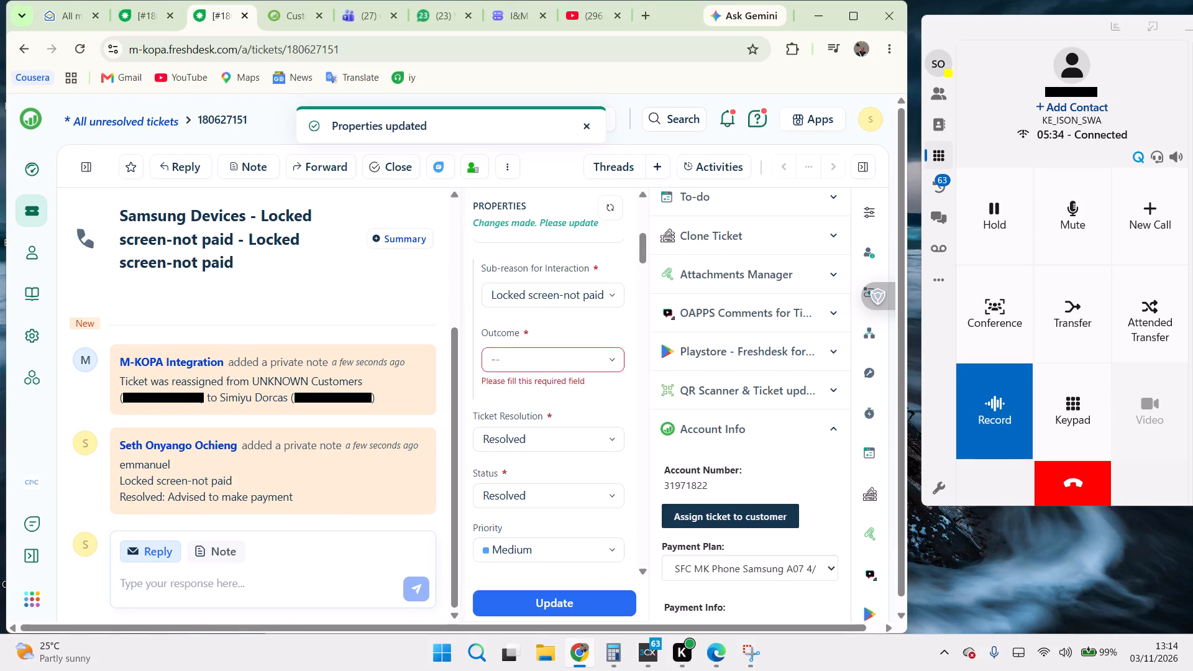
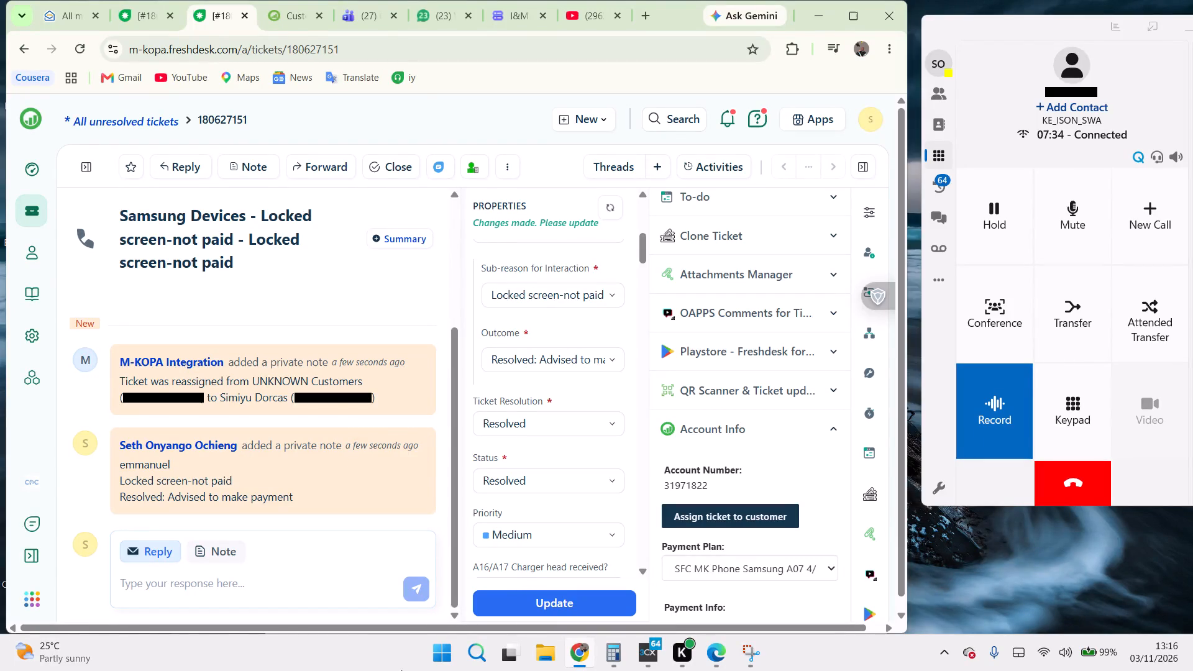
# Save the Locked screen-not paid ticket's updated properties with the status Resolved.
pyautogui.click(547, 598)
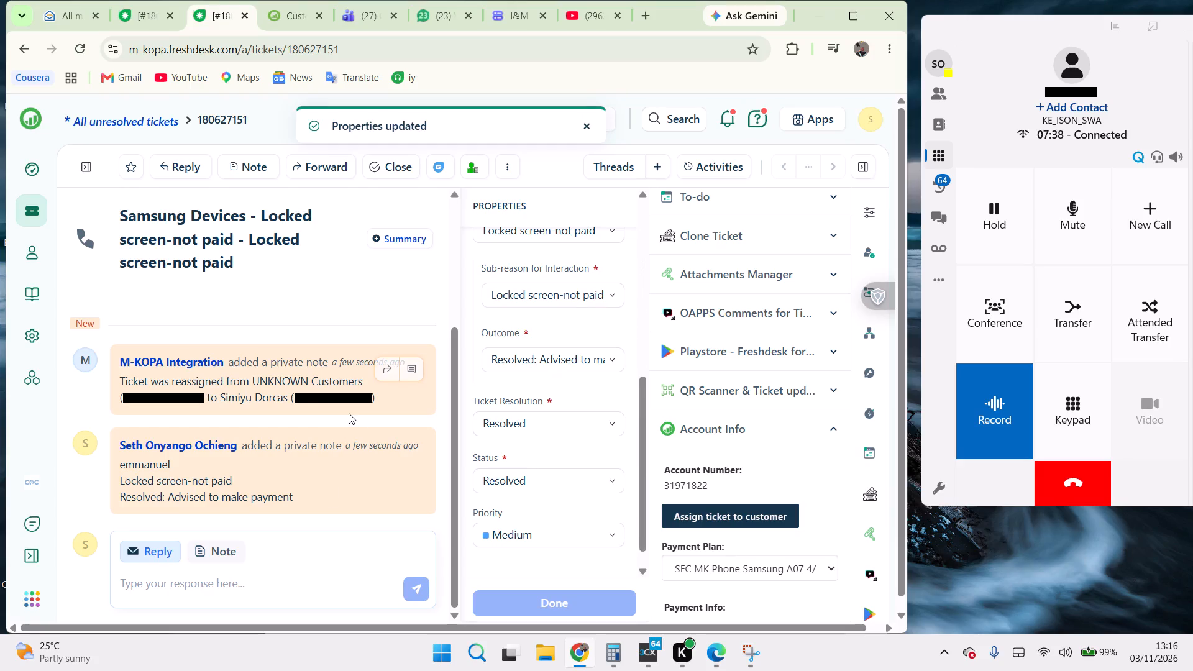
# Bring up the ticket's call in the CDC Softphone, end the connected call in the 3CX phone app, and leave the finished ticket.
pyautogui.click(35, 481)
pyautogui.click(35, 481)
pyautogui.click(35, 481)
pyautogui.click(35, 481)
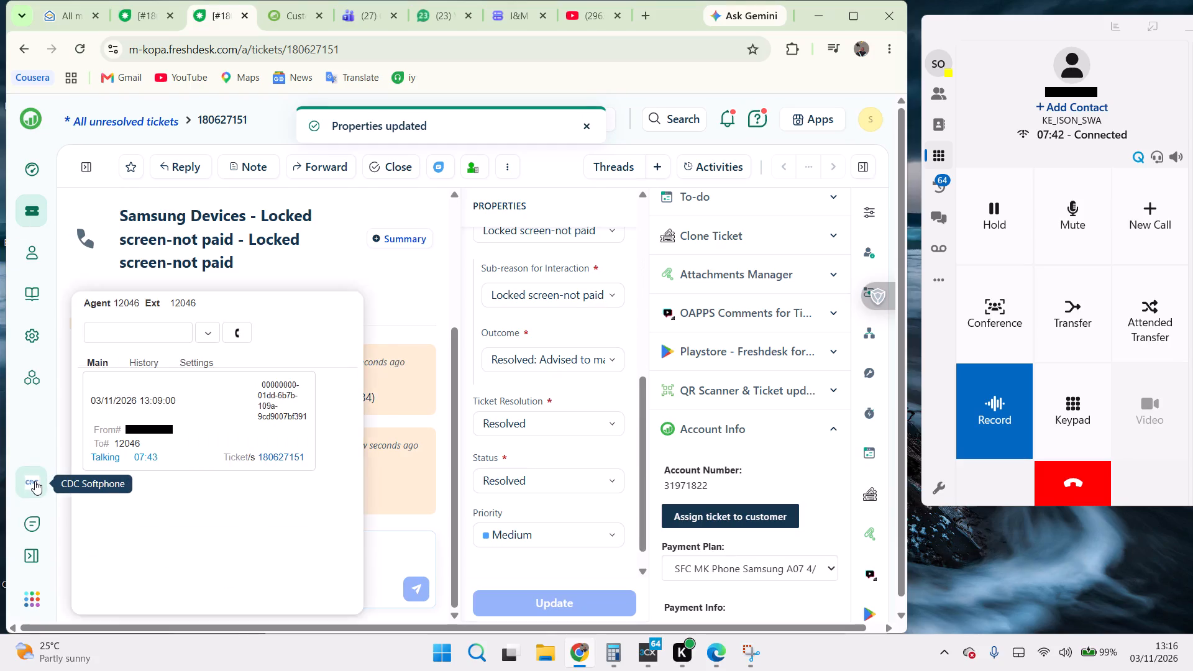
pyautogui.moveTo(1033, 488); pyautogui.dragTo(1094, 488)
pyautogui.click(1094, 488)
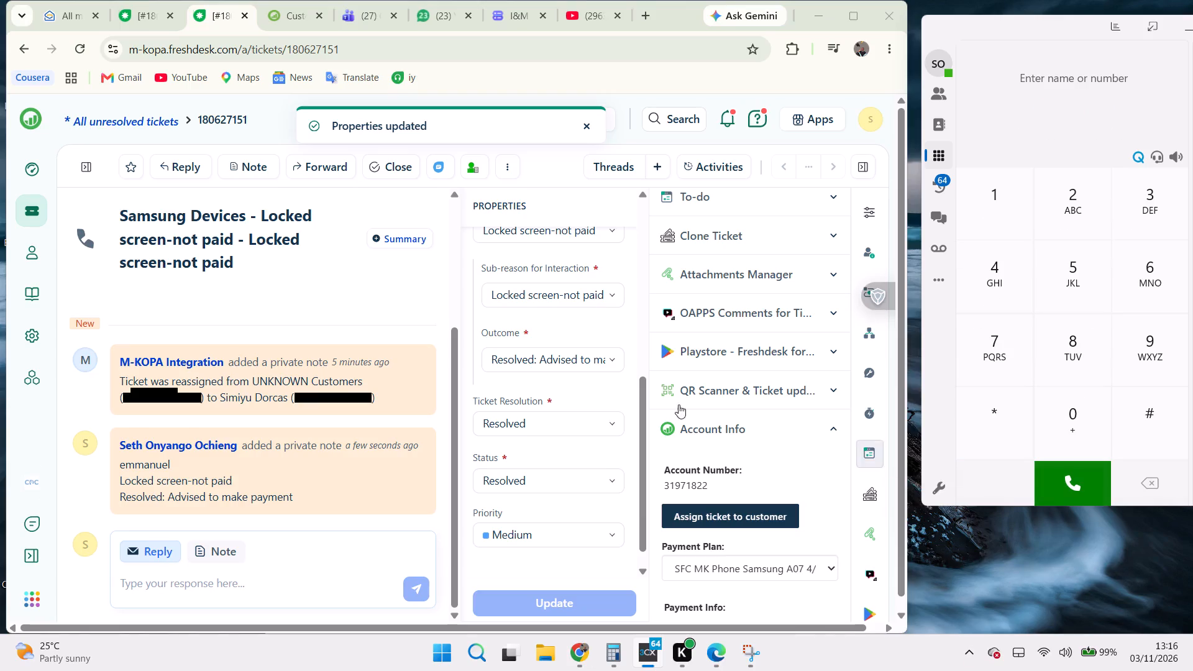
pyautogui.click(29, 168)
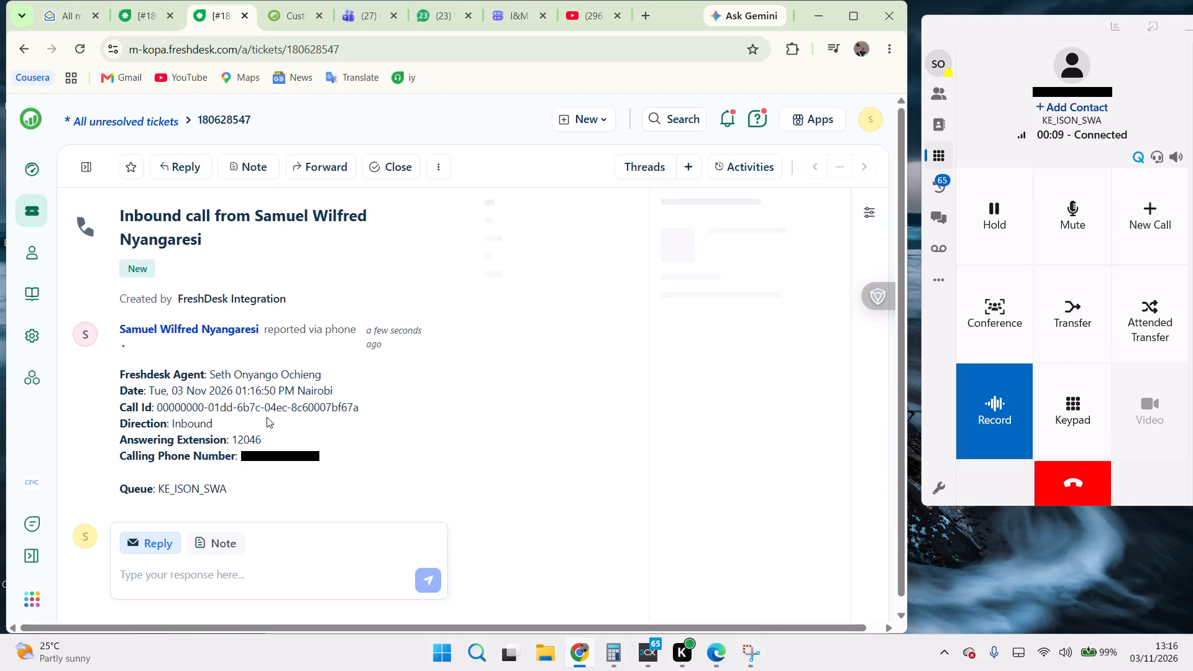
# Start a private note on the new inbound call ticket with the caller's first name, wifred, on its own line.
pyautogui.click(213, 547)
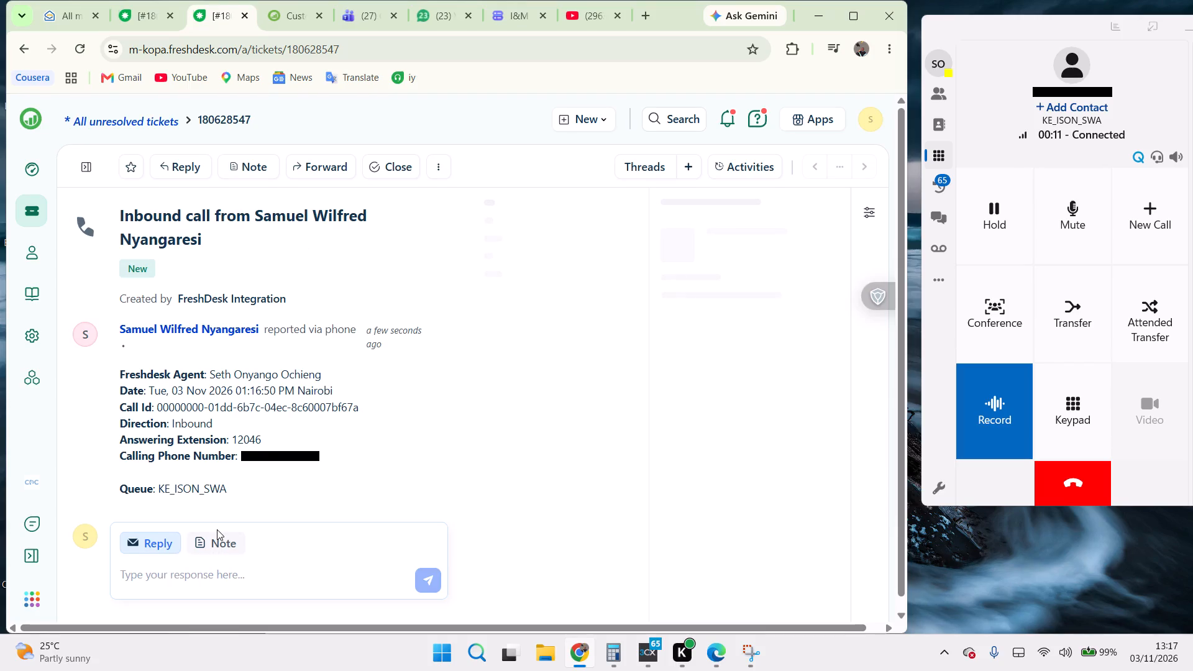
pyautogui.scroll(-3, 217, 529)
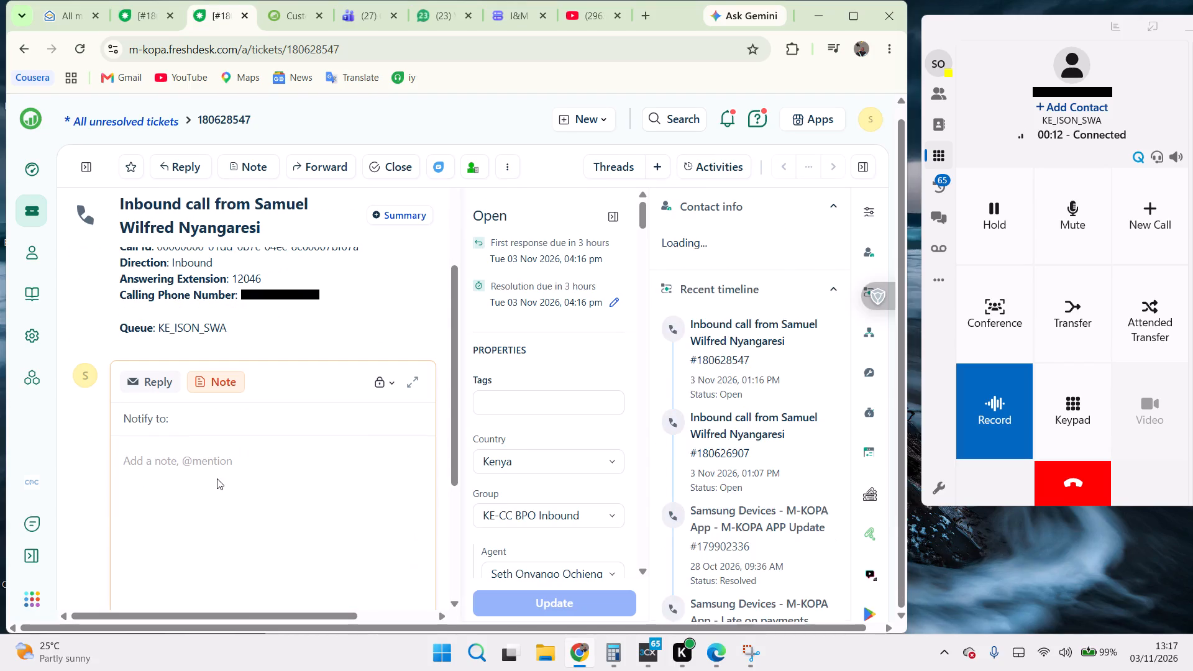
pyautogui.write('wi')
pyautogui.write('fred')
pyautogui.press('Return')
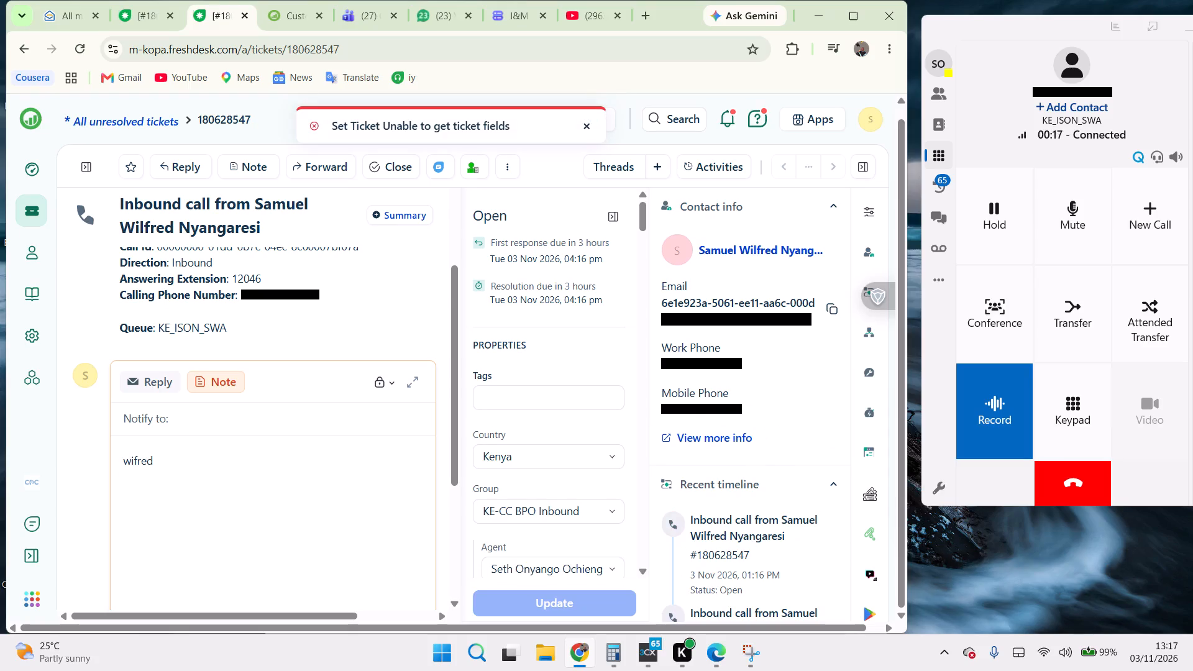
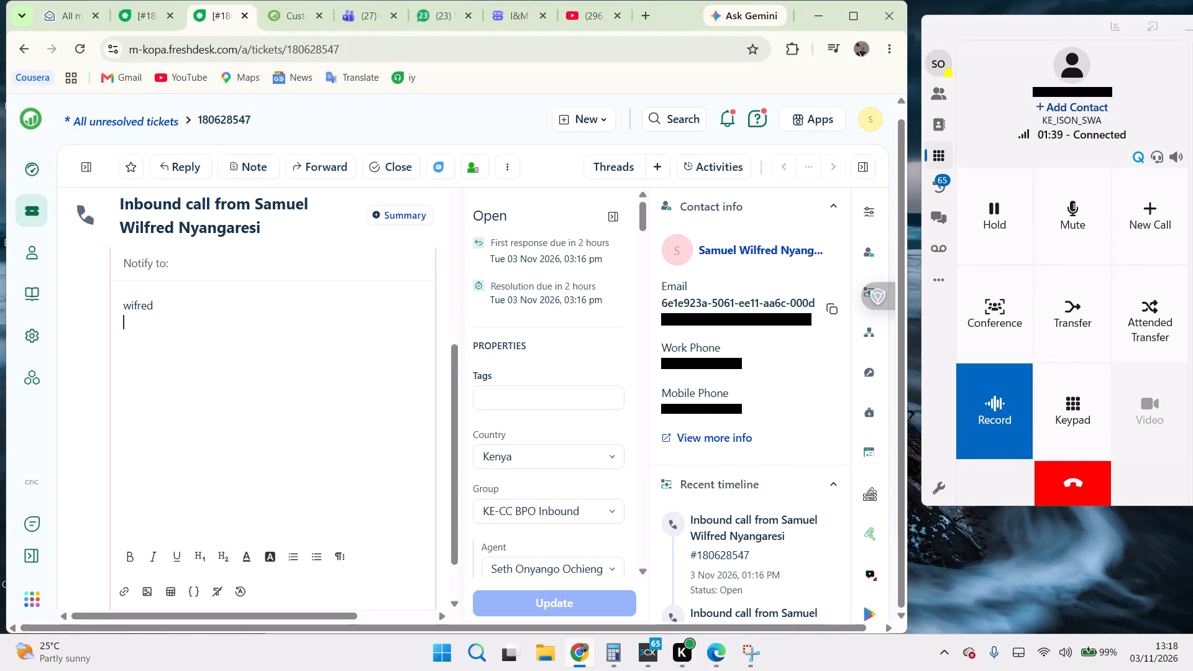
# Open the Customer Dashboard for the caller on the current inbound call ticket.
pyautogui.scroll(1, 243, 434)
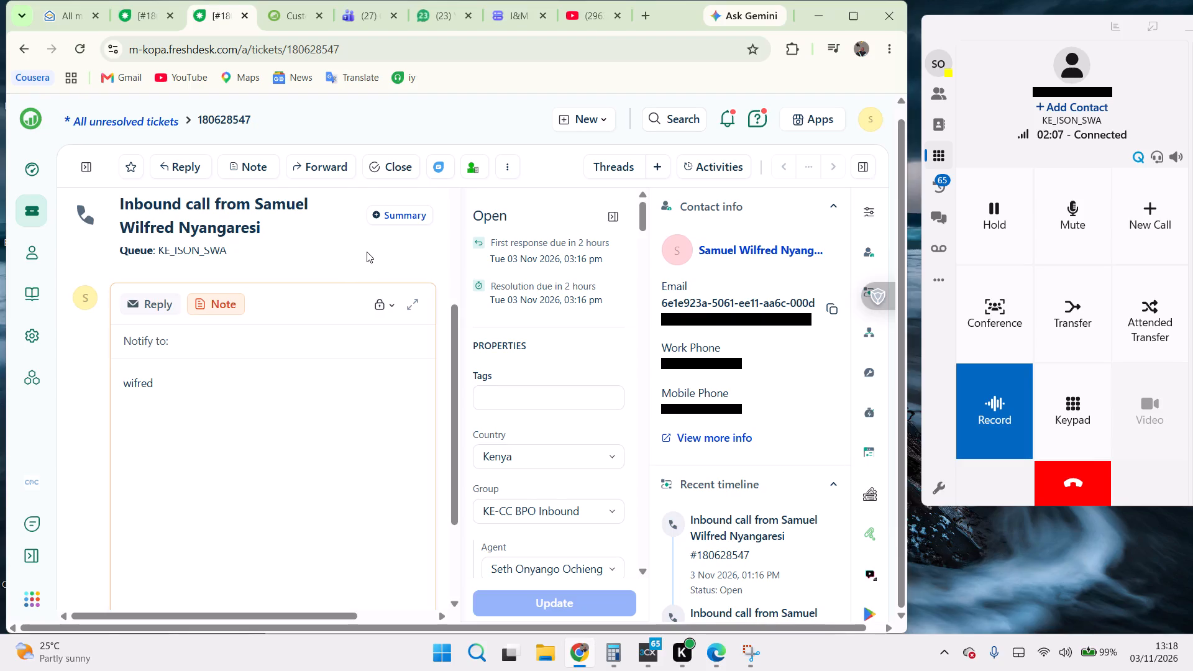
pyautogui.click(473, 168)
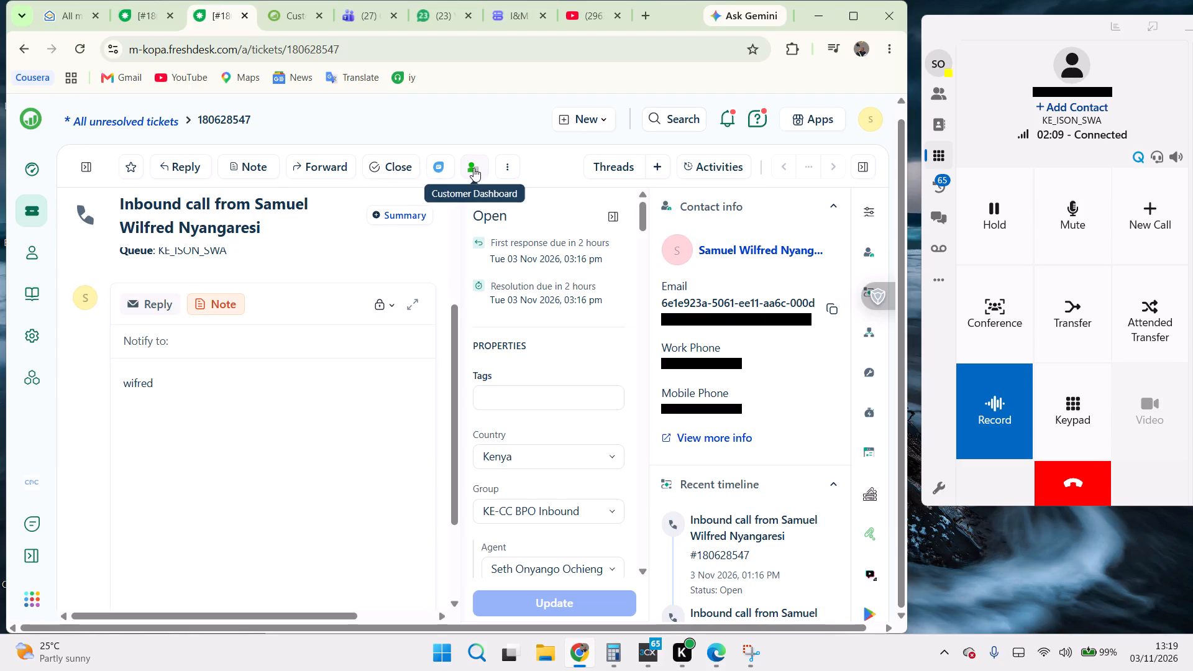
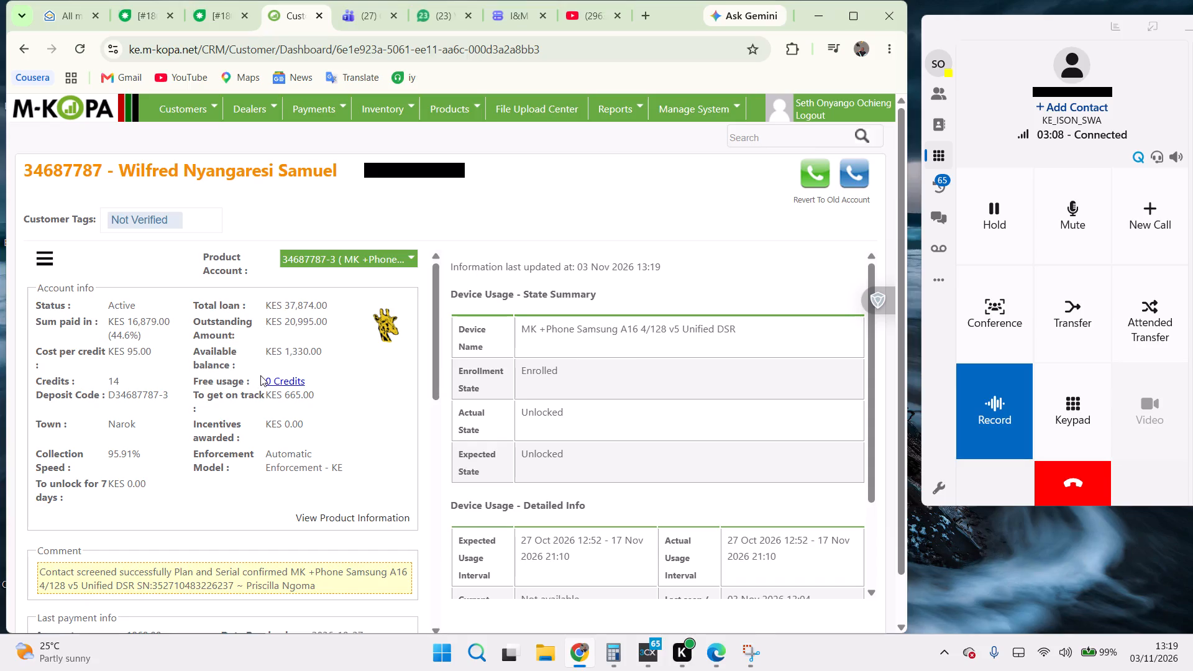
# Review the caller's account info, comment and last payment details on the Customer Dashboard.
pyautogui.scroll(-1, 260, 375)
pyautogui.scroll(2, 260, 375)
pyautogui.scroll(-1, 260, 375)
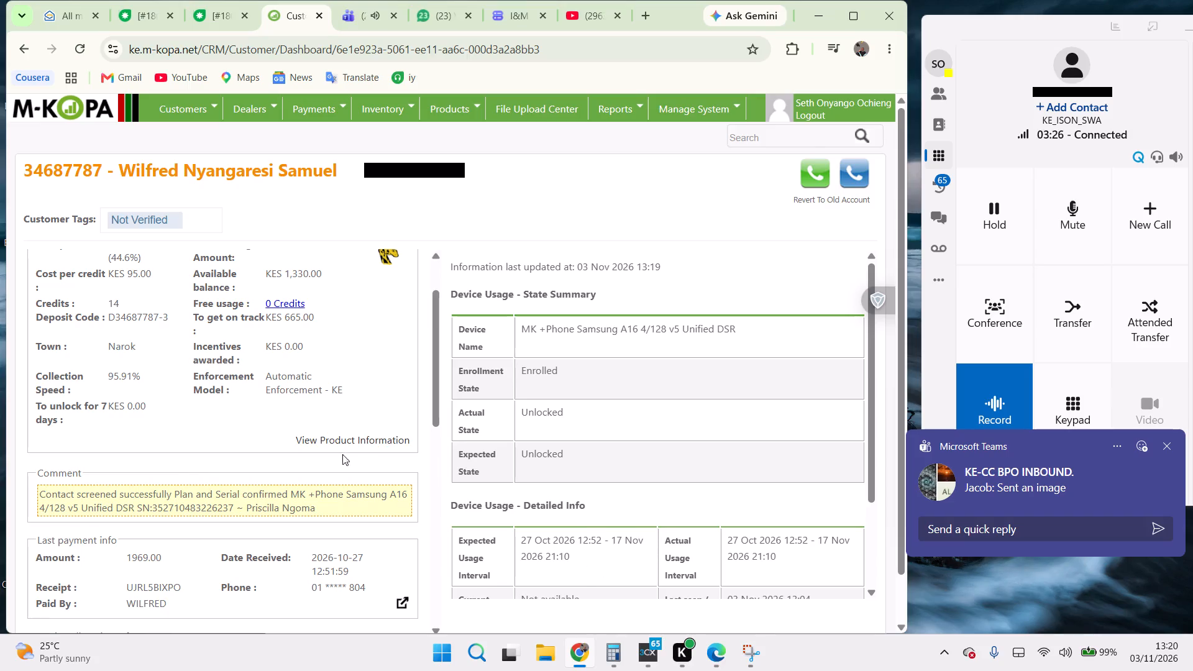
pyautogui.scroll(2, 218, 387)
pyautogui.scroll(-1, 218, 387)
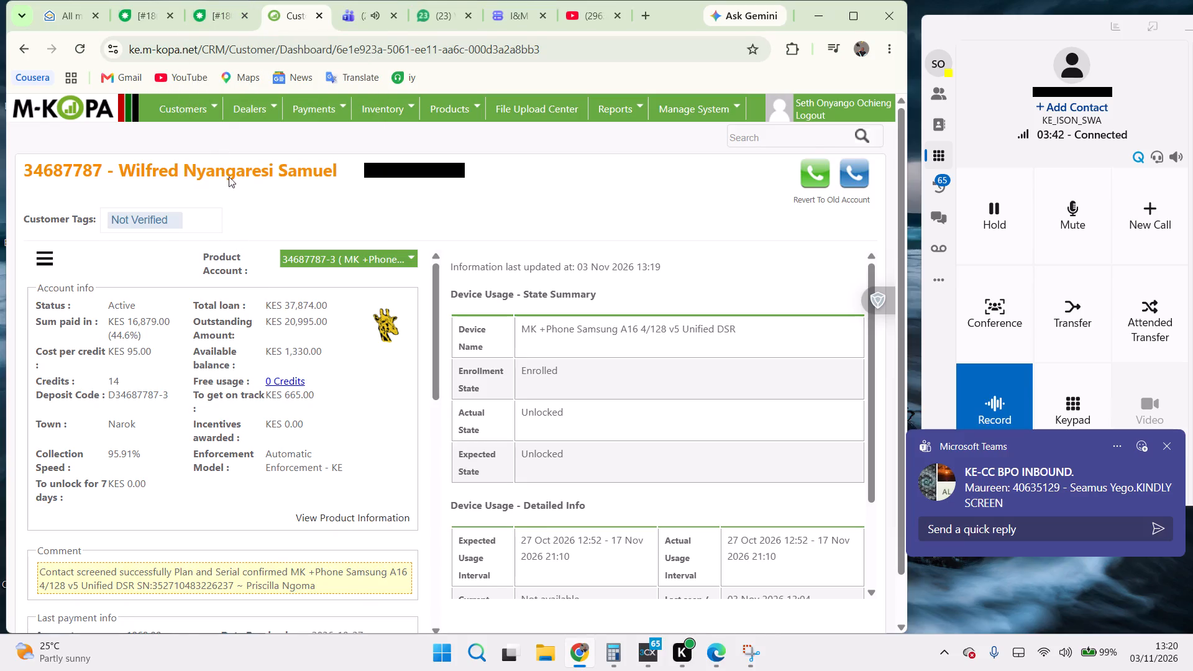
pyautogui.click(211, 14)
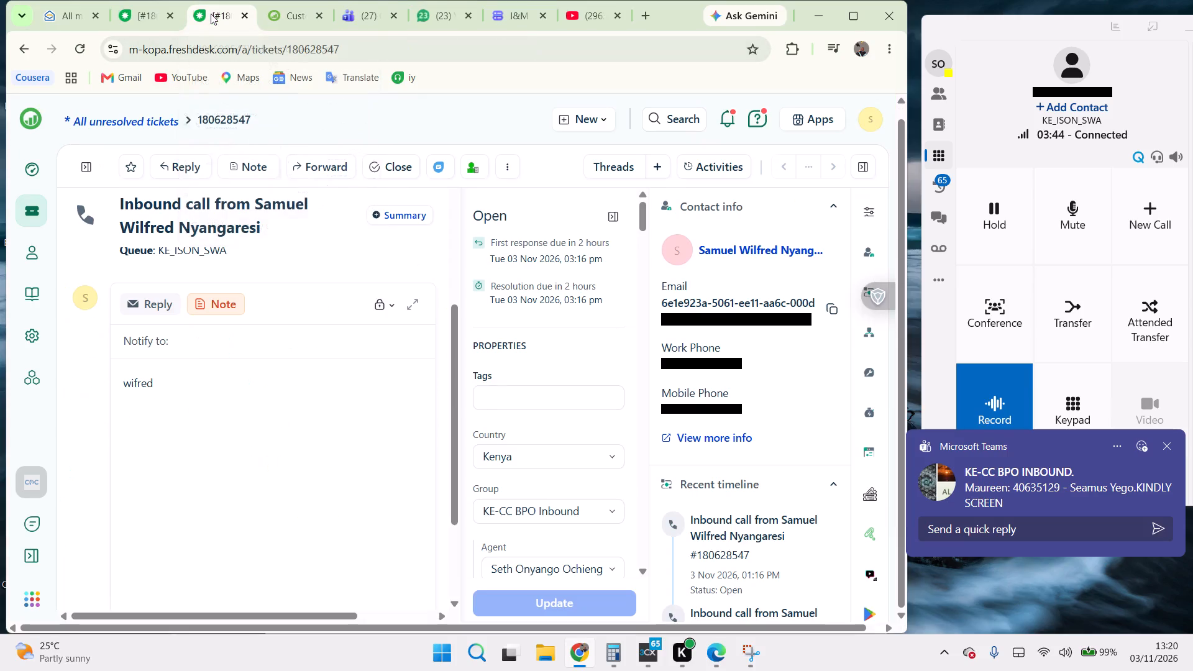
pyautogui.scroll(1, 512, 396)
pyautogui.scroll(-1, 512, 396)
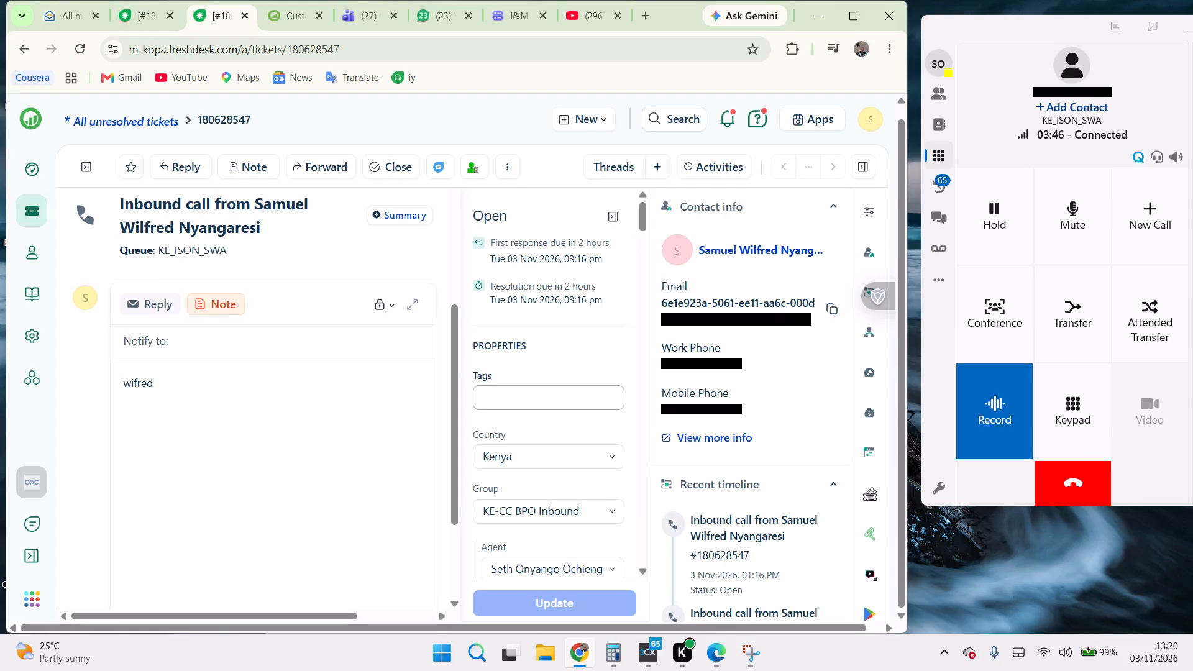
pyautogui.scroll(-4, 512, 396)
pyautogui.scroll(4, 512, 396)
pyautogui.scroll(-2, 512, 396)
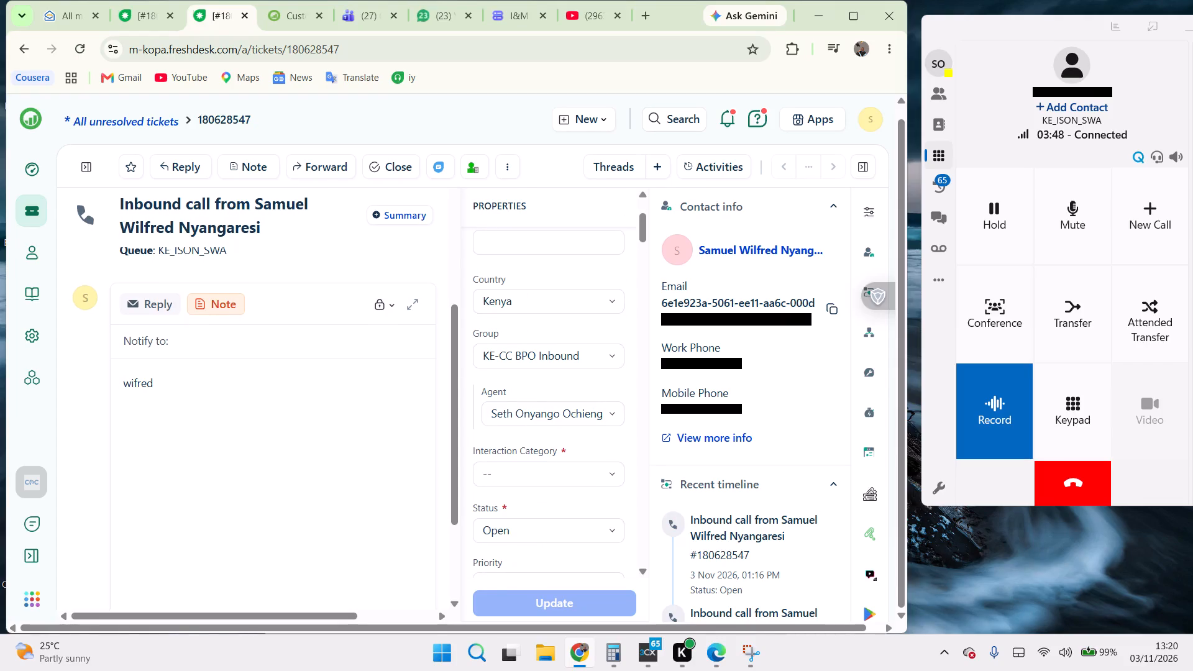
pyautogui.scroll(-2, 531, 408)
pyautogui.scroll(1, 531, 408)
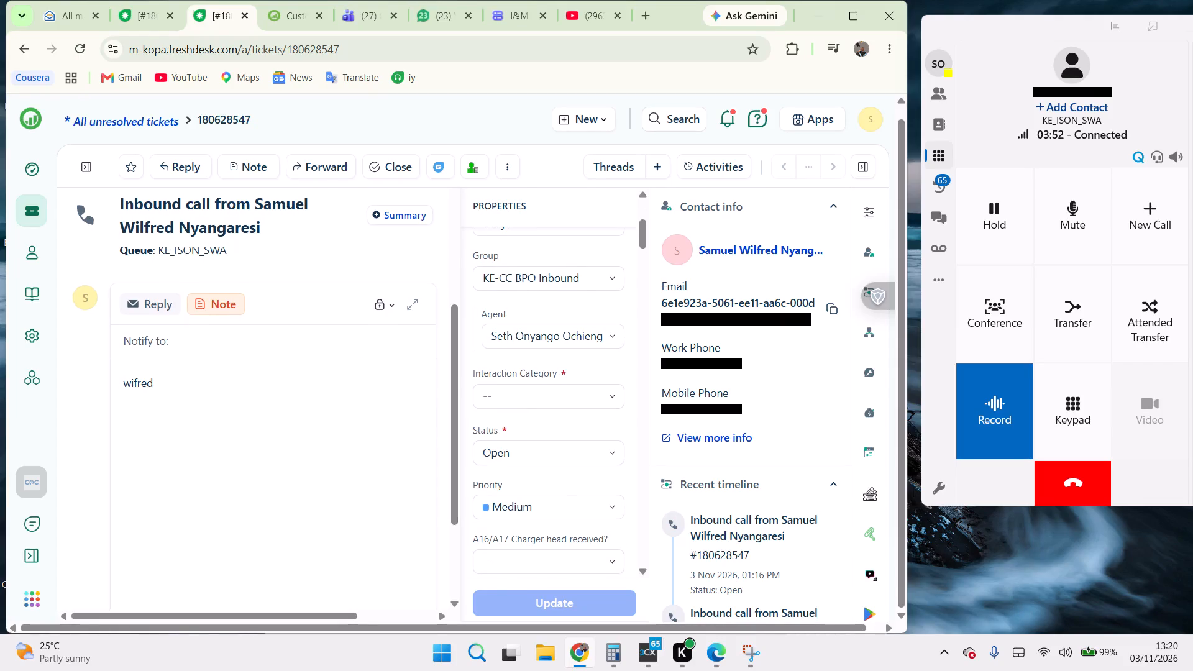
pyautogui.click(522, 396)
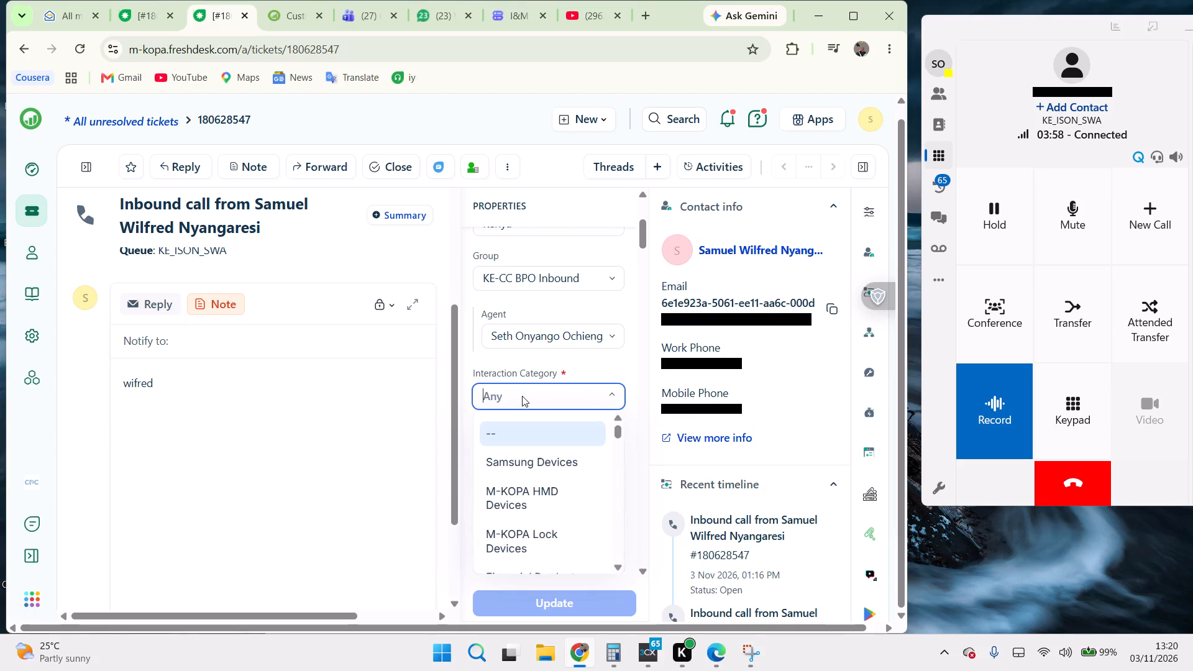
pyautogui.click(522, 396)
pyautogui.click(522, 396)
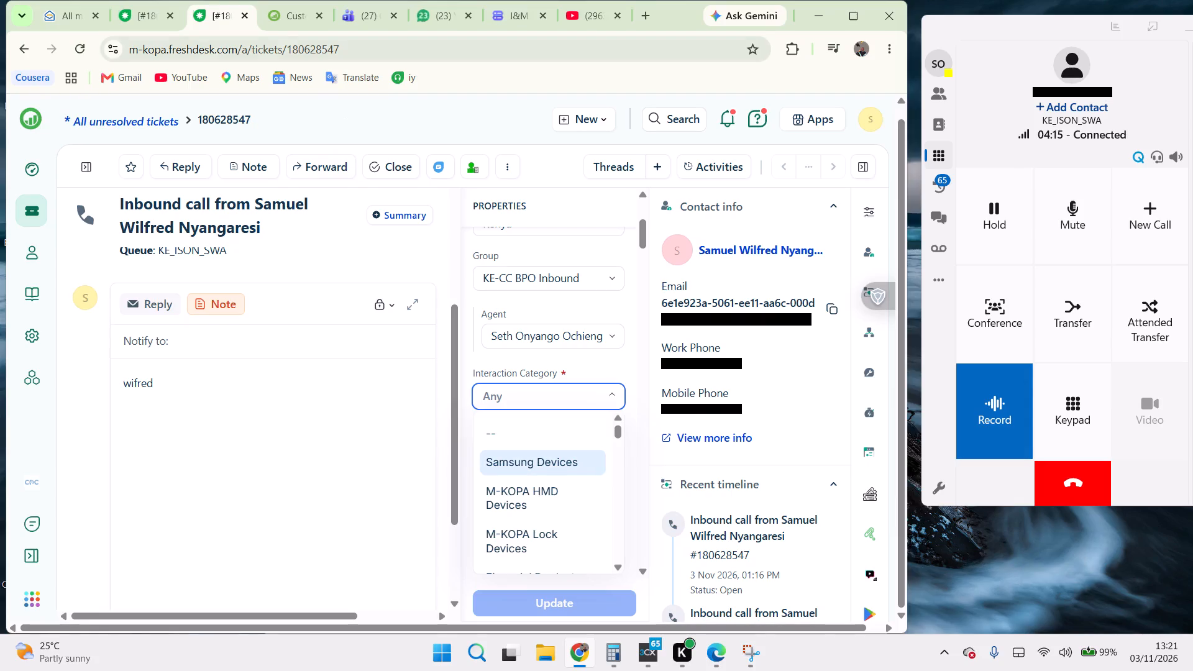
pyautogui.click(284, 15)
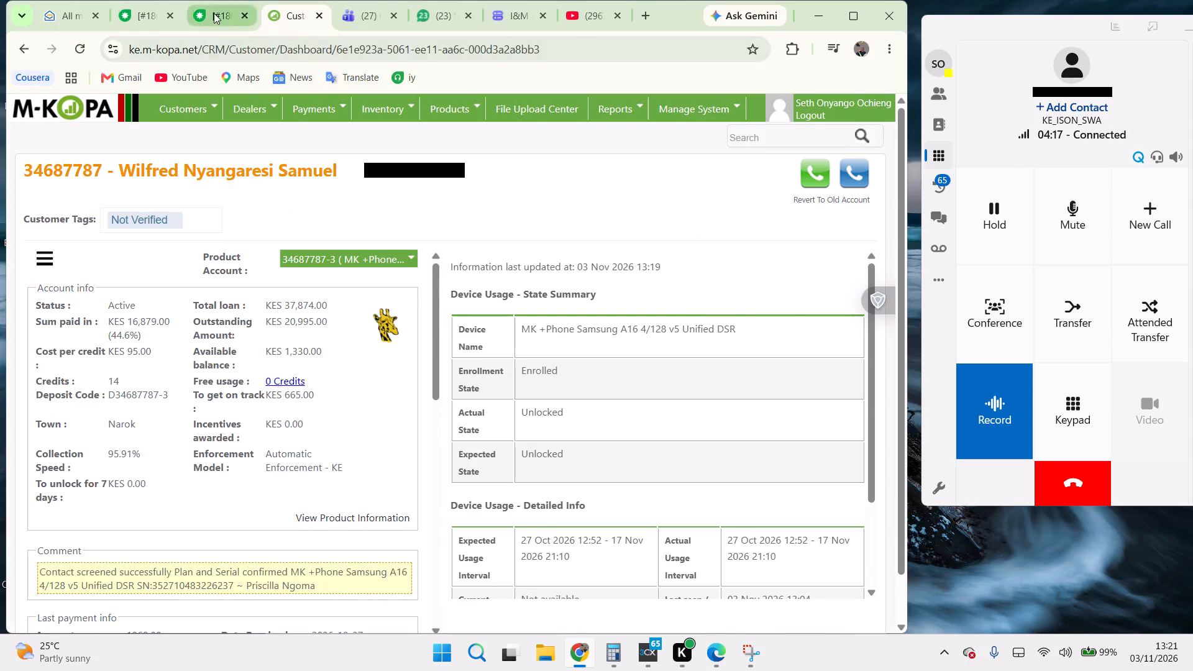
pyautogui.click(214, 13)
pyautogui.click(531, 466)
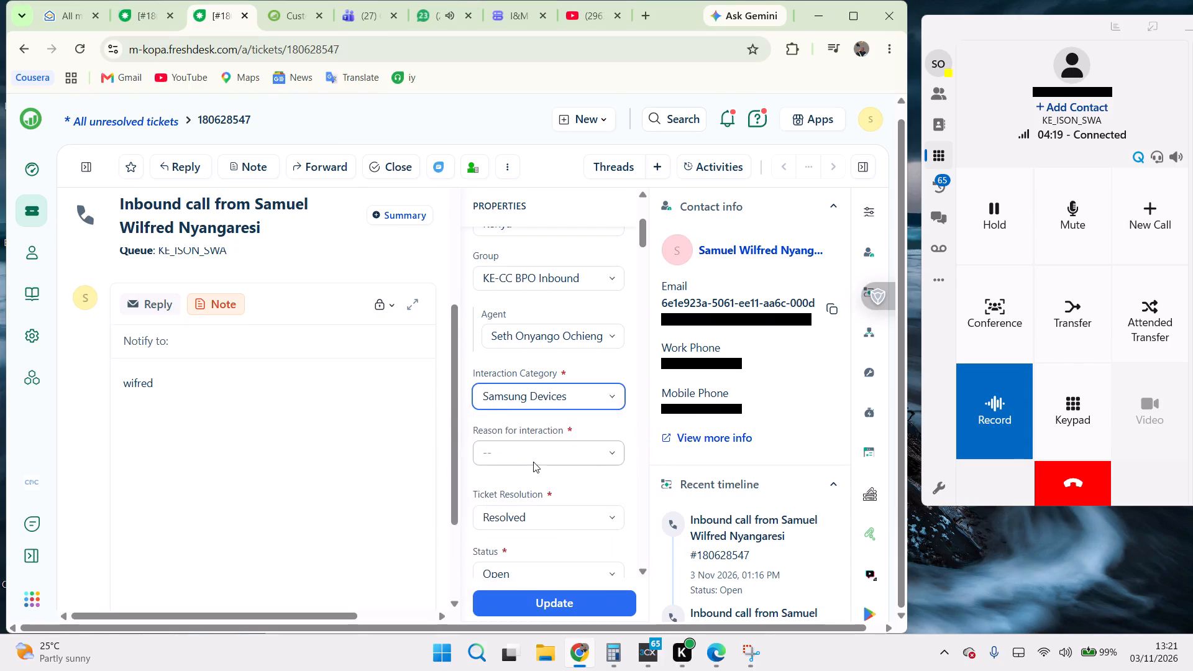
# Set the ticket's reason for interaction to "Balance or repayment terms inquiry" and its sub-reason to "Loan balance or arrears inquiry".
pyautogui.click(536, 457)
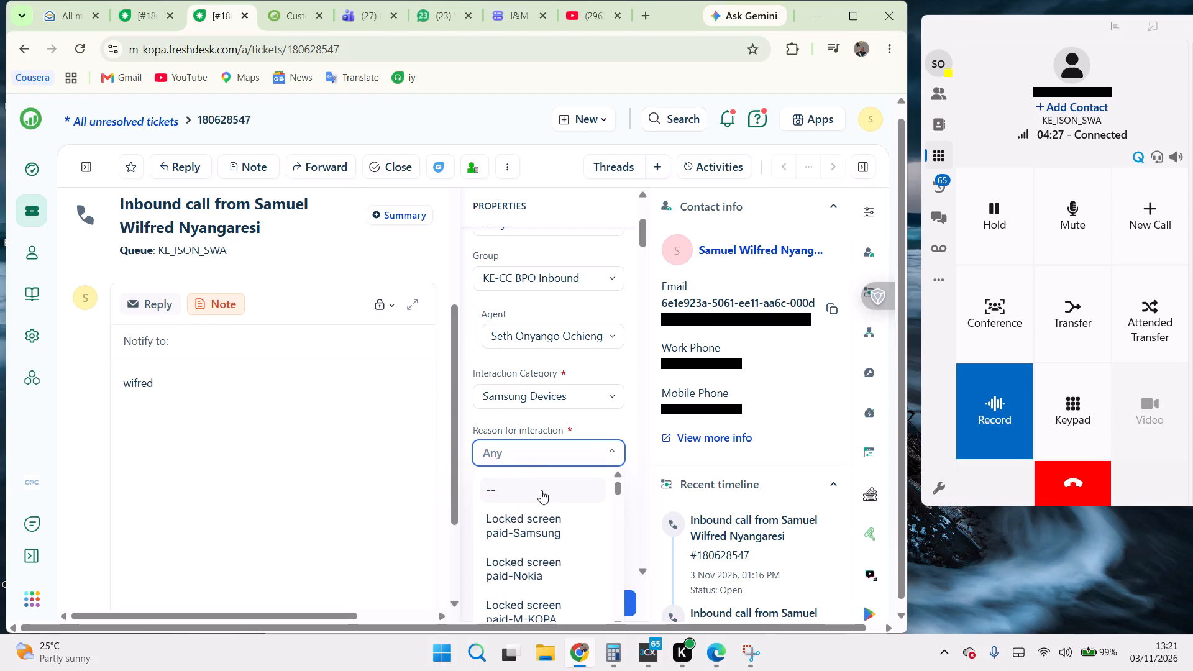
pyautogui.write('bal')
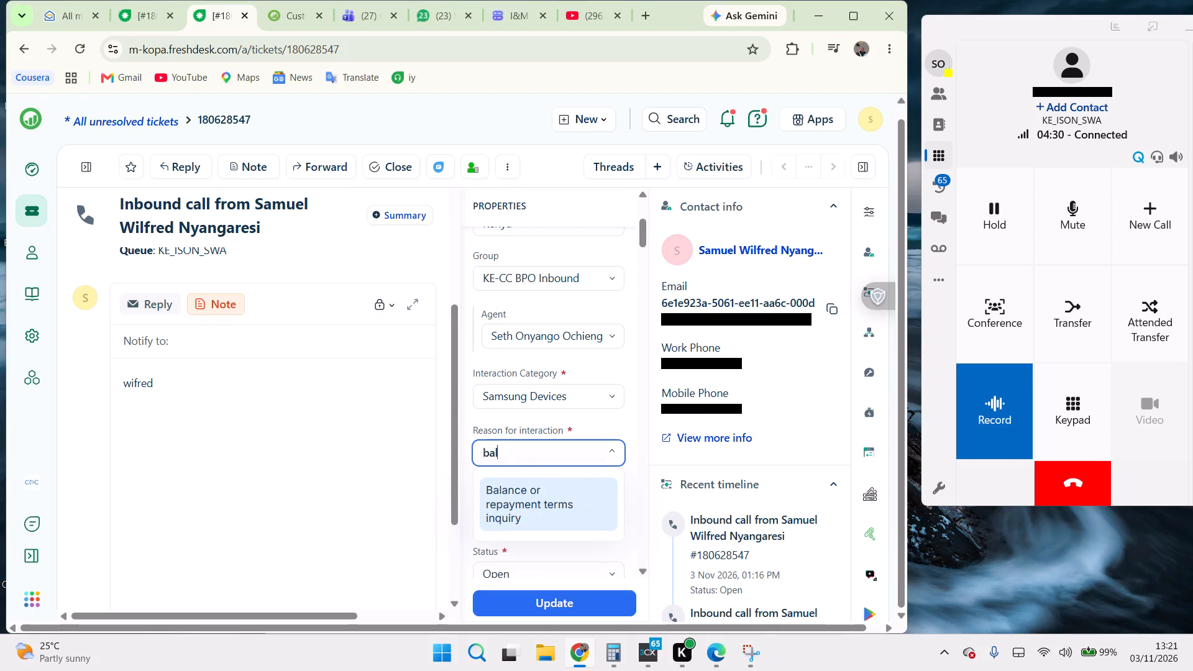
pyautogui.click(524, 496)
pyautogui.scroll(-3, 538, 482)
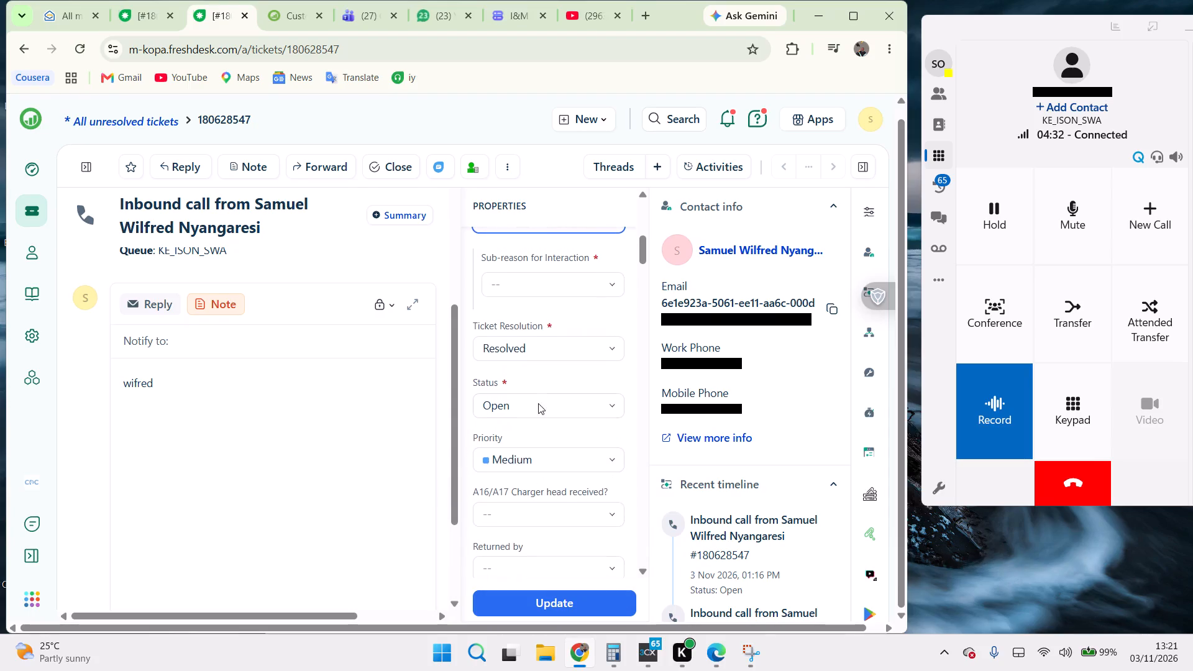
pyautogui.scroll(1, 539, 388)
pyautogui.scroll(-3, 539, 388)
pyautogui.scroll(2, 539, 388)
pyautogui.scroll(-1, 539, 388)
pyautogui.scroll(2, 539, 388)
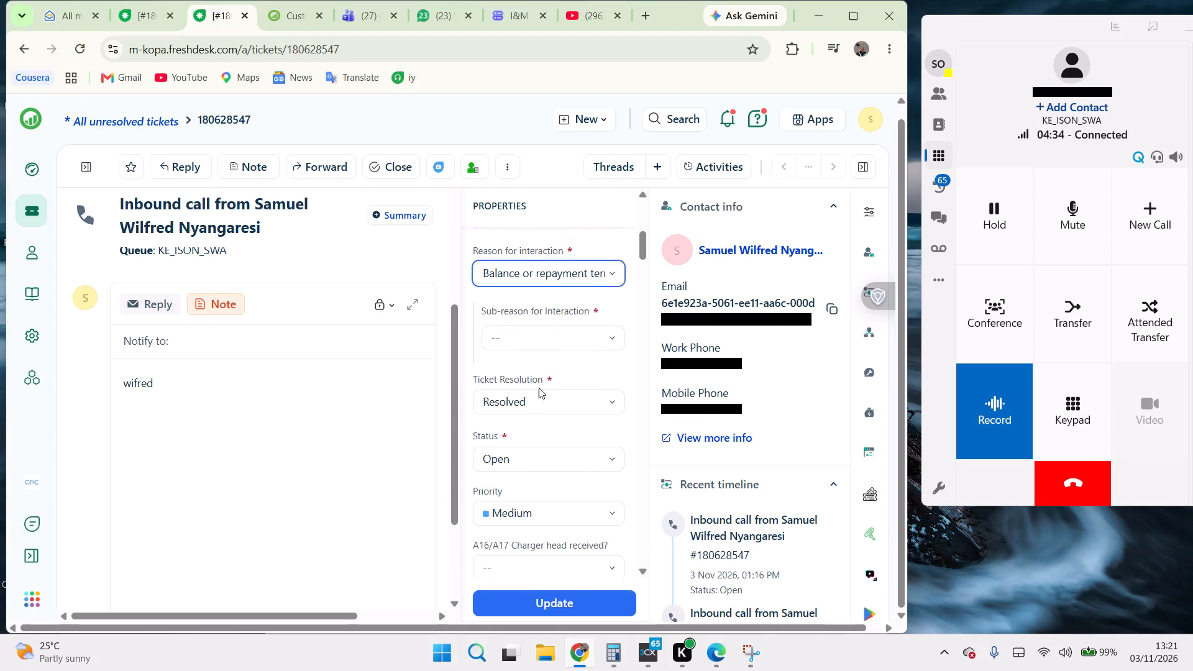
pyautogui.click(539, 357)
pyautogui.click(536, 437)
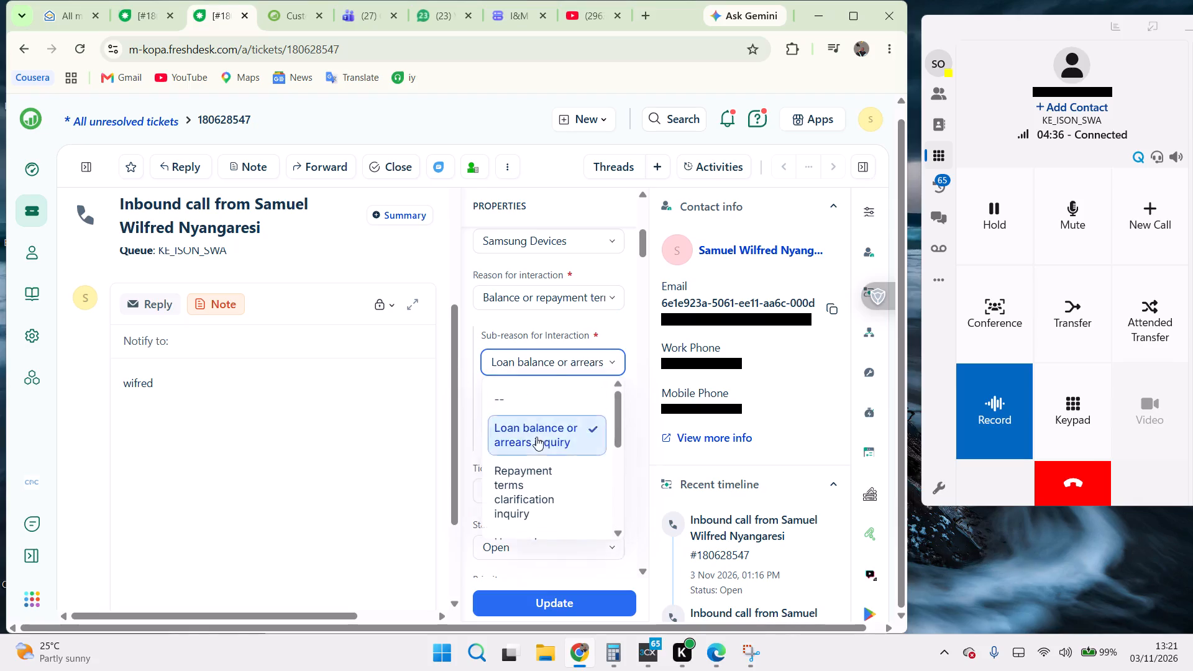
# Set the ticket's outcome to "Resolved: Customer advised on loan amount / arrears" and its status to Resolved.
pyautogui.click(548, 437)
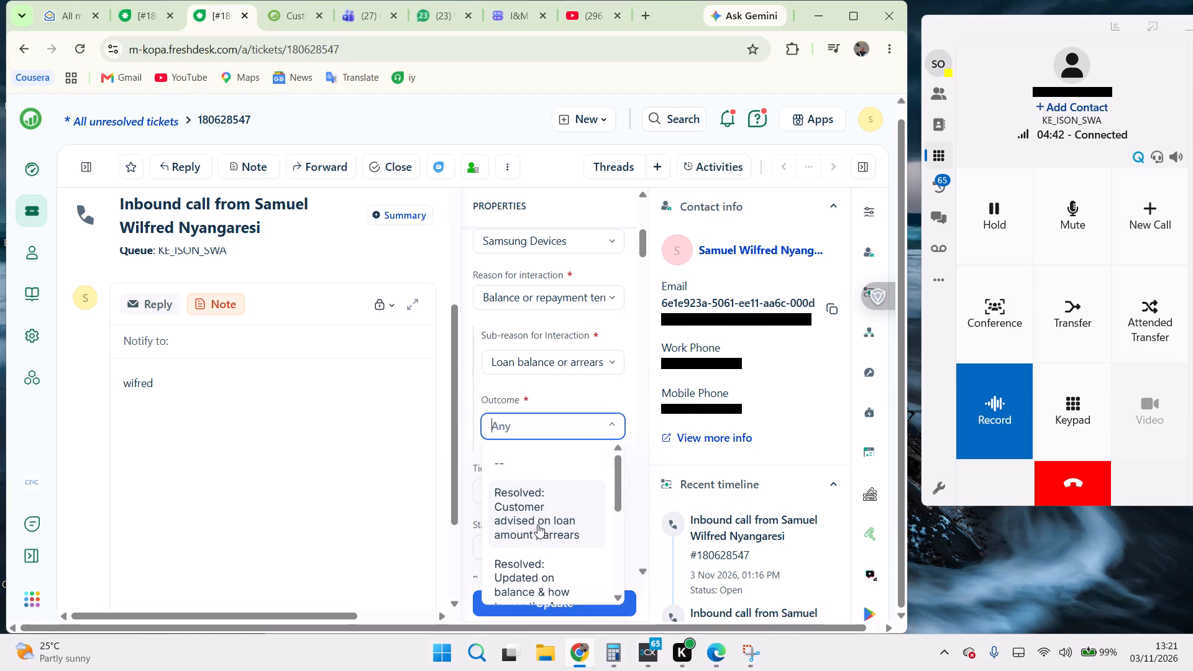
pyautogui.click(521, 513)
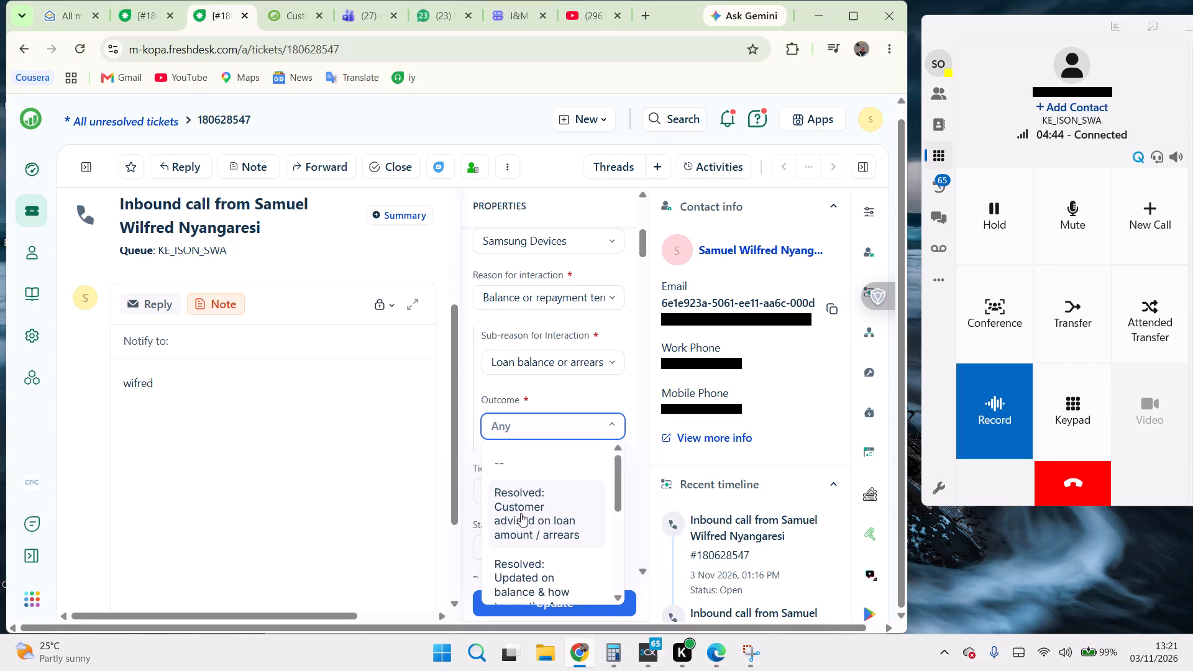
pyautogui.click(518, 545)
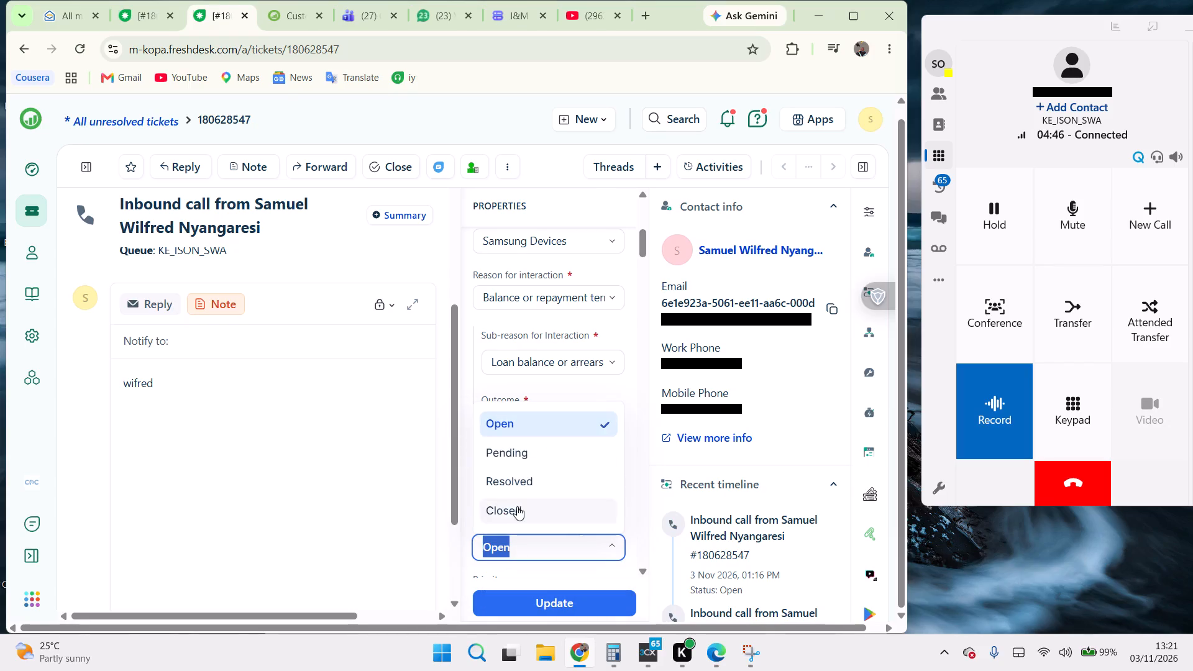
pyautogui.click(511, 477)
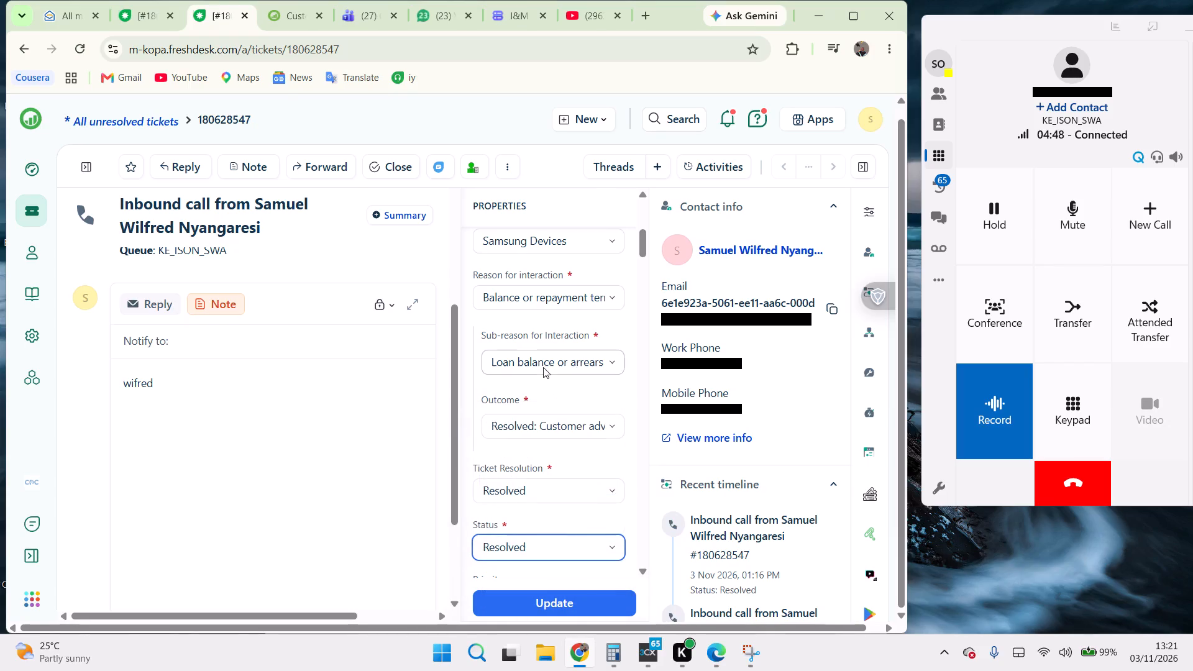
pyautogui.click(538, 361)
pyautogui.click(538, 361)
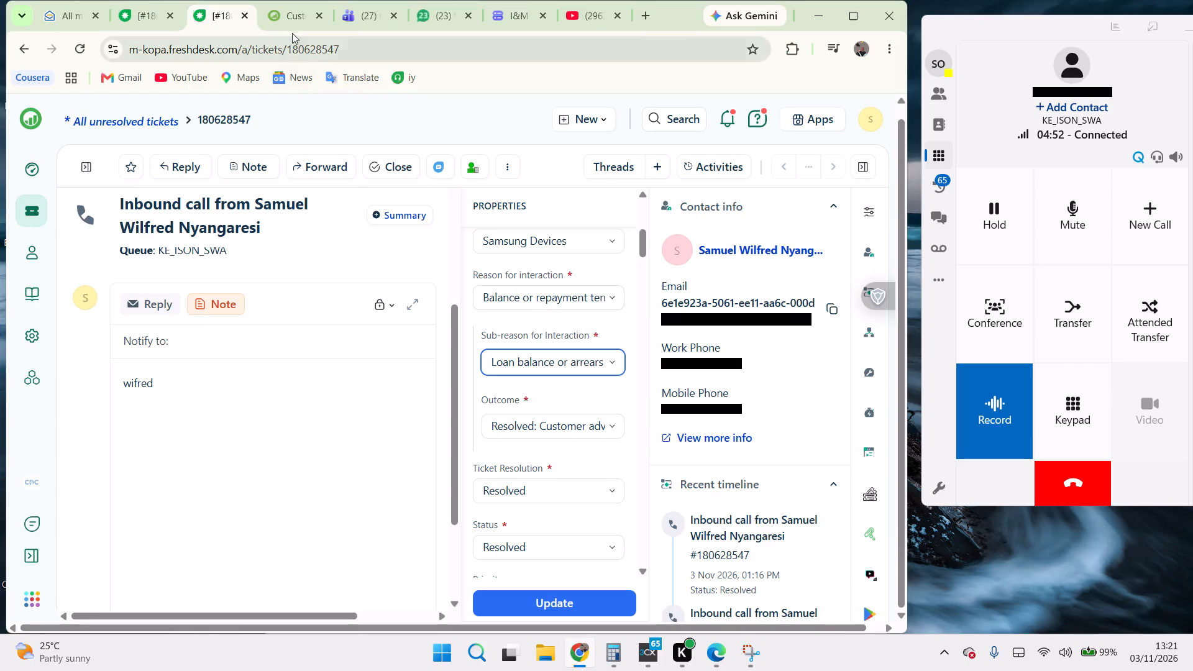
# Check the customer's eligibility in the M-KOPA CRM, and view the product information for the phone account.
pyautogui.click(283, 15)
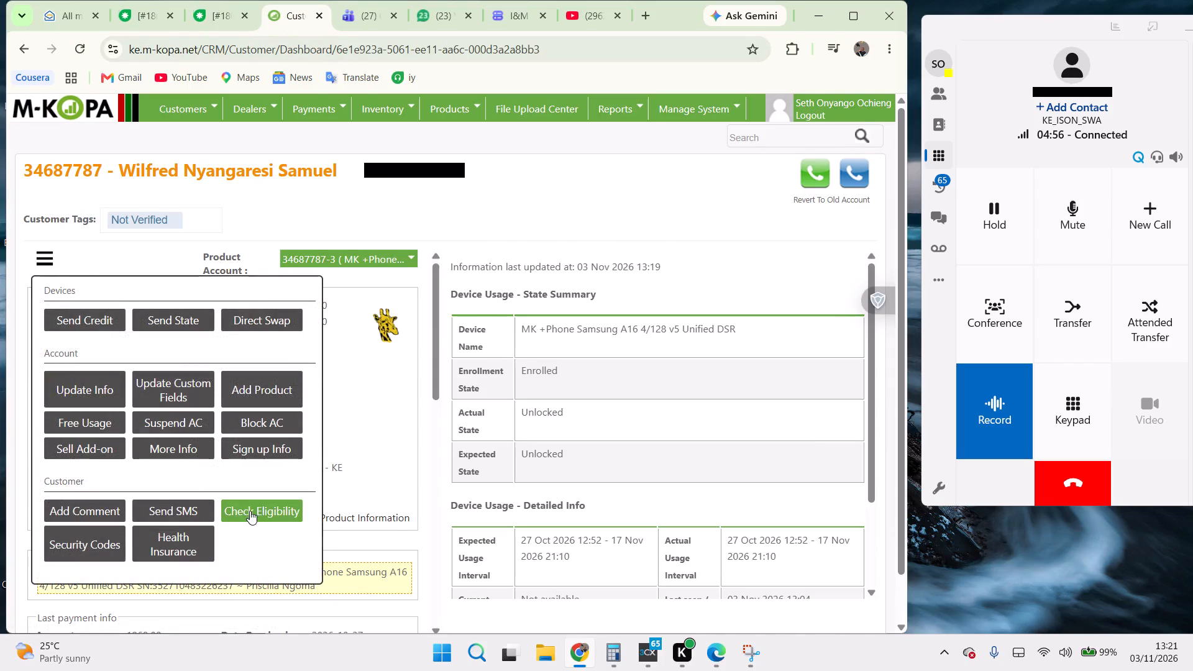
pyautogui.click(250, 511)
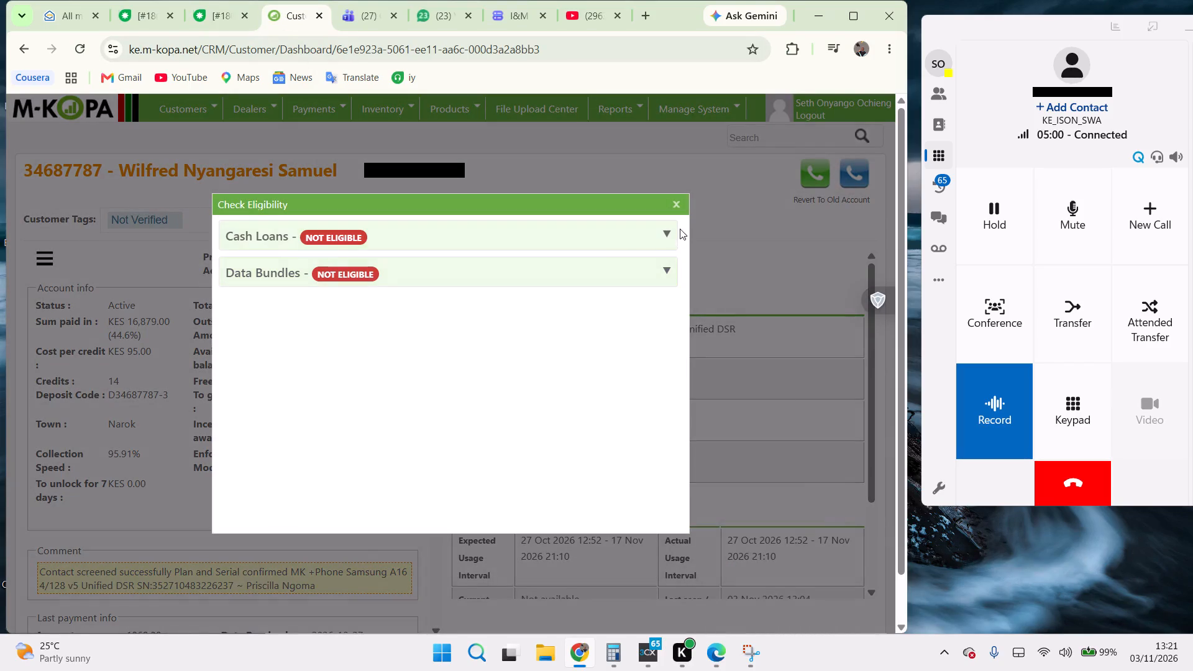
pyautogui.click(679, 206)
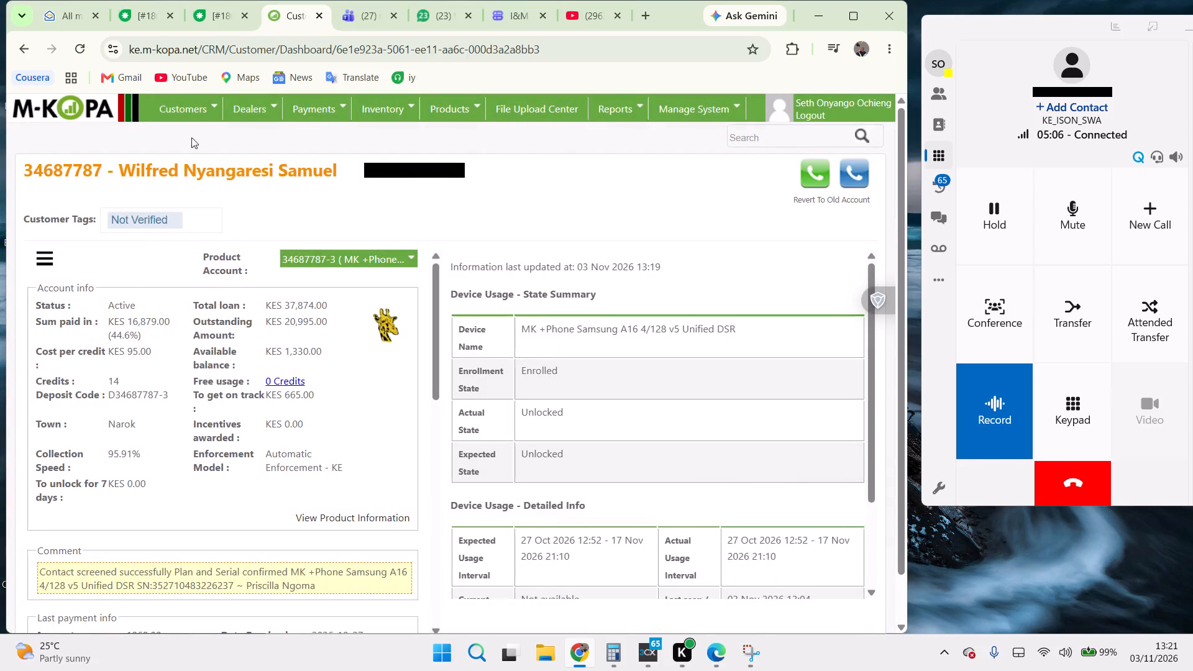
pyautogui.click(345, 513)
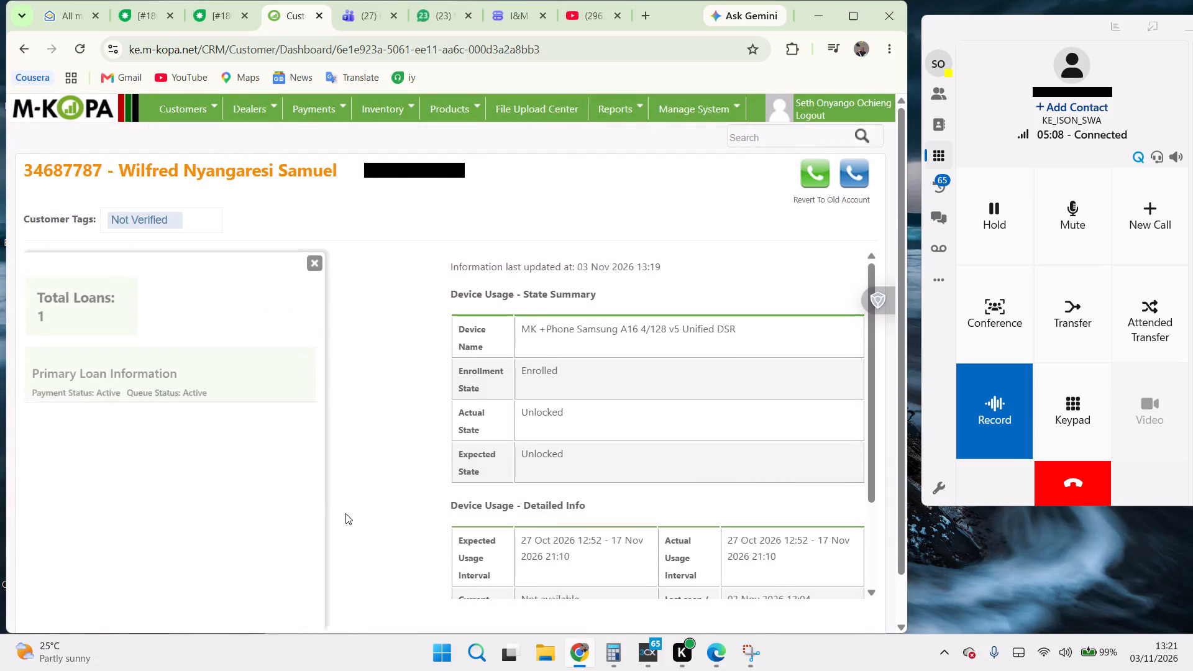
# Copy the sub-reason "Loan balance or arrears inquiry" from the Freshdesk ticket into its note below the caller's name.
pyautogui.click(226, 14)
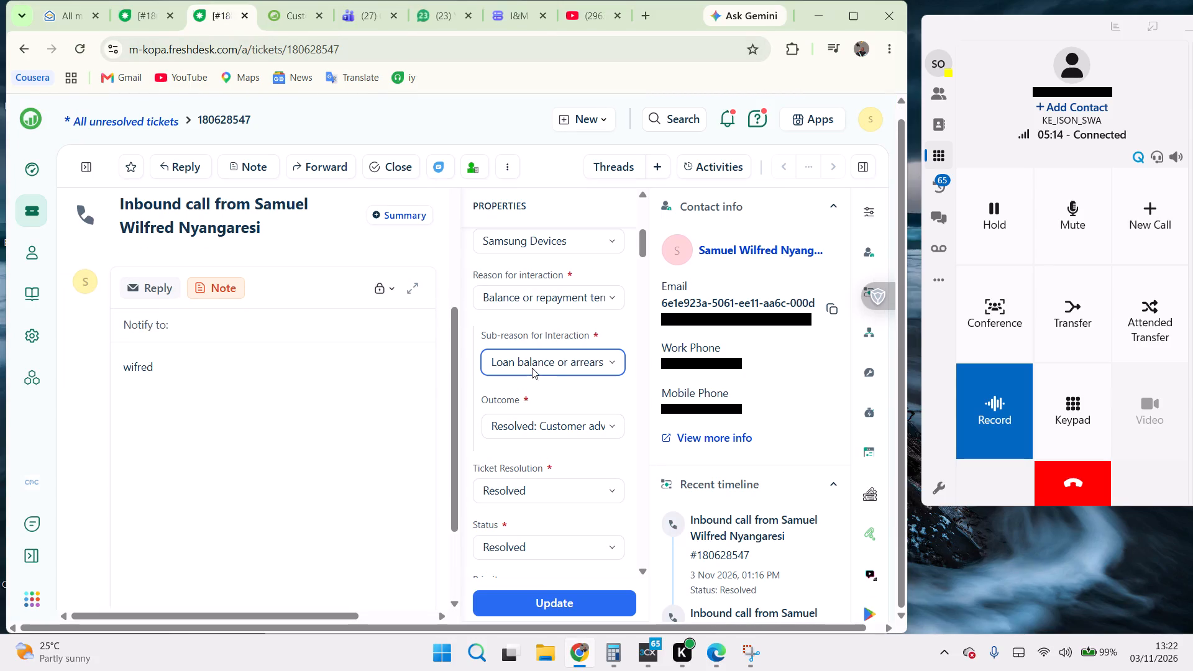
pyautogui.click(532, 351)
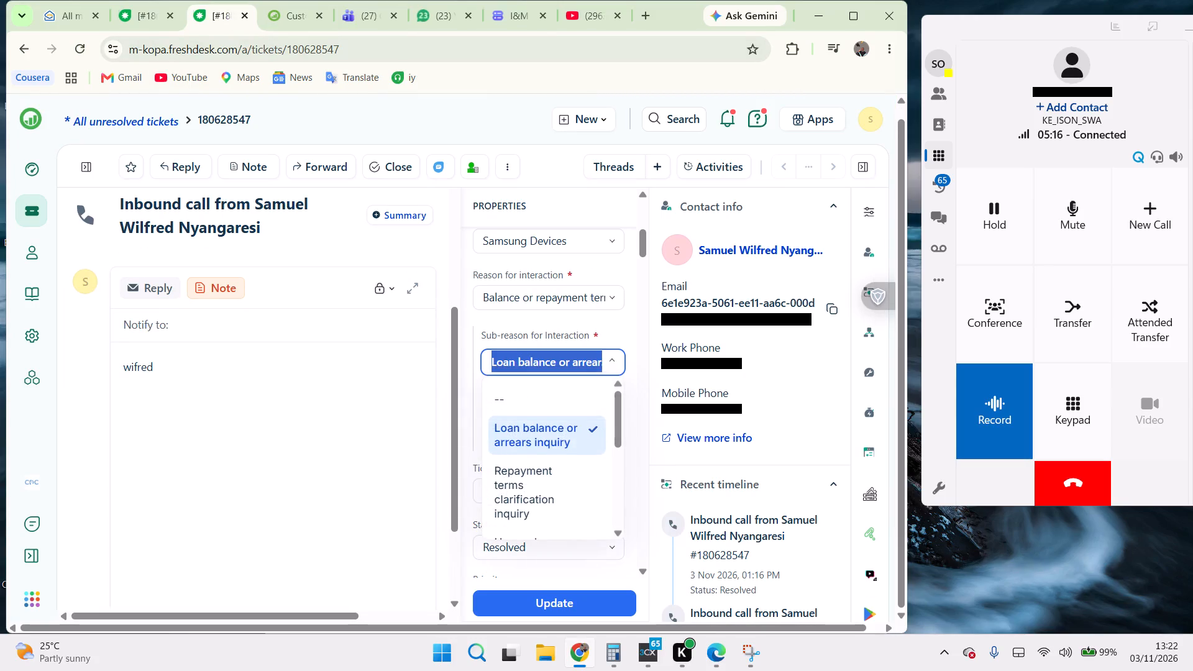
pyautogui.rightClick(531, 355)
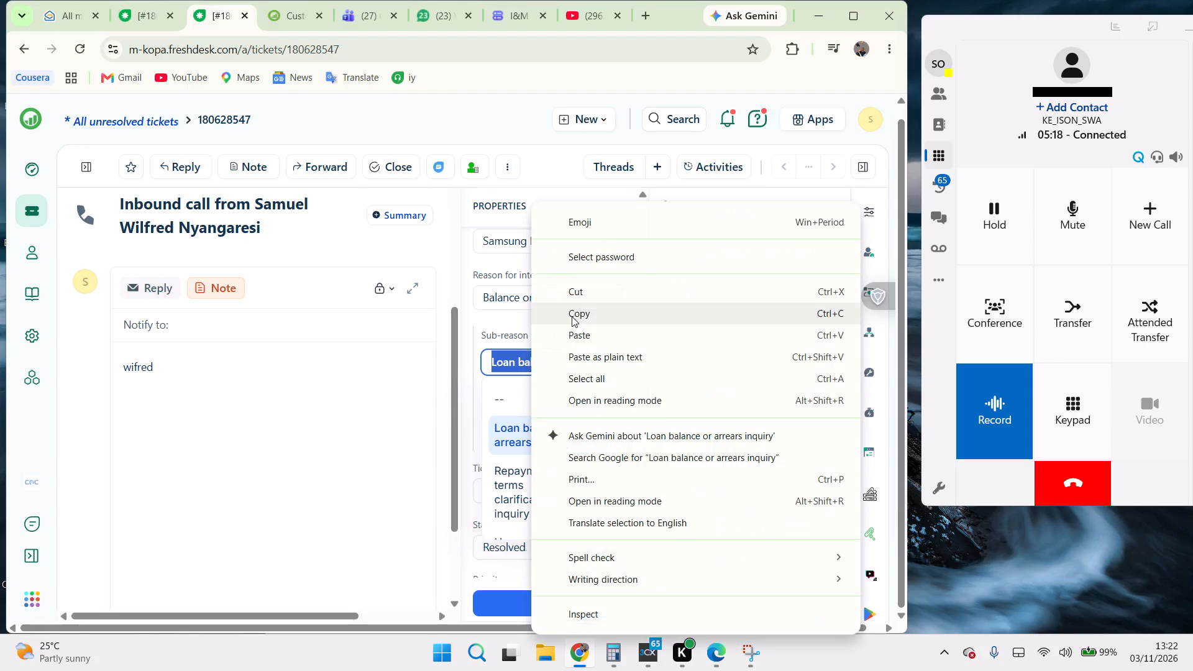
pyautogui.doubleClick(572, 308)
pyautogui.click(303, 403)
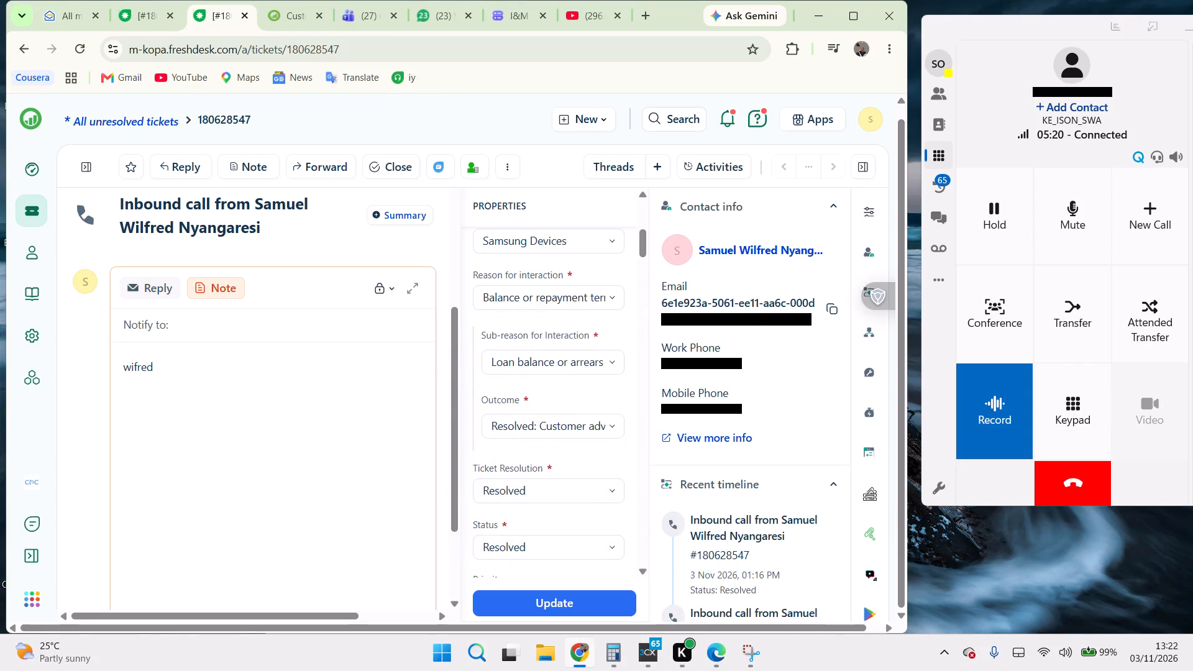
pyautogui.hotkey('ctrl', 'v')
pyautogui.press('Return')
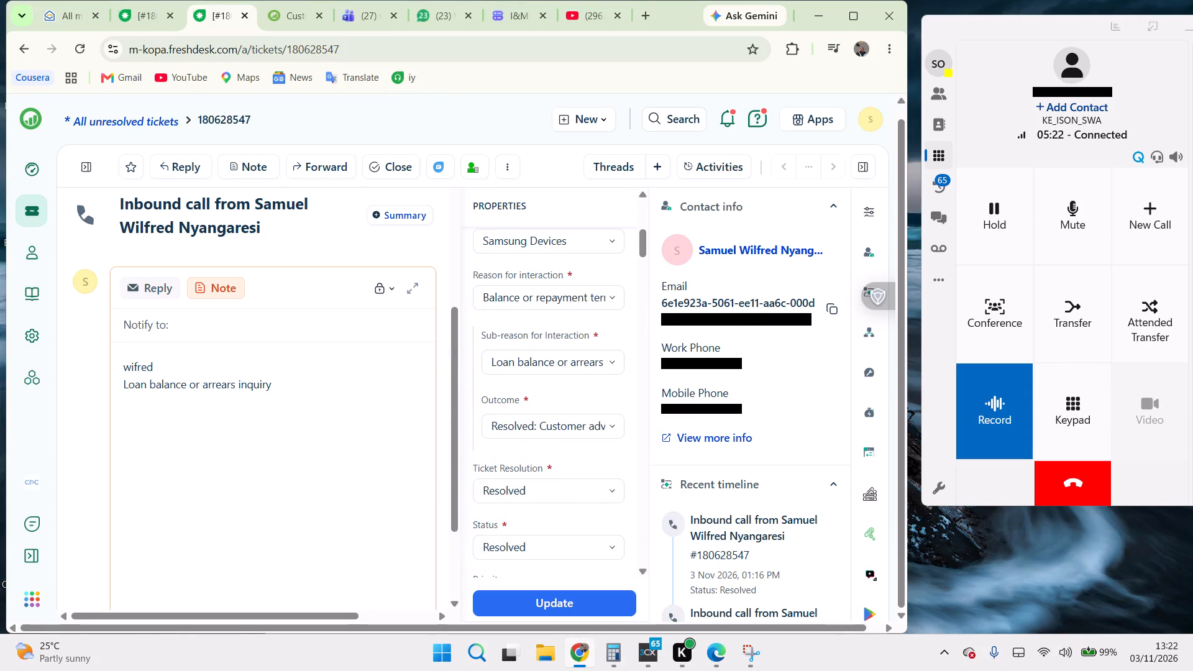
# Copy the outcome "Resolved: Customer advised on loan amount / arrears" into the note as the following line.
pyautogui.click(536, 421)
pyautogui.rightClick(536, 421)
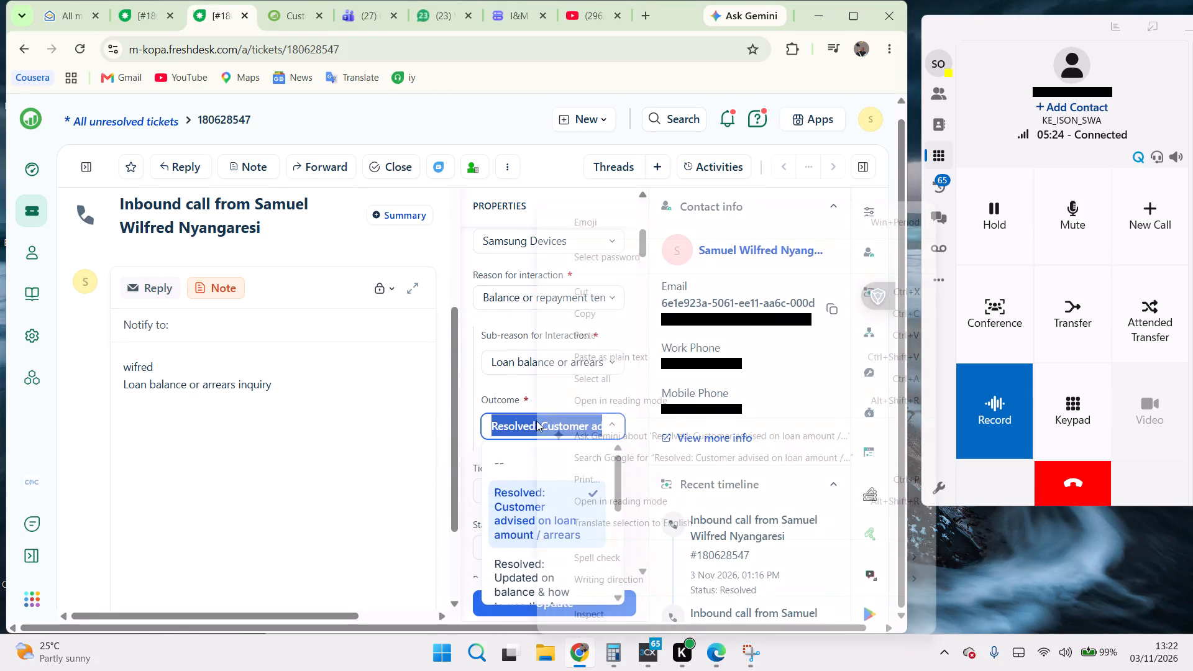
pyautogui.click(579, 315)
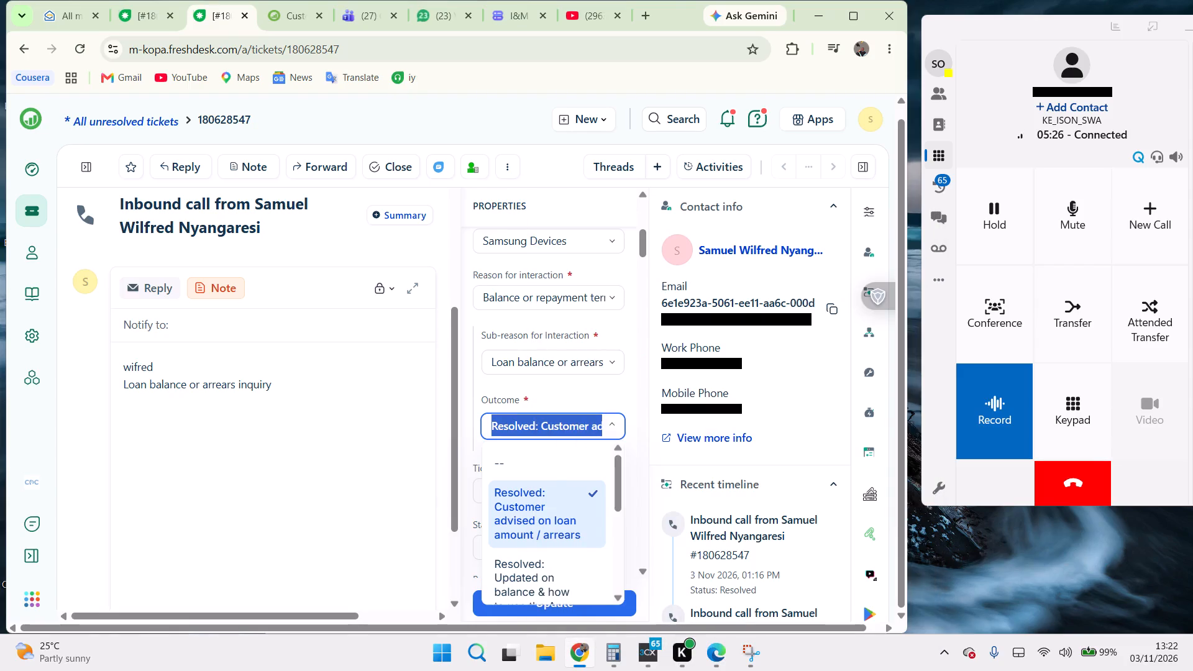
pyautogui.doubleClick(321, 399)
pyautogui.hotkey('ctrl', 'v')
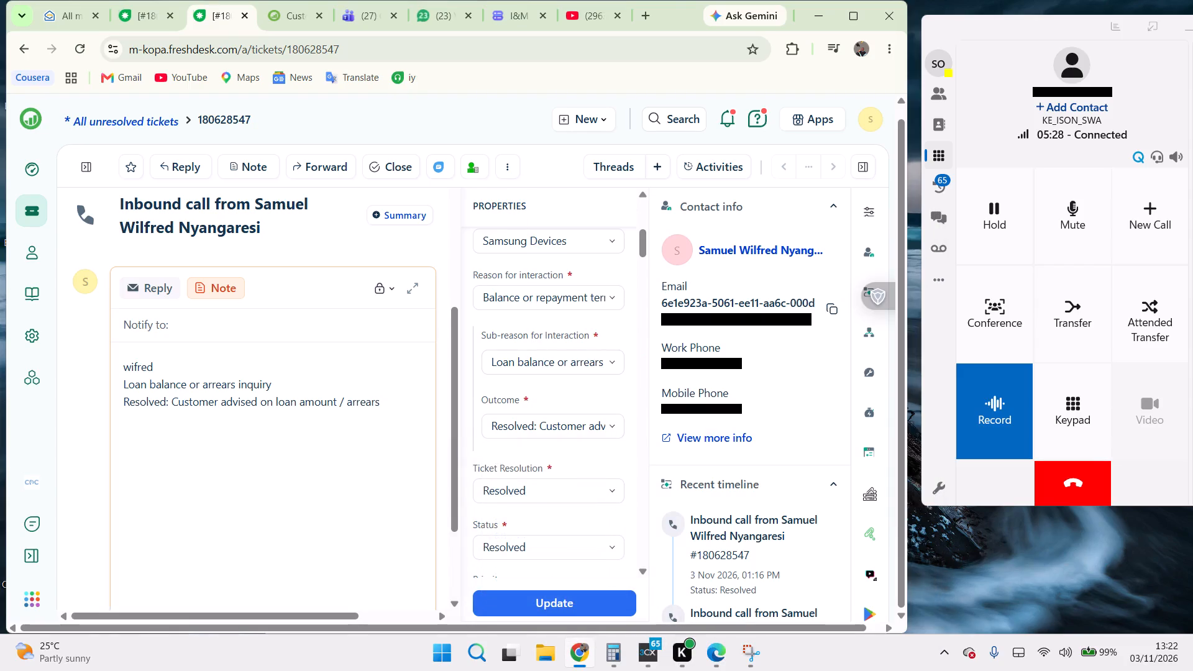
pyautogui.press('Return')
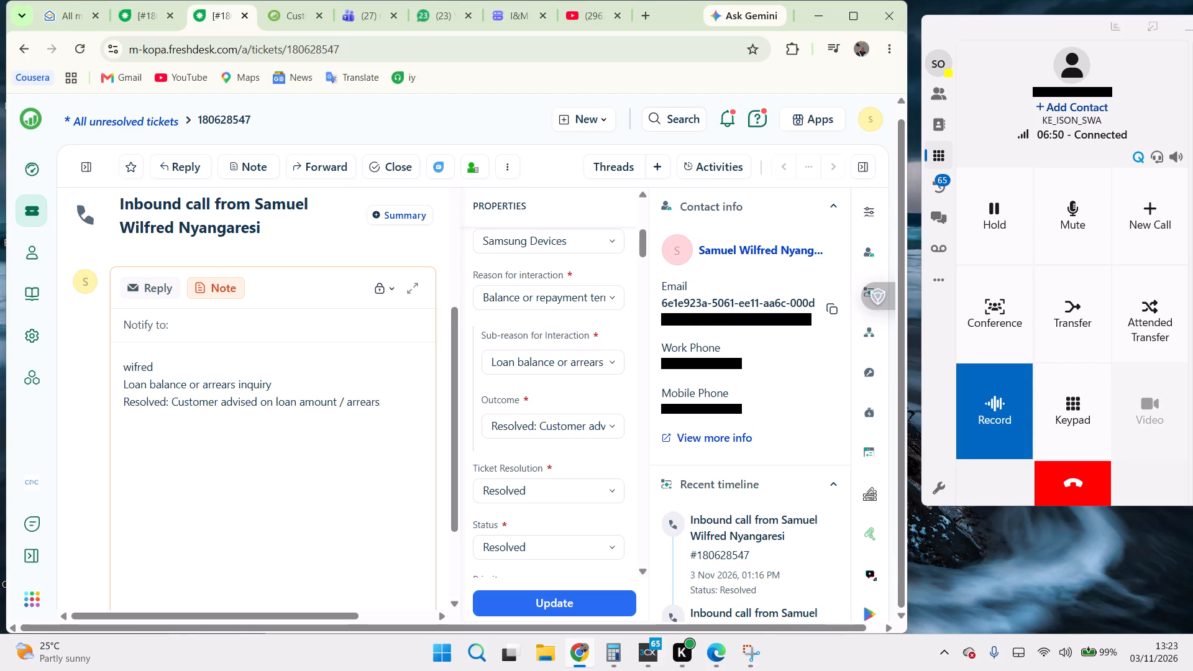
pyautogui.click(135, 369)
pyautogui.press('l')
# Paste the USSD code *433# on the line below the outcome in the ticket note.
pyautogui.click(380, 411)
pyautogui.hotkey('ctrl', 'v')
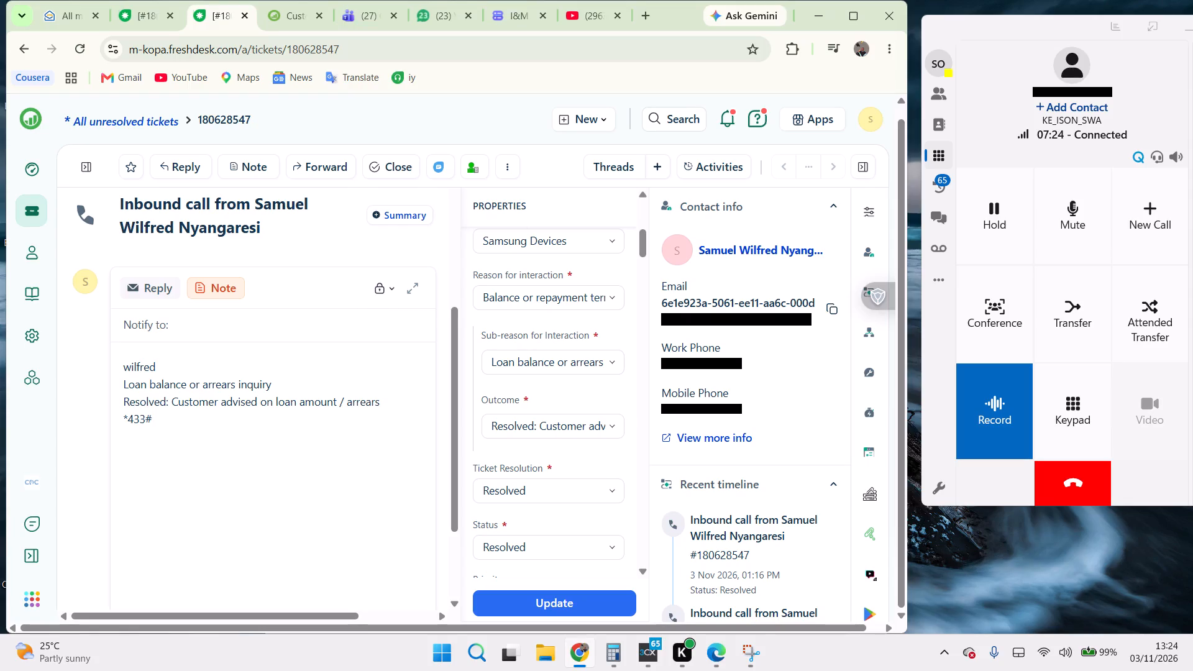
# Add the line "advised missed payment" to the note between the outcome and the *433# code.
pyautogui.click(392, 406)
pyautogui.press('Return')
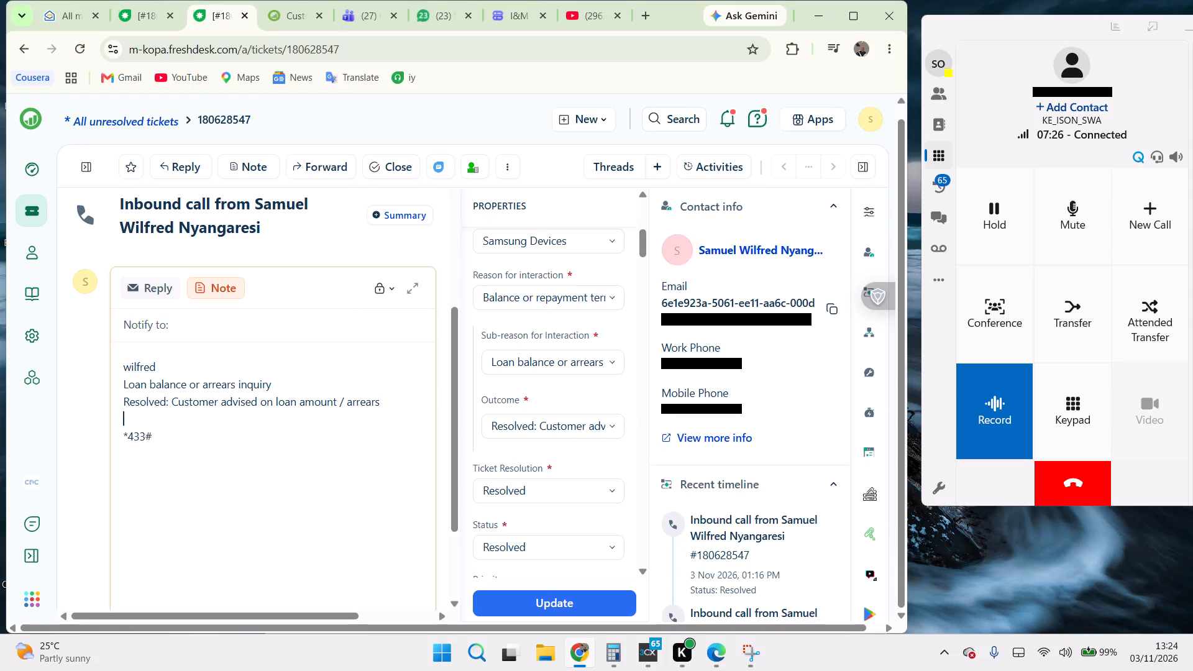
pyautogui.write('missed')
pyautogui.press('space')
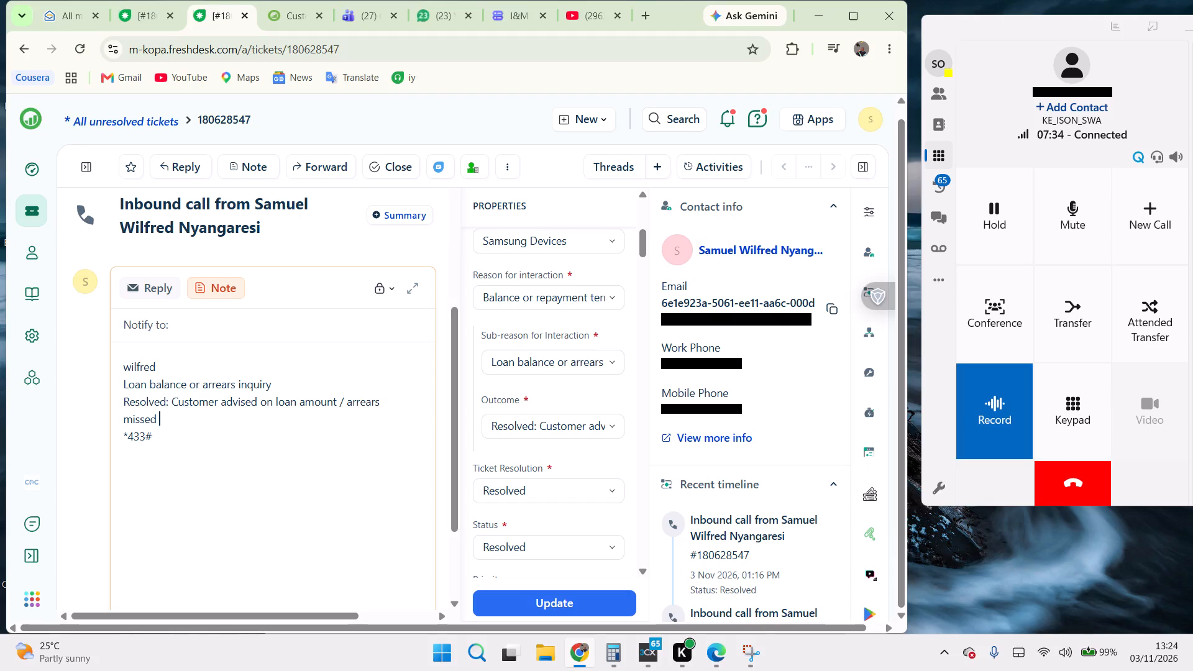
pyautogui.write('payment')
pyautogui.press('space')
pyautogui.click(122, 417)
pyautogui.write('advised')
pyautogui.press('space')
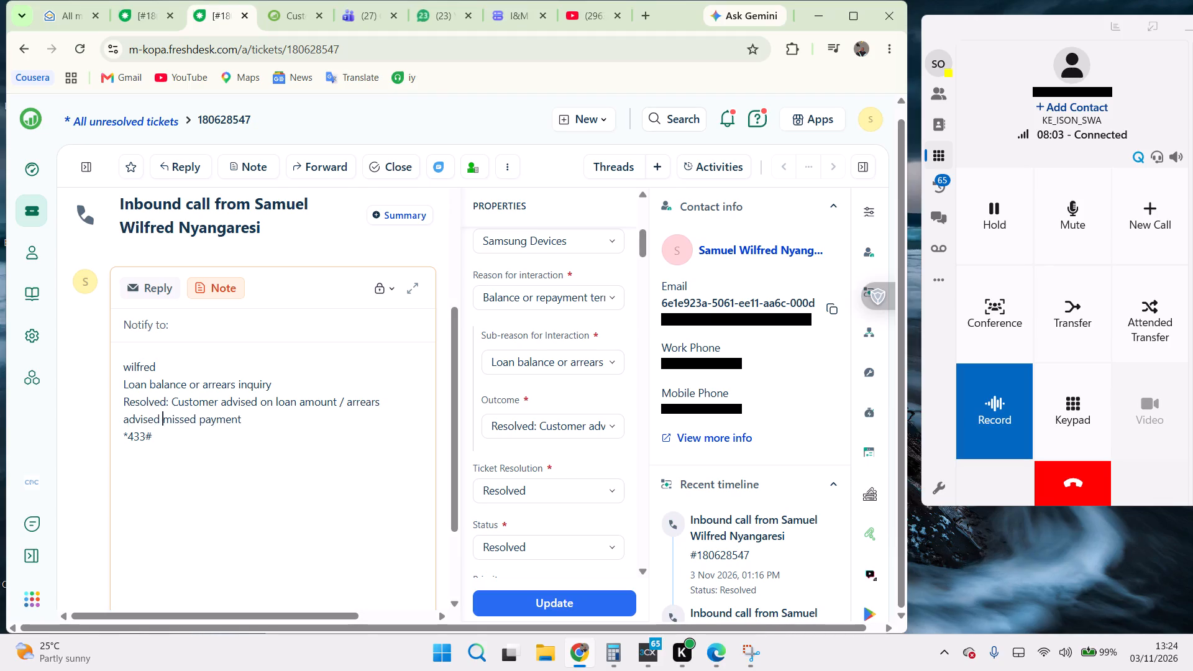
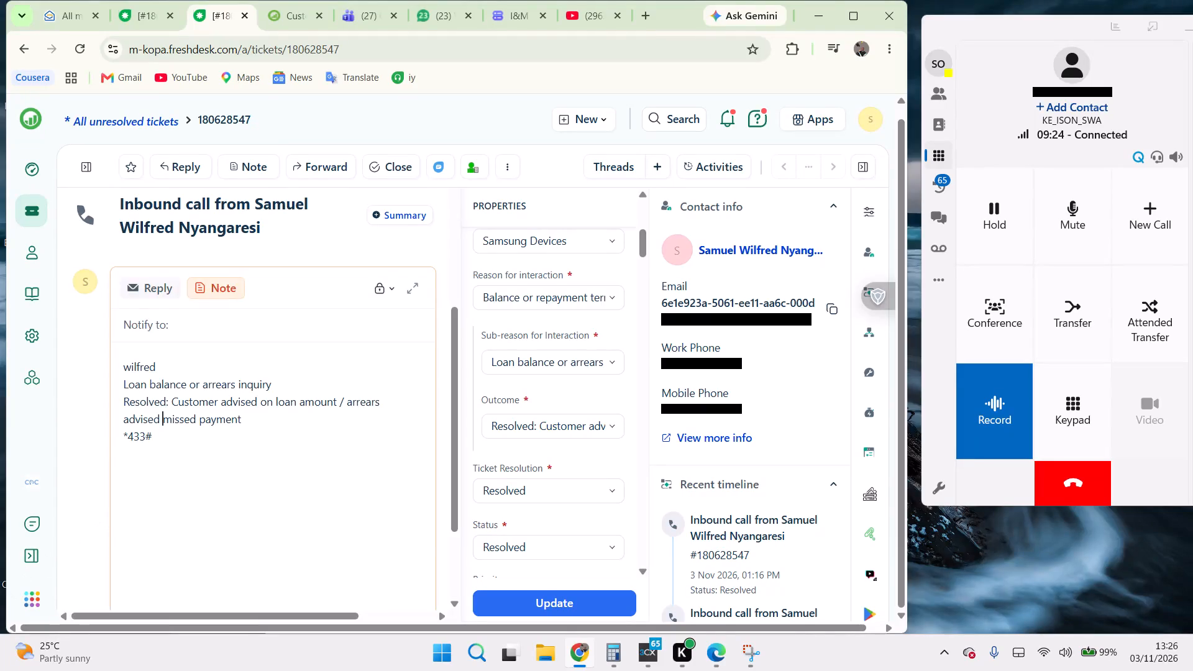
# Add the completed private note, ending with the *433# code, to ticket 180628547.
pyautogui.scroll(-7, 241, 494)
pyautogui.scroll(1, 241, 494)
pyautogui.scroll(-1, 241, 494)
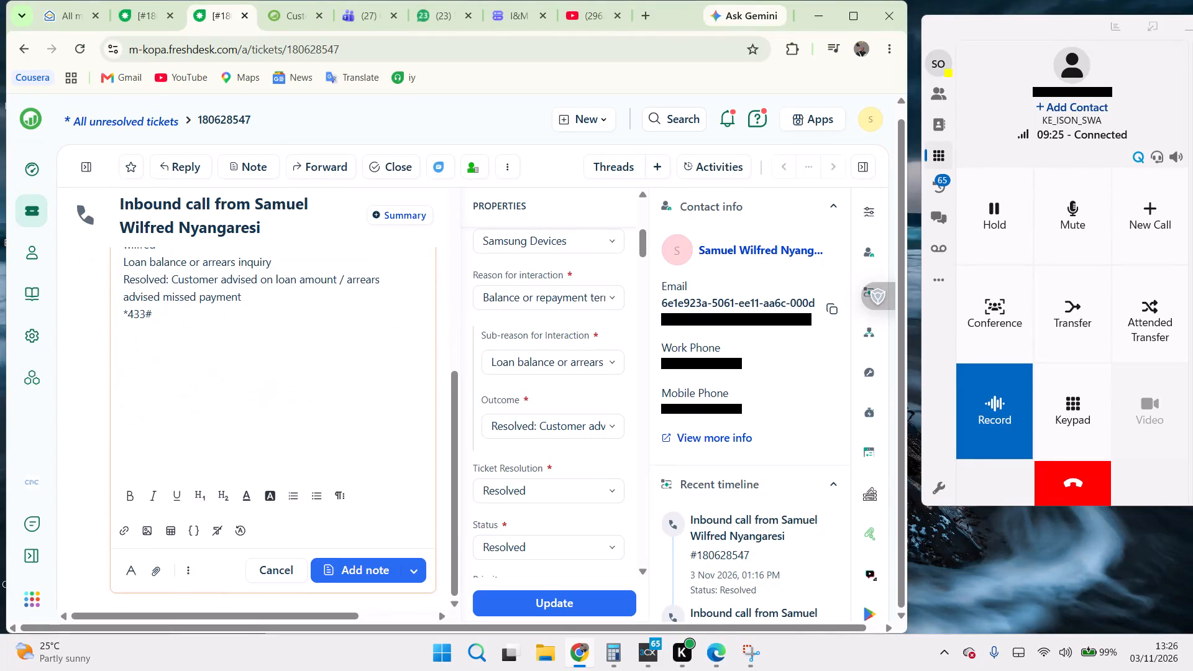
pyautogui.click(357, 572)
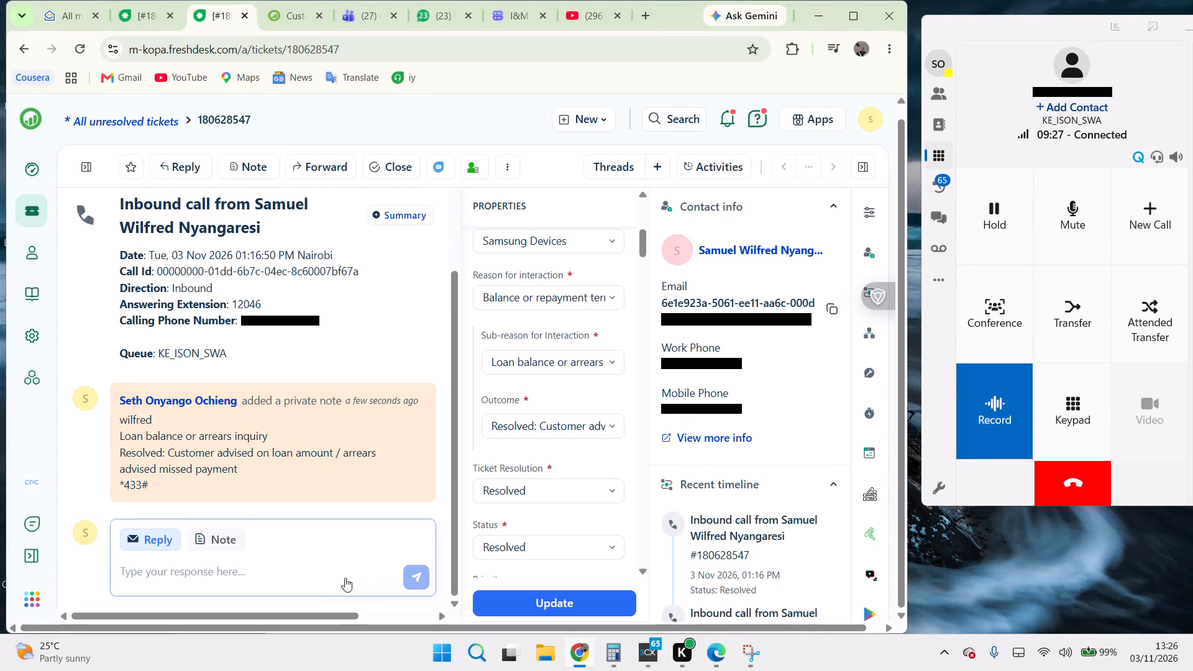
# Save the ticket's updated properties, with resolution and status set to Resolved.
pyautogui.click(532, 601)
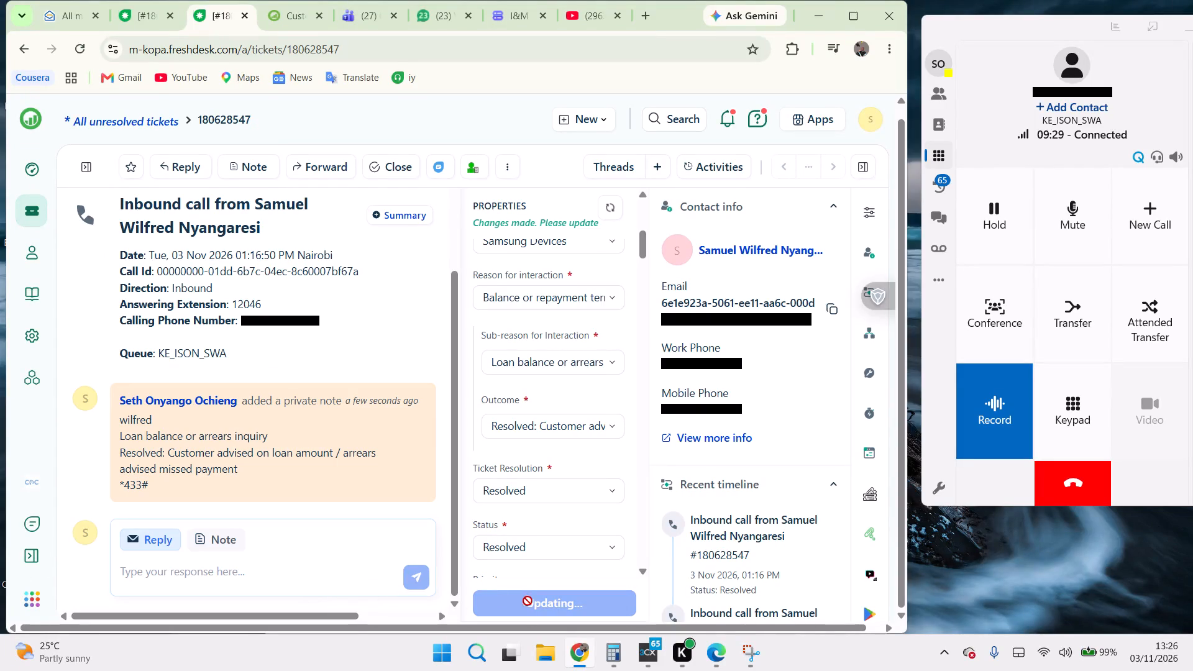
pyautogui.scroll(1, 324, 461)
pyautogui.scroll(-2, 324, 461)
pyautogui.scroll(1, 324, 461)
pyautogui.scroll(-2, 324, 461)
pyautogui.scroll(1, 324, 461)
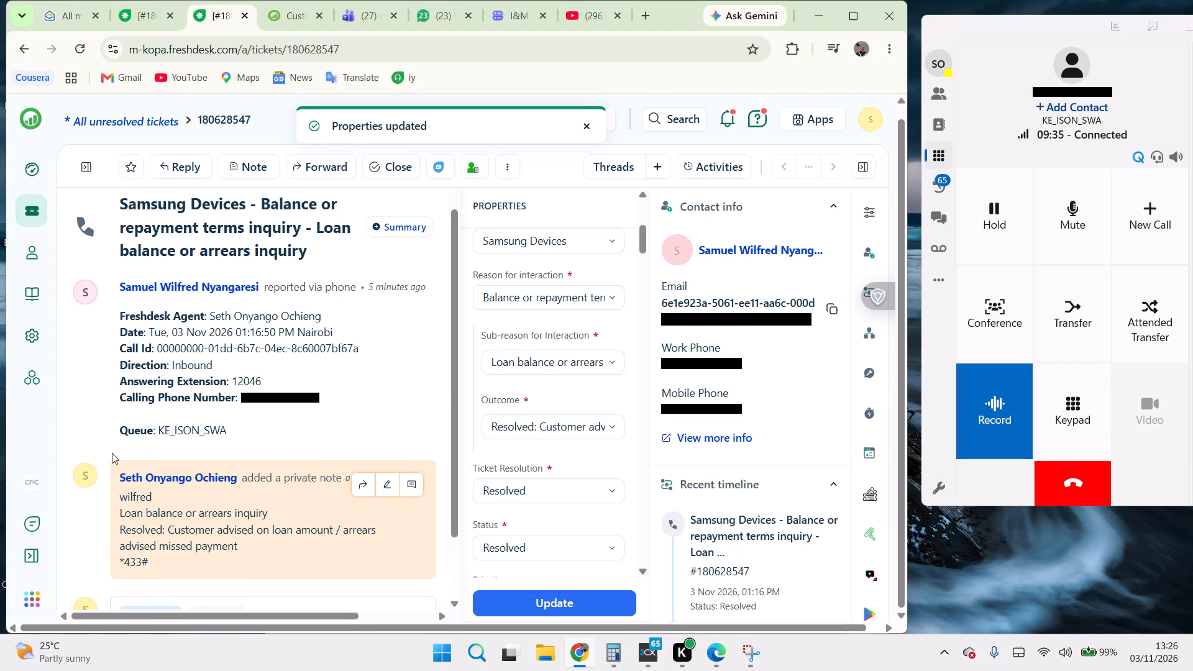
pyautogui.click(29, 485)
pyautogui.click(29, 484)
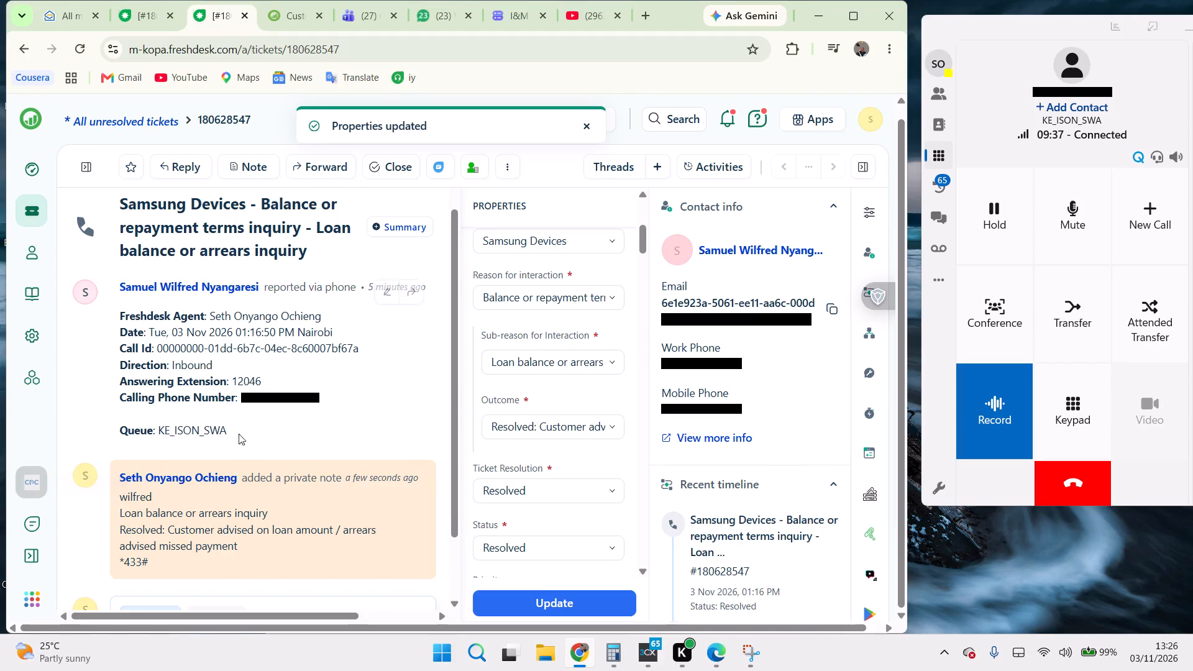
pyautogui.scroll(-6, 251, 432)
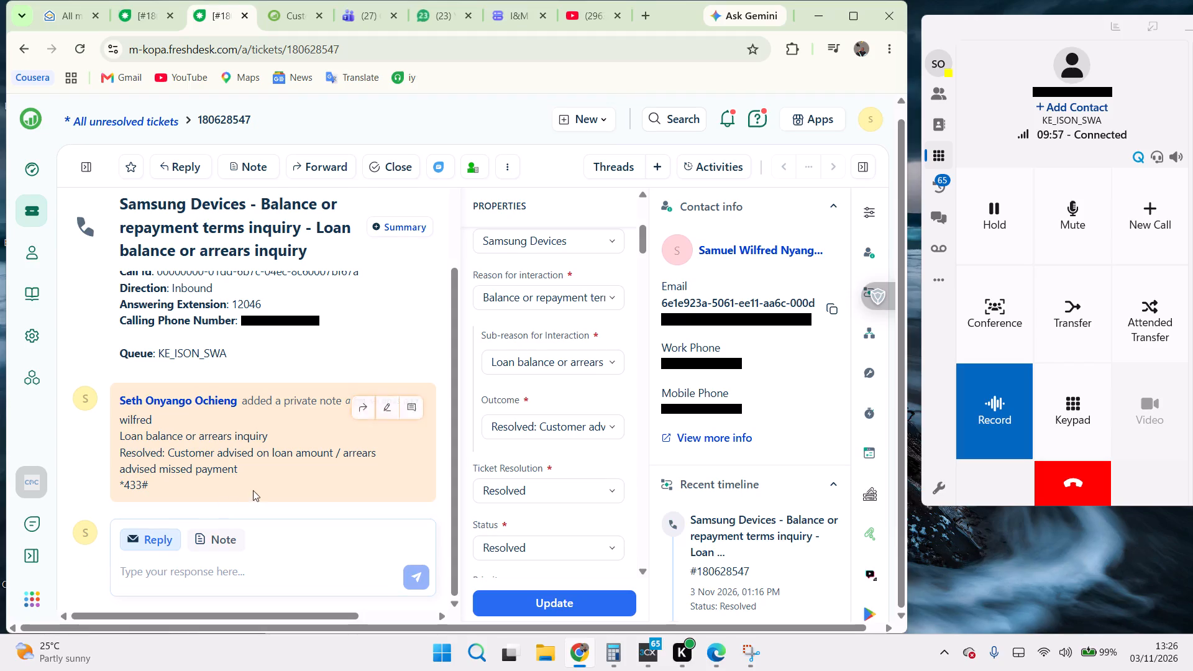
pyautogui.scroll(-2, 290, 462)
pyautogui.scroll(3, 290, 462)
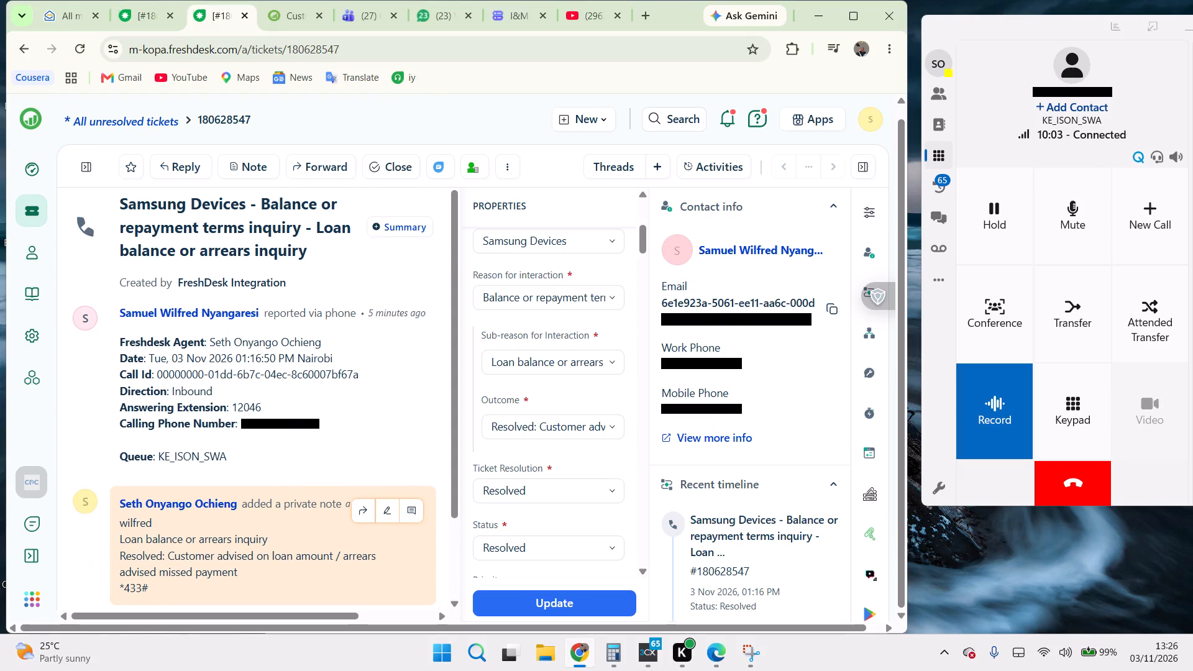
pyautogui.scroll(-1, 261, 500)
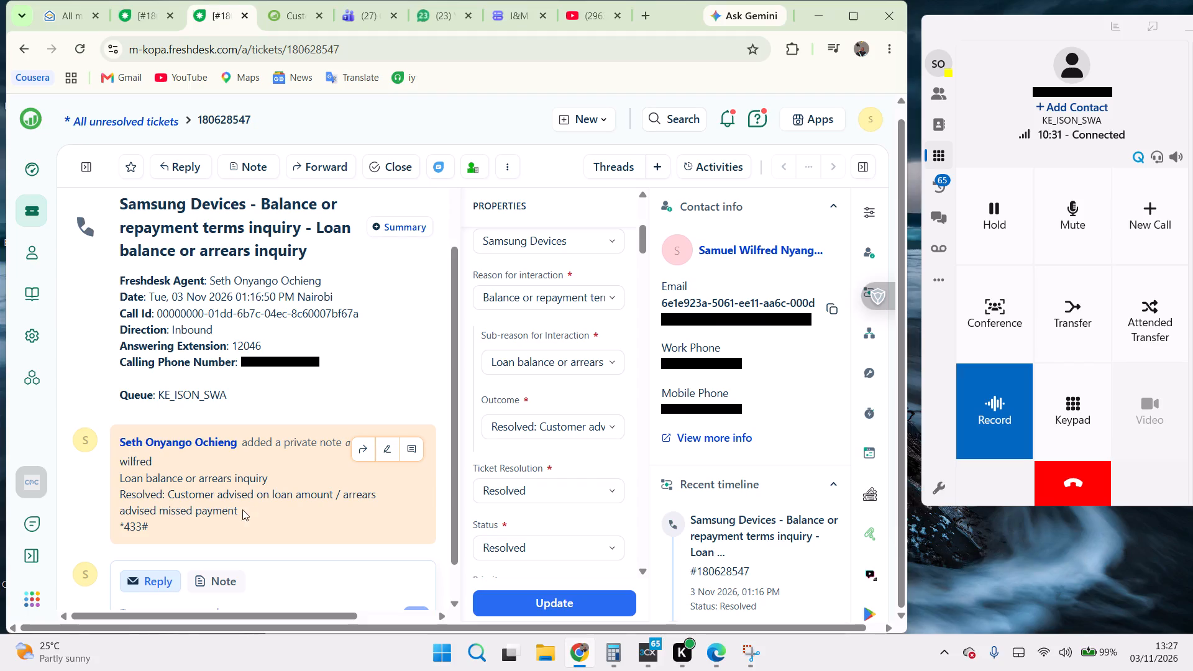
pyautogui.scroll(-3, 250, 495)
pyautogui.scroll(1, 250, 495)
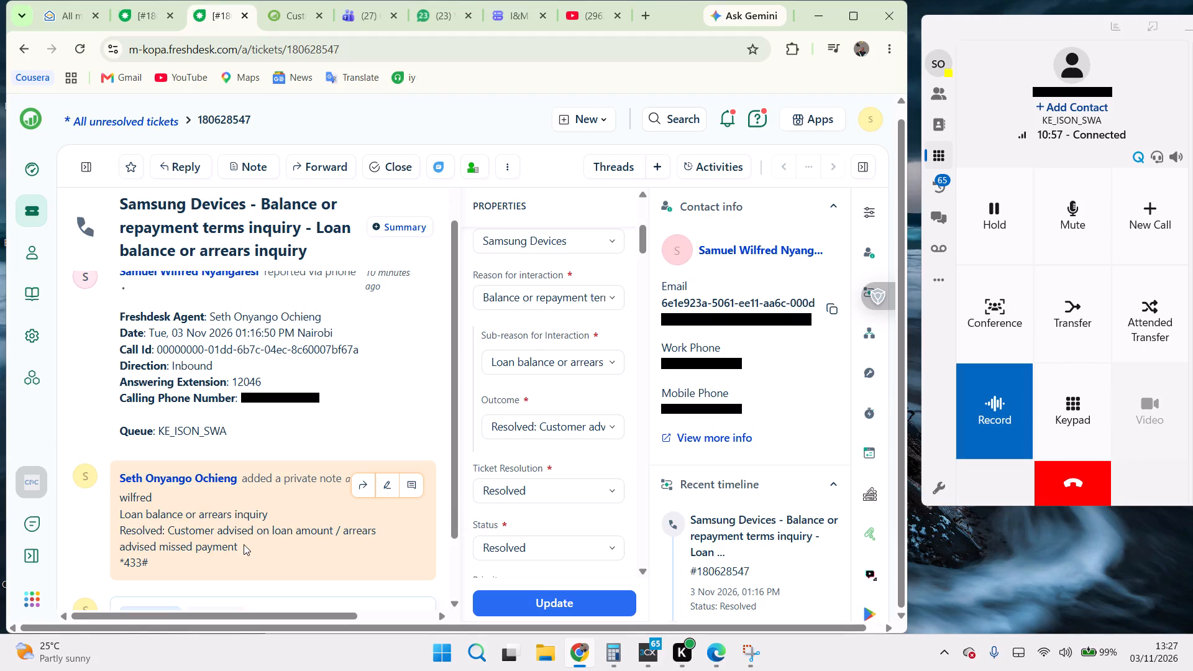
# Check the caller's loan account info in the M-KOPA CRM, closing the loan summary, and return to the Freshdesk ticket.
pyautogui.click(210, 19)
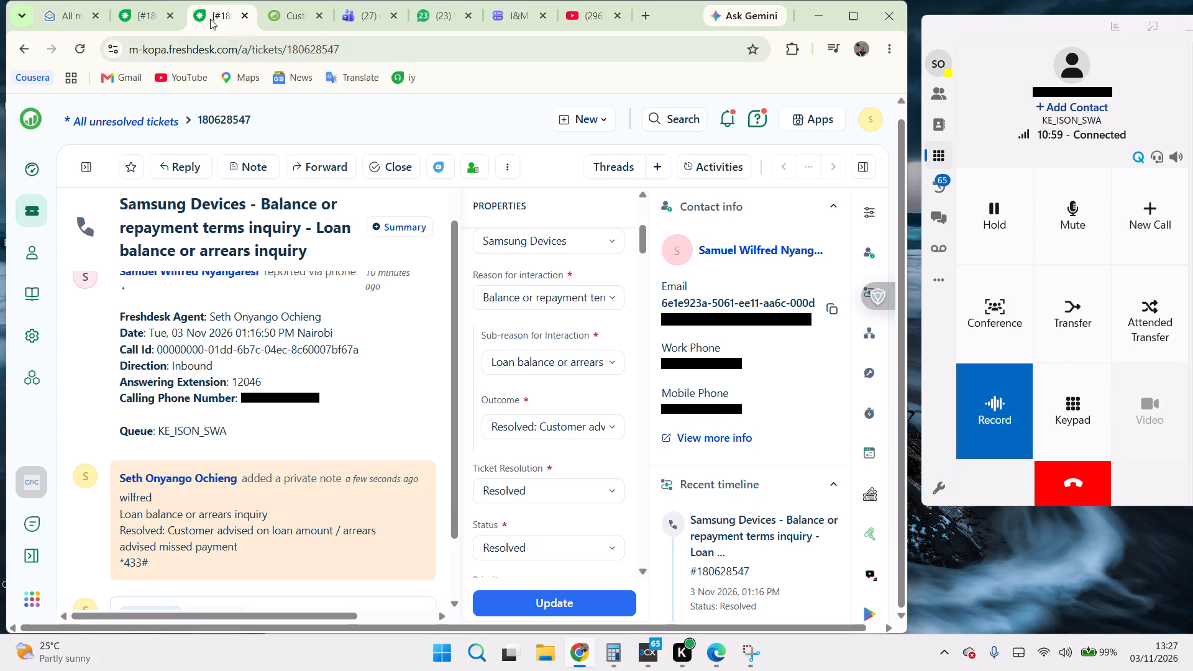
pyautogui.click(210, 19)
pyautogui.click(275, 20)
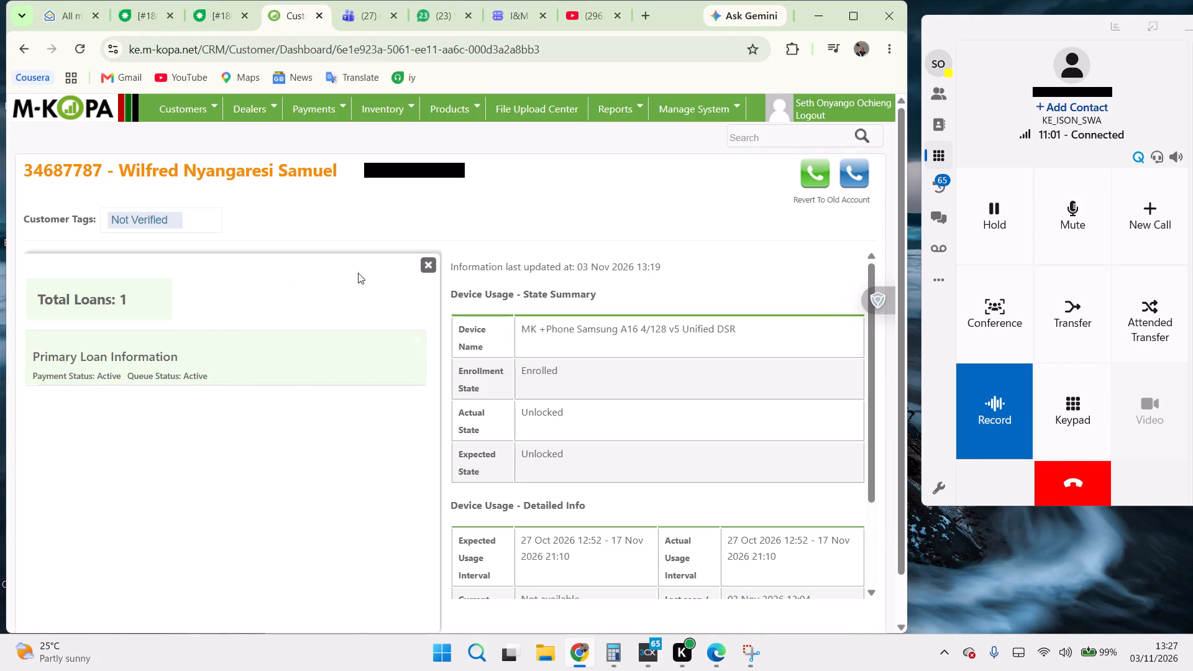
pyautogui.click(429, 268)
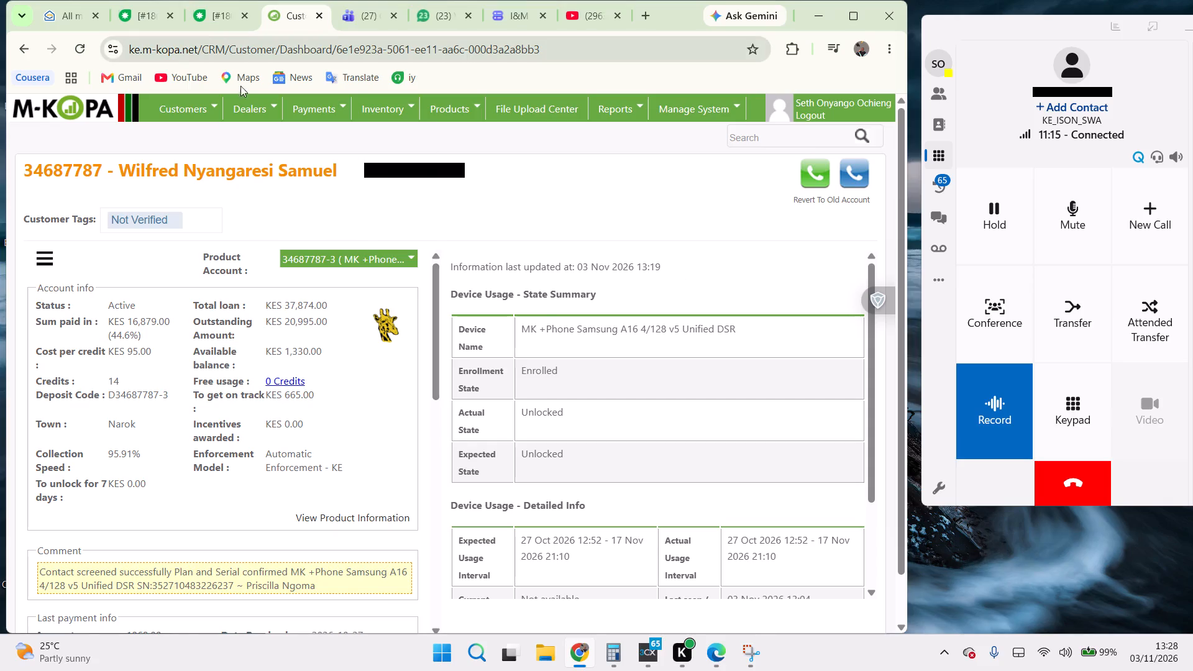
pyautogui.click(215, 13)
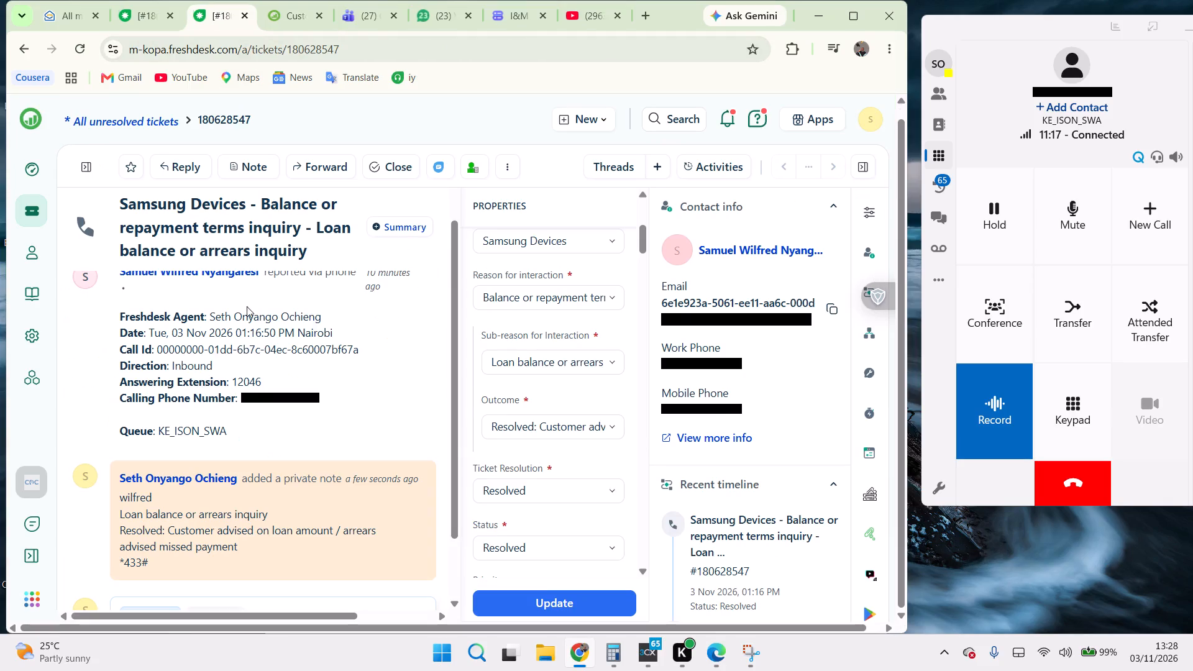
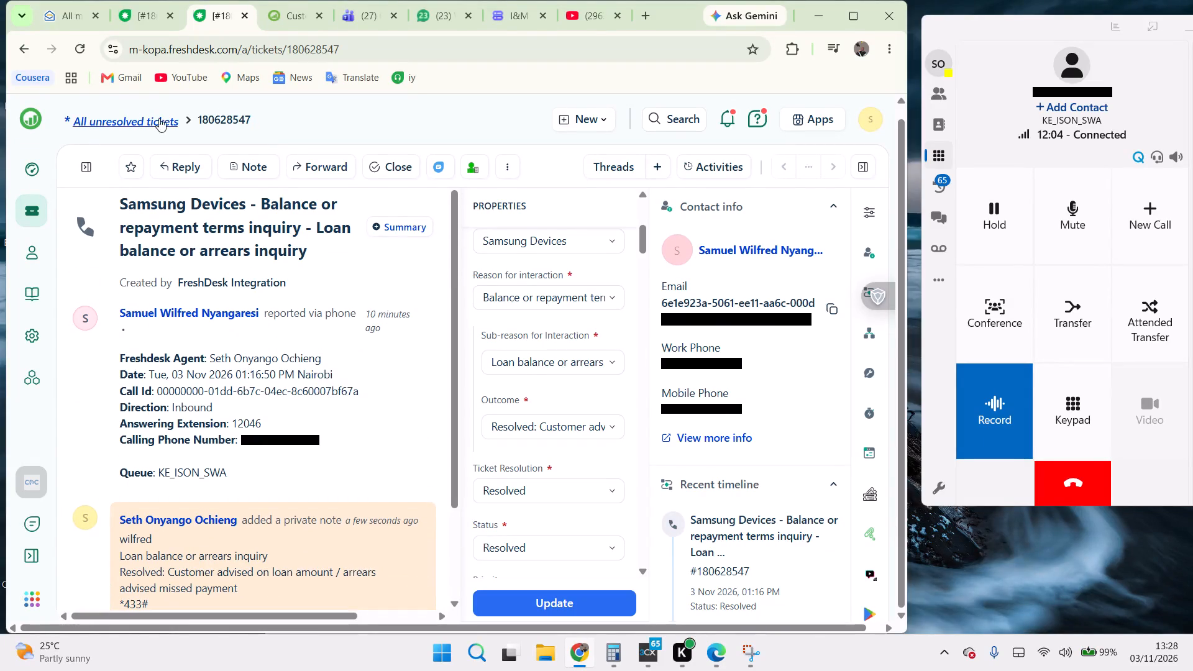
# Check the caller's list of product accounts in the M-KOPA CRM.
pyautogui.click(280, 17)
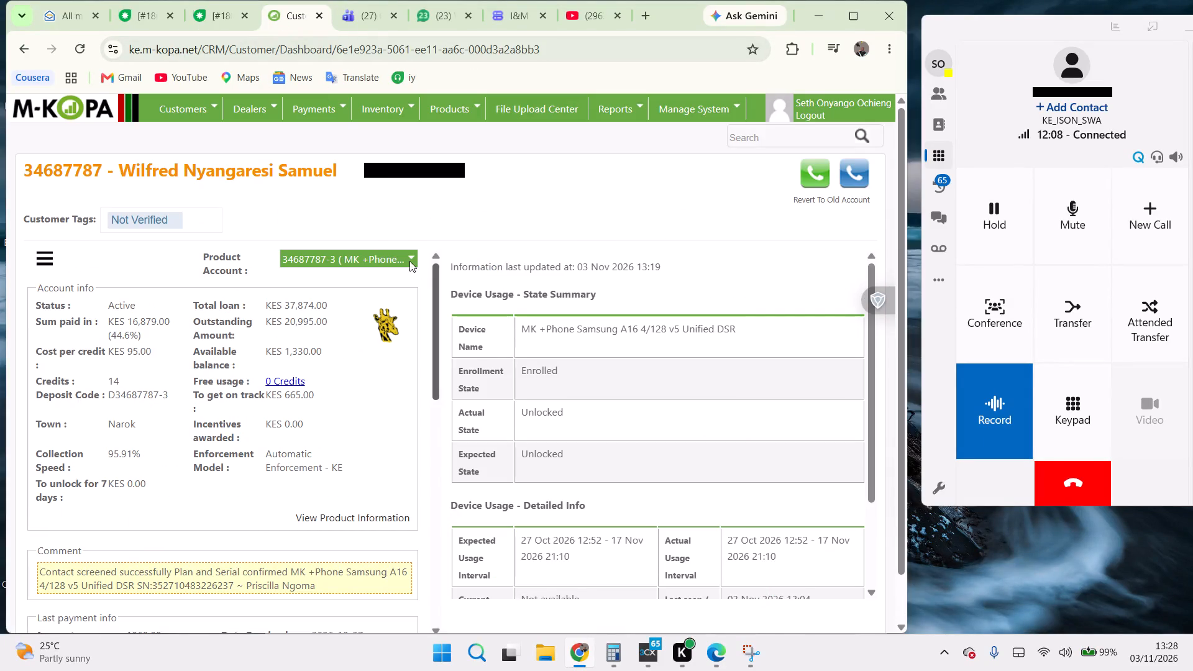
pyautogui.click(409, 261)
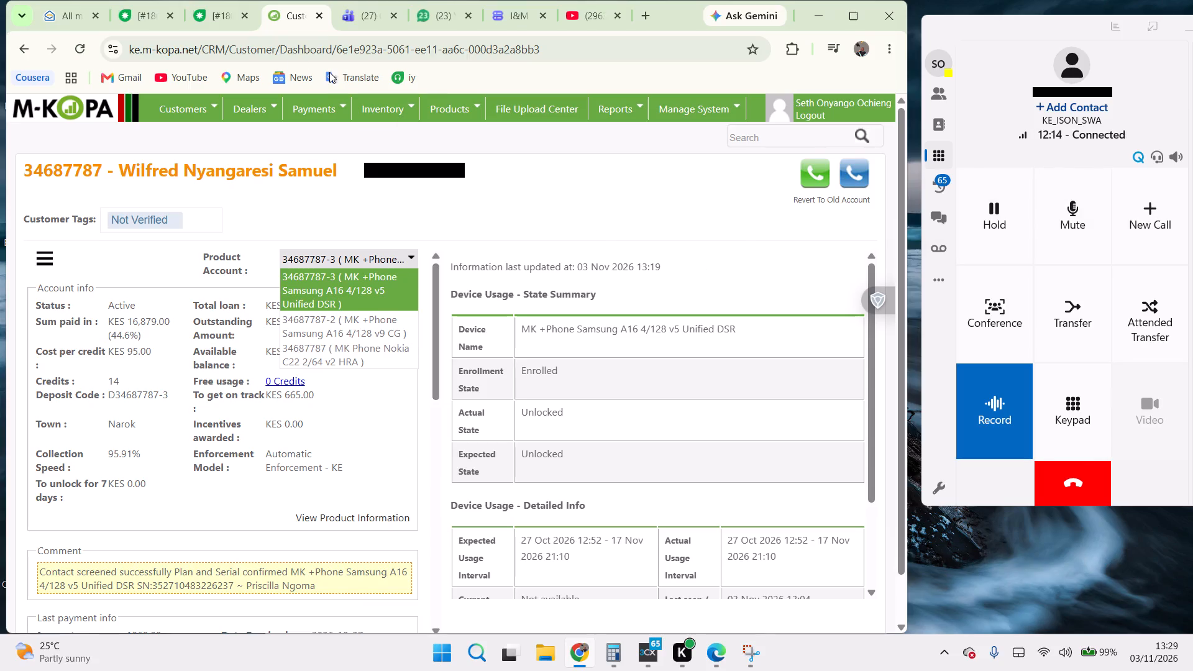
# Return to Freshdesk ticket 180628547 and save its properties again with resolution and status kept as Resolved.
pyautogui.click(214, 17)
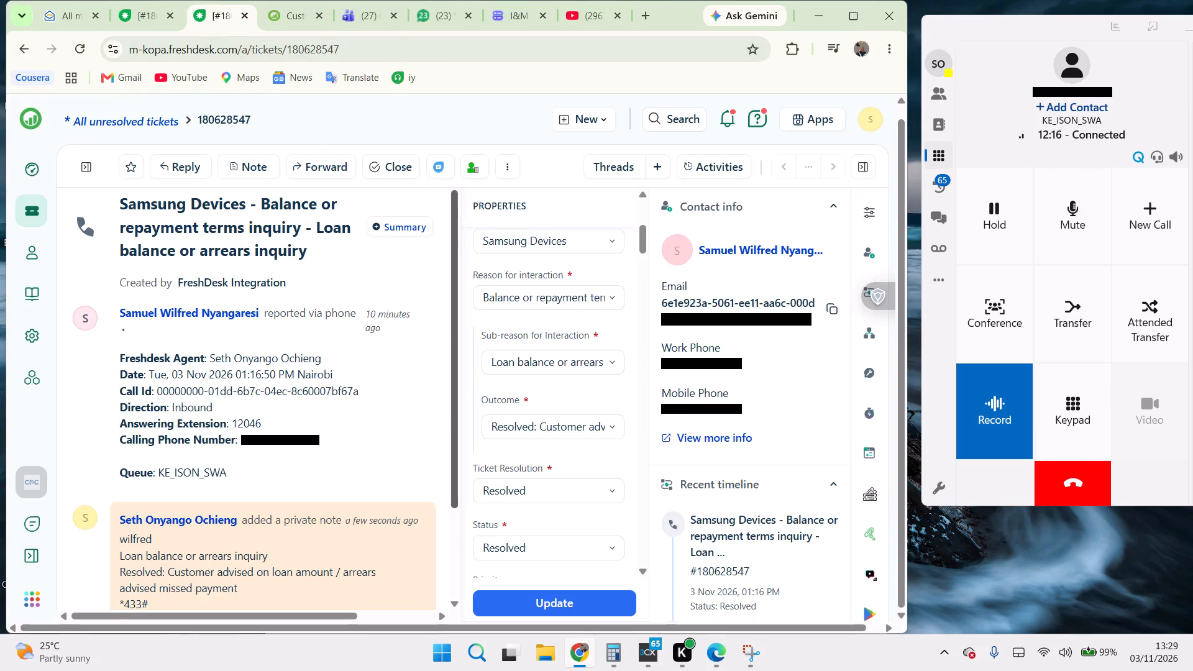
pyautogui.click(504, 617)
pyautogui.click(505, 605)
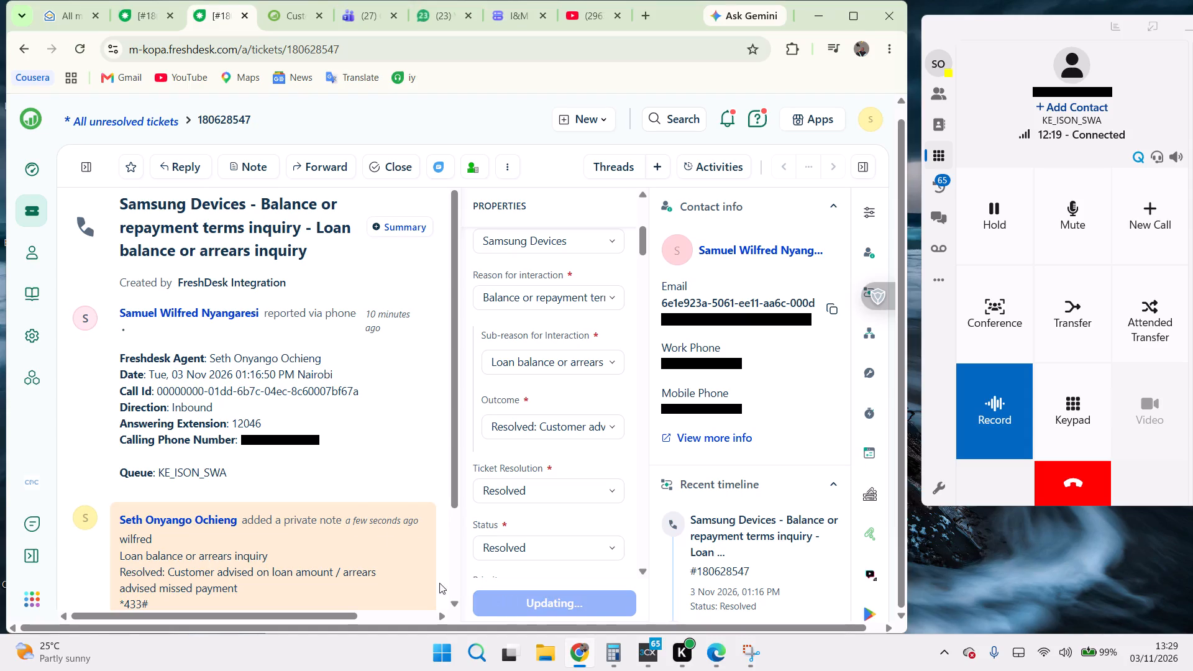
pyautogui.scroll(-8, 383, 479)
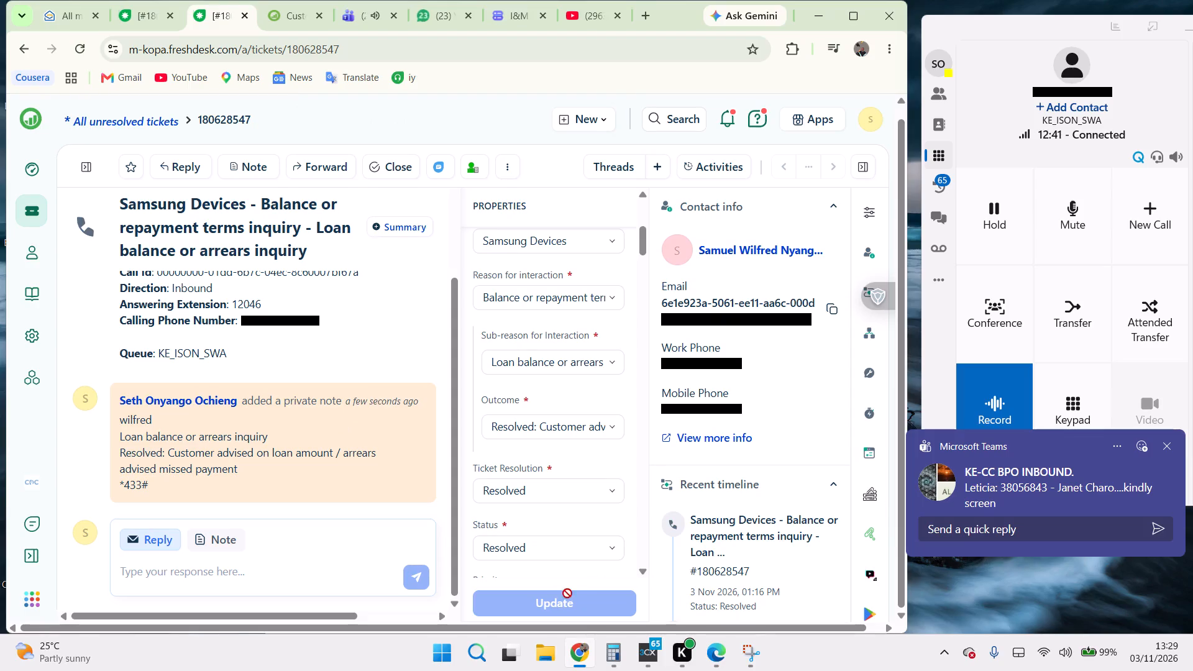
# Dismiss the Microsoft Teams notification and end the connected call in the softphone.
pyautogui.click(1171, 442)
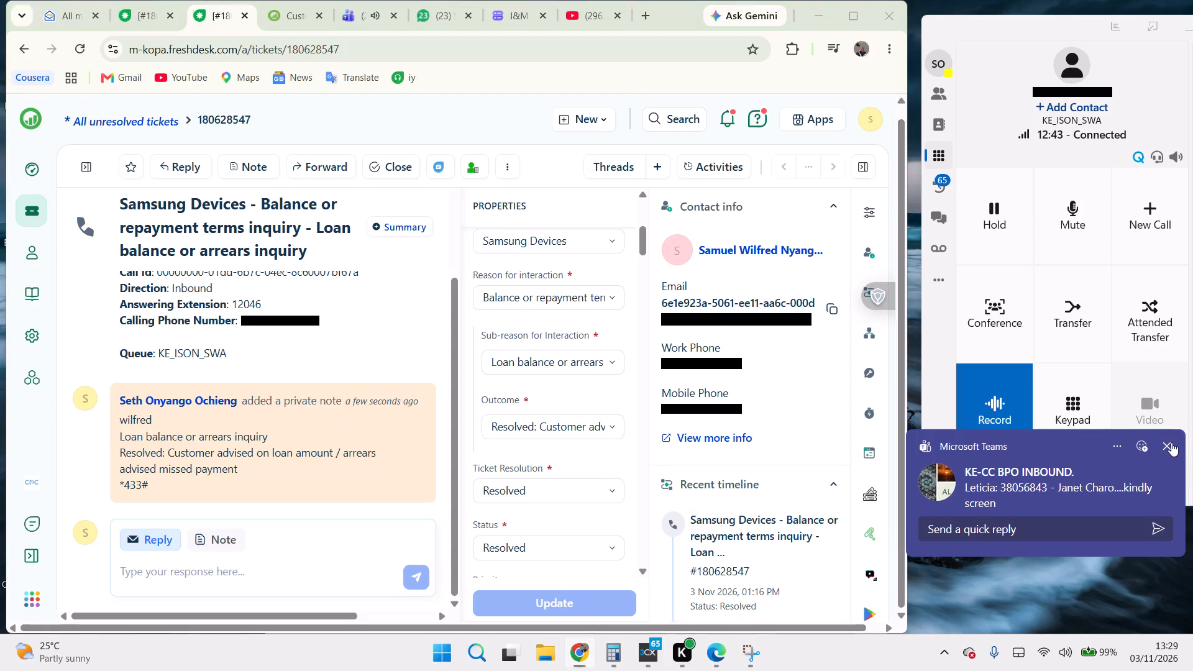
pyautogui.click(1086, 482)
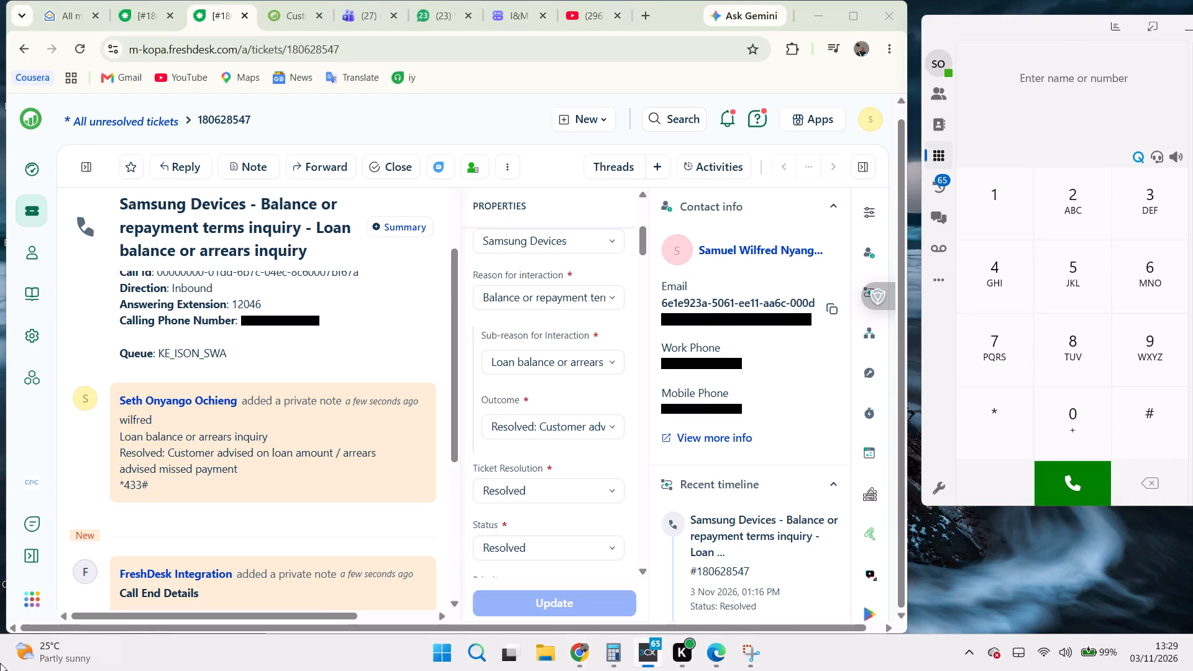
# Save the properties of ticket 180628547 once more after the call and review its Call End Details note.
pyautogui.scroll(-2, 186, 414)
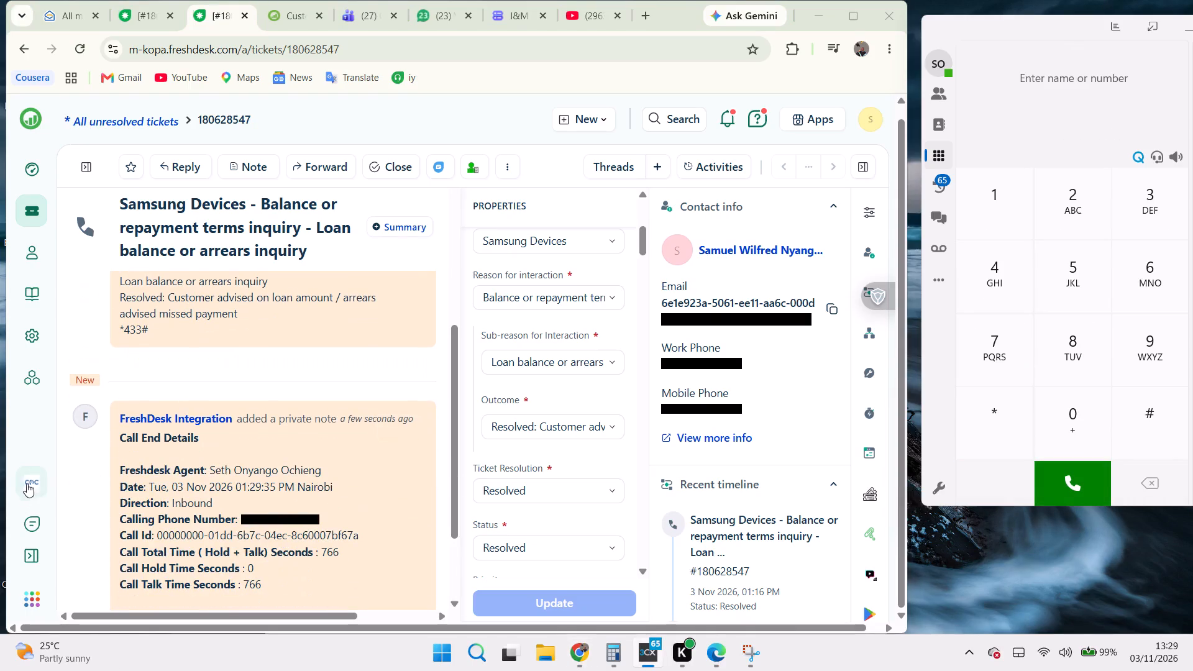
pyautogui.doubleClick(28, 481)
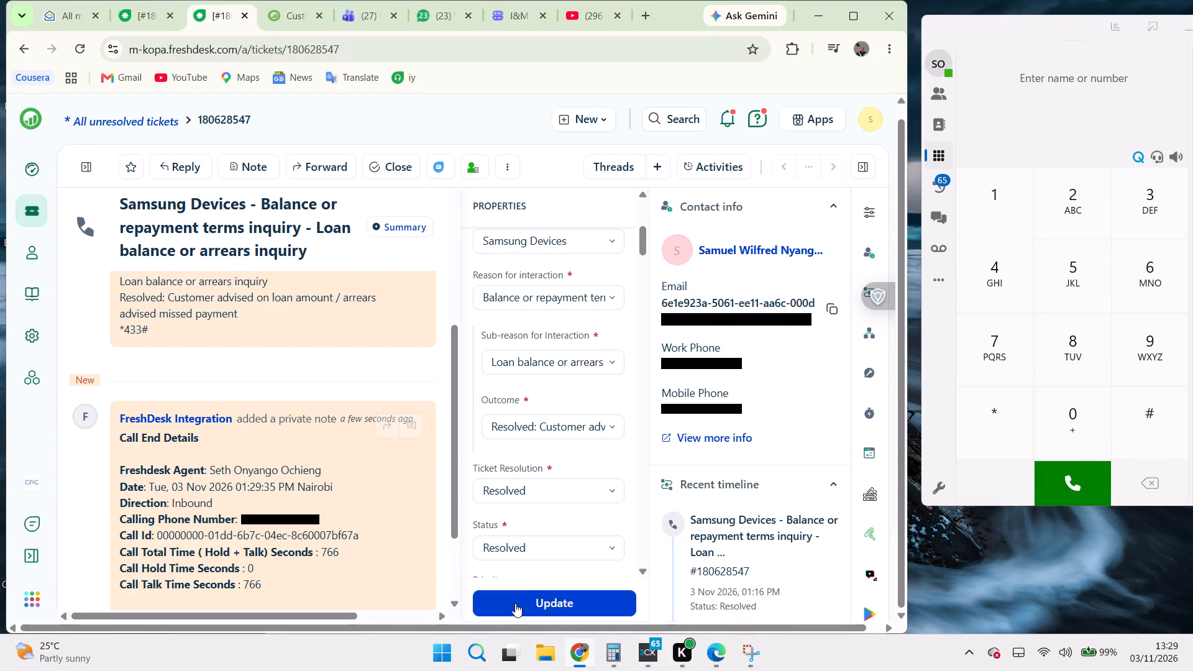
pyautogui.click(519, 598)
pyautogui.scroll(3, 286, 493)
pyautogui.scroll(-1, 286, 493)
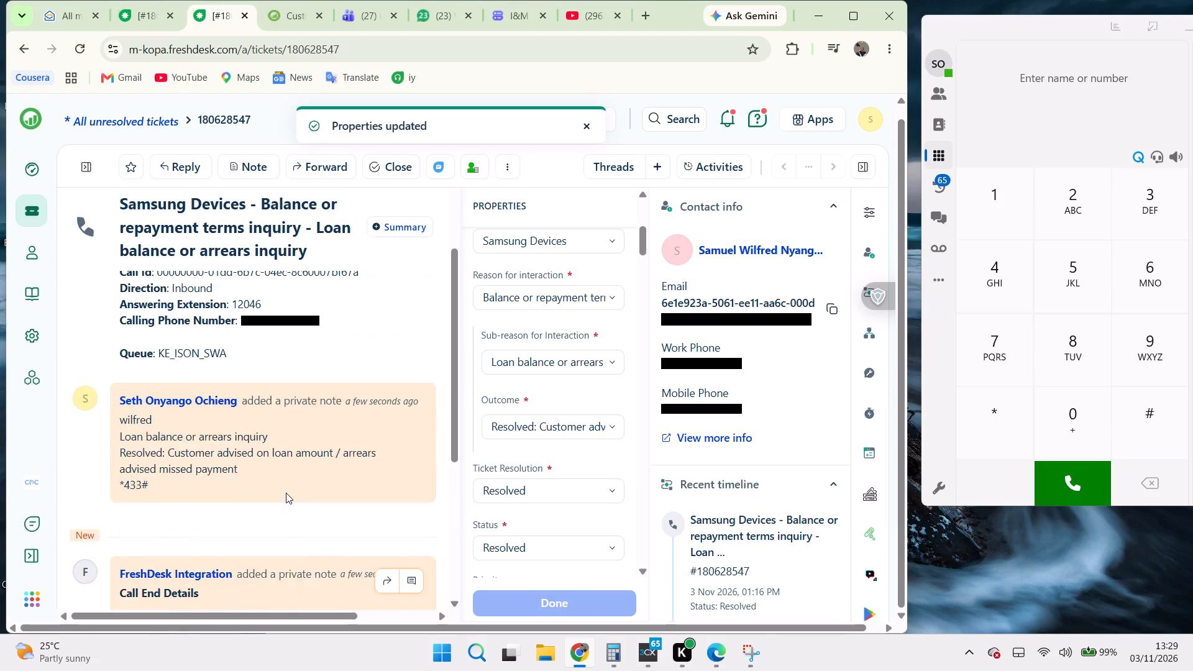
pyautogui.scroll(-7, 286, 493)
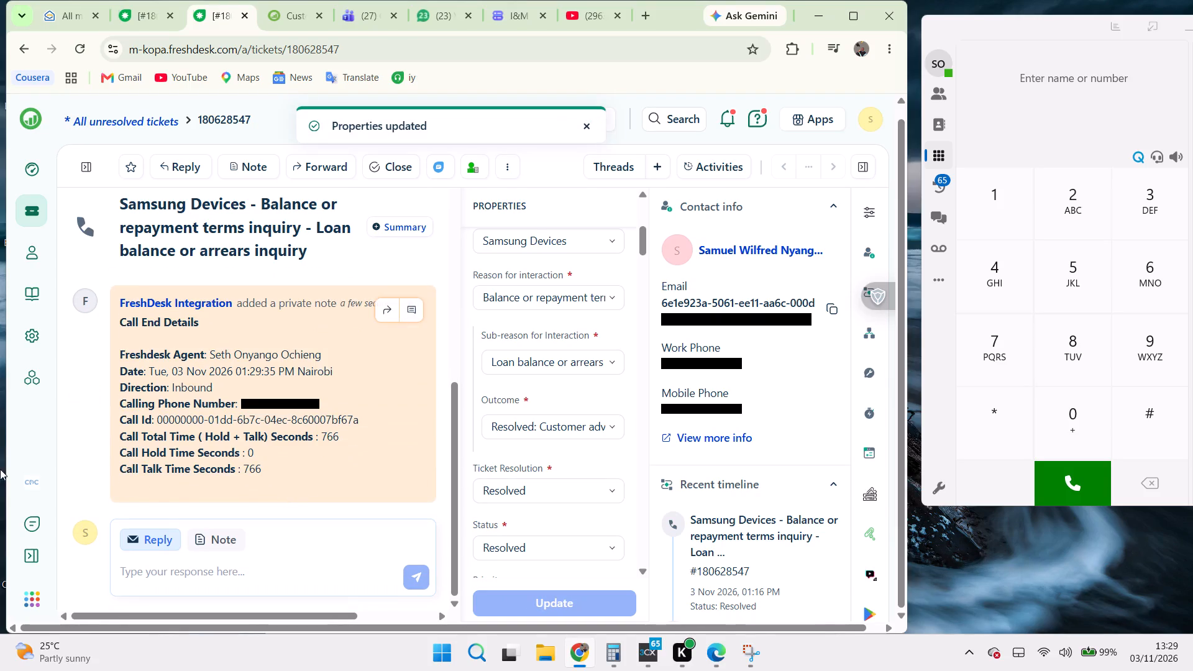
# Leave the resolved ticket and open the Freshdesk dashboard.
pyautogui.click(30, 170)
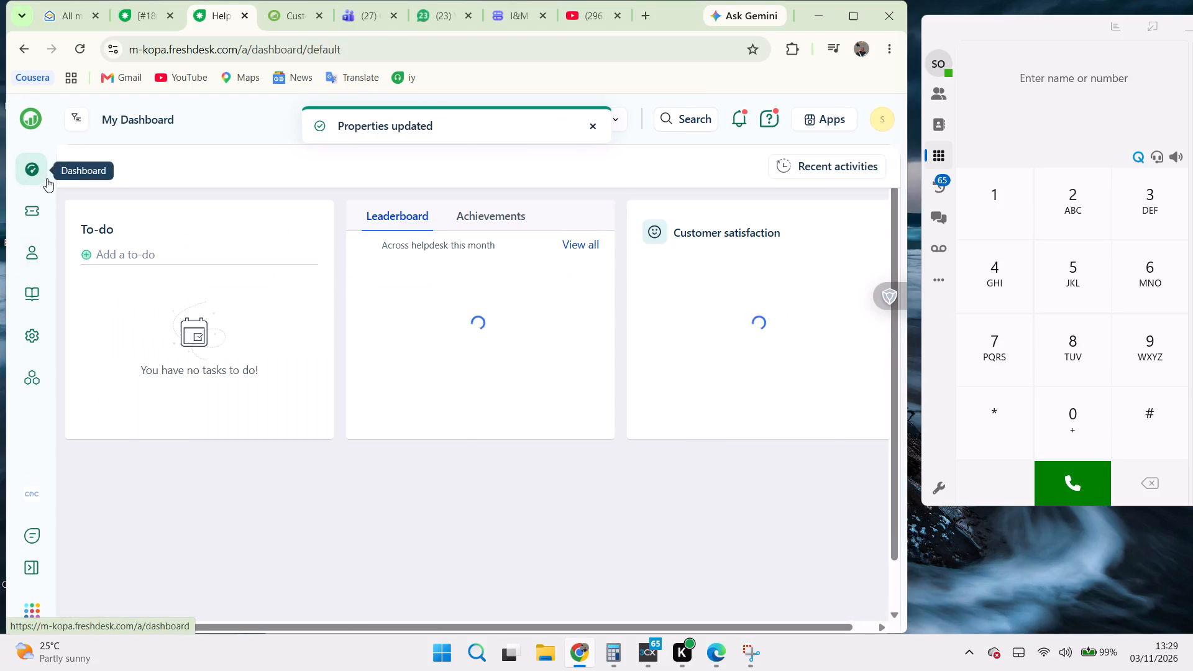
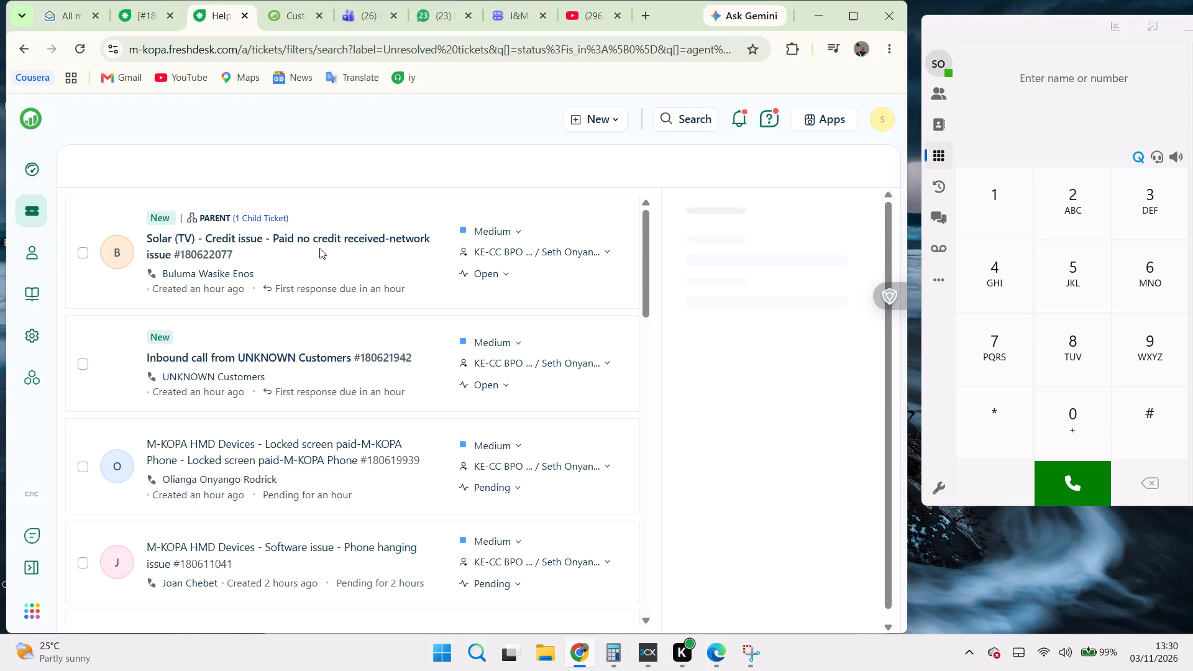
pyautogui.click(321, 240)
pyautogui.click(321, 240)
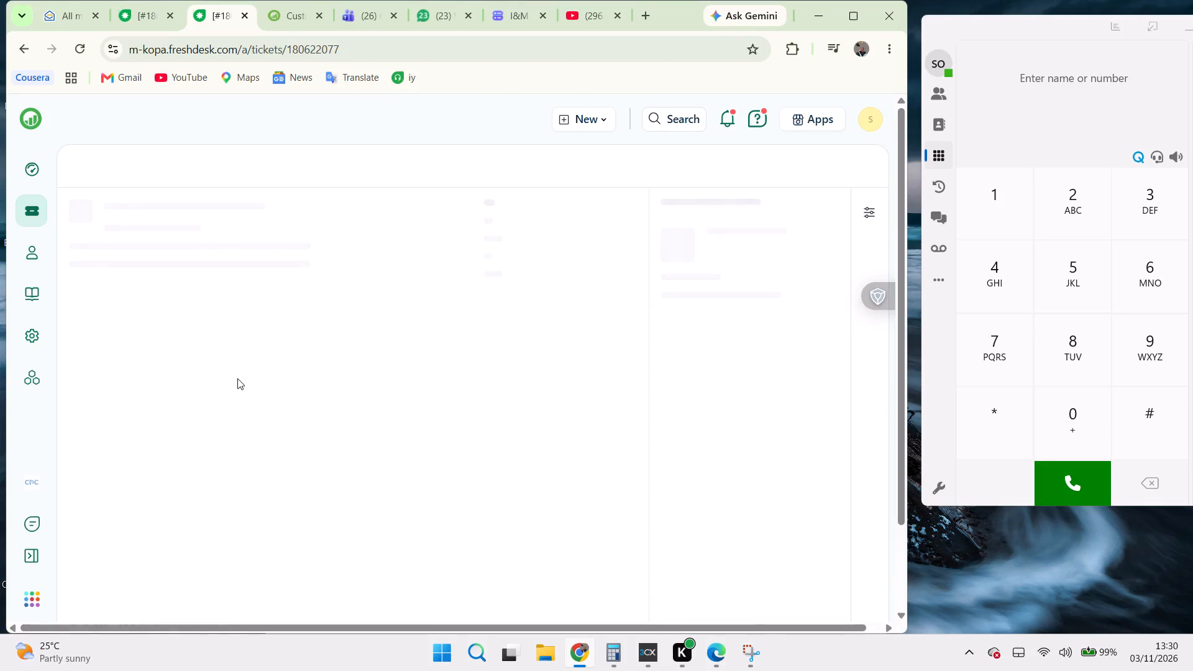
pyautogui.scroll(-8, 237, 378)
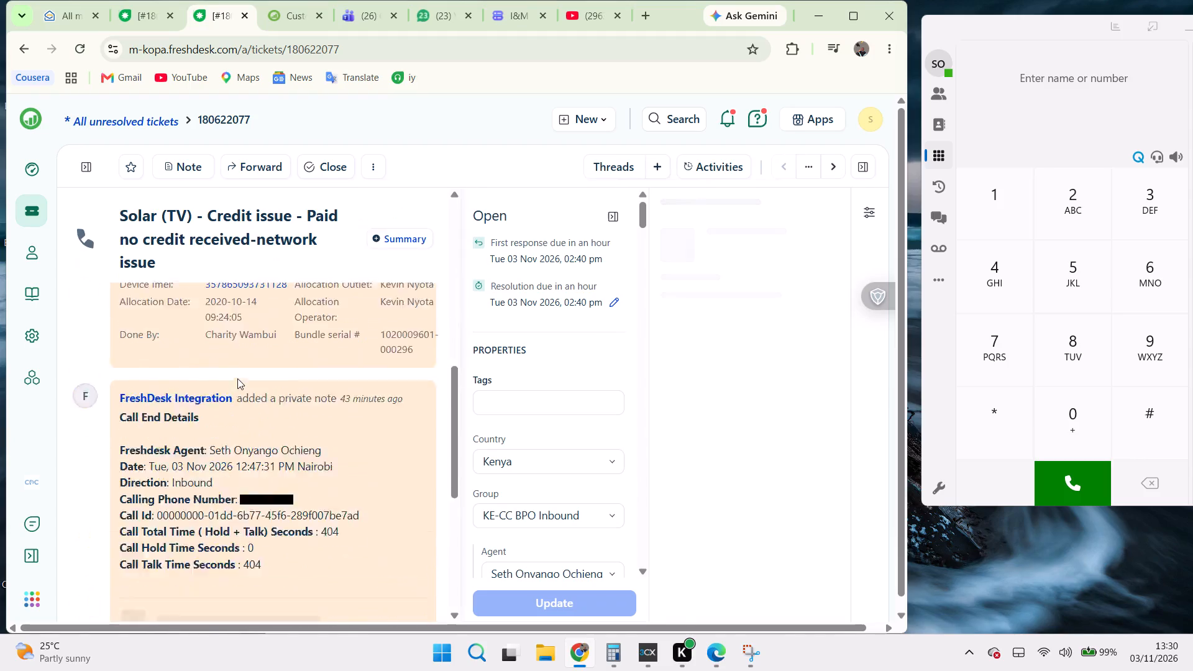
pyautogui.scroll(1, 237, 378)
pyautogui.scroll(-4, 237, 378)
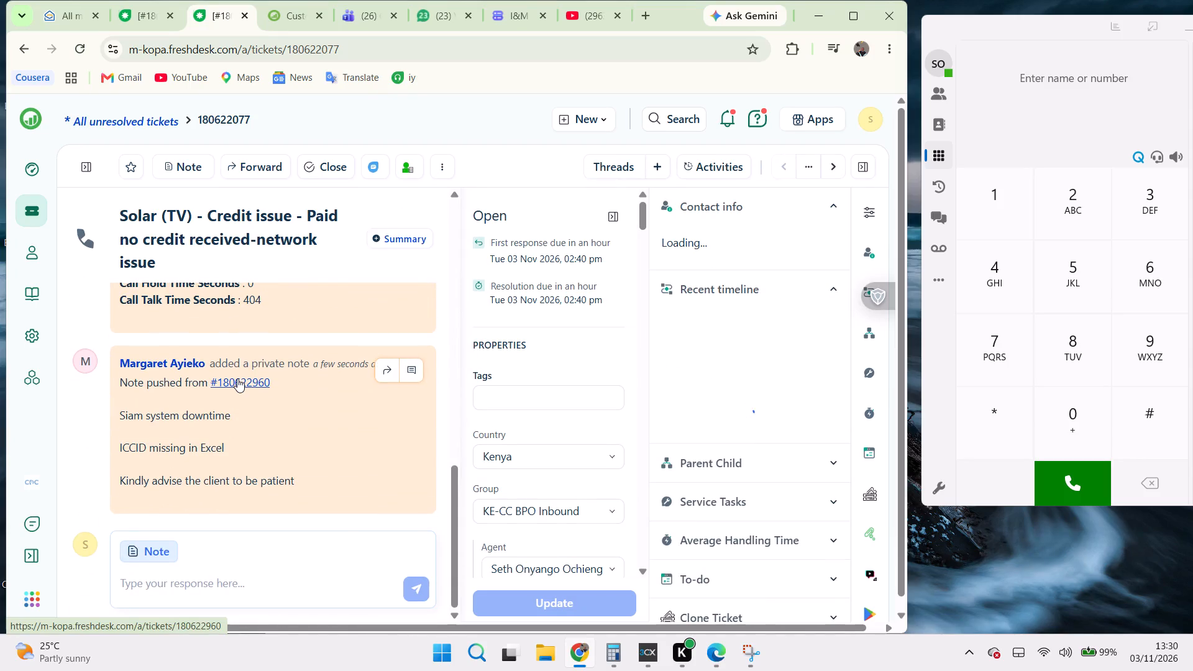
pyautogui.scroll(2, 237, 437)
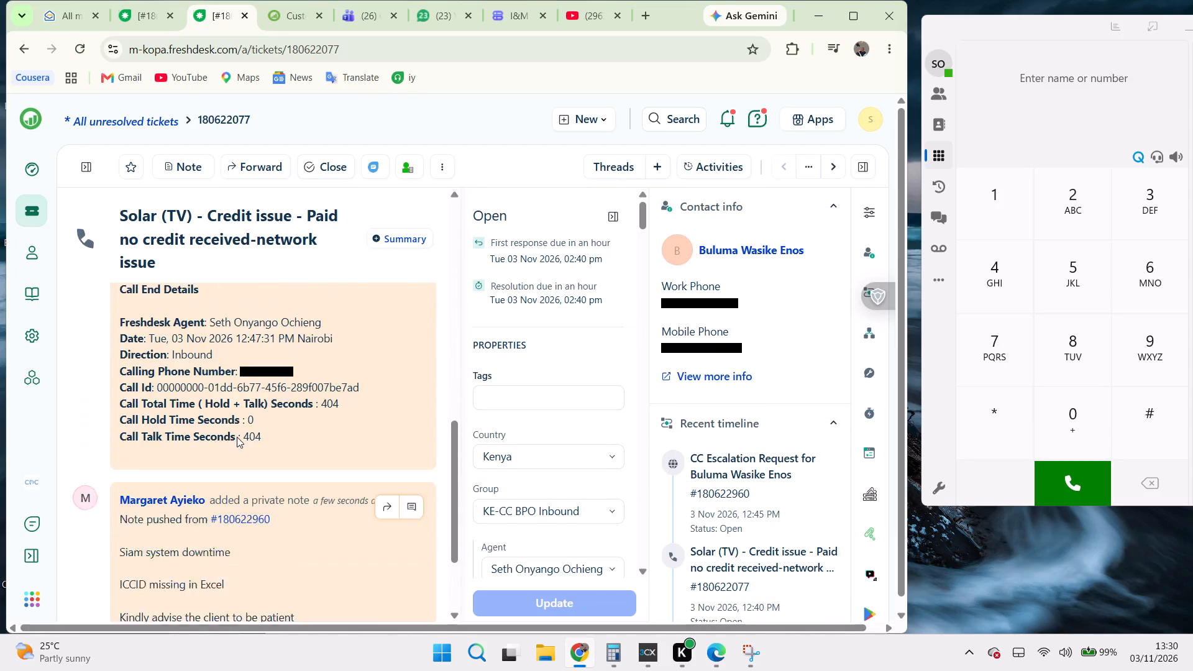
pyautogui.scroll(2, 237, 437)
pyautogui.scroll(-1, 237, 437)
pyautogui.scroll(4, 237, 437)
pyautogui.scroll(-2, 237, 437)
pyautogui.scroll(1, 237, 437)
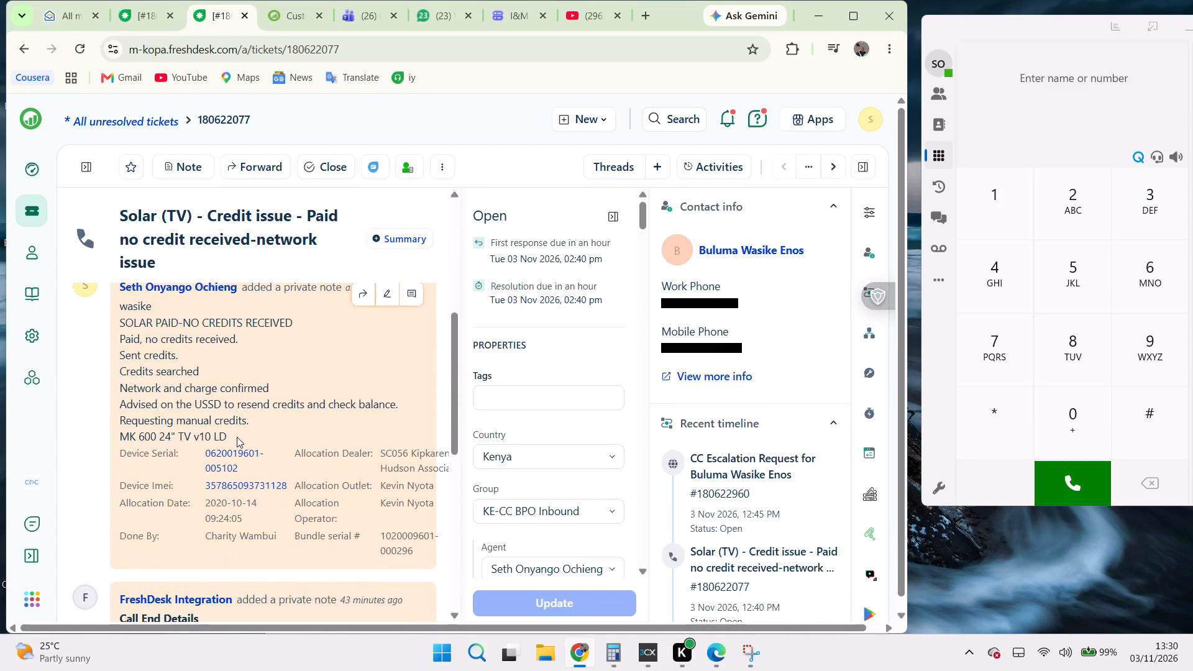
pyautogui.scroll(5, 237, 437)
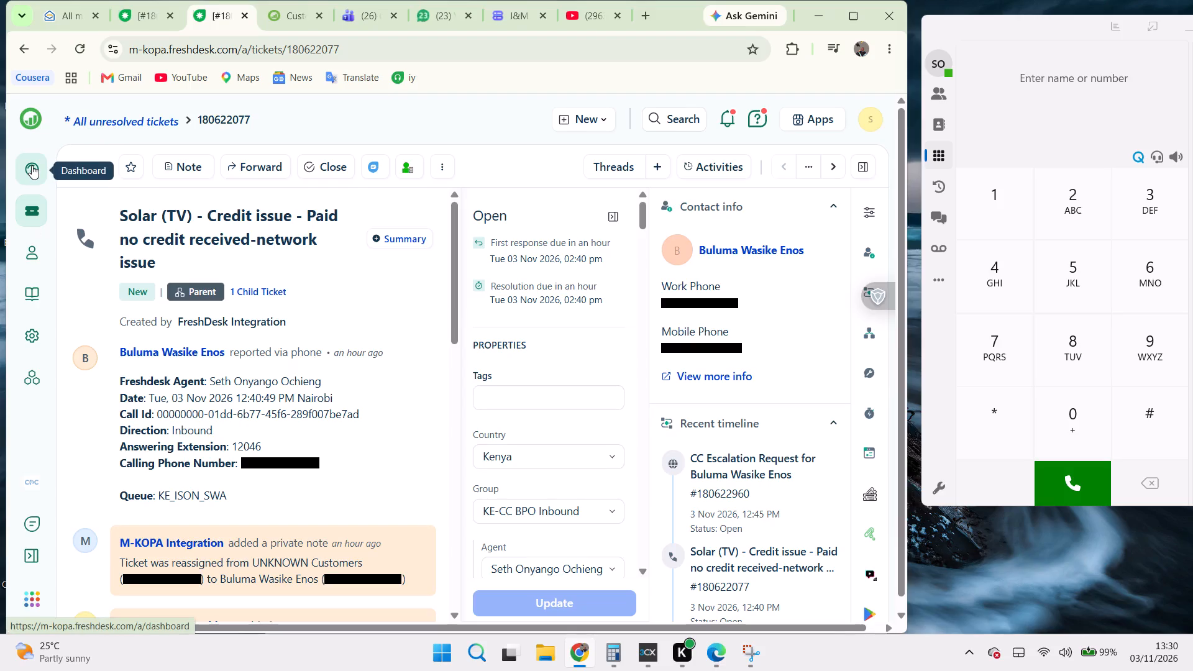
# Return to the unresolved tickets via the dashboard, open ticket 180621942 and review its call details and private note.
pyautogui.click(32, 165)
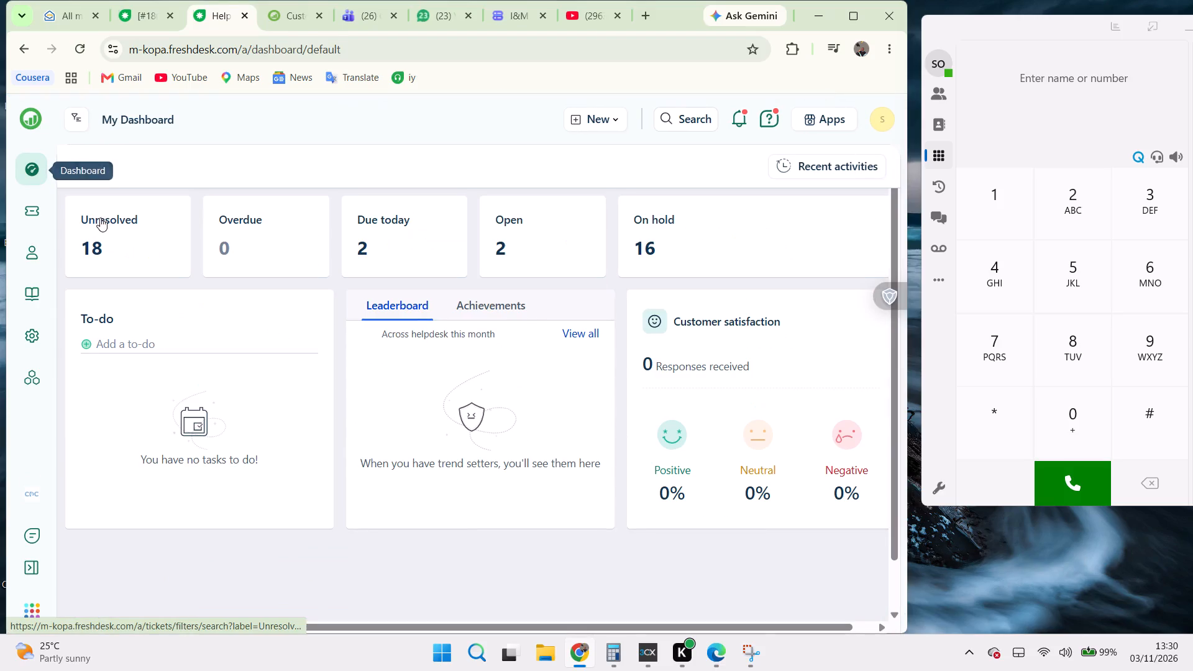
pyautogui.click(105, 217)
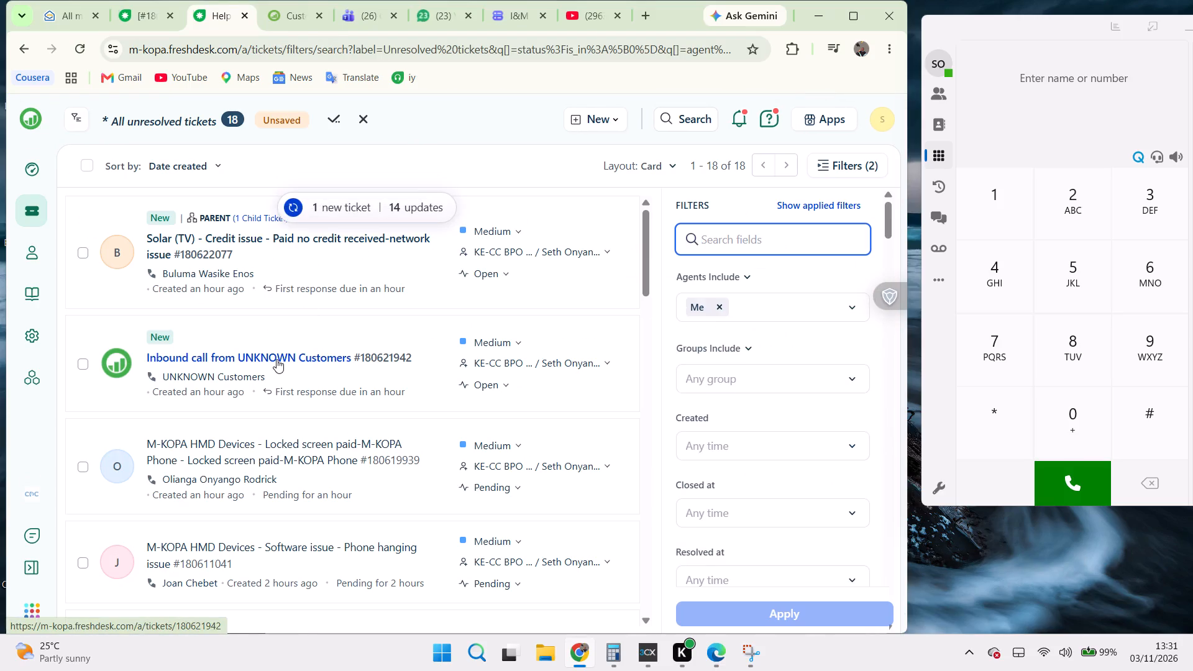
pyautogui.click(277, 359)
pyautogui.click(277, 359)
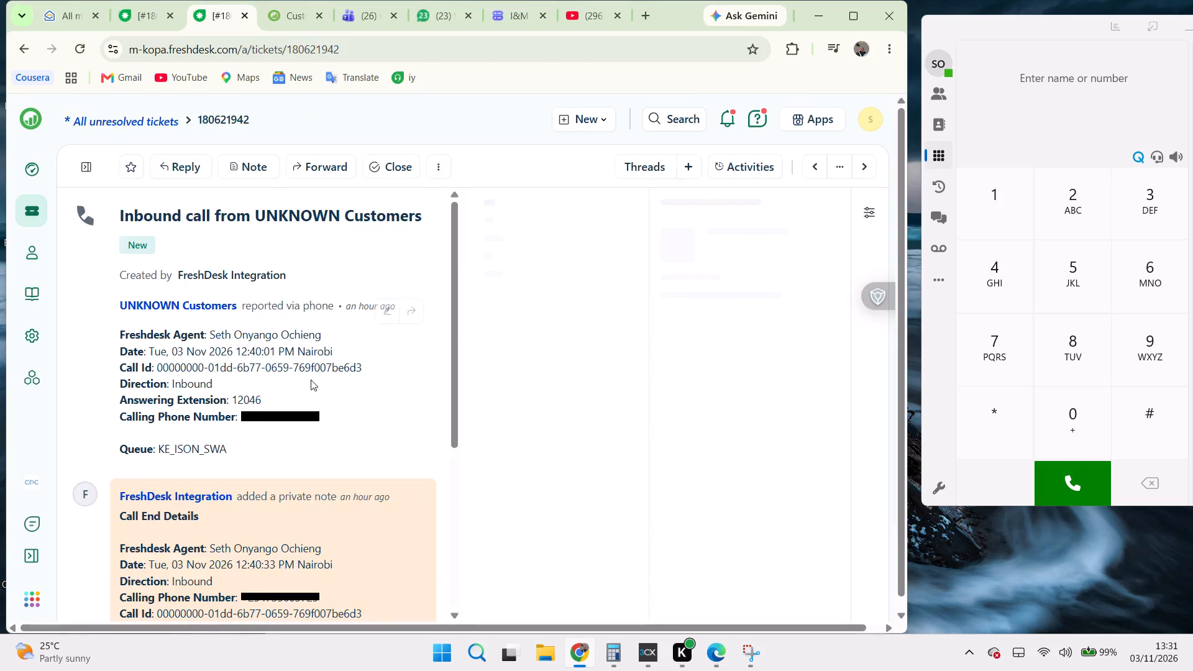
pyautogui.scroll(-2, 309, 378)
pyautogui.scroll(2, 309, 378)
pyautogui.scroll(-2, 304, 388)
pyautogui.scroll(3, 291, 474)
pyautogui.scroll(-1, 291, 474)
pyautogui.scroll(1, 291, 474)
pyautogui.scroll(-4, 291, 474)
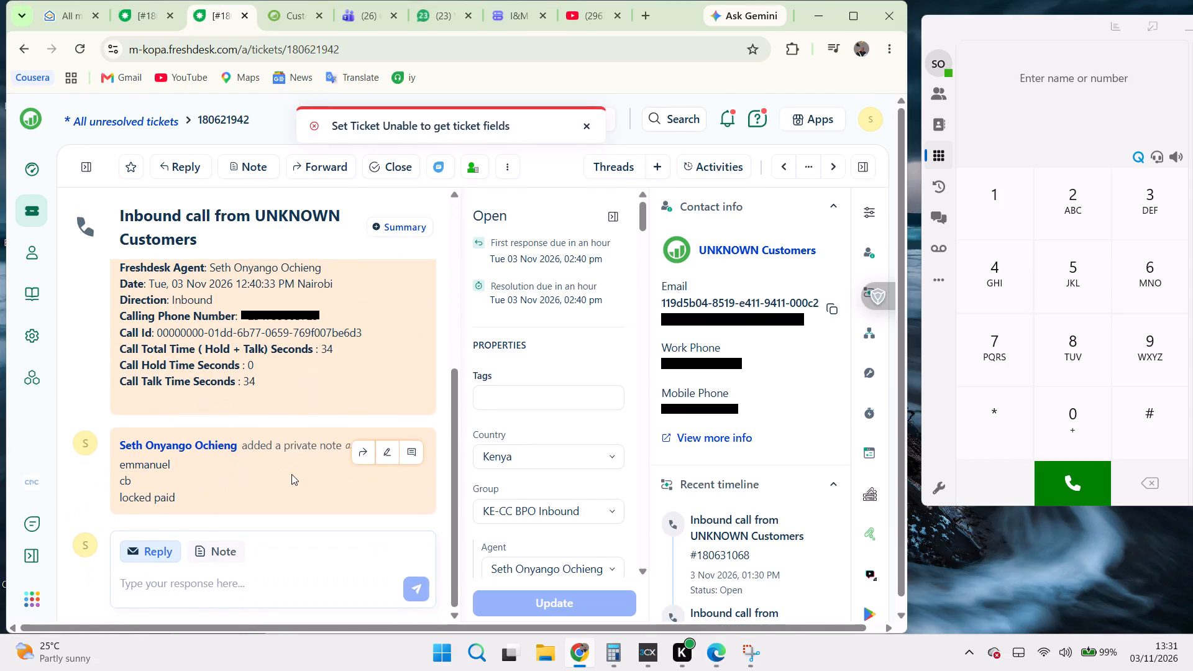
pyautogui.scroll(3, 291, 474)
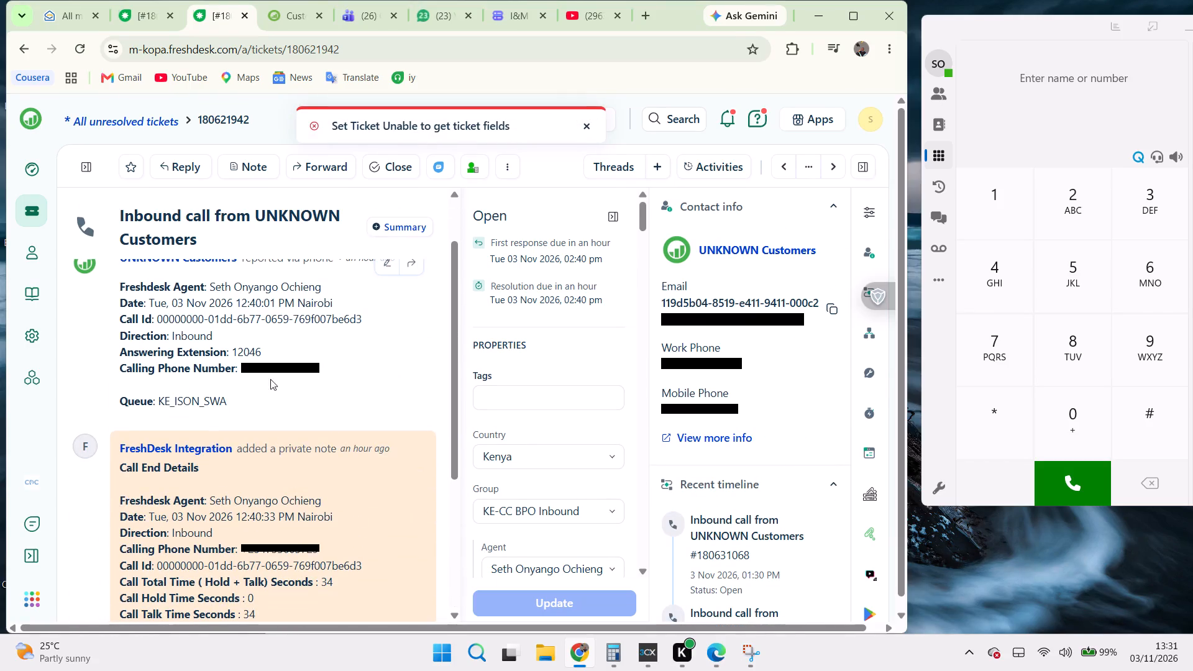
pyautogui.moveTo(268, 366); pyautogui.dragTo(288, 367)
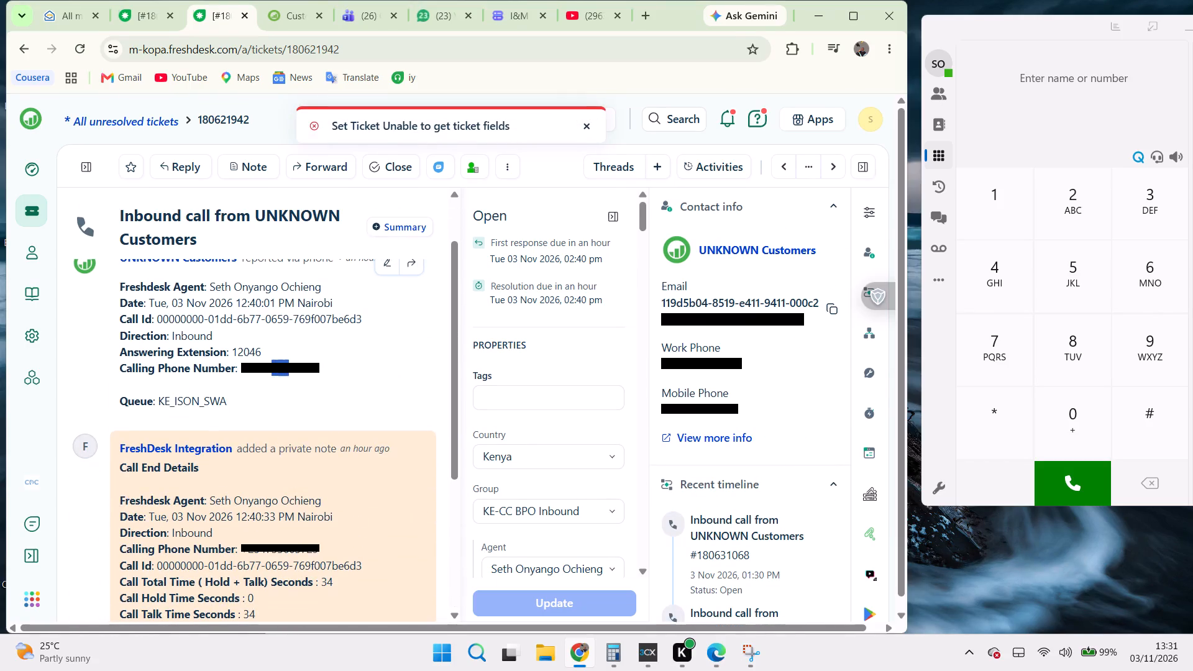
pyautogui.click(274, 371)
pyautogui.moveTo(266, 365); pyautogui.dragTo(348, 372)
pyautogui.rightClick(348, 372)
pyautogui.click(386, 388)
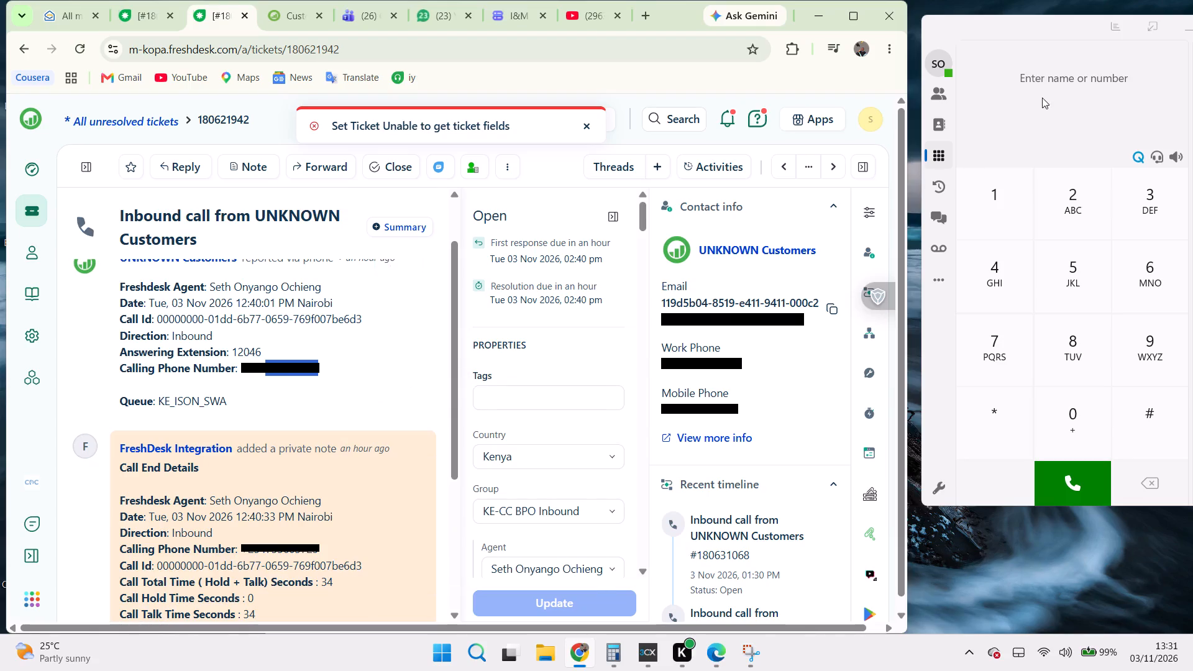
pyautogui.click(1030, 79)
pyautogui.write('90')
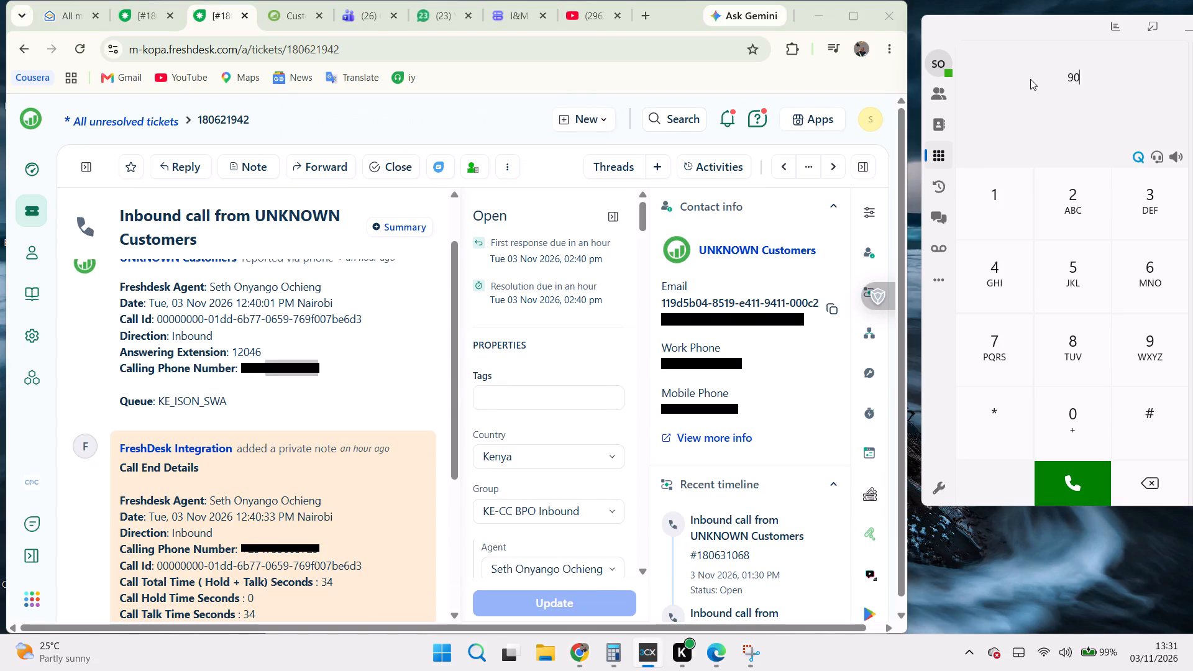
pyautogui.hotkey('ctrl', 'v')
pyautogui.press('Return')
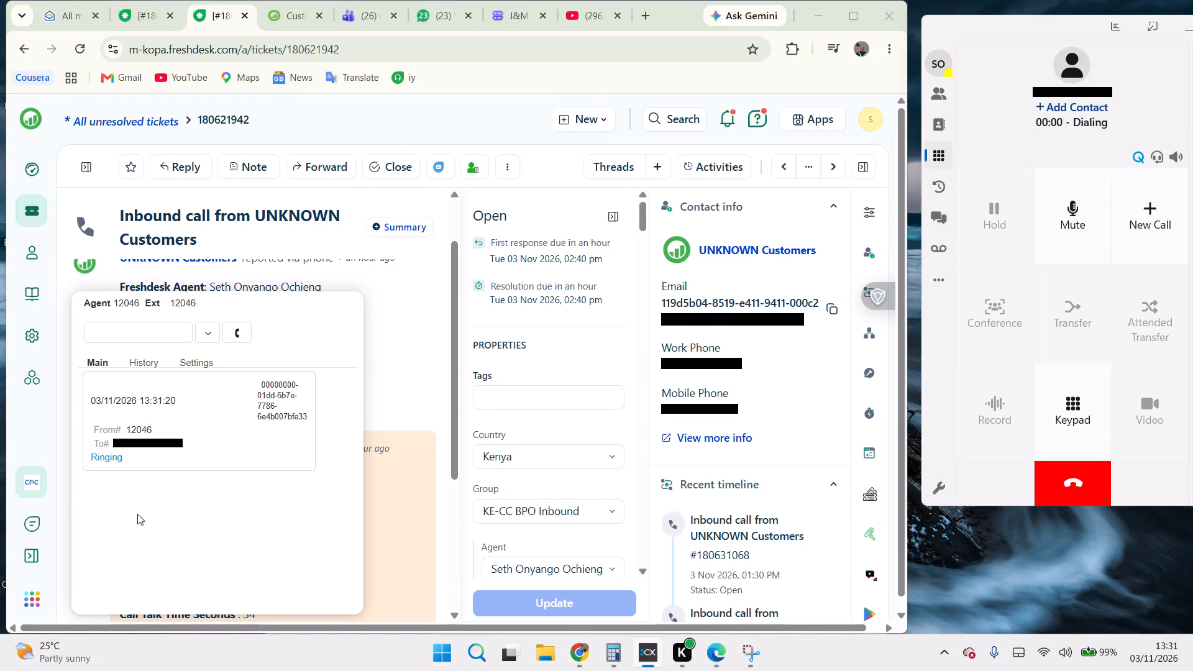
pyautogui.click(29, 485)
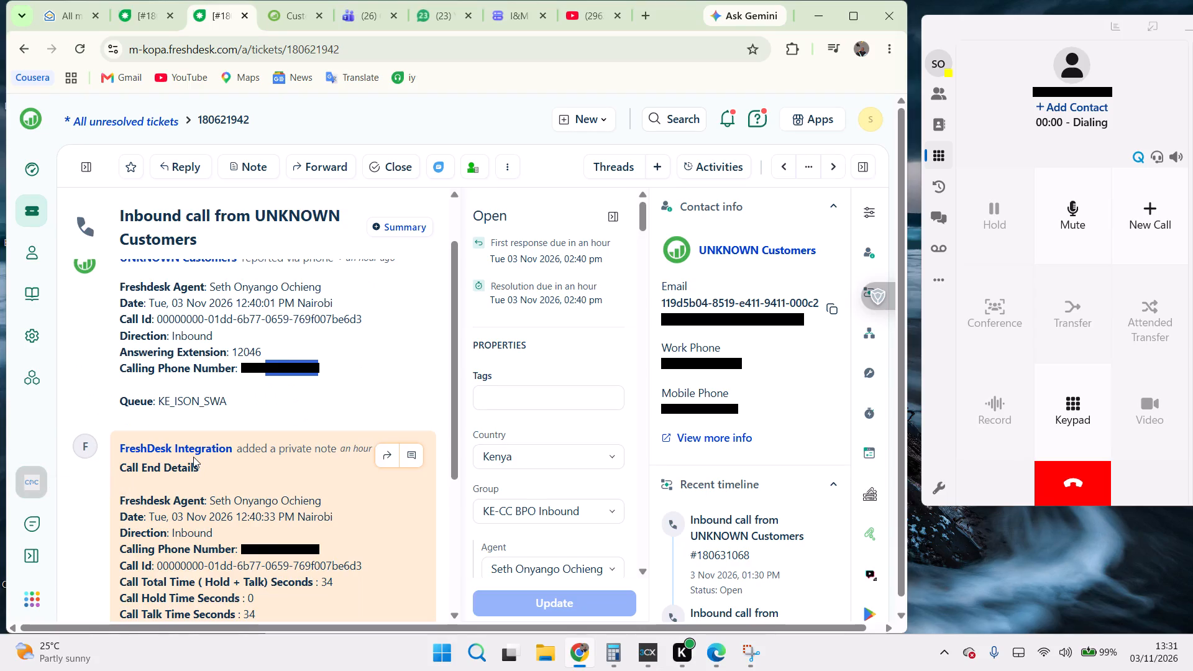
# Edit the existing private note on the ticket and add the line "called back,unreachable".
pyautogui.scroll(-4, 193, 457)
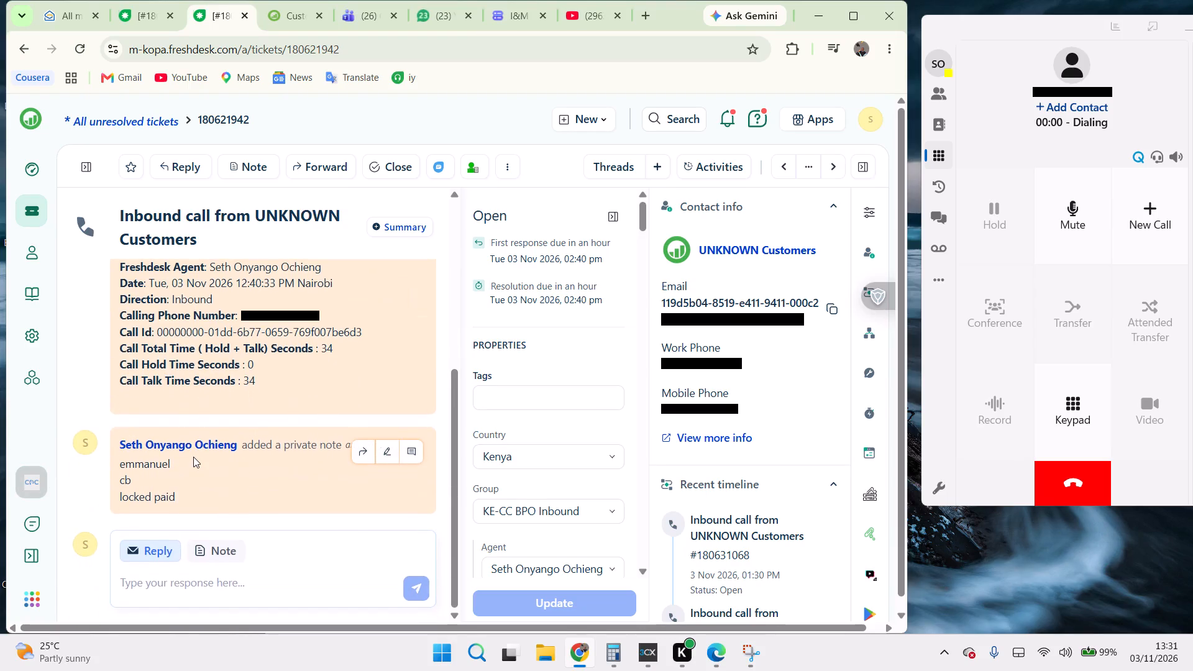
pyautogui.click(391, 454)
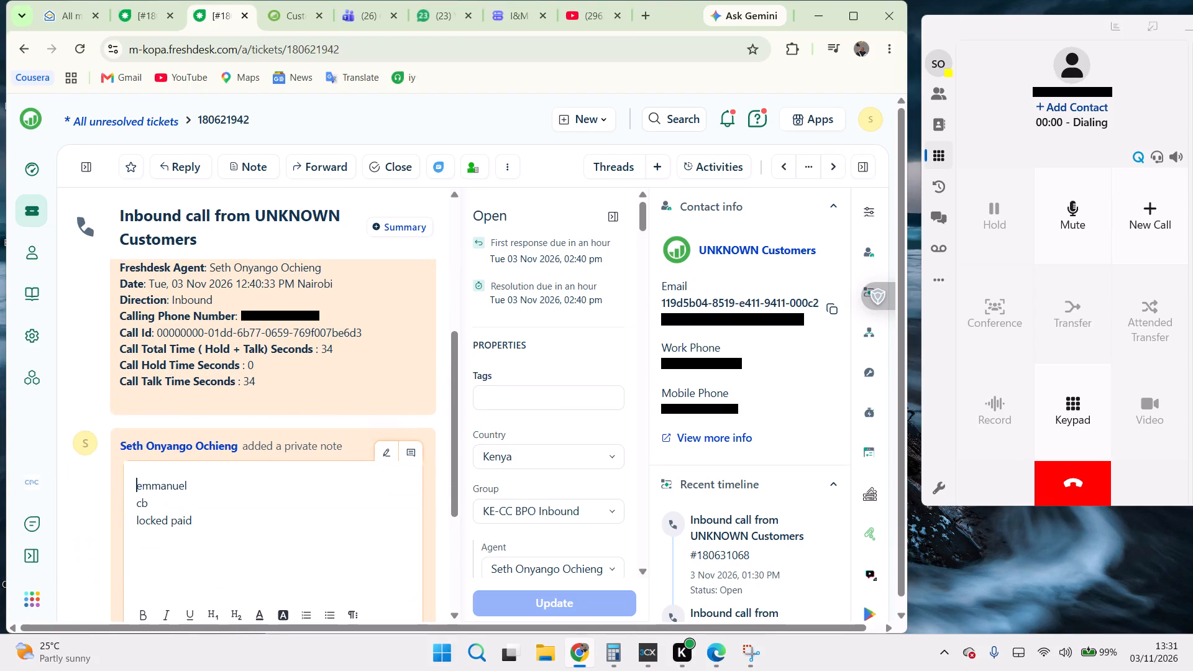
pyautogui.click(203, 528)
pyautogui.press('Return')
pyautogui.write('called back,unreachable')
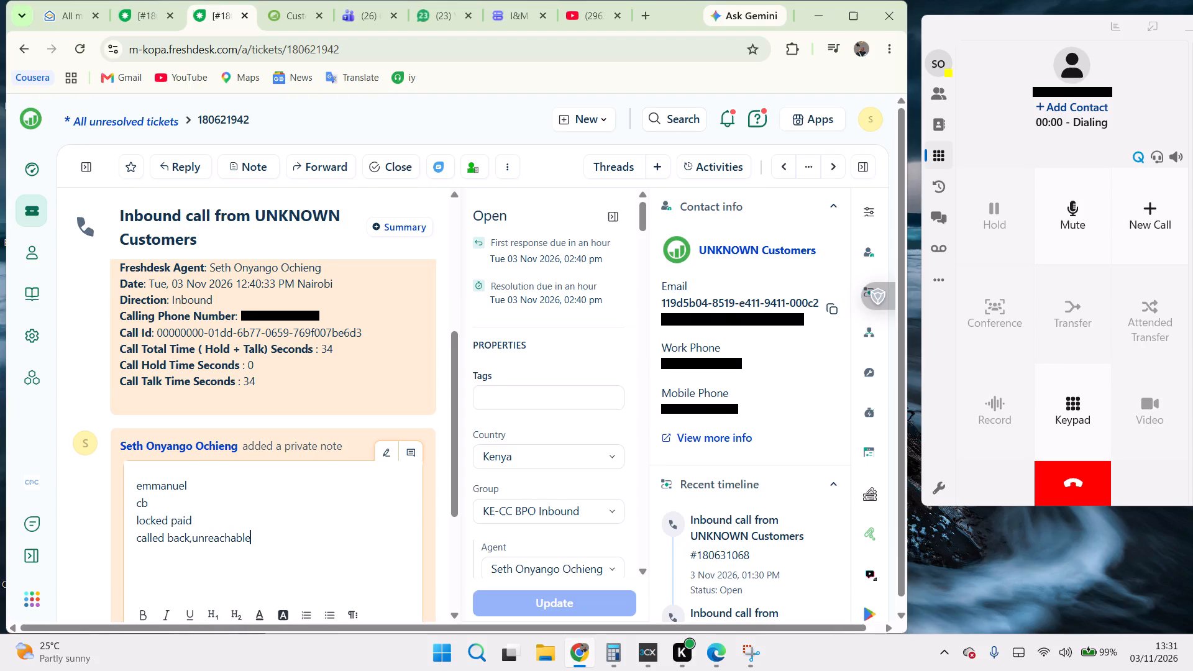
# Classify the ticket as M-KOPA HMD Devices, with reason and sub-reason for interaction both Locked screen paid-M-KOPA Phone.
pyautogui.scroll(-1, 542, 495)
pyautogui.scroll(1, 542, 495)
pyautogui.scroll(-1, 542, 495)
pyautogui.scroll(1, 542, 495)
pyautogui.scroll(-5, 544, 490)
pyautogui.scroll(1, 544, 490)
pyautogui.scroll(-3, 544, 490)
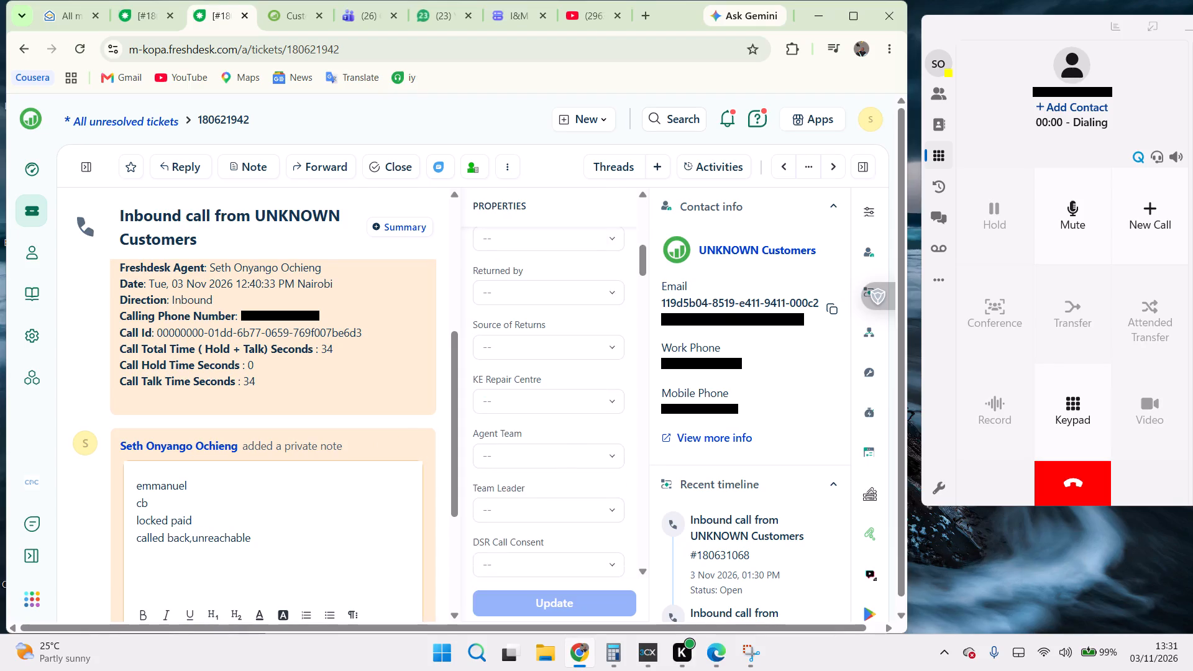
pyautogui.scroll(4, 554, 445)
pyautogui.click(526, 395)
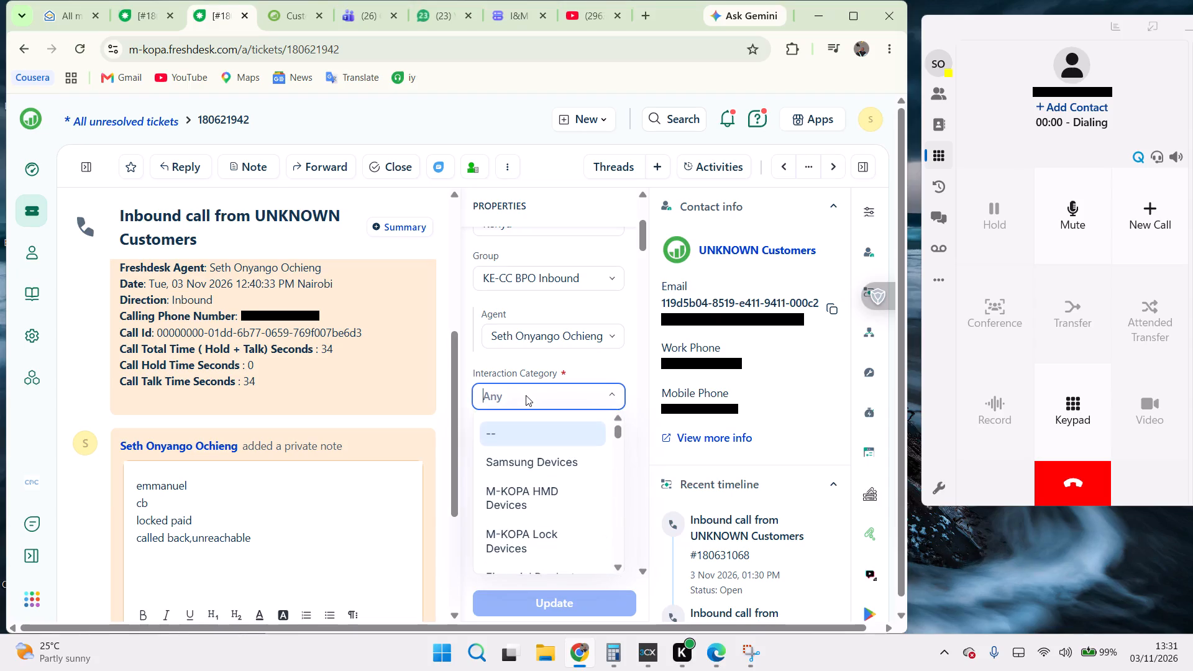
pyautogui.click(524, 498)
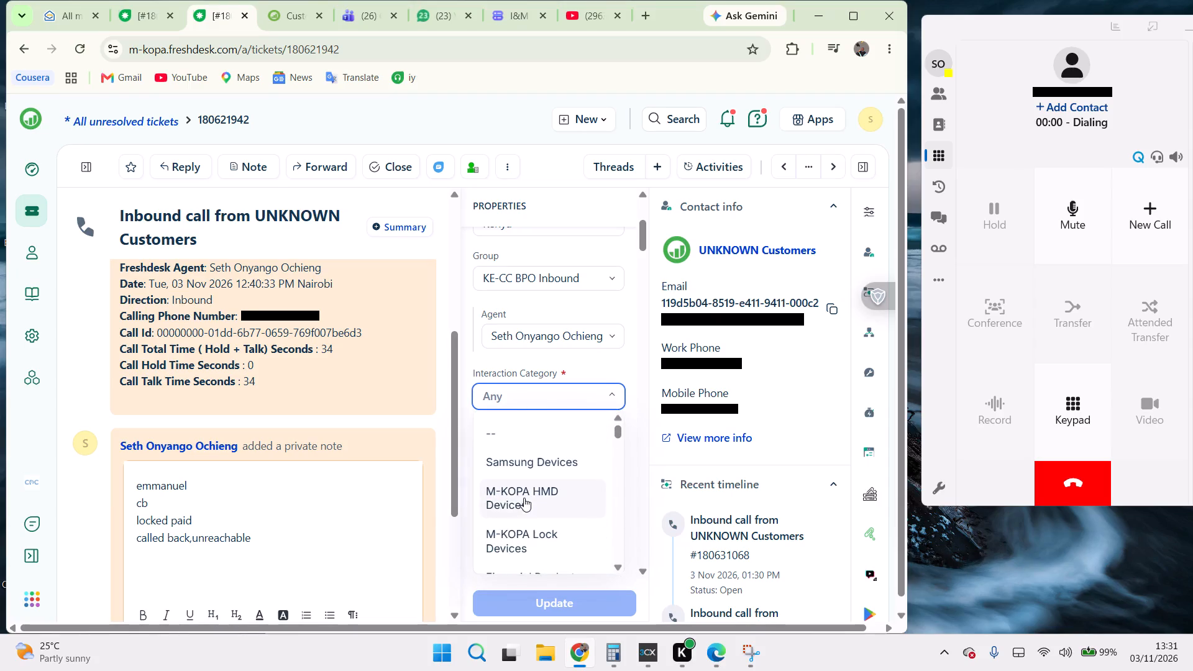
pyautogui.click(537, 454)
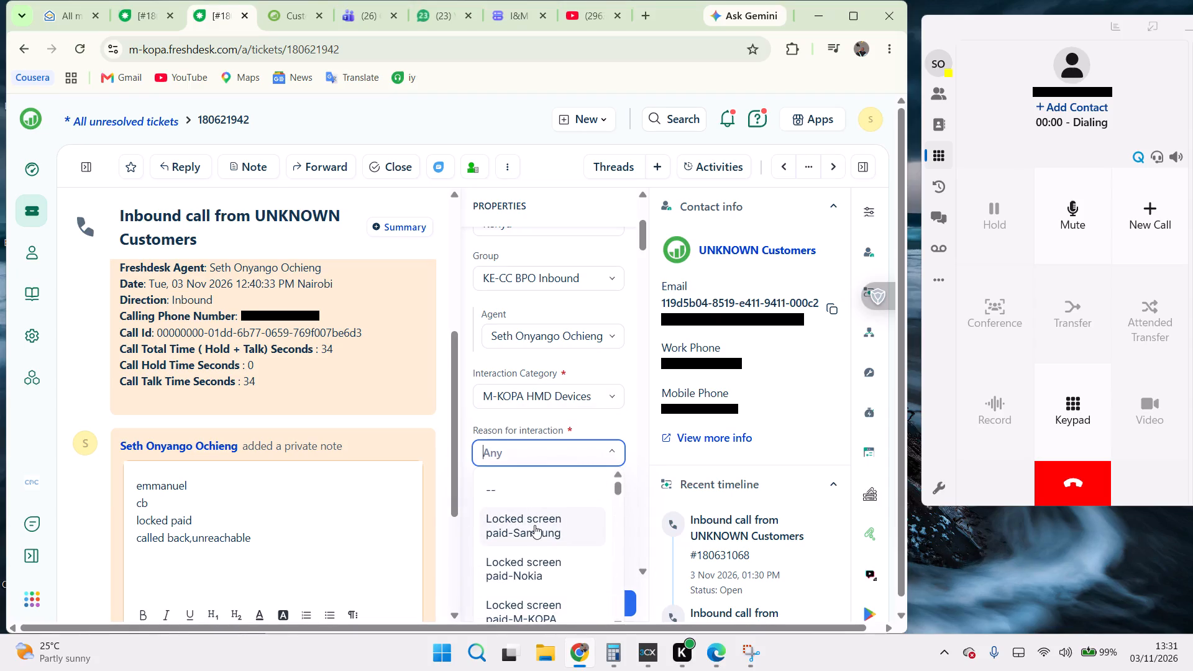
pyautogui.click(565, 395)
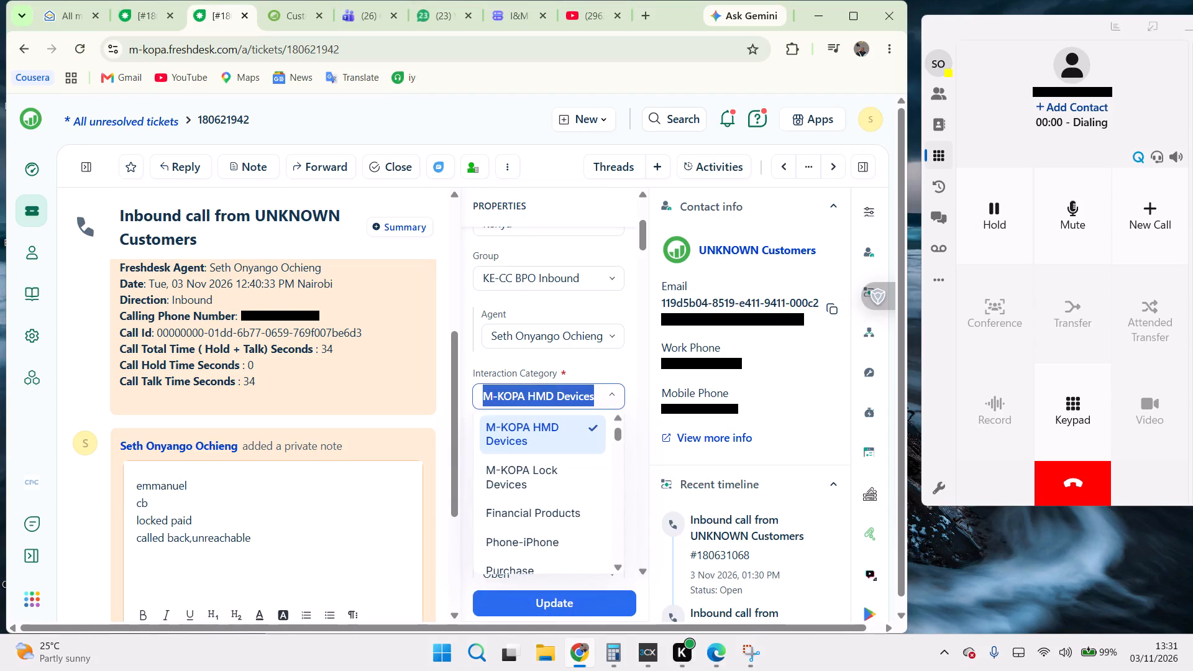
pyautogui.click(565, 395)
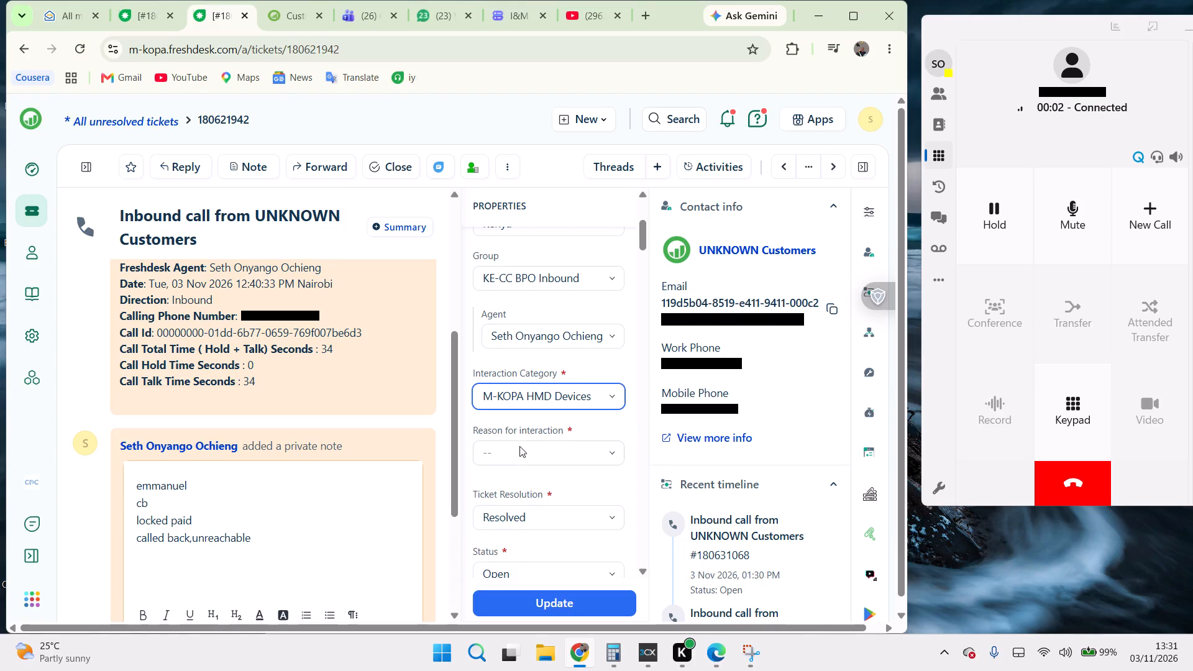
pyautogui.click(519, 448)
pyautogui.moveTo(521, 524); pyautogui.dragTo(521, 562)
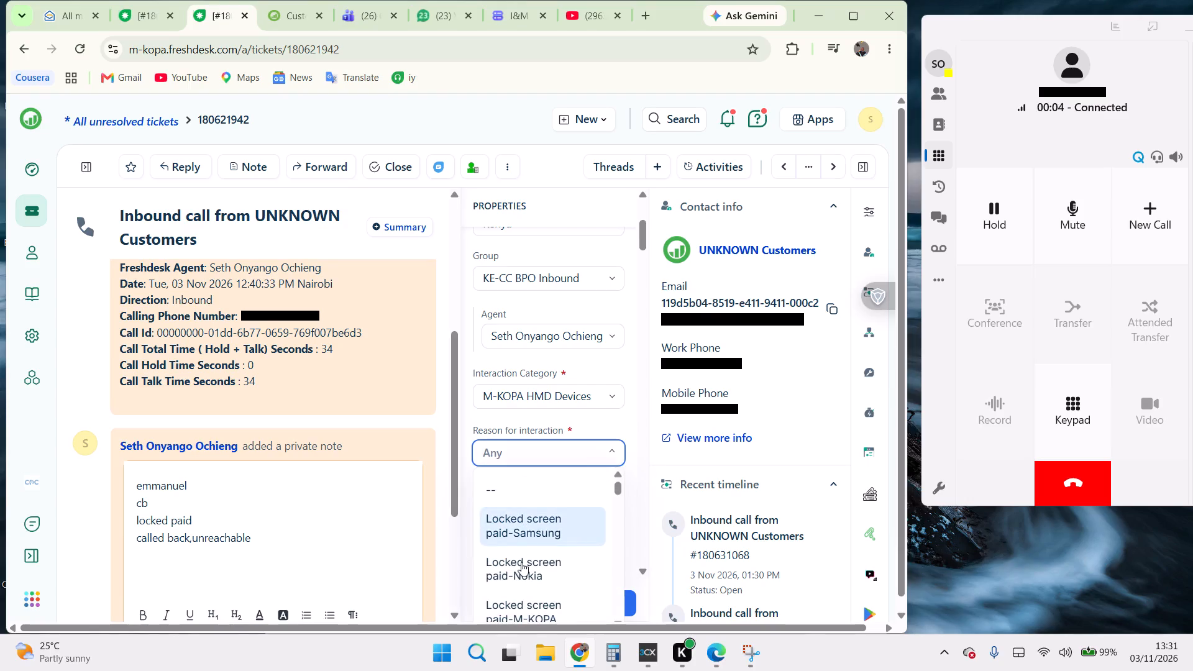
pyautogui.moveTo(521, 562); pyautogui.dragTo(521, 604)
pyautogui.click(524, 521)
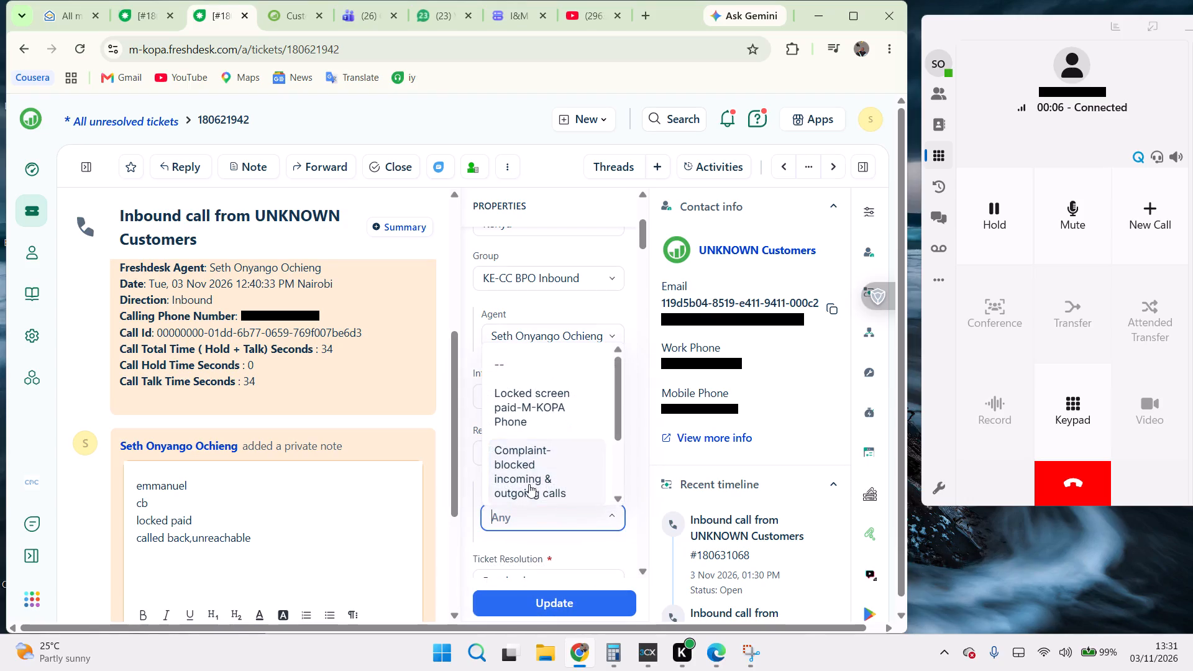
pyautogui.click(551, 409)
# Set the outcome to "Resolved: Incomplete interaction with the customer" and the ticket status to Resolved.
pyautogui.scroll(-1, 549, 416)
pyautogui.scroll(1, 549, 417)
pyautogui.scroll(-3, 549, 417)
pyautogui.scroll(1, 549, 417)
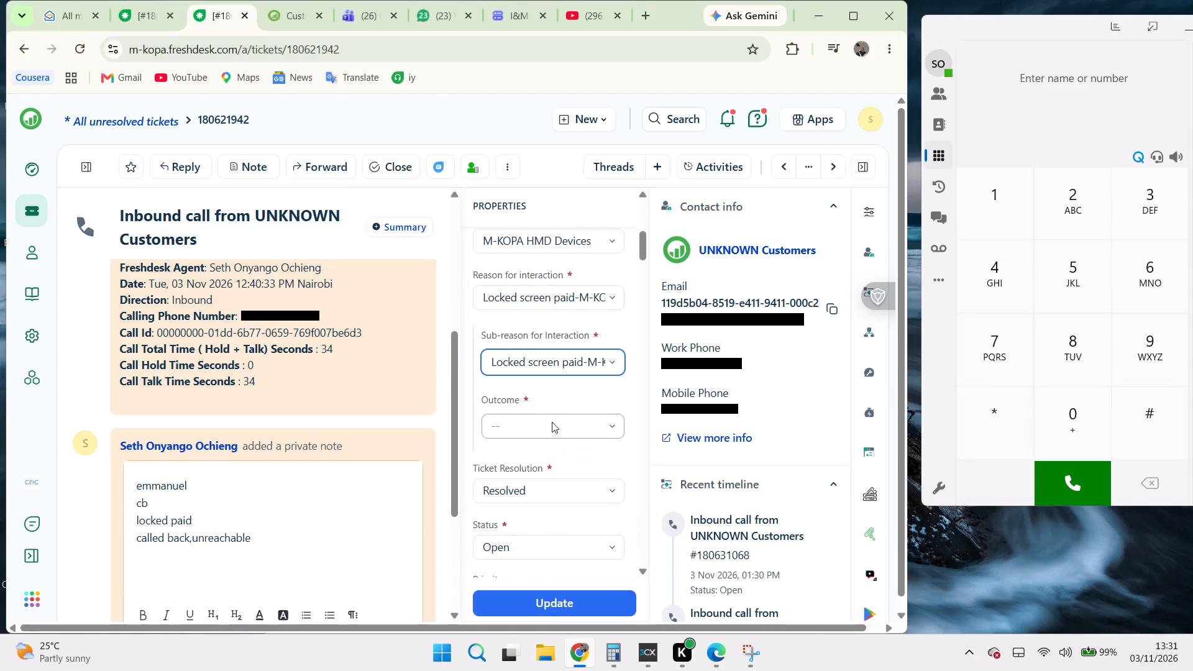
pyautogui.click(552, 422)
pyautogui.moveTo(615, 484); pyautogui.dragTo(619, 516)
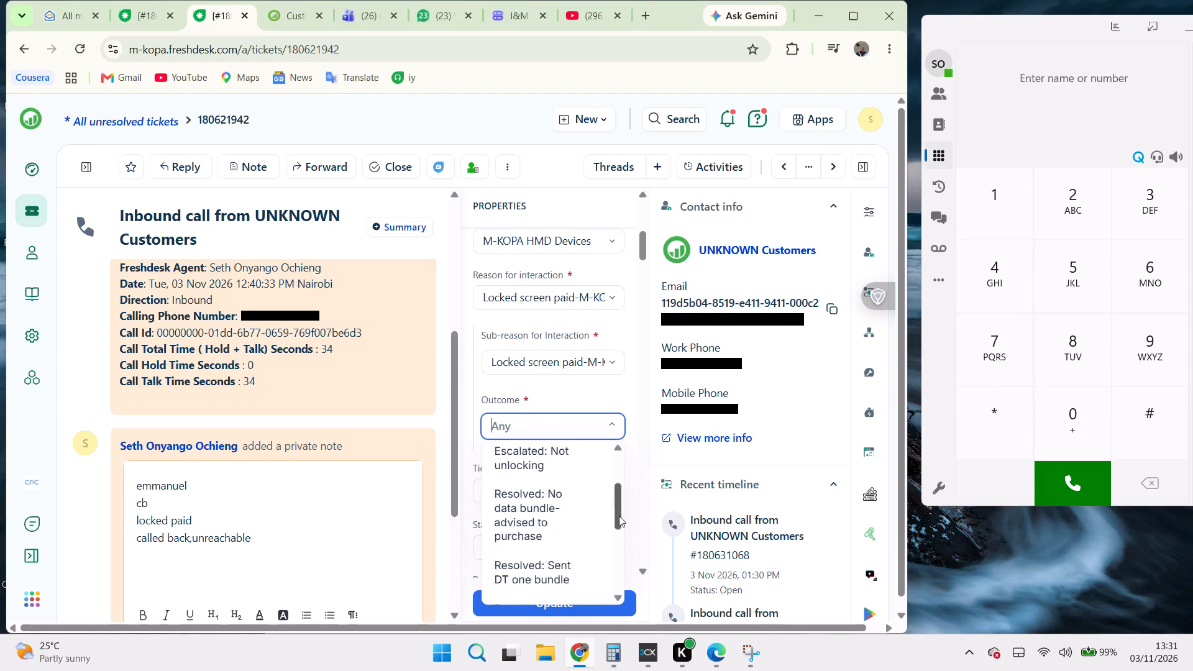
pyautogui.moveTo(619, 516); pyautogui.dragTo(616, 545)
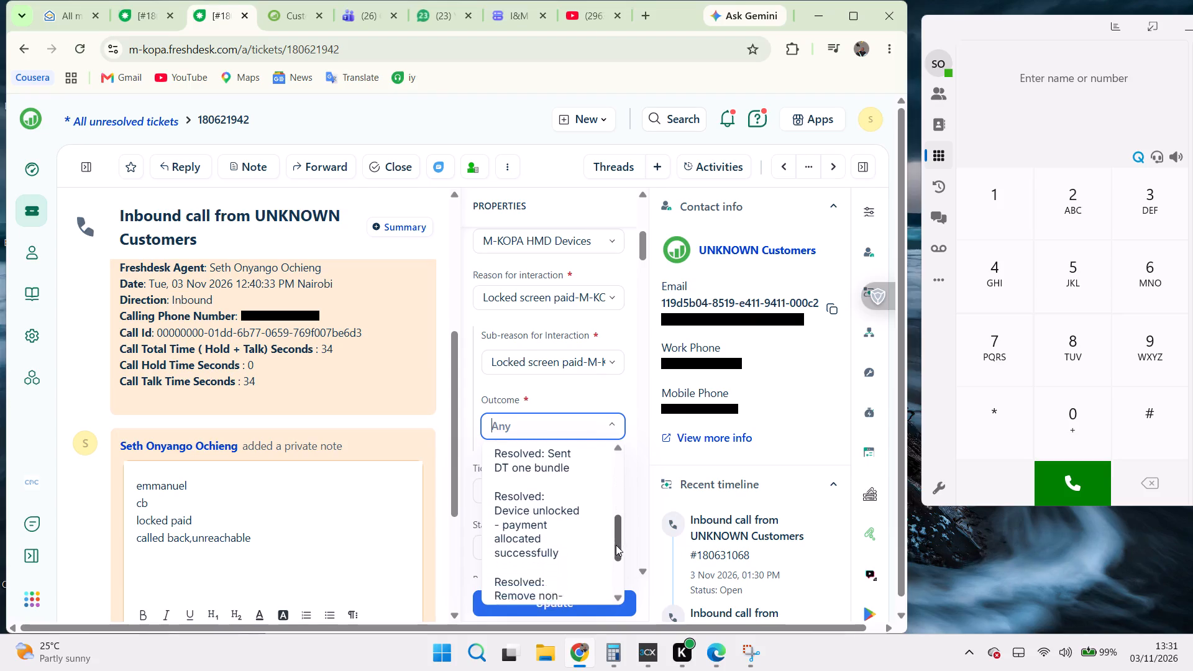
pyautogui.moveTo(616, 545); pyautogui.dragTo(615, 567)
pyautogui.click(556, 574)
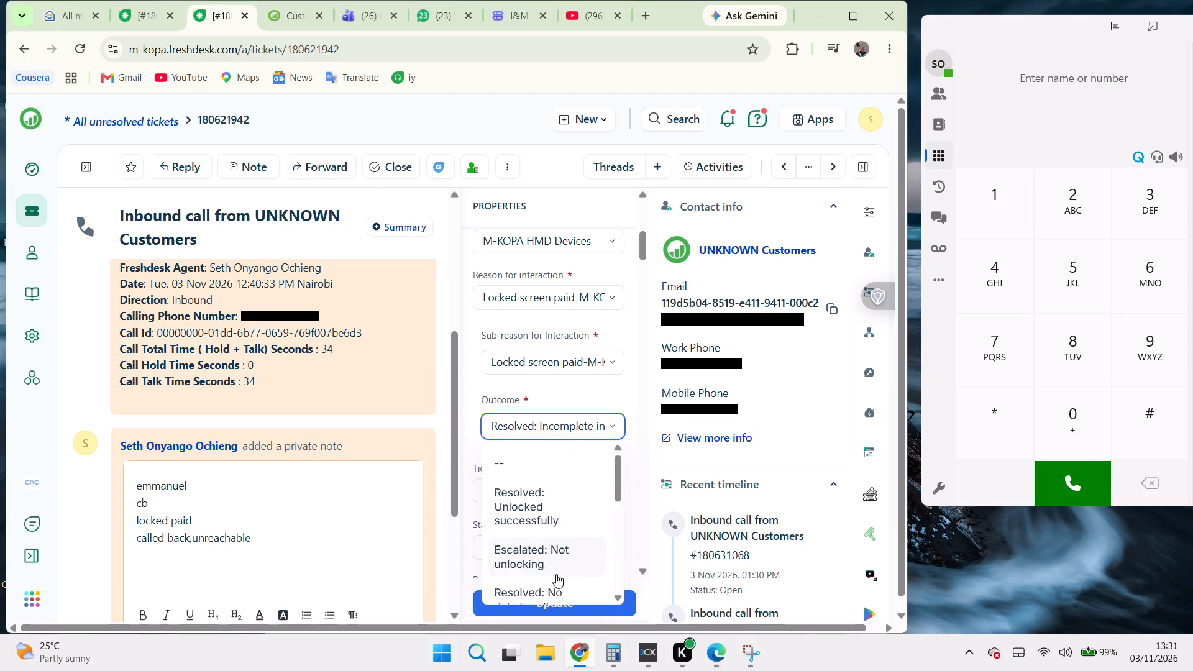
pyautogui.click(561, 544)
pyautogui.click(521, 476)
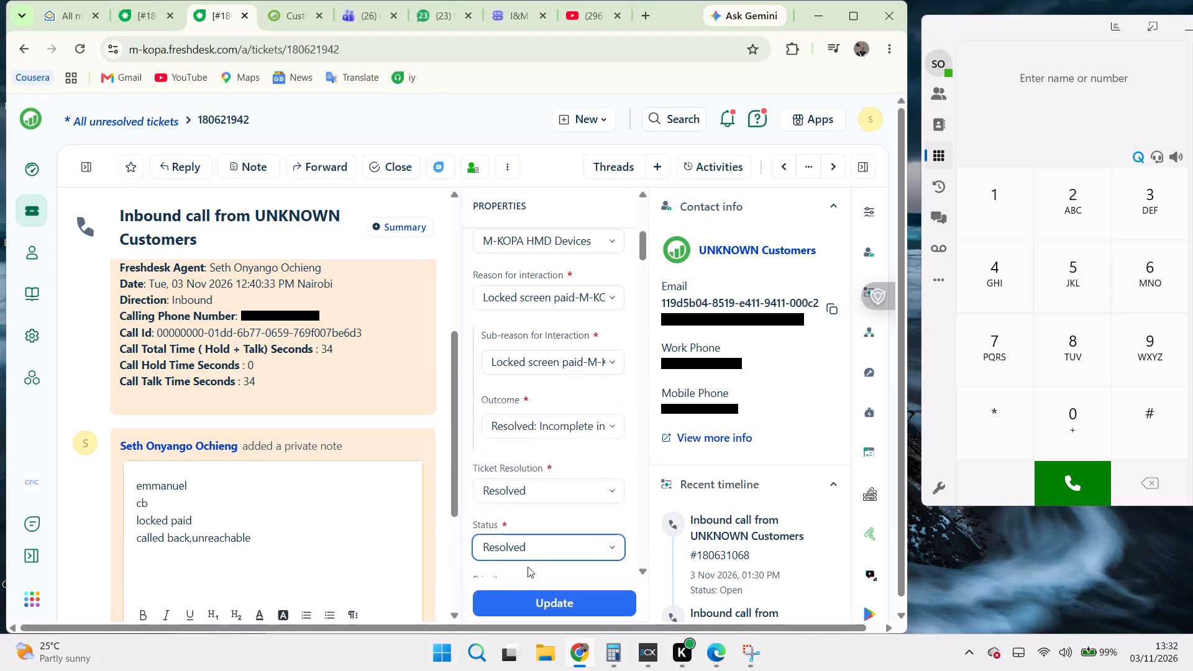
# Copy the selected outcome text and add it as a new last line in the private note being edited.
pyautogui.click(517, 419)
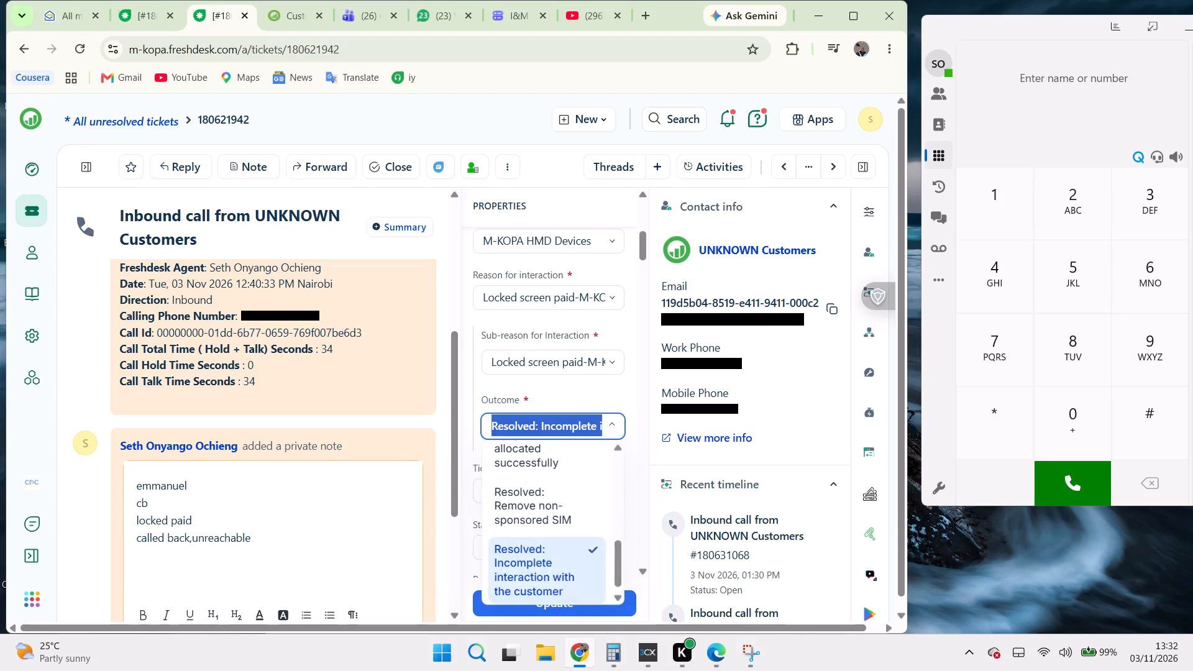
pyautogui.rightClick(517, 419)
pyautogui.click(567, 311)
pyautogui.click(314, 542)
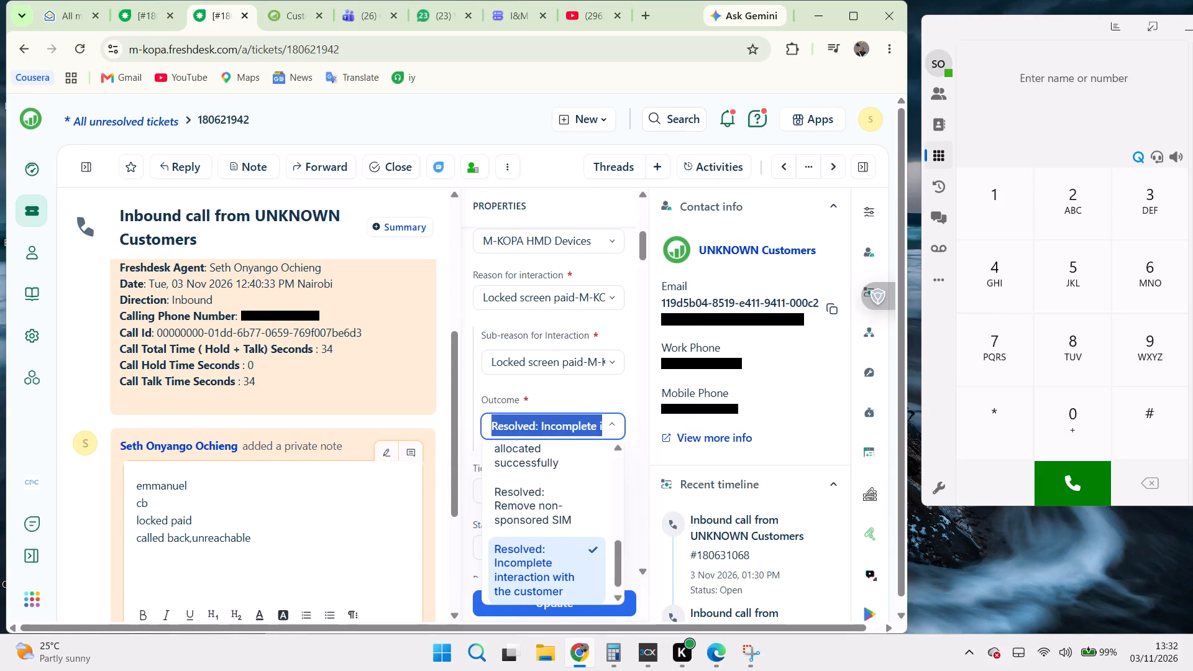
pyautogui.press('Return')
pyautogui.hotkey('ctrl', 'v')
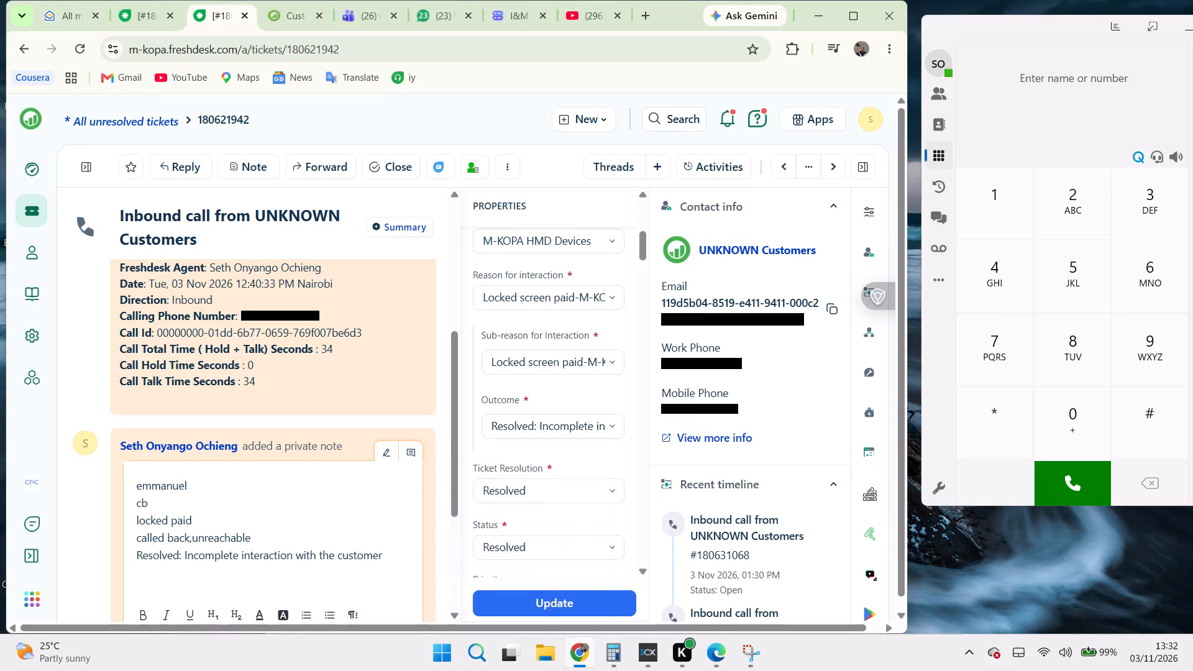
# Add the final line "ended before stating a/c number" to the private note and save the edited note.
pyautogui.press('Return')
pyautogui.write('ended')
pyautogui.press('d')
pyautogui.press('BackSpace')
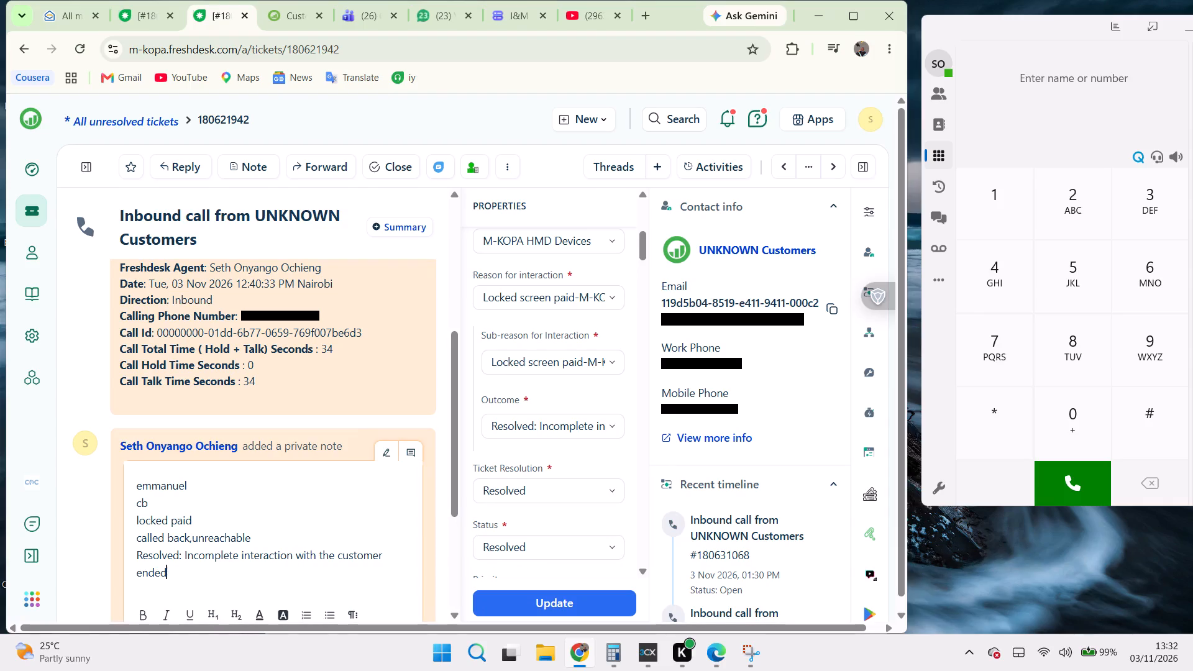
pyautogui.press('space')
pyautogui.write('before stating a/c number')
pyautogui.scroll(-4, 329, 531)
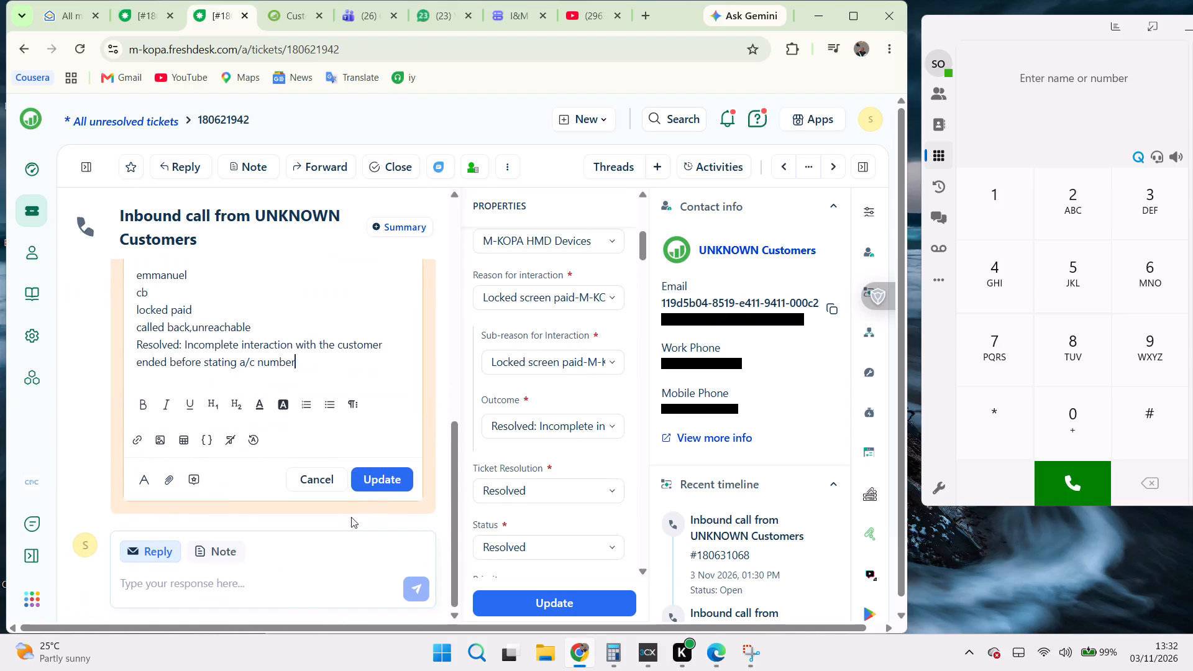
pyautogui.click(380, 480)
# Save the ticket's updated classification, outcome and status properties.
pyautogui.click(526, 603)
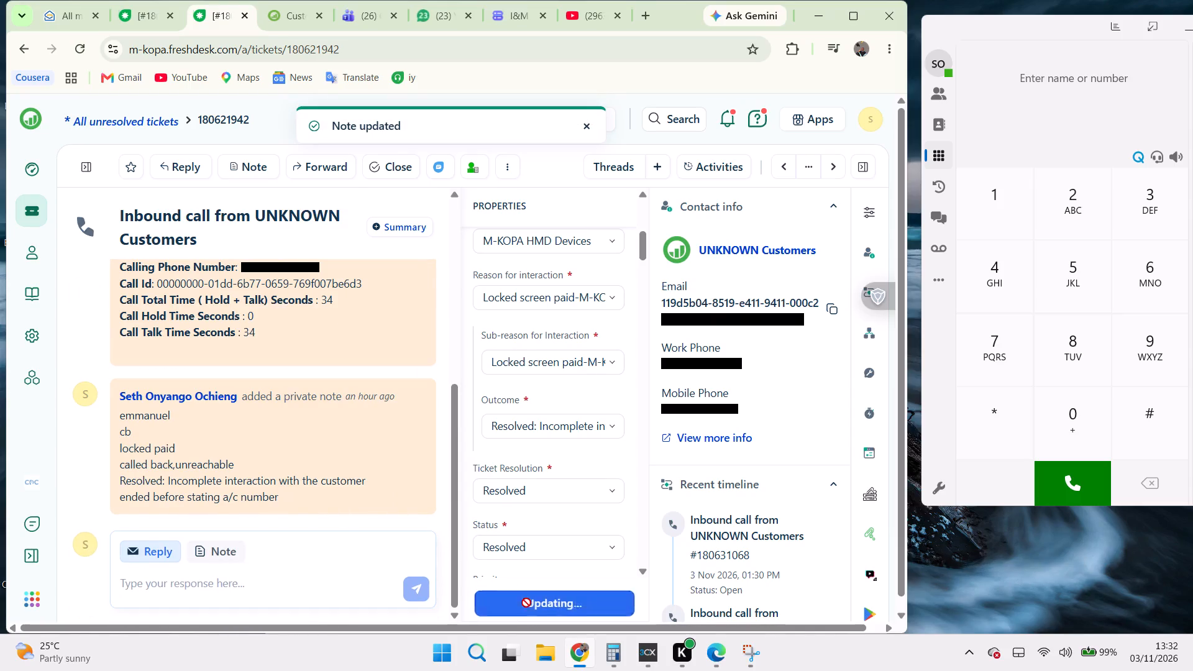
pyautogui.scroll(-2, 550, 504)
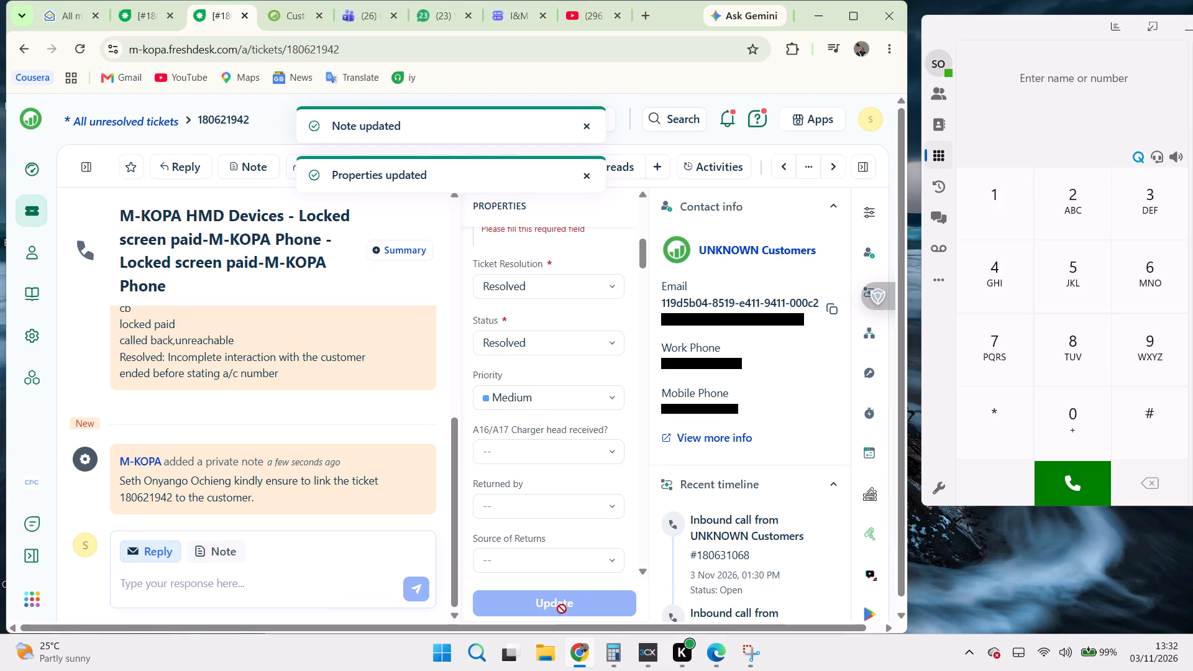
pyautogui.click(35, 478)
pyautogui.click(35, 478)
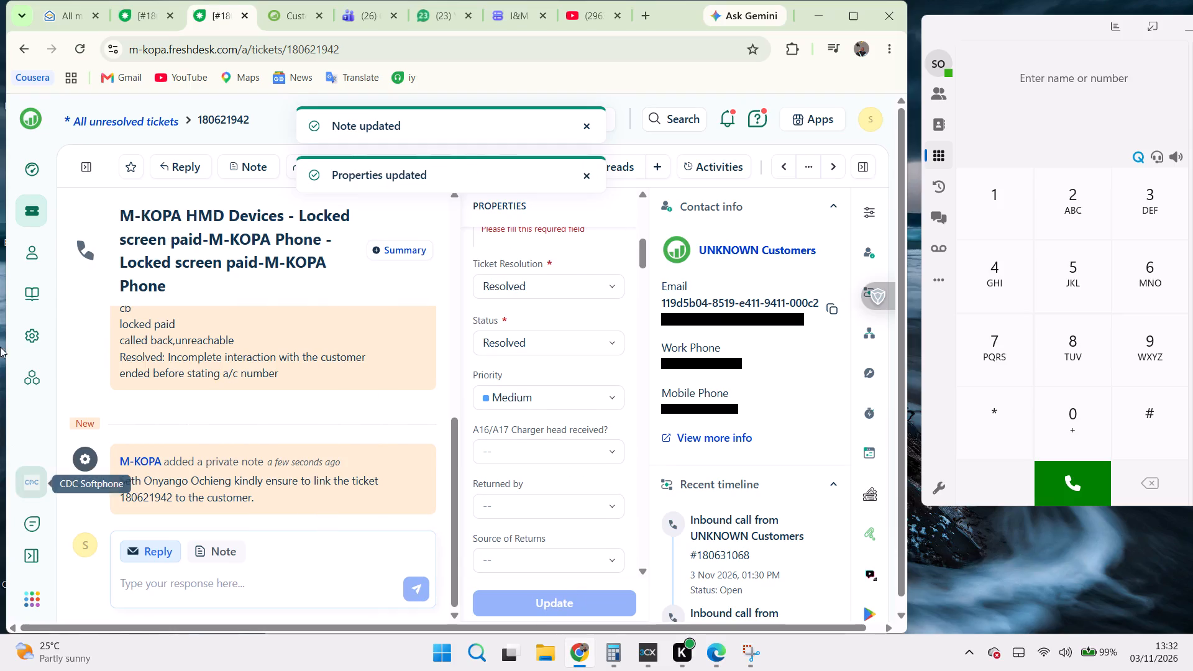
# Leave the ticket and open the helpdesk dashboard.
pyautogui.click(29, 164)
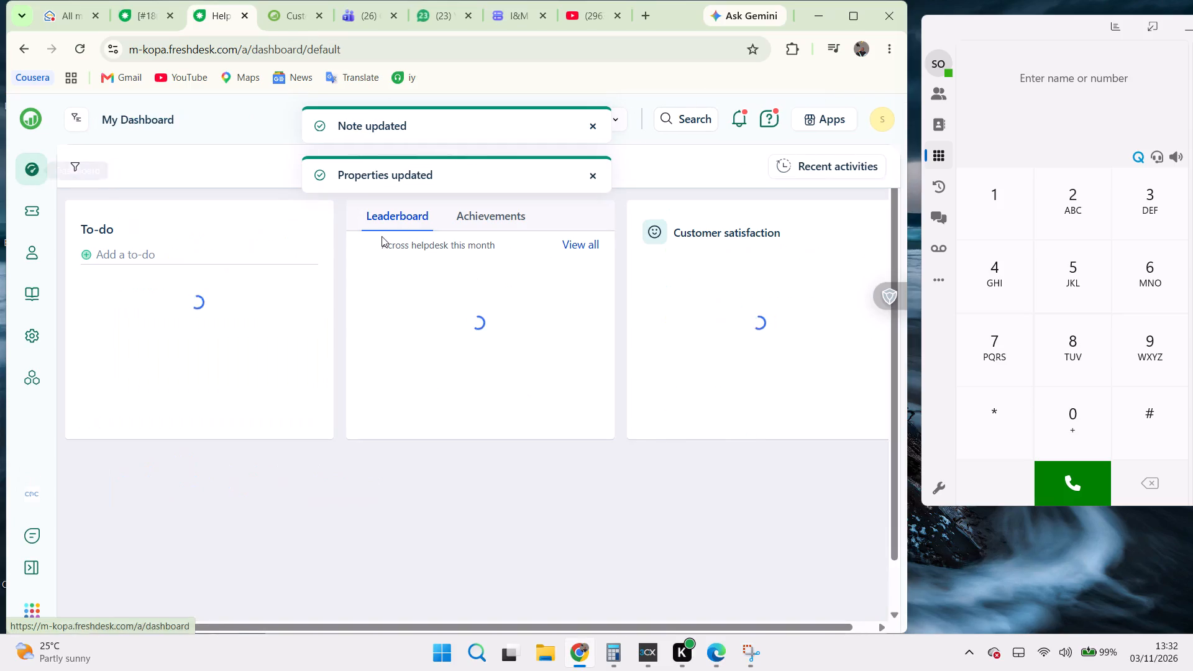
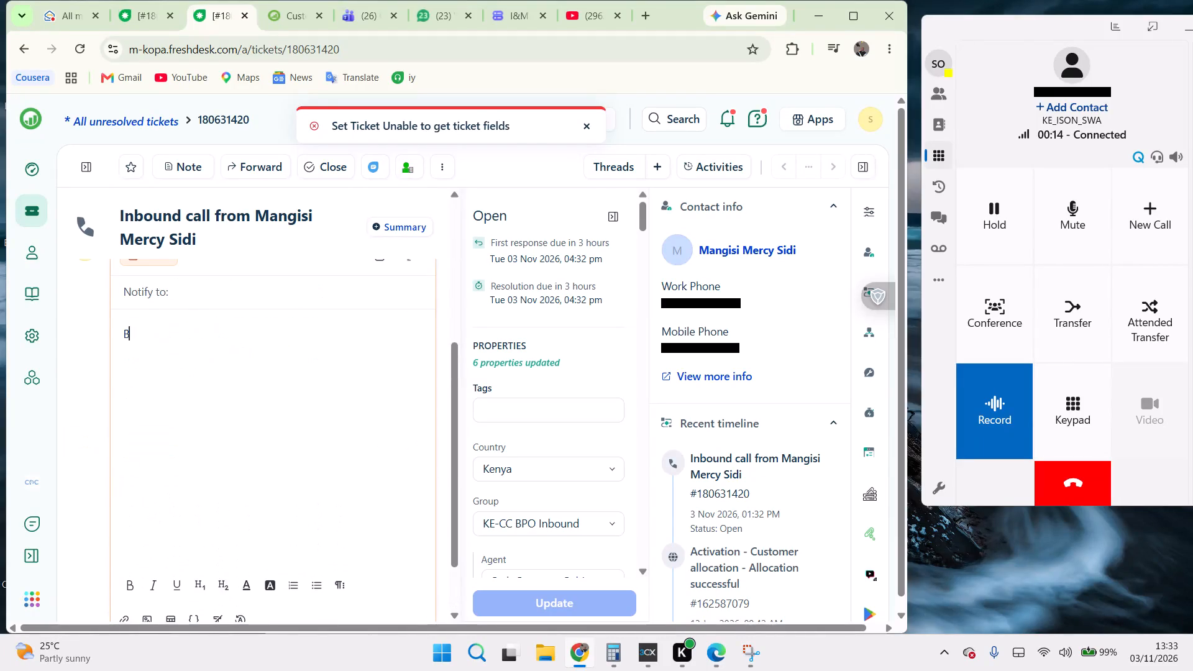
# Start the private note with the caller's first name, Benard, and the word "incoplete" on a second line.
pyautogui.write('enard')
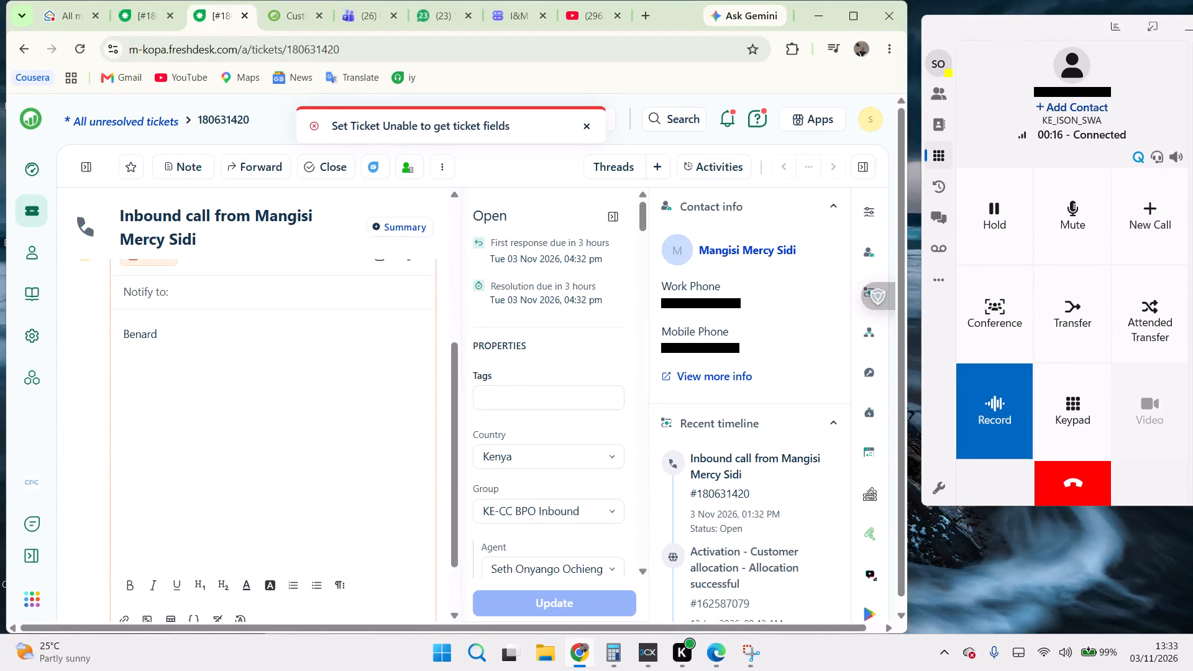
pyautogui.press('Return')
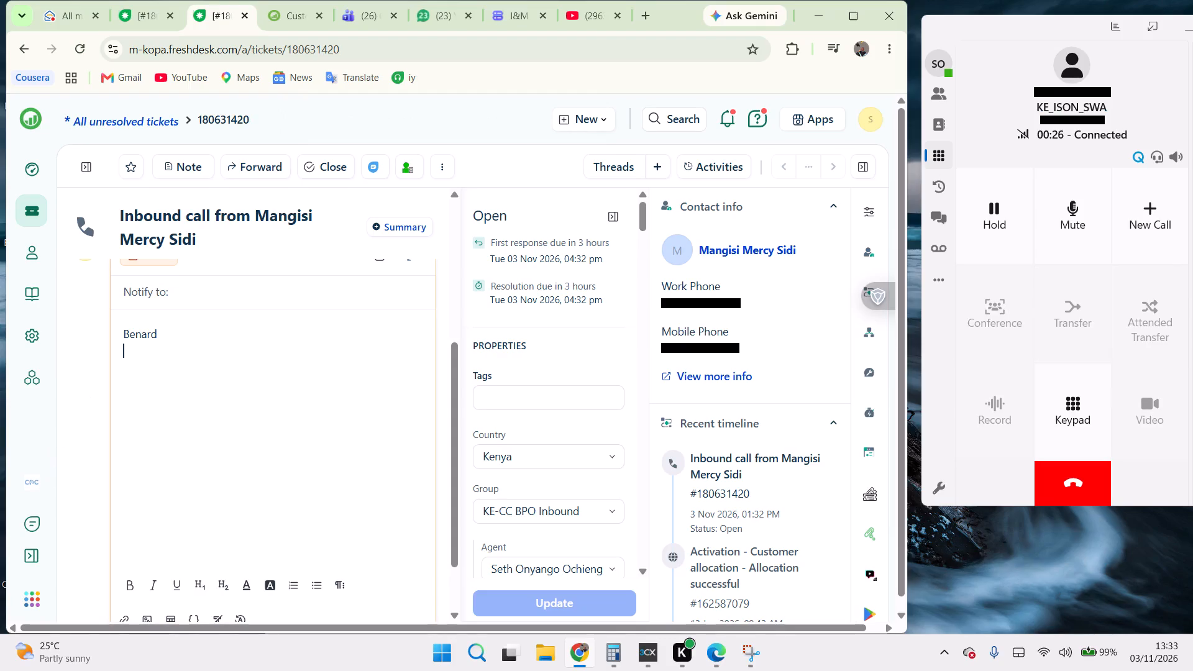
pyautogui.write('incom')
pyautogui.press('BackSpace')
pyautogui.write('plete')
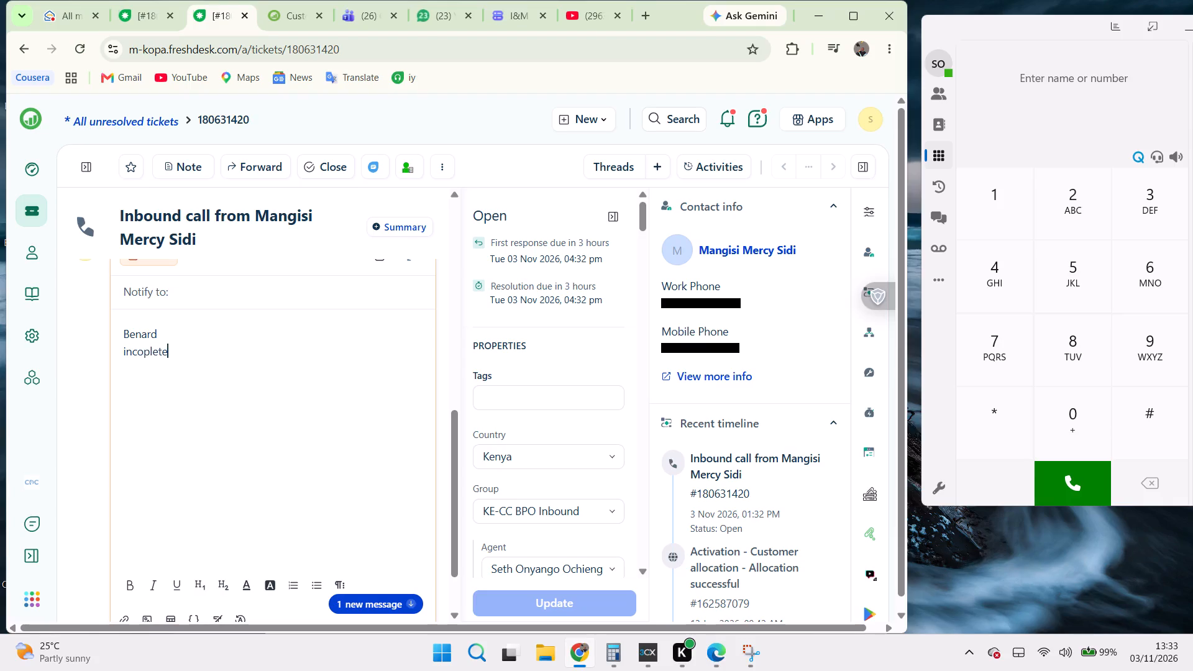
# Classify the ticket with interaction category General Inquiry and reason for interaction Call issue.
pyautogui.scroll(-2, 541, 393)
pyautogui.click(523, 475)
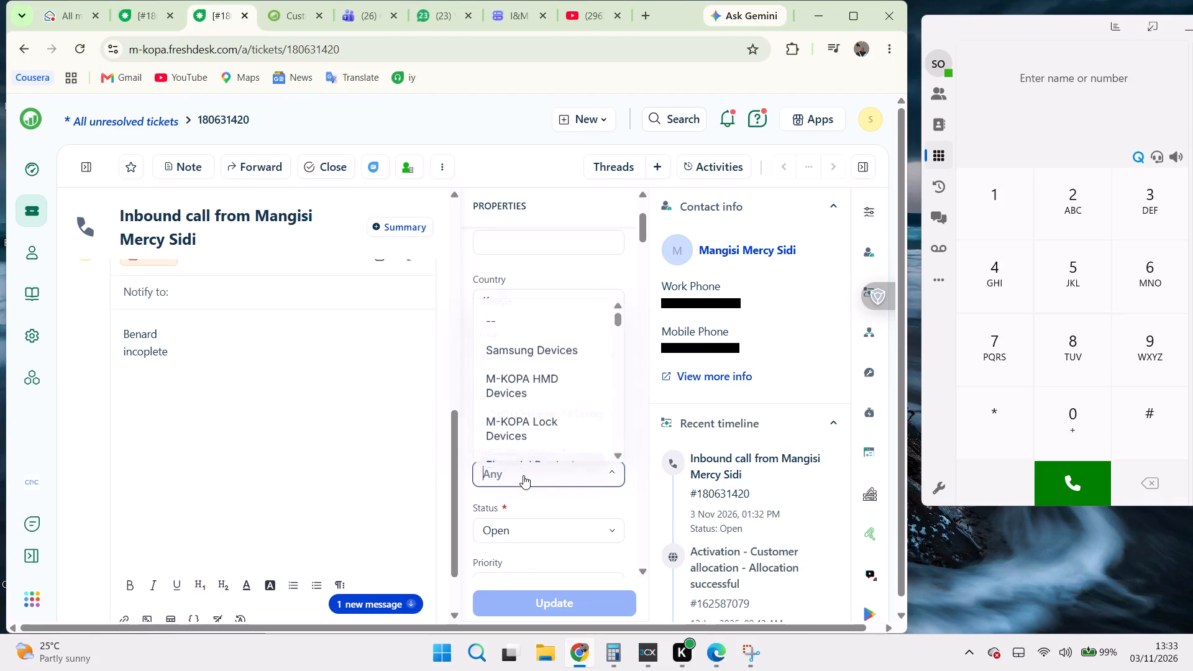
pyautogui.write('gen')
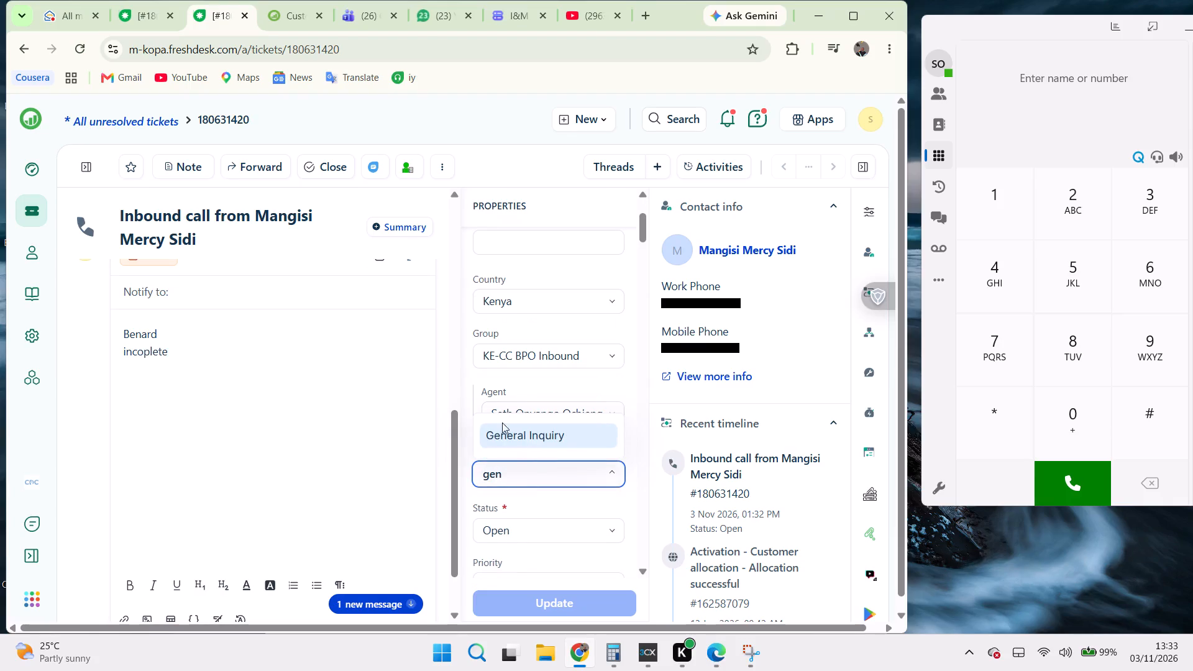
pyautogui.click(509, 439)
pyautogui.click(522, 527)
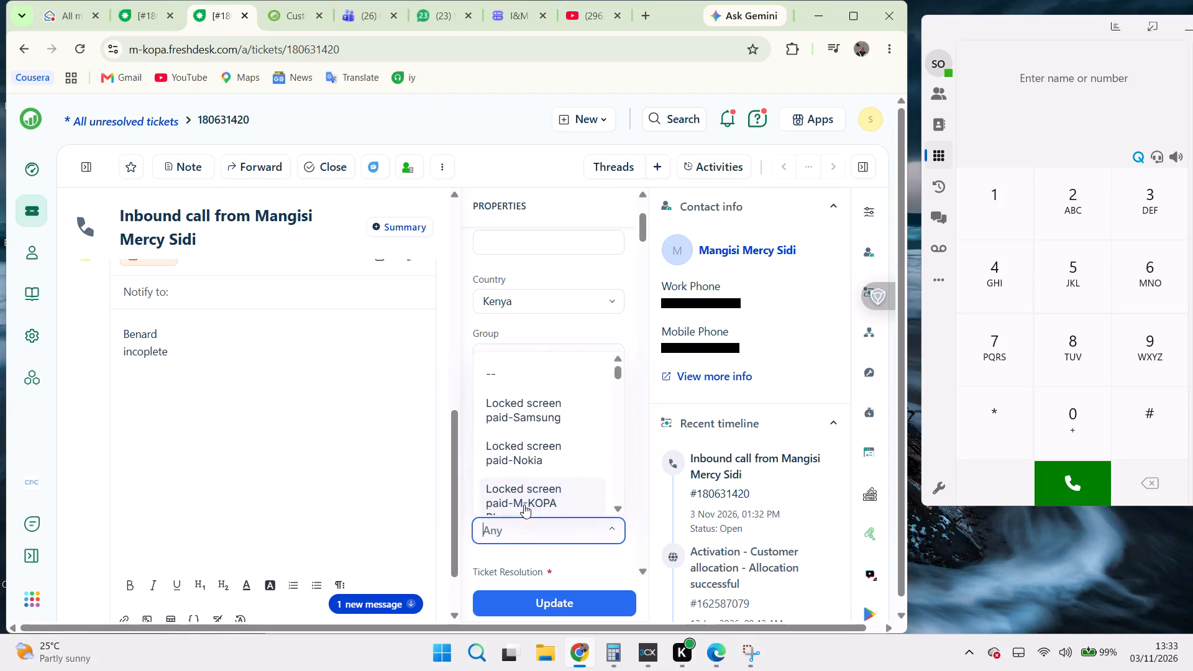
pyautogui.write('call')
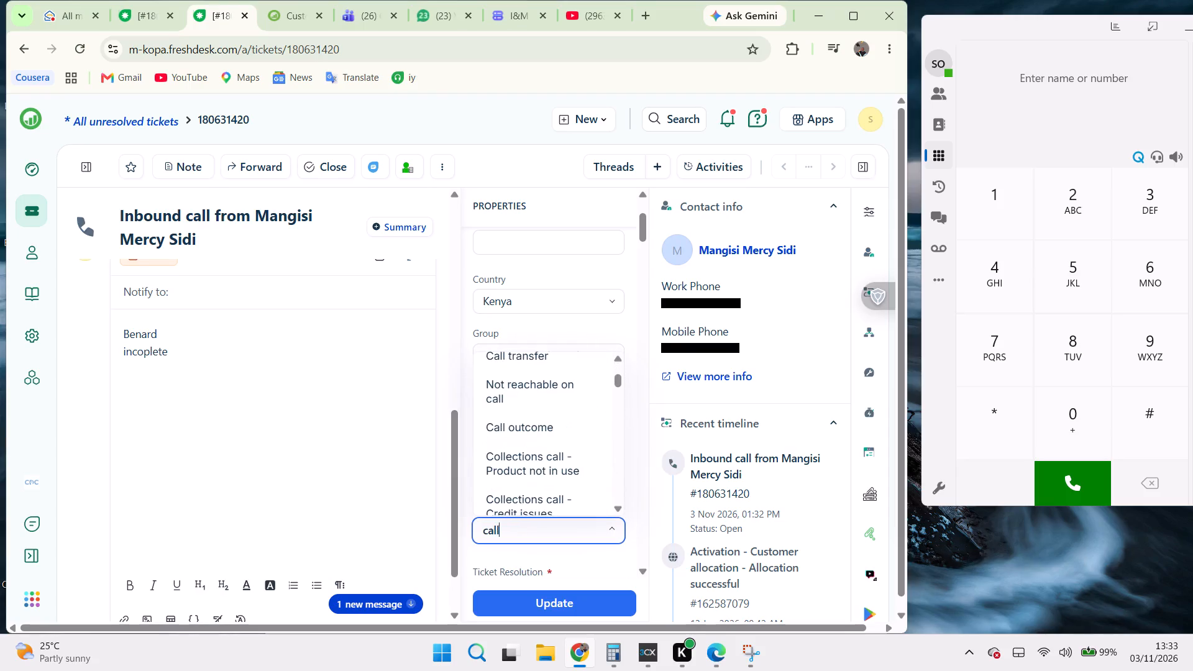
pyautogui.scroll(1, 513, 406)
pyautogui.click(522, 406)
# Set the sub-reason to Incomplete interaction and the outcome to Resolved: Incomplete interaction.
pyautogui.scroll(-3, 522, 407)
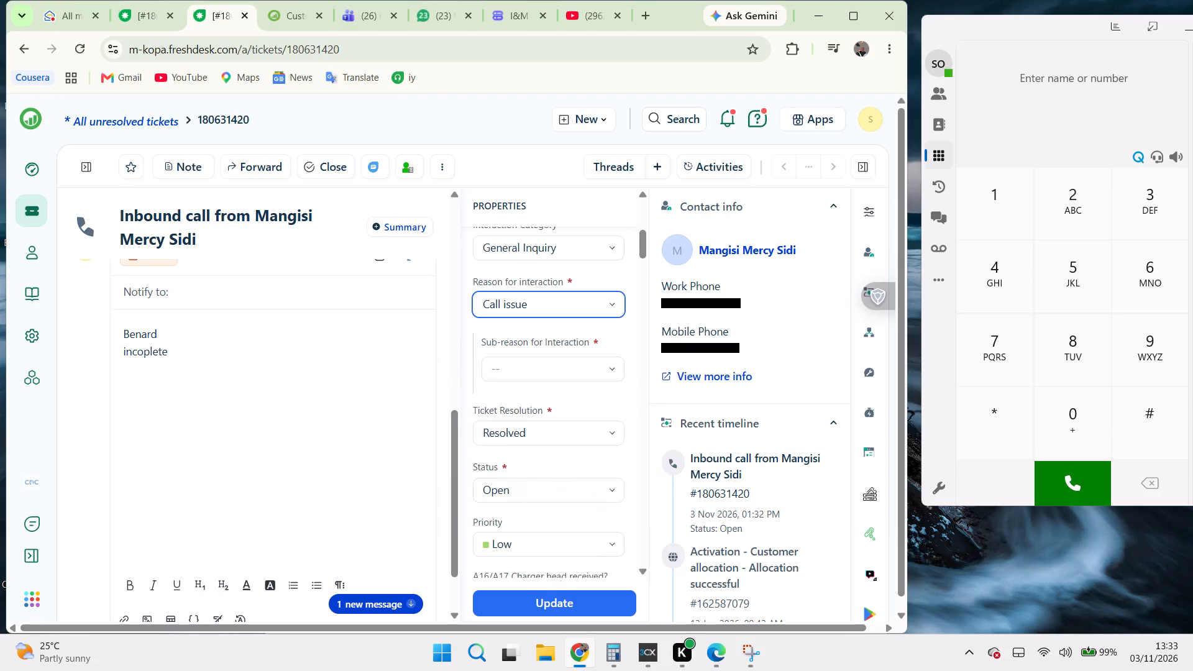
pyautogui.click(533, 357)
pyautogui.doubleClick(526, 424)
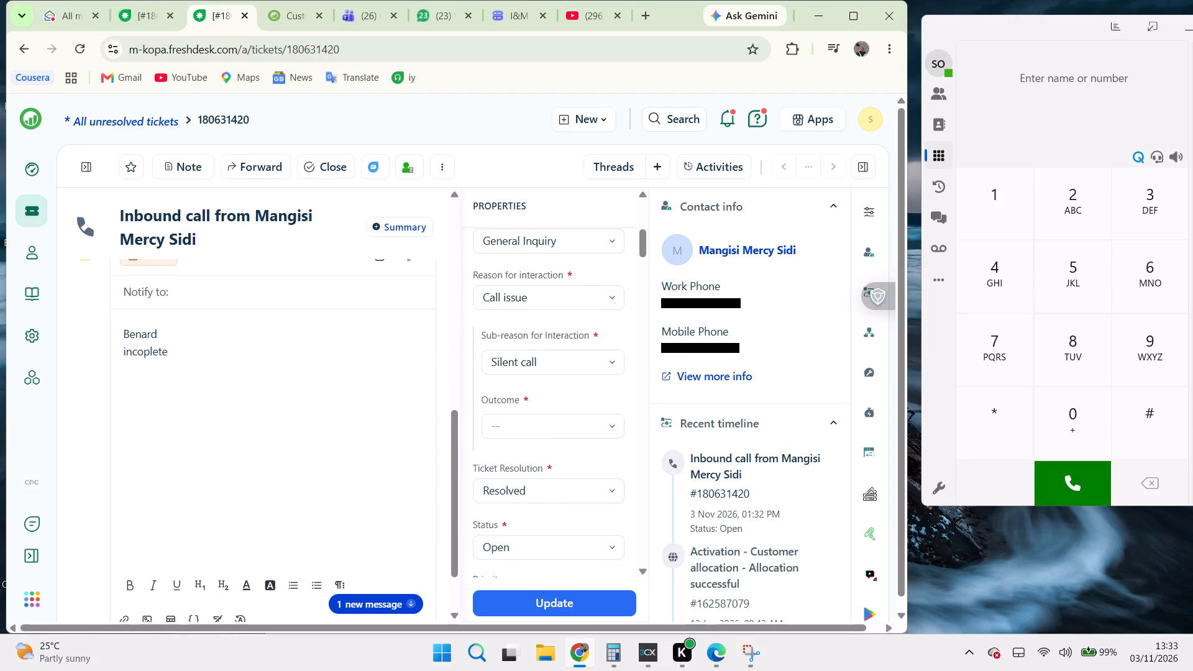
pyautogui.click(533, 367)
pyautogui.click(529, 457)
pyautogui.click(552, 428)
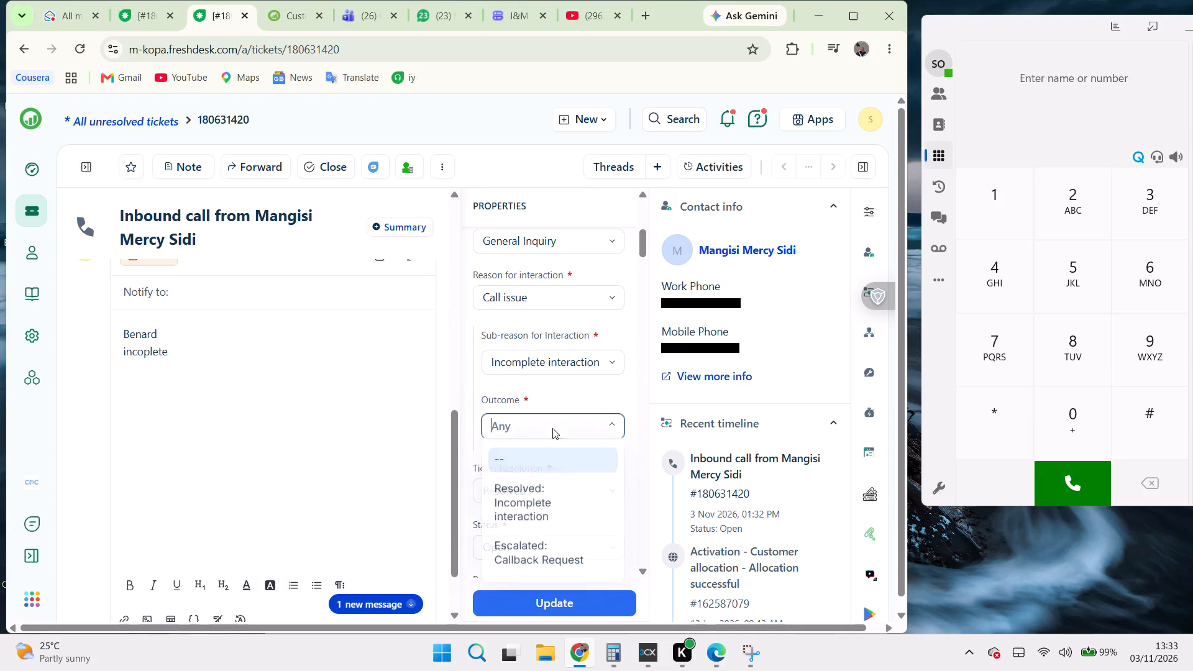
pyautogui.click(546, 510)
# Set the ticket status to Resolved and save the ticket properties.
pyautogui.click(536, 547)
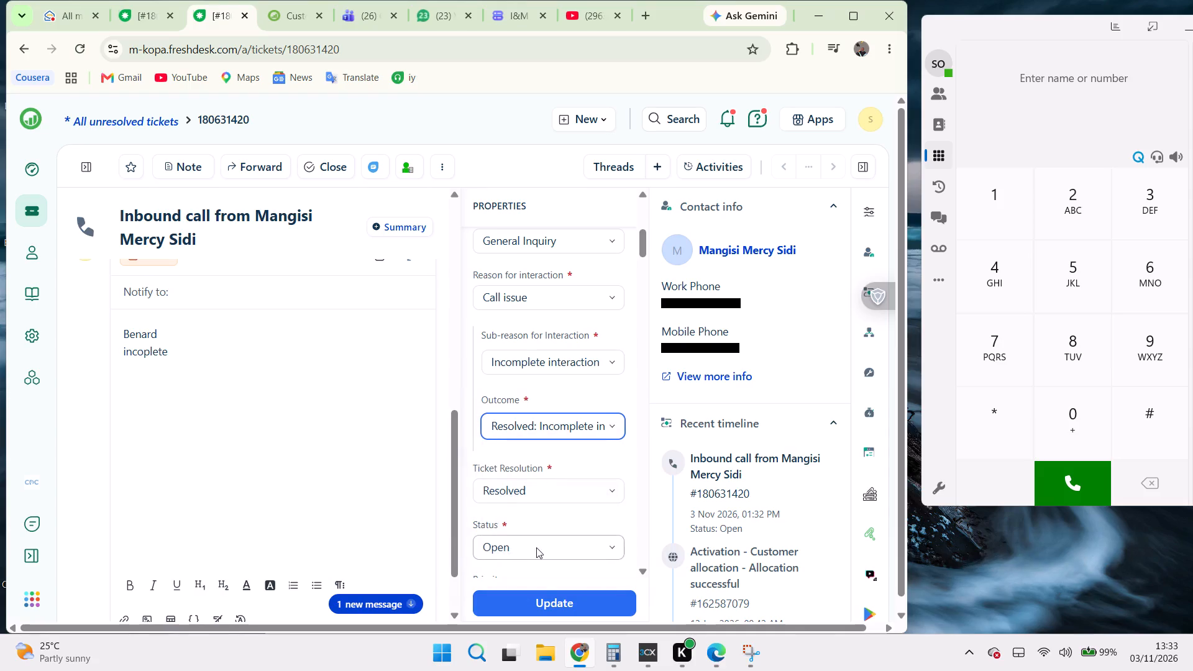
pyautogui.click(524, 475)
pyautogui.click(524, 600)
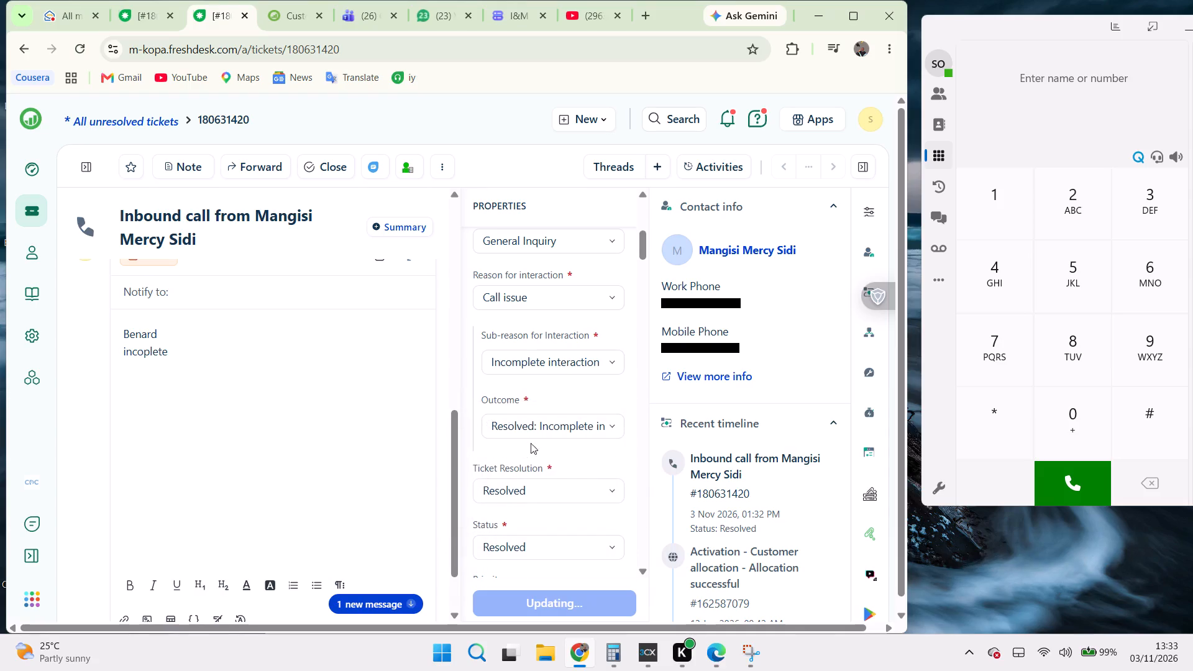
# Copy the sub-reason text "Incomplete interaction" and replace the note's second line with it.
pyautogui.click(525, 358)
pyautogui.rightClick(525, 358)
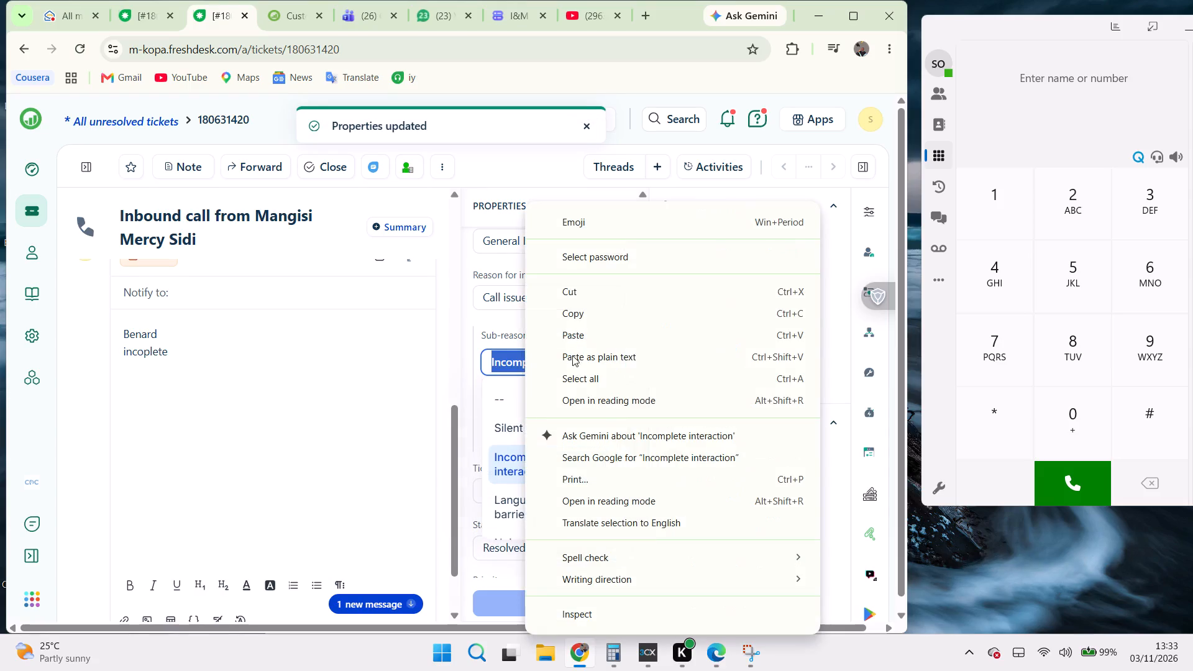
pyautogui.click(575, 315)
pyautogui.click(318, 378)
pyautogui.press('BackSpace')
pyautogui.press('BackSpace')
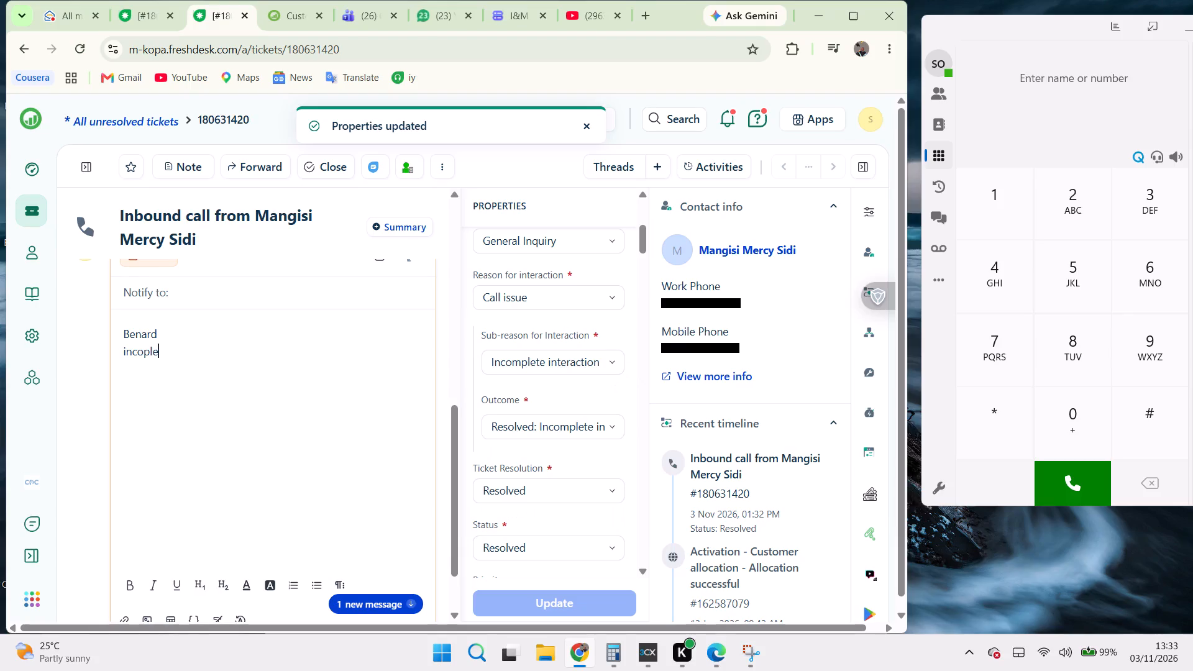
pyautogui.press('BackSpace')
pyautogui.press('BackSpace')
pyautogui.press('BackSpace')
pyautogui.press('BackSpace')
pyautogui.press('BackSpace')
pyautogui.press('BackSpace')
pyautogui.press('BackSpace')
pyautogui.hotkey('ctrl', 'v')
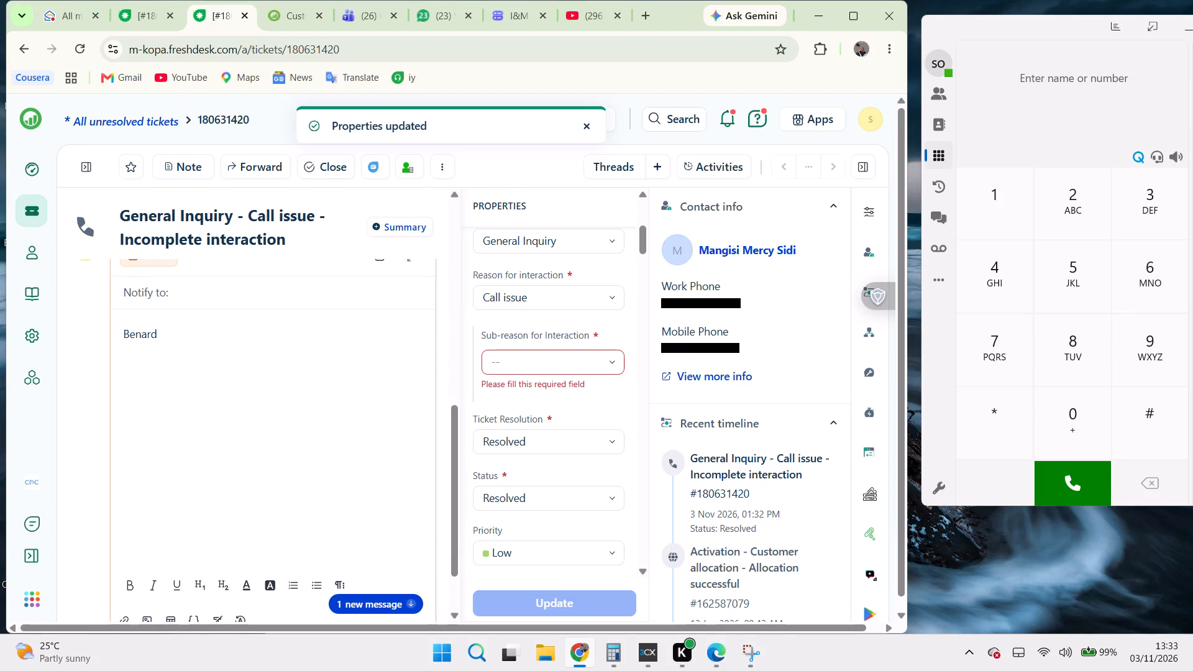
# Add the final line "phone ended before stating issue" to the private note.
pyautogui.press('Return')
pyautogui.write('phone ended before stating issue')
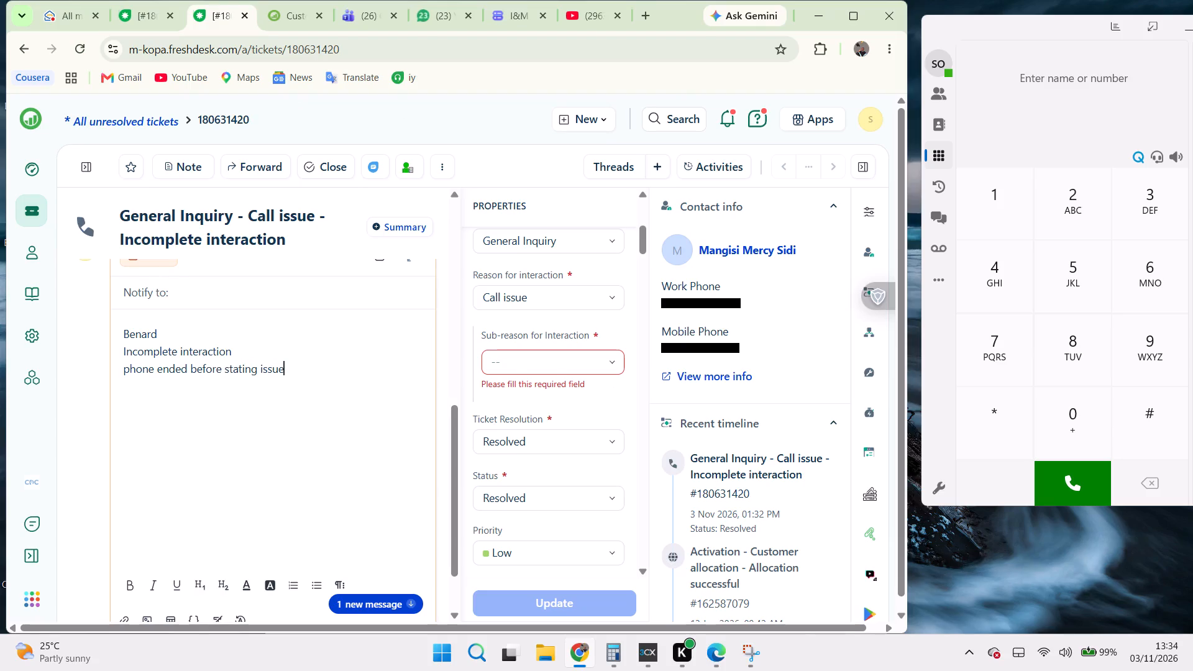
# Select the sub-reason Incomplete interaction again and update the ticket properties.
pyautogui.click(550, 367)
pyautogui.click(529, 459)
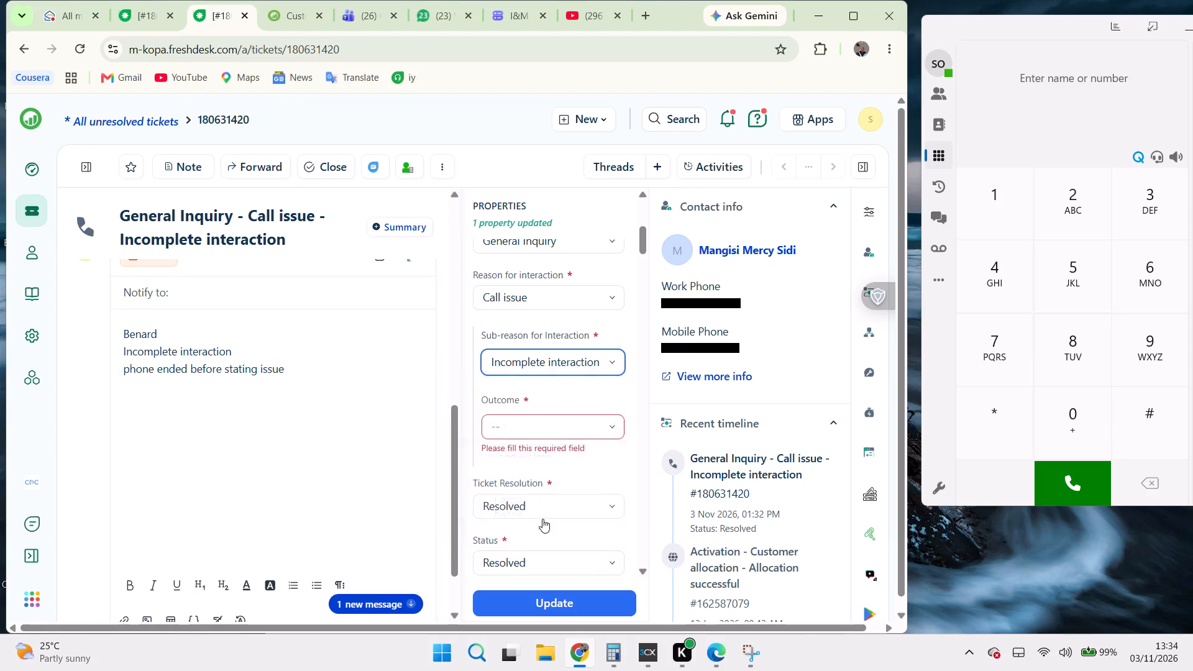
pyautogui.click(539, 606)
# Add the finished private note to the ticket.
pyautogui.scroll(-3, 380, 510)
pyautogui.scroll(1, 380, 510)
pyautogui.scroll(-3, 380, 510)
pyautogui.scroll(2, 380, 510)
pyautogui.scroll(-1, 380, 510)
pyautogui.scroll(1, 380, 510)
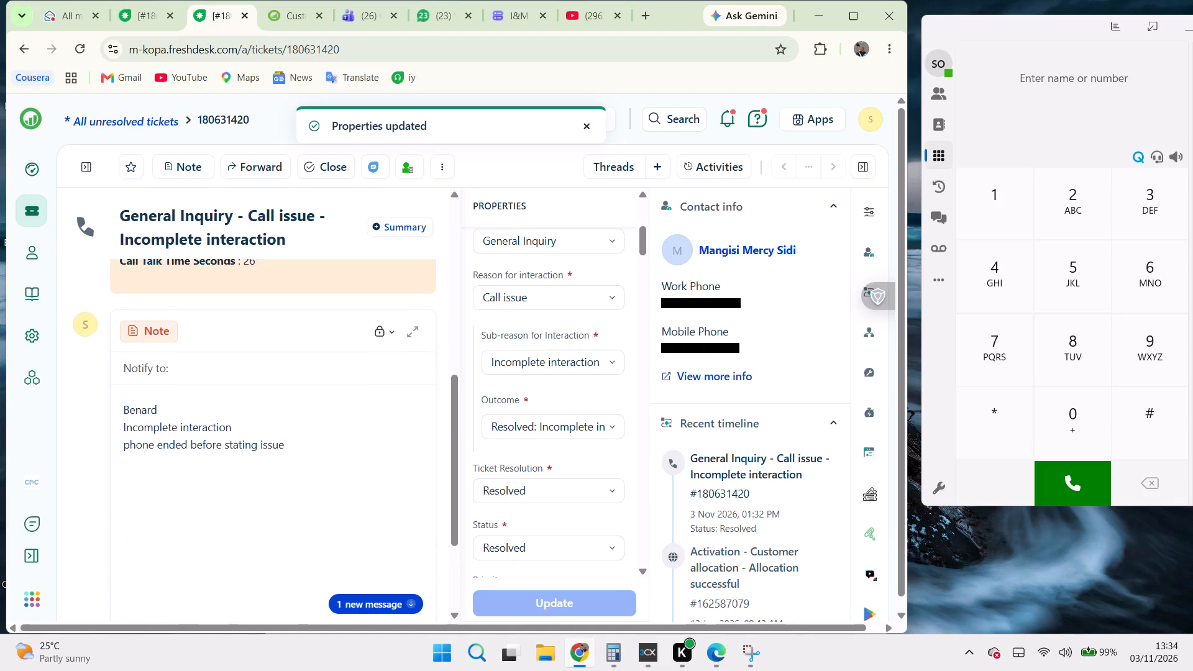
pyautogui.scroll(-1, 380, 510)
pyautogui.scroll(1, 380, 510)
pyautogui.scroll(-11, 380, 510)
pyautogui.scroll(1, 380, 510)
pyautogui.scroll(-1, 380, 510)
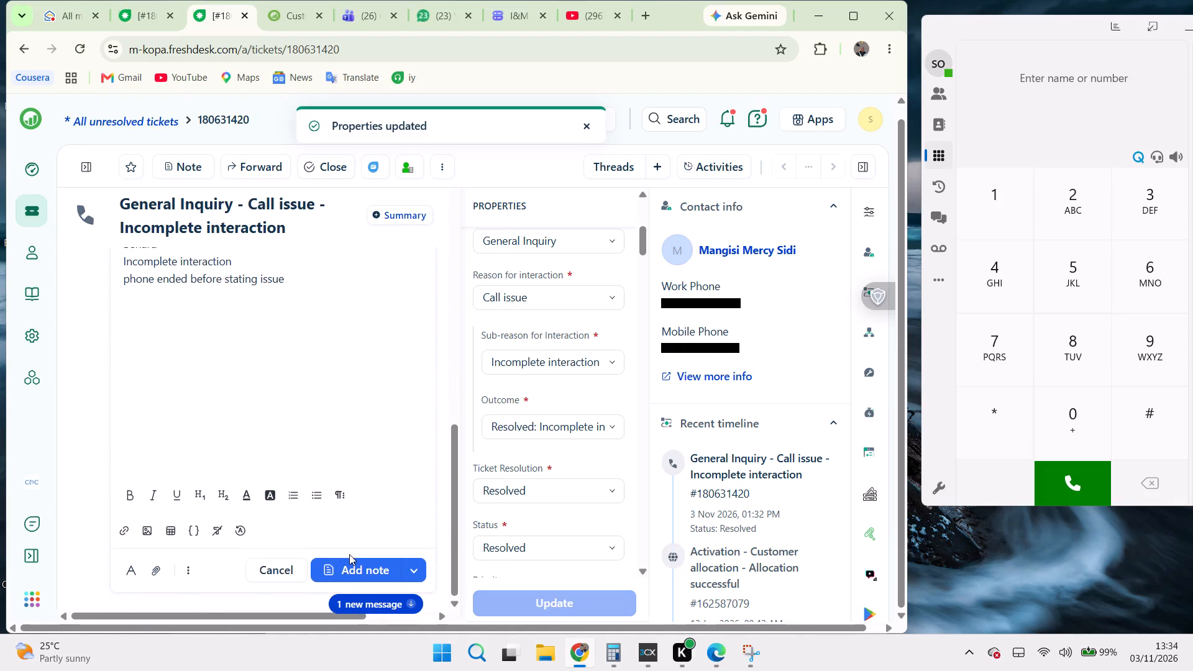
pyautogui.click(350, 568)
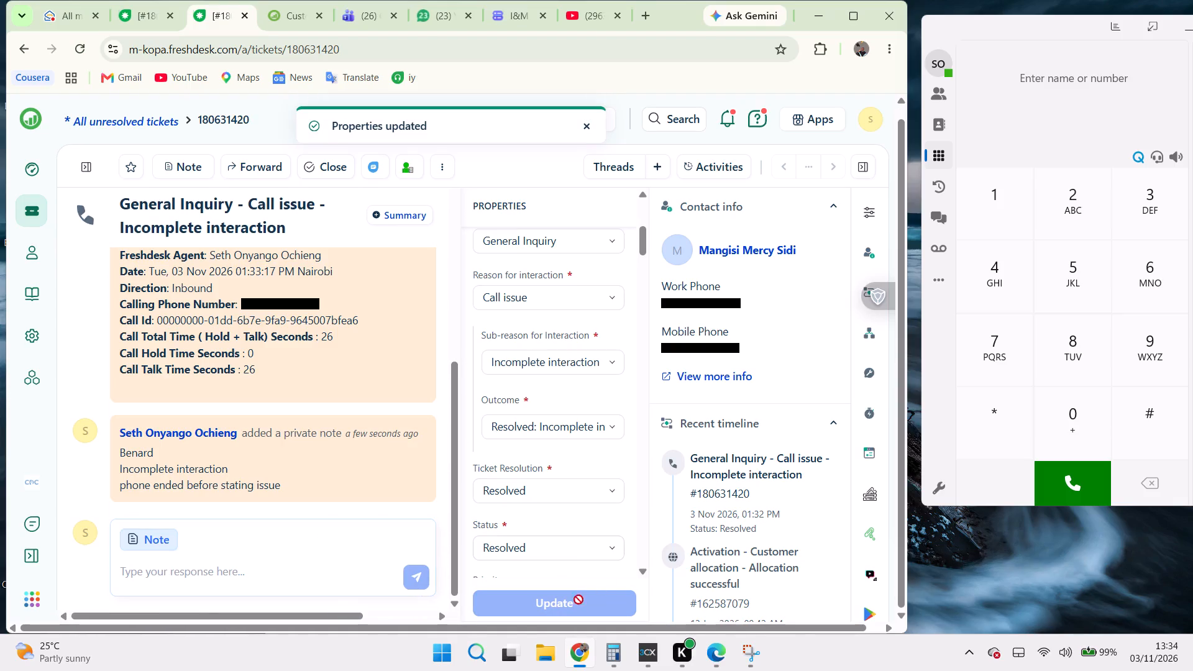
# Check the latest call entry in the CDC Softphone, close it and leave the ticket for the helpdesk dashboard.
pyautogui.click(23, 483)
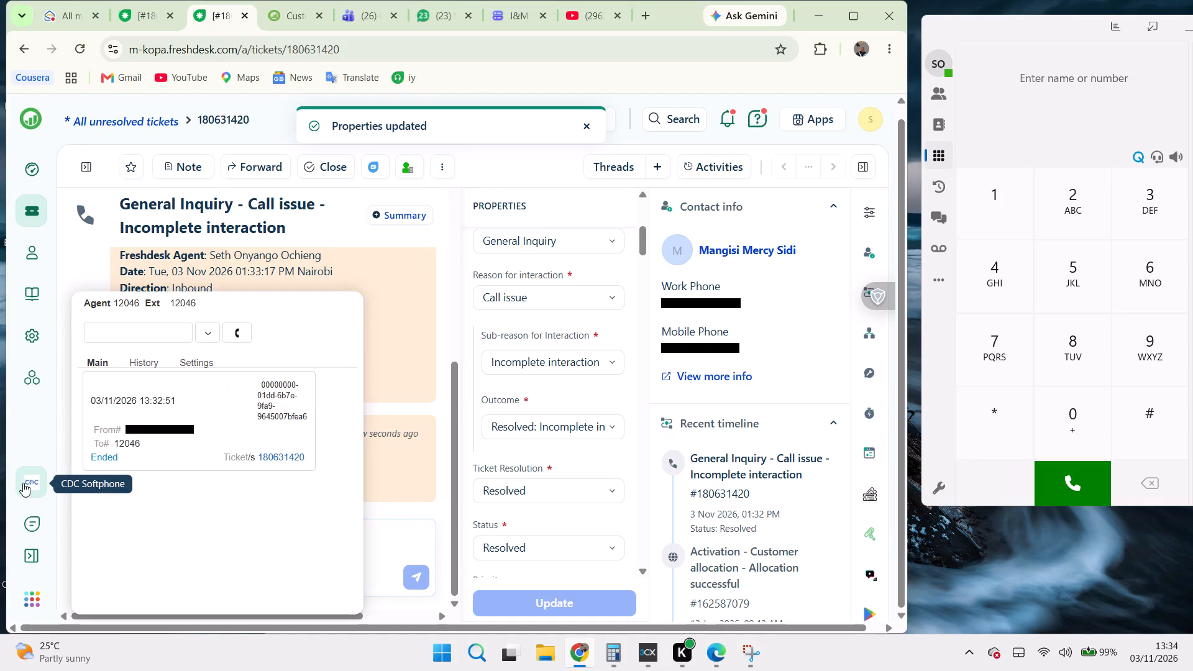
pyautogui.click(23, 483)
pyautogui.click(32, 168)
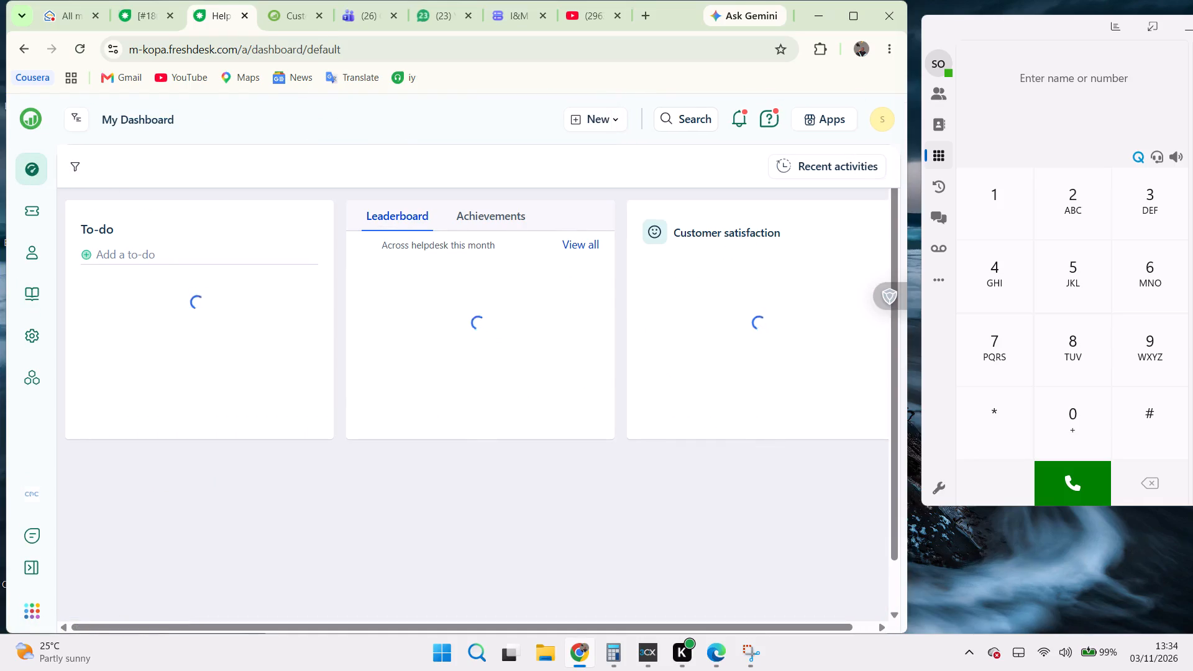
# Check the CDC Softphone for the latest call again, close it and reload the dashboard.
pyautogui.click(34, 497)
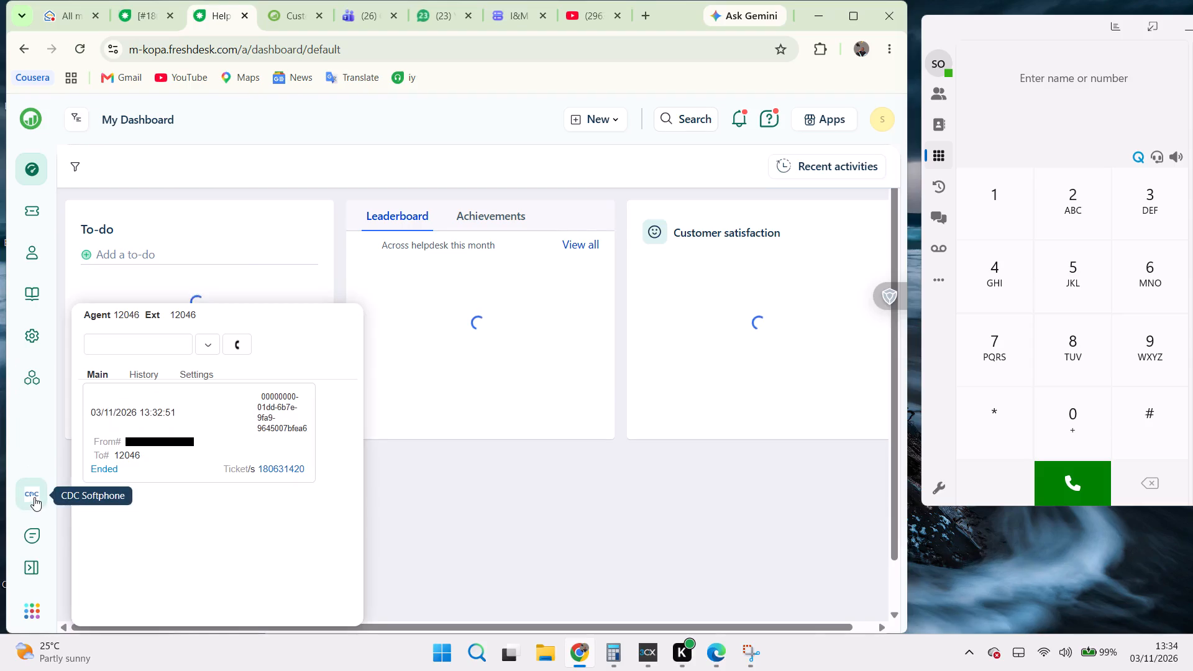
pyautogui.click(34, 497)
pyautogui.doubleClick(36, 173)
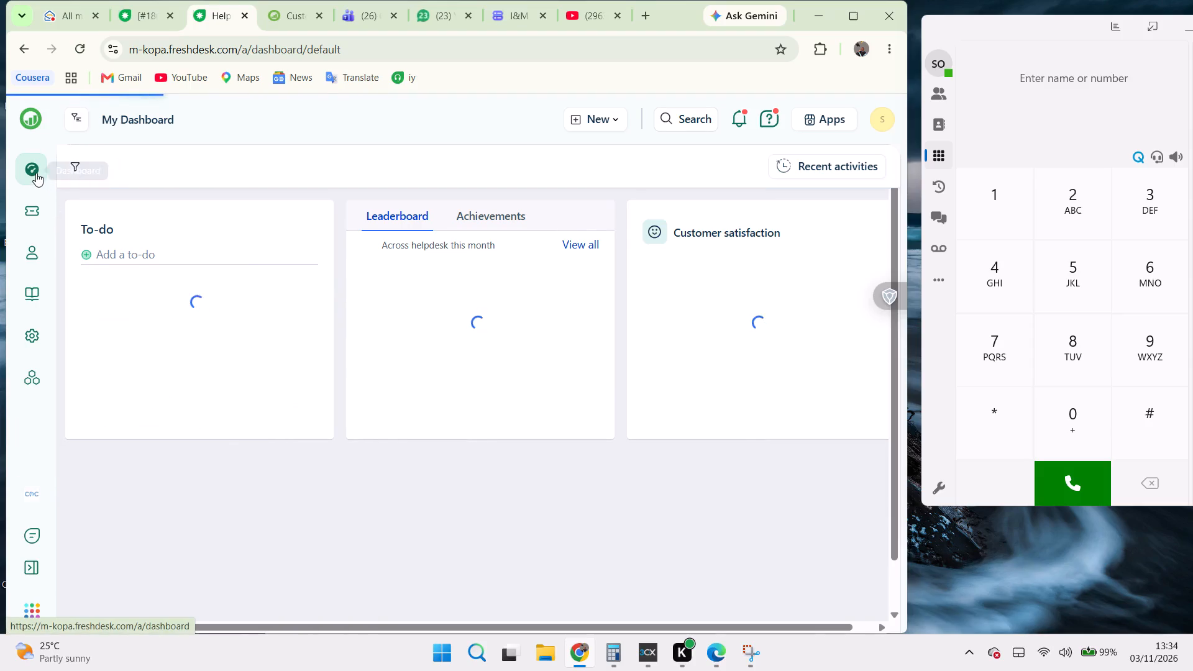
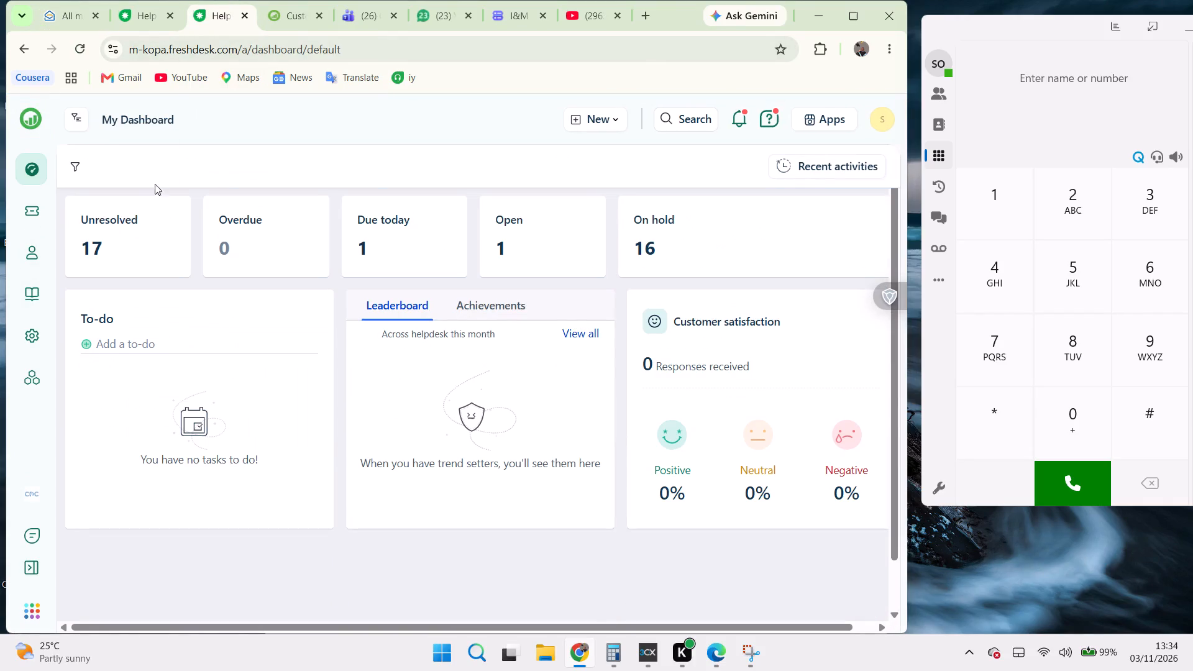
# Open the unresolved tickets, check the incoming call's entry in the CDC Softphone and close the softphone.
pyautogui.click(109, 224)
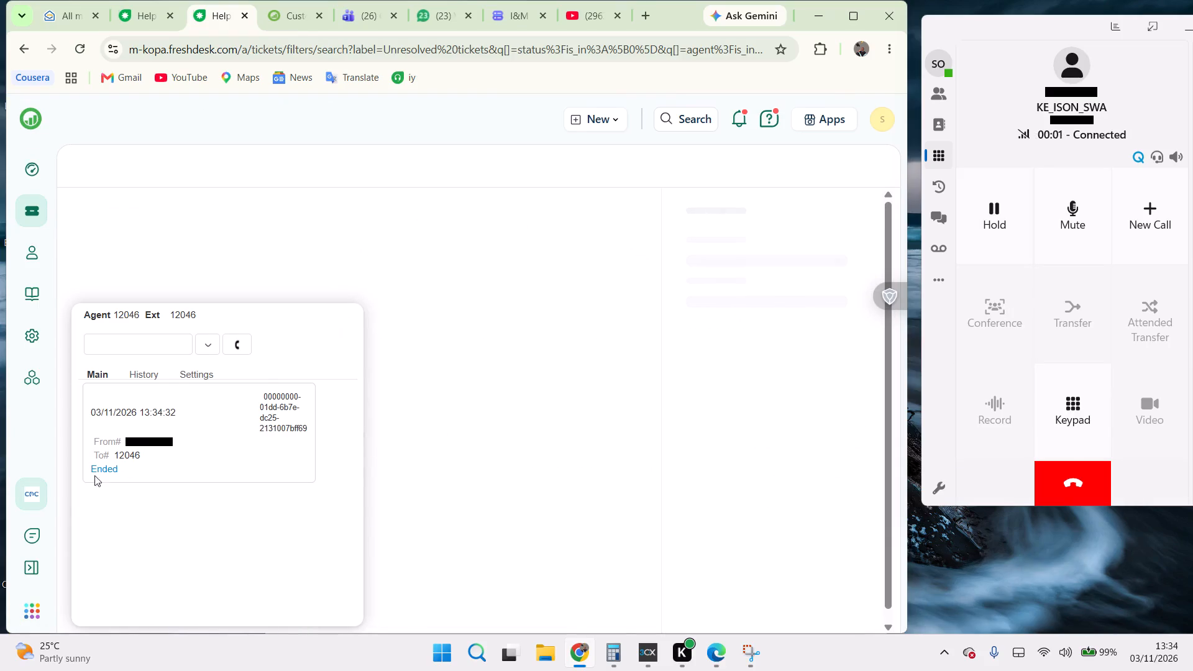
pyautogui.click(31, 486)
pyautogui.click(36, 480)
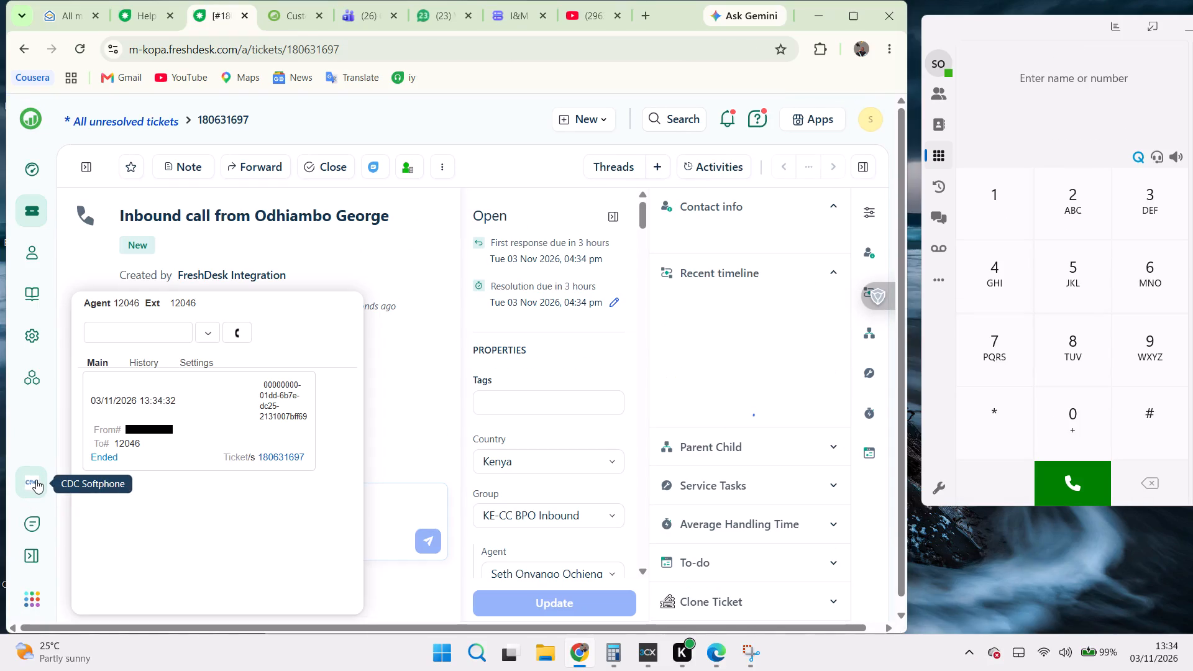
pyautogui.click(36, 480)
pyautogui.click(35, 480)
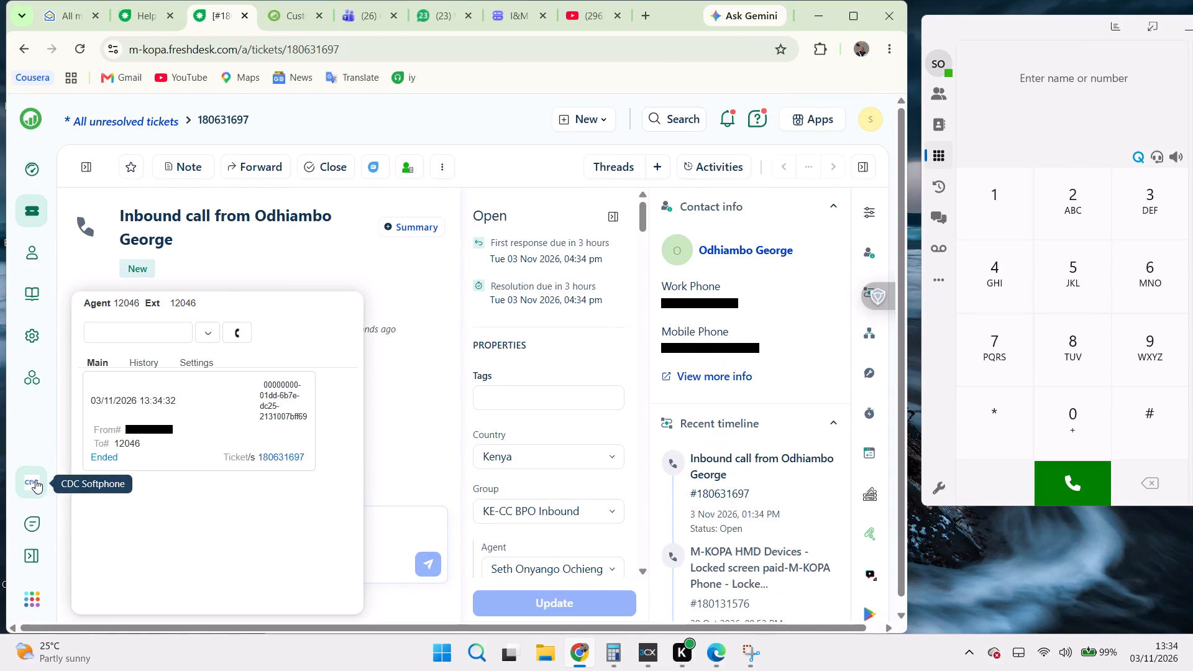
# Write "dropped" as a private note on inbound call ticket 180631697.
pyautogui.scroll(-2, 564, 463)
pyautogui.scroll(1, 564, 463)
pyautogui.scroll(-3, 564, 463)
pyautogui.scroll(-1, 336, 503)
pyautogui.scroll(2, 336, 503)
pyautogui.scroll(-1, 336, 503)
pyautogui.click(165, 518)
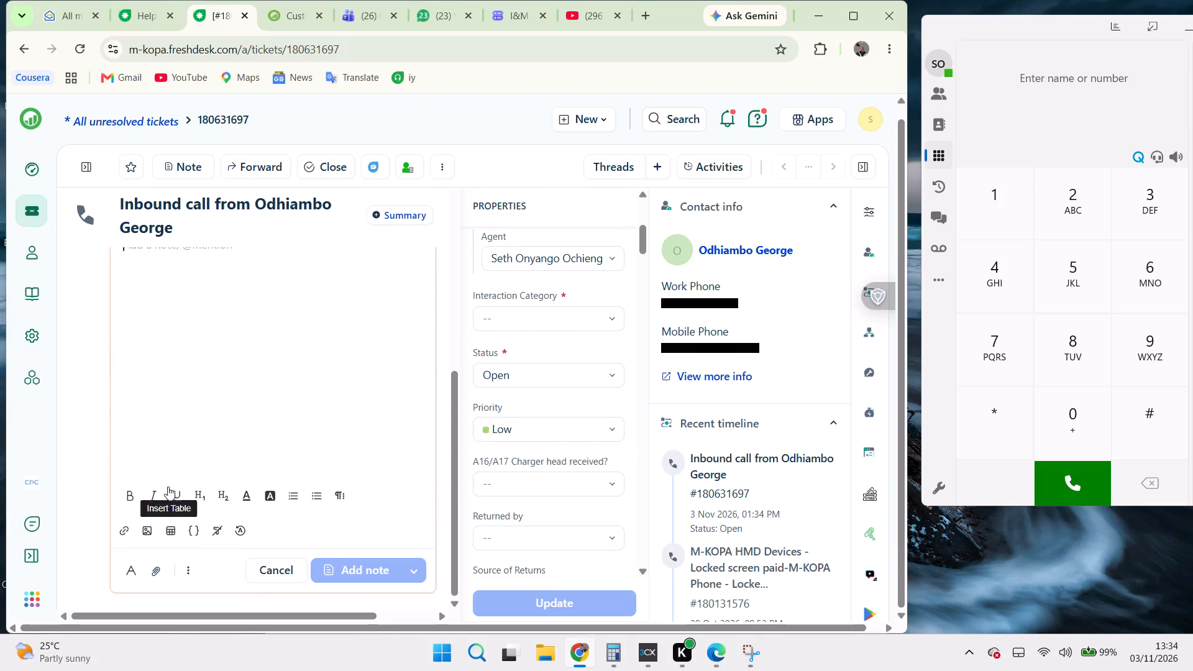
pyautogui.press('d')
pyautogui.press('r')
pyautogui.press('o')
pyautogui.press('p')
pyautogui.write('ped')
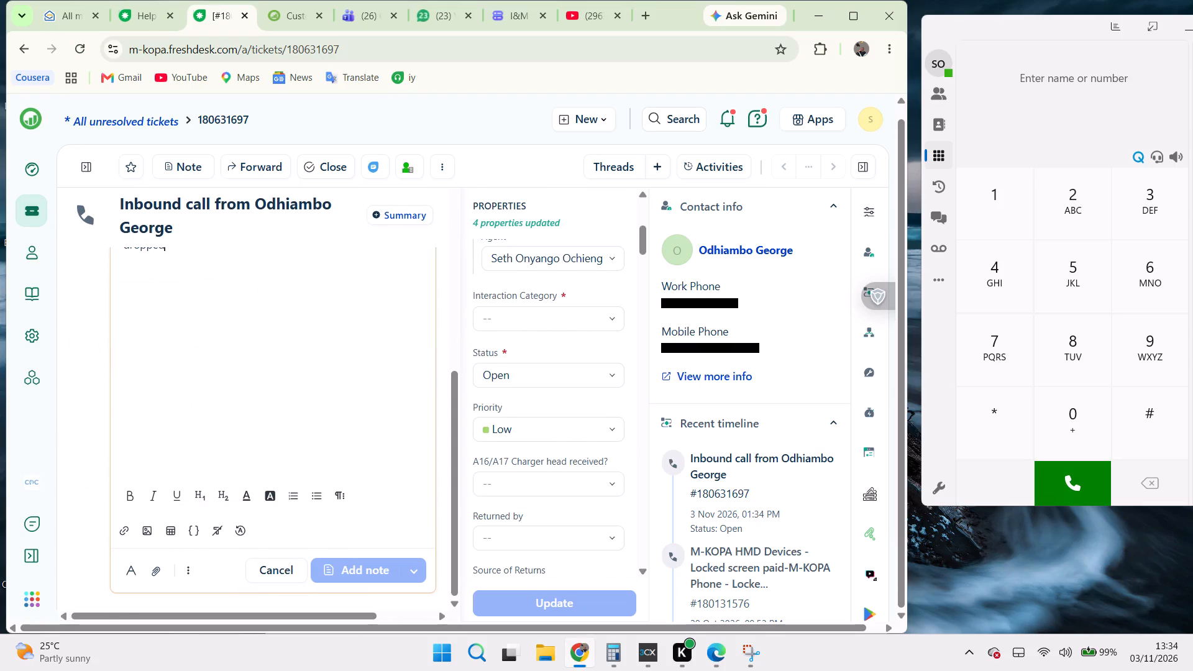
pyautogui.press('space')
# Set the interaction category, reason and sub-reason to Dropped call and the status to Resolved, and update the properties.
pyautogui.click(525, 314)
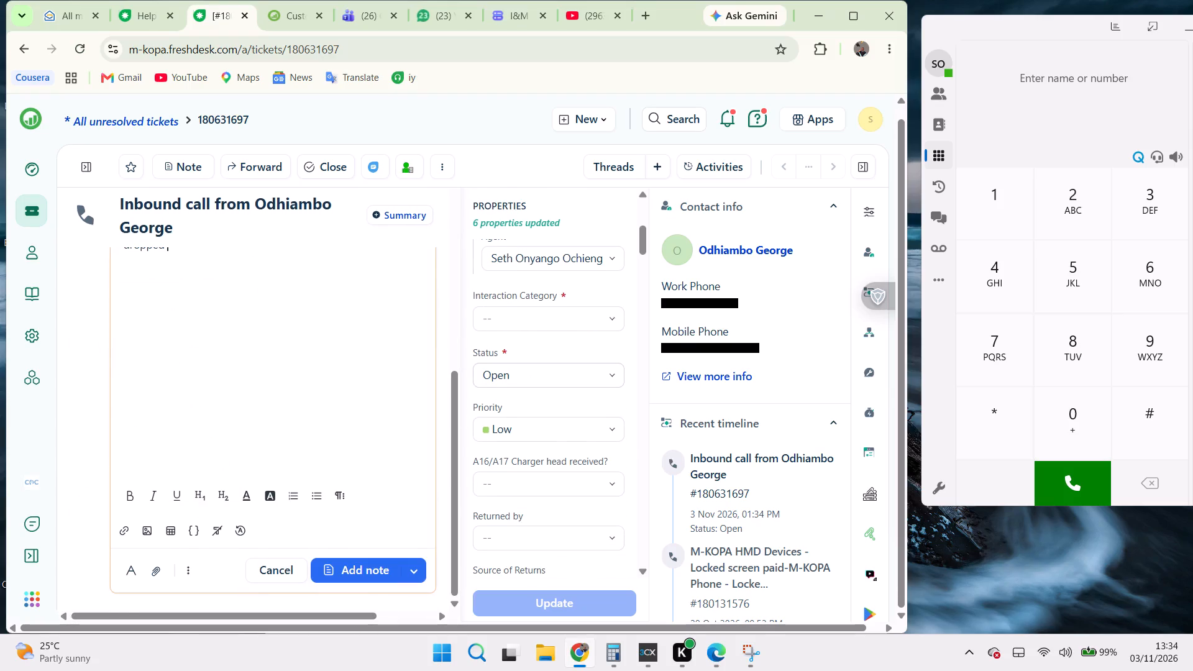
pyautogui.click(535, 323)
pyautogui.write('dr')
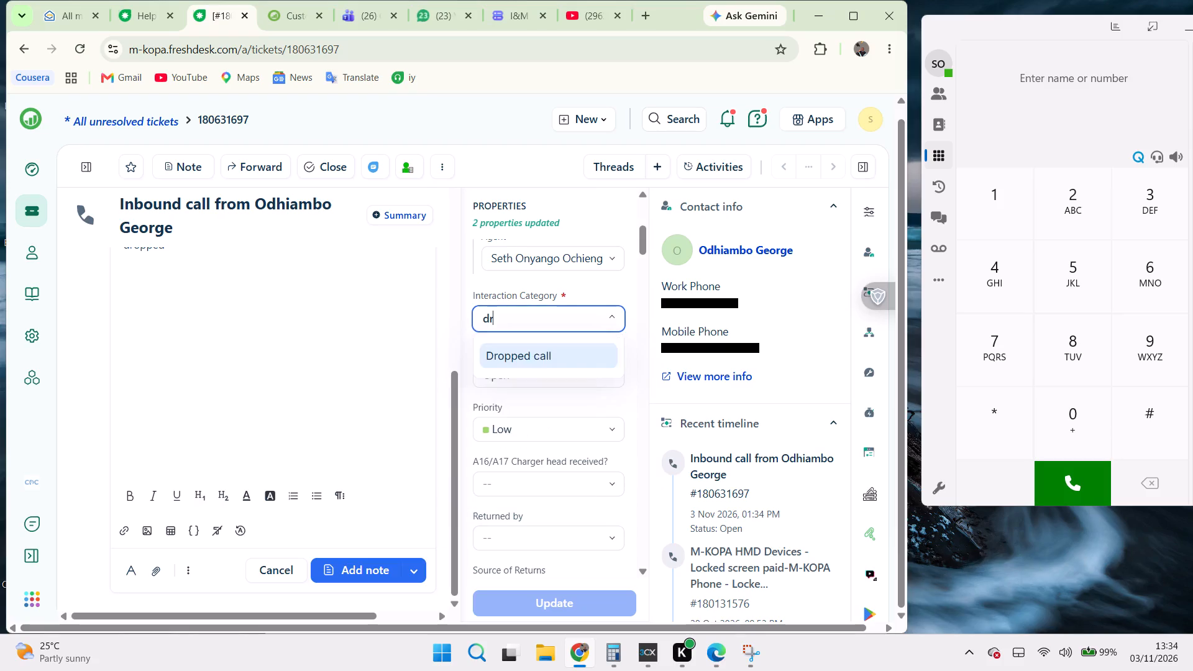
pyautogui.click(534, 350)
pyautogui.click(536, 365)
pyautogui.click(527, 436)
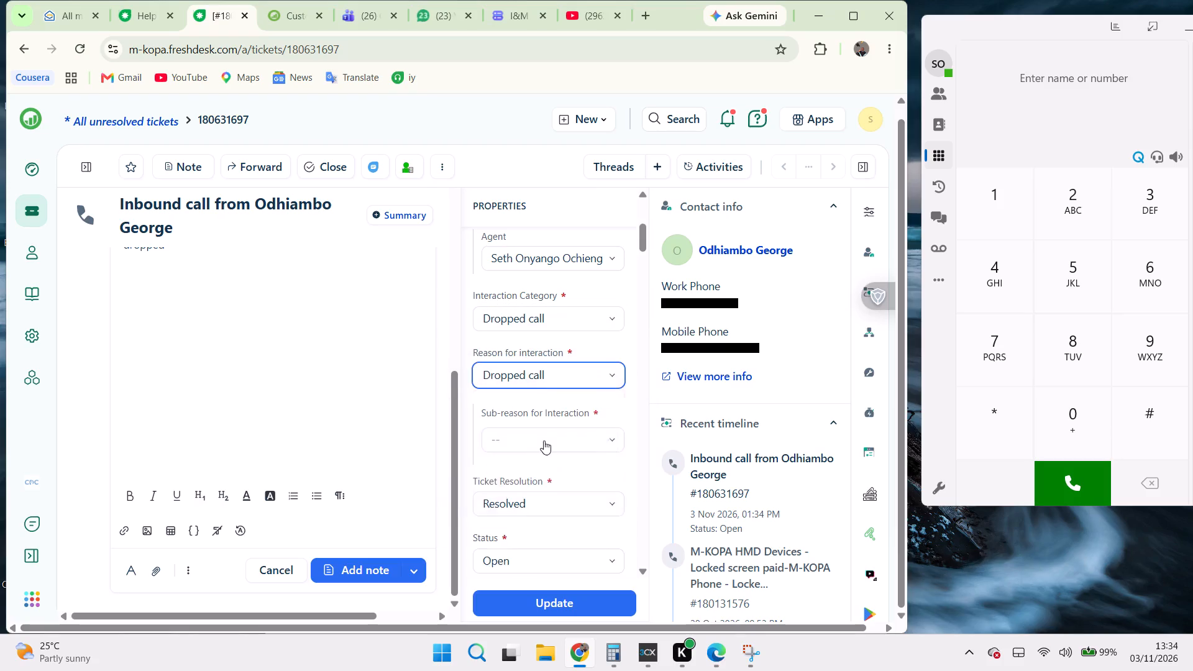
pyautogui.click(544, 440)
pyautogui.click(533, 511)
pyautogui.click(546, 509)
pyautogui.click(546, 509)
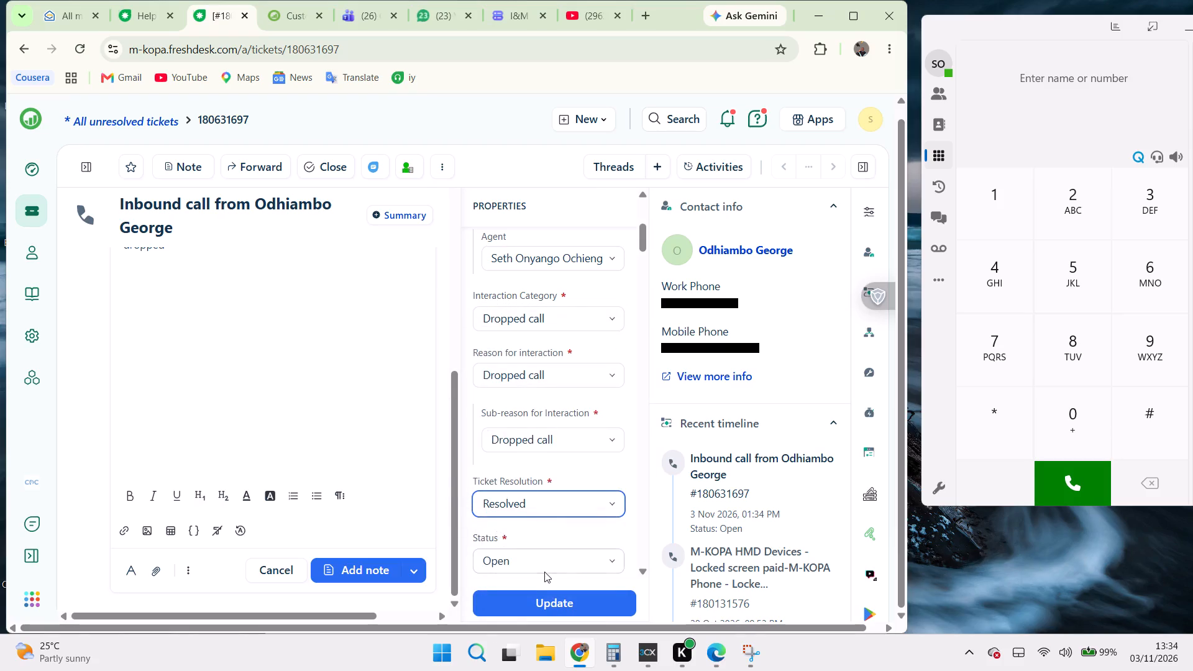
pyautogui.click(542, 560)
pyautogui.click(530, 492)
pyautogui.click(533, 600)
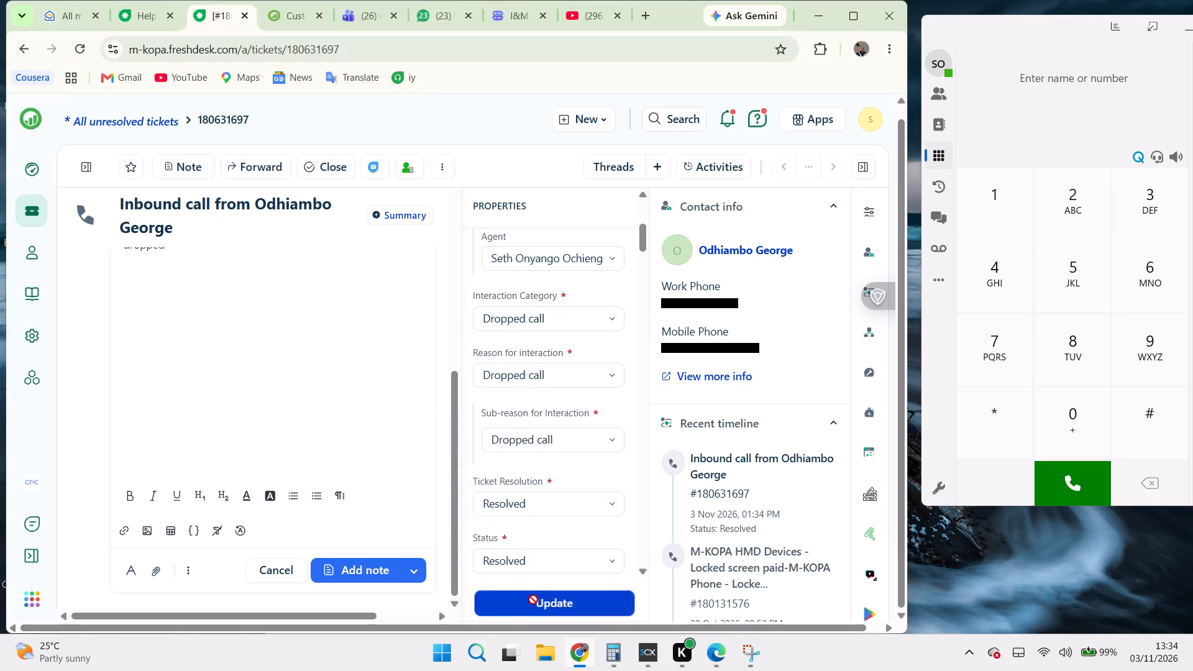
# Add the finished private note to the ticket and dismiss the notifications.
pyautogui.click(372, 567)
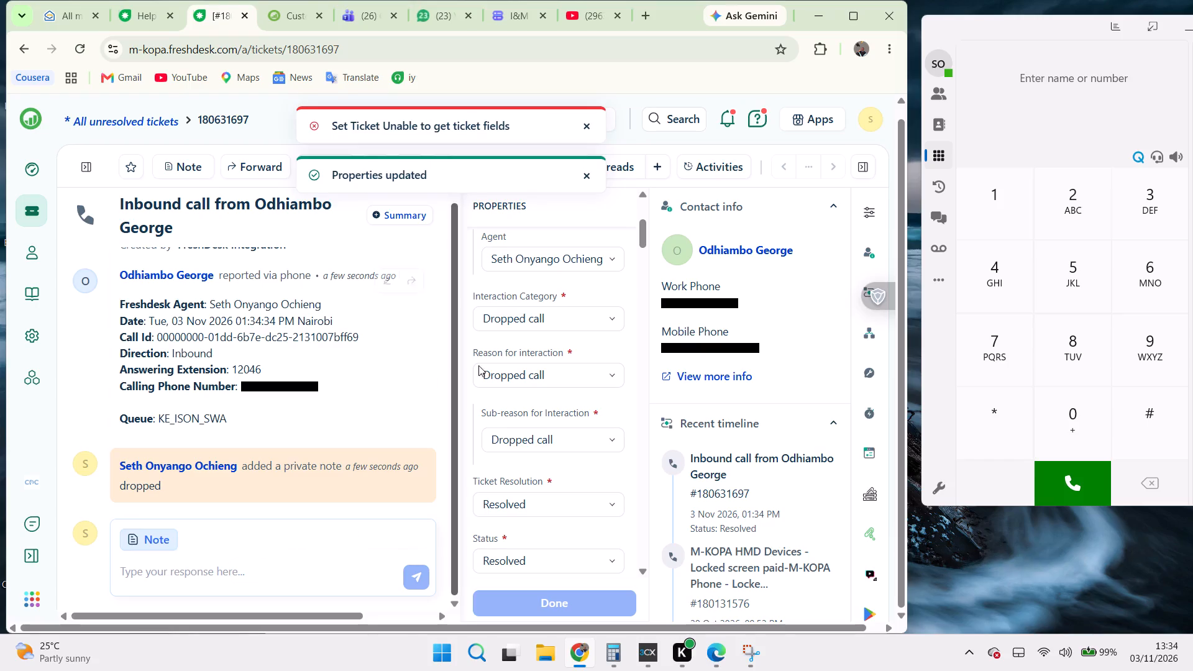
pyautogui.click(585, 173)
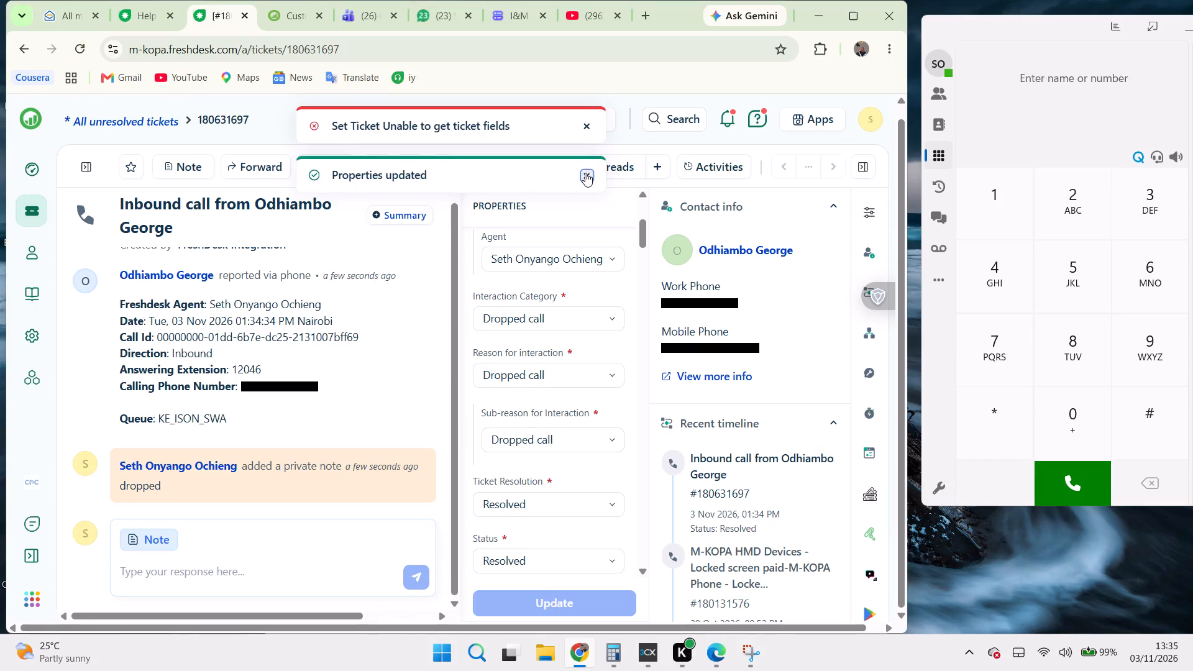
pyautogui.click(587, 126)
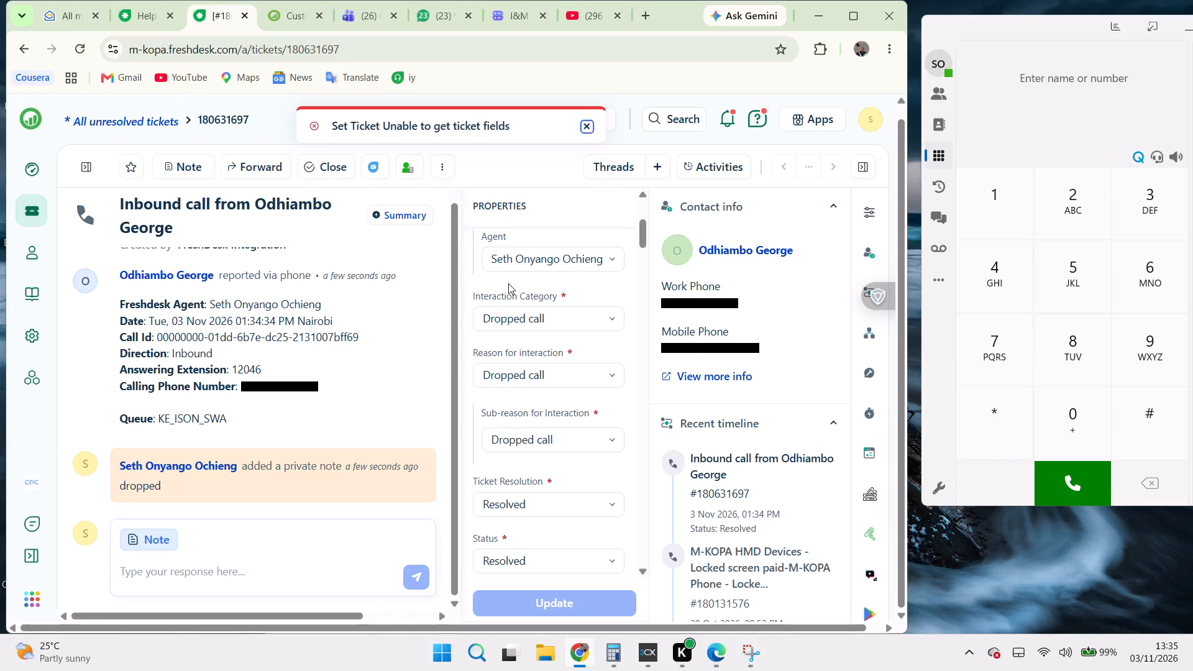
# Open and close the CDC Softphone, and leave the ticket for the helpdesk dashboard.
pyautogui.click(27, 480)
pyautogui.click(27, 480)
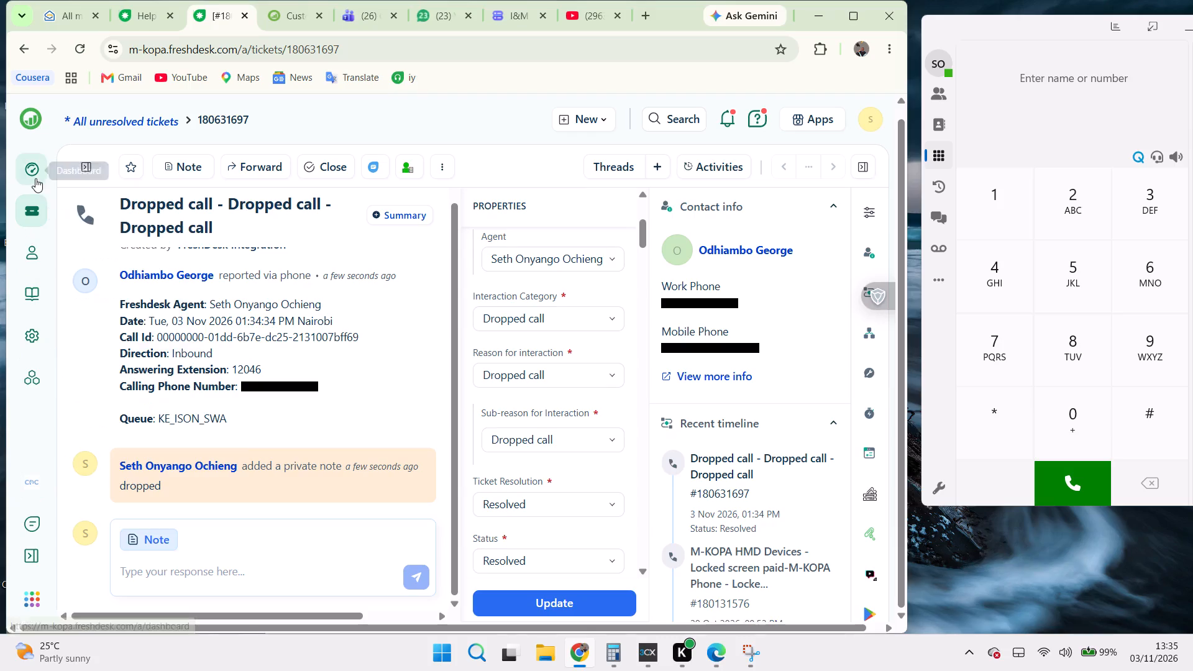
pyautogui.click(34, 173)
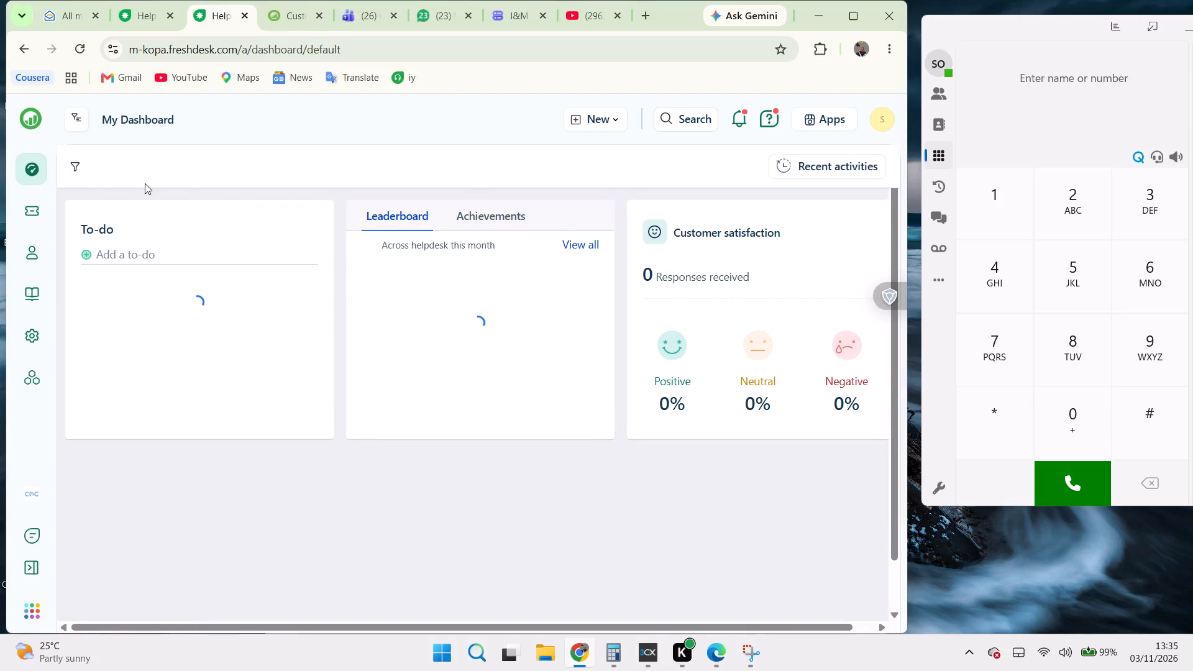
pyautogui.click(134, 227)
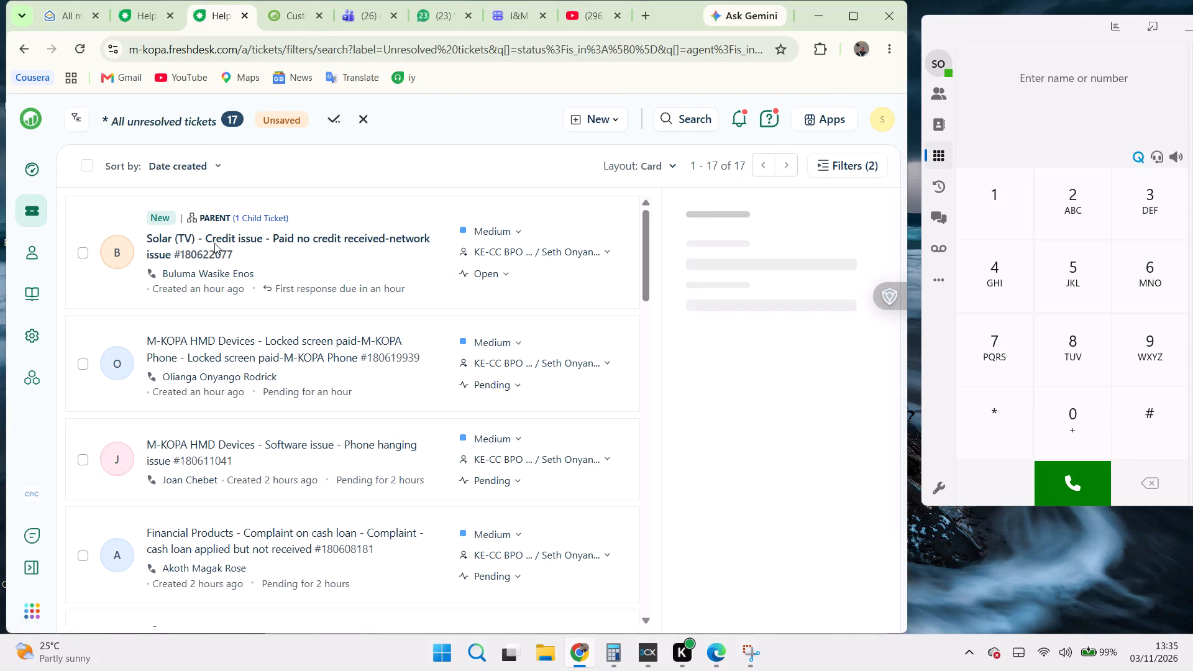
pyautogui.scroll(-4, 203, 354)
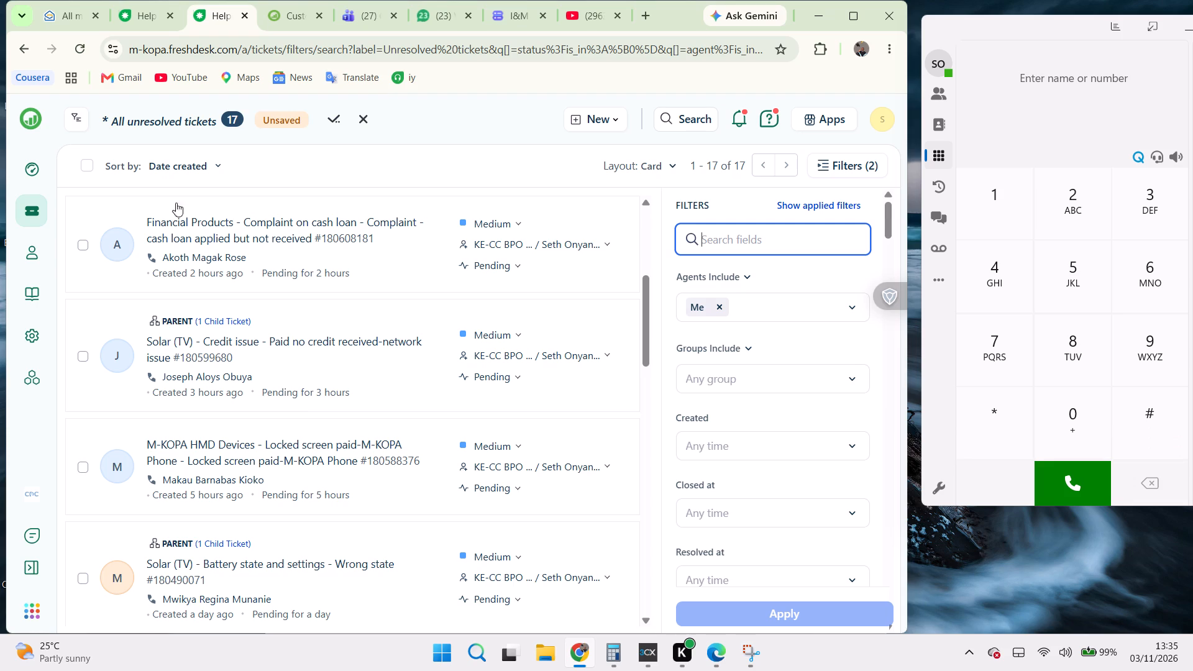
pyautogui.scroll(-6, 335, 408)
pyautogui.scroll(6, 332, 409)
pyautogui.click(304, 444)
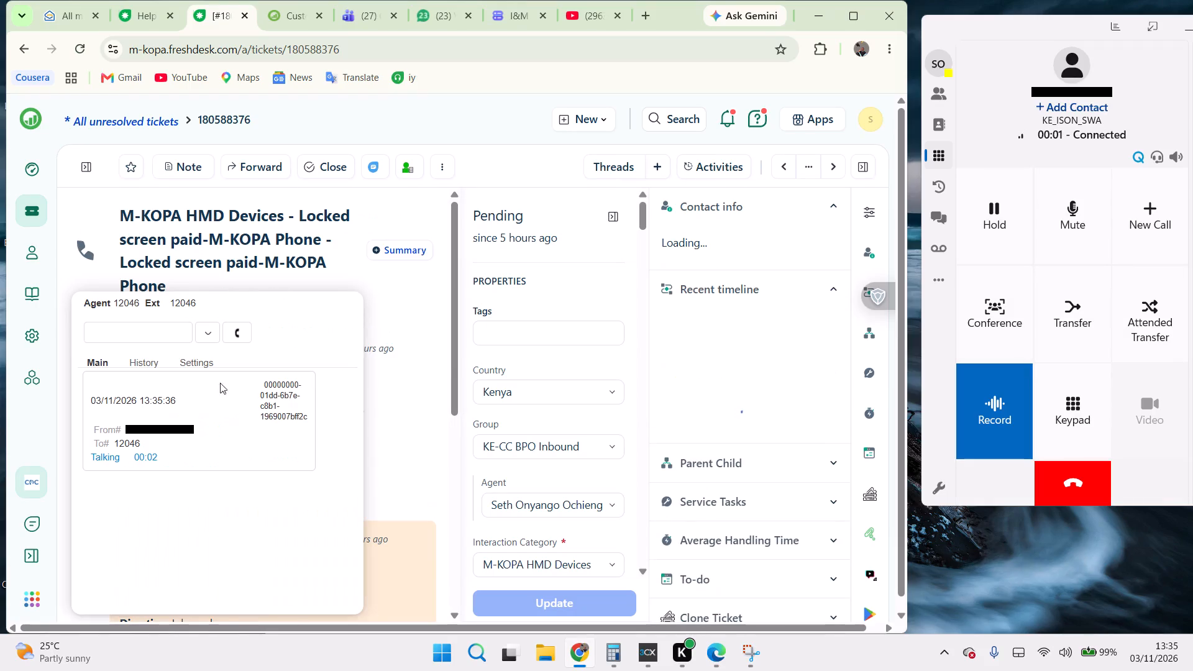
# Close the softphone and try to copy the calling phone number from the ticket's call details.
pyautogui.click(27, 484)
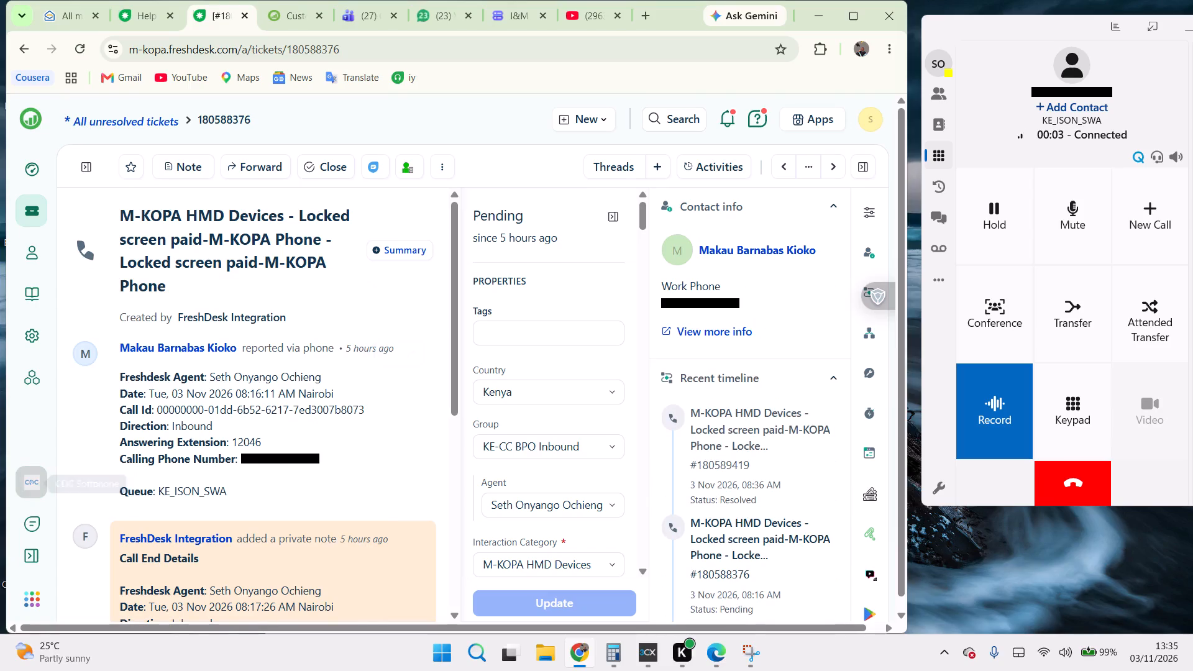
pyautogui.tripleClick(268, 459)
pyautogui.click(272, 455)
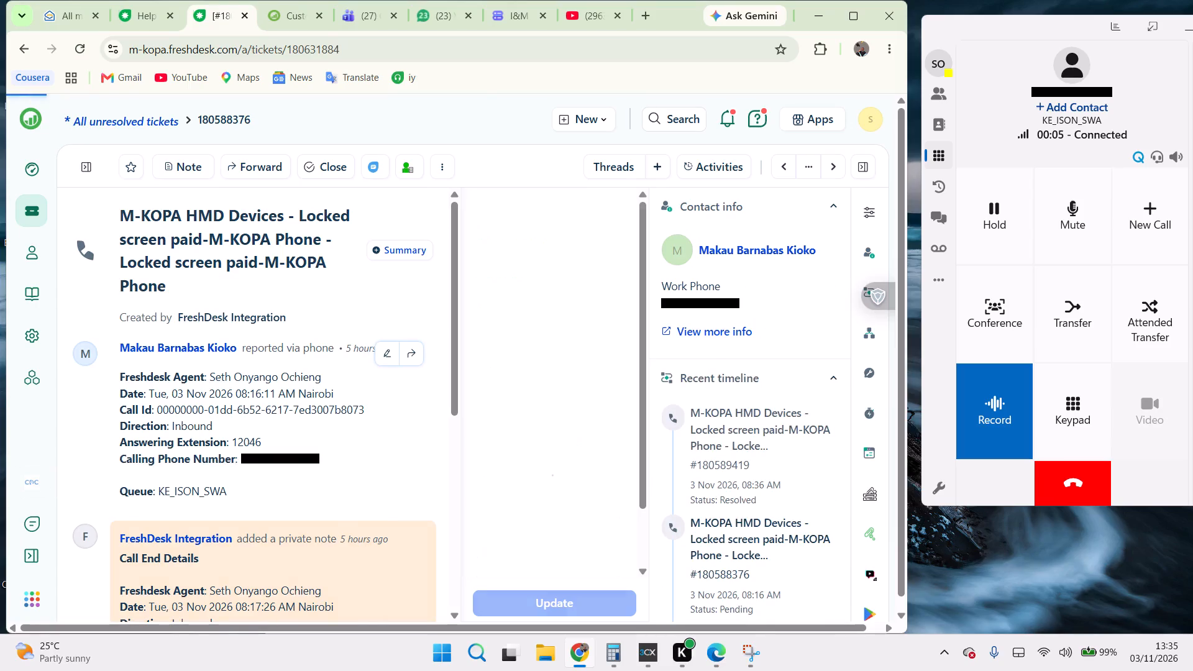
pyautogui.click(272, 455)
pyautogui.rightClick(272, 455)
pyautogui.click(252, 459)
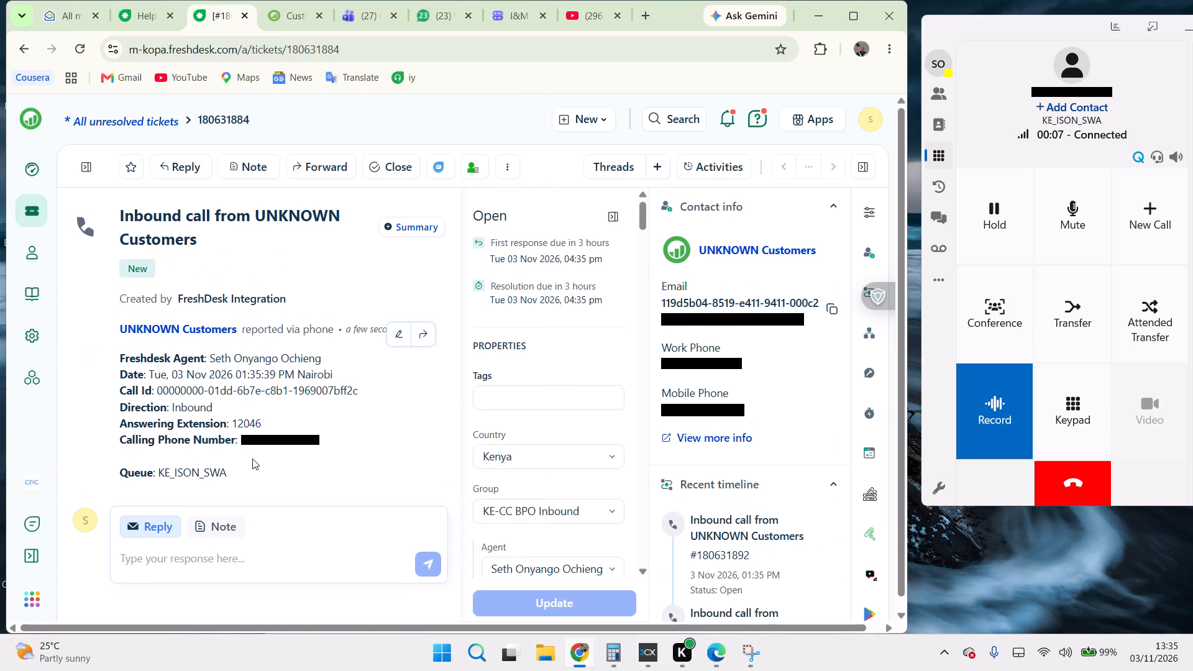
pyautogui.click(225, 525)
pyautogui.scroll(2, 229, 439)
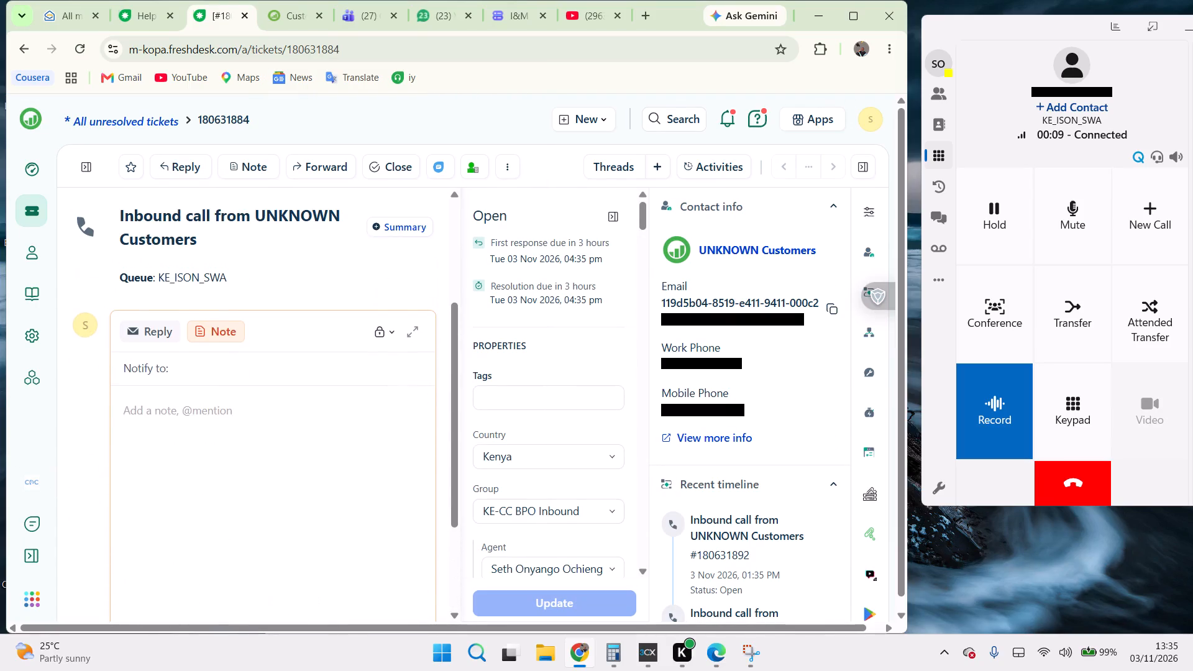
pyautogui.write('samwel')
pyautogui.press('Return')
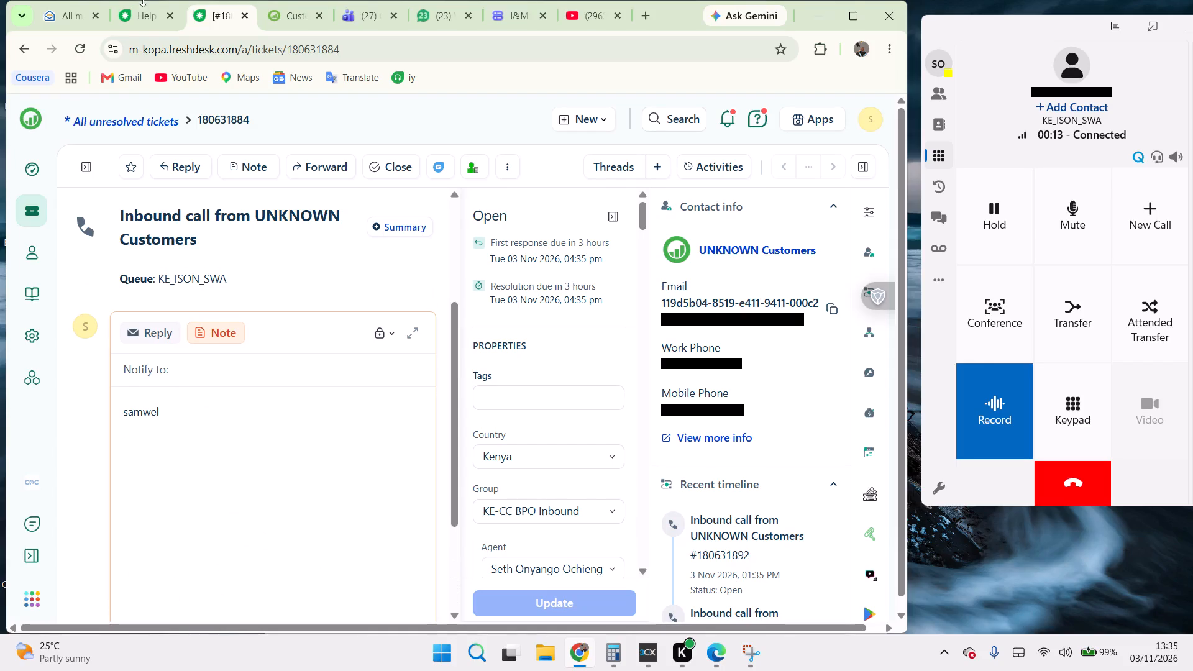
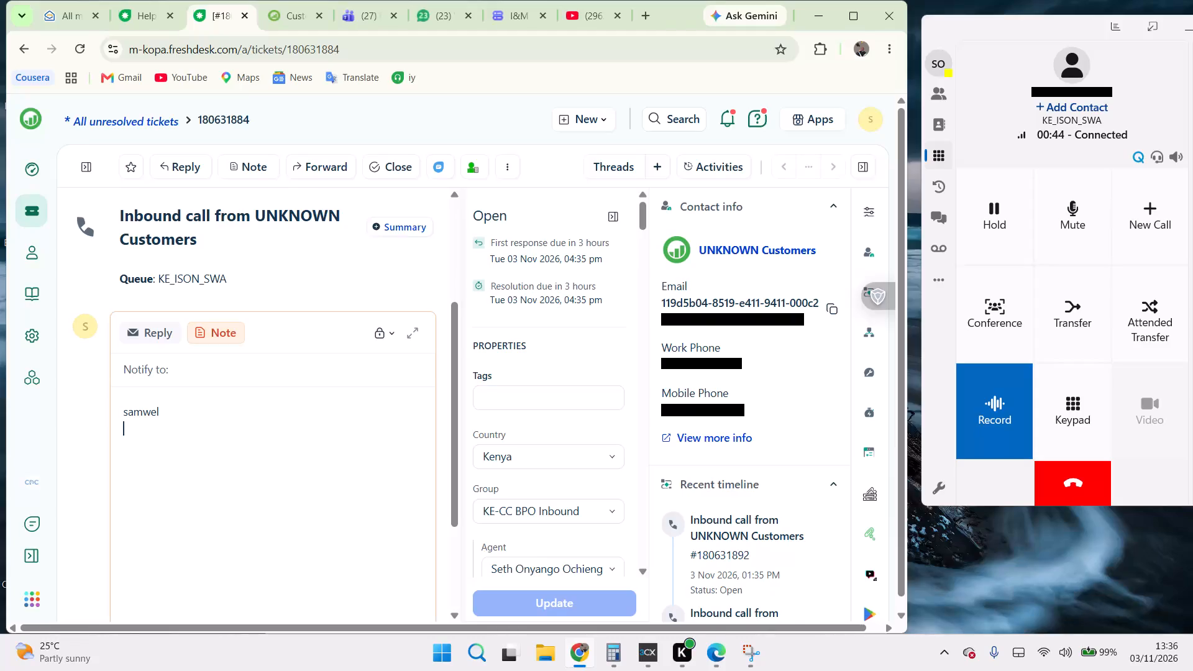
# Check the ongoing call in the CDC Softphone and look at the customer dashboard open in the M-KOPA CRM.
pyautogui.scroll(-2, 219, 421)
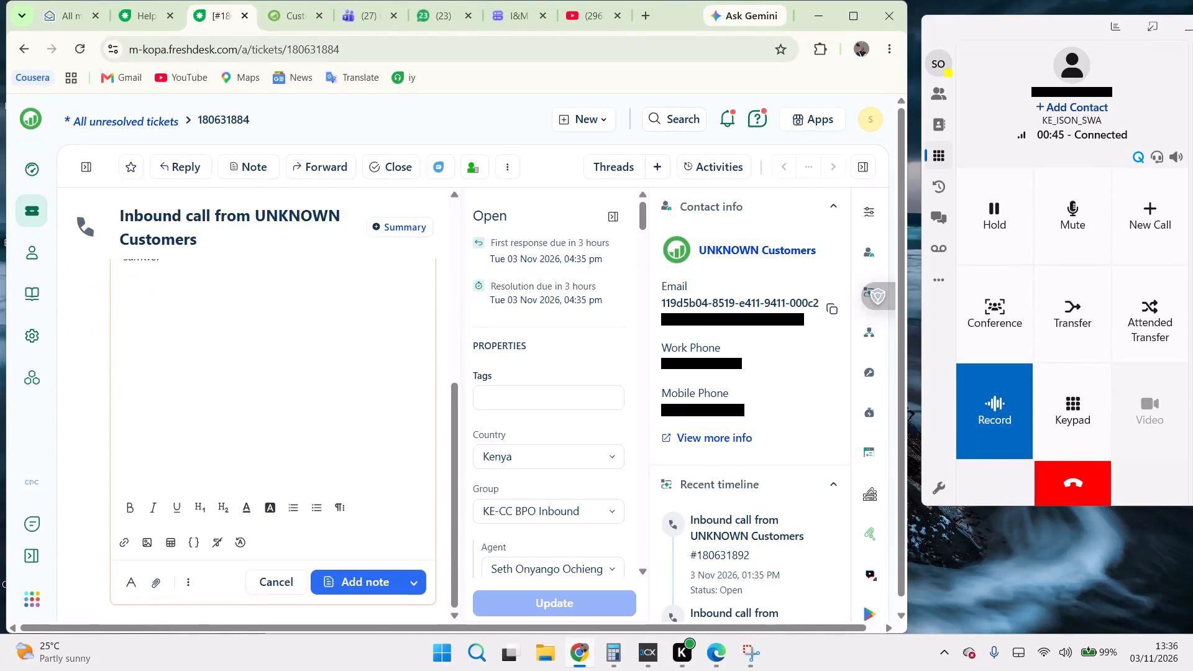
pyautogui.click(40, 480)
pyautogui.click(40, 480)
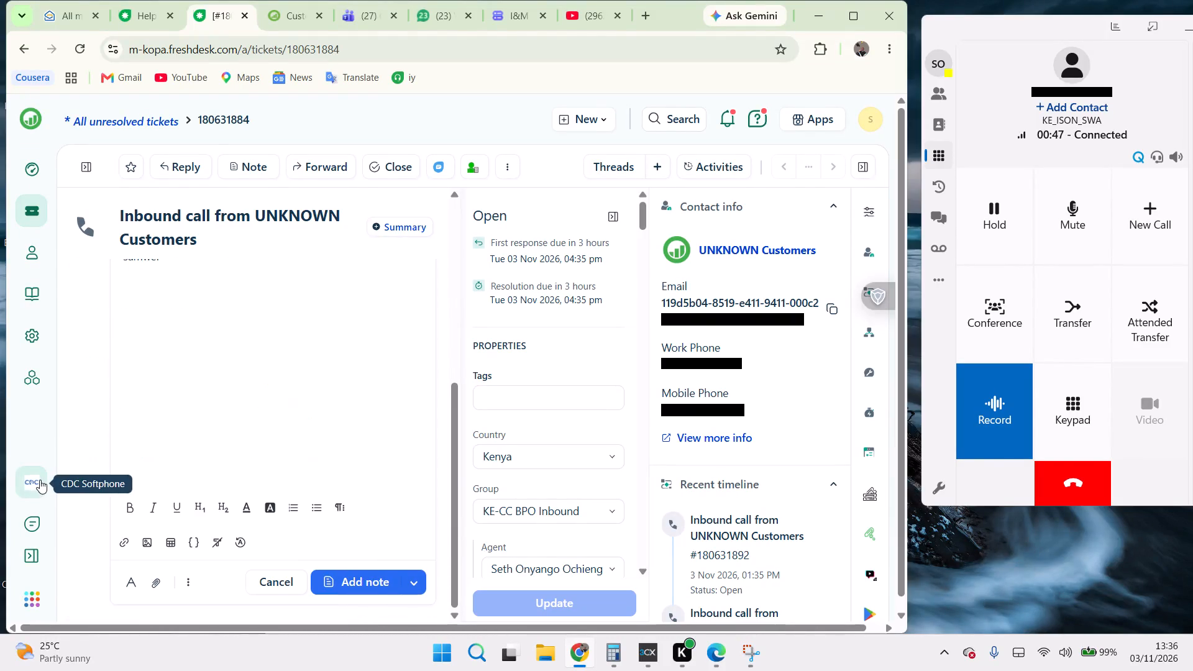
pyautogui.scroll(2, 280, 396)
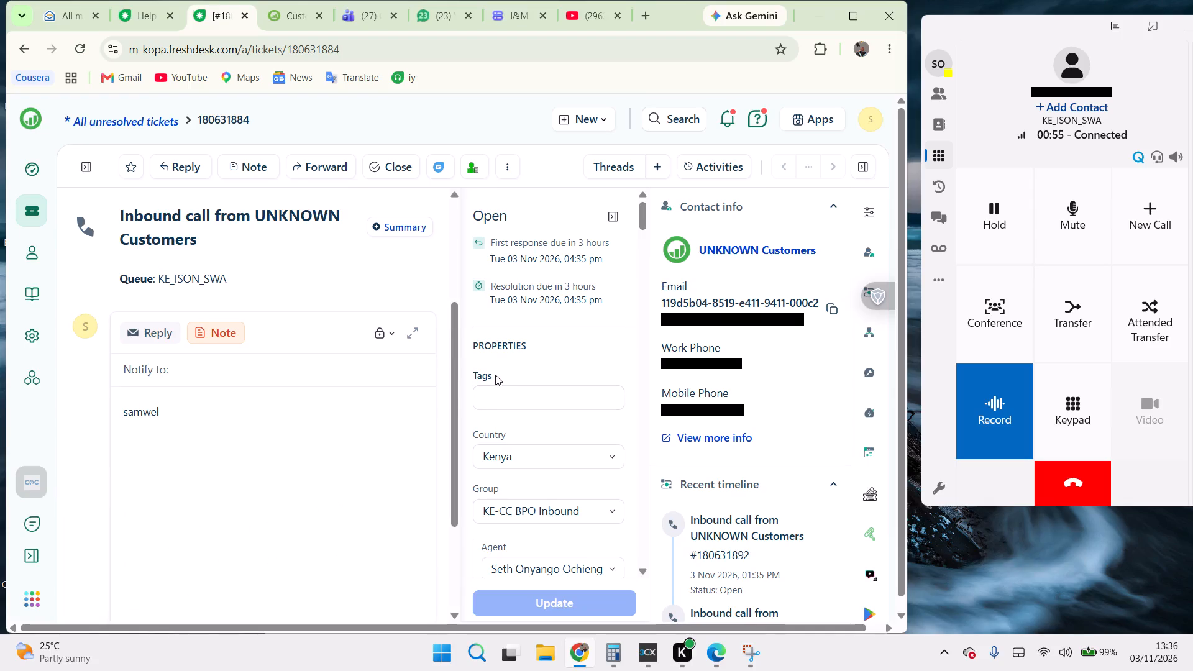
pyautogui.click(282, 21)
pyautogui.click(242, 217)
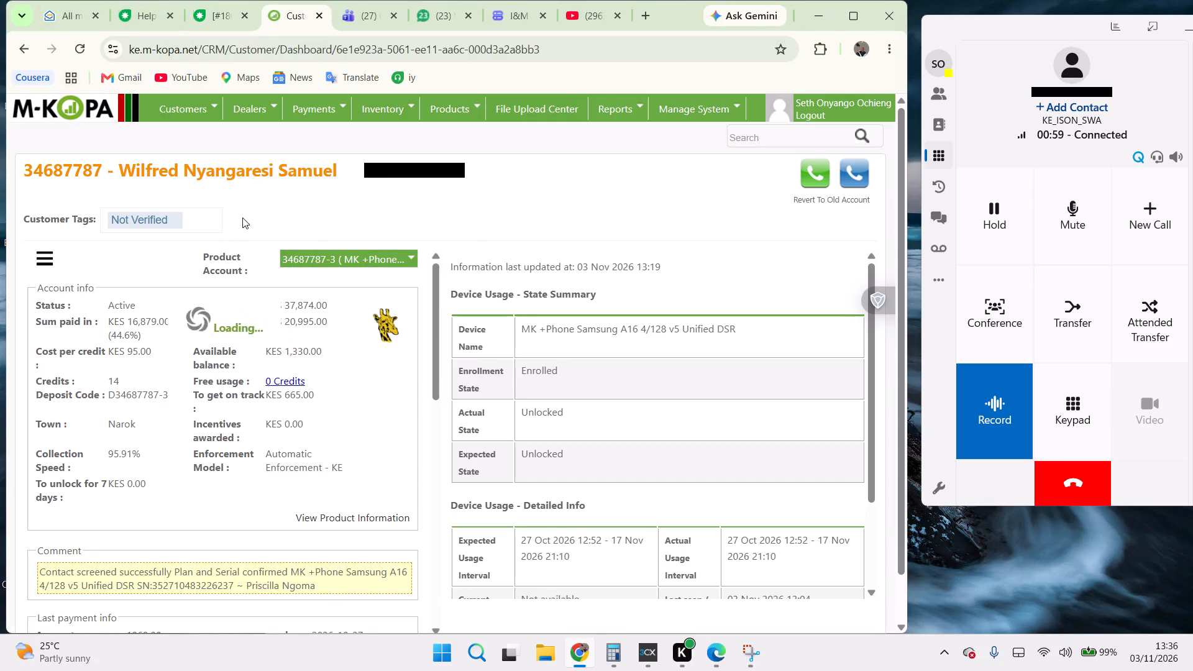
pyautogui.click(213, 22)
pyautogui.click(42, 480)
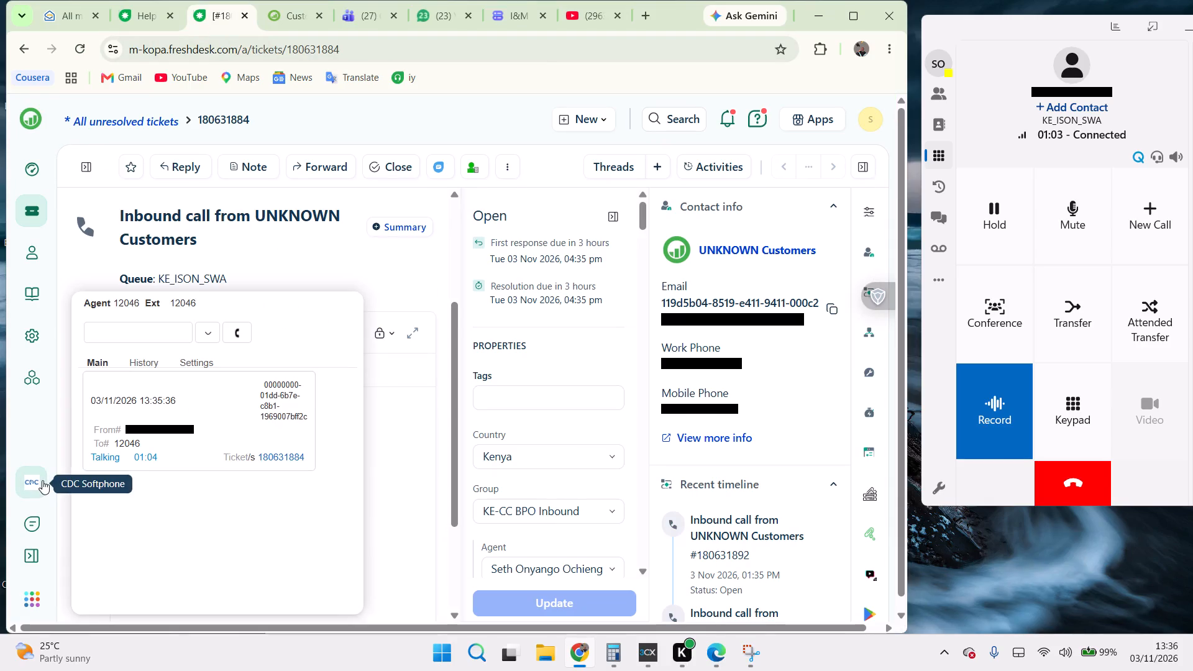
pyautogui.click(42, 480)
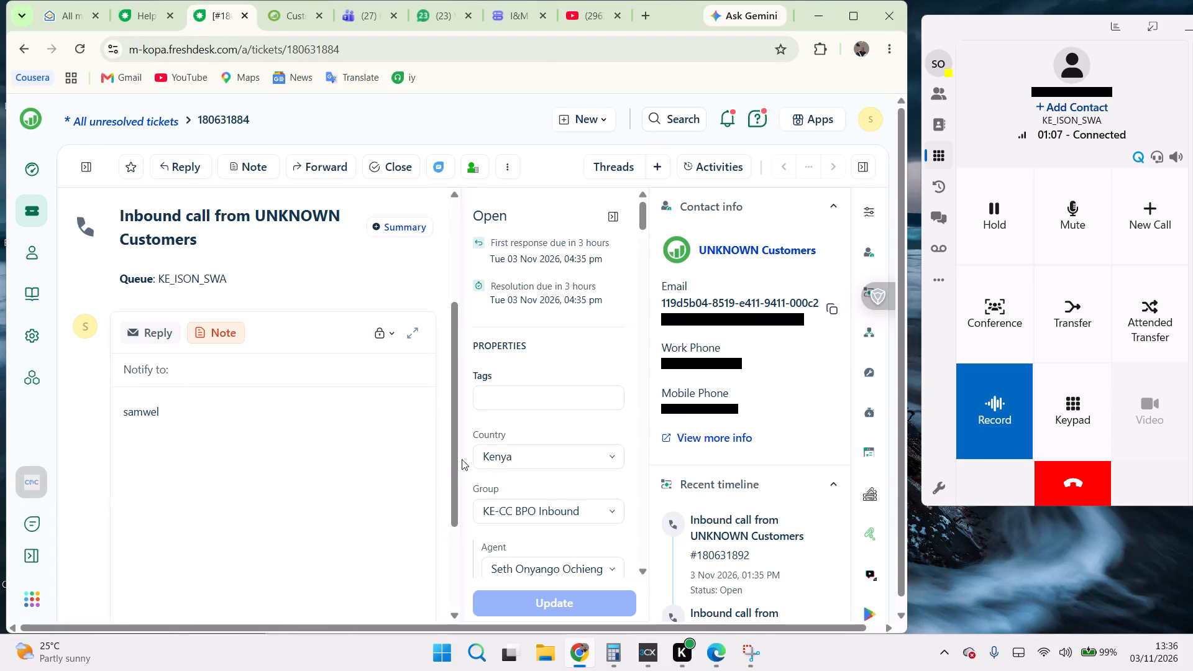
# Search the M-KOPA CRM for the caller's customer record by account number.
pyautogui.click(287, 22)
pyautogui.click(751, 139)
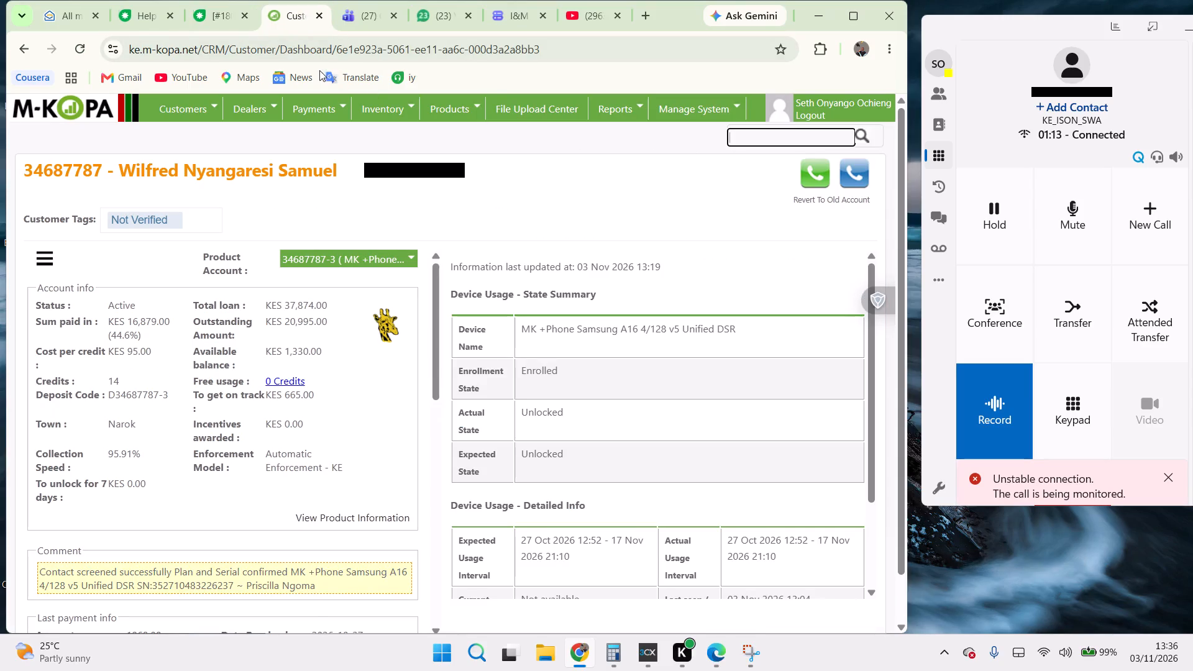
pyautogui.click(217, 14)
pyautogui.click(290, 12)
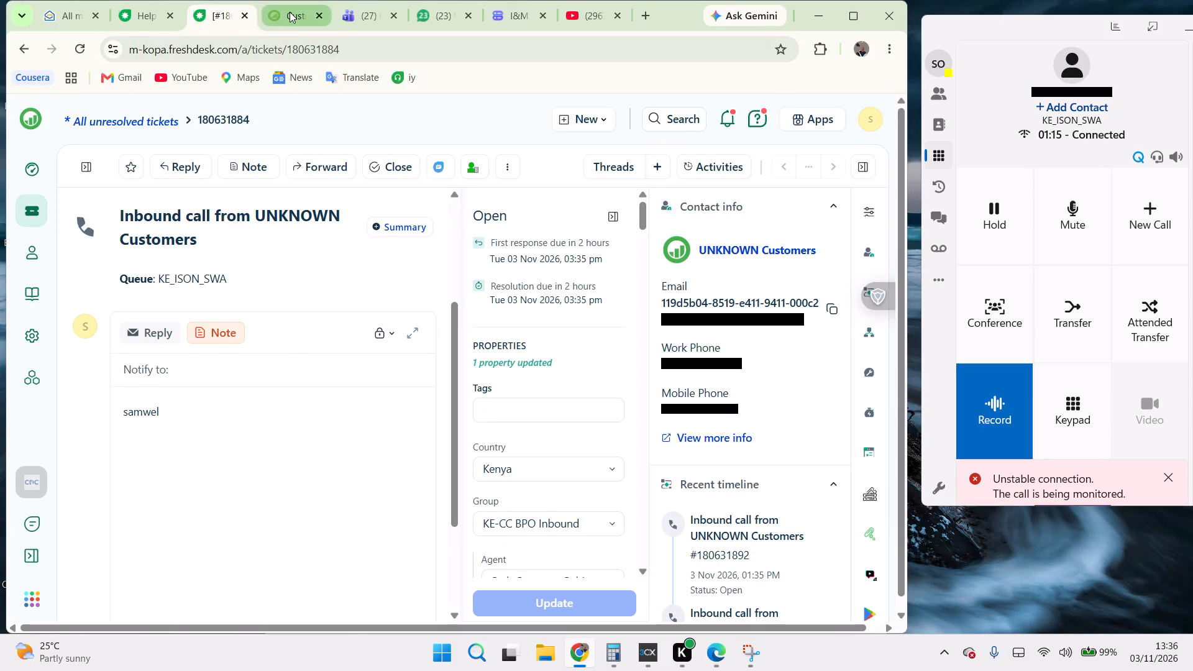
pyautogui.click(739, 136)
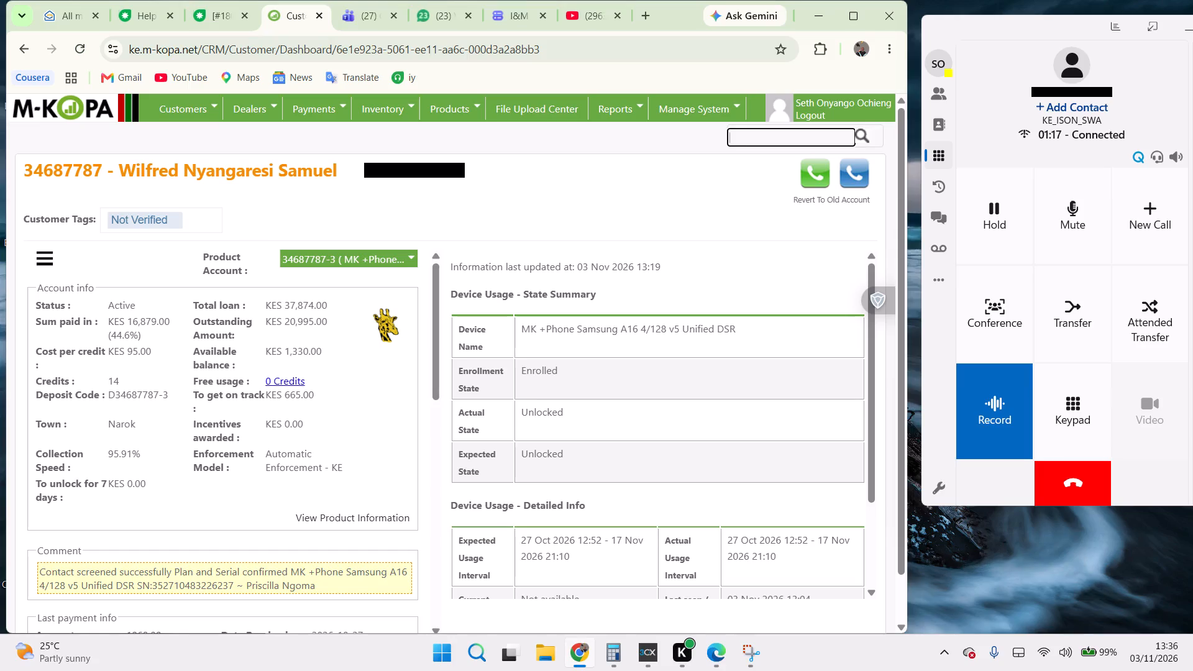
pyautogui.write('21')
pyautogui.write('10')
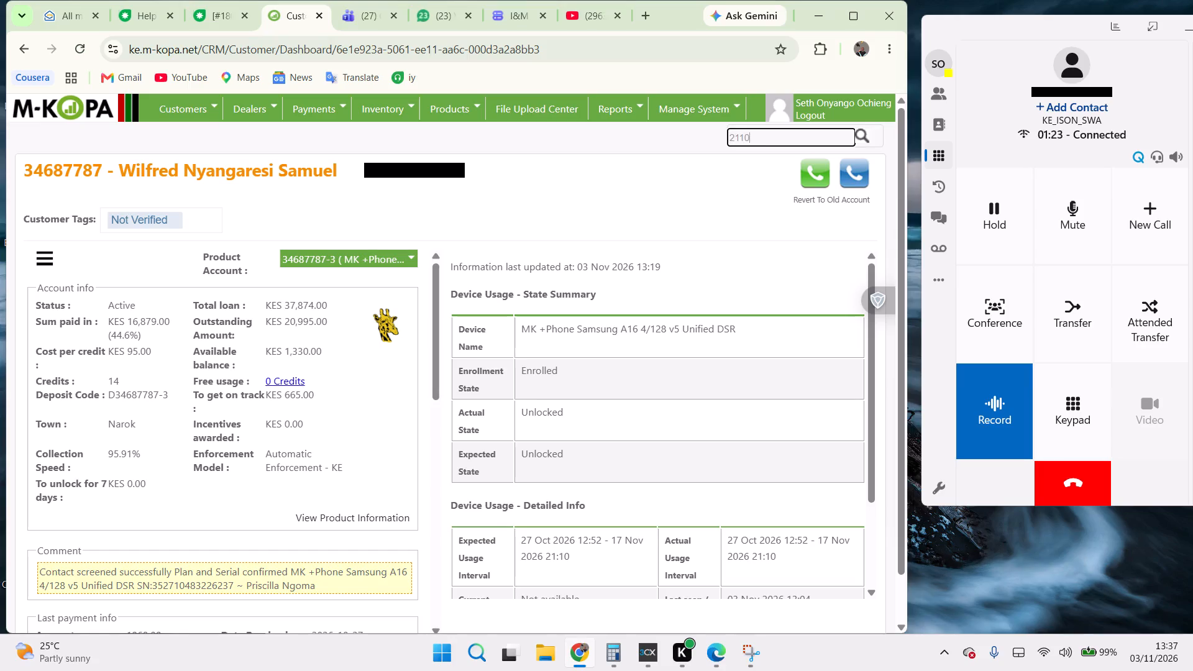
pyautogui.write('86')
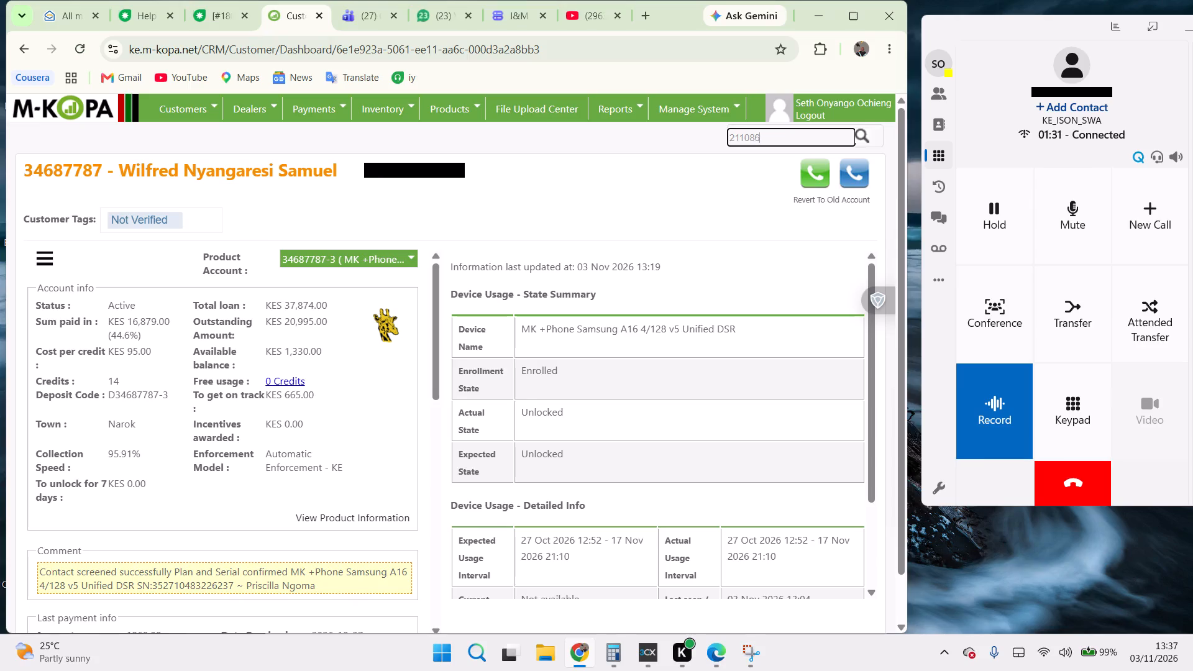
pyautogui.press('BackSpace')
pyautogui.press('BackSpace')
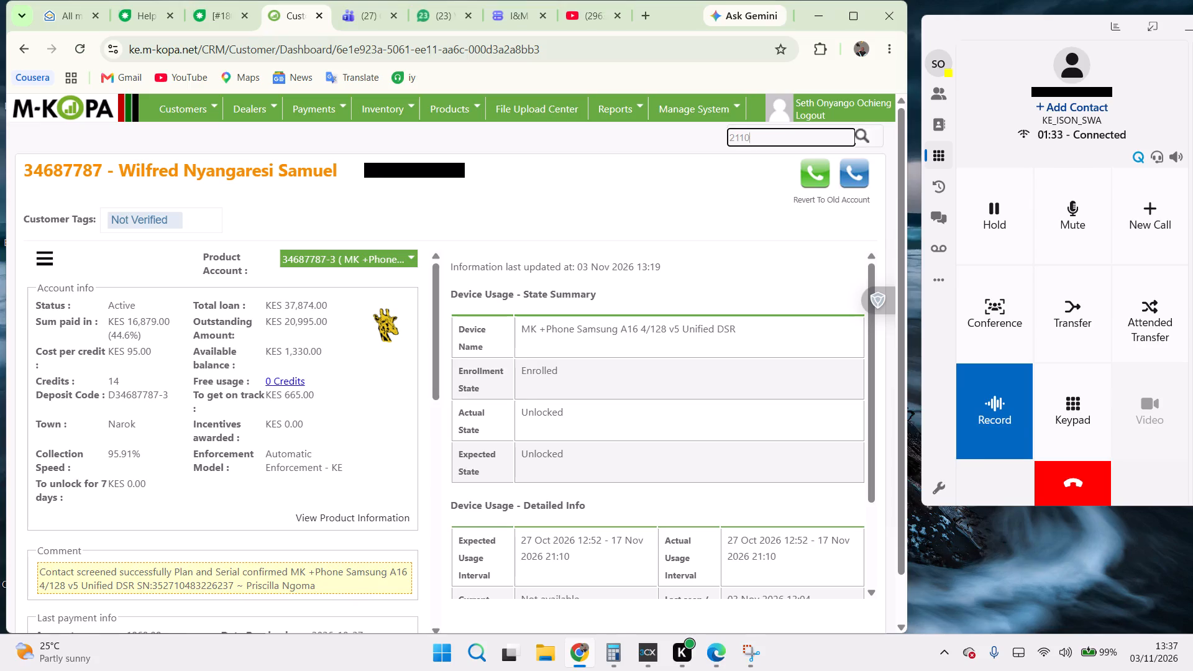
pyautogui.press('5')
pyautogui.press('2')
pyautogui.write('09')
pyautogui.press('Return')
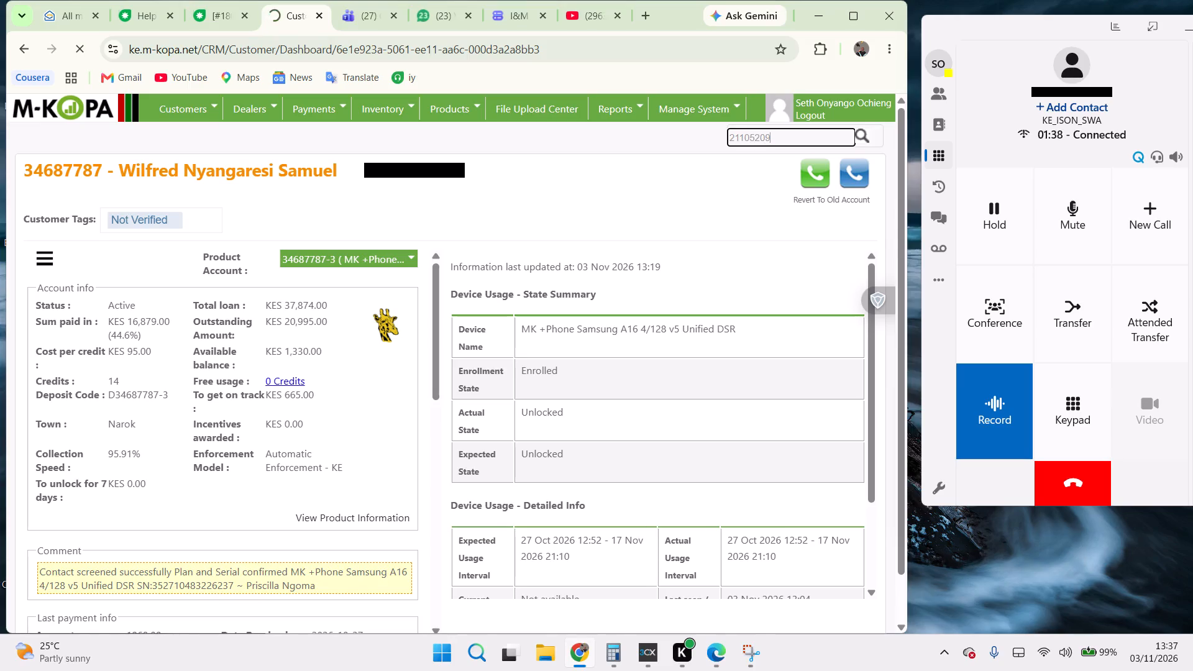
pyautogui.click(739, 136)
pyautogui.doubleClick(739, 136)
pyautogui.rightClick(739, 136)
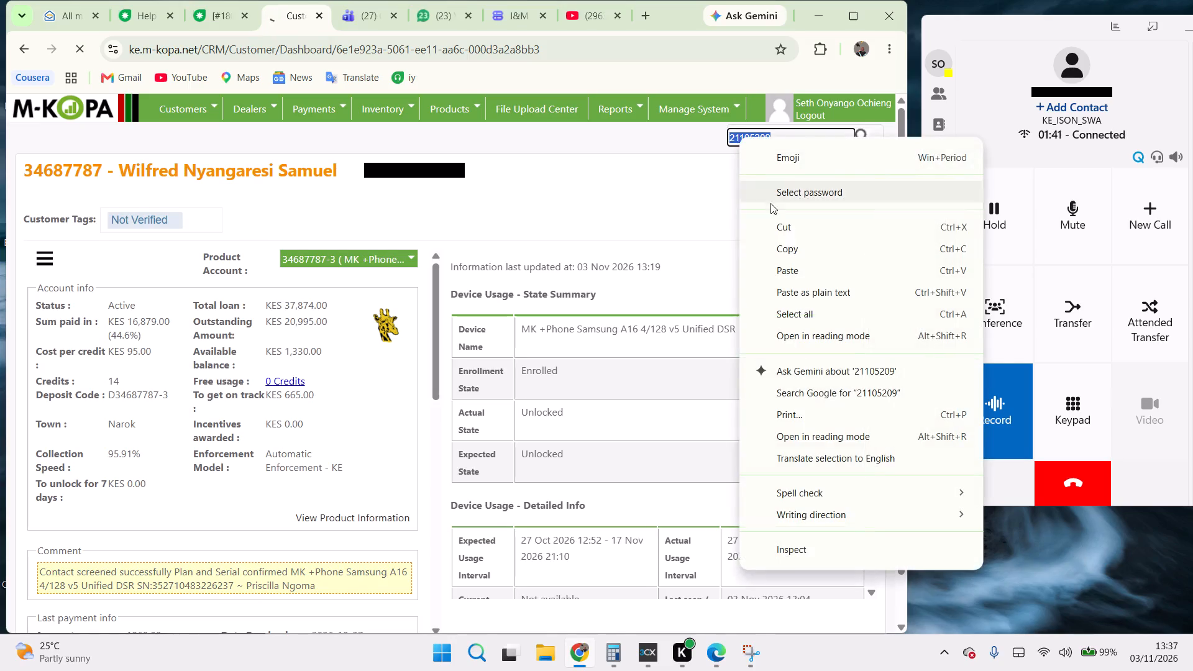
pyautogui.click(787, 249)
pyautogui.click(213, 16)
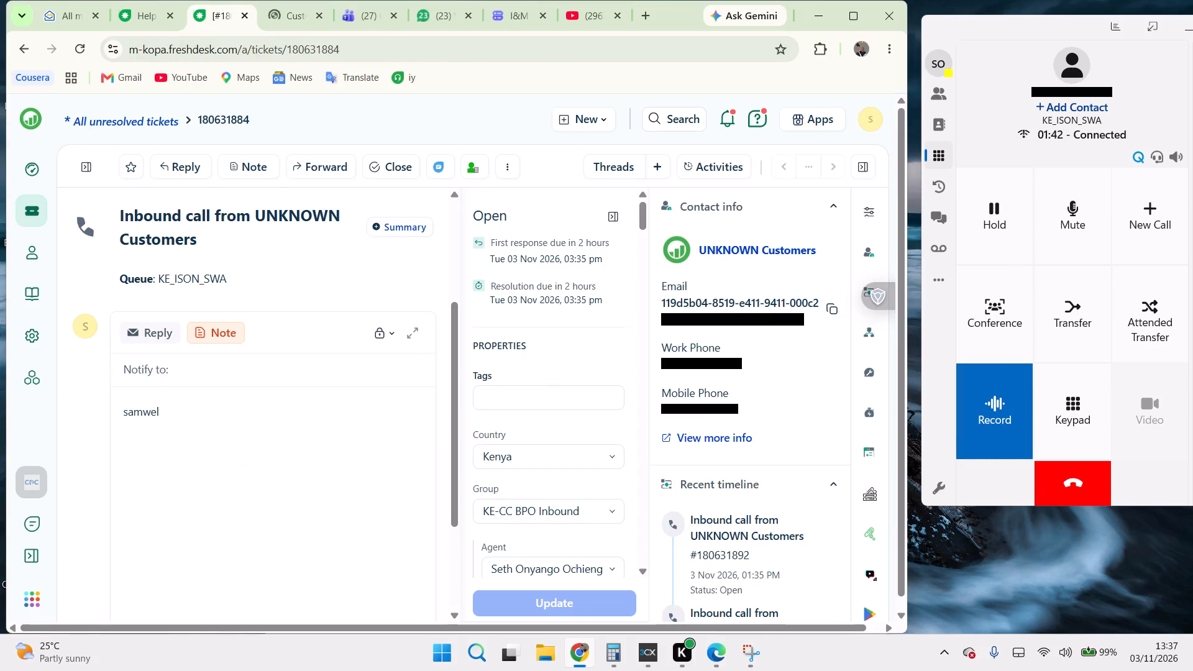
pyautogui.scroll(-3, 751, 412)
pyautogui.scroll(1, 751, 412)
pyautogui.scroll(-3, 751, 412)
pyautogui.scroll(1, 751, 412)
pyautogui.scroll(-7, 751, 412)
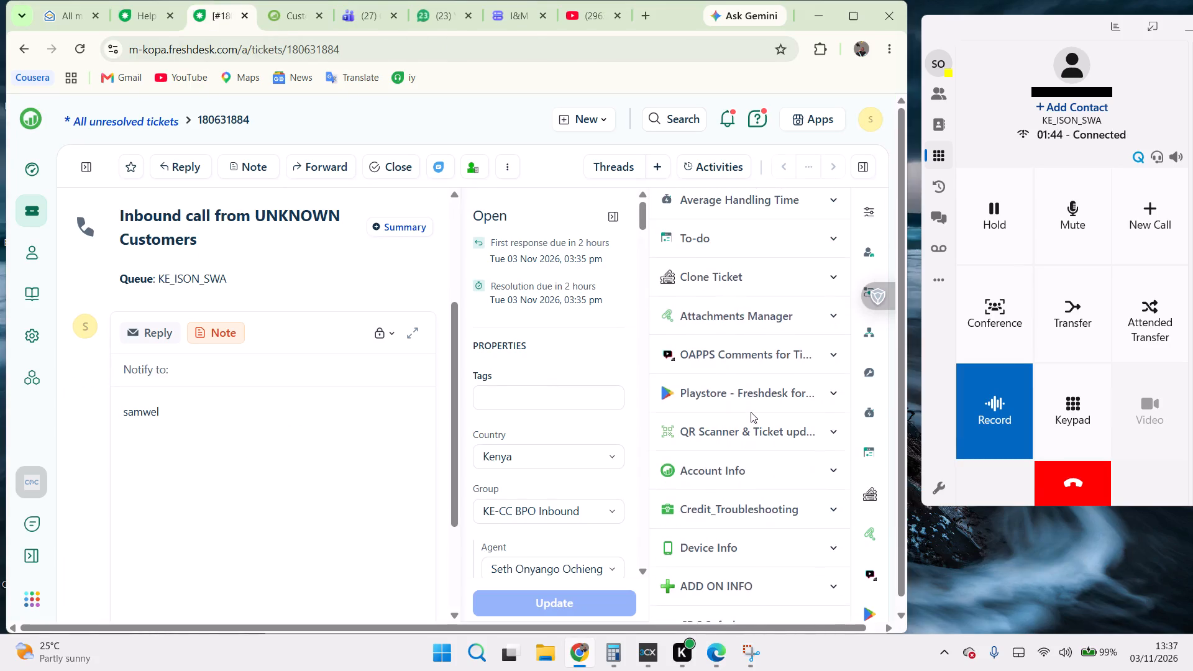
pyautogui.scroll(-3, 751, 412)
pyautogui.click(830, 424)
pyautogui.click(703, 503)
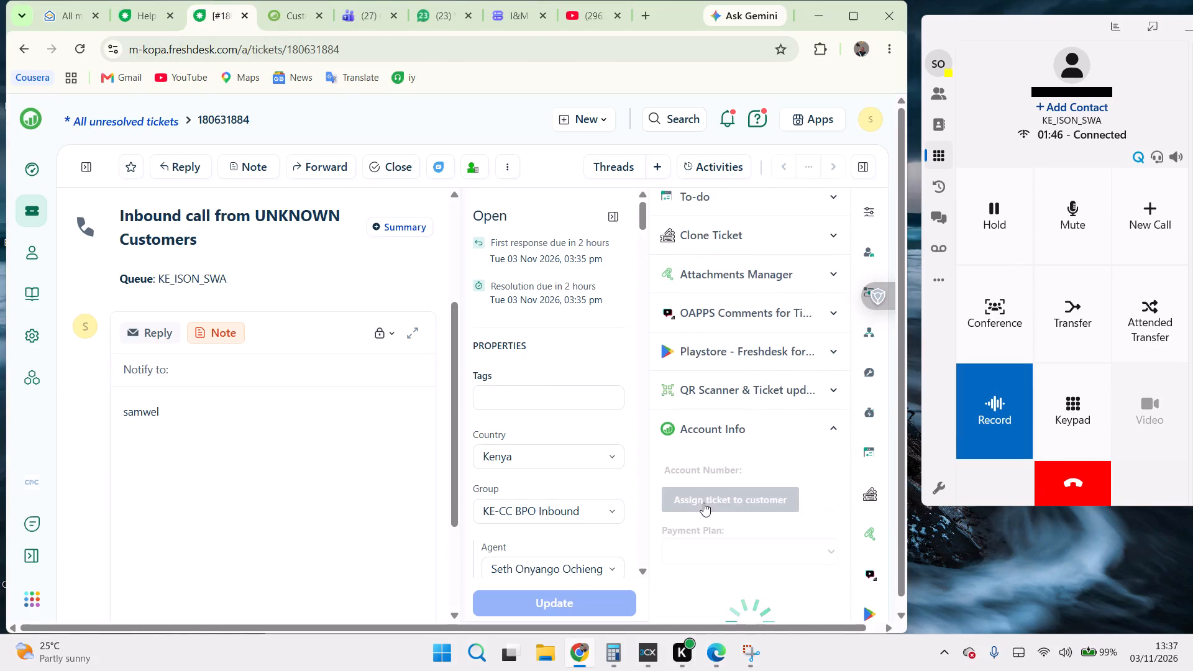
pyautogui.click(703, 513)
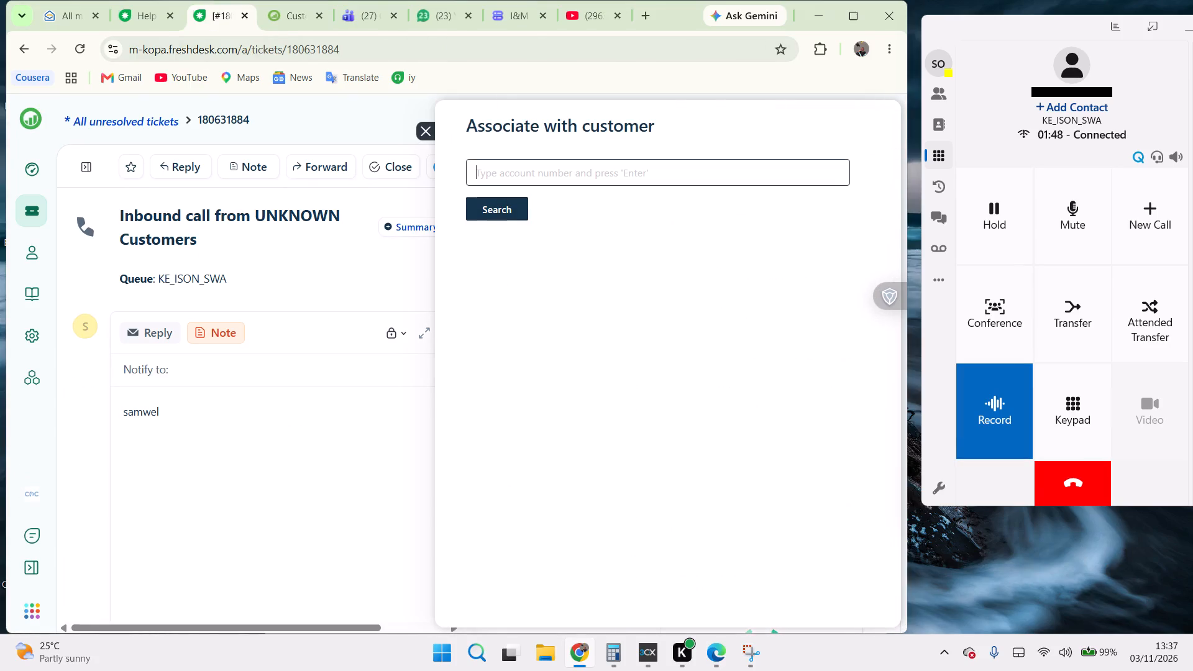
pyautogui.click(488, 173)
pyautogui.hotkey('ctrl', 'v')
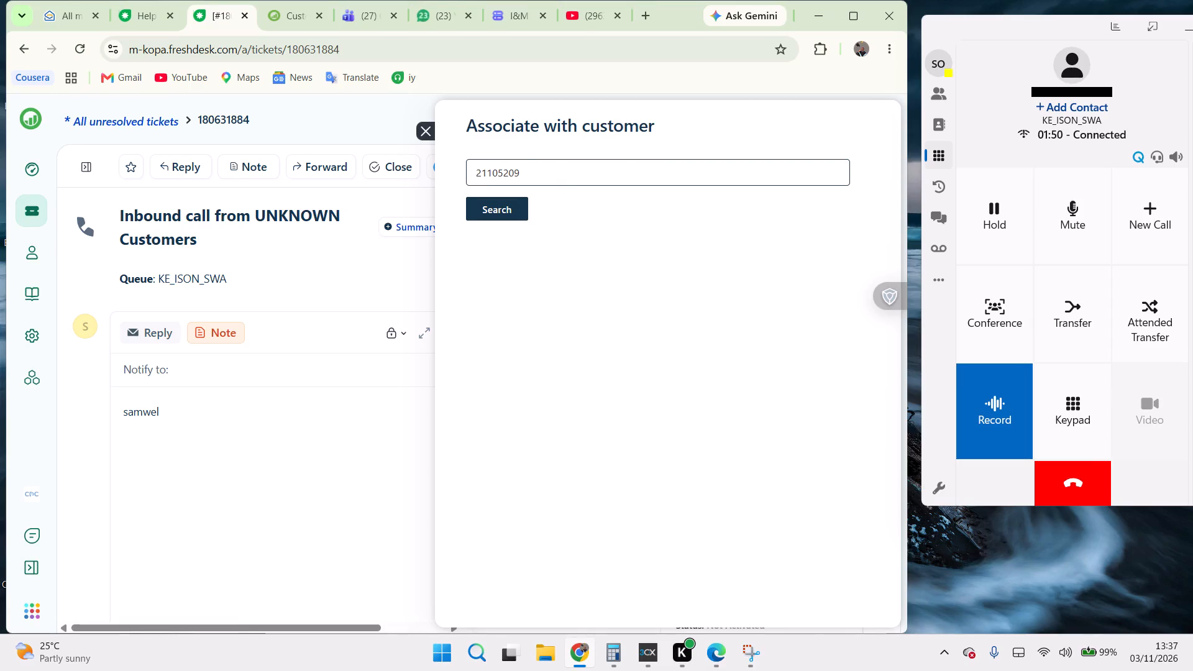
pyautogui.click(483, 211)
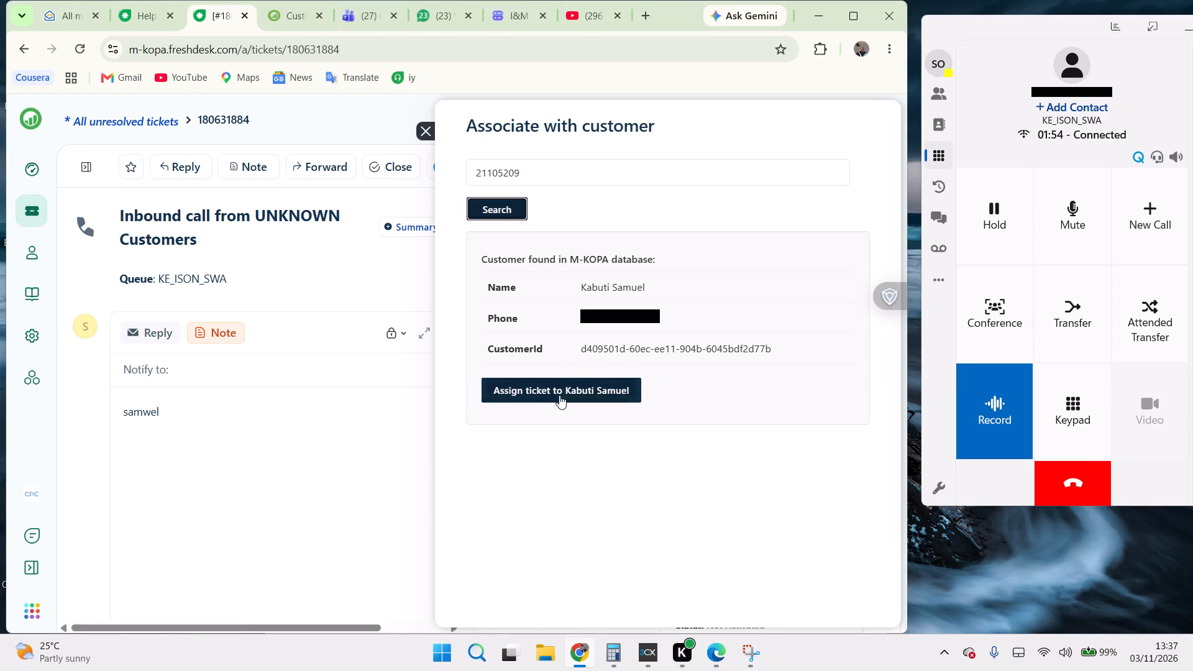
pyautogui.click(557, 386)
# Examine the customer's CRM dashboard, Update Information form and list of product accounts, and request the form again.
pyautogui.click(282, 12)
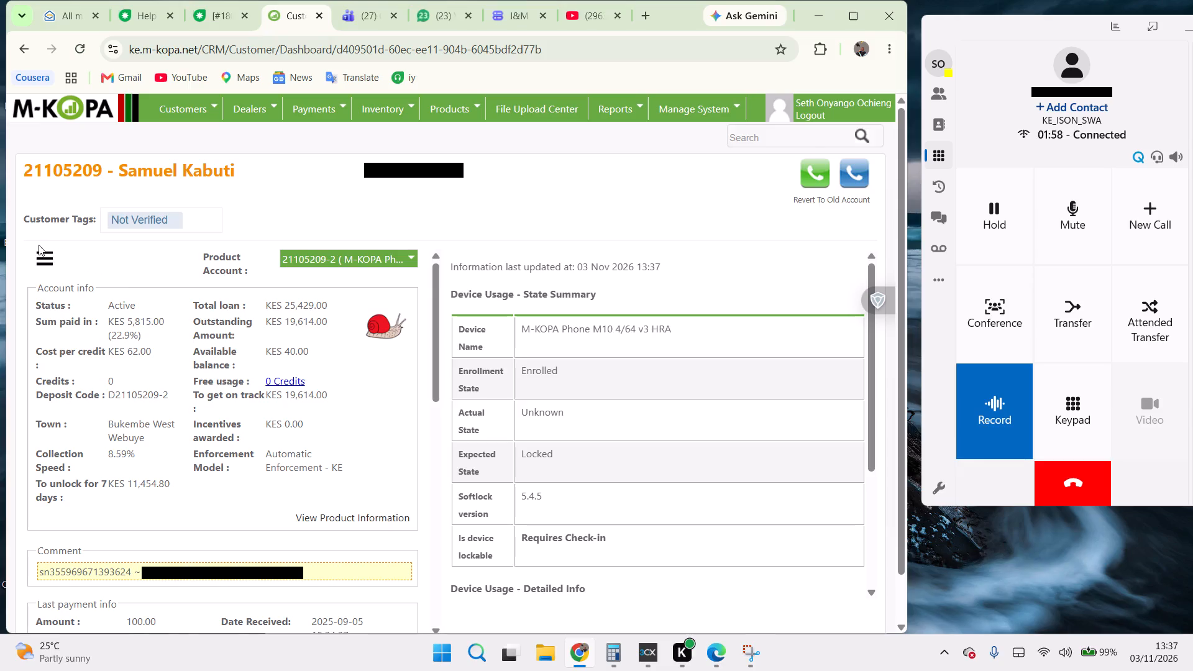
pyautogui.click(76, 389)
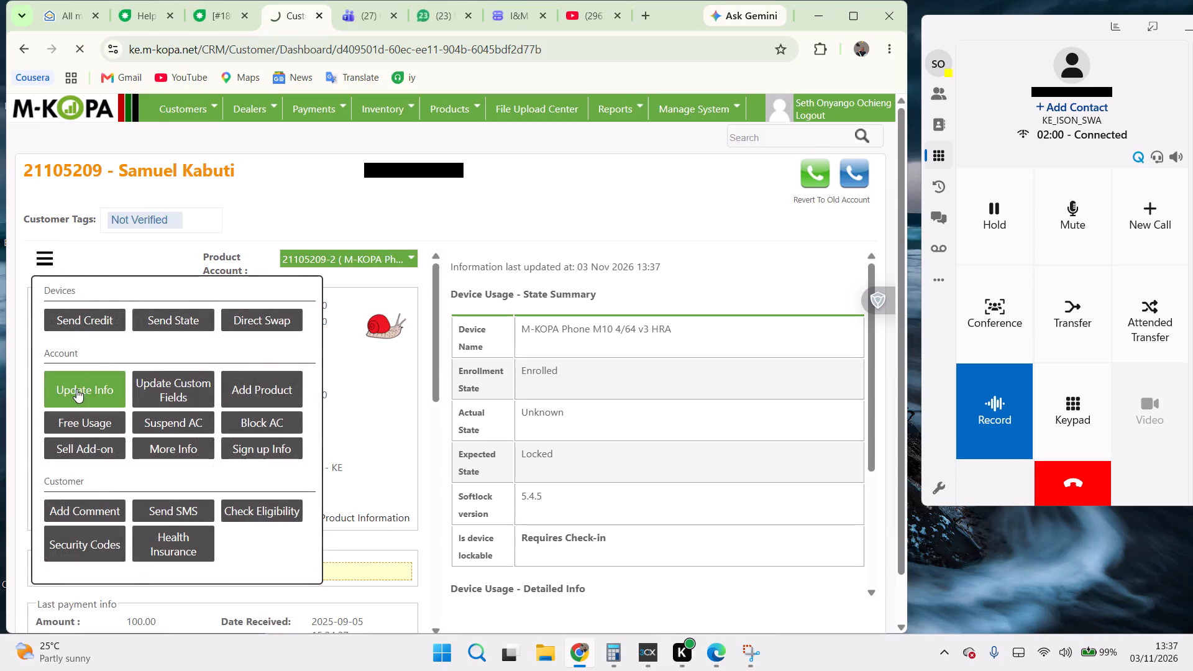
pyautogui.click(349, 255)
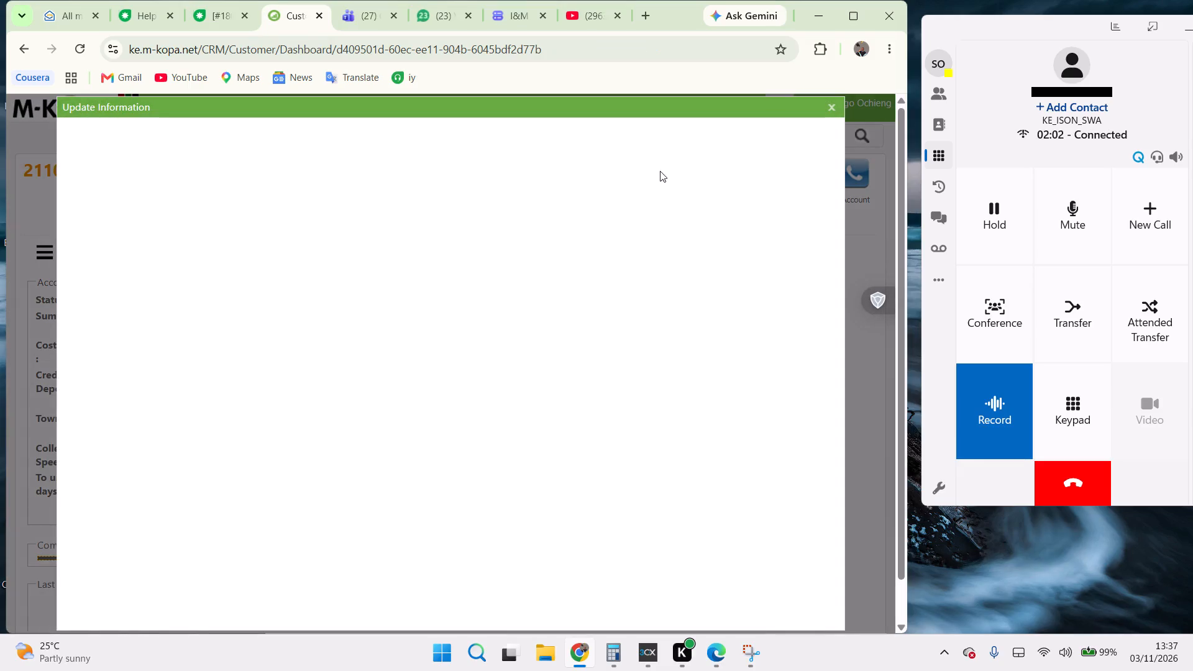
pyautogui.click(830, 106)
pyautogui.click(830, 106)
pyautogui.click(830, 106)
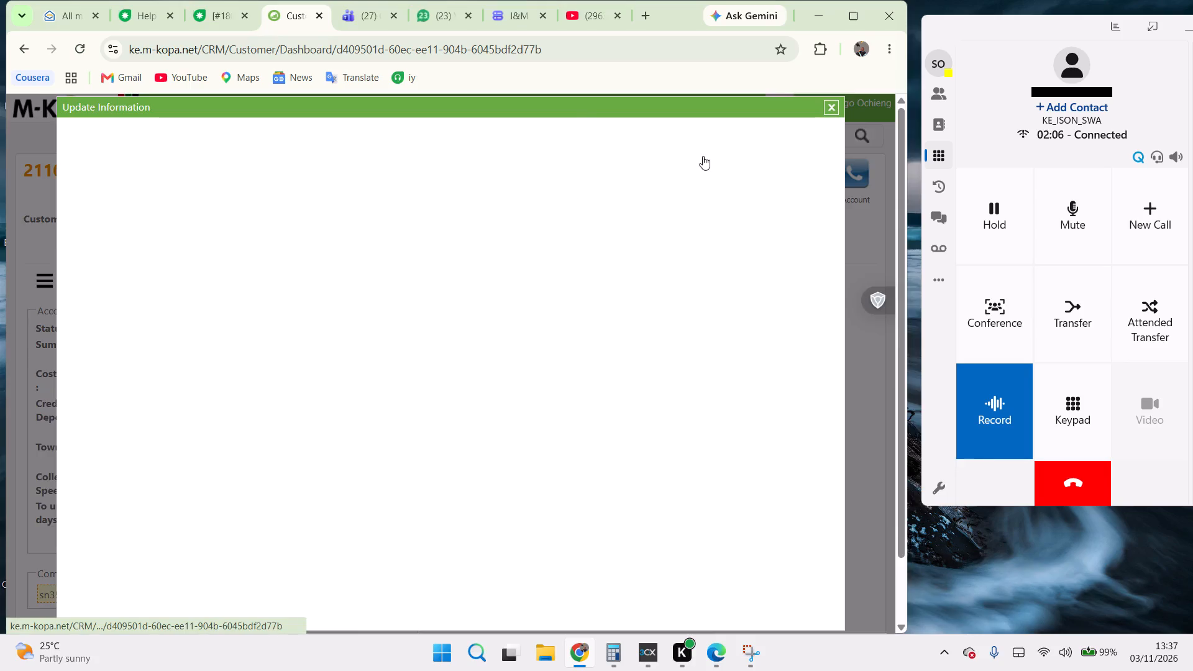
pyautogui.click(376, 261)
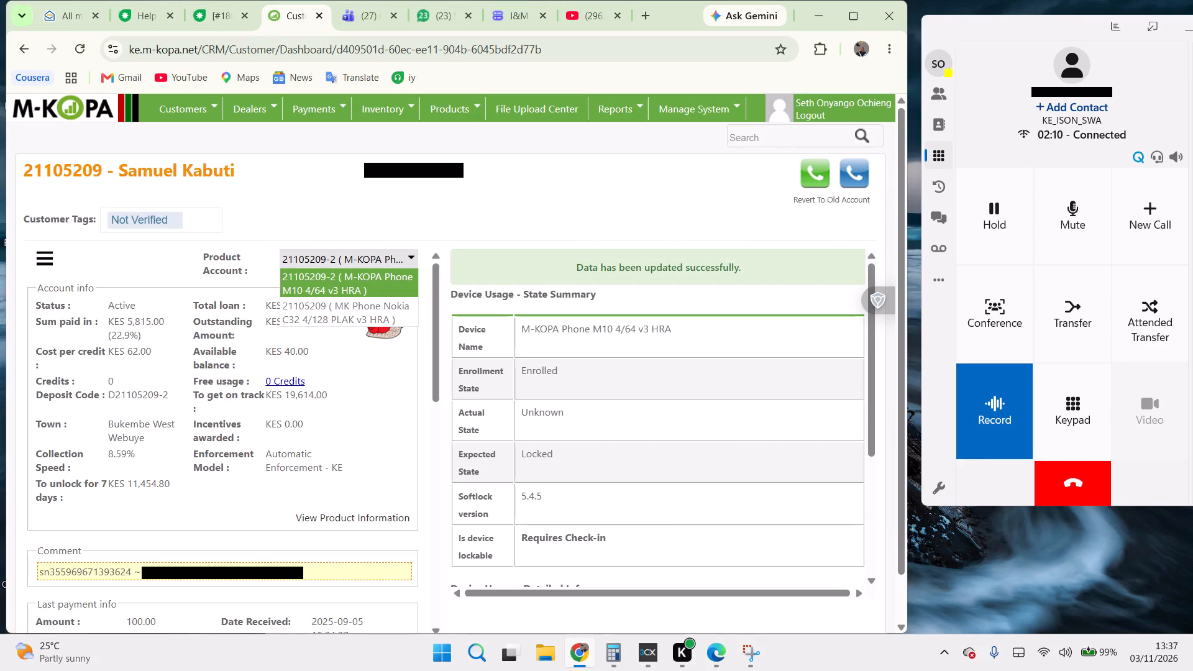
pyautogui.click(103, 261)
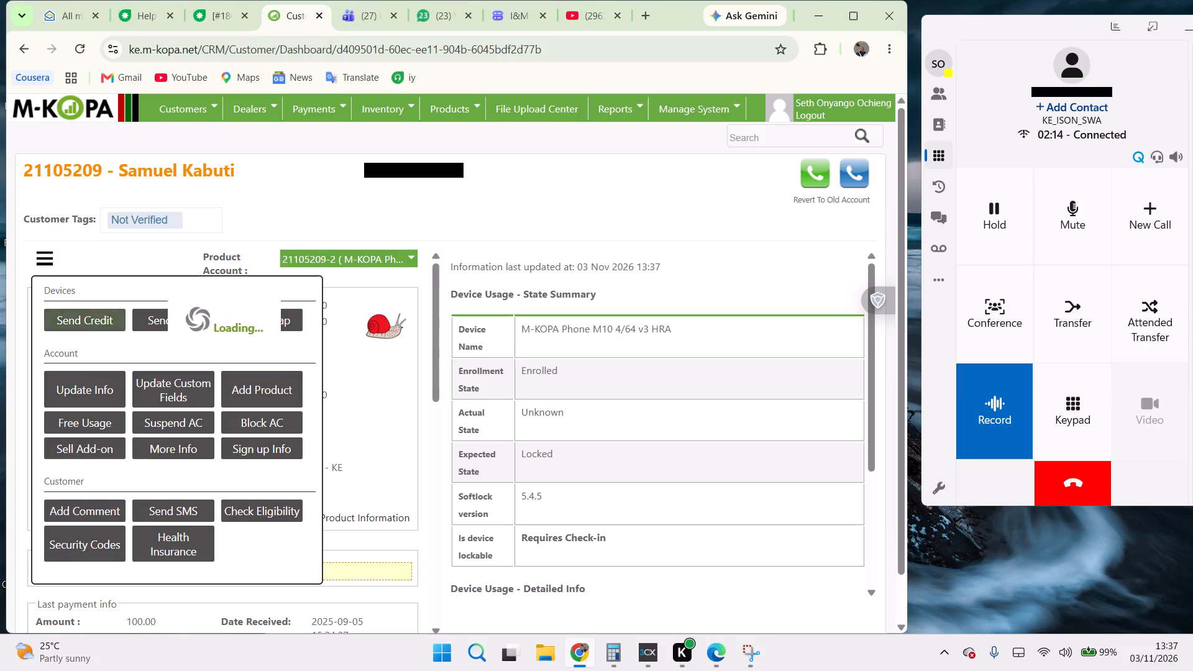
pyautogui.click(73, 390)
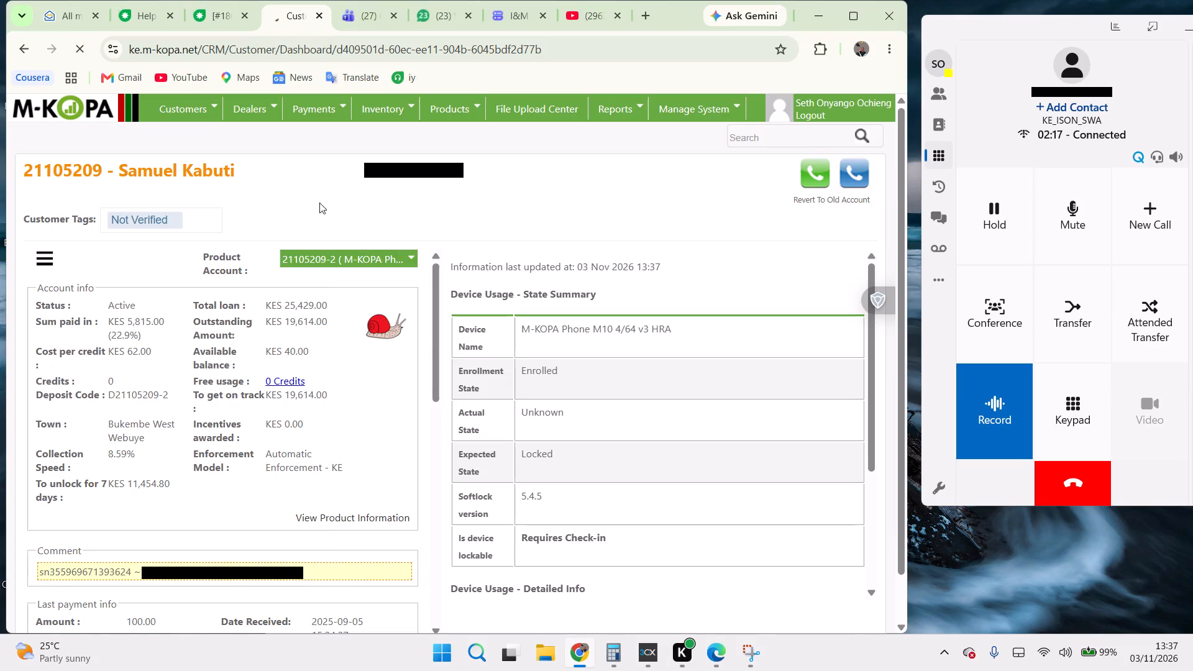
pyautogui.click(214, 11)
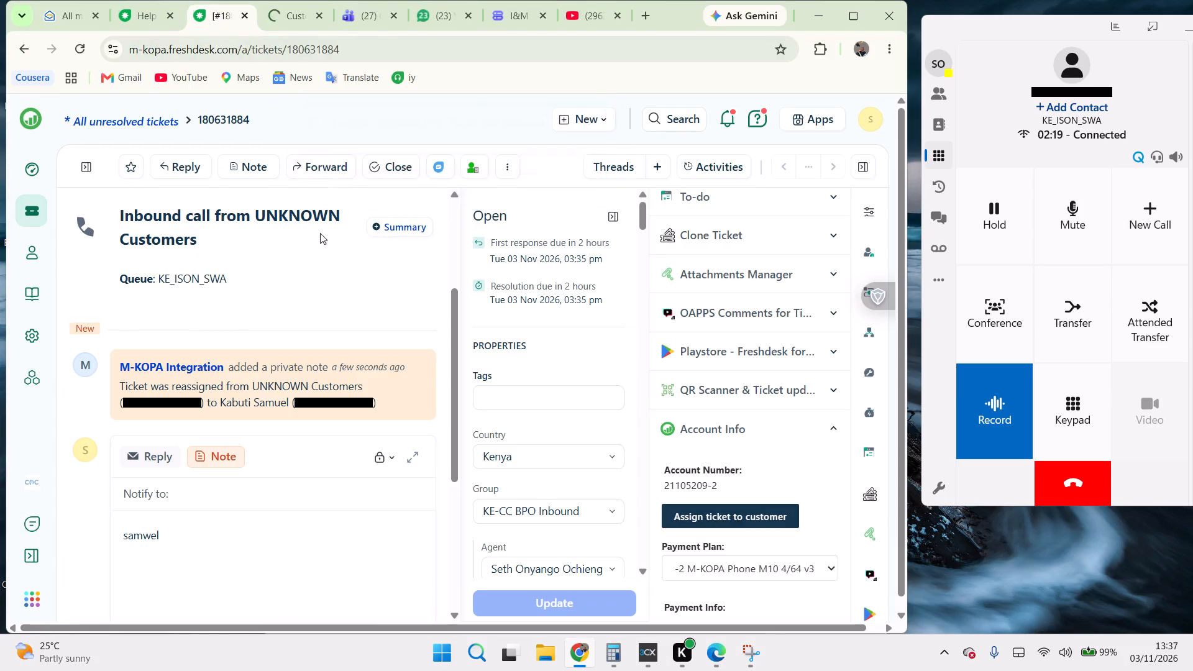
pyautogui.scroll(-1, 261, 440)
pyautogui.scroll(1, 261, 440)
pyautogui.scroll(-3, 261, 440)
pyautogui.scroll(1, 261, 440)
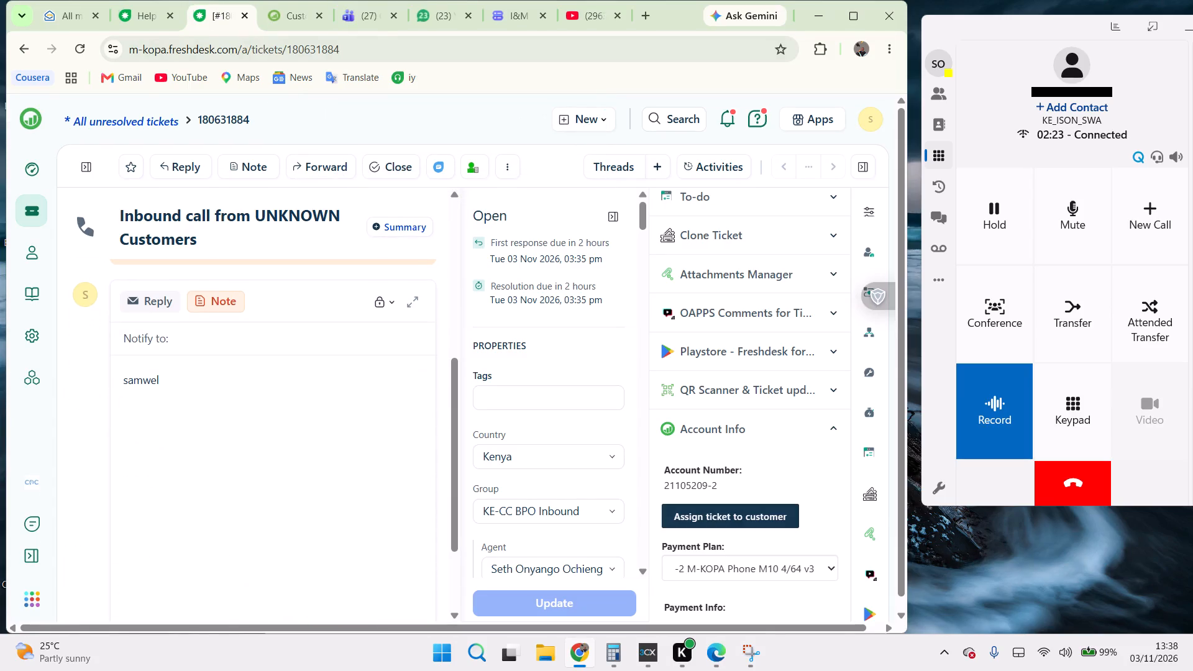
pyautogui.scroll(-2, 521, 427)
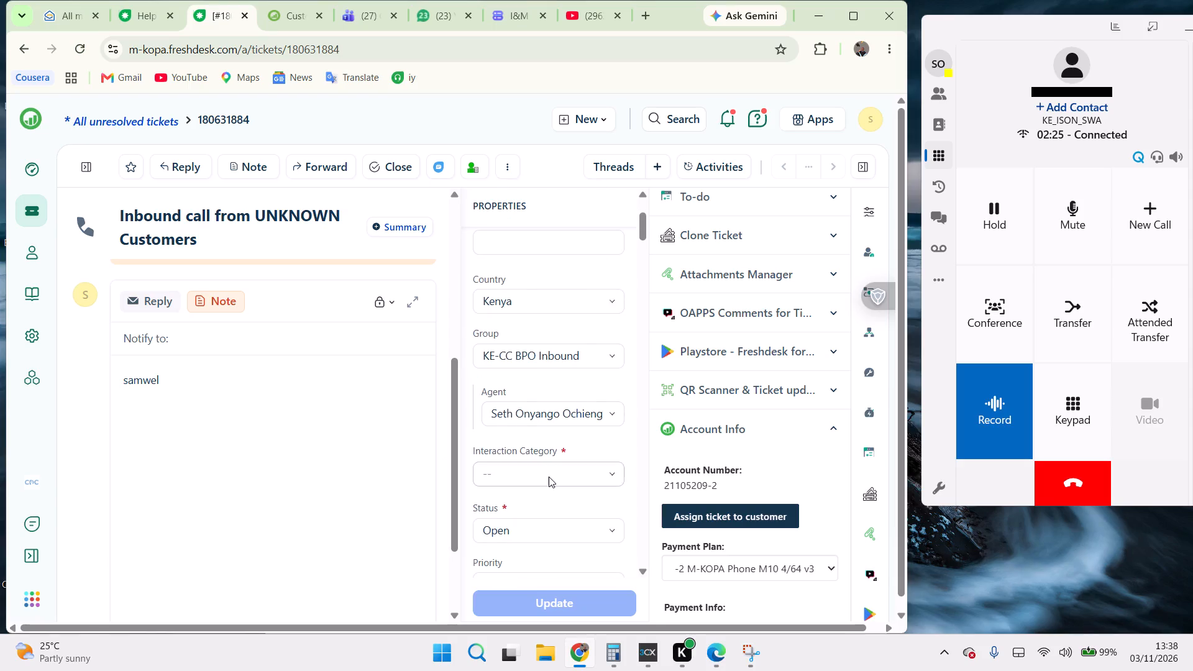
pyautogui.click(548, 477)
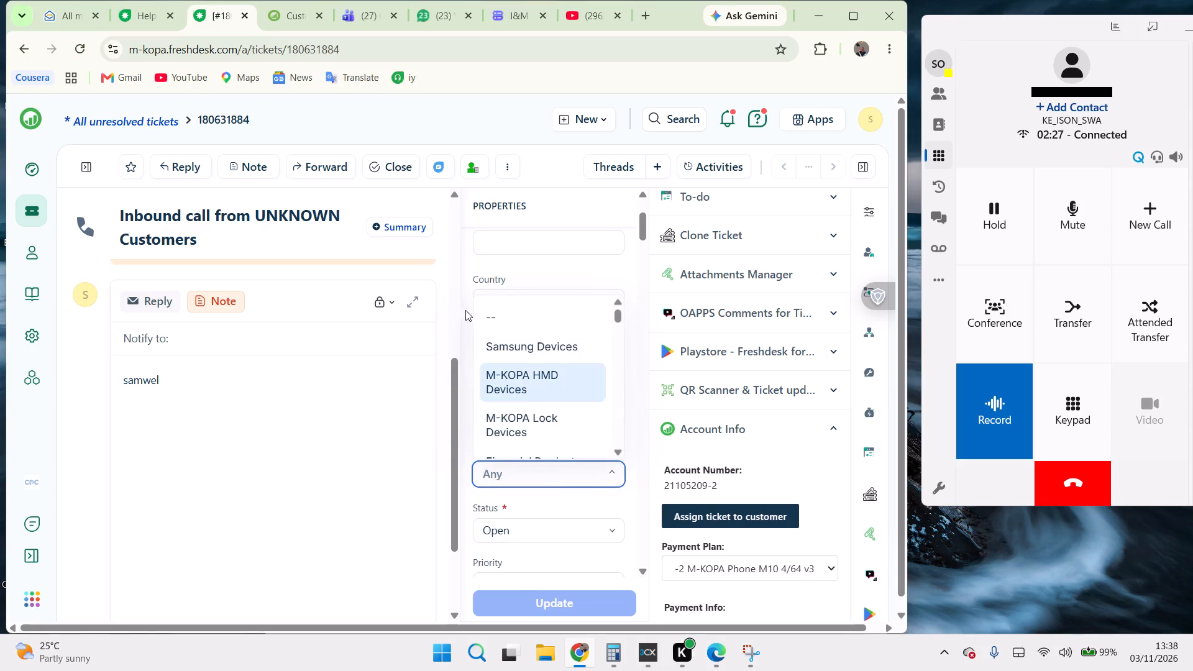
pyautogui.click(354, 422)
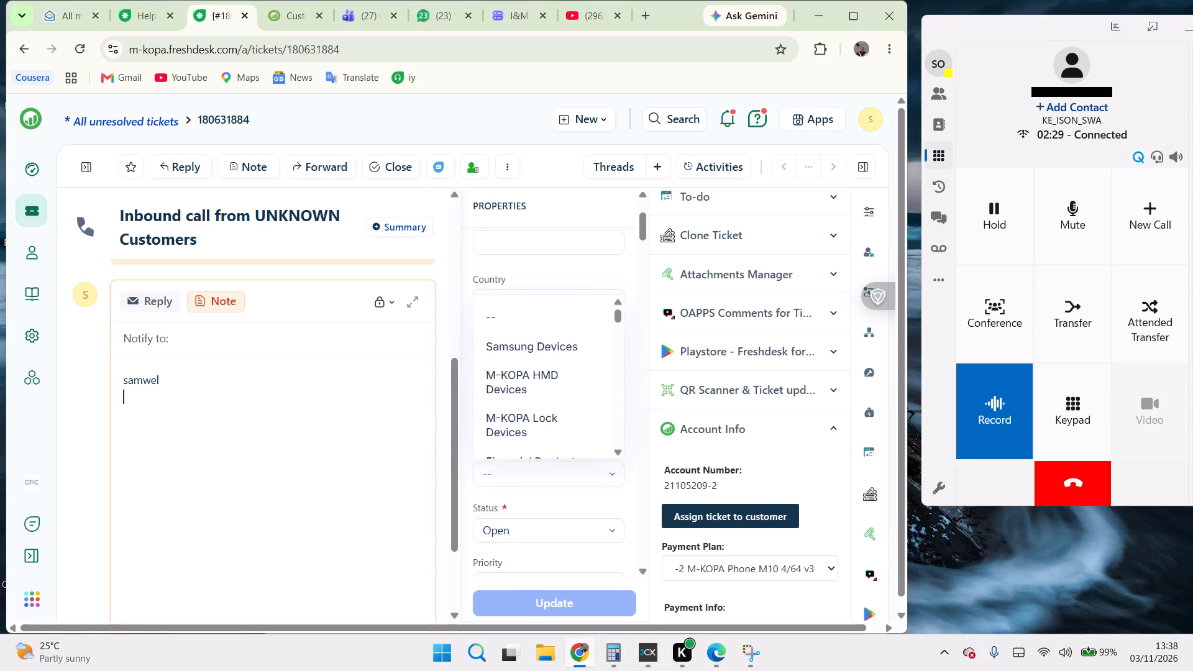
pyautogui.click(278, 9)
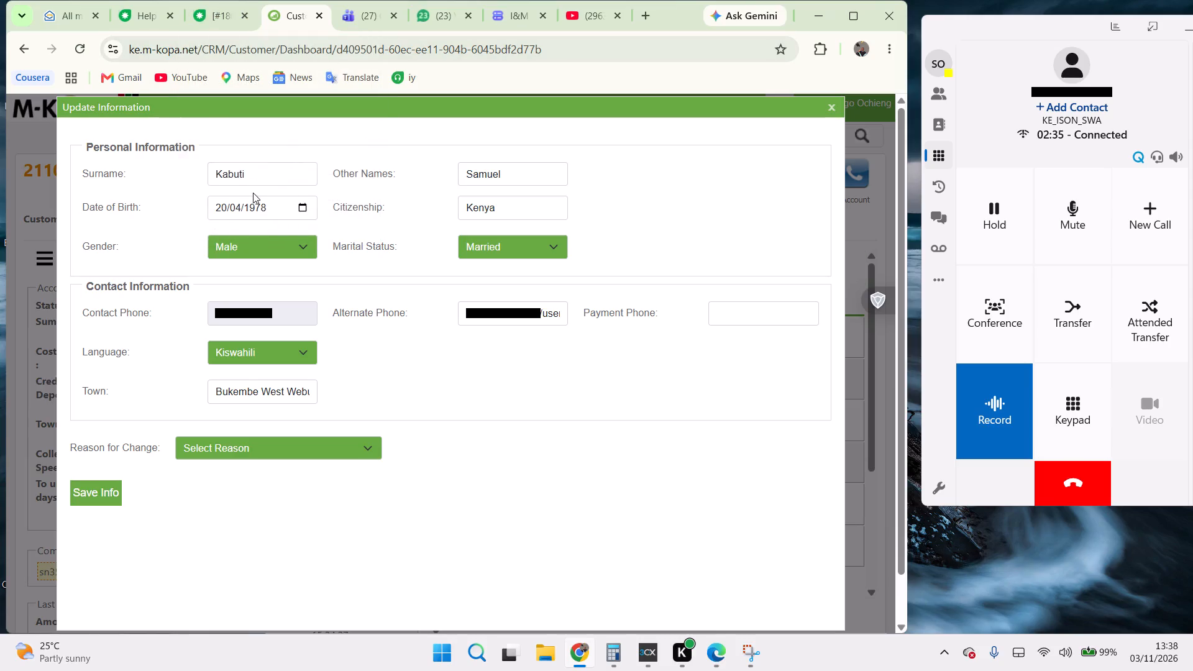
pyautogui.click(208, 19)
pyautogui.click(523, 472)
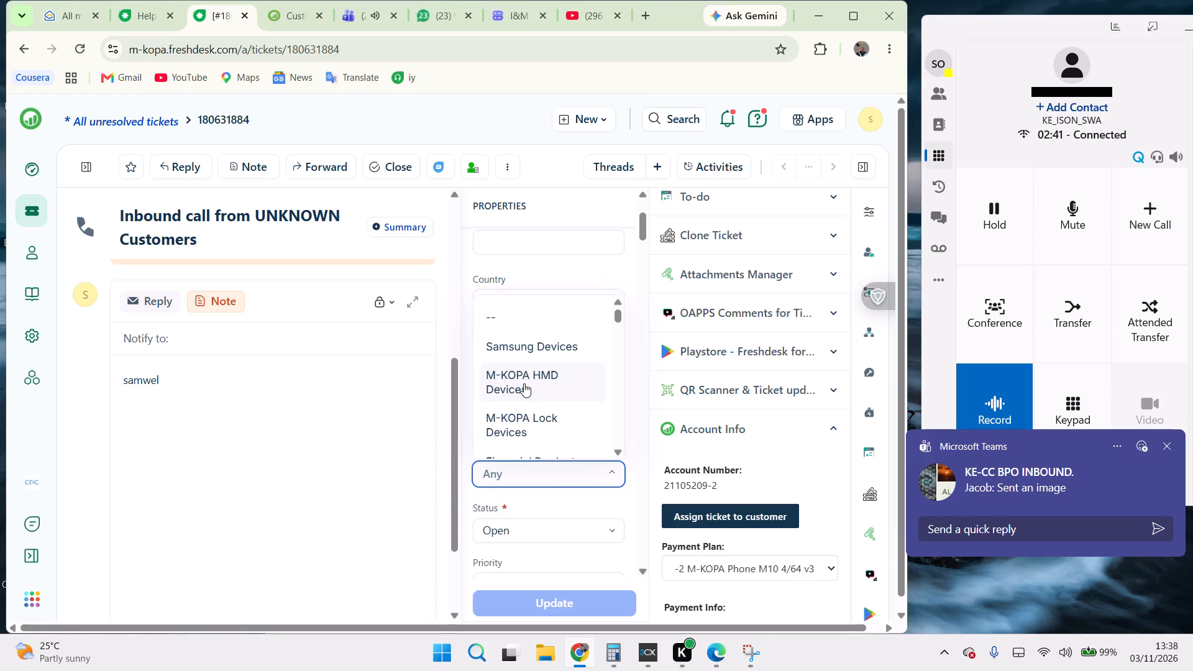
pyautogui.click(525, 382)
# Set the ticket's Reason for interaction to M-KOPA App and its Sub-reason for Interaction to Inquiry on how to login.
pyautogui.click(294, 17)
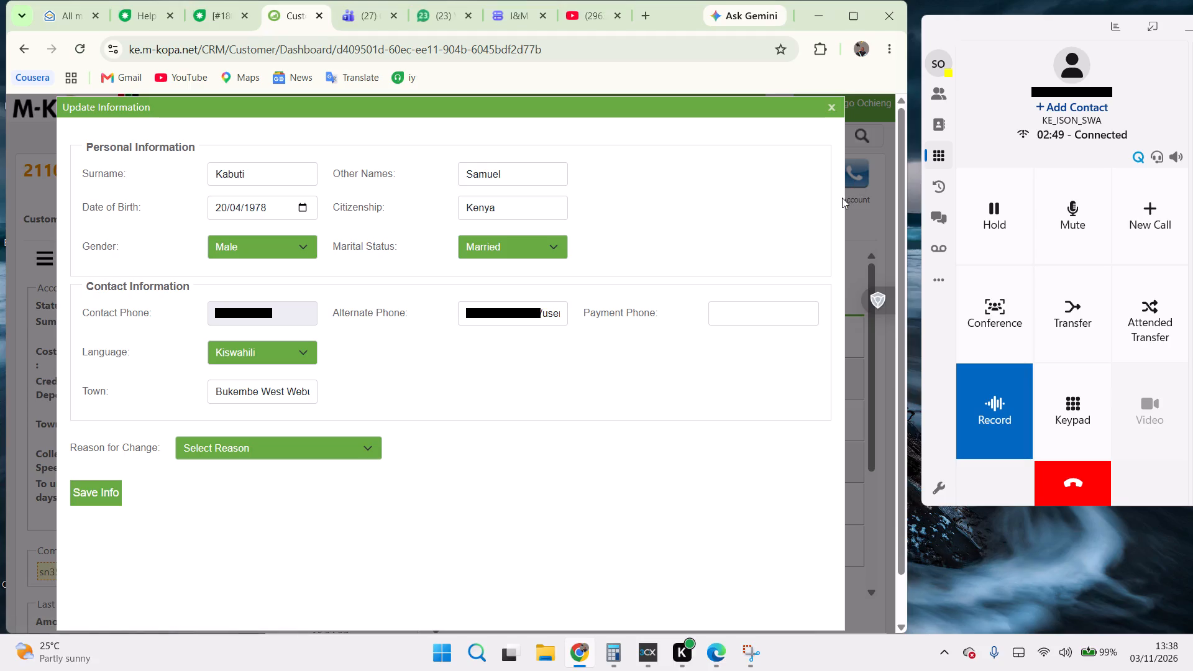
pyautogui.moveTo(842, 198); pyautogui.dragTo(778, 212)
pyautogui.click(211, 9)
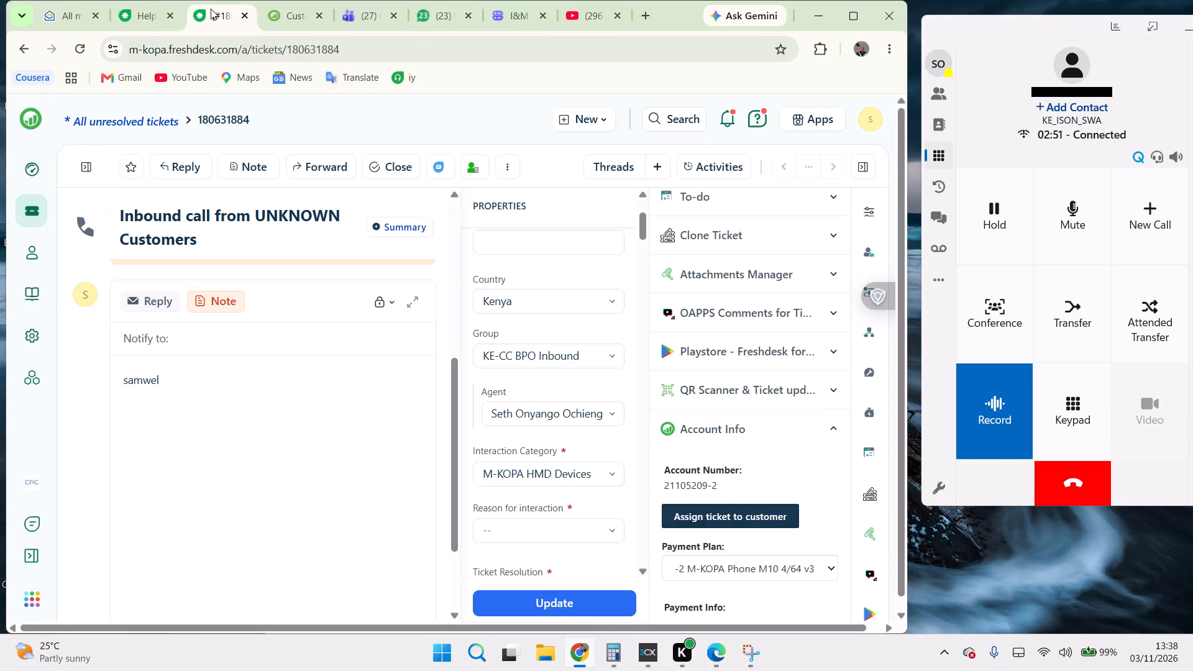
pyautogui.click(529, 532)
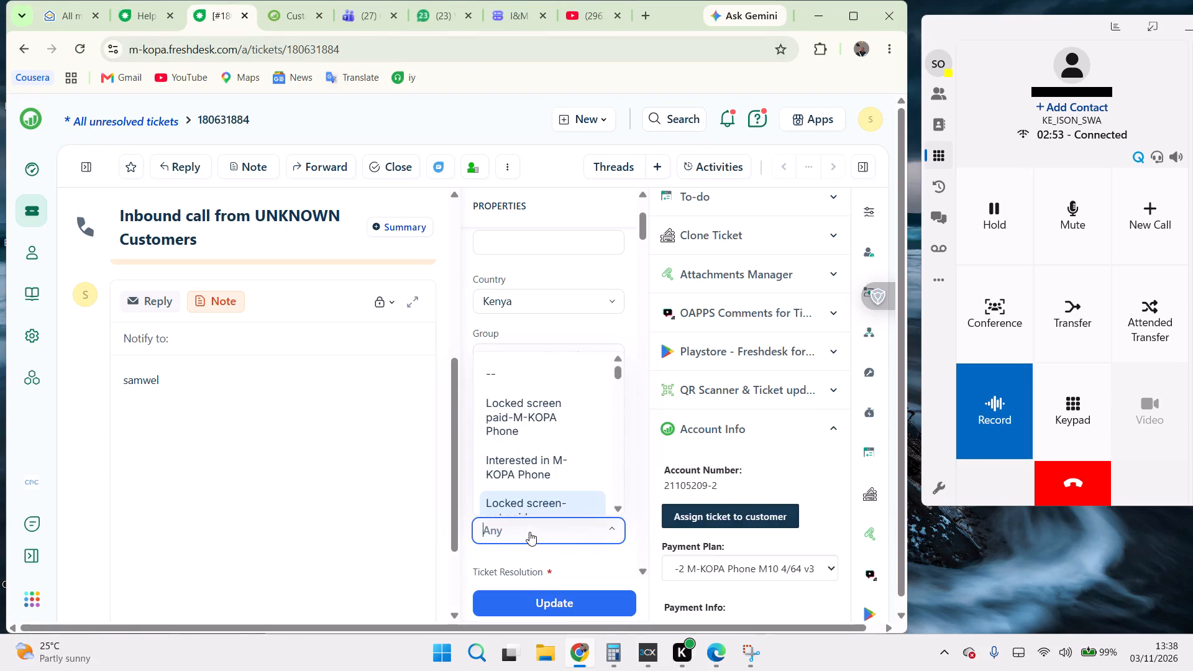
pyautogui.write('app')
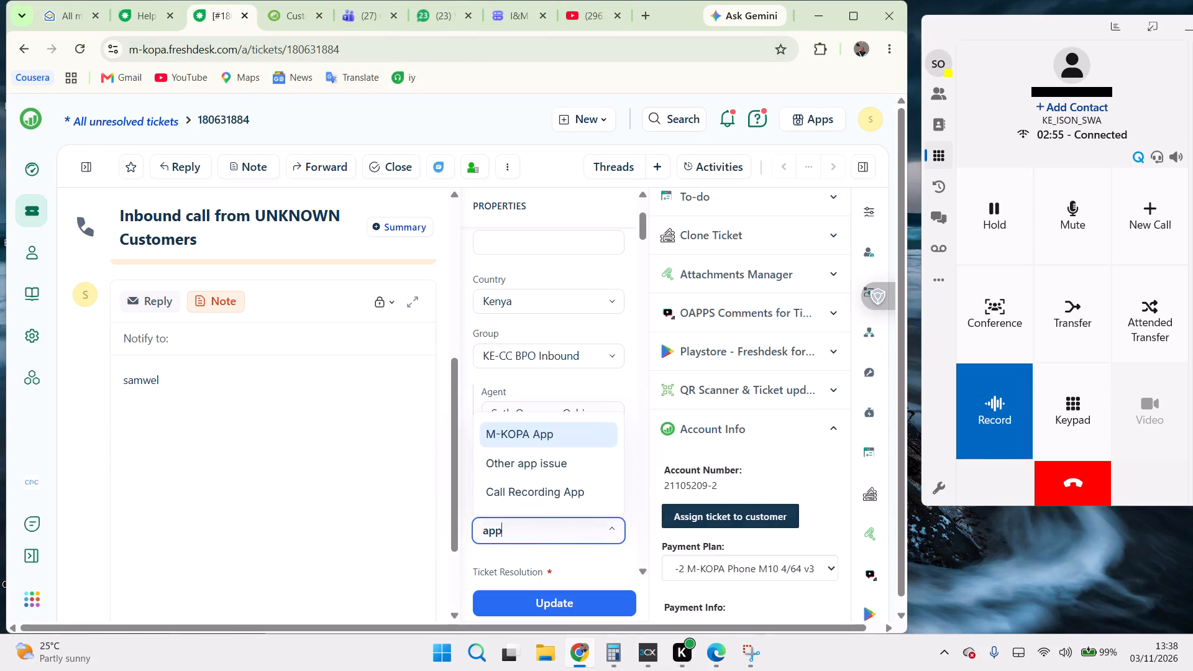
pyautogui.click(516, 436)
pyautogui.scroll(-2, 516, 435)
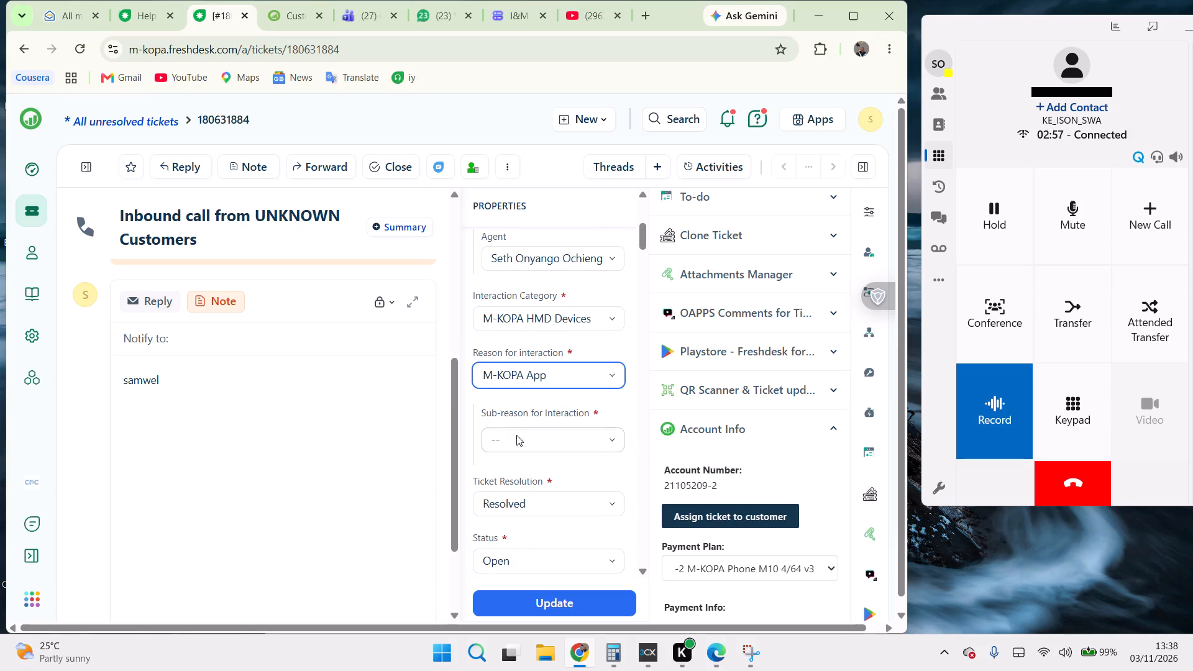
pyautogui.click(523, 436)
pyautogui.click(527, 501)
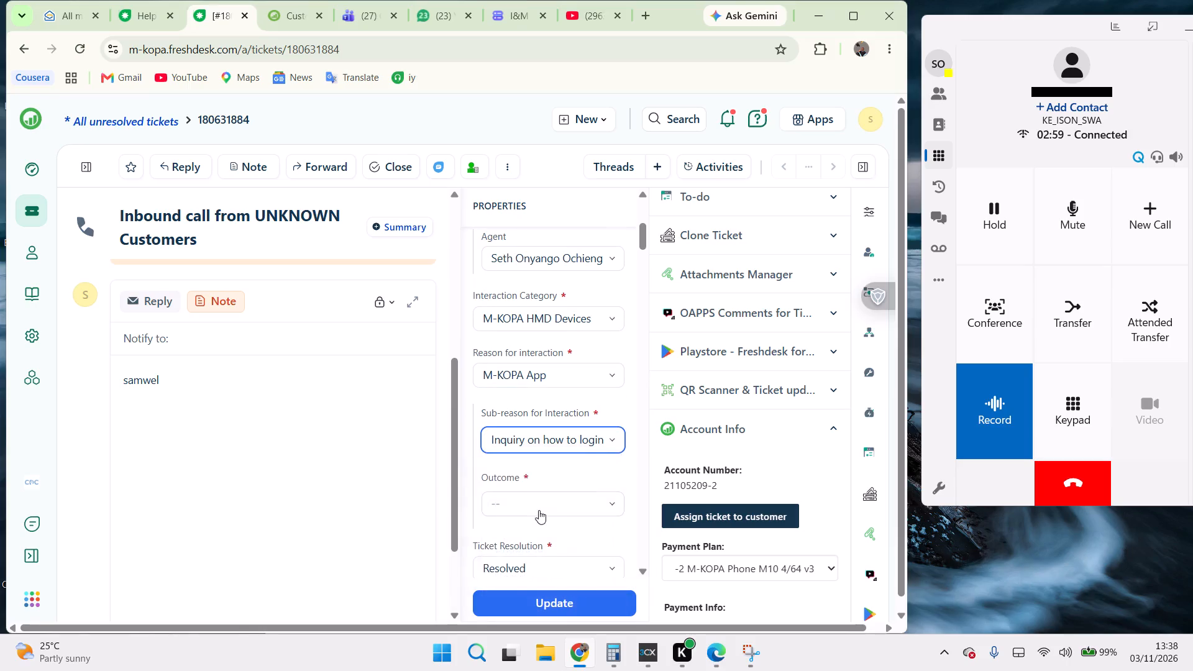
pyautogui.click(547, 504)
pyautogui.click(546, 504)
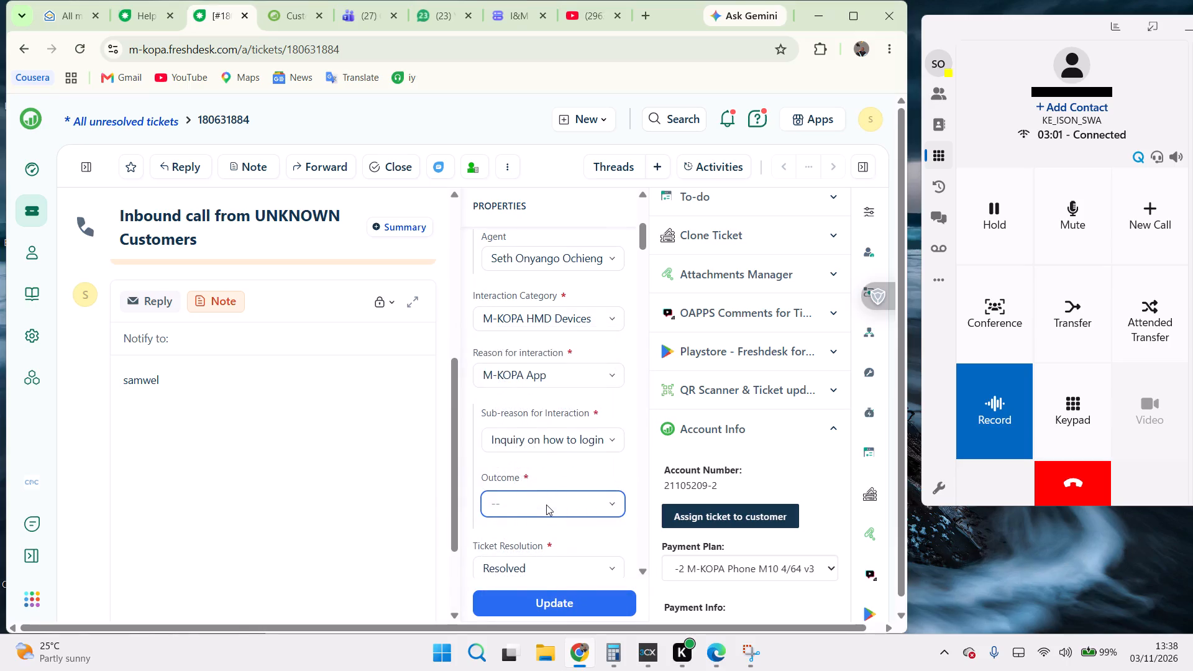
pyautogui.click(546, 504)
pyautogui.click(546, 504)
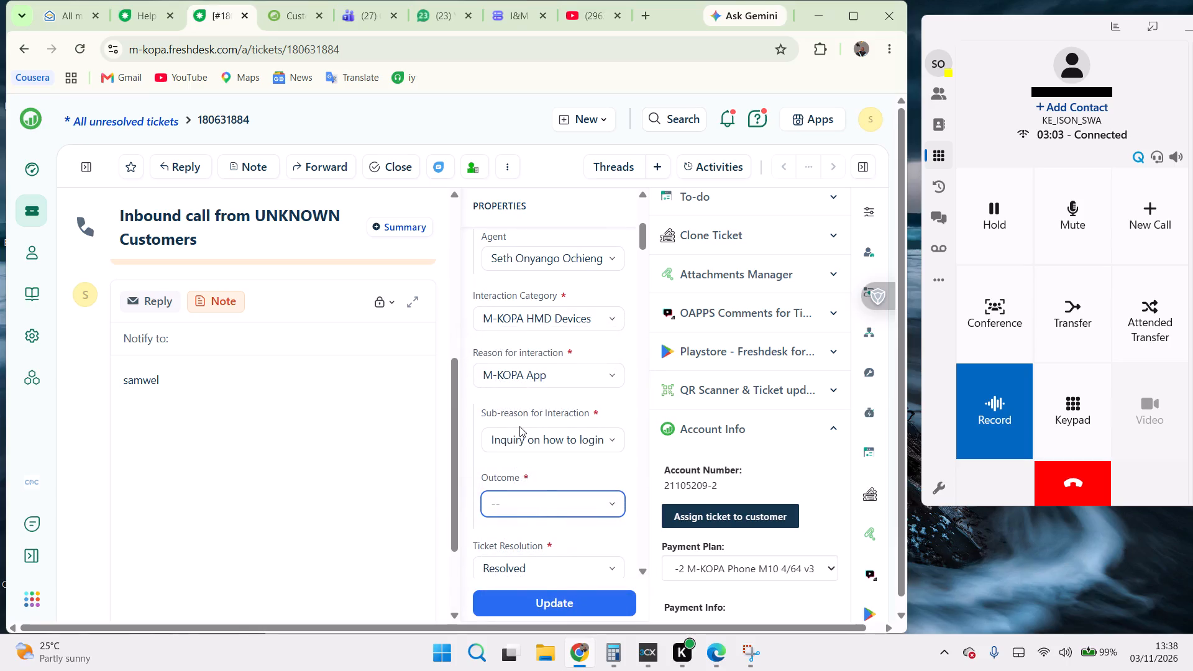
# Copy the sub-reason "Inquiry on how to login" into the private note and add the line "kyc failed".
pyautogui.click(516, 432)
pyautogui.rightClick(516, 432)
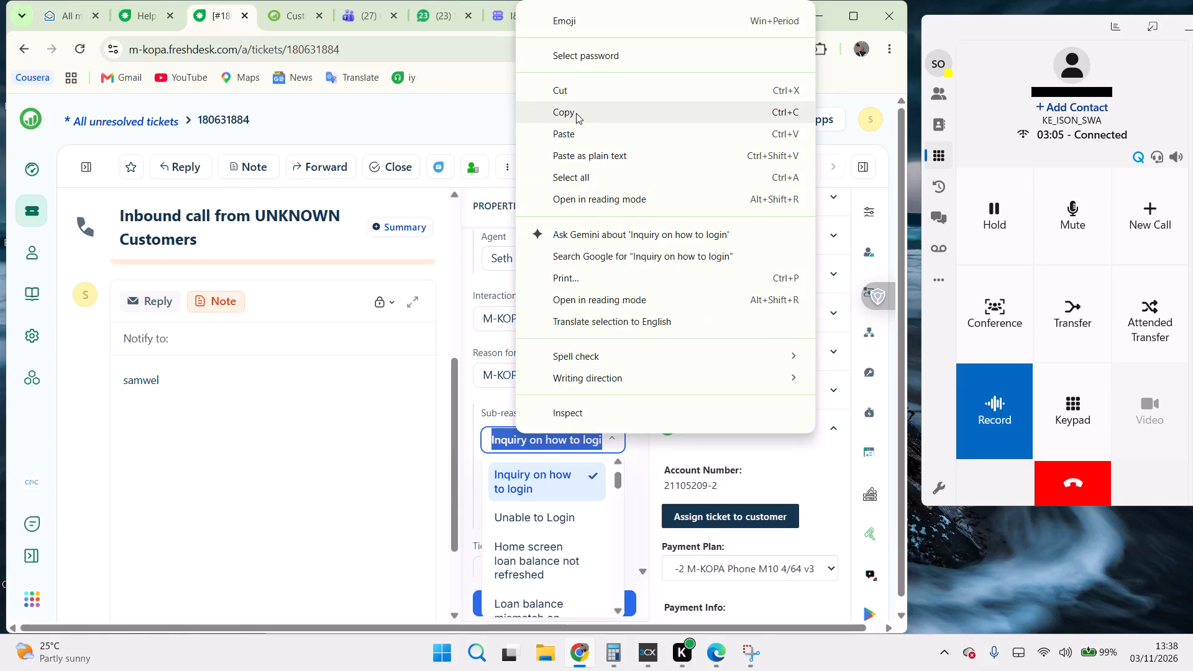
pyautogui.click(576, 113)
pyautogui.click(228, 406)
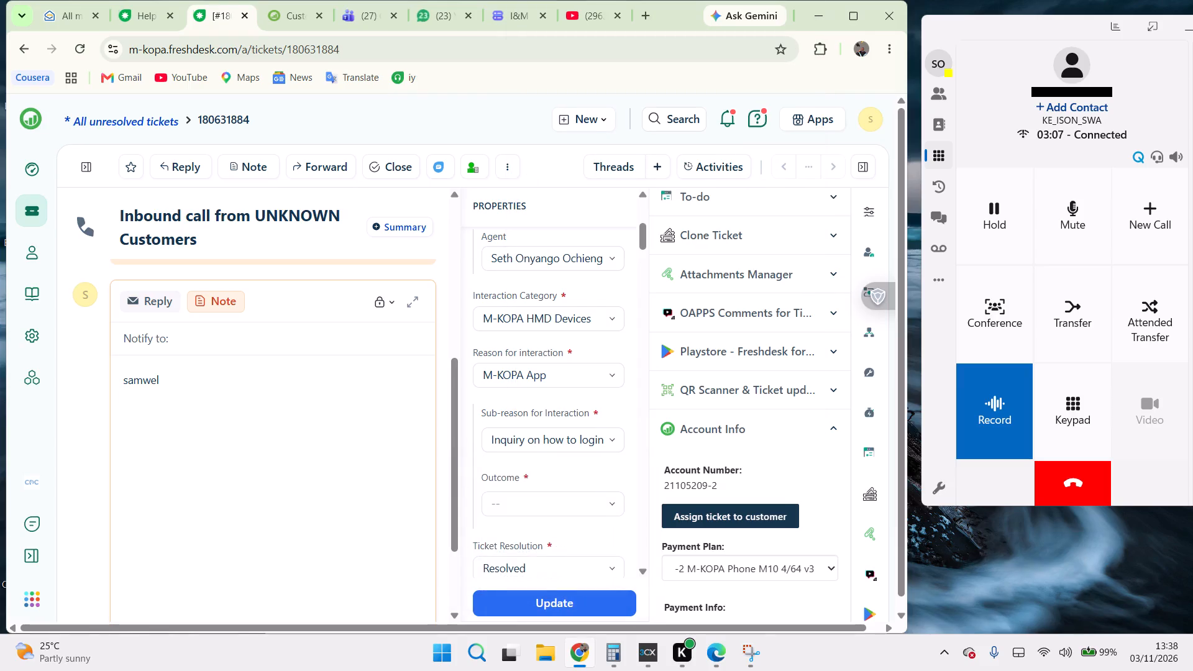
pyautogui.hotkey('ctrl', 'v')
pyautogui.press('Return')
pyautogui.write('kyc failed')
# Close the Update Information form on the customer's CRM dashboard without saving and return to the ticket.
pyautogui.click(281, 16)
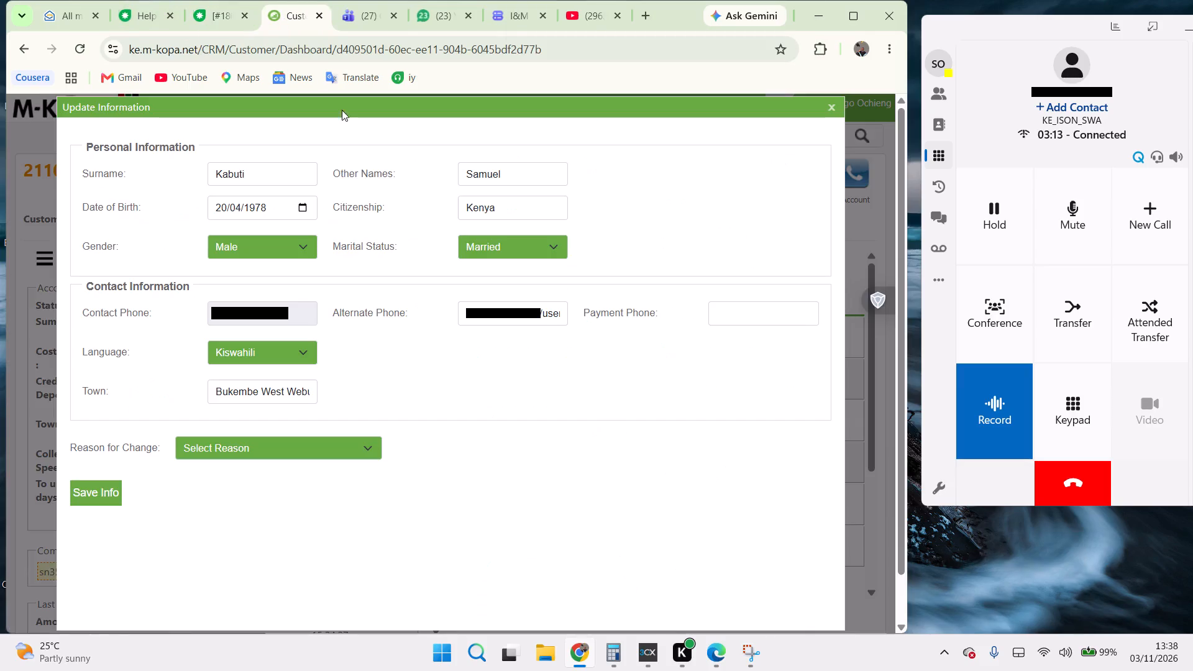
pyautogui.click(833, 110)
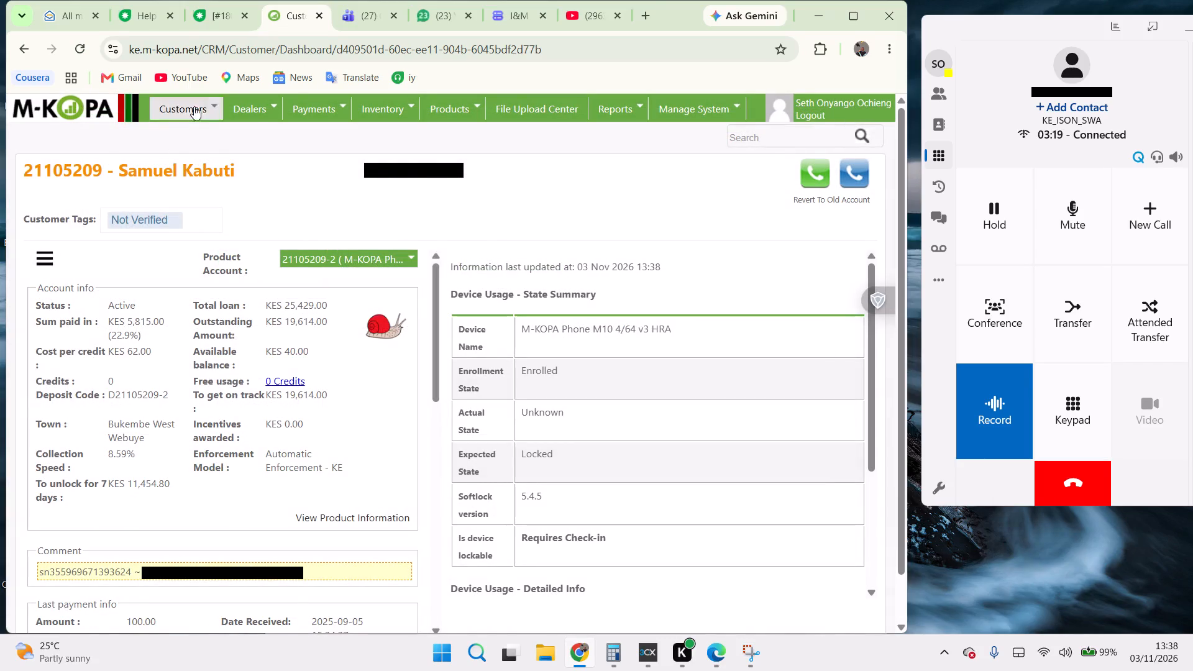
pyautogui.click(219, 16)
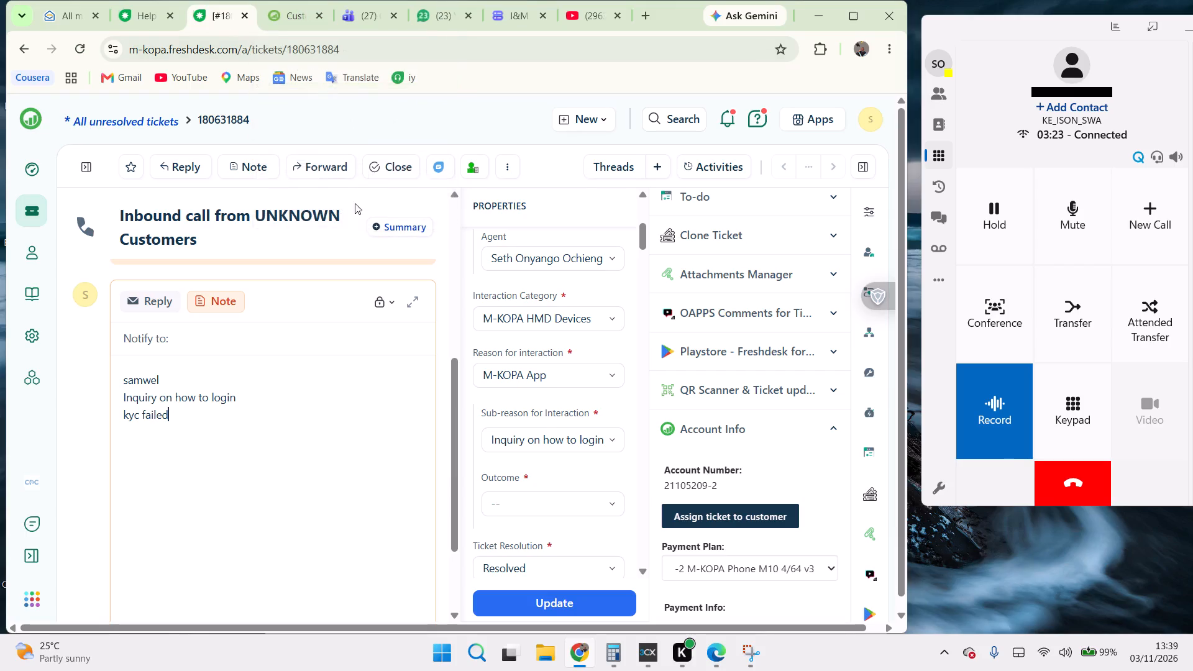
# Search the M-KOPA CRM for a different customer record by account number.
pyautogui.click(279, 9)
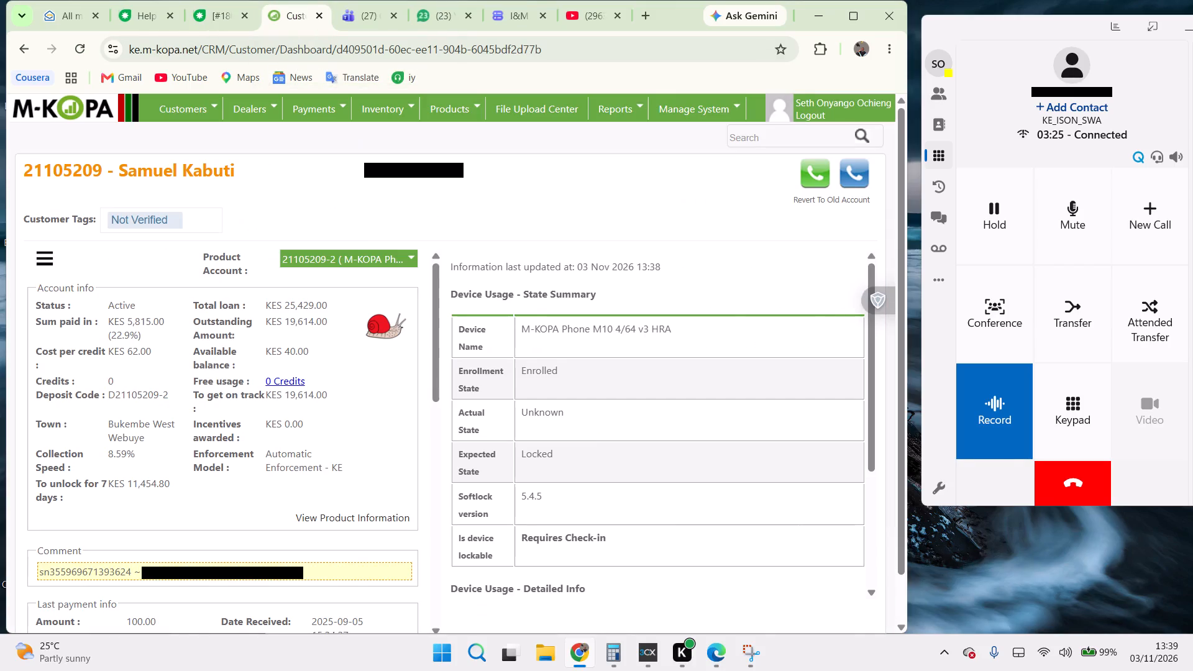
pyautogui.click(748, 135)
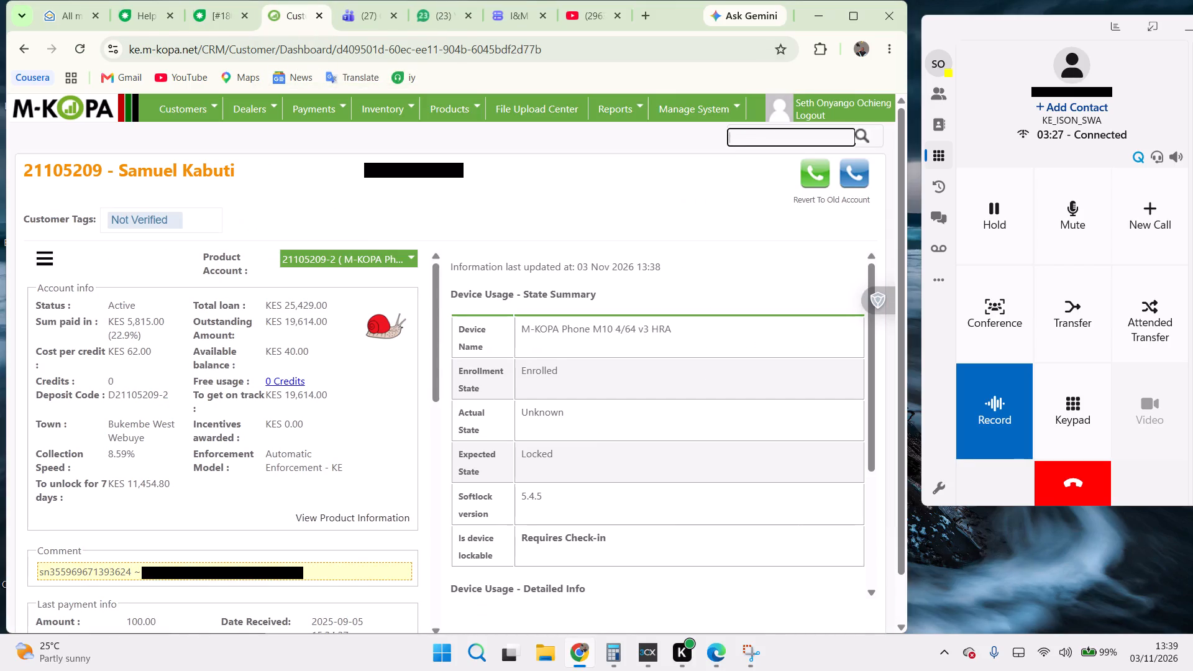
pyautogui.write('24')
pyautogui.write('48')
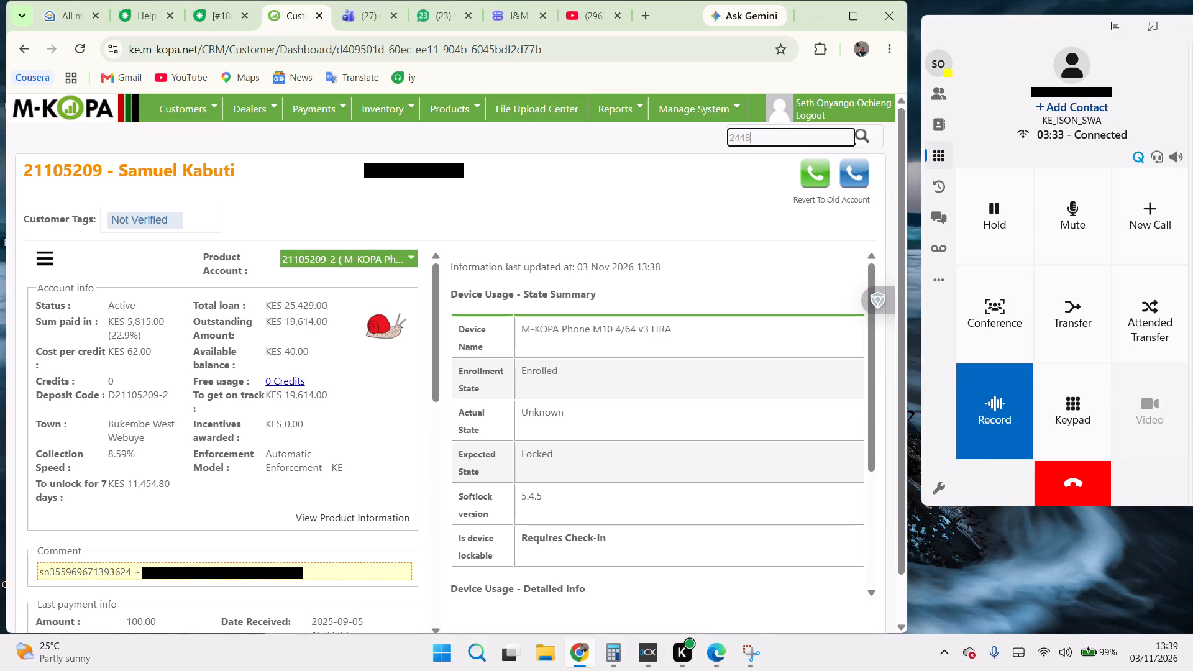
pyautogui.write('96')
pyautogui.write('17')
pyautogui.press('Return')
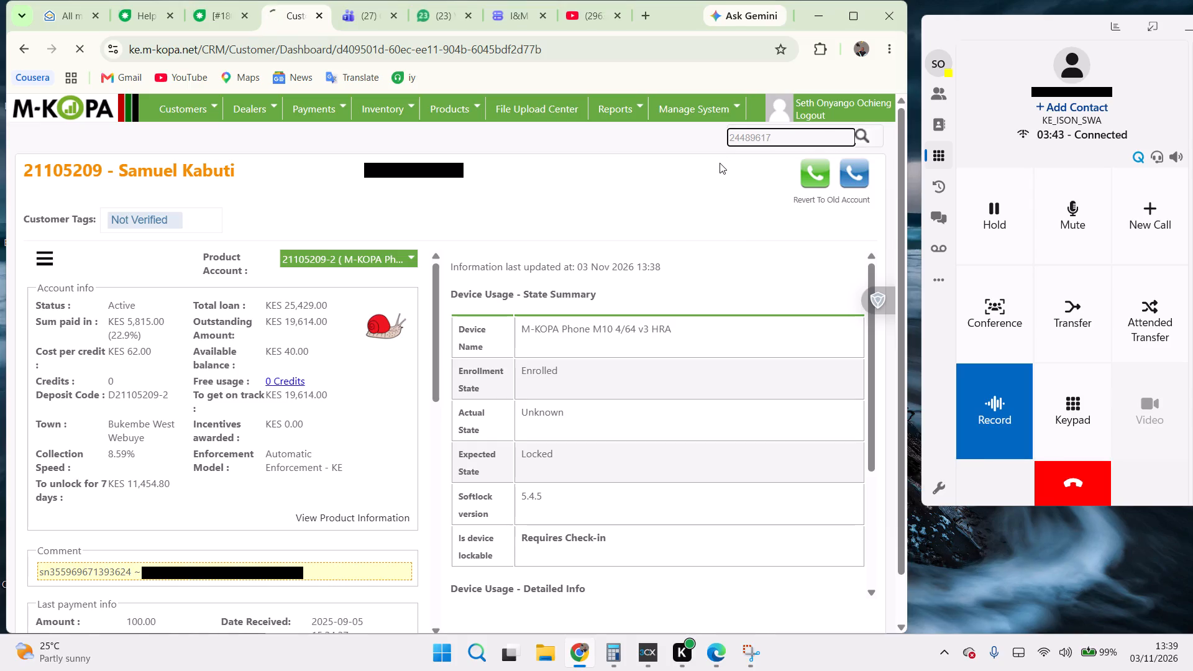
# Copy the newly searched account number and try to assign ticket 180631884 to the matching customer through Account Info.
pyautogui.doubleClick(746, 138)
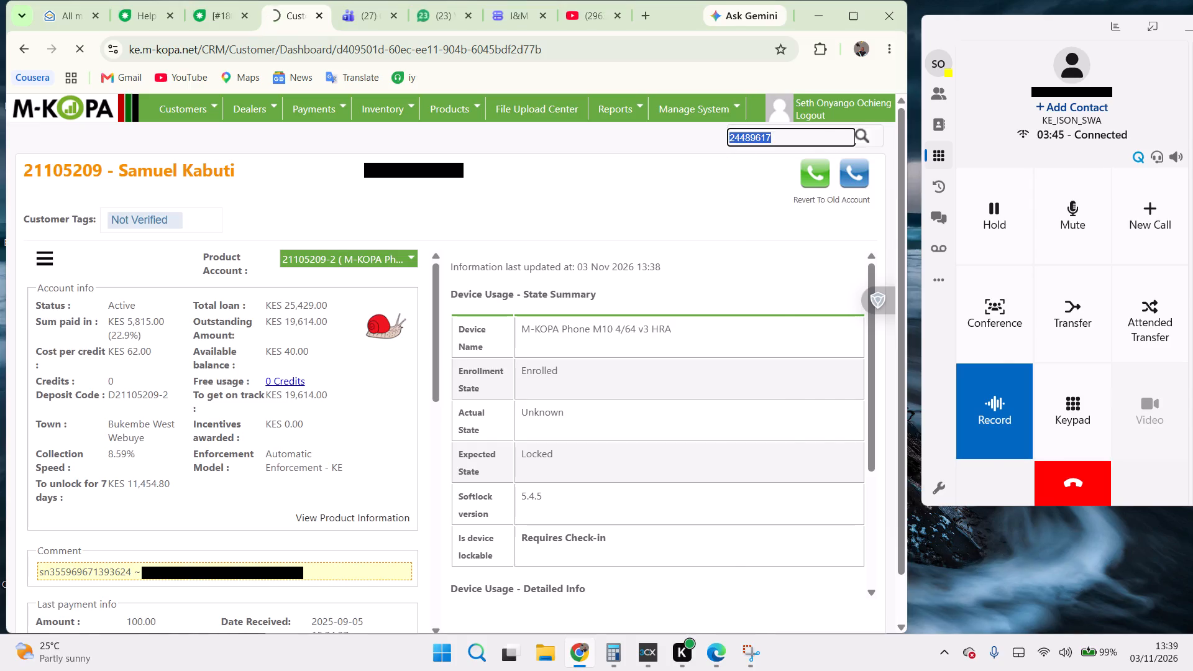
pyautogui.rightClick(746, 138)
pyautogui.click(786, 249)
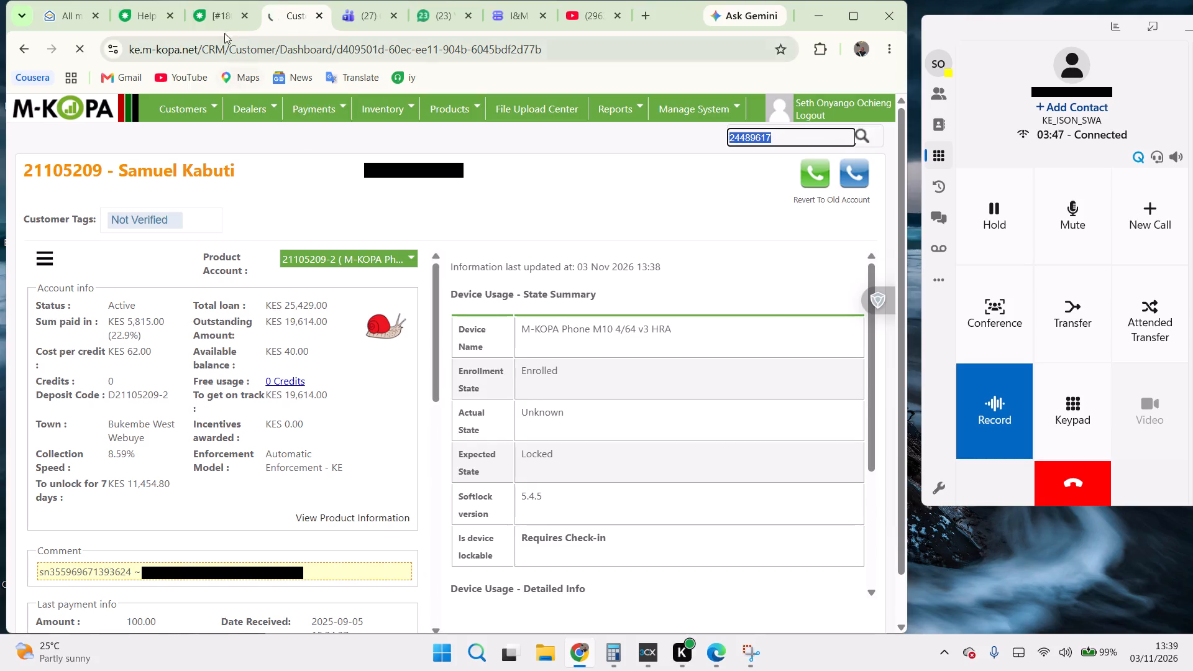
pyautogui.click(213, 12)
pyautogui.click(709, 517)
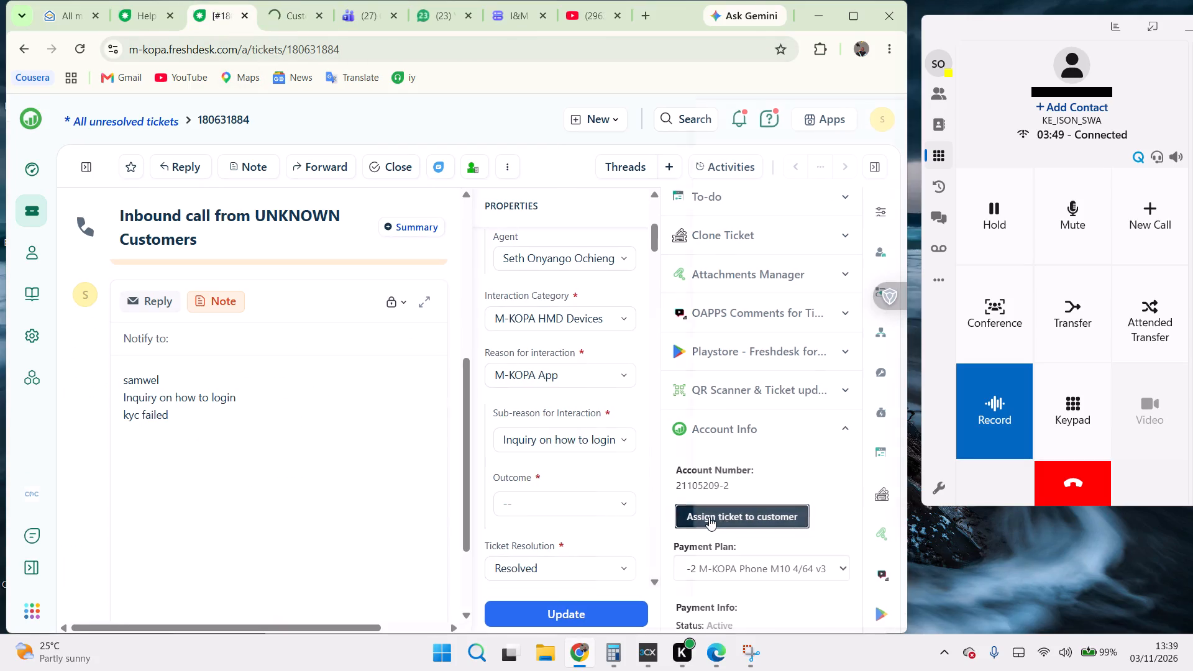
pyautogui.click(485, 171)
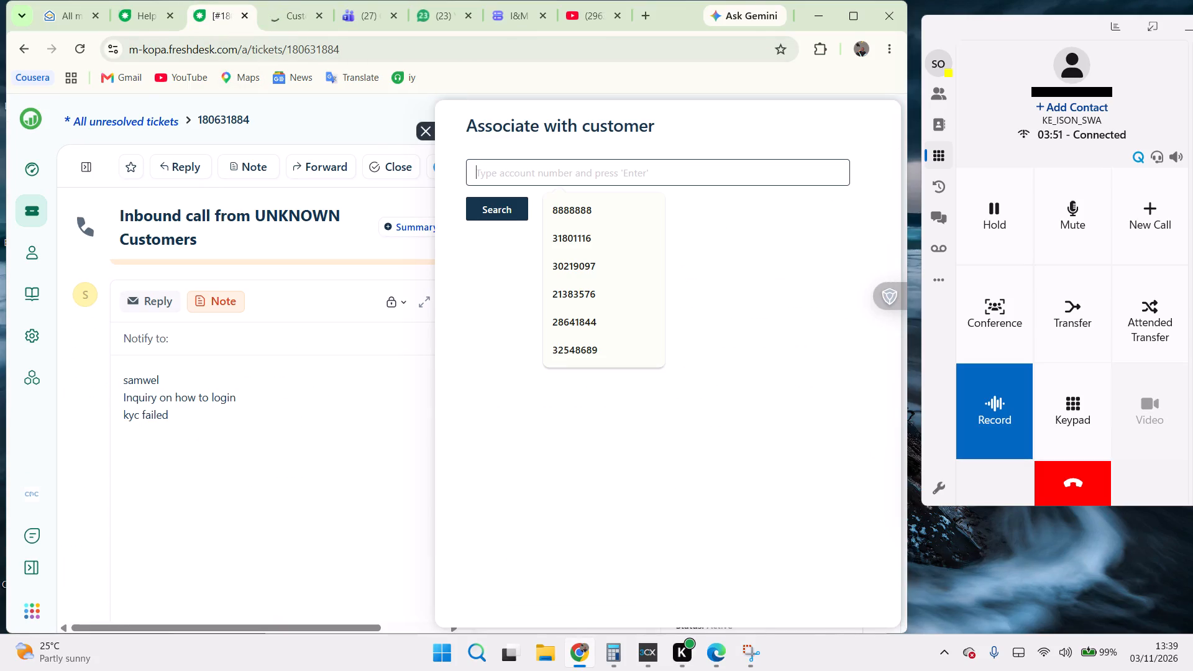
pyautogui.hotkey('ctrl', 'v')
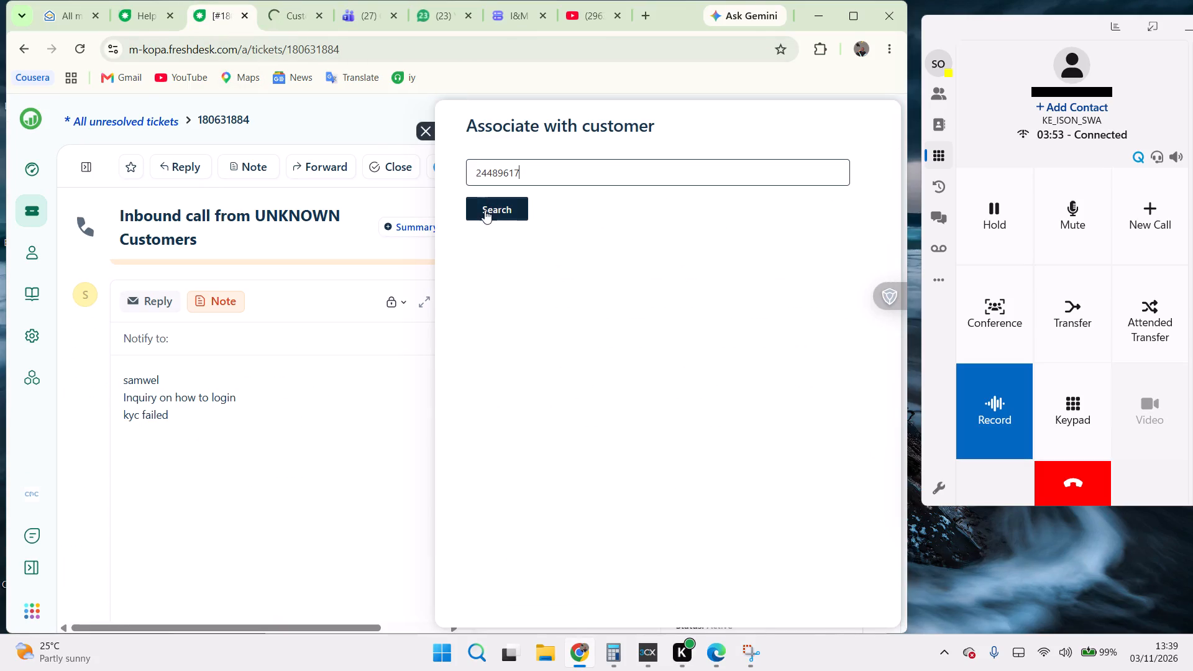
pyautogui.click(485, 210)
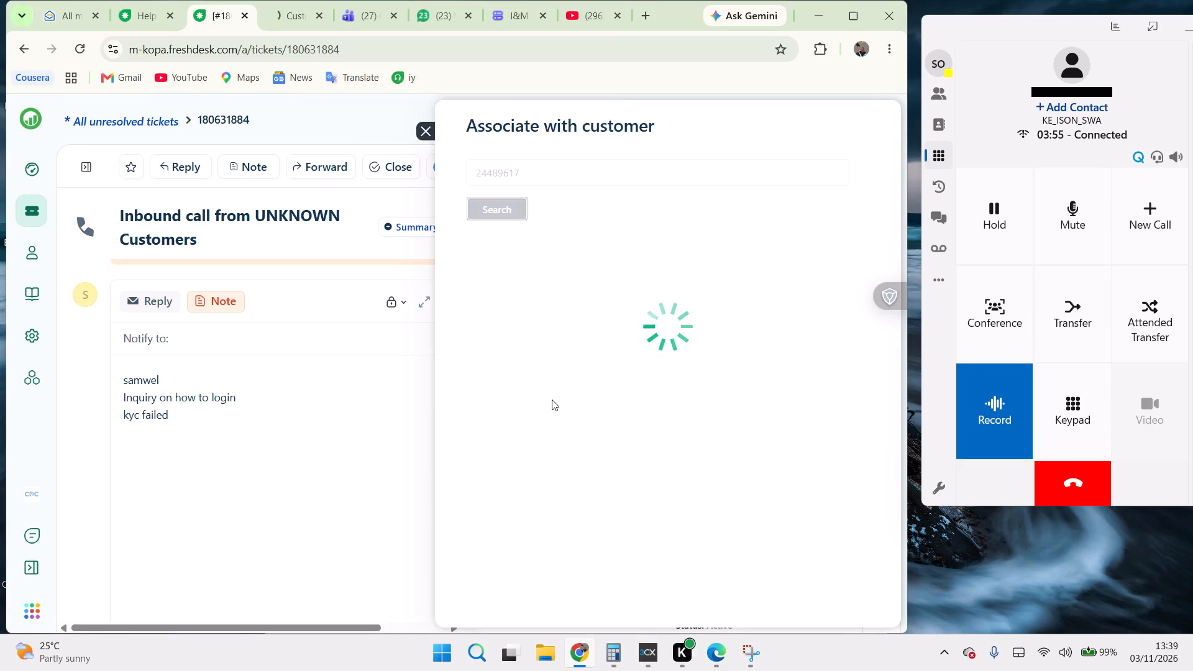
pyautogui.click(544, 390)
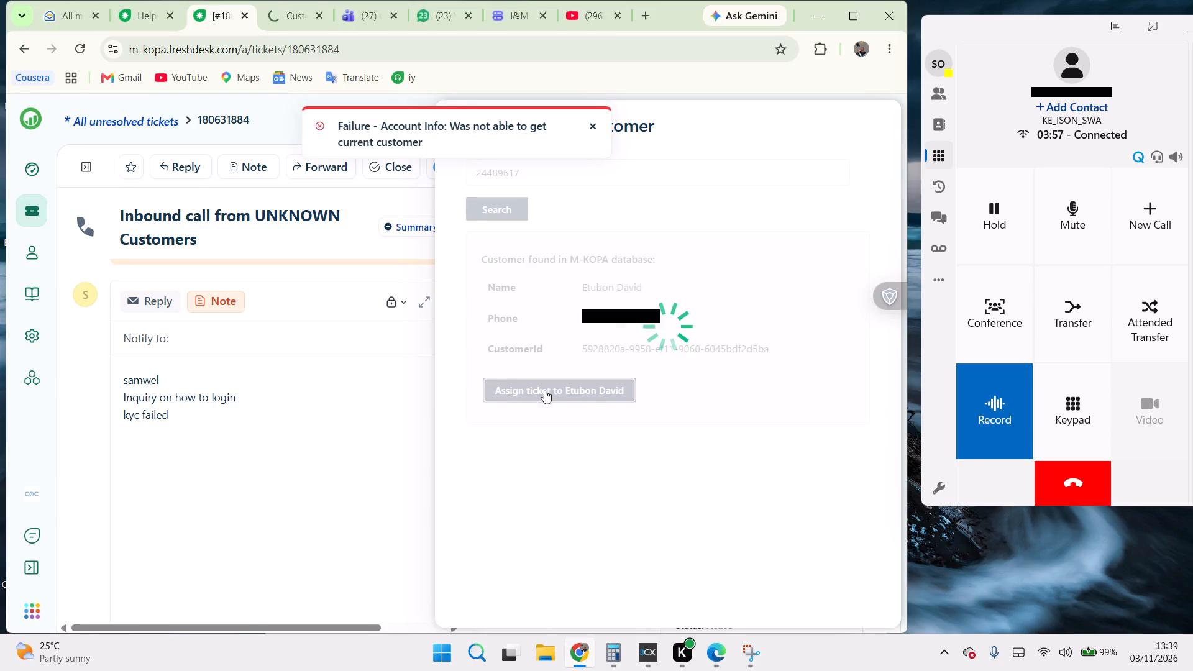
# Copy the account number from the newly opened customer's CRM dashboard and repeat the ticket's assignment to that customer in Account Info.
pyautogui.click(285, 11)
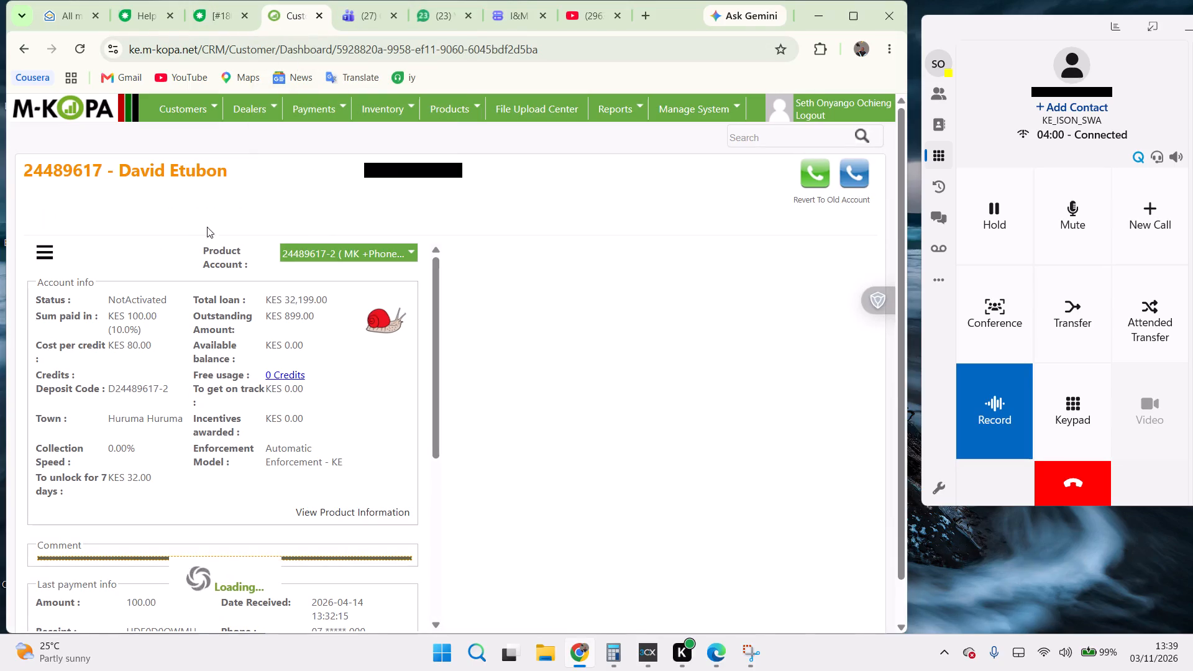
pyautogui.doubleClick(53, 169)
pyautogui.rightClick(40, 169)
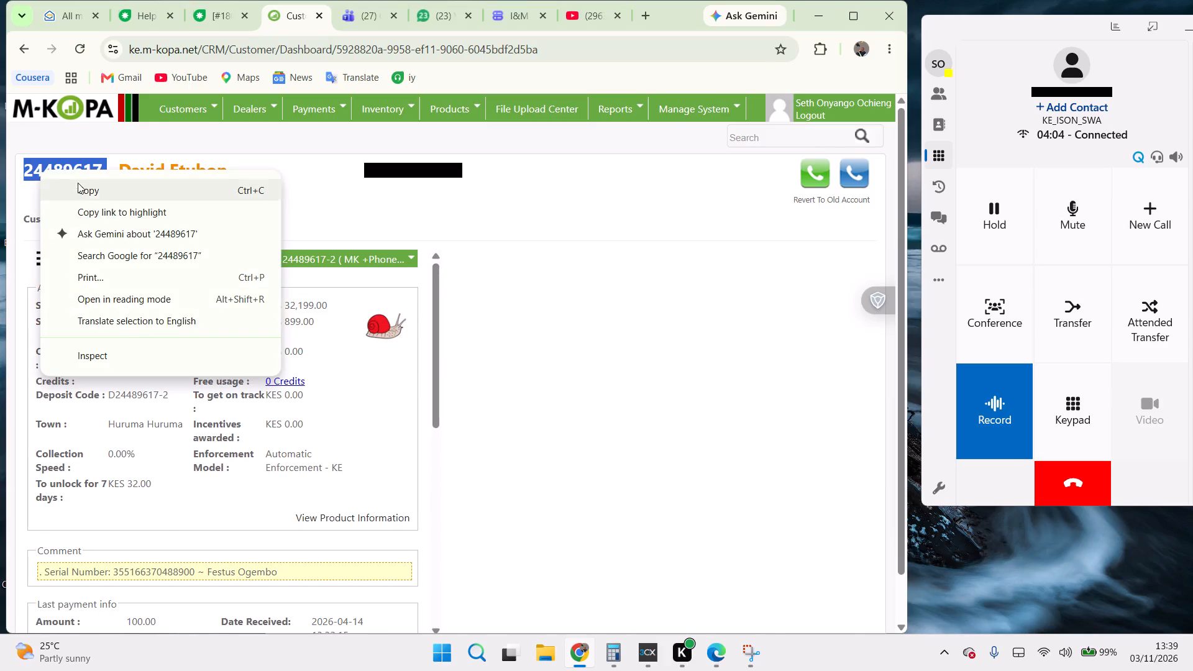
pyautogui.click(89, 189)
pyautogui.click(216, 16)
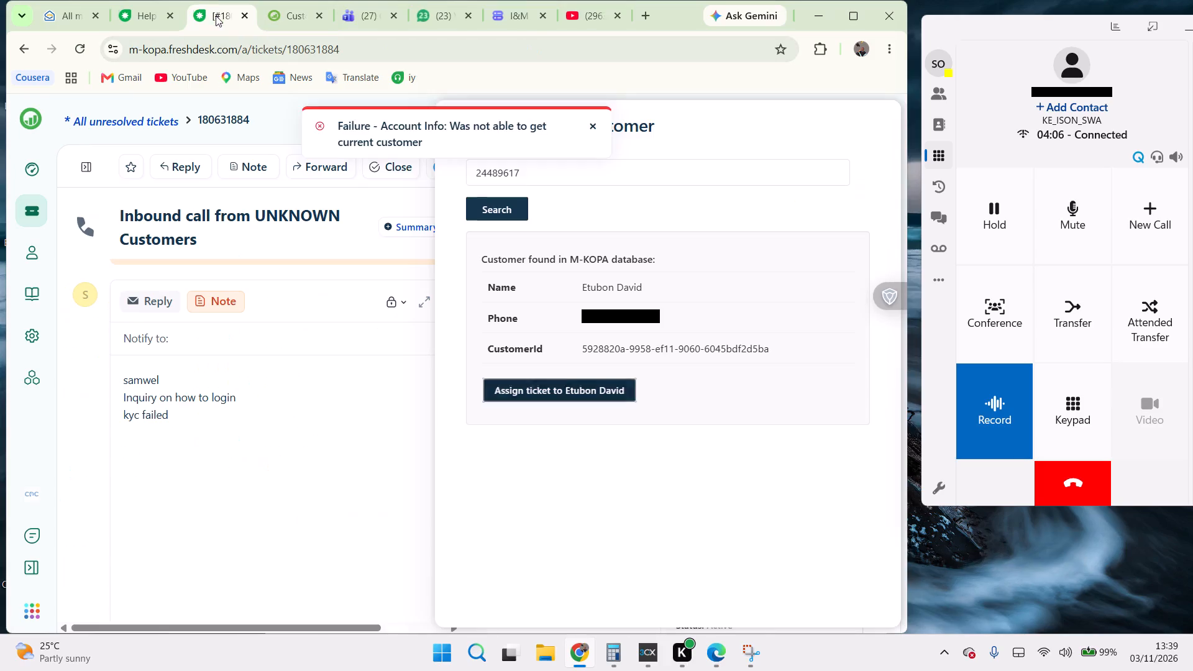
pyautogui.click(515, 387)
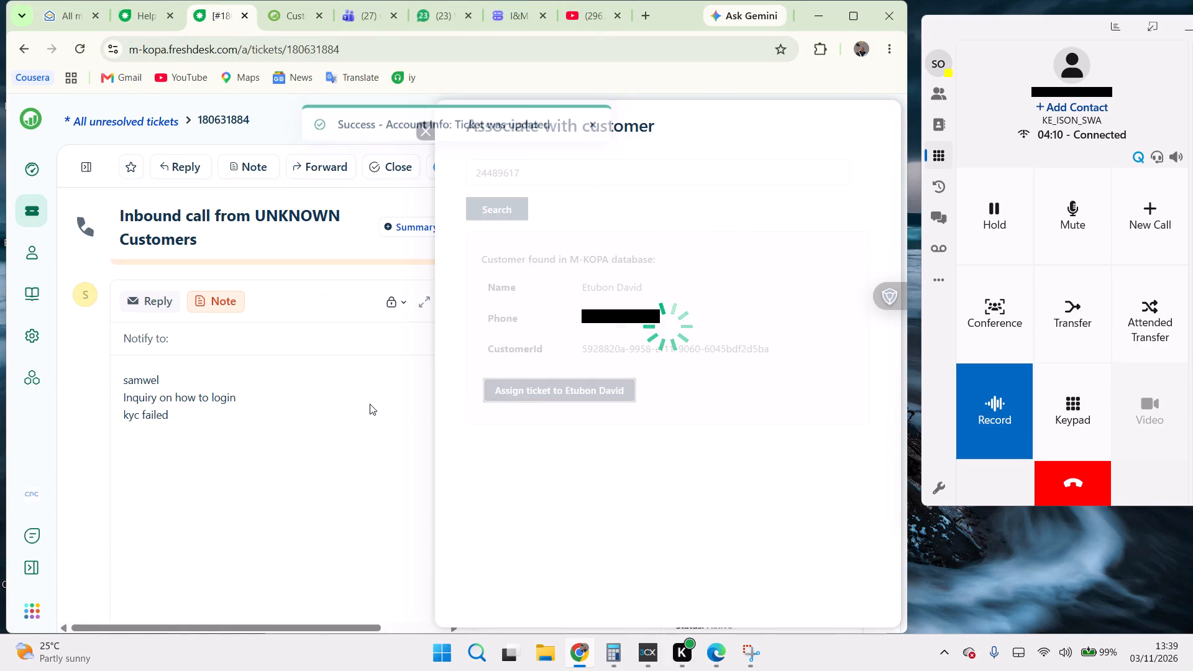
pyautogui.click(518, 398)
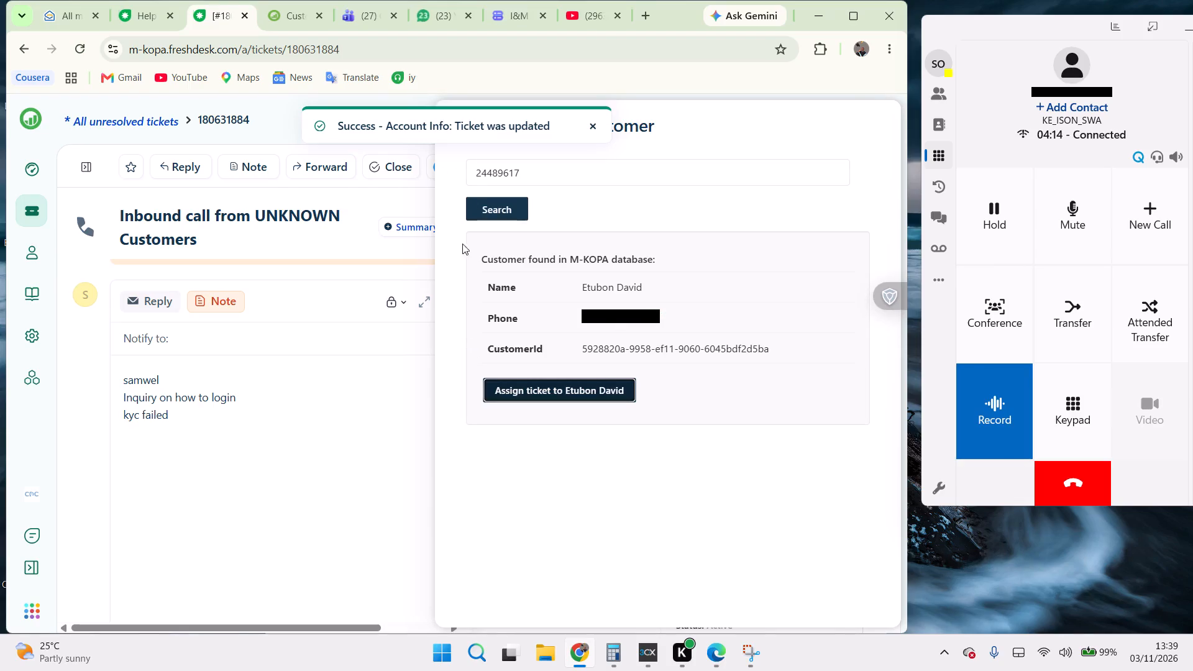
pyautogui.click(593, 122)
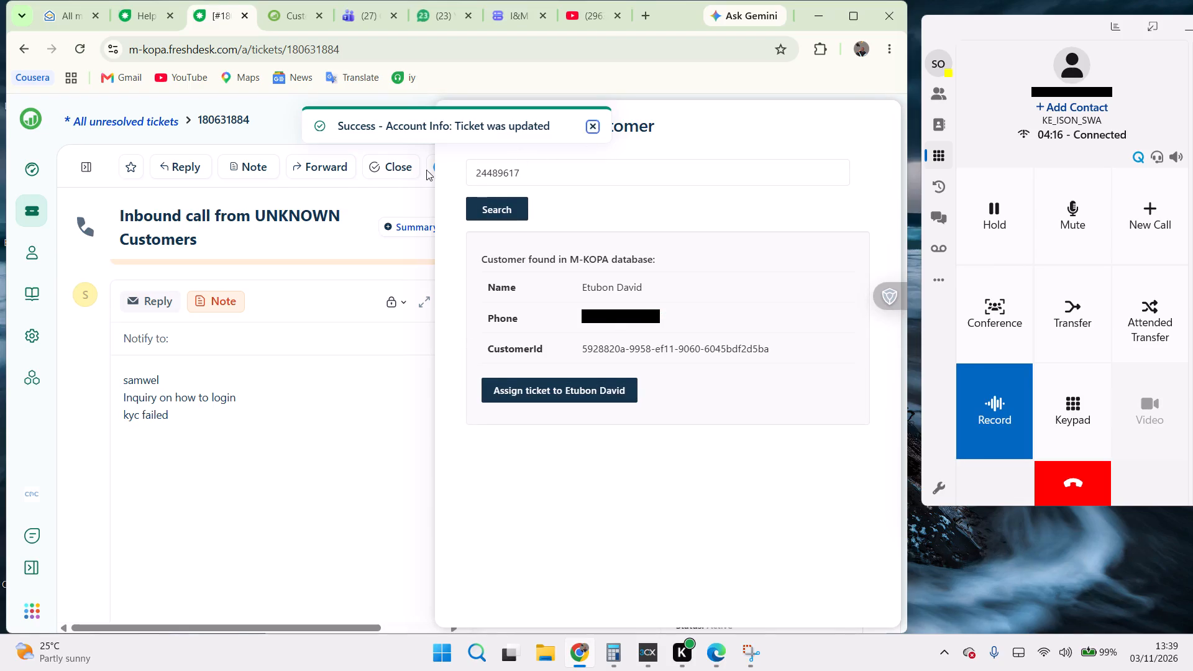
pyautogui.click(421, 132)
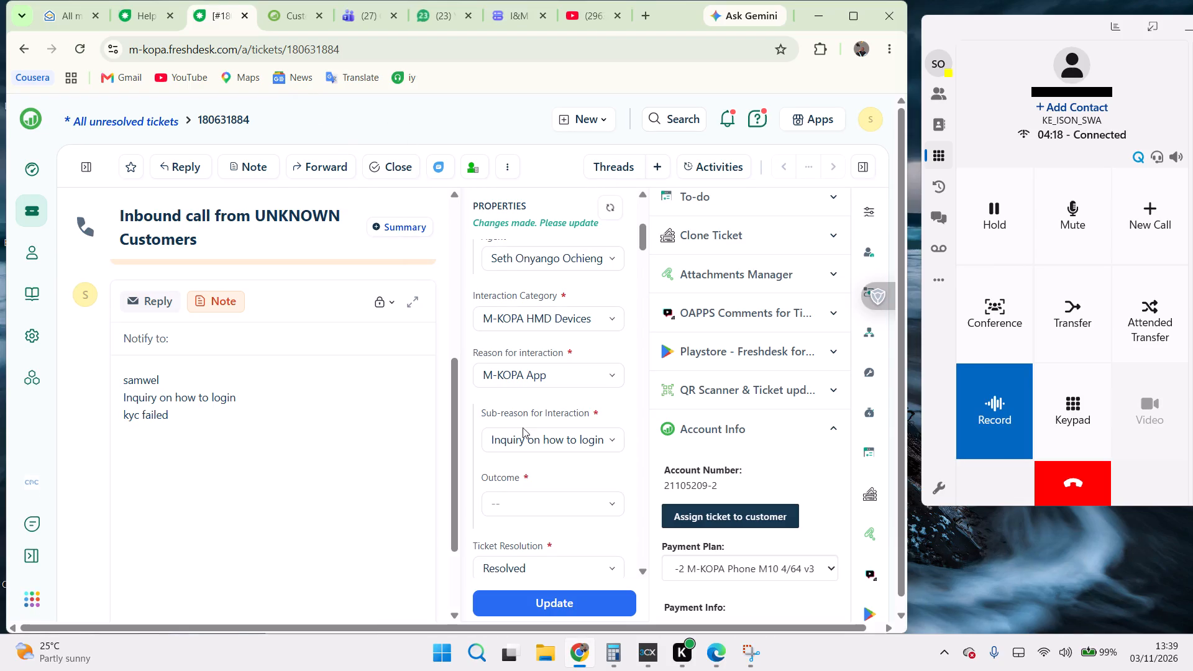
pyautogui.click(542, 372)
pyautogui.scroll(3, 549, 427)
pyautogui.scroll(-1, 549, 427)
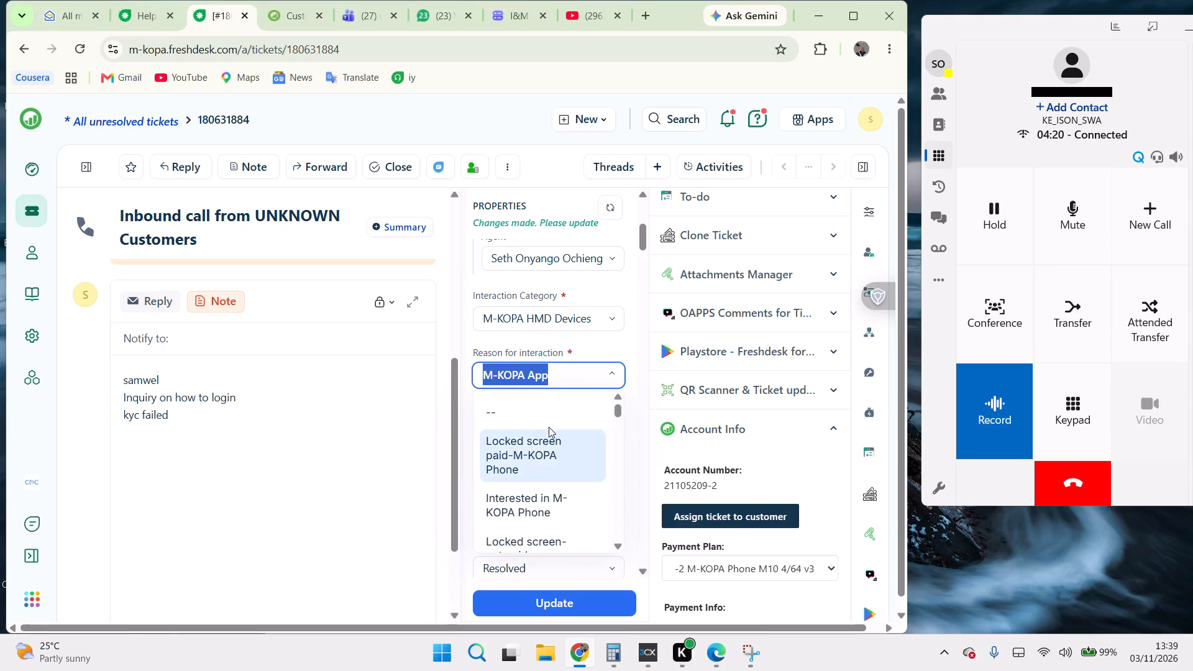
pyautogui.click(552, 311)
pyautogui.scroll(1, 542, 367)
pyautogui.scroll(-1, 542, 367)
pyautogui.scroll(1, 542, 367)
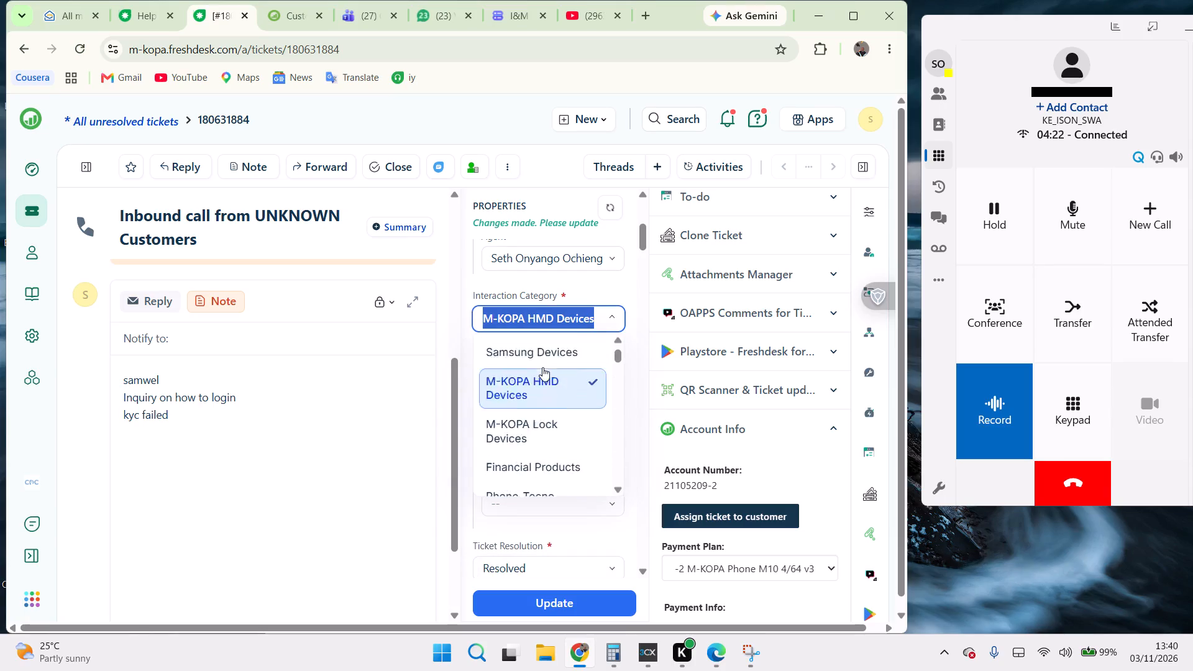
pyautogui.click(538, 377)
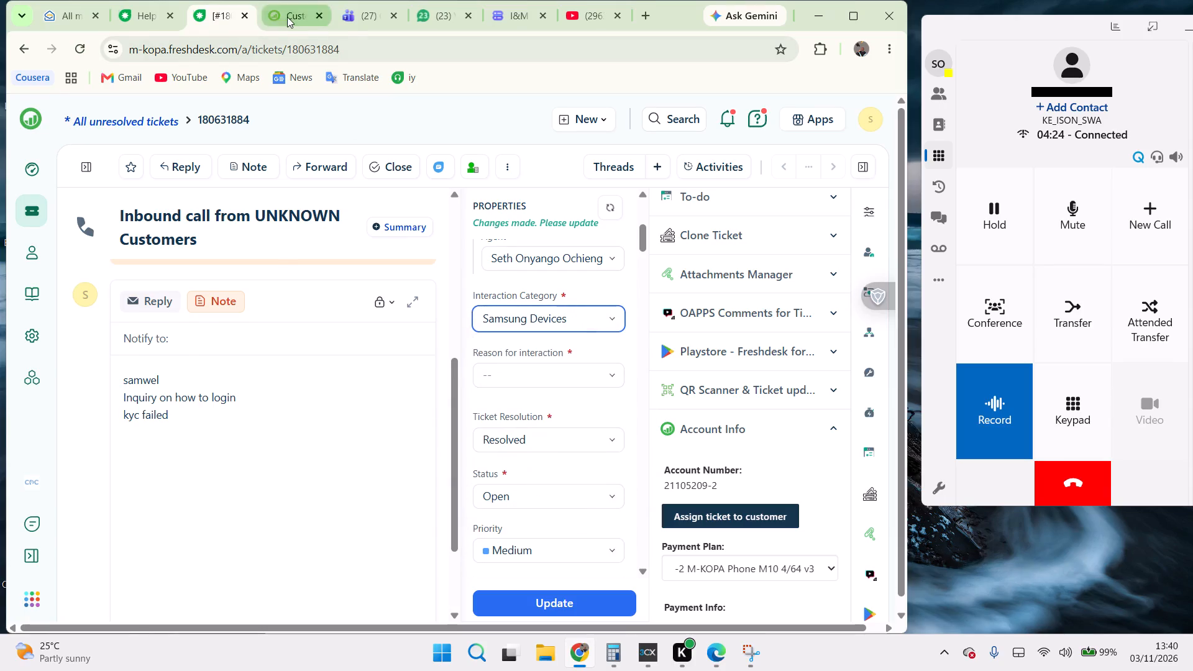
# Switch the customer's CRM dashboard to the MK Phone Samsung A04e 3/32 v2 HRA product account and examine its account information.
pyautogui.click(287, 17)
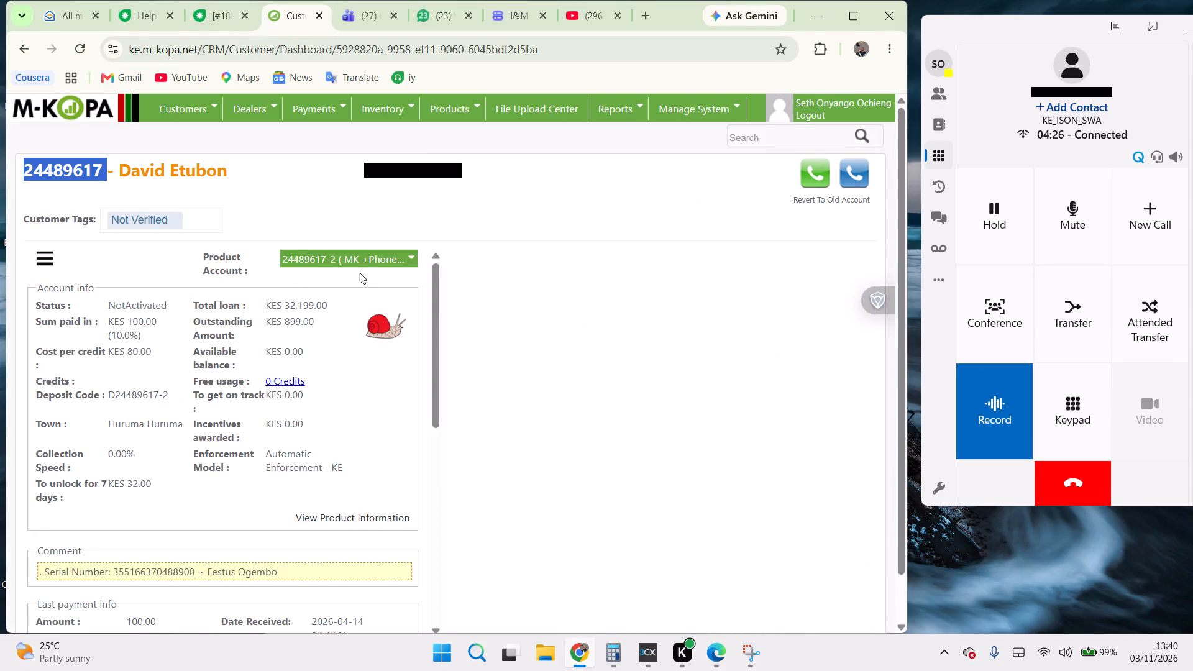
pyautogui.click(355, 265)
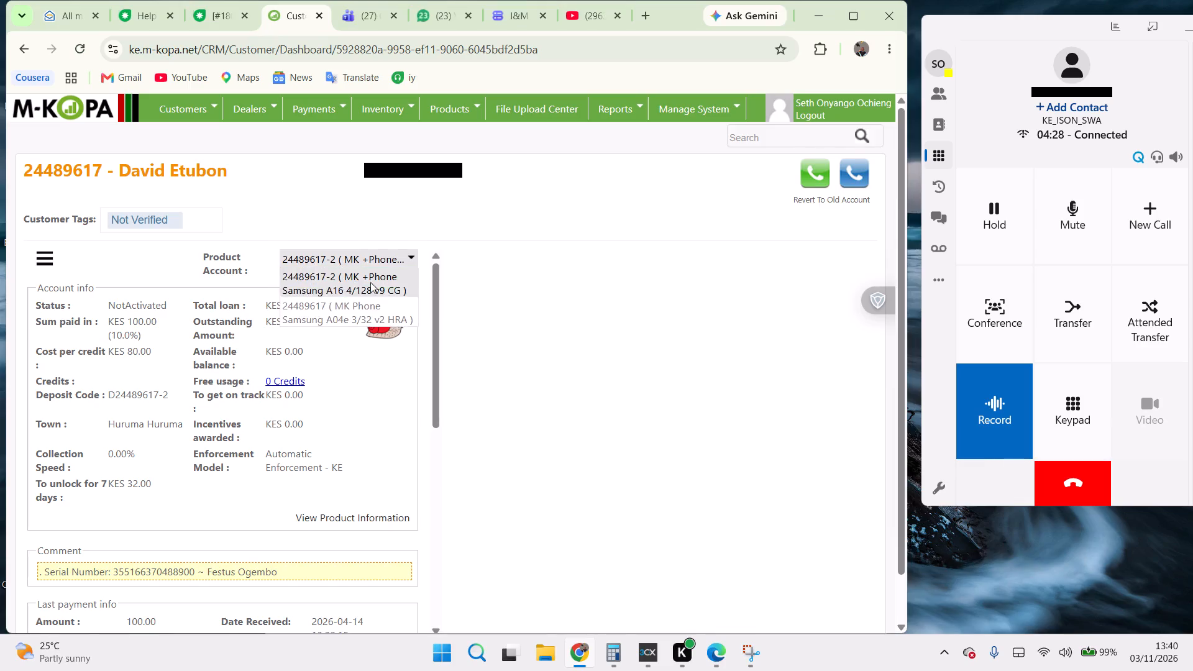
pyautogui.click(348, 314)
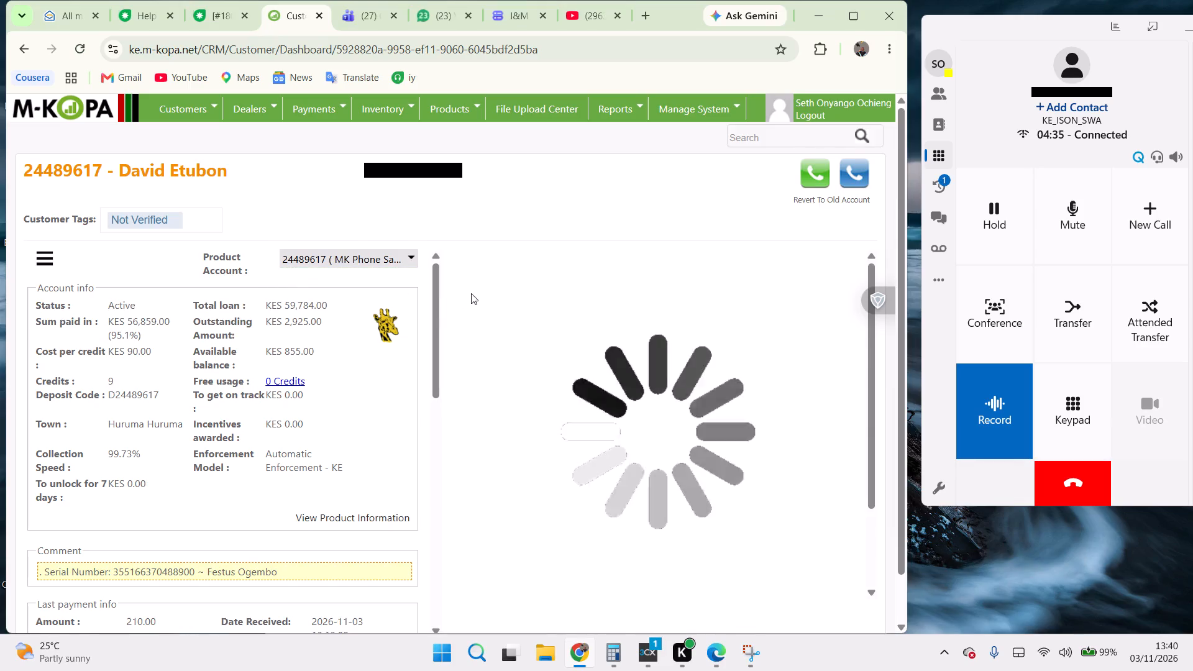
pyautogui.click(207, 17)
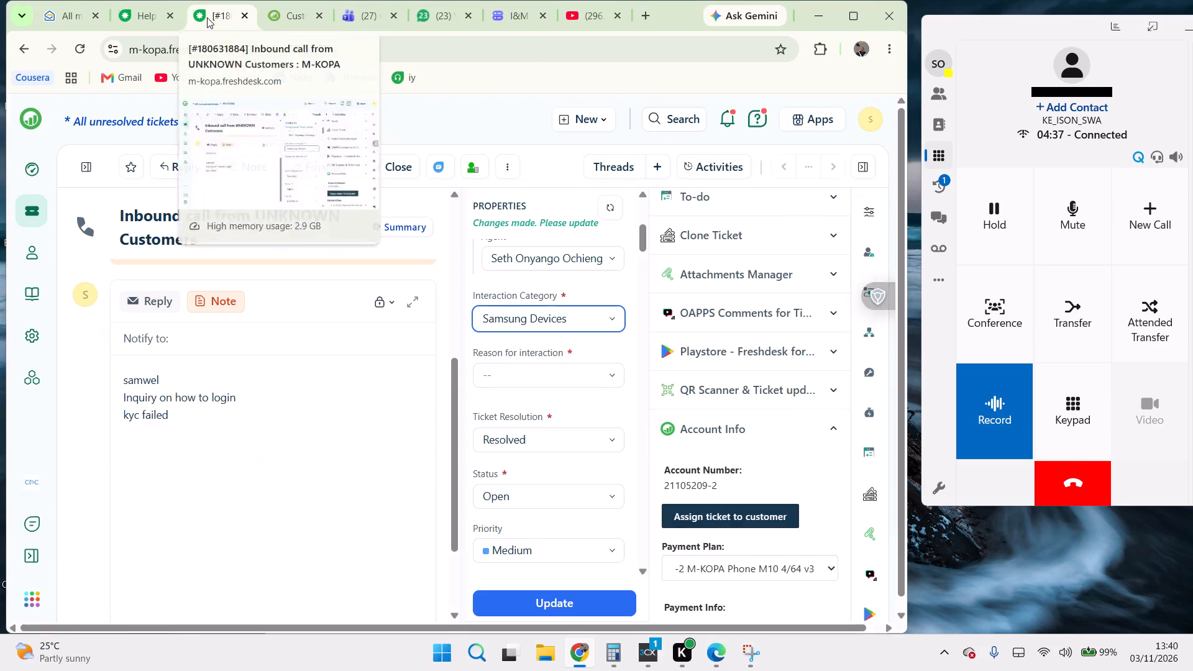
pyautogui.click(526, 373)
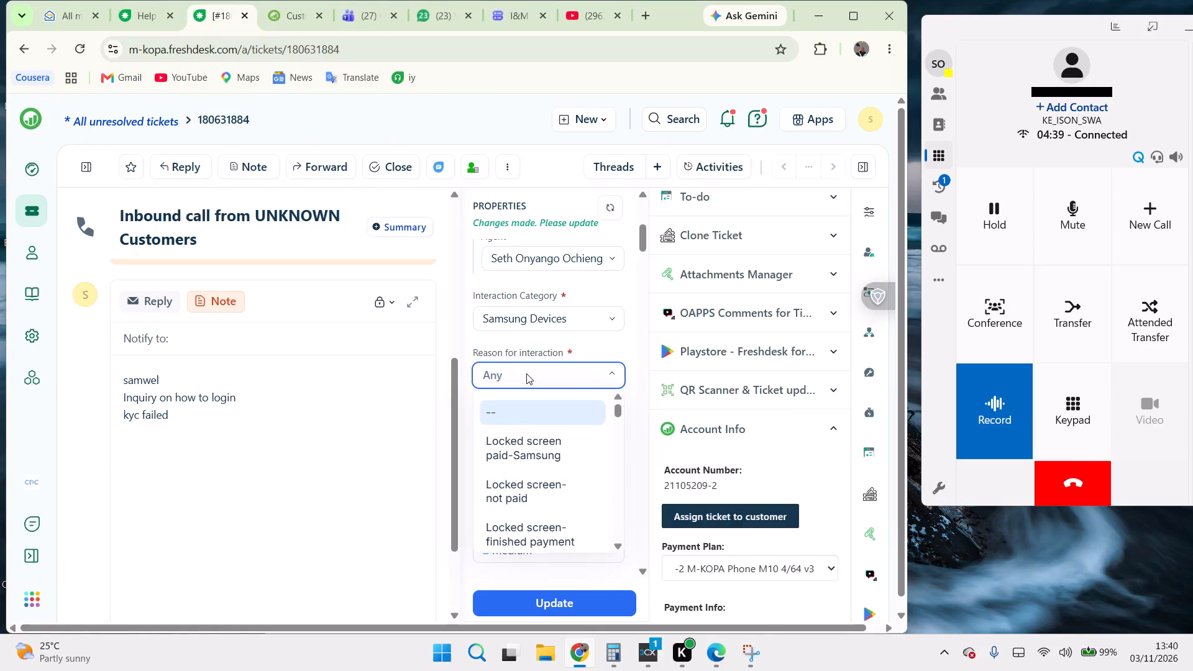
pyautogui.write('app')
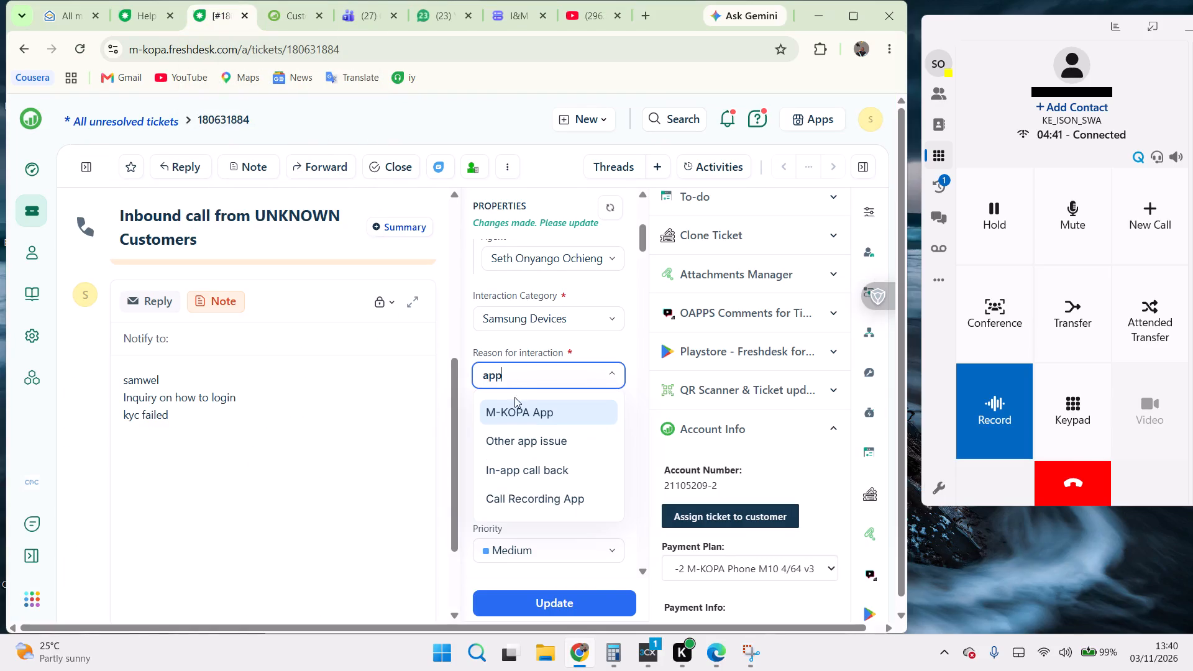
pyautogui.click(510, 409)
pyautogui.click(538, 431)
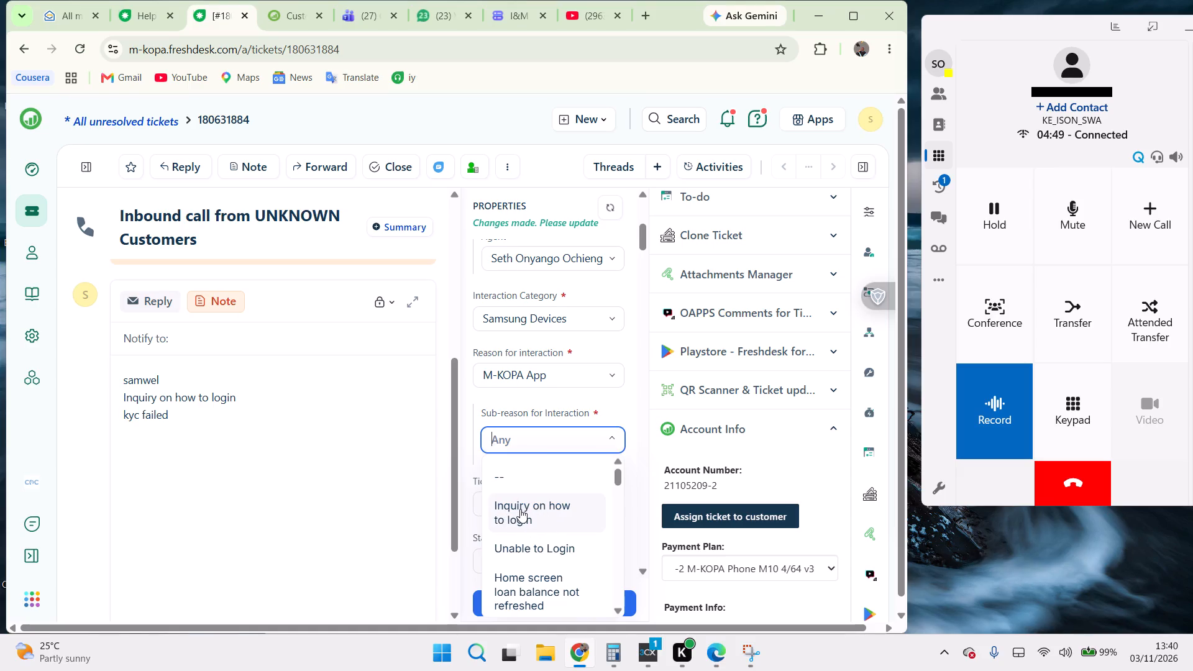
pyautogui.click(514, 500)
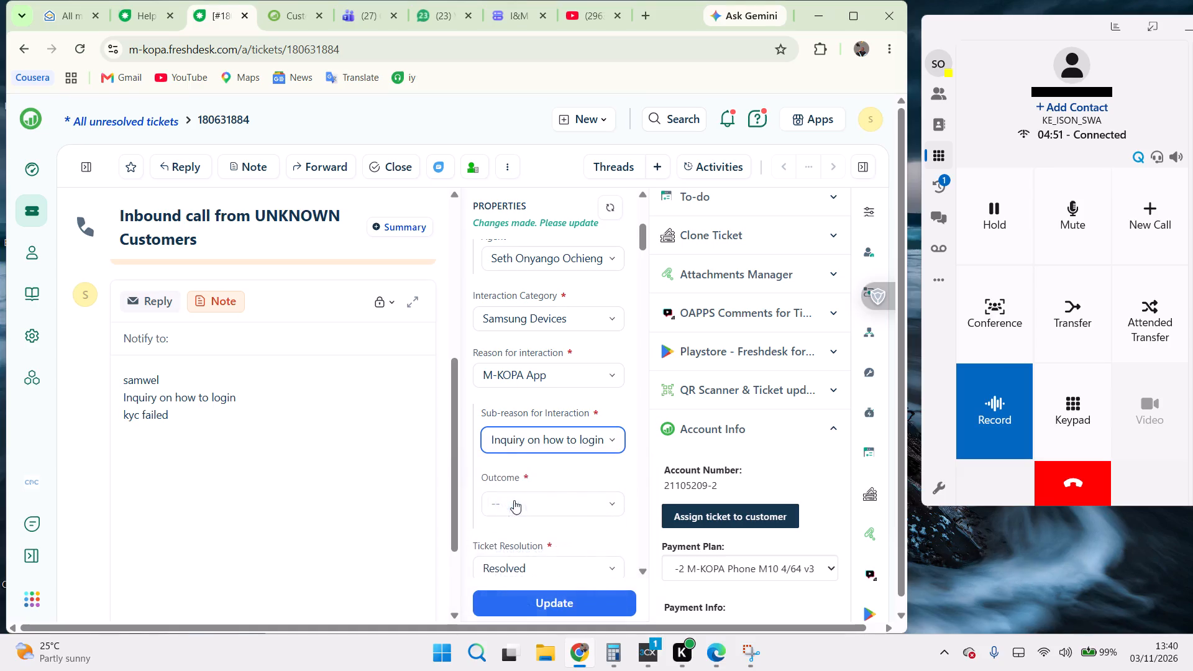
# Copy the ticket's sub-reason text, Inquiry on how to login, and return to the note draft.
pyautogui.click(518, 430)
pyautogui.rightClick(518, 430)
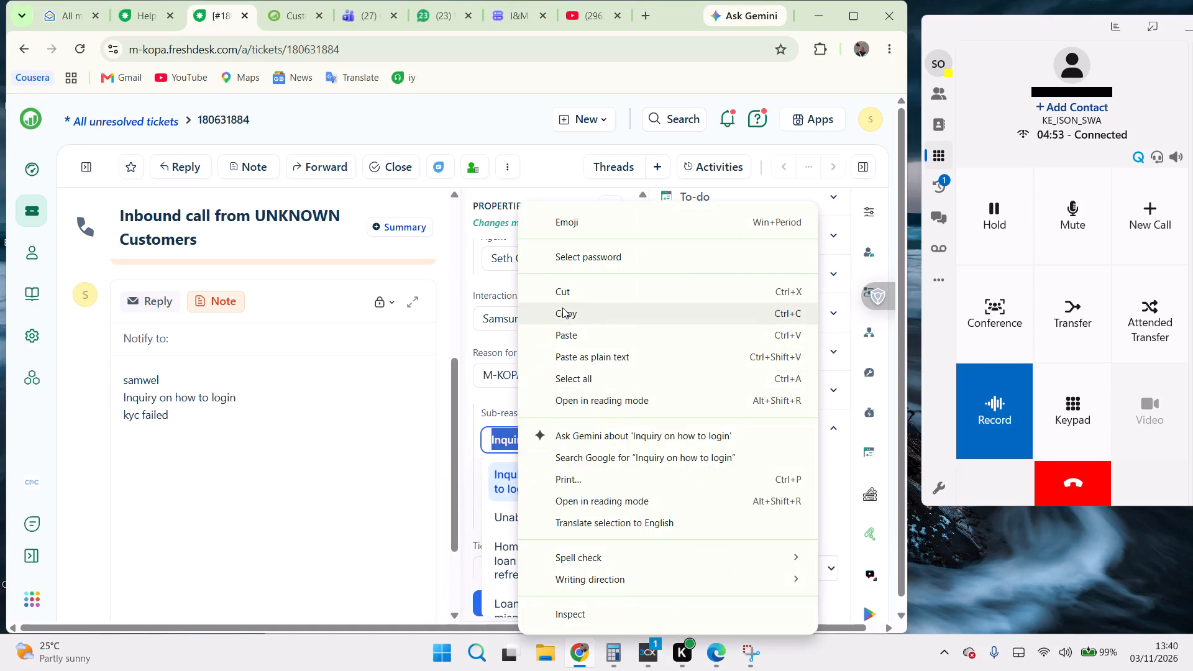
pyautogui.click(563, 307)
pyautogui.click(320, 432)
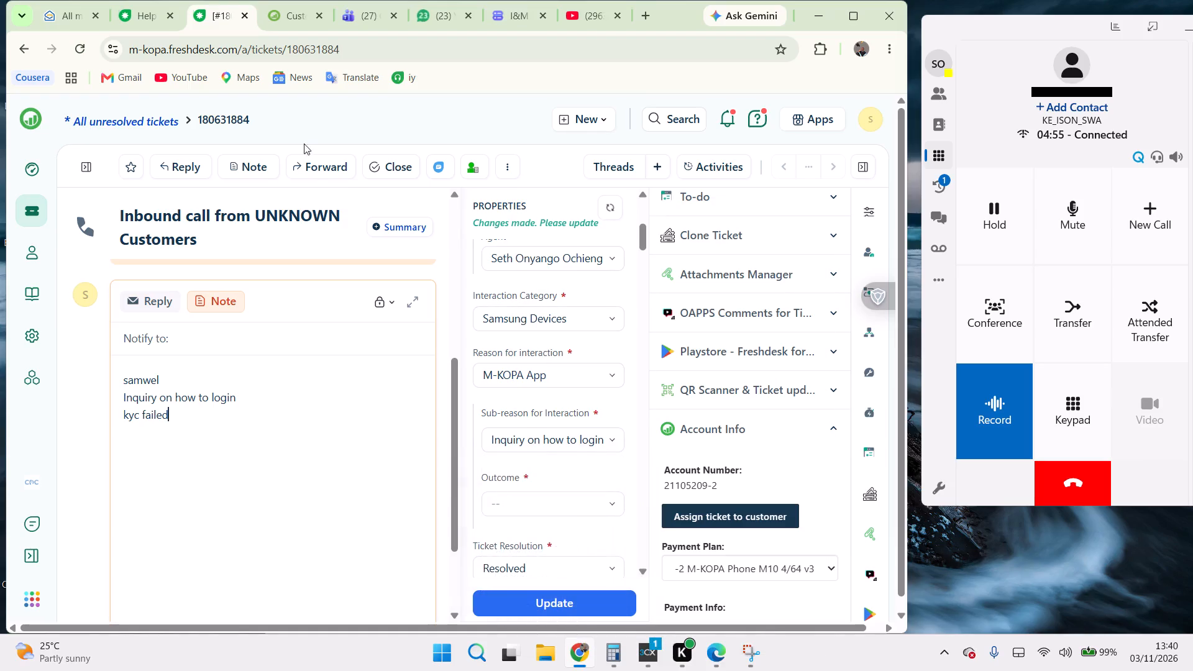
# Open the Update Information form from the customer's CRM dashboard and examine the personal and contact details.
pyautogui.click(294, 12)
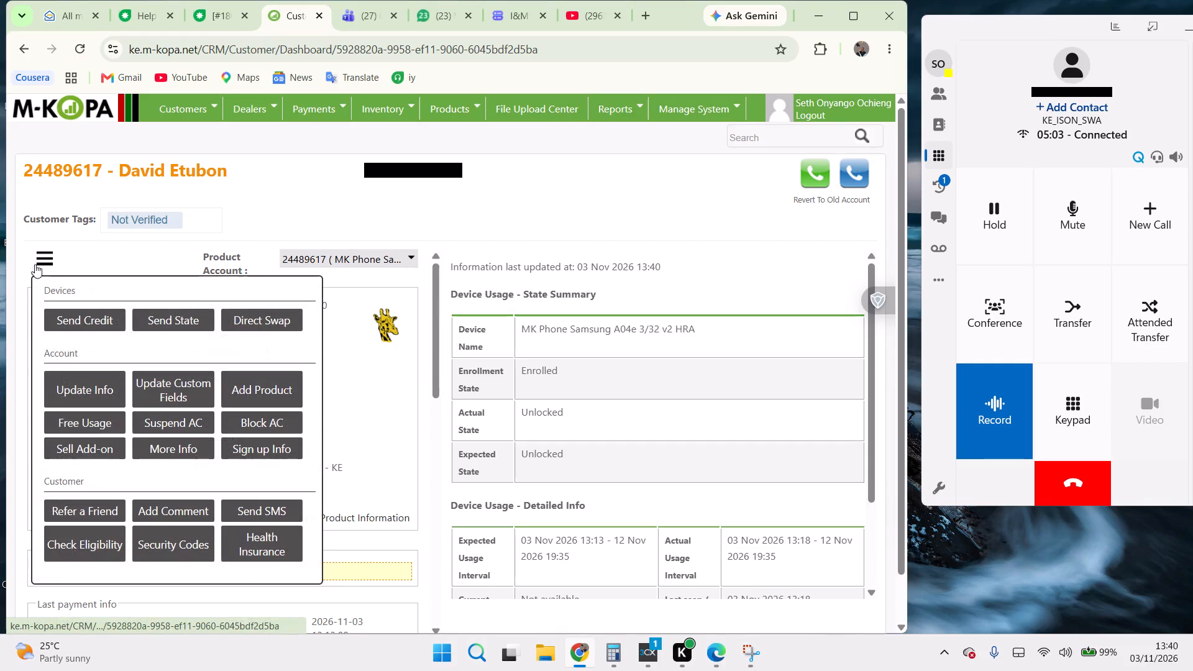
pyautogui.click(65, 393)
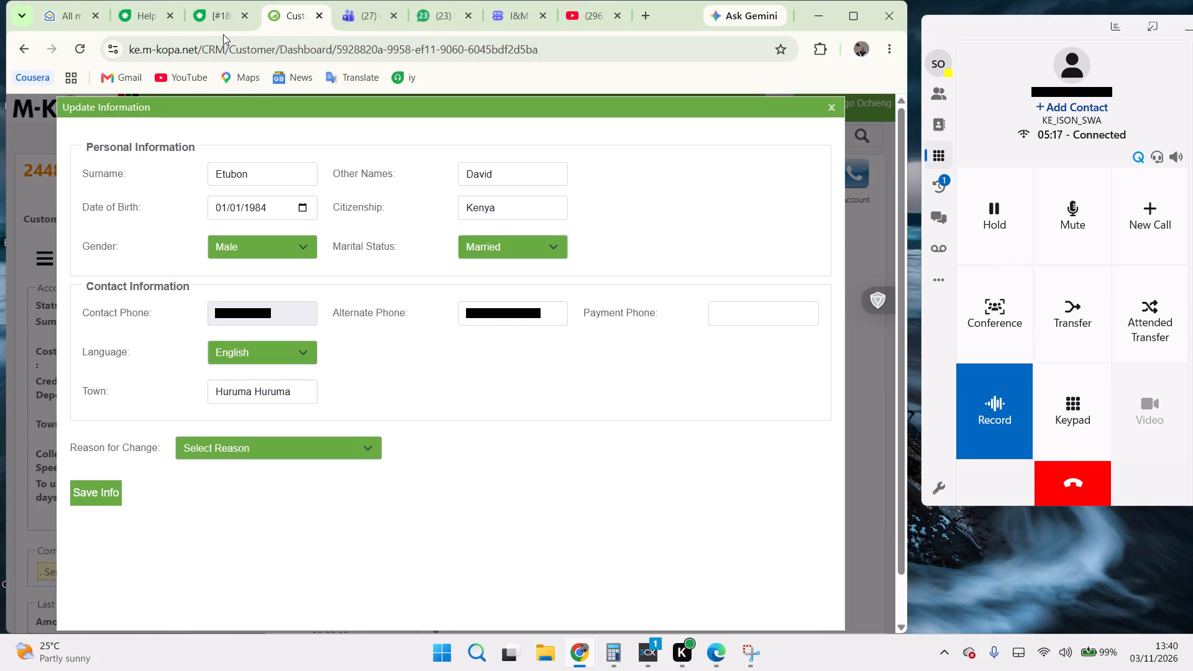
pyautogui.click(213, 9)
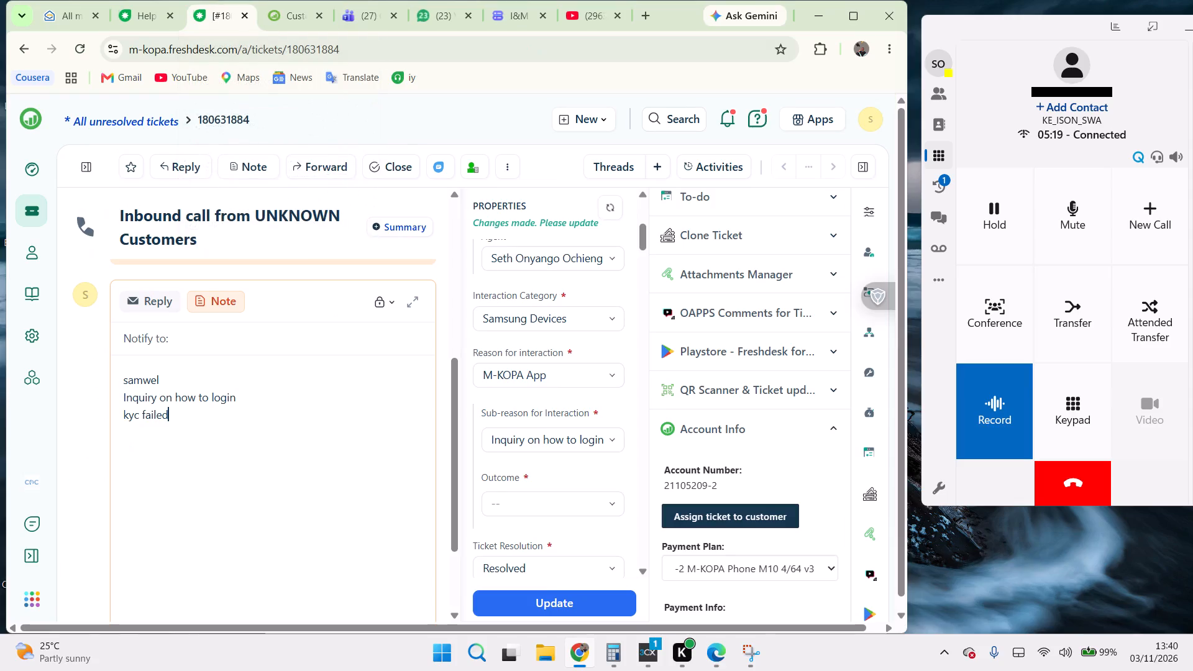
pyautogui.click(524, 503)
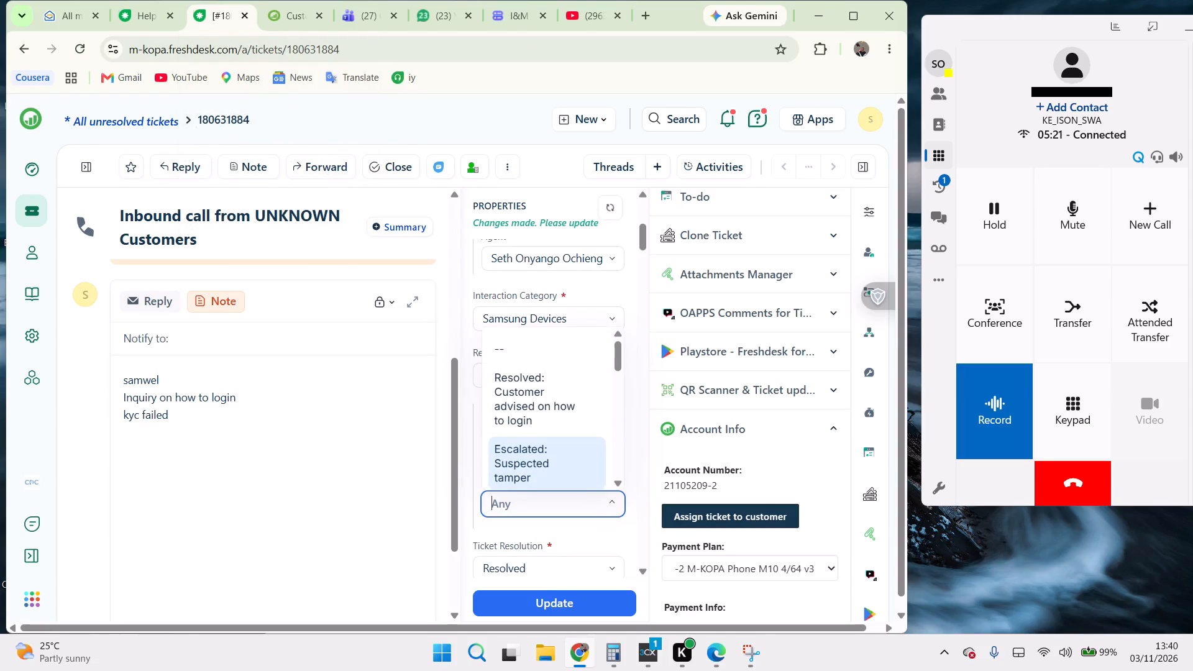
pyautogui.click(529, 394)
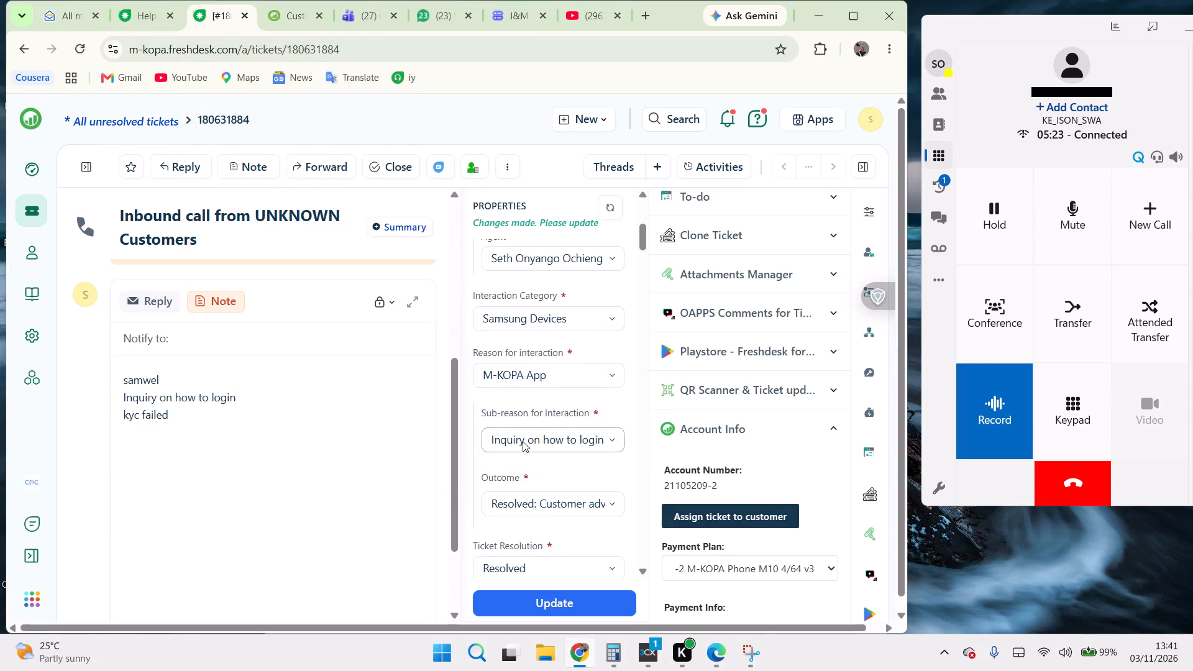
# Copy the sub-reason text Inquiry on how to login again and place the cursor in the ticket's note draft.
pyautogui.click(523, 439)
pyautogui.rightClick(523, 439)
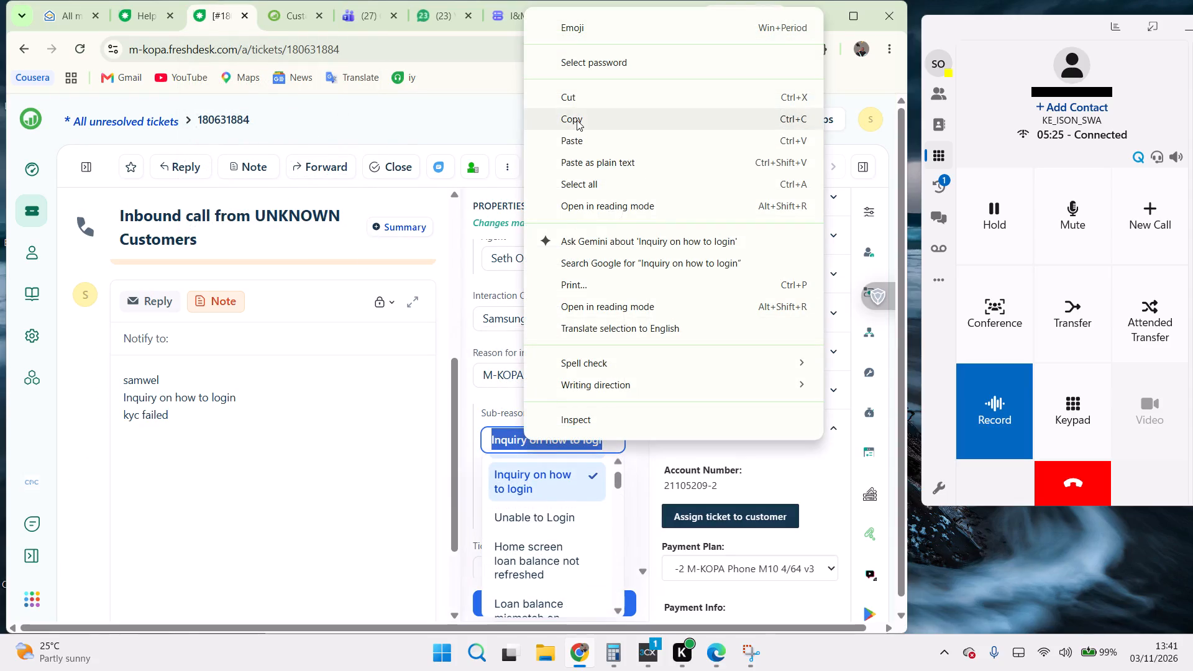
pyautogui.click(577, 119)
pyautogui.click(300, 440)
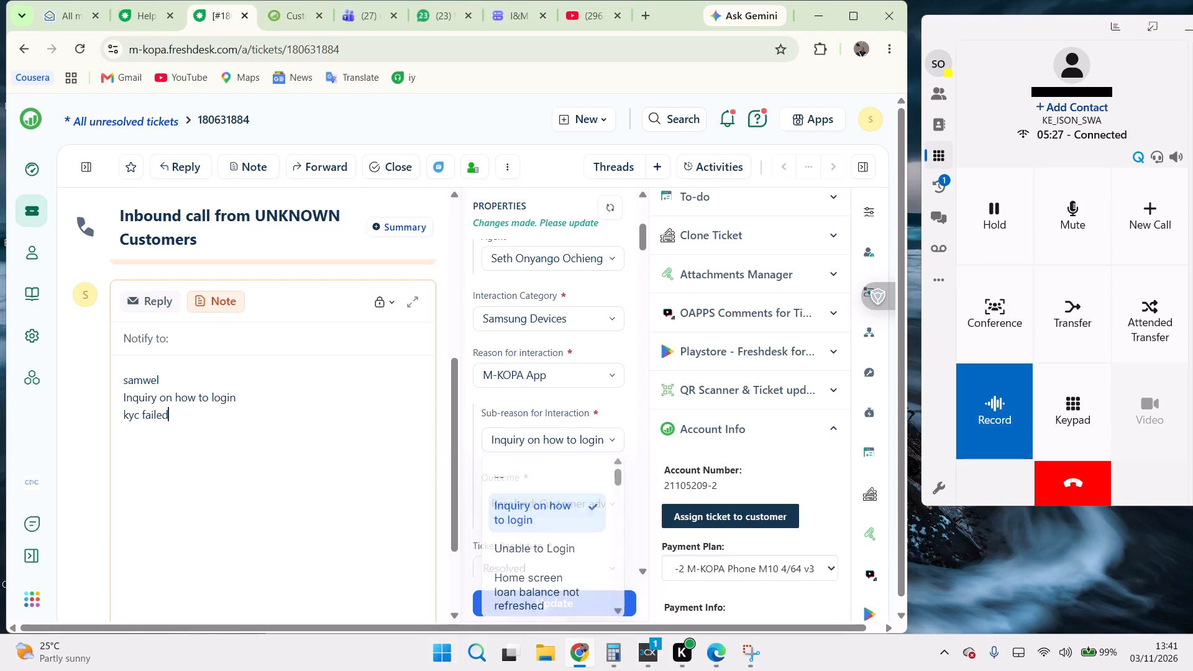
pyautogui.scroll(-1, 300, 440)
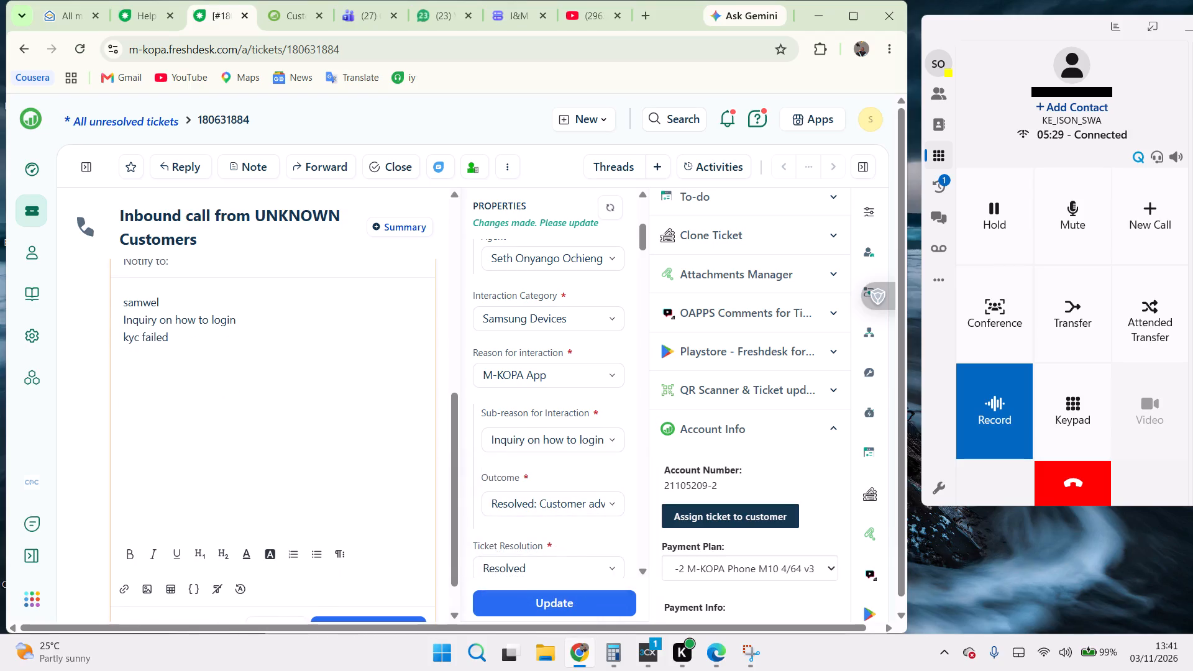
pyautogui.scroll(1, 300, 440)
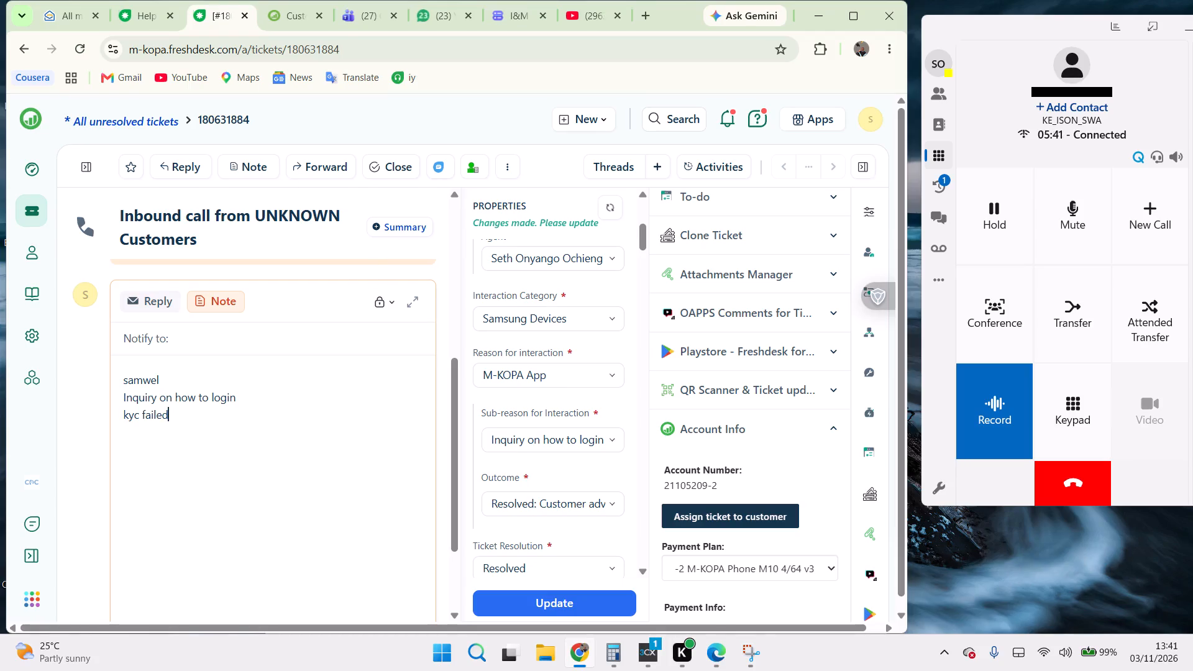
# Recheck the customer's details in the Update Information form in the CRM.
pyautogui.click(277, 9)
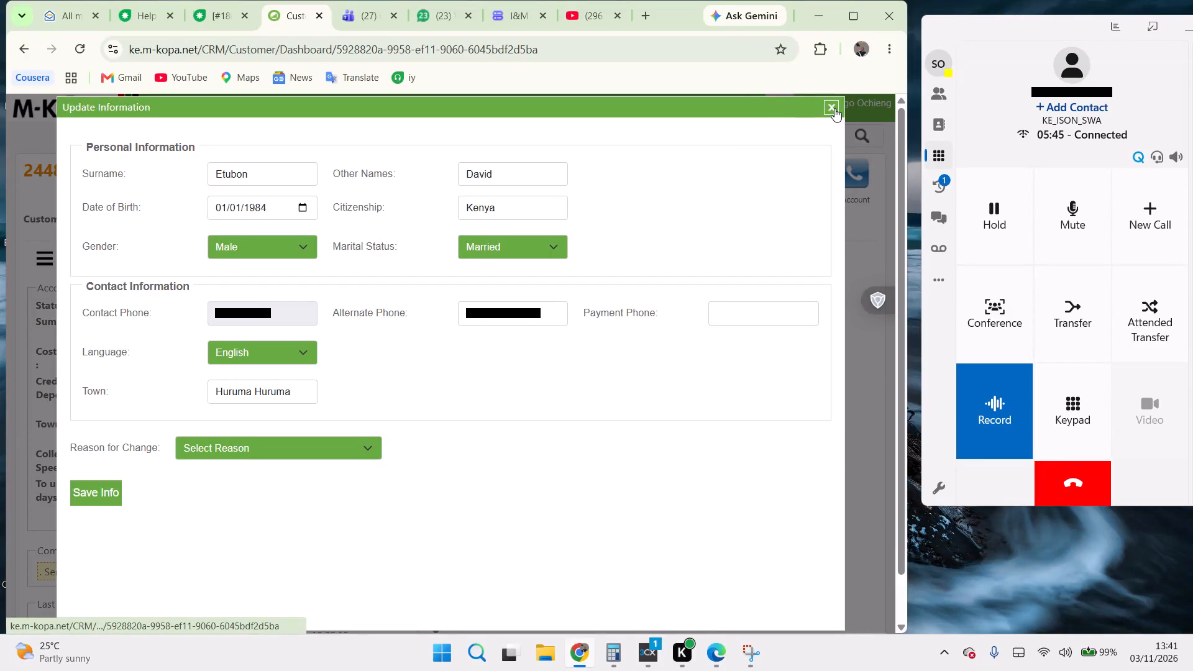
pyautogui.click(206, 8)
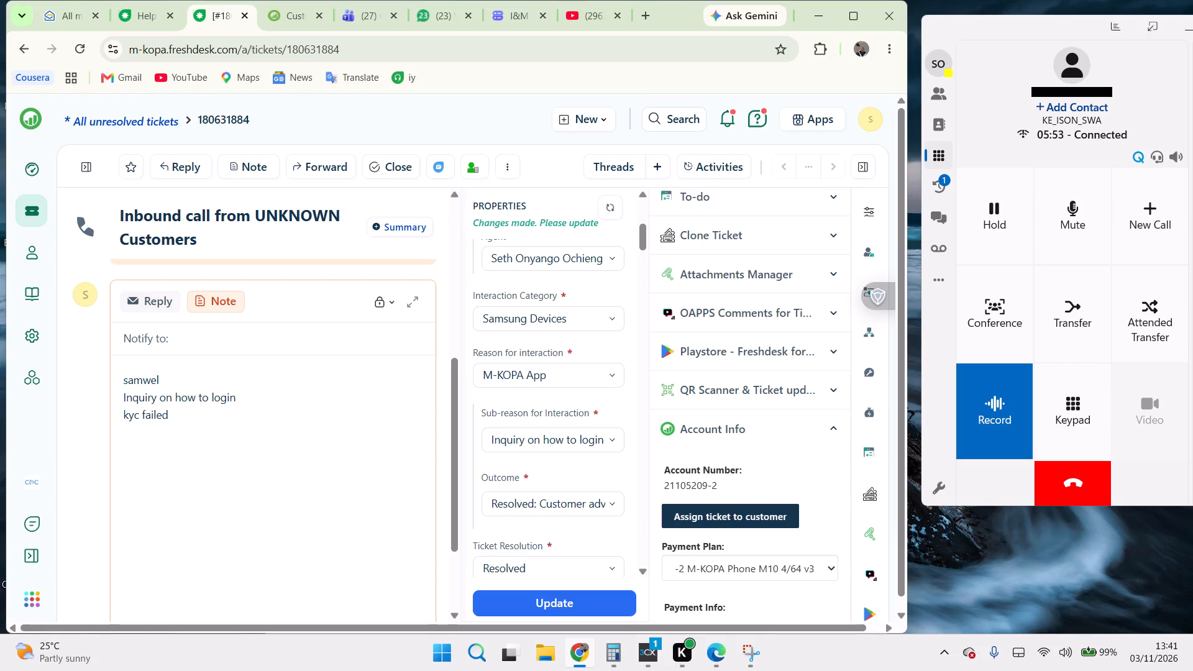
pyautogui.scroll(-1, 533, 432)
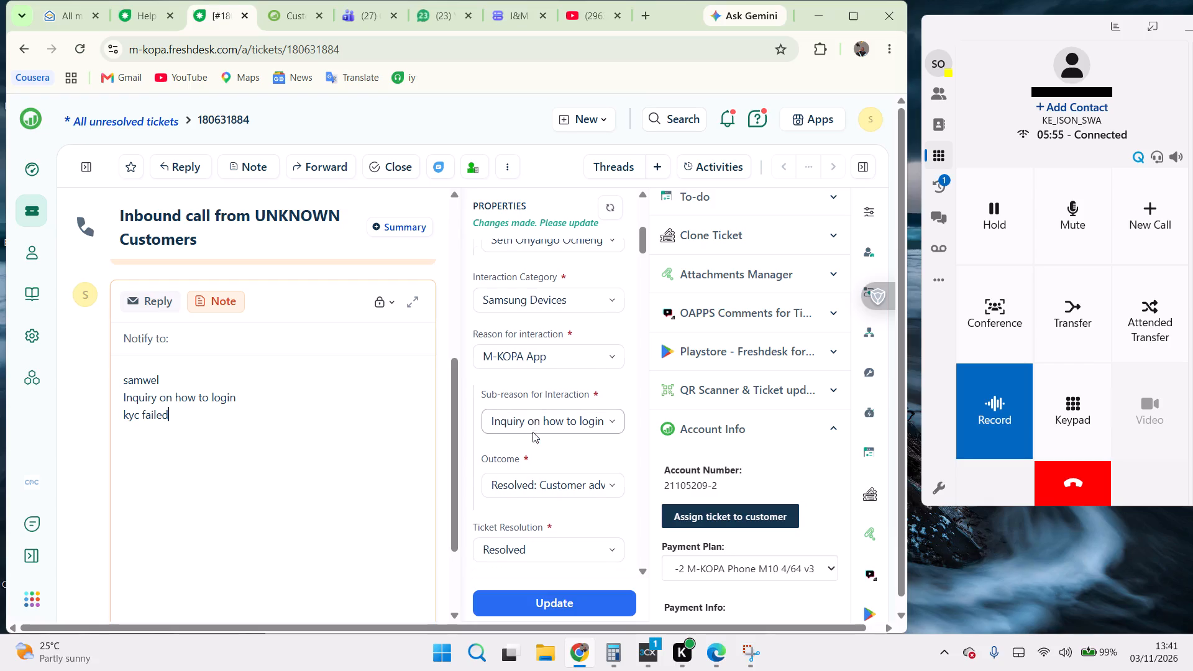
pyautogui.click(523, 549)
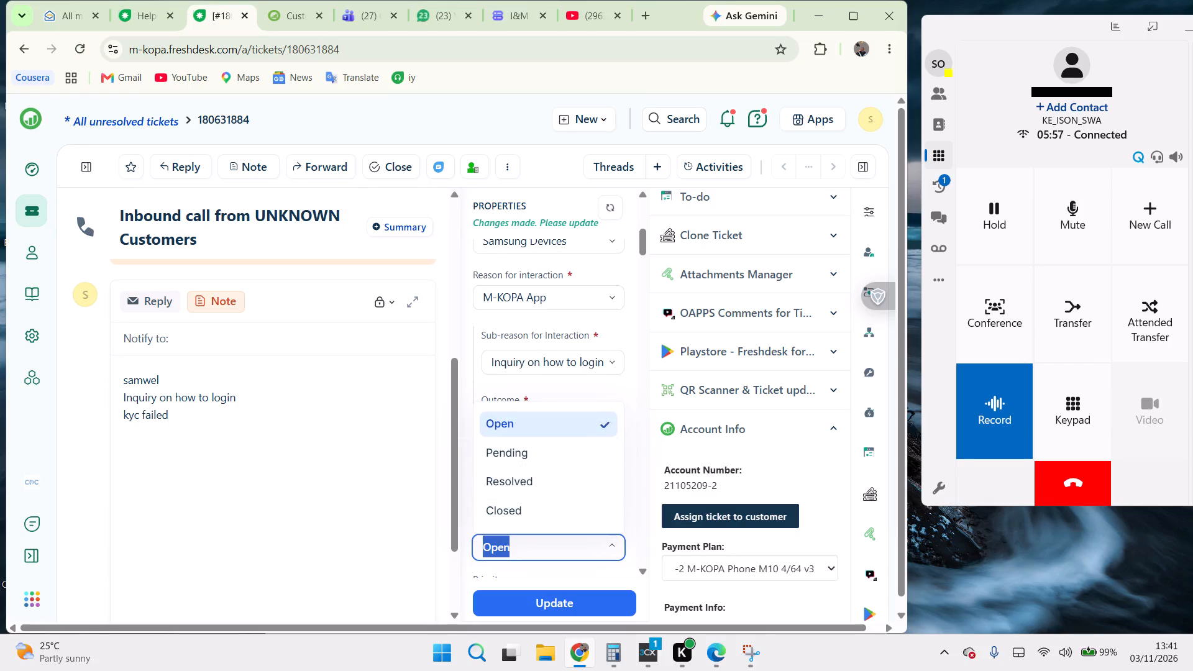
pyautogui.click(521, 477)
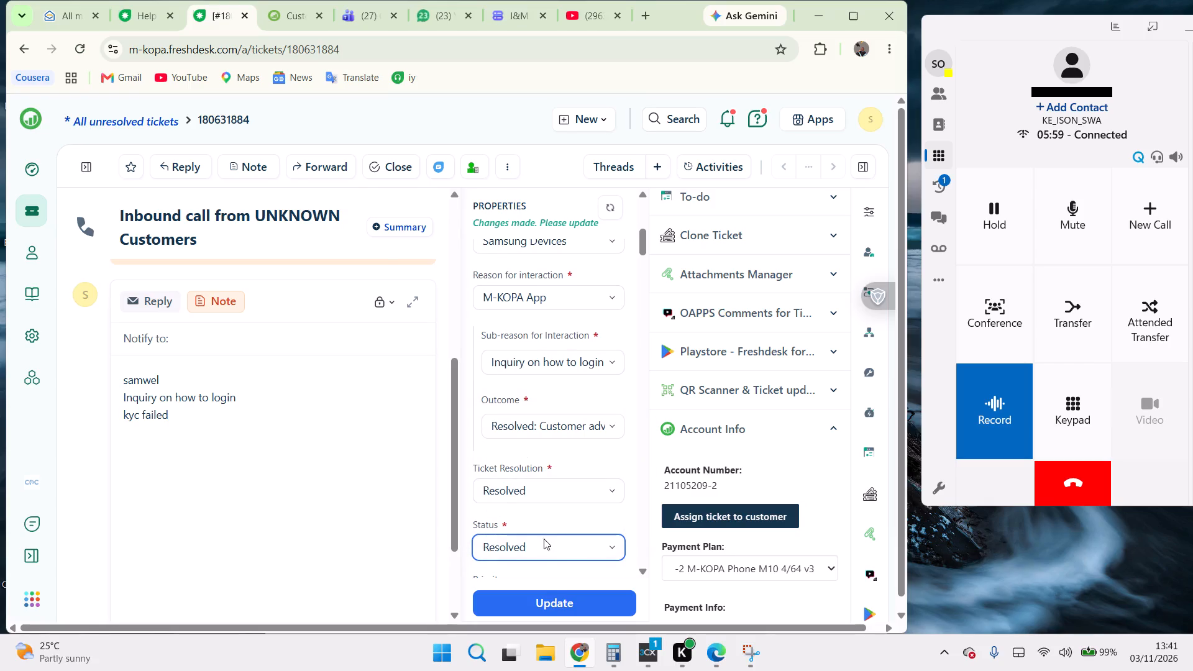
pyautogui.click(530, 596)
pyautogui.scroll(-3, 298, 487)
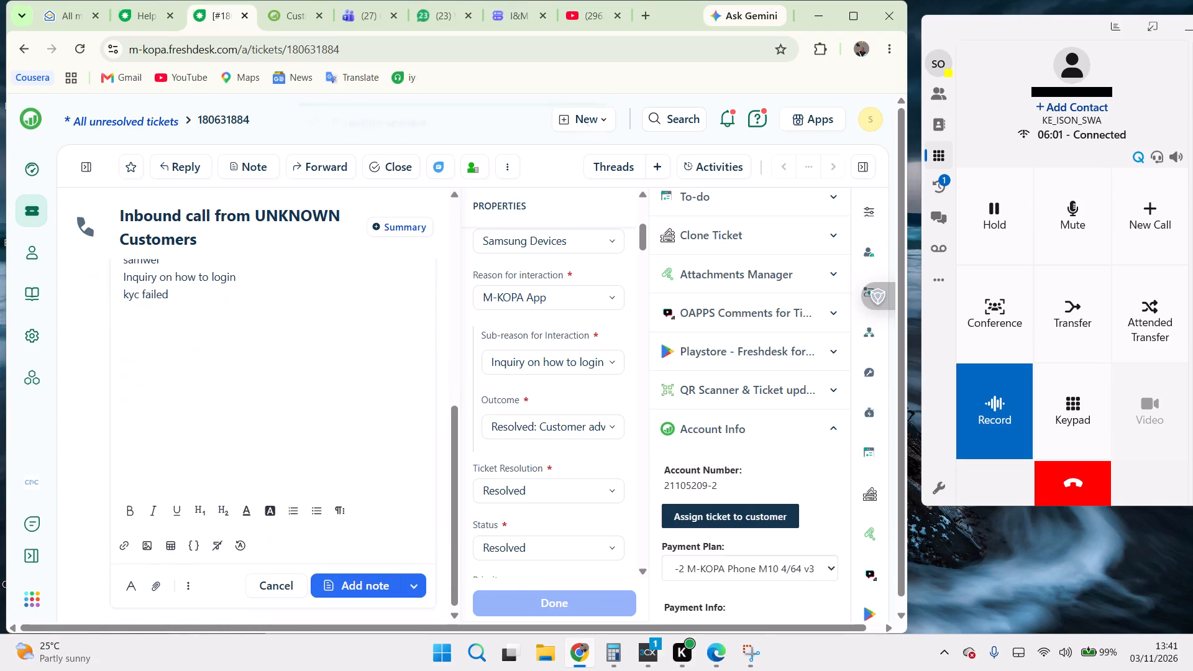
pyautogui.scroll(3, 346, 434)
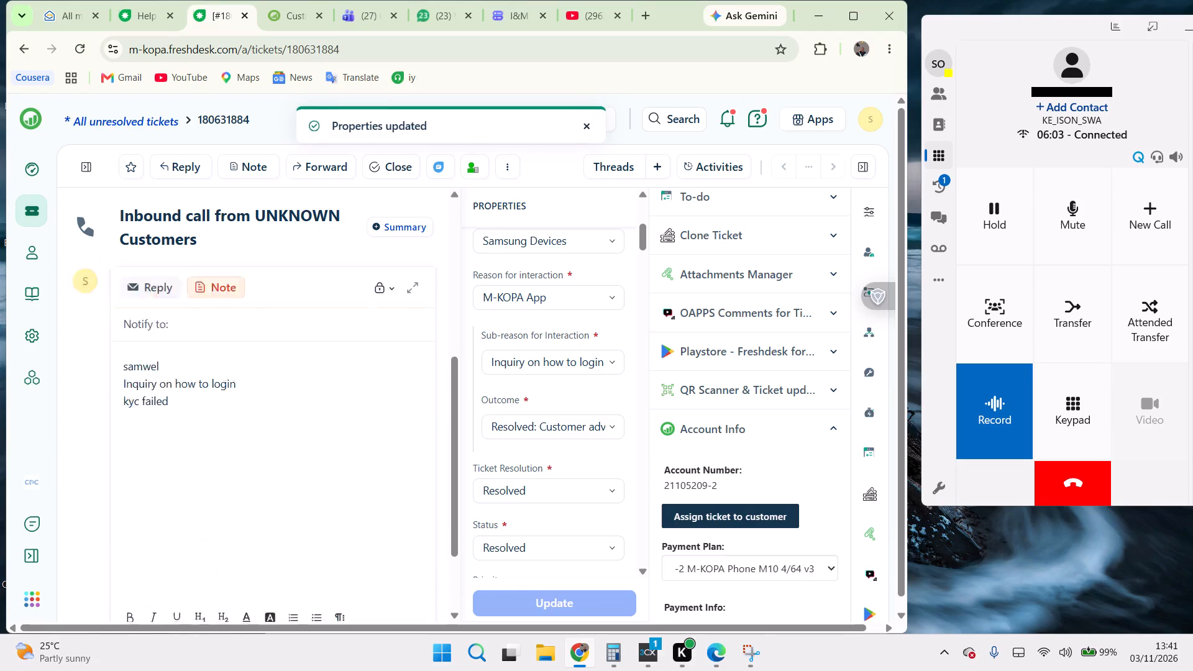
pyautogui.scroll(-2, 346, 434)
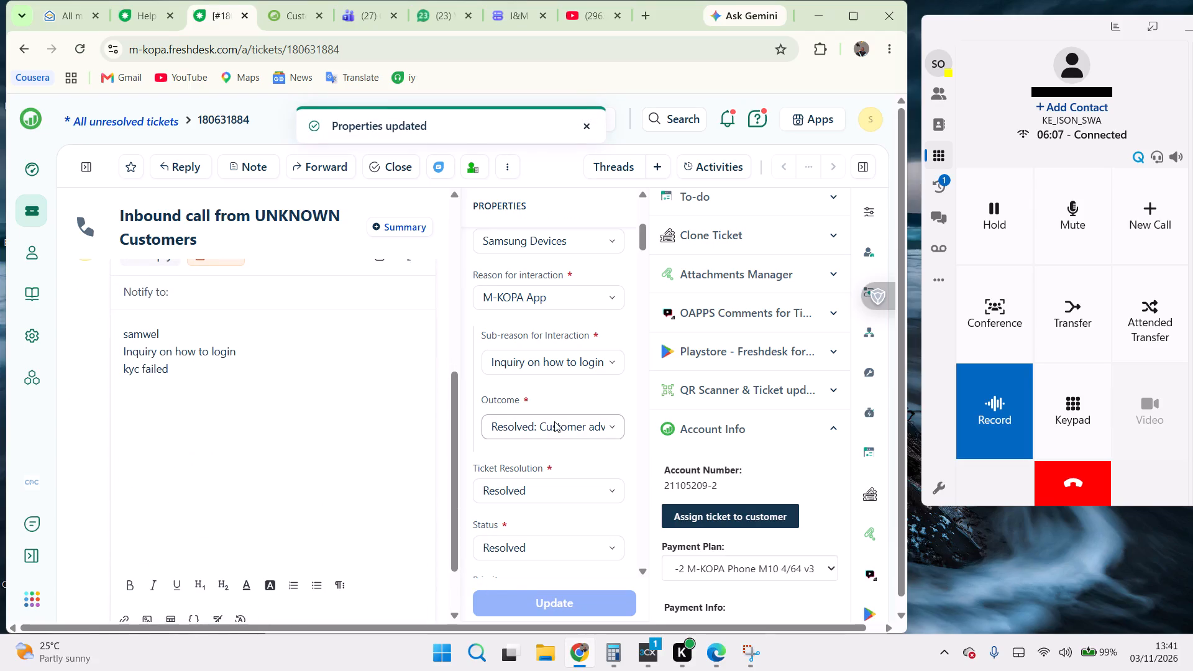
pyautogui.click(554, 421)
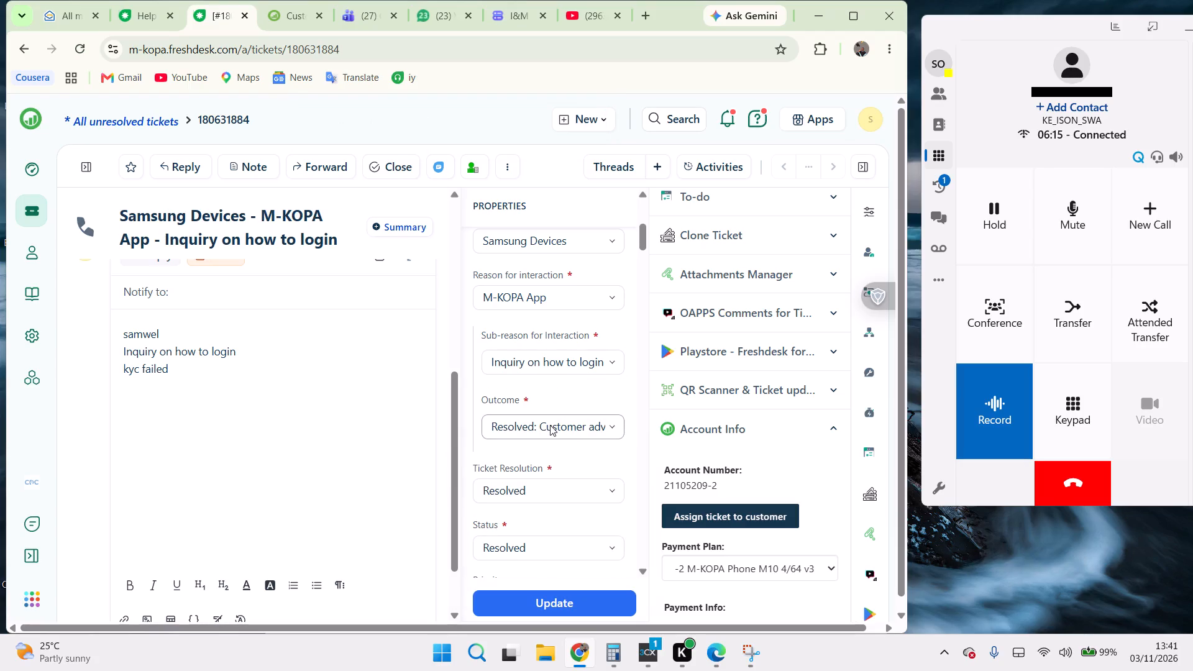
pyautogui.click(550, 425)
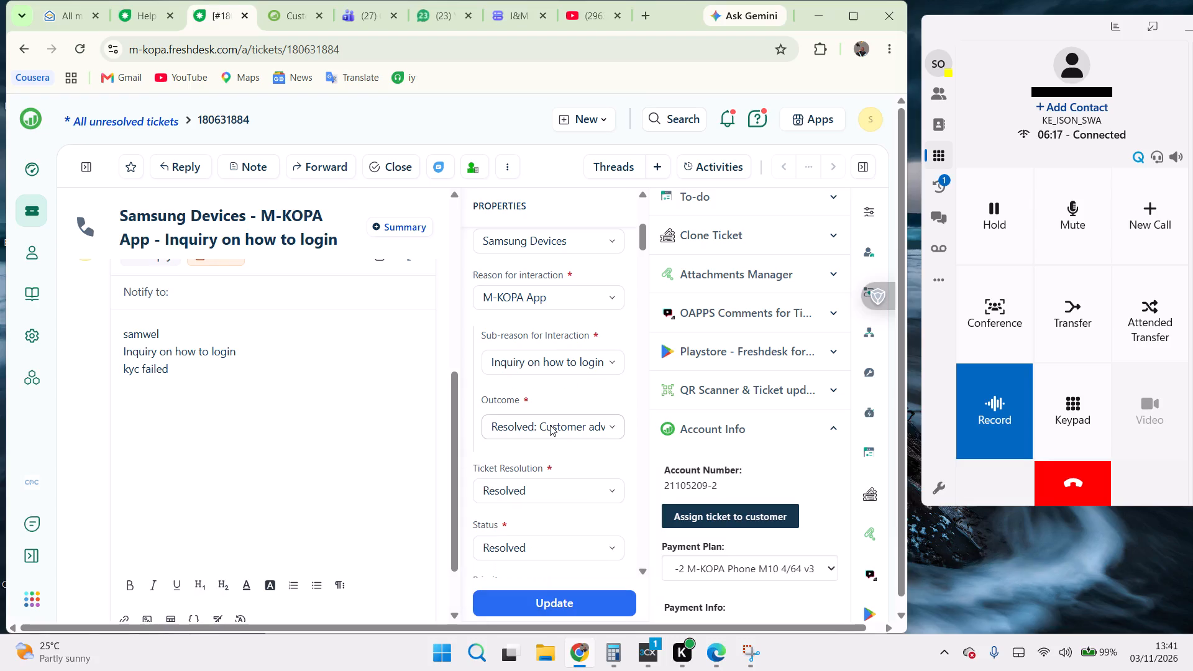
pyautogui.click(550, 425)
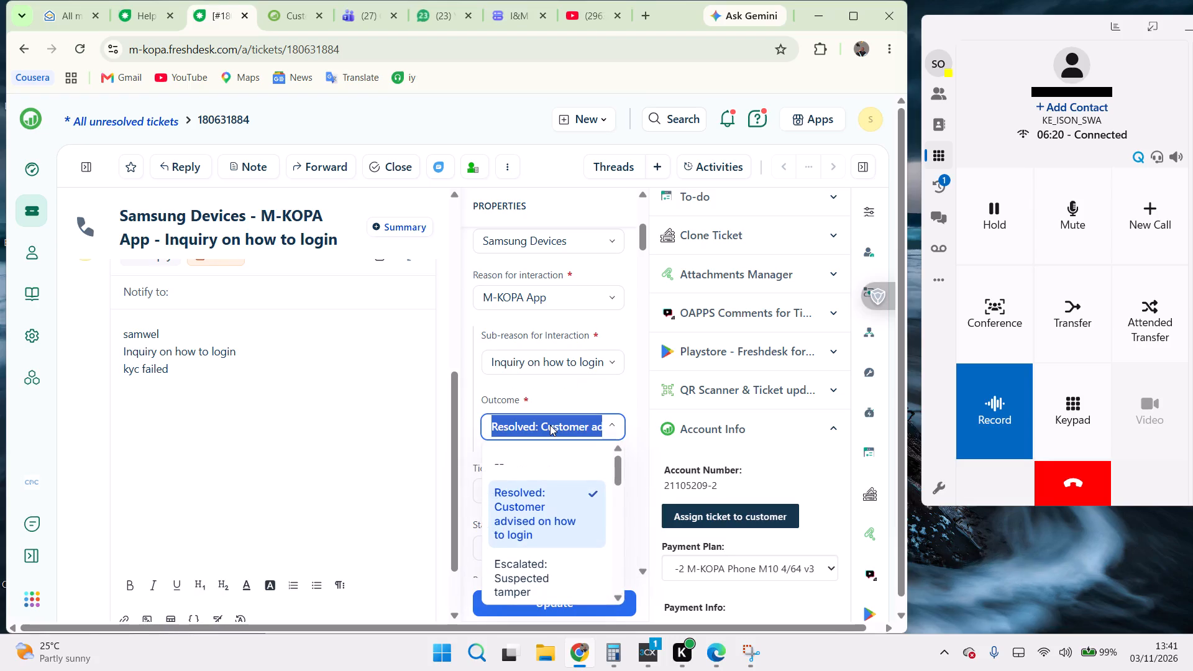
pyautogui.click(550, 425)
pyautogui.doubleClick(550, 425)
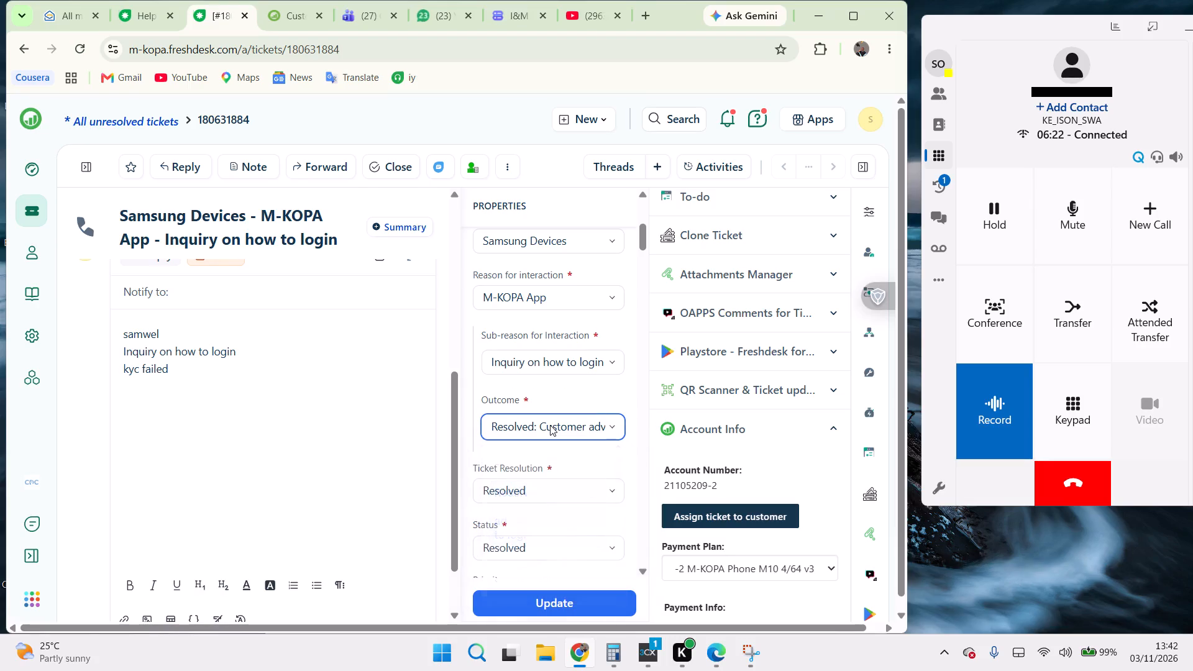
pyautogui.click(550, 425)
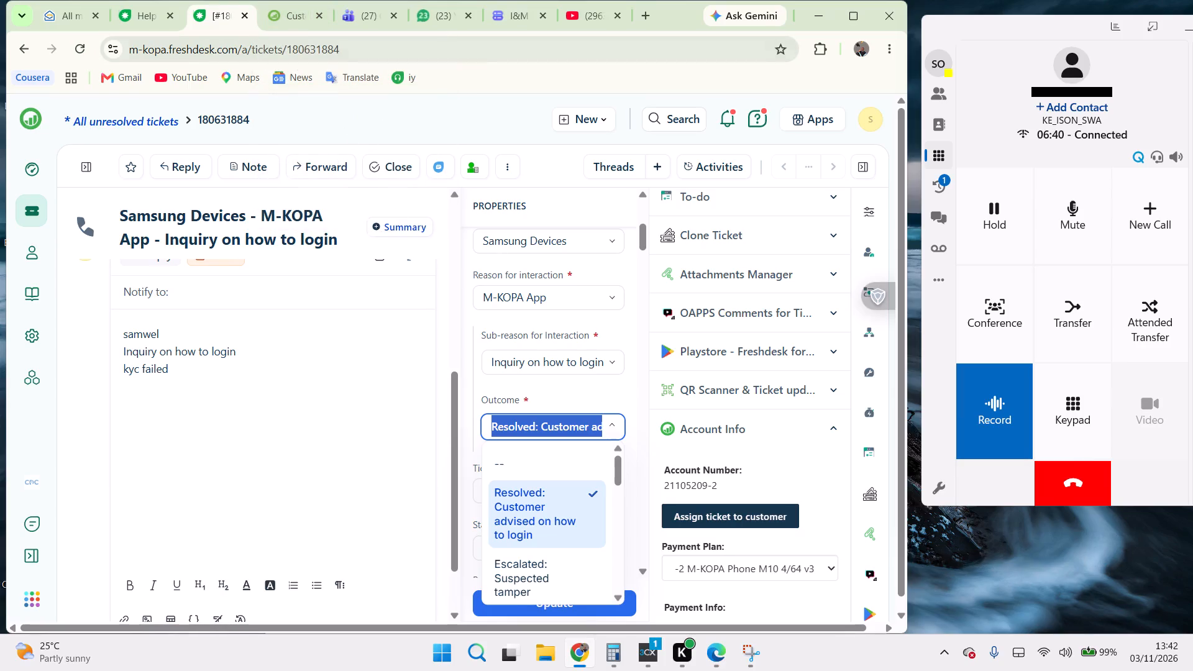
pyautogui.click(295, 19)
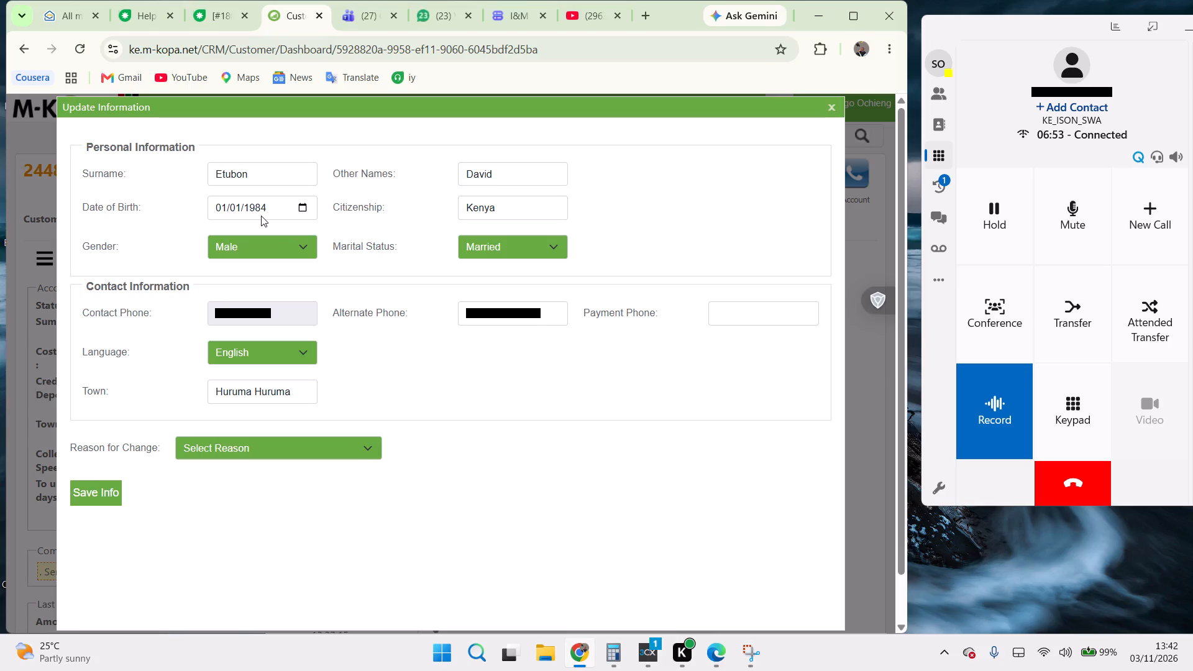
pyautogui.click(217, 12)
pyautogui.click(548, 392)
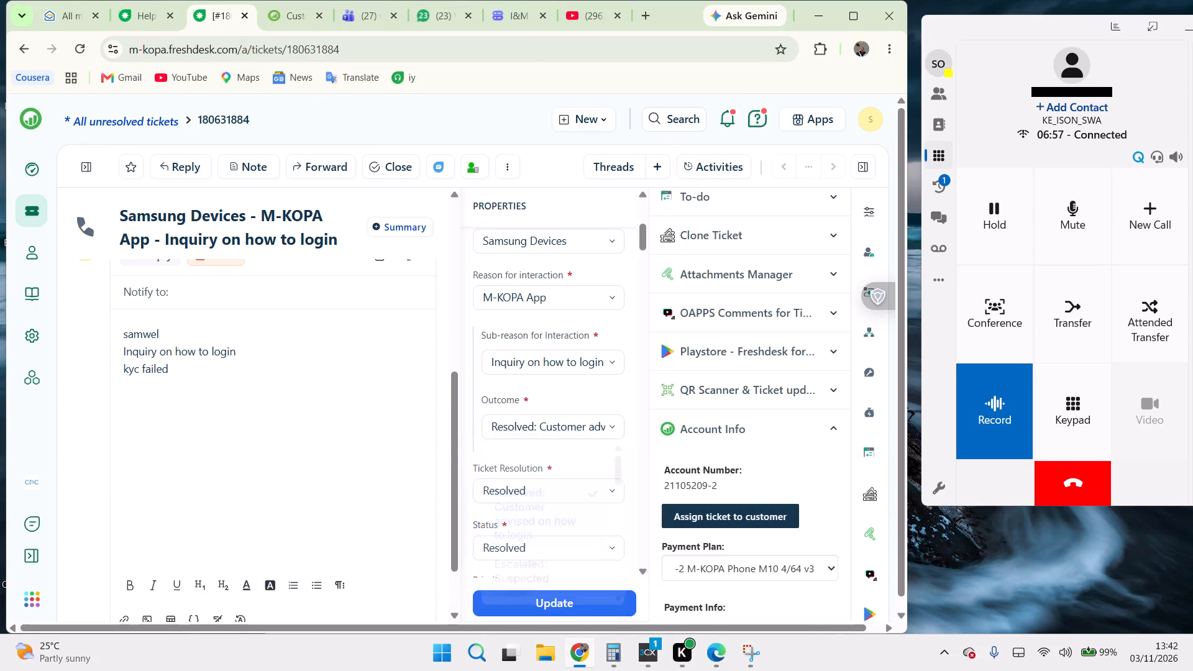
pyautogui.click(538, 359)
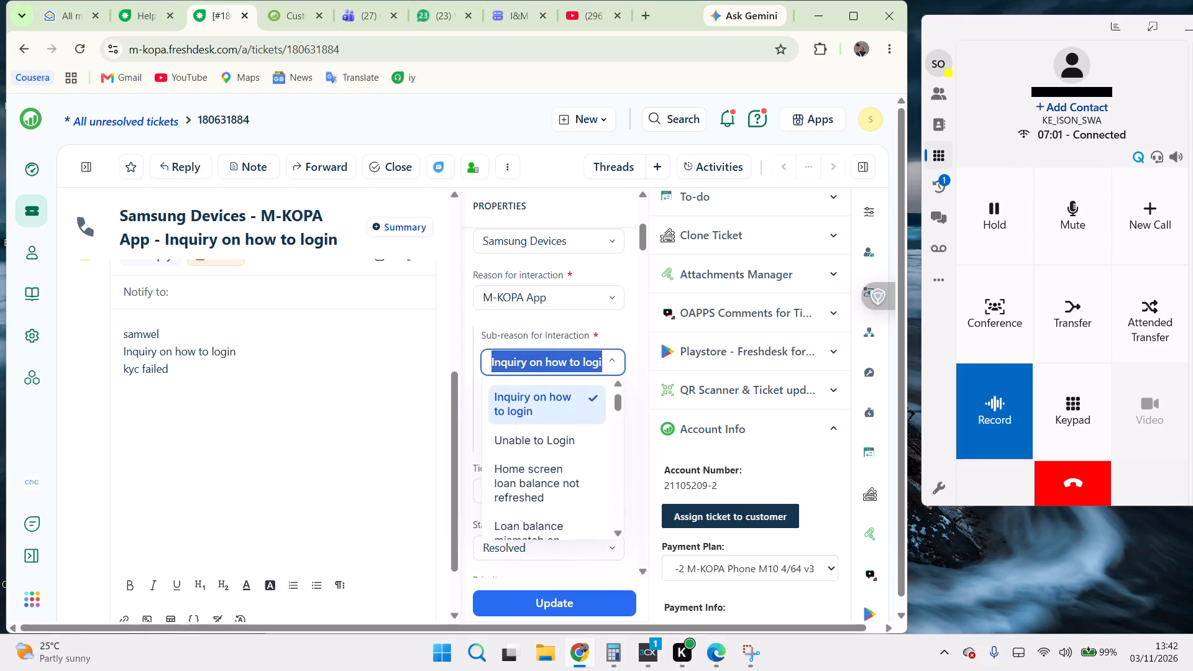
pyautogui.press('BackSpace')
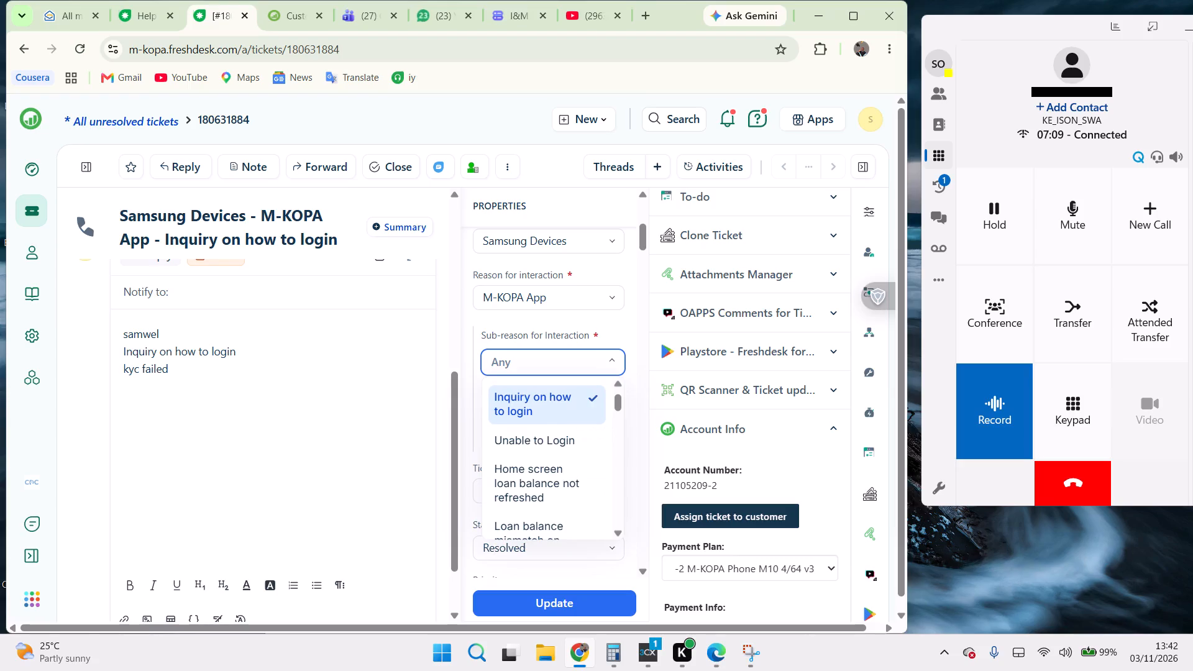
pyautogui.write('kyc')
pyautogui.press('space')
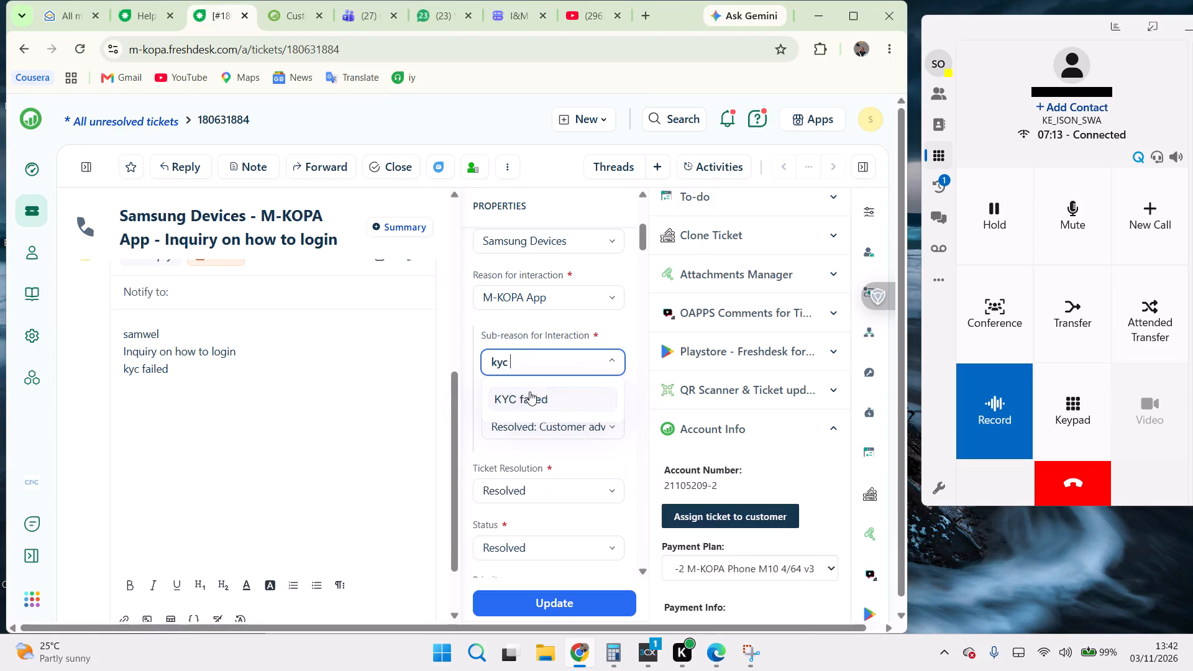
pyautogui.click(523, 400)
pyautogui.click(538, 428)
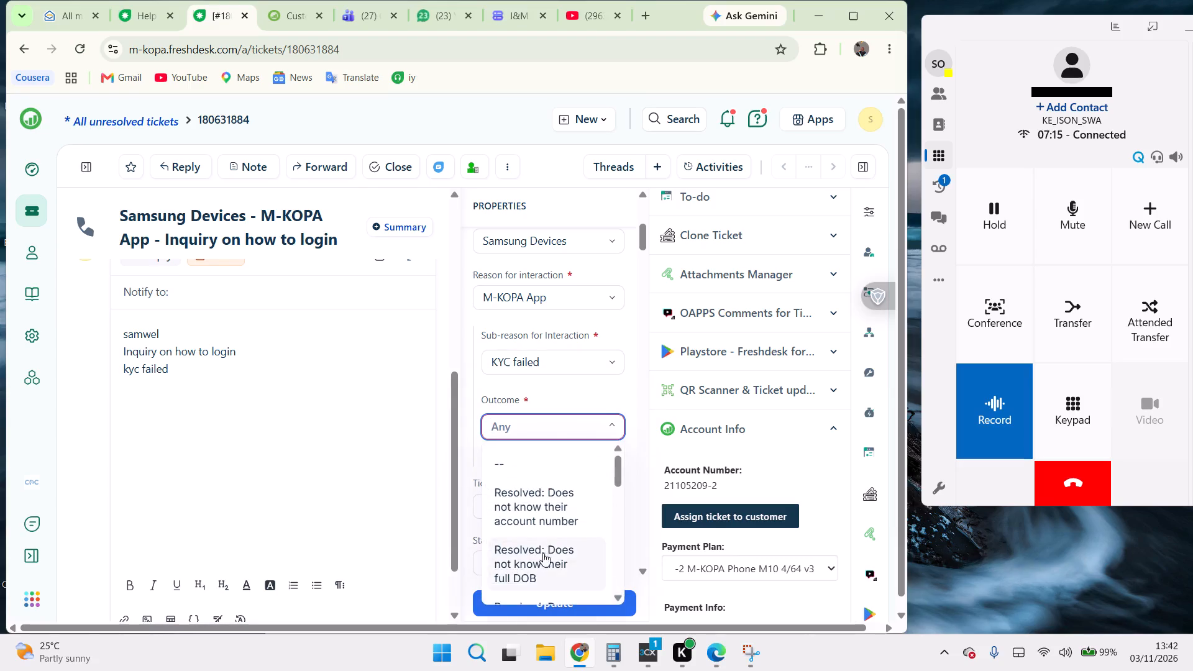
pyautogui.click(538, 560)
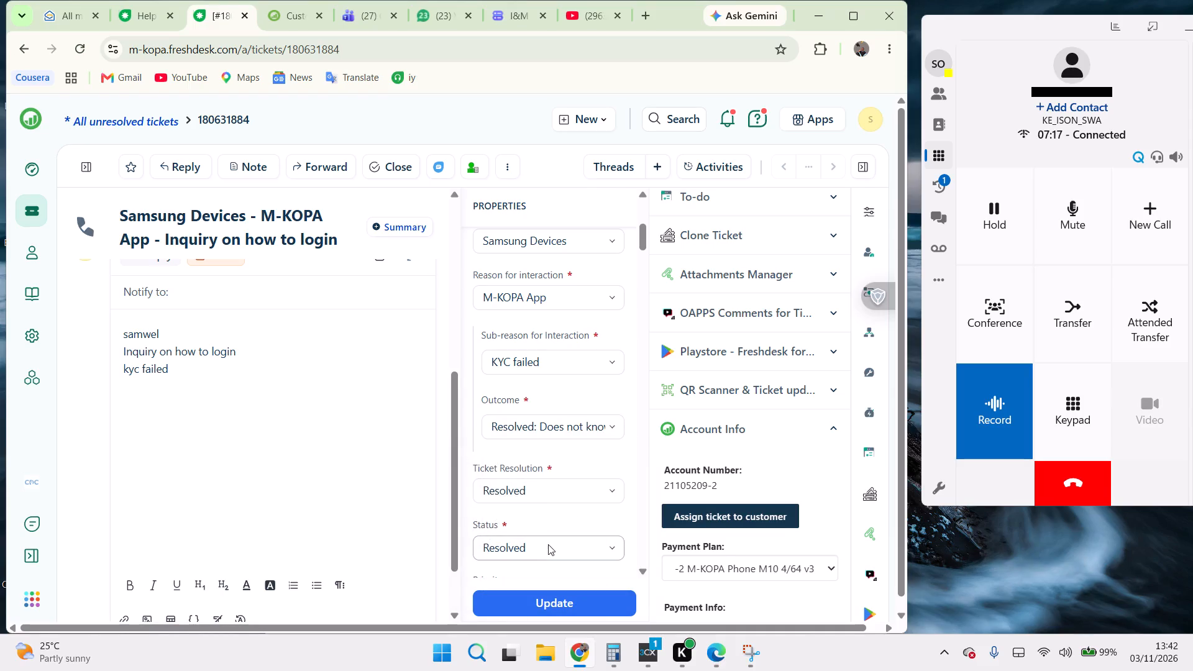
pyautogui.click(554, 600)
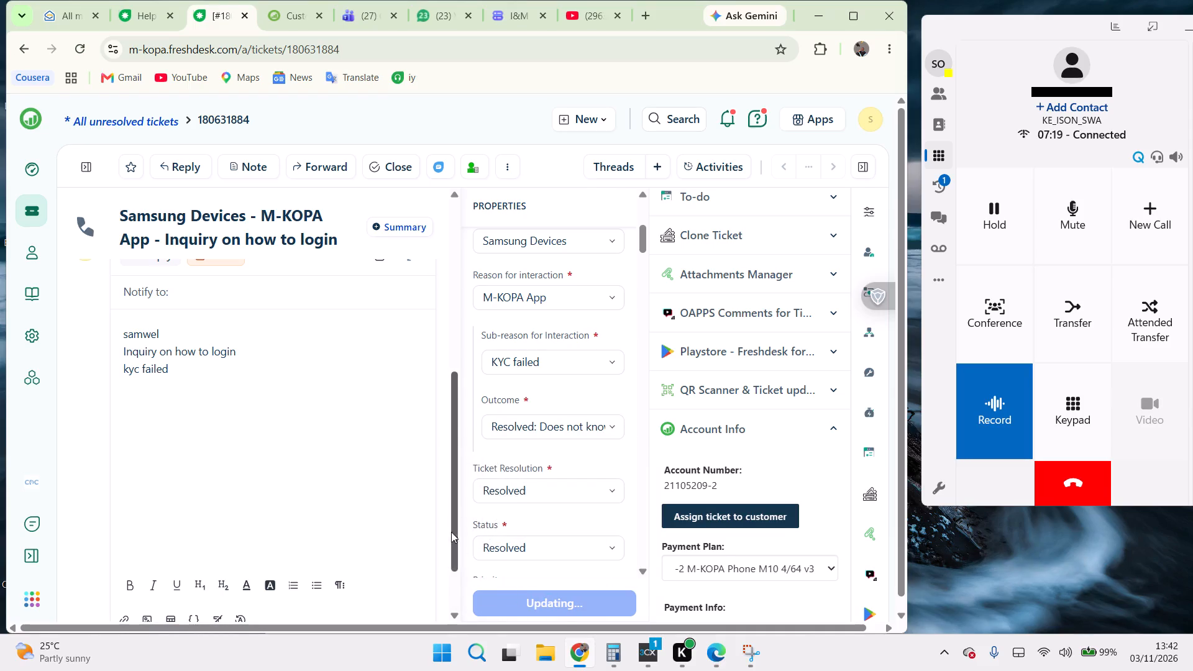
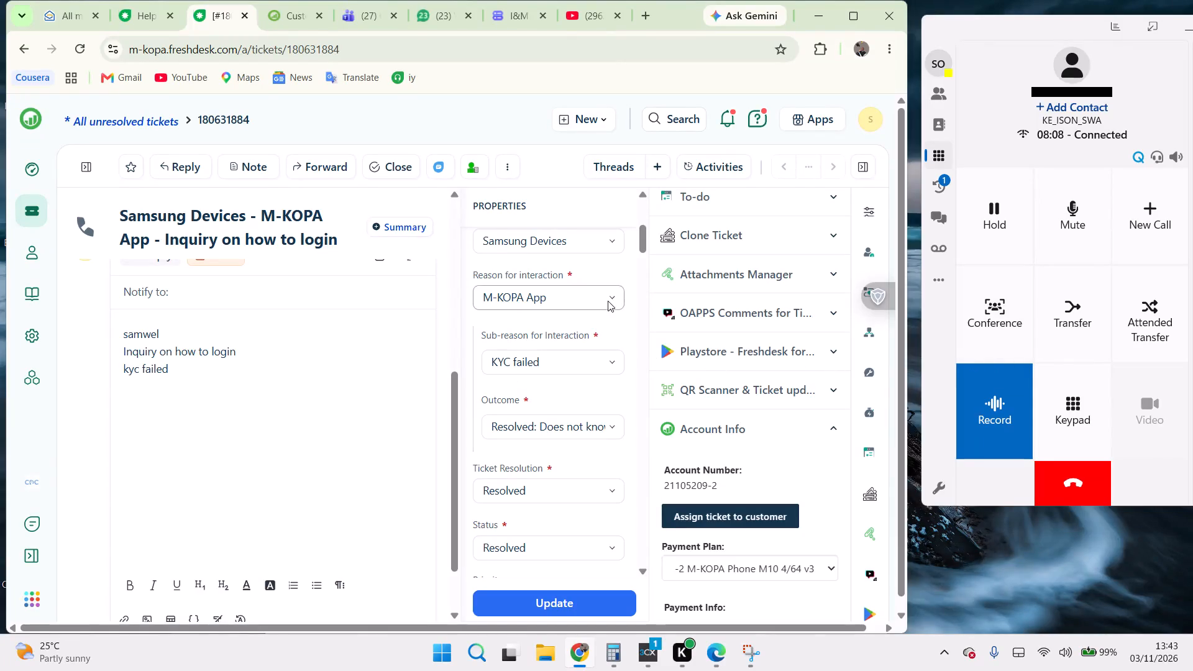
# In the M-KOPA CRM, close the customer's Update Information form unsaved and show their Samsung phone product account.
pyautogui.click(280, 11)
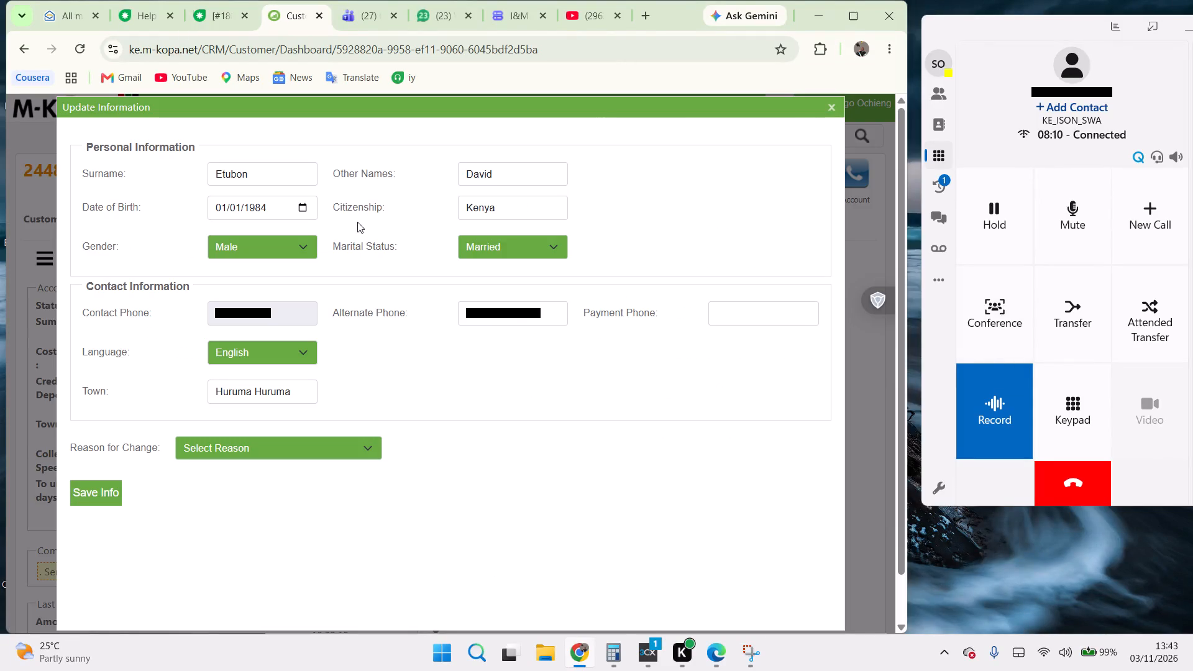
pyautogui.click(826, 108)
pyautogui.click(318, 265)
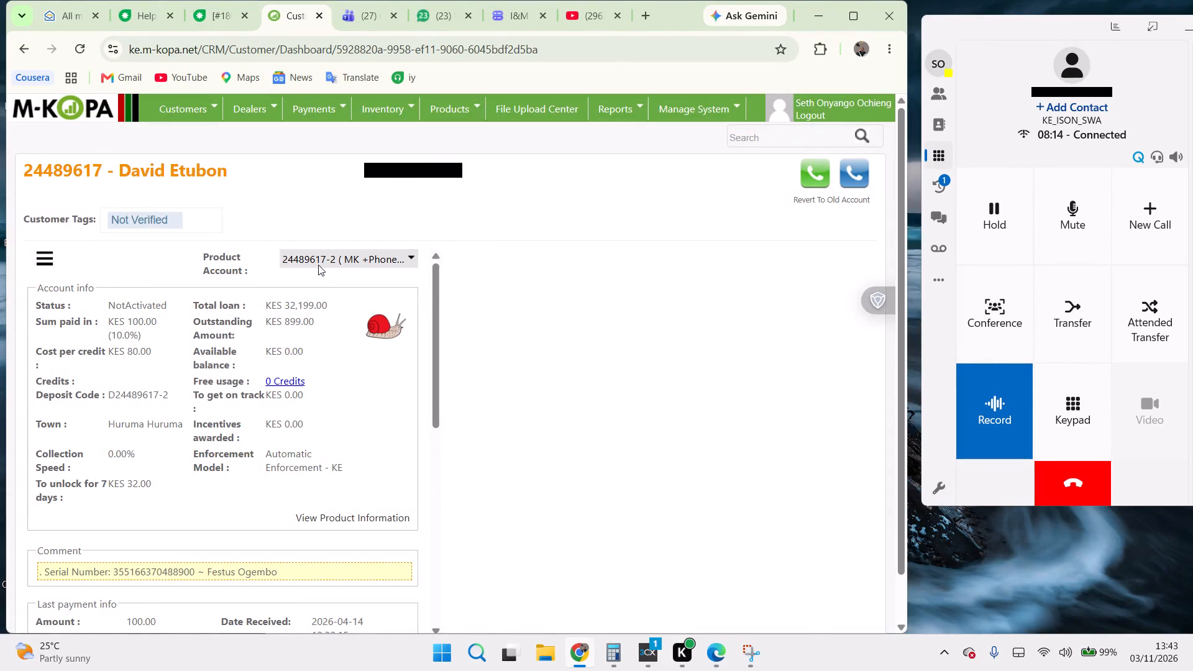
pyautogui.click(324, 308)
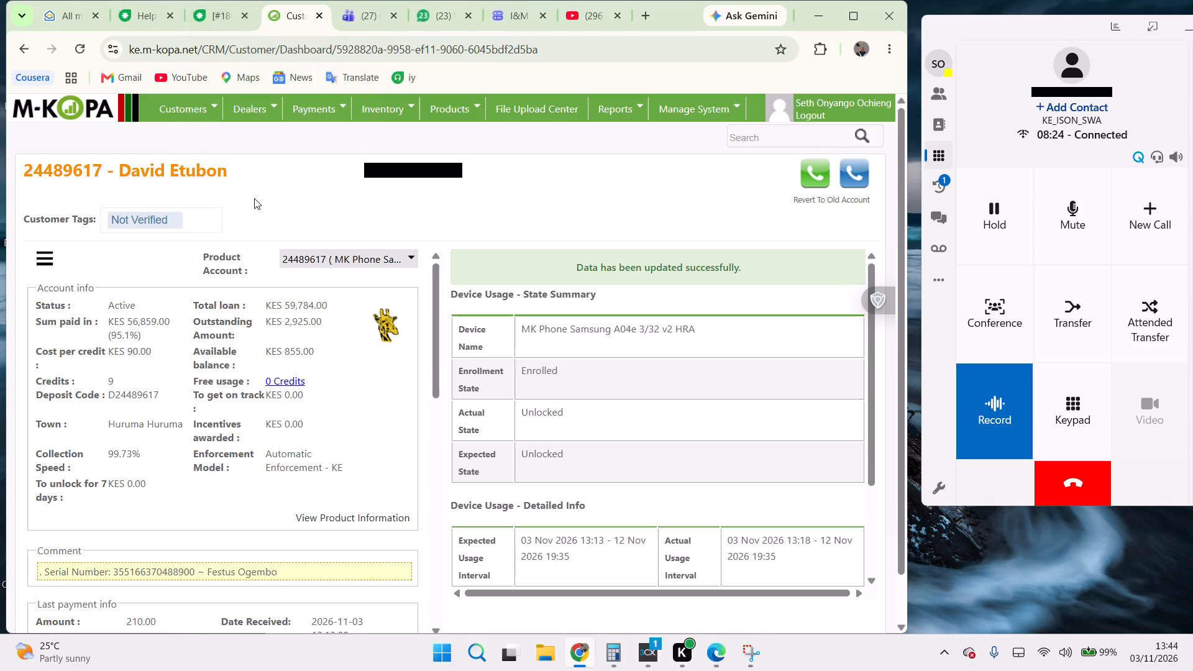
# Back in the Freshdesk ticket, remove the "kyc failed" line from the note and start a new line under "Inquiry on how to login".
pyautogui.click(219, 21)
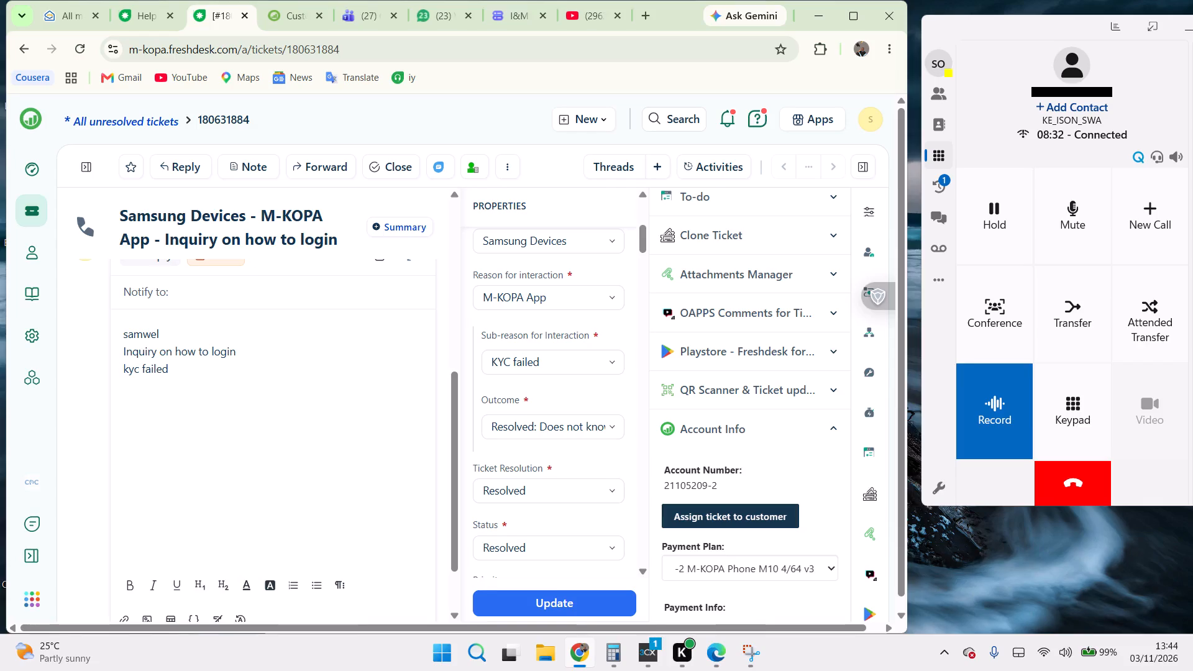
pyautogui.moveTo(112, 362); pyautogui.dragTo(116, 367)
pyautogui.moveTo(116, 367); pyautogui.dragTo(208, 387)
pyautogui.press('BackSpace')
pyautogui.press('BackSpace')
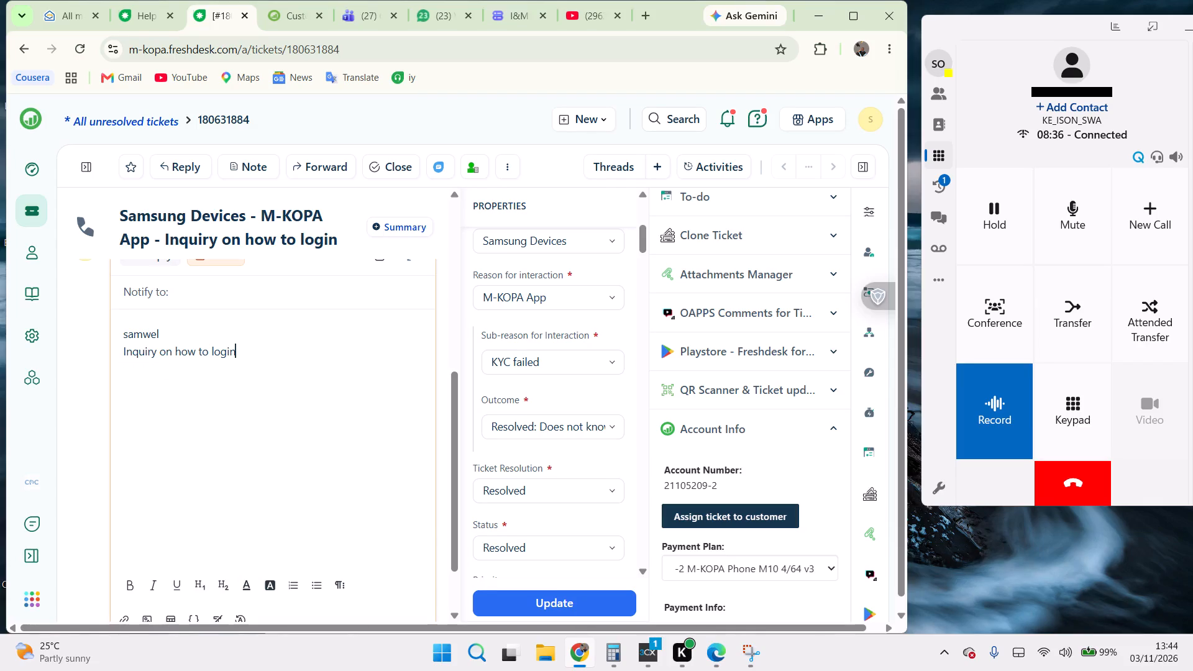
pyautogui.press('Return')
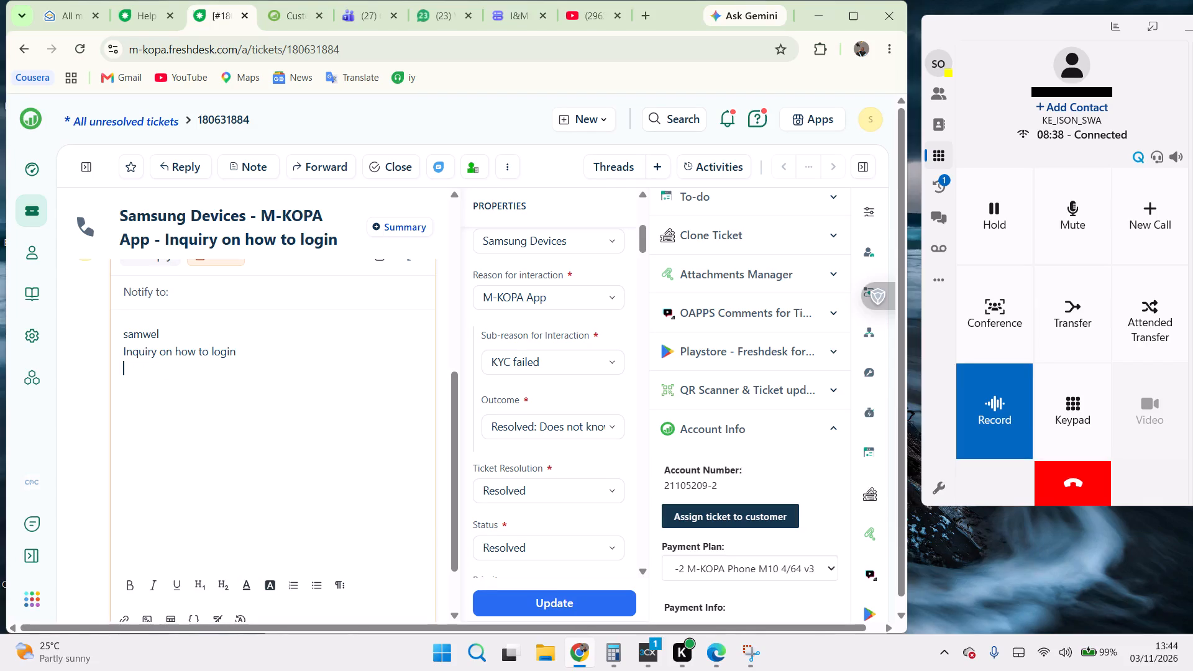
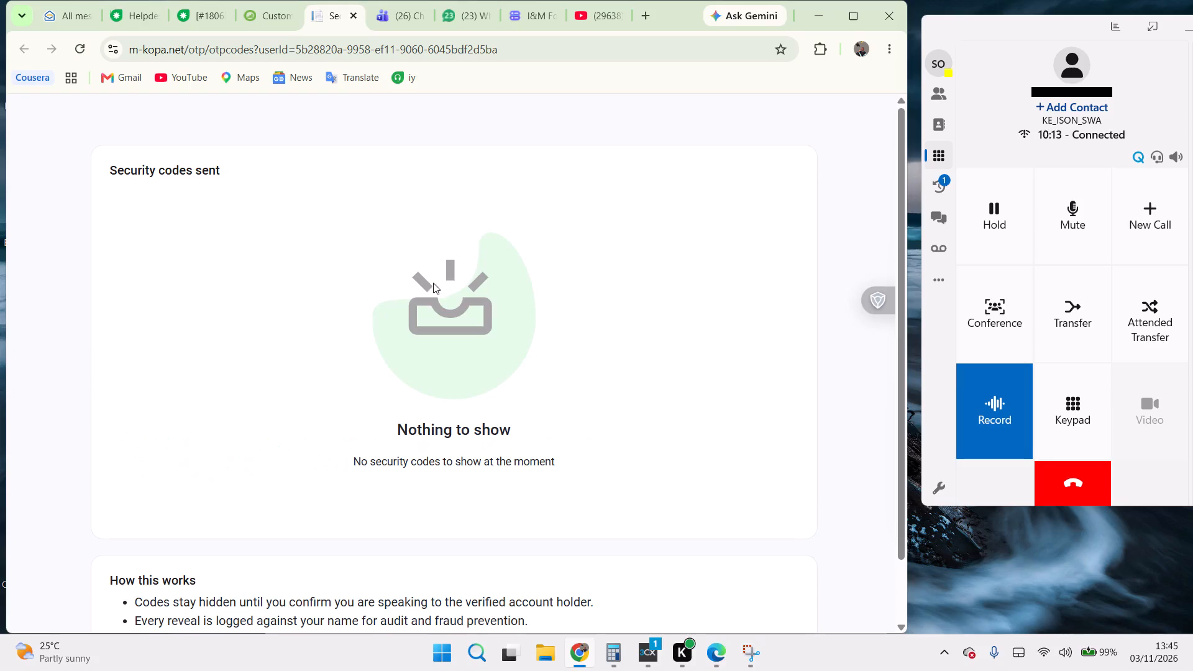
# Review the customer's page of sent security codes and return to their M-KOPA CRM dashboard.
pyautogui.scroll(-6, 471, 363)
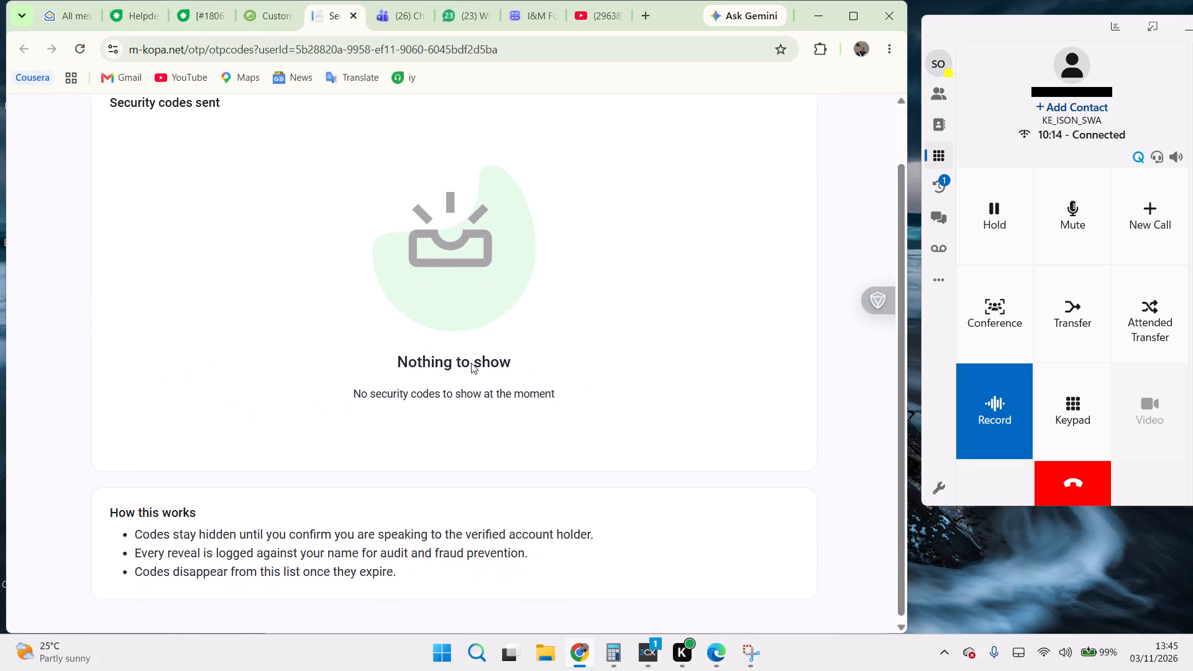
pyautogui.scroll(-3, 471, 363)
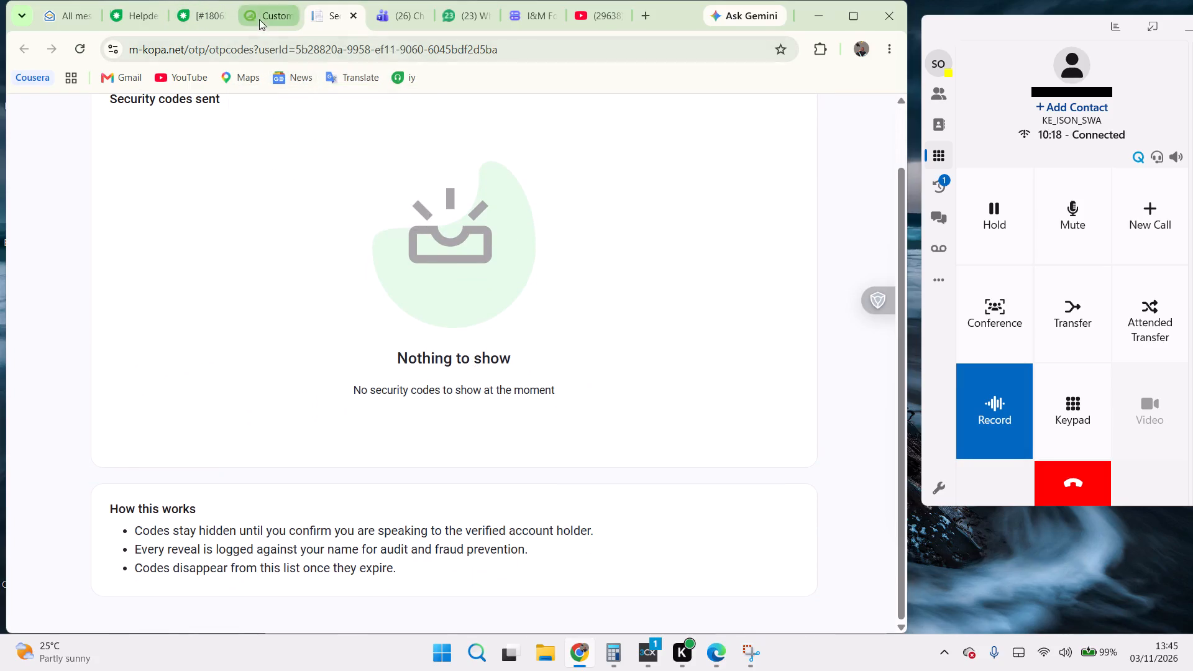
pyautogui.click(258, 11)
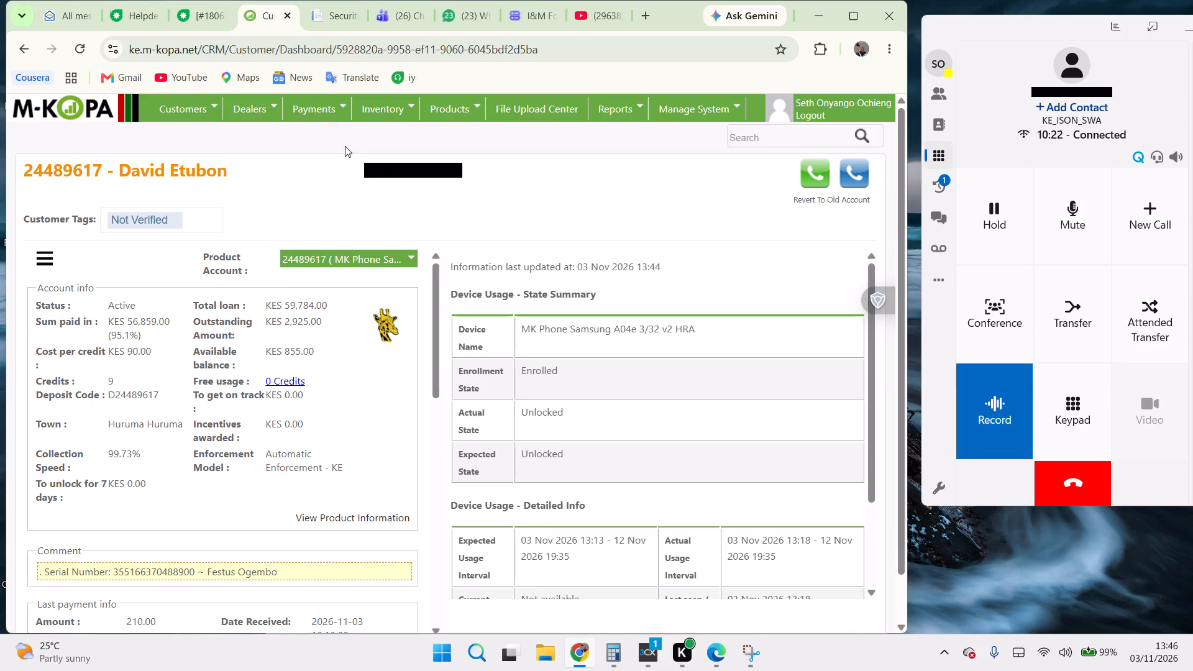
# In the Freshdesk ticket, set the sub-reason to "Inquiry on how to login" and the outcome to "Resolved: Customer advised on how to login".
pyautogui.click(198, 12)
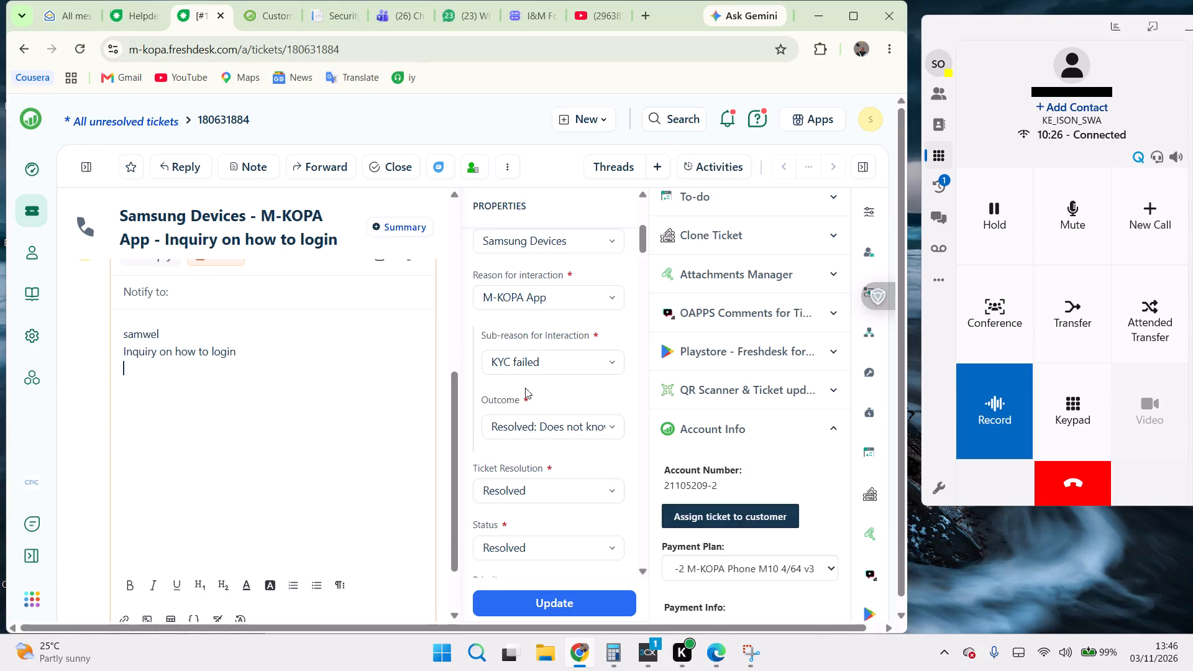
pyautogui.click(527, 365)
pyautogui.click(521, 429)
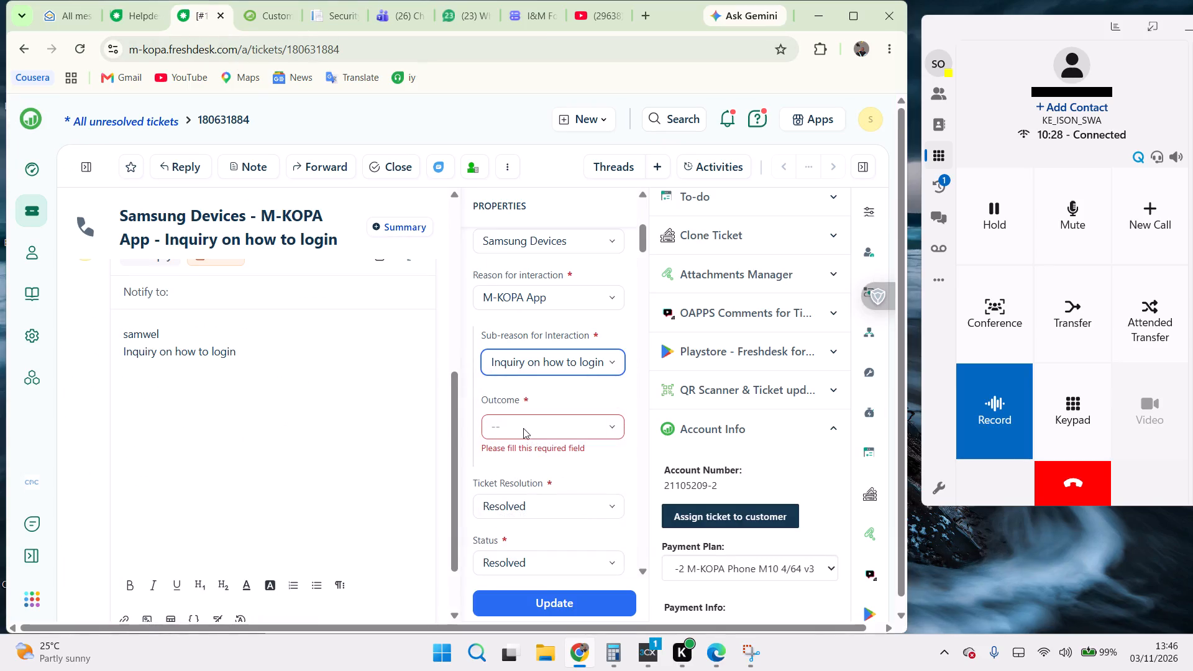
pyautogui.click(528, 424)
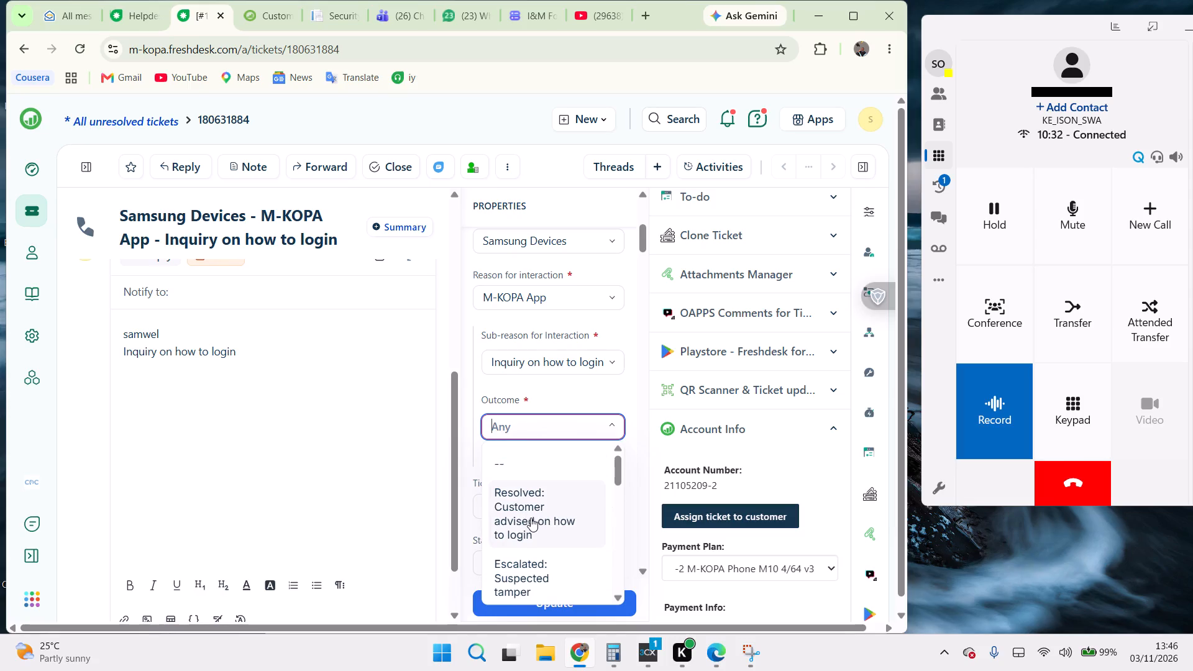
pyautogui.click(533, 519)
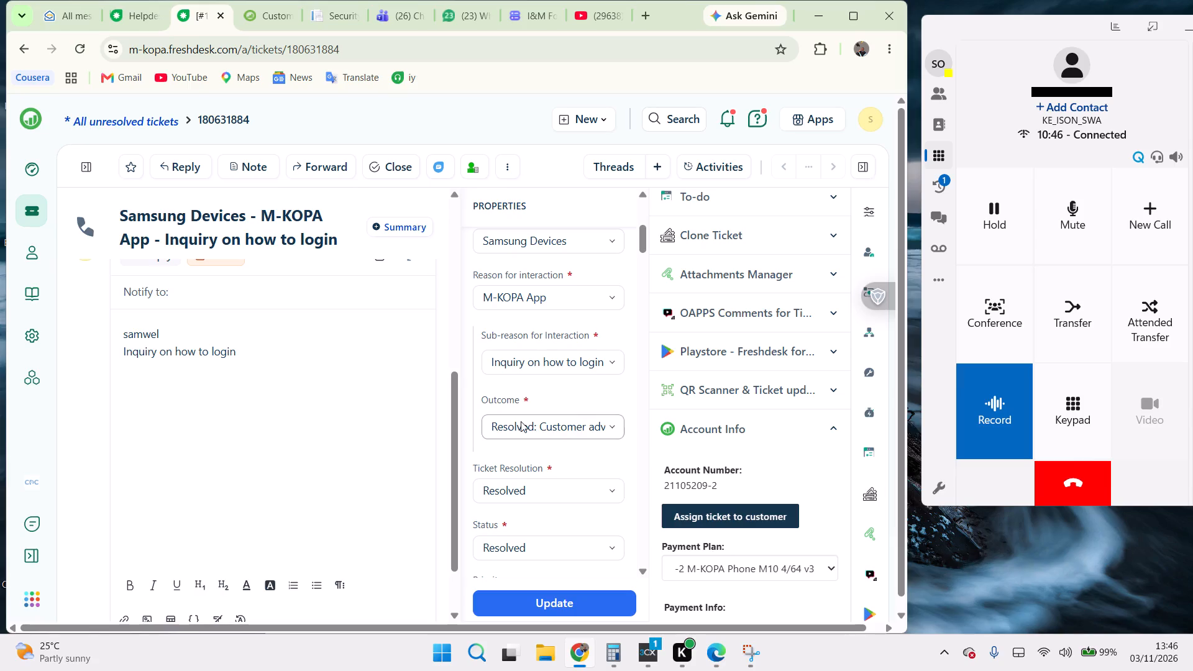
# Copy the outcome text "Resolved: Customer advised on how to login" into the note below "Inquiry on how to login".
pyautogui.click(521, 421)
pyautogui.rightClick(521, 421)
pyautogui.click(574, 311)
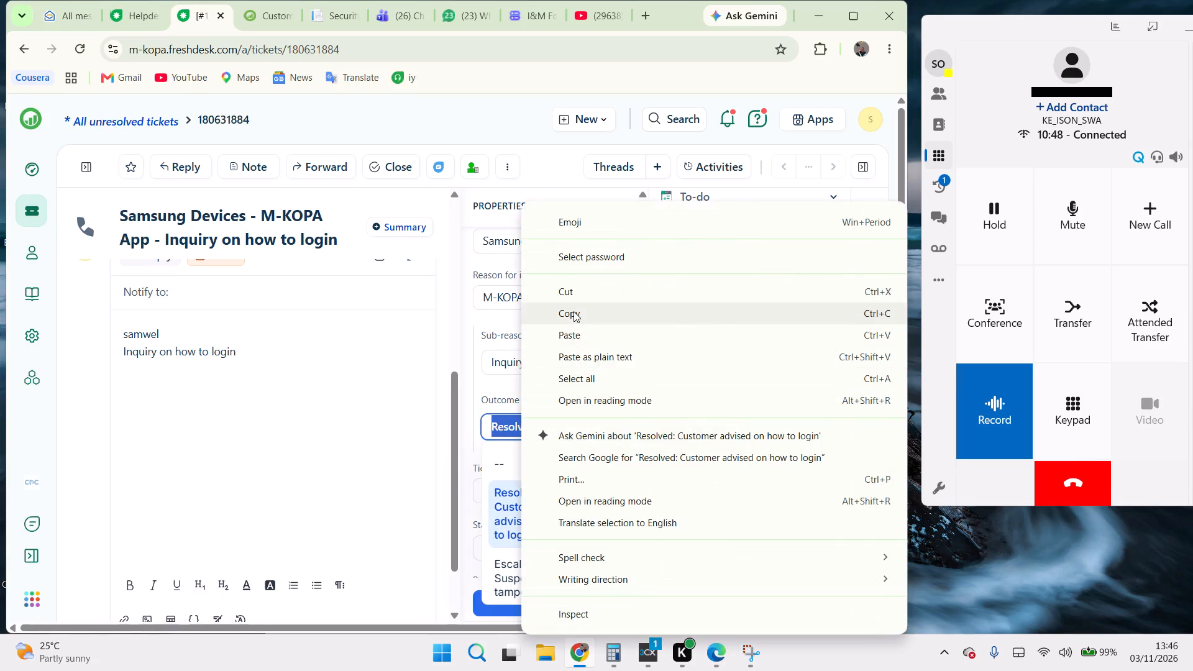
pyautogui.click(291, 357)
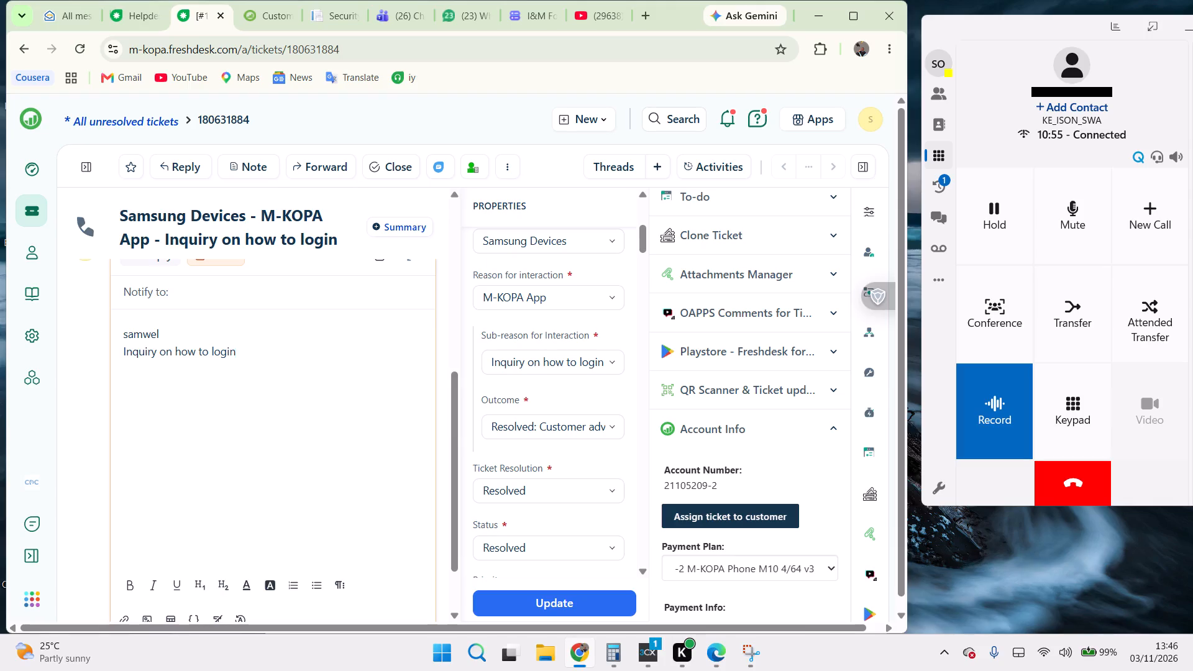
pyautogui.click(511, 421)
pyautogui.rightClick(511, 421)
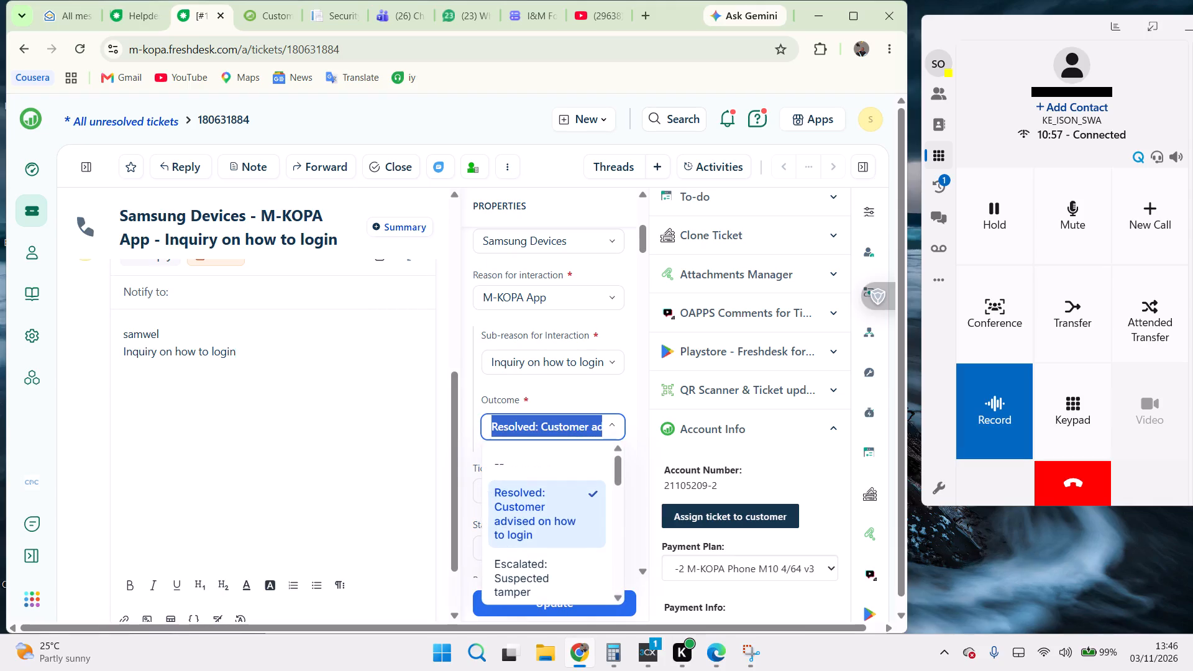
pyautogui.click(556, 311)
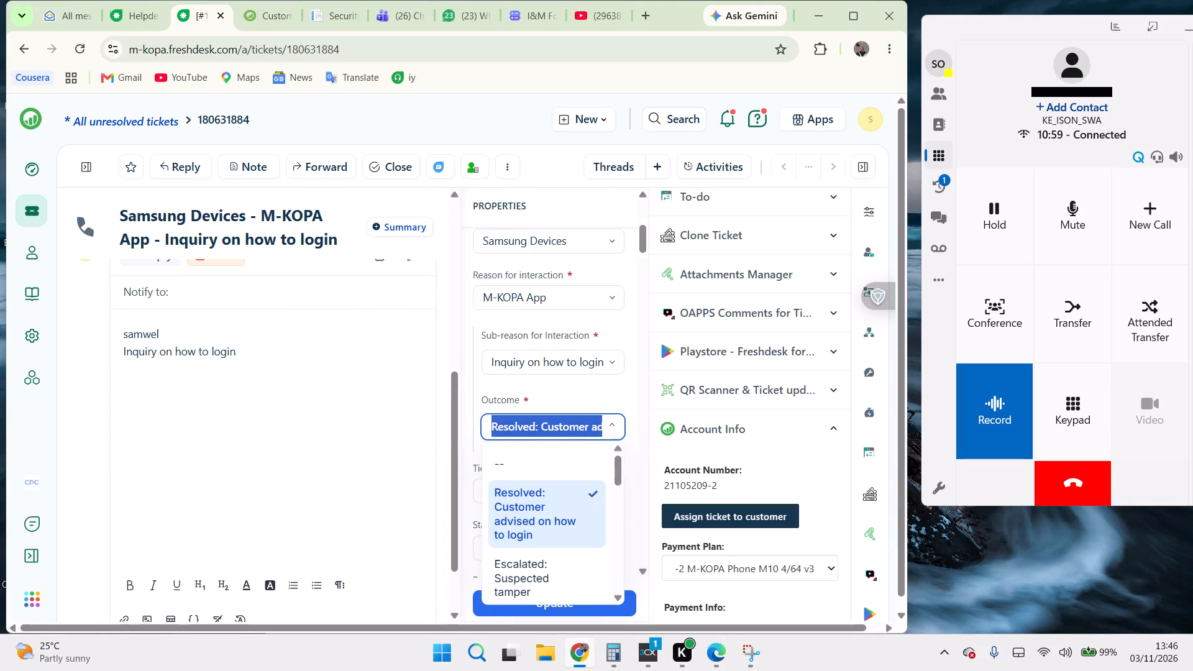
pyautogui.click(295, 356)
pyautogui.press('Return')
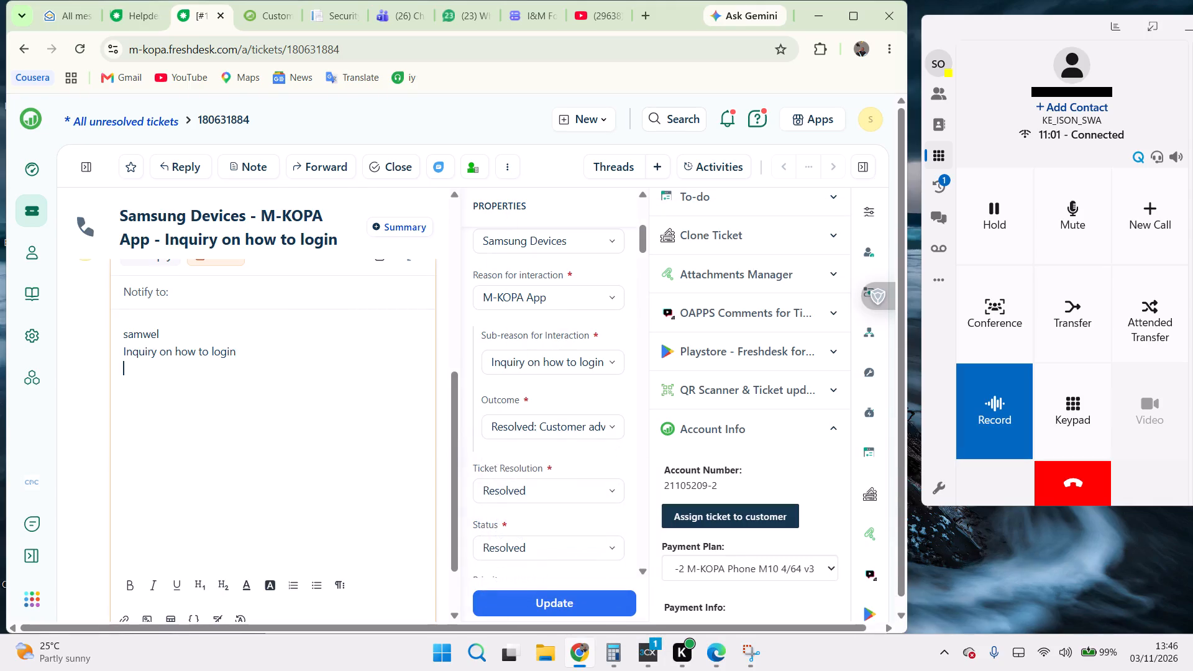
pyautogui.hotkey('ctrl', 'v')
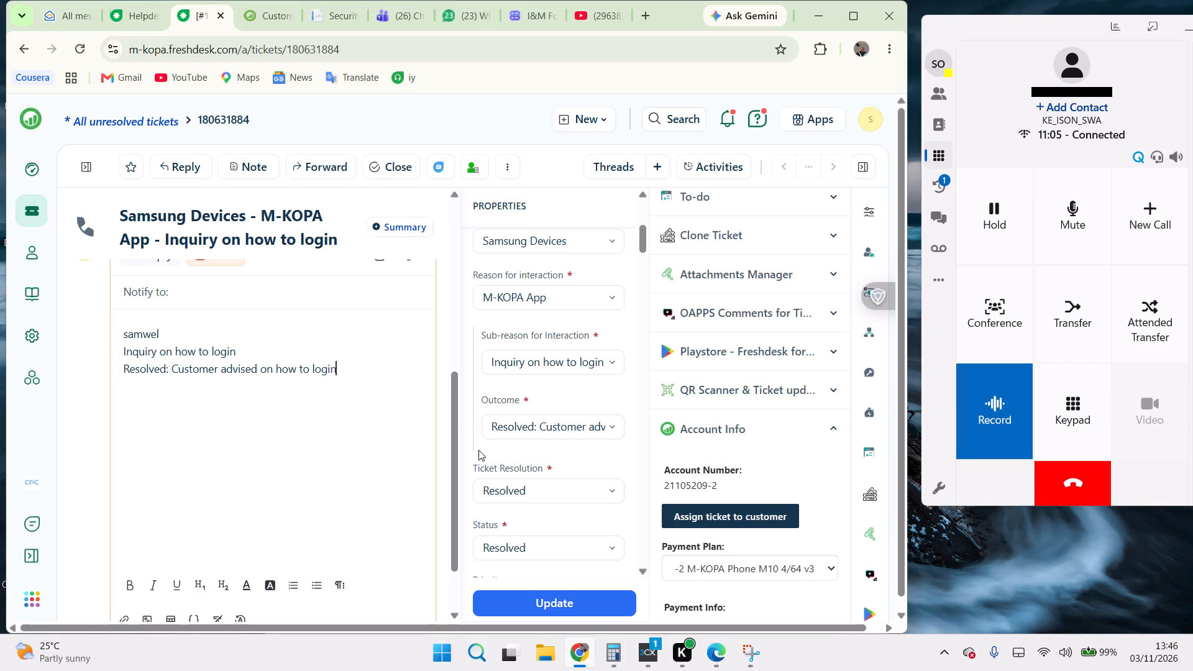
# Save the ticket's updated properties and add the finished private note to the ticket.
pyautogui.click(518, 598)
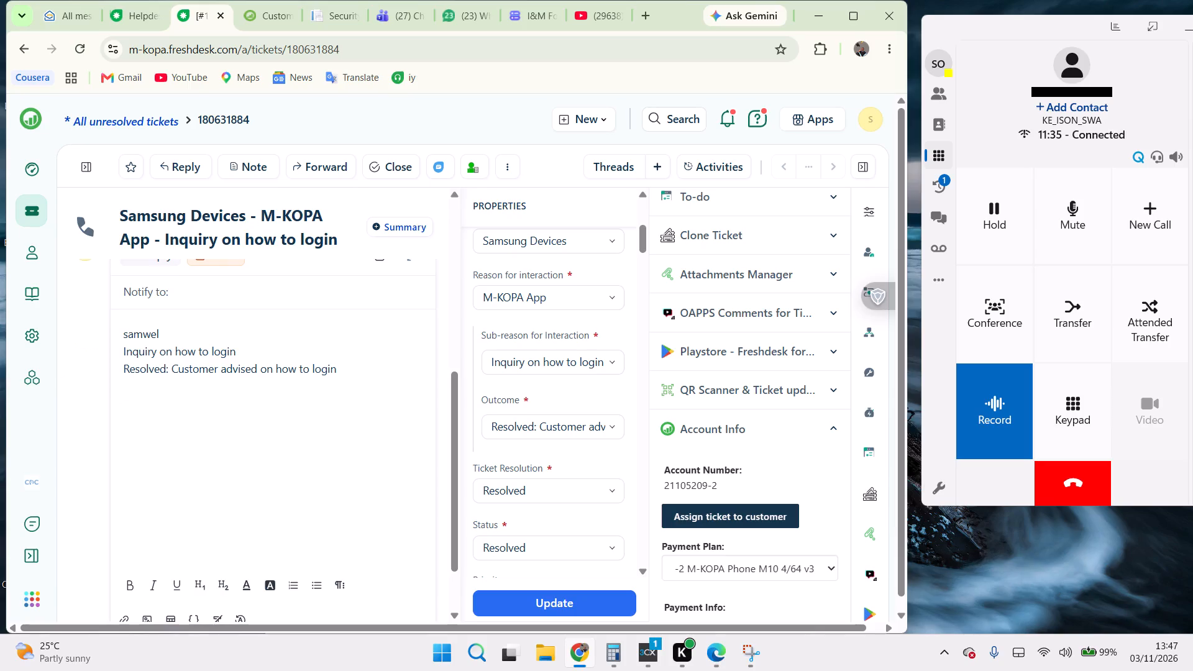
pyautogui.scroll(-1, 270, 413)
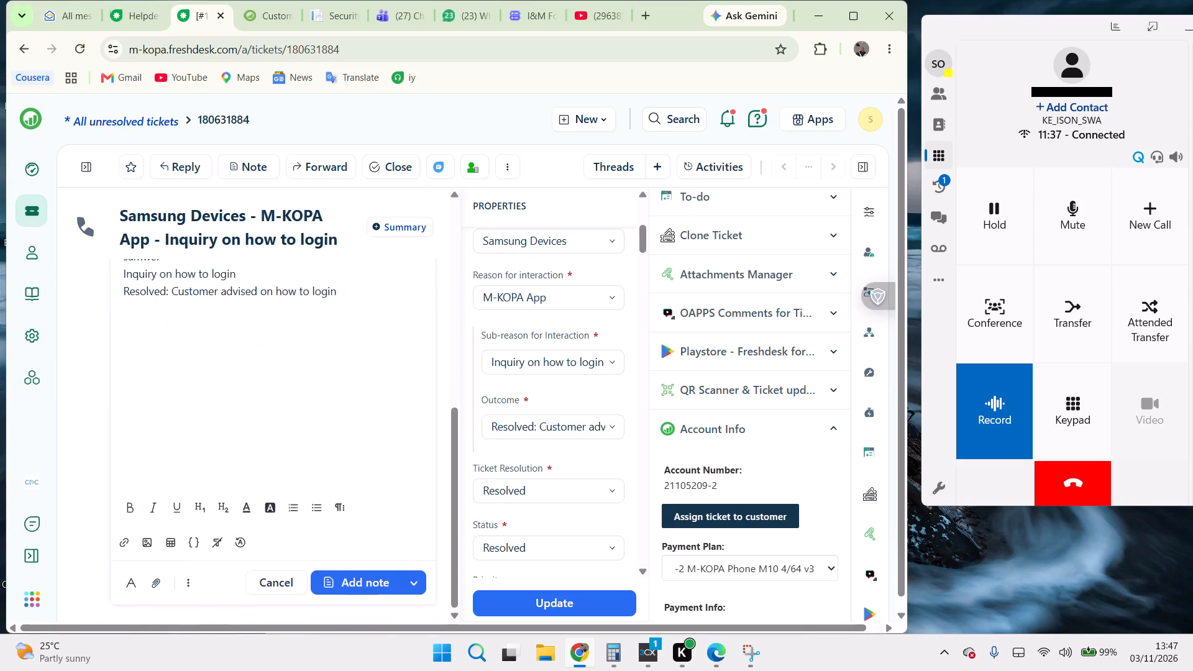
pyautogui.scroll(-3, 350, 424)
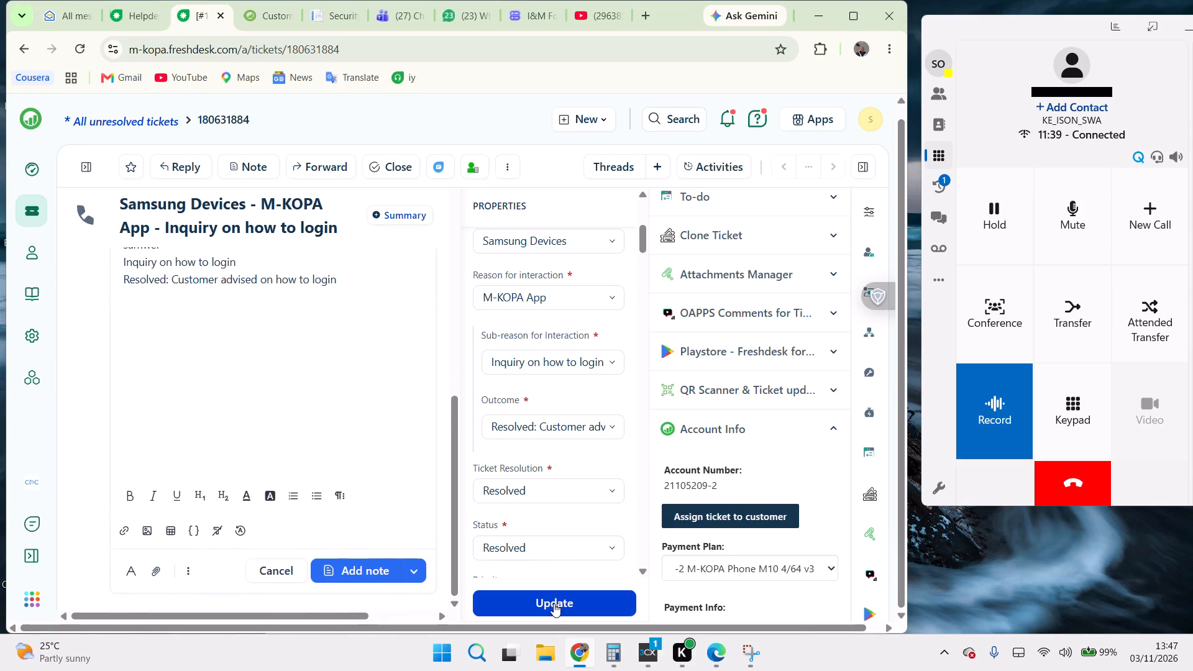
pyautogui.click(554, 603)
pyautogui.click(365, 567)
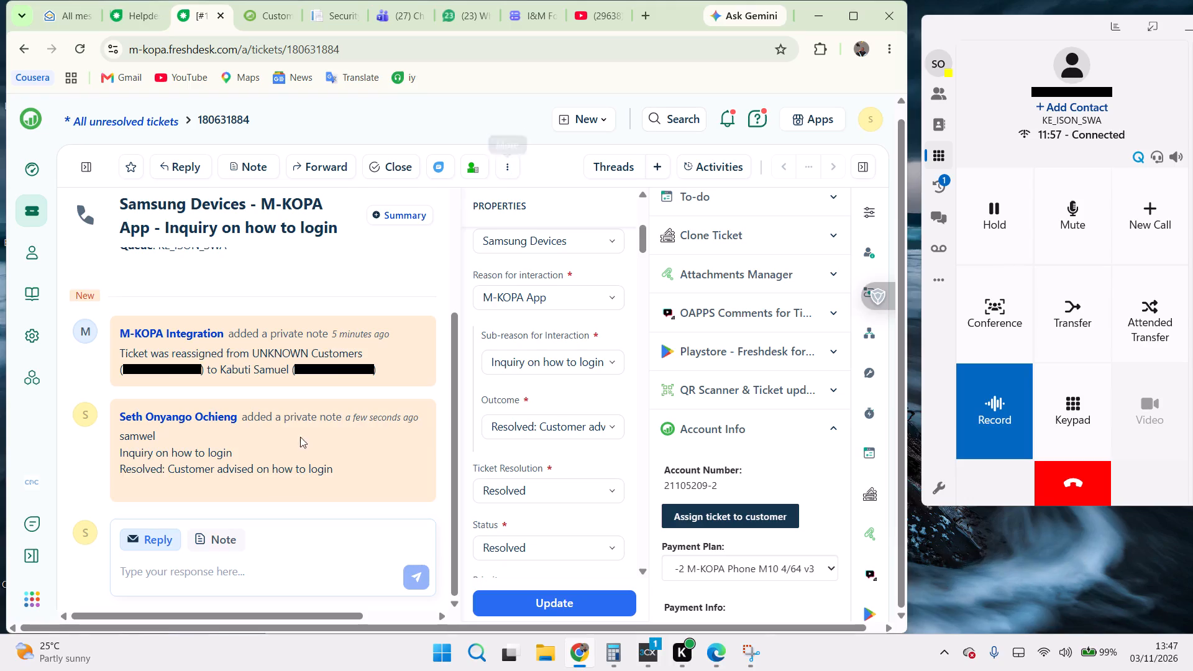
# Look over the ticket's notes and save its properties with the M-KOPA App login inquiry set to Resolved.
pyautogui.scroll(2, 270, 342)
pyautogui.scroll(-1, 270, 342)
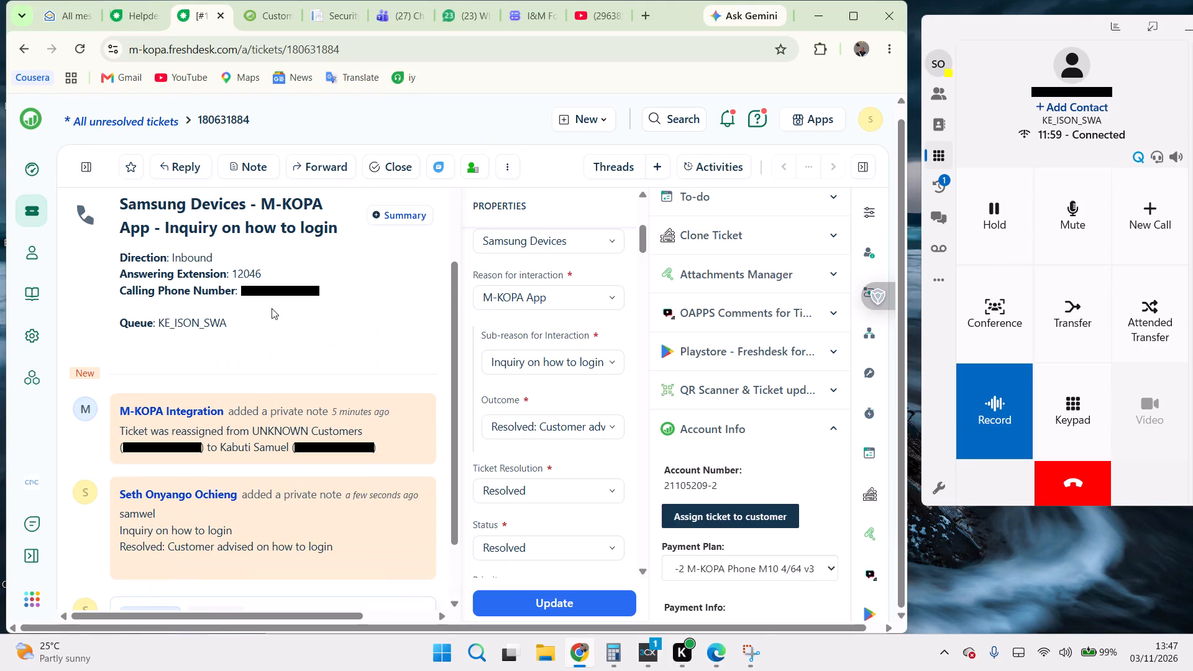
pyautogui.scroll(-8, 262, 399)
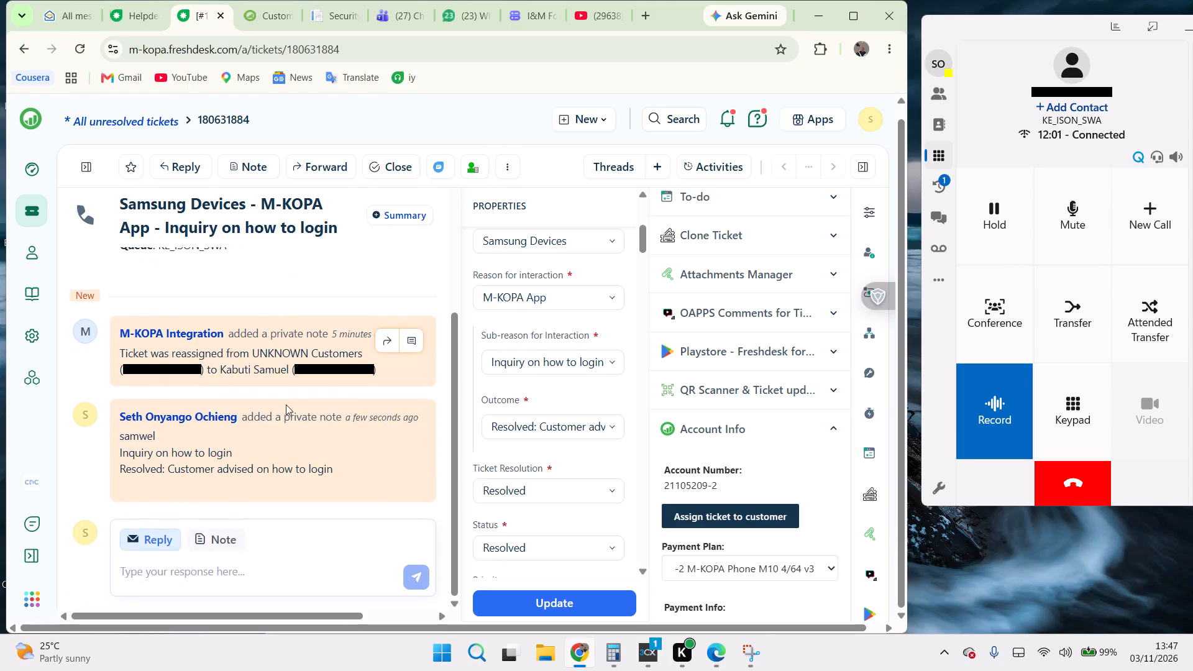
pyautogui.click(529, 600)
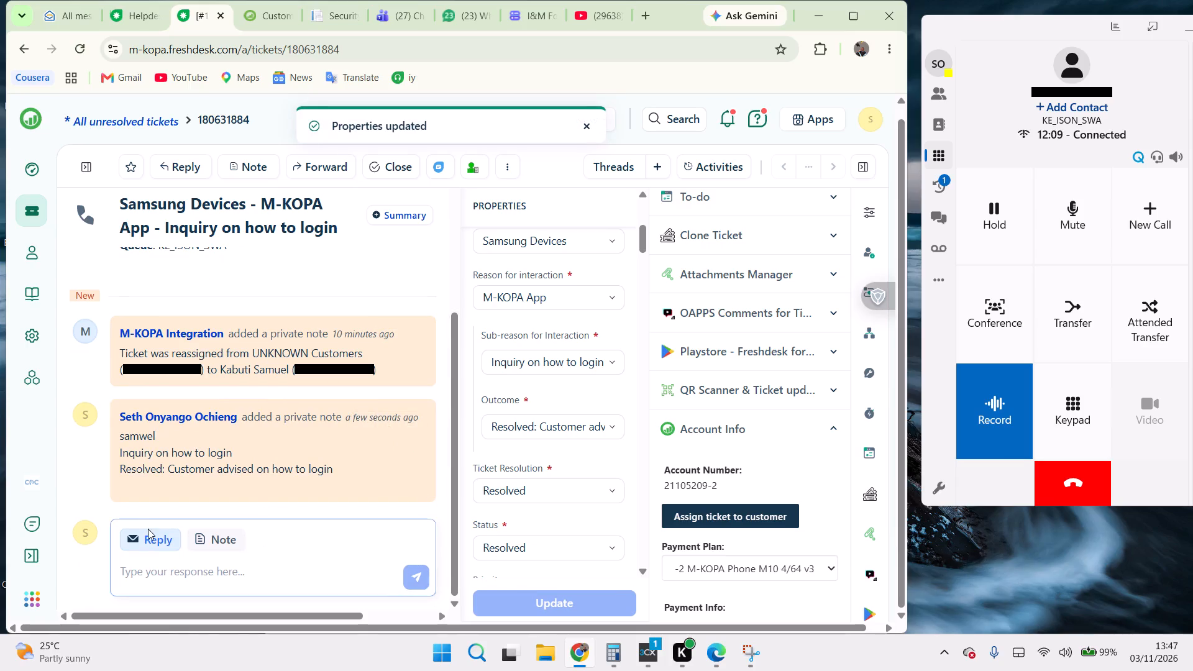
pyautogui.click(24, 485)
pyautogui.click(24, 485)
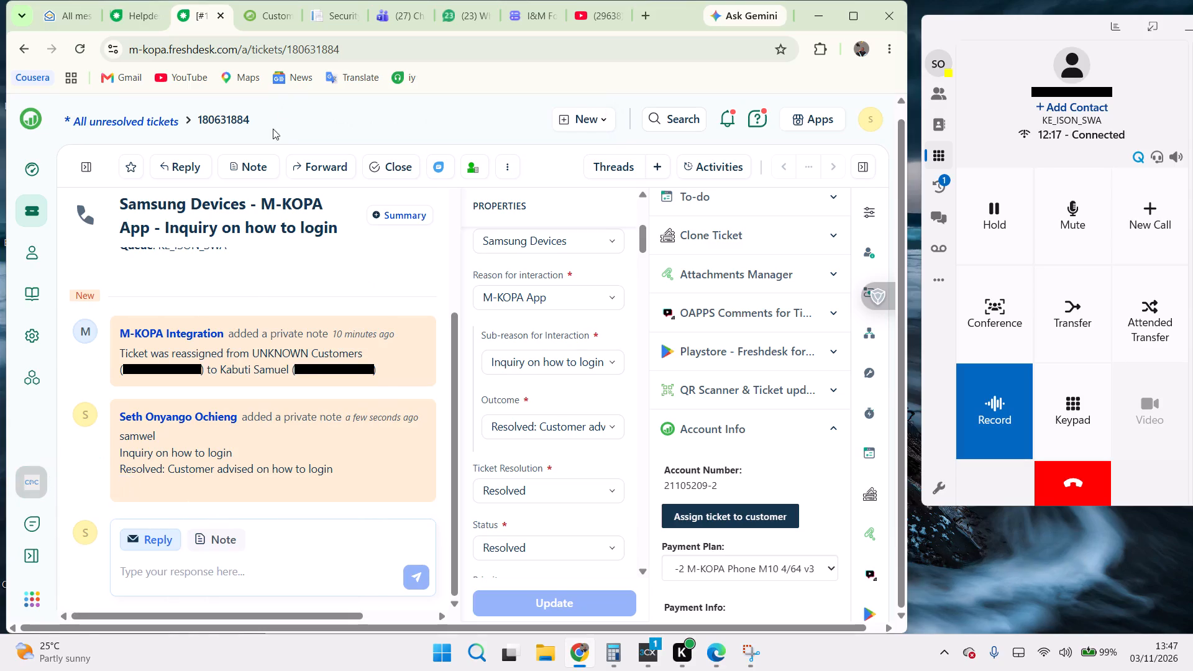
# Return to the customer's page of sent security codes to check it again.
pyautogui.click(335, 9)
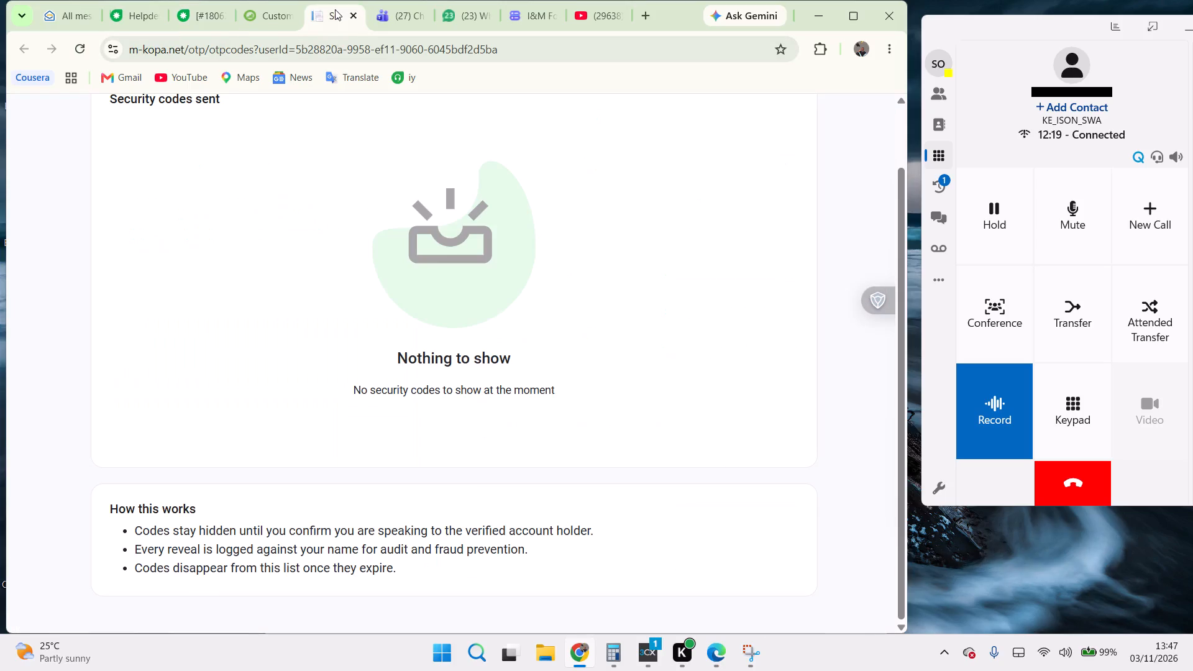
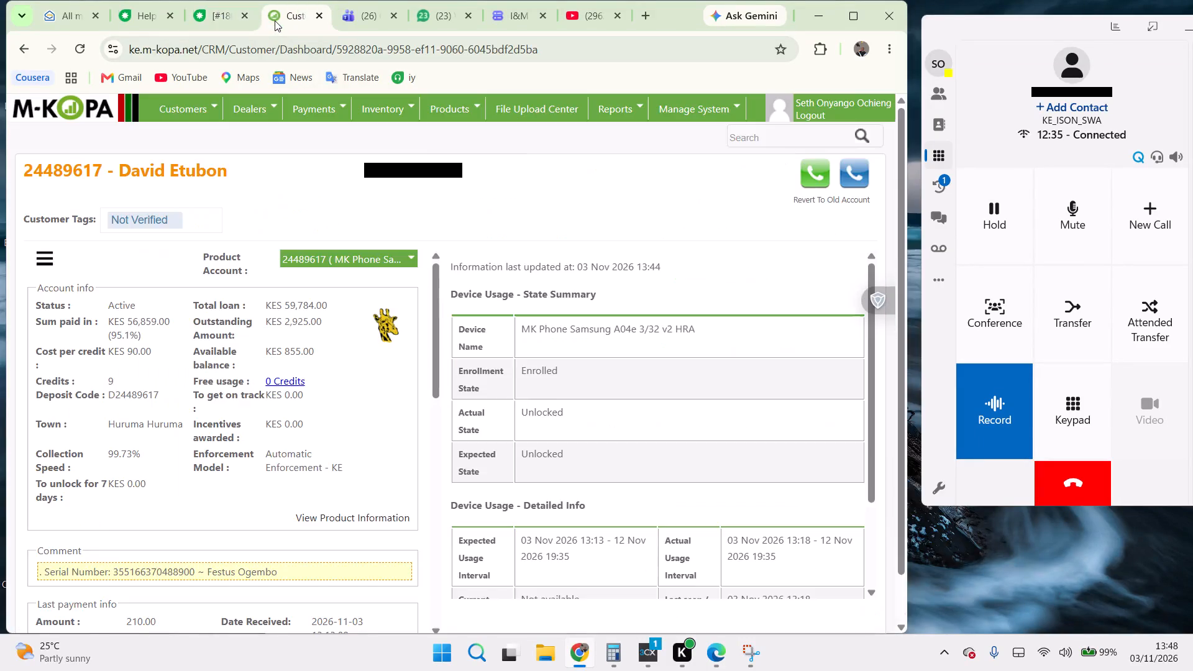
# Return to the login-inquiry ticket in Freshdesk and end the connected customer call in the softphone.
pyautogui.click(209, 31)
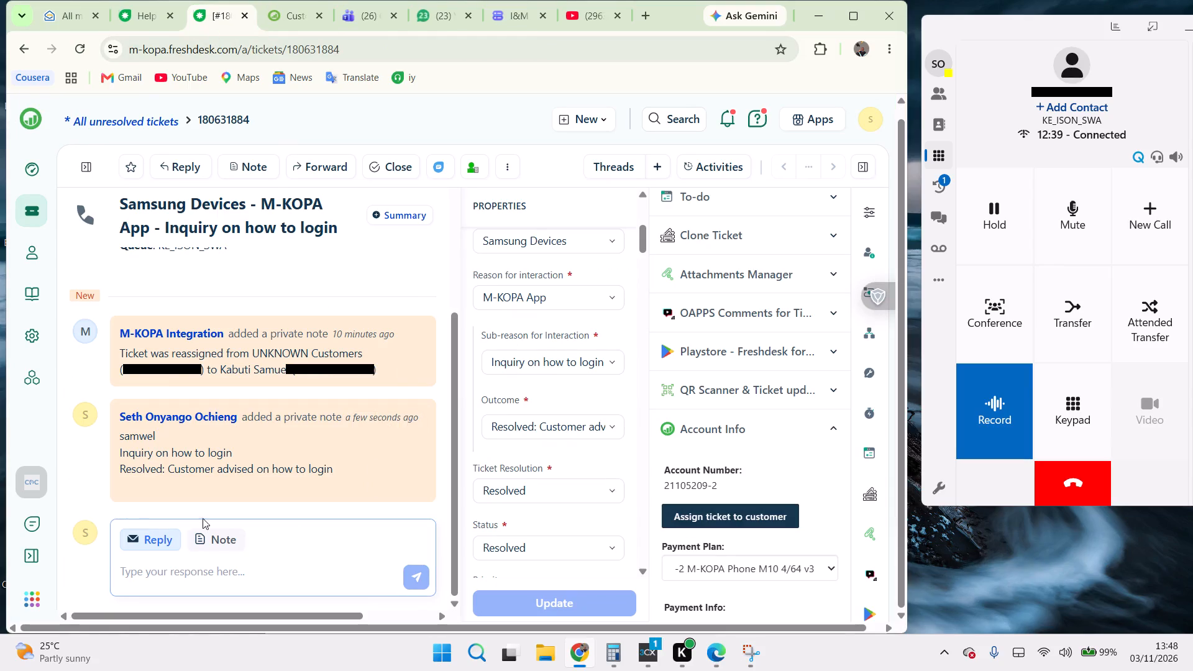
pyautogui.click(32, 479)
pyautogui.click(32, 479)
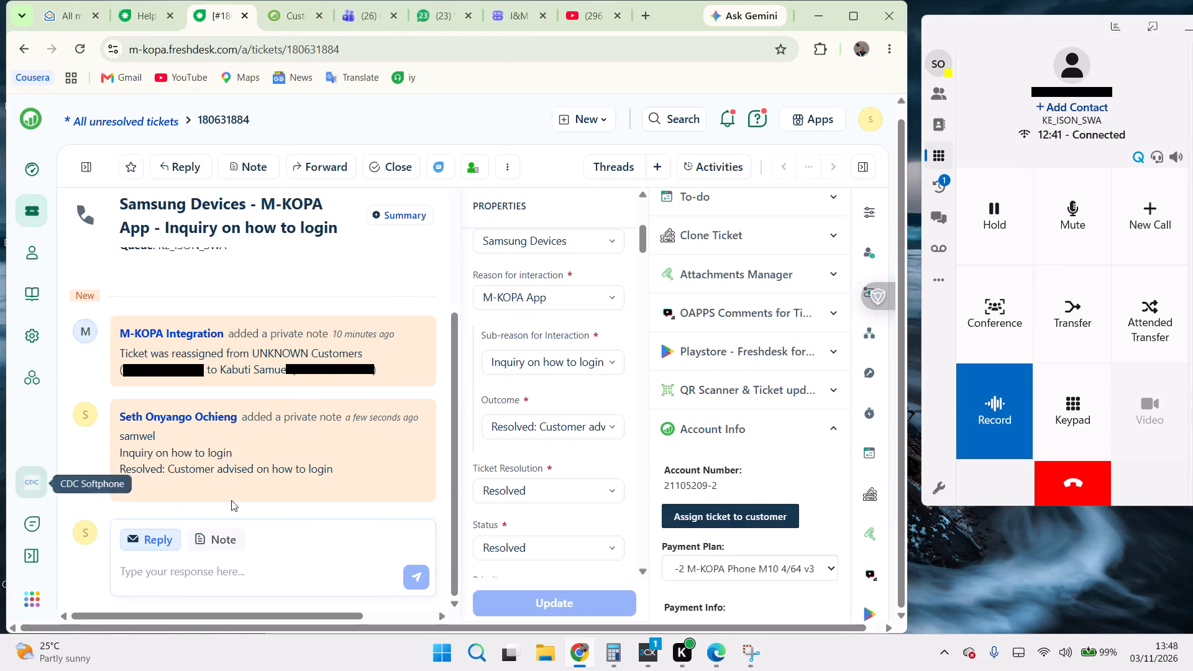
pyautogui.click(1078, 480)
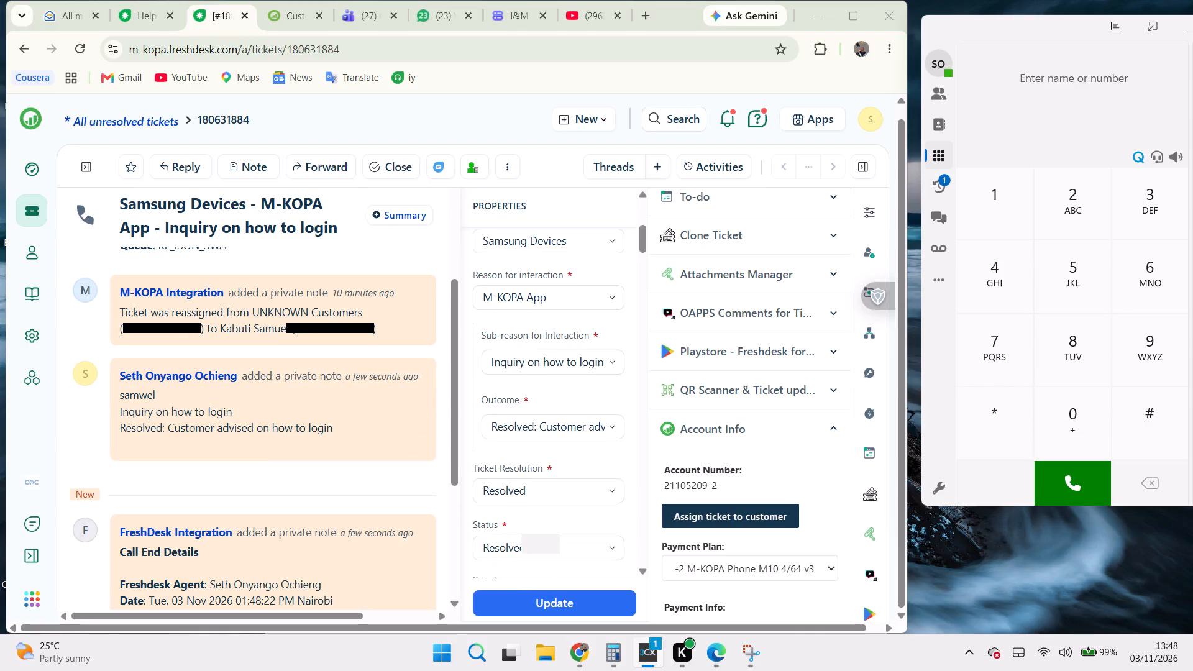
# Save the login-inquiry ticket's updated properties, and briefly open and close the CDC Softphone.
pyautogui.click(540, 601)
pyautogui.scroll(-4, 319, 483)
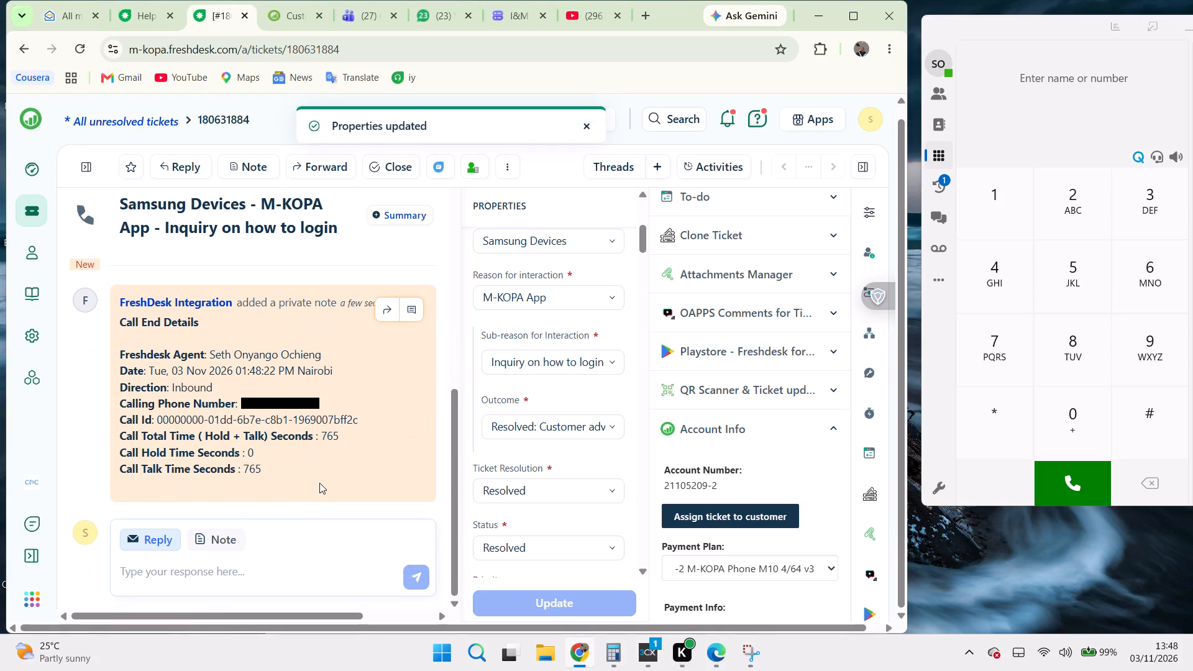
pyautogui.click(30, 479)
pyautogui.click(30, 479)
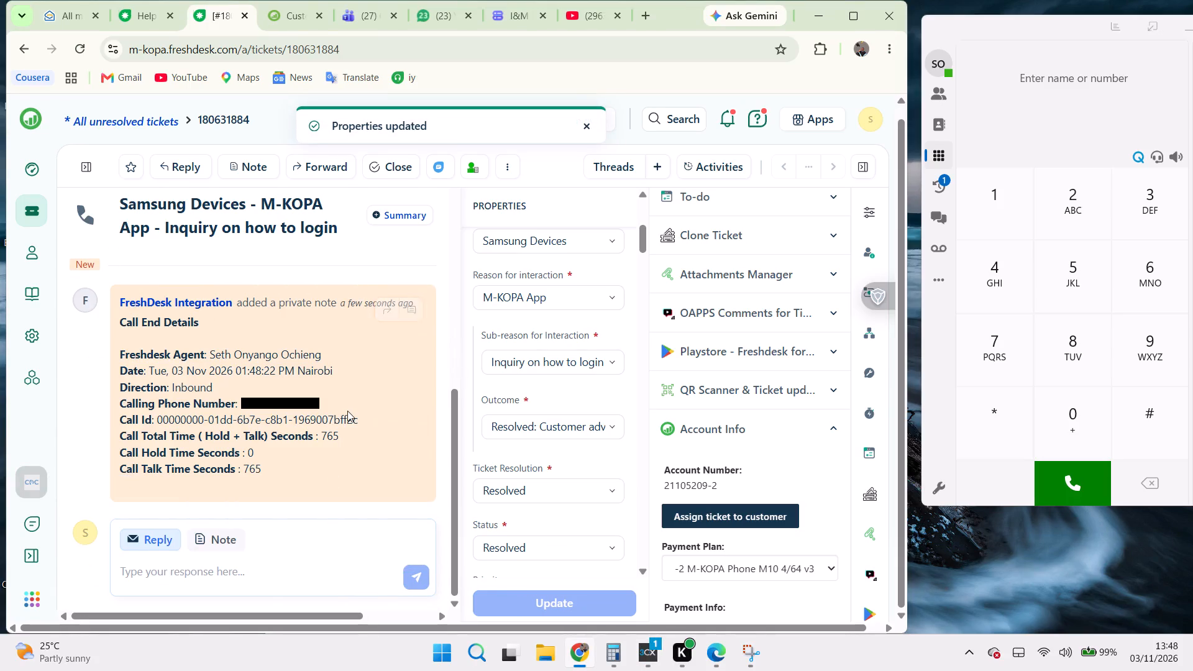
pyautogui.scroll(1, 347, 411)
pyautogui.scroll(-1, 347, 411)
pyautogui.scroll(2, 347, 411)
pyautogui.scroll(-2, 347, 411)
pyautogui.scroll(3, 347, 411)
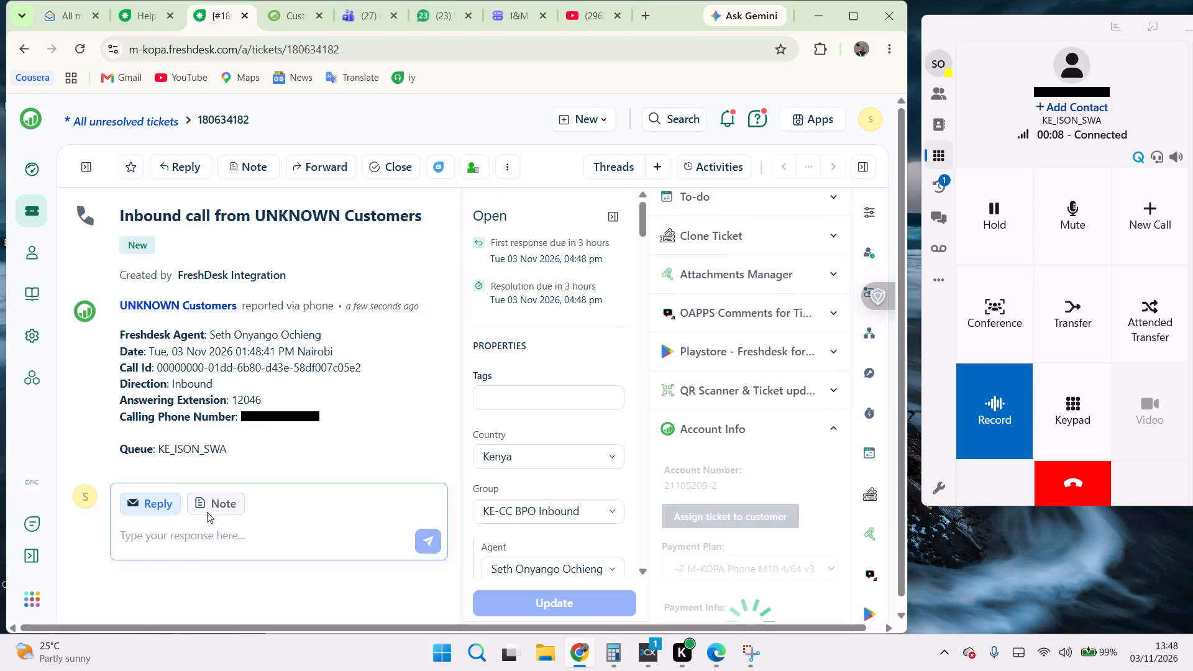
# Start a private note on the new inbound call's ticket with the text "silent".
pyautogui.click(214, 526)
pyautogui.scroll(-2, 221, 501)
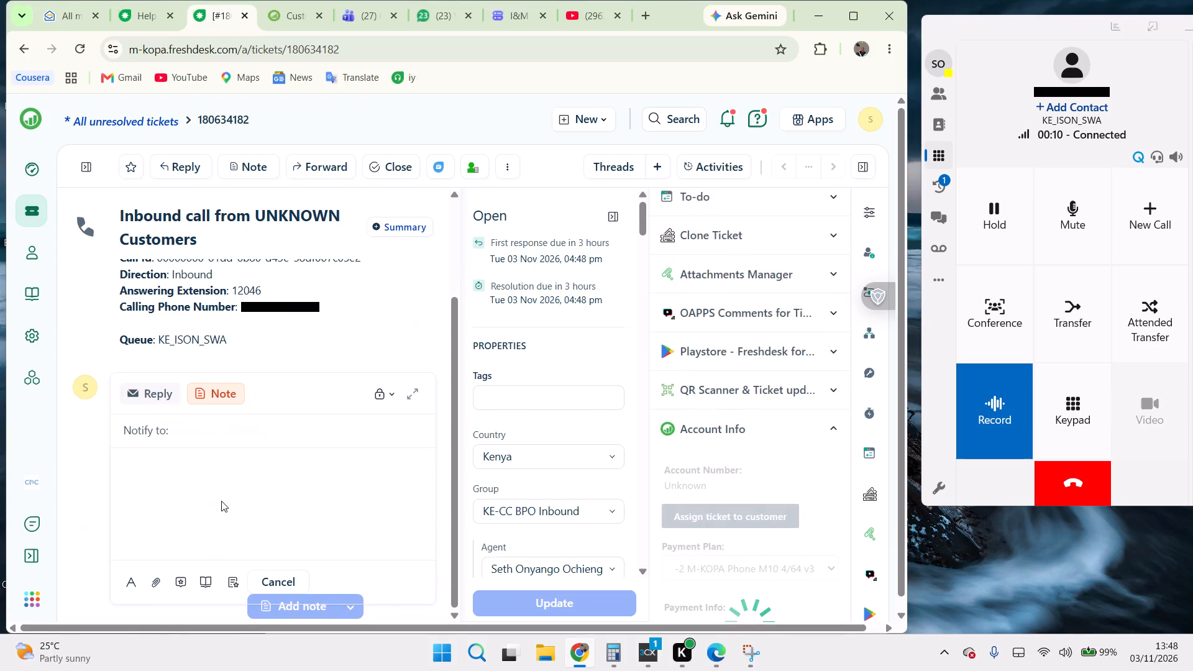
pyautogui.scroll(-4, 245, 445)
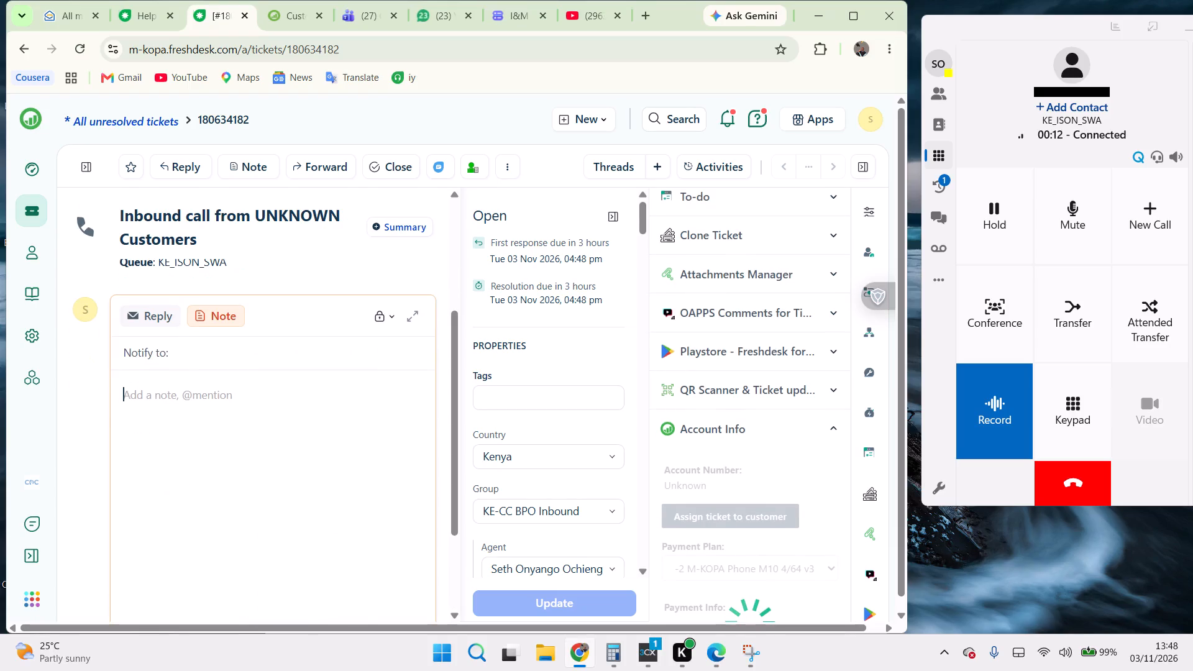
pyautogui.write('silent')
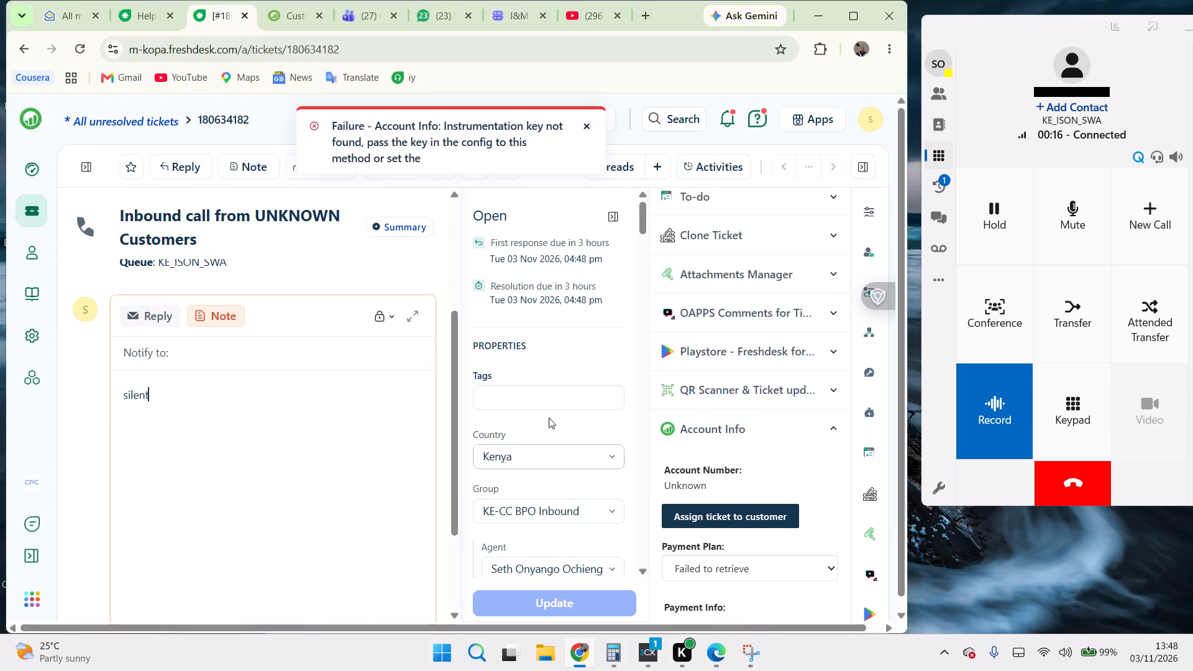
# Classify the ticket as General Inquiry, Call issue, Silent call, with the outcome "Complete silence/no background noise".
pyautogui.scroll(-2, 531, 426)
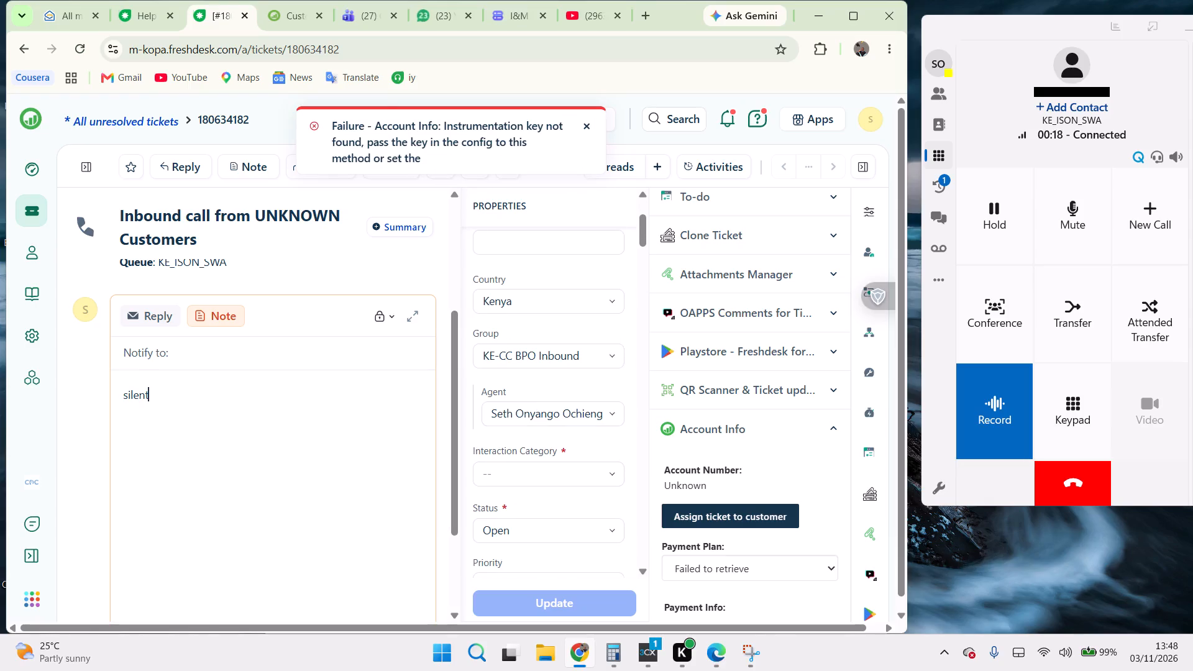
pyautogui.scroll(-1, 536, 401)
pyautogui.scroll(2, 536, 402)
pyautogui.scroll(-1, 536, 402)
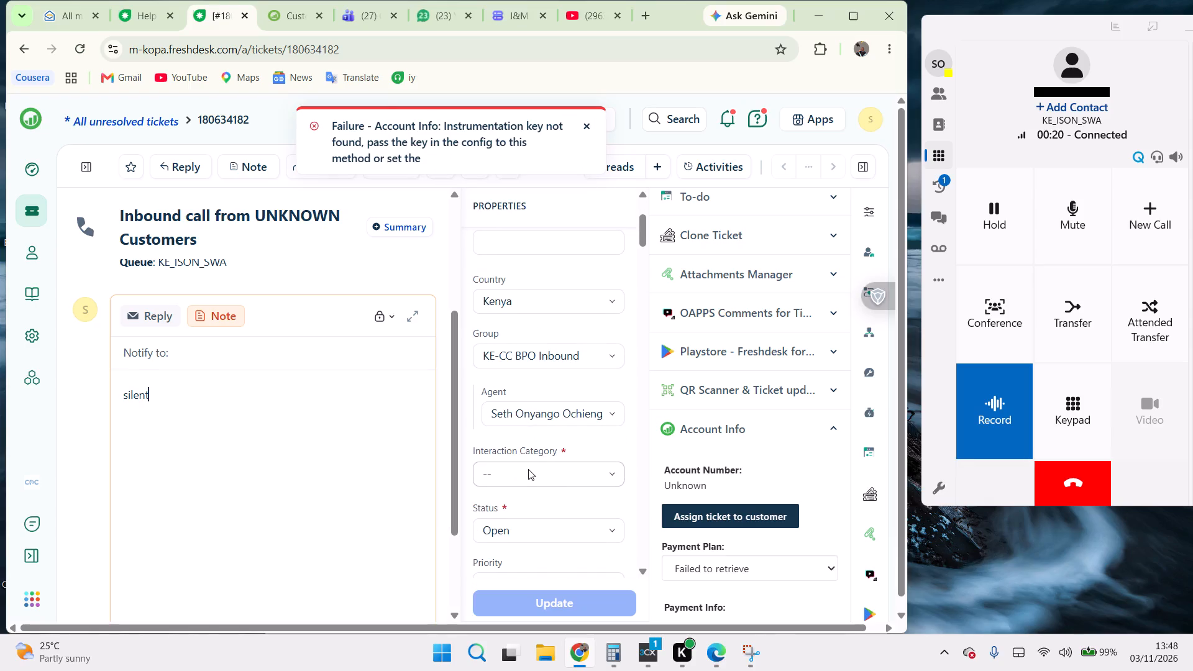
pyautogui.click(528, 470)
pyautogui.write('gen')
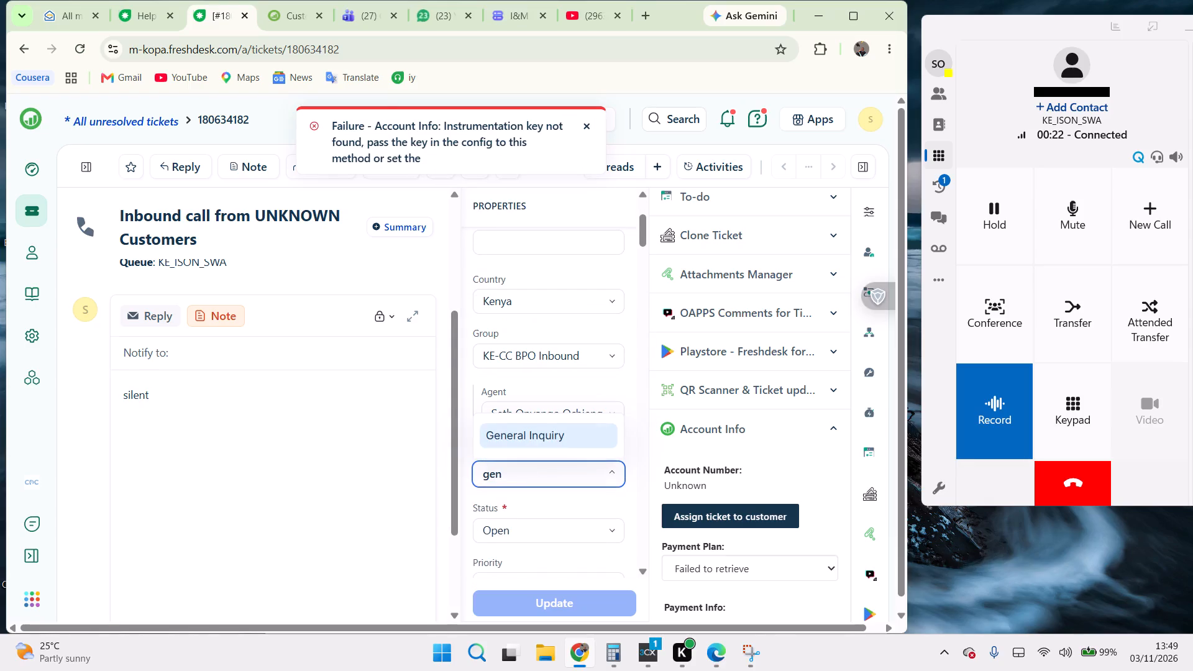
pyautogui.click(518, 432)
pyautogui.scroll(-2, 530, 403)
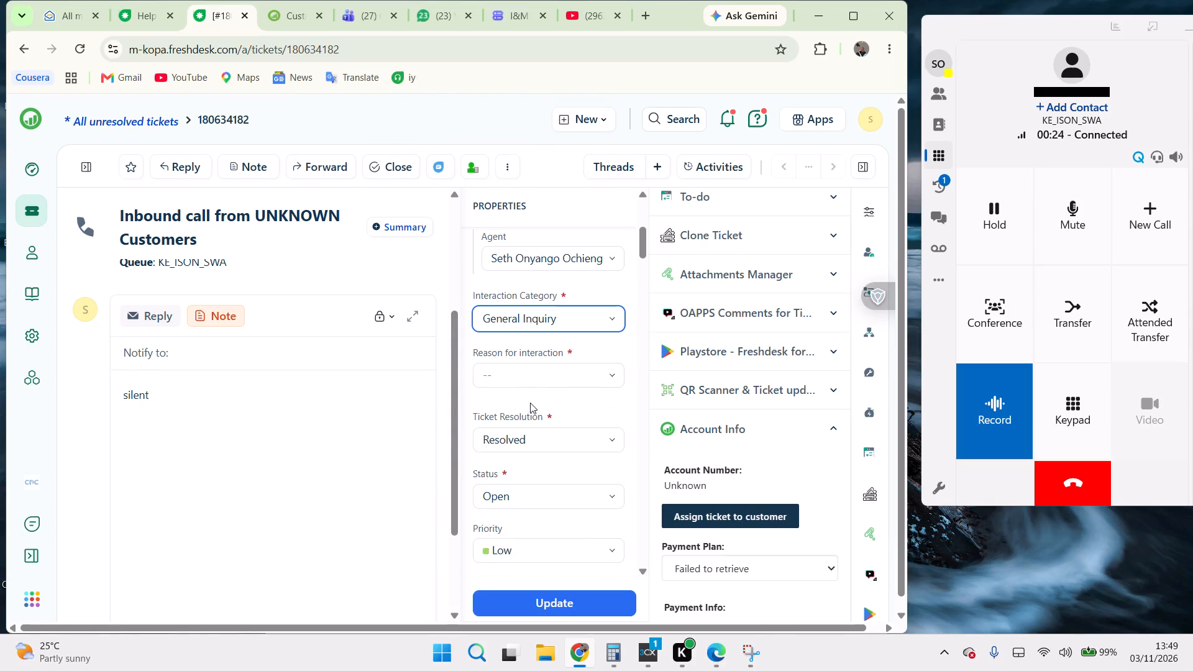
pyautogui.click(518, 373)
pyautogui.click(519, 496)
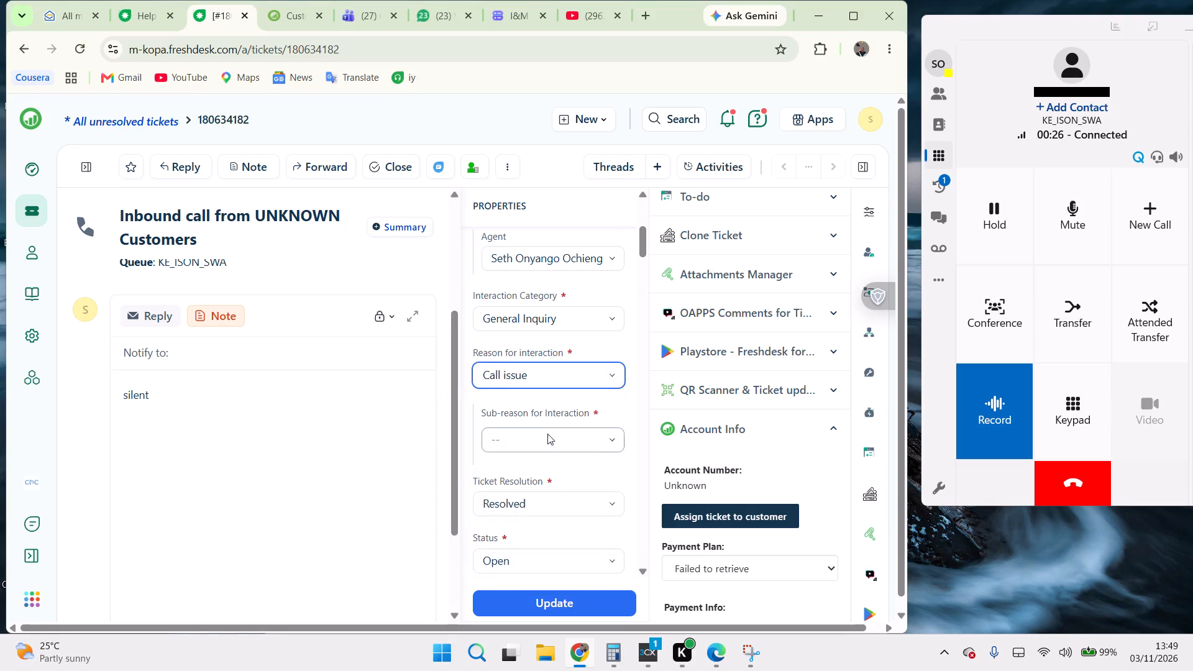
pyautogui.click(547, 434)
pyautogui.click(523, 505)
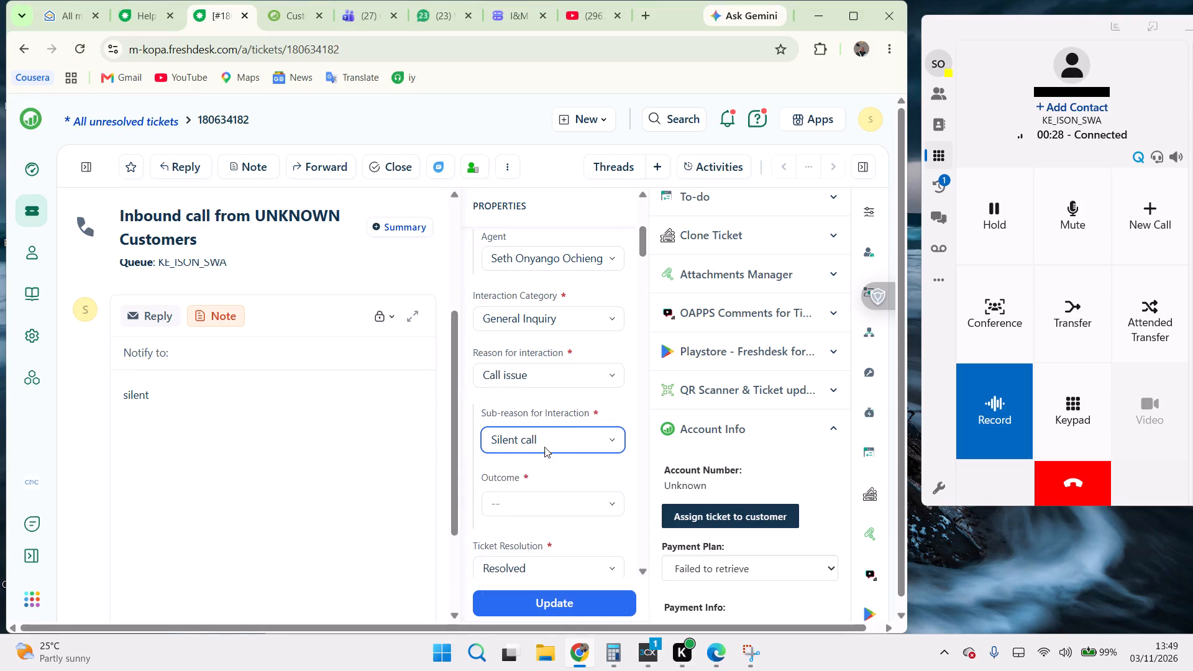
pyautogui.click(528, 501)
pyautogui.click(535, 396)
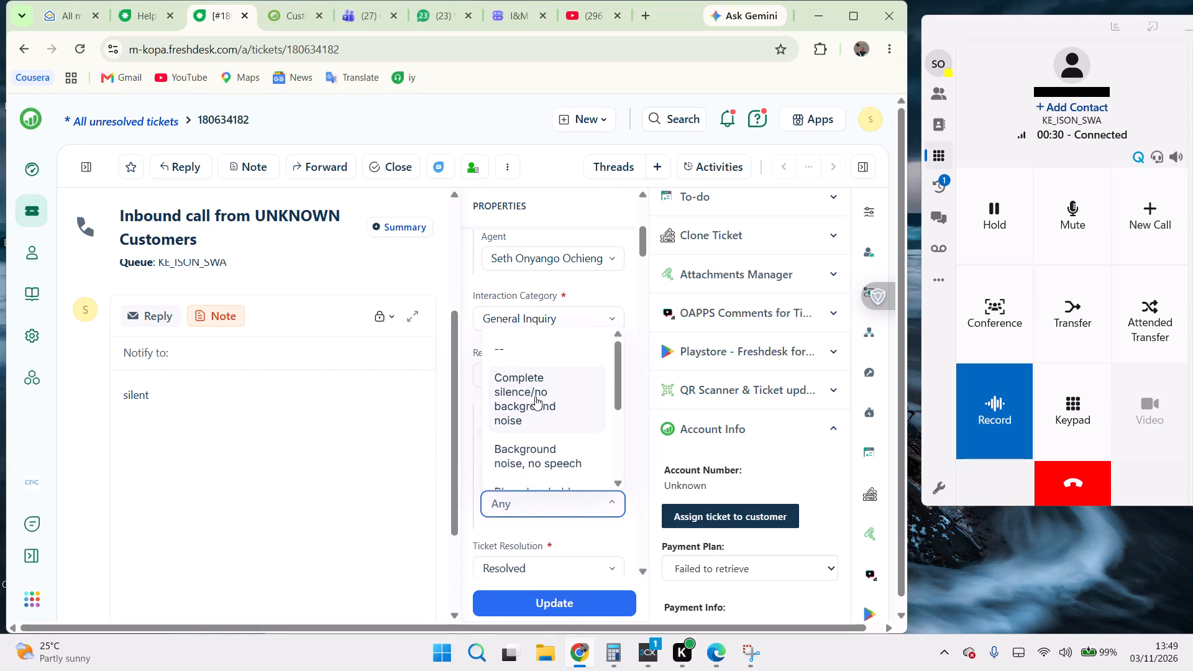
# Set the silent-call ticket's status to Resolved.
pyautogui.scroll(-1, 521, 473)
pyautogui.click(531, 541)
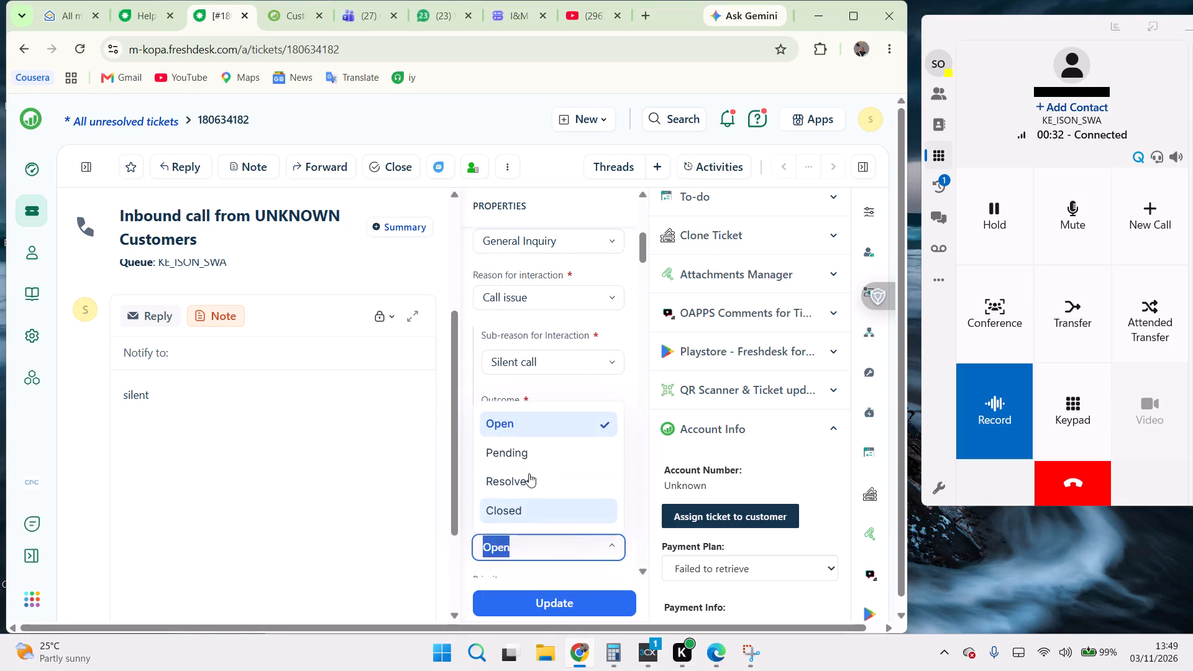
pyautogui.click(529, 473)
# Add the finished "silent" note to the ticket and save the ticket's updated properties.
pyautogui.scroll(-2, 414, 524)
pyautogui.scroll(2, 414, 524)
pyautogui.scroll(-3, 408, 539)
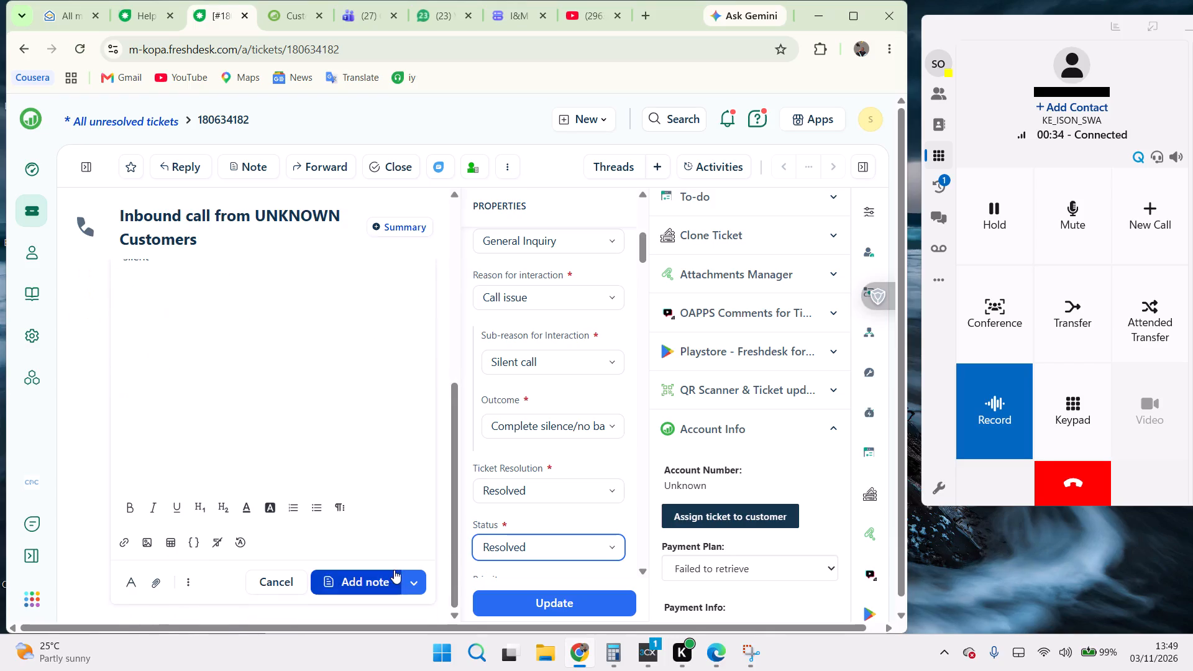
pyautogui.click(394, 570)
pyautogui.click(521, 594)
# End the silent call in the 3CX softphone, and briefly open and close the CDC Softphone in Freshdesk.
pyautogui.click(1077, 483)
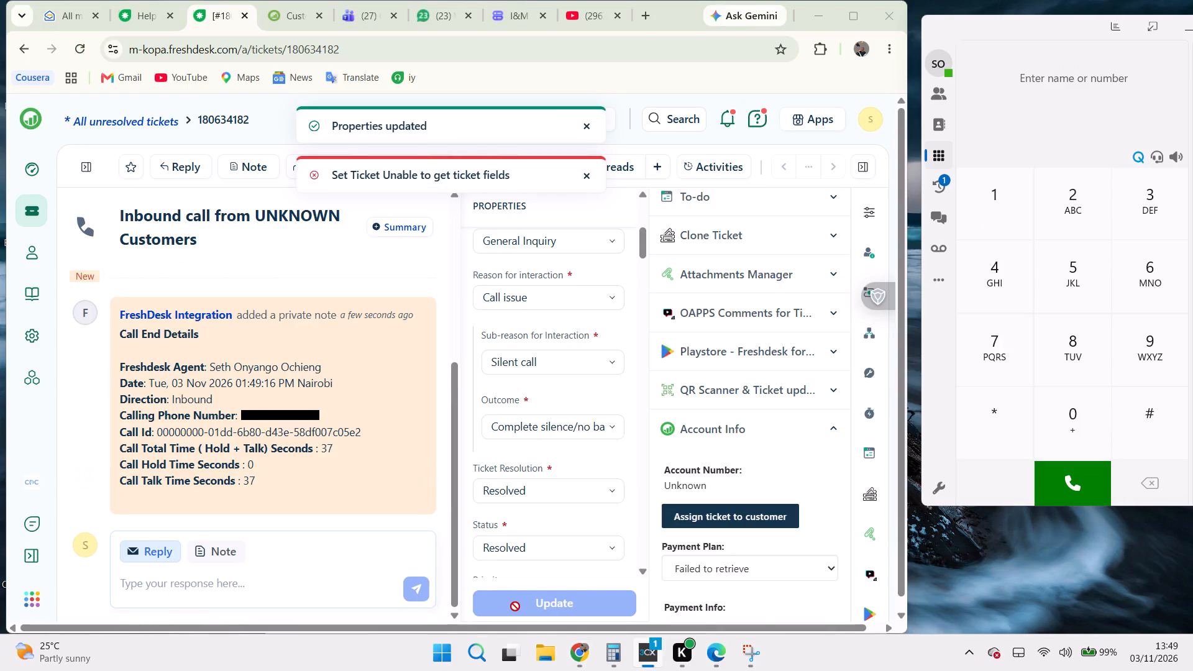
pyautogui.click(25, 478)
pyautogui.click(25, 478)
# Save the silent-call ticket's properties again and return to the Freshdesk dashboard.
pyautogui.click(559, 606)
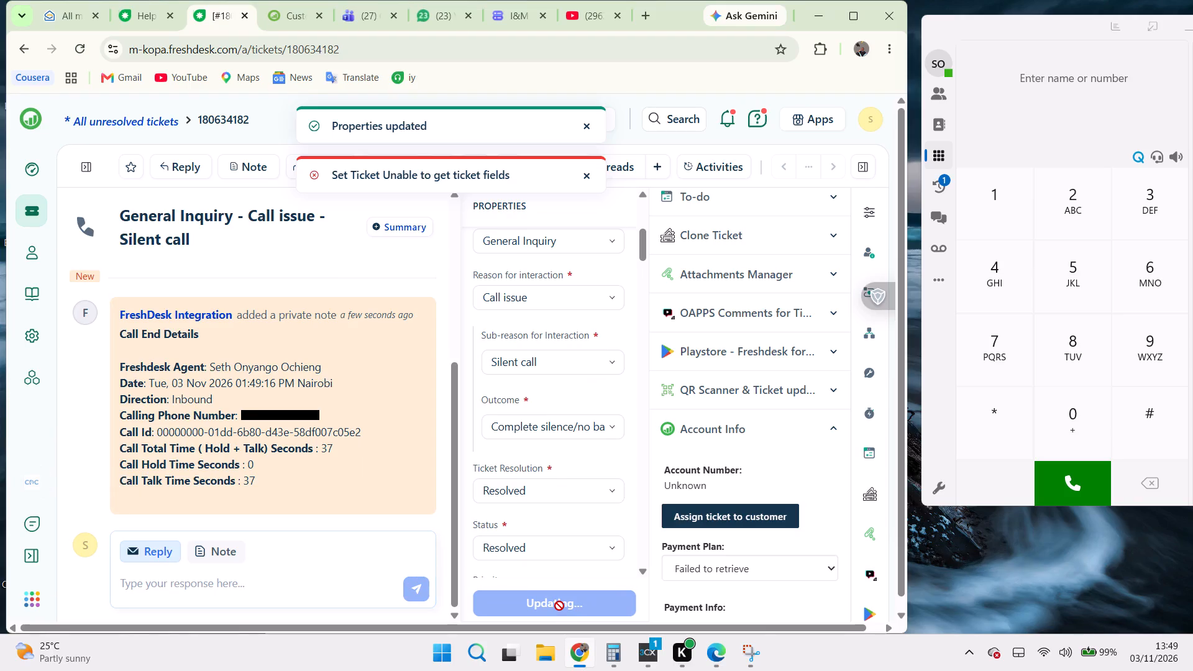
pyautogui.doubleClick(38, 478)
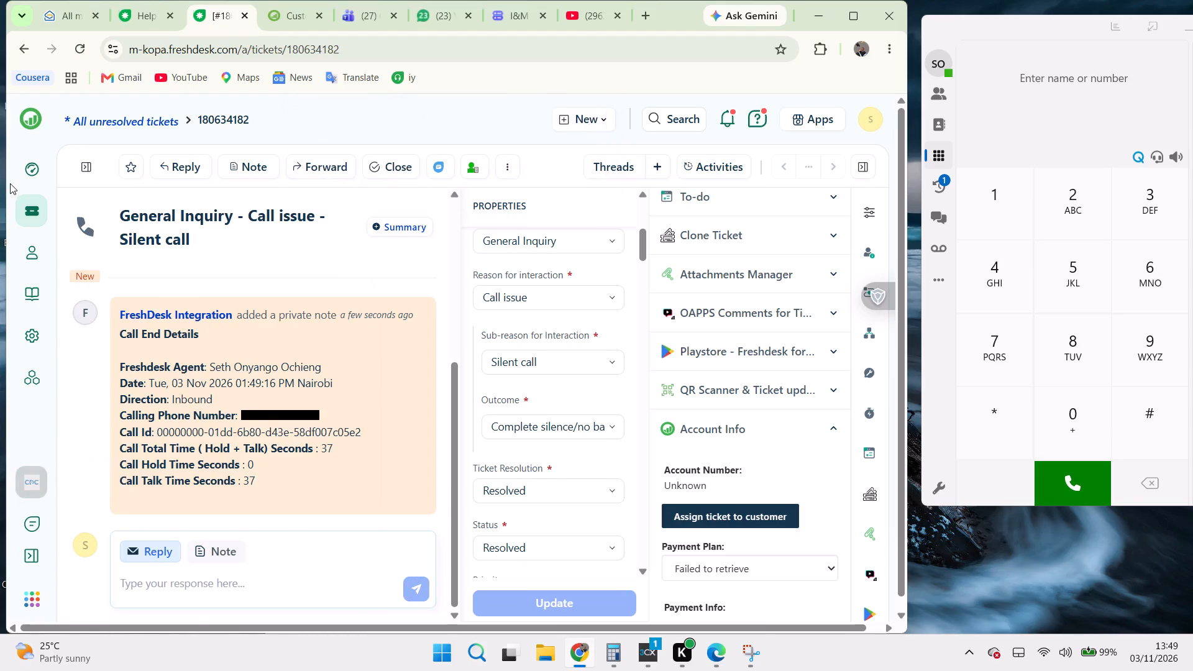
pyautogui.click(24, 169)
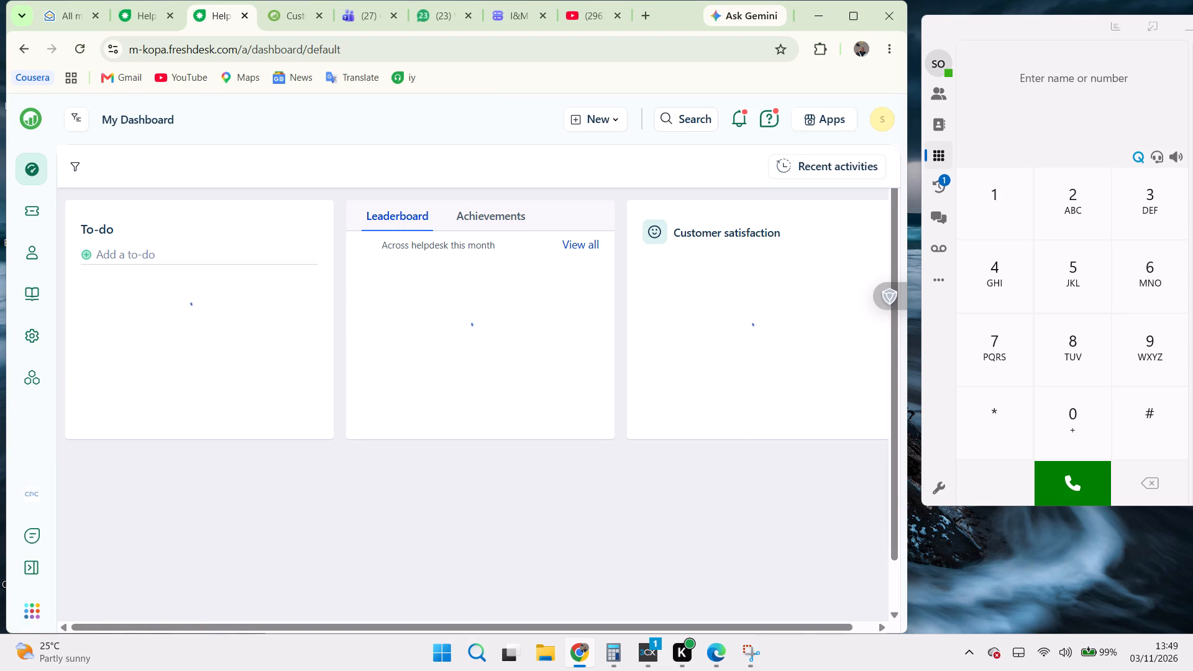
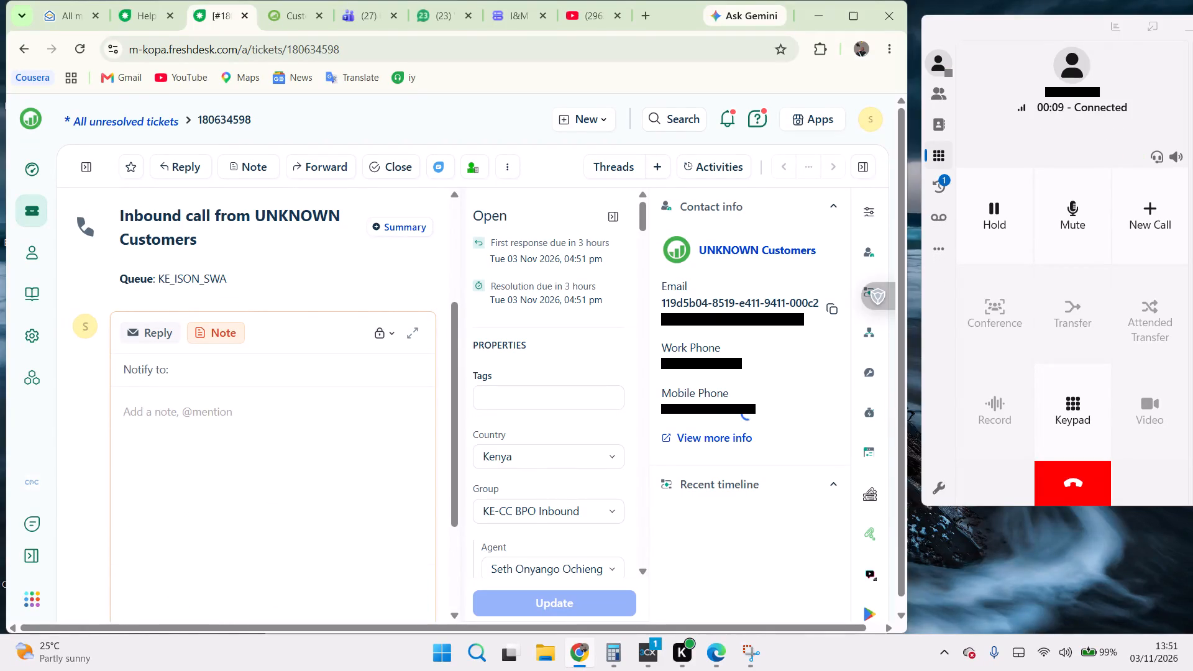
# Start the new inbound-call ticket's note with the caller's first name and dismiss the notification.
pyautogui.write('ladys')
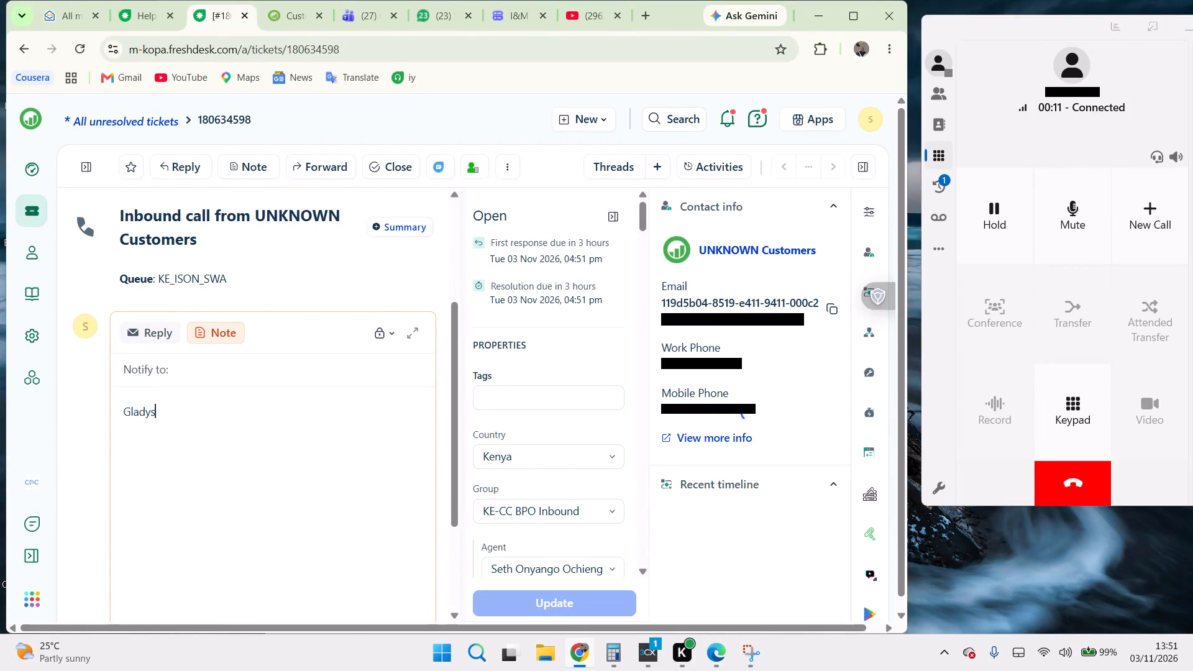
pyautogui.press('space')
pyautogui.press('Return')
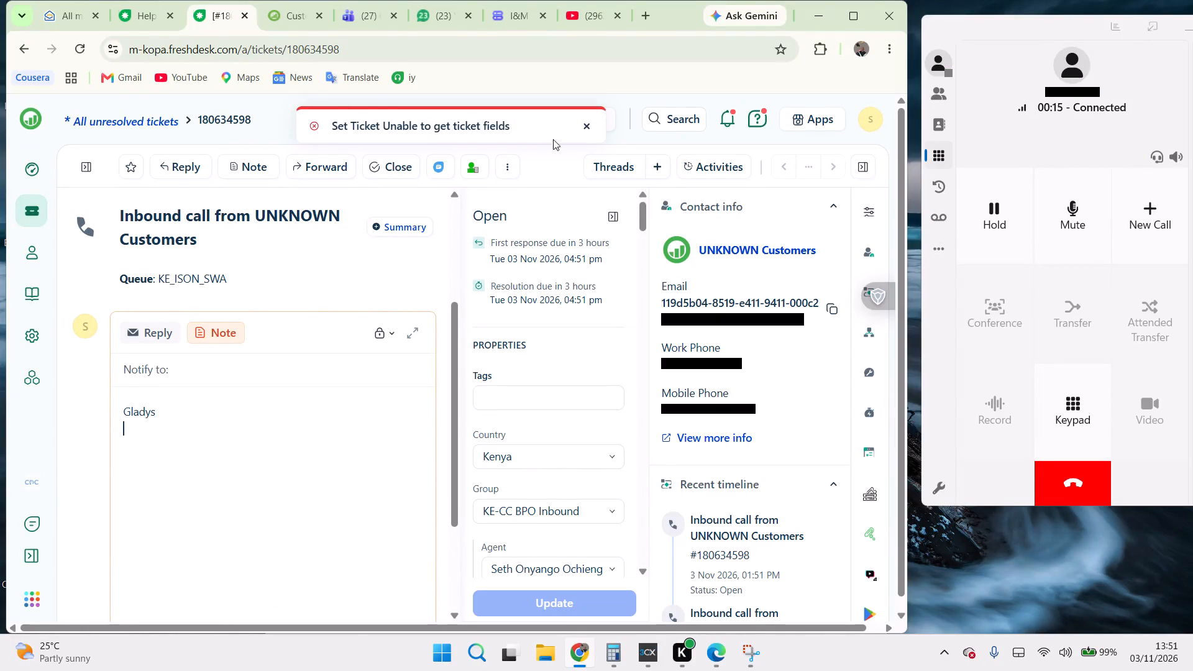
pyautogui.click(588, 124)
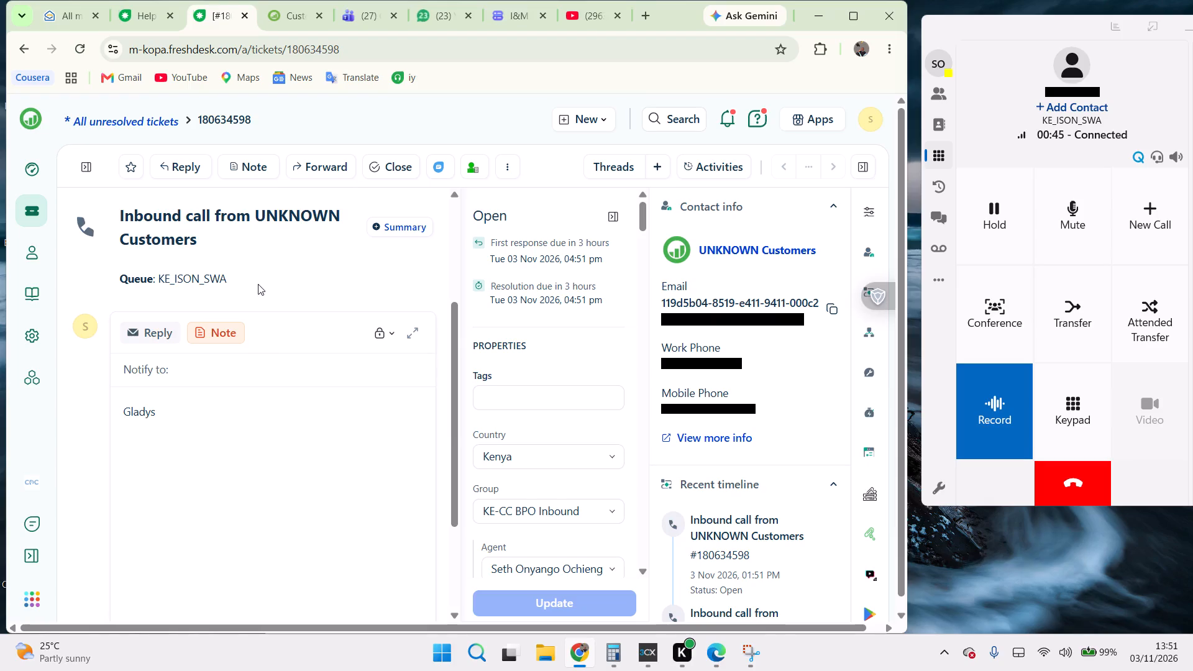
# Look up the caller's customer record in the M-KOPA CRM by account number.
pyautogui.click(36, 489)
pyautogui.click(36, 489)
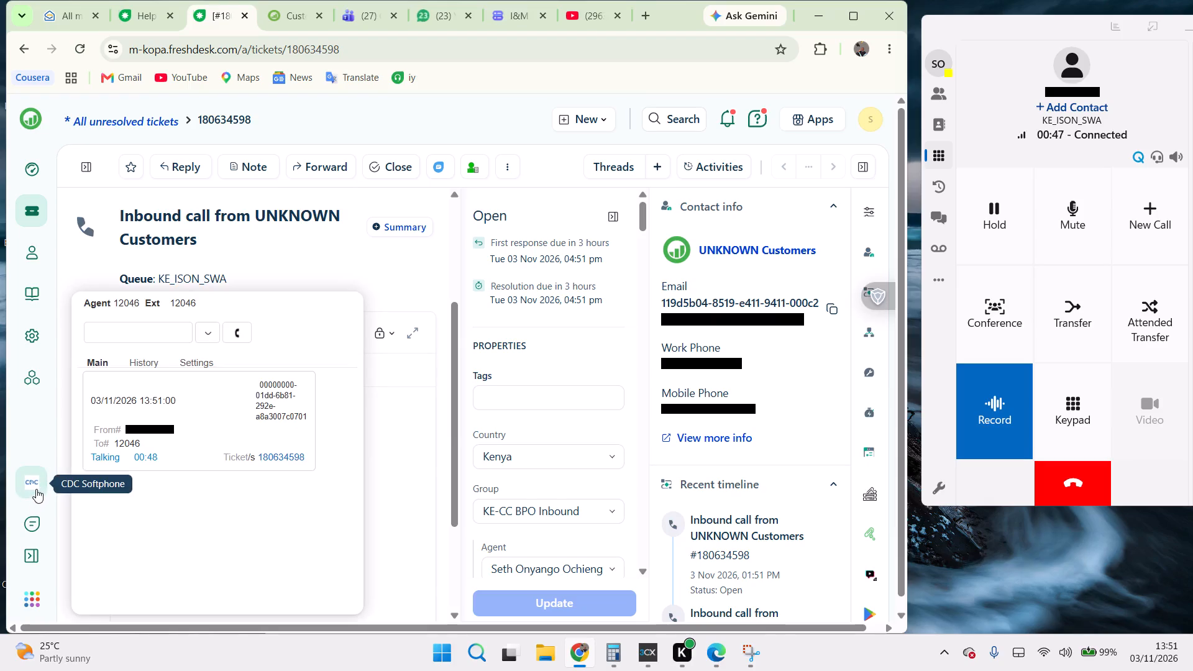
pyautogui.click(291, 11)
pyautogui.click(754, 142)
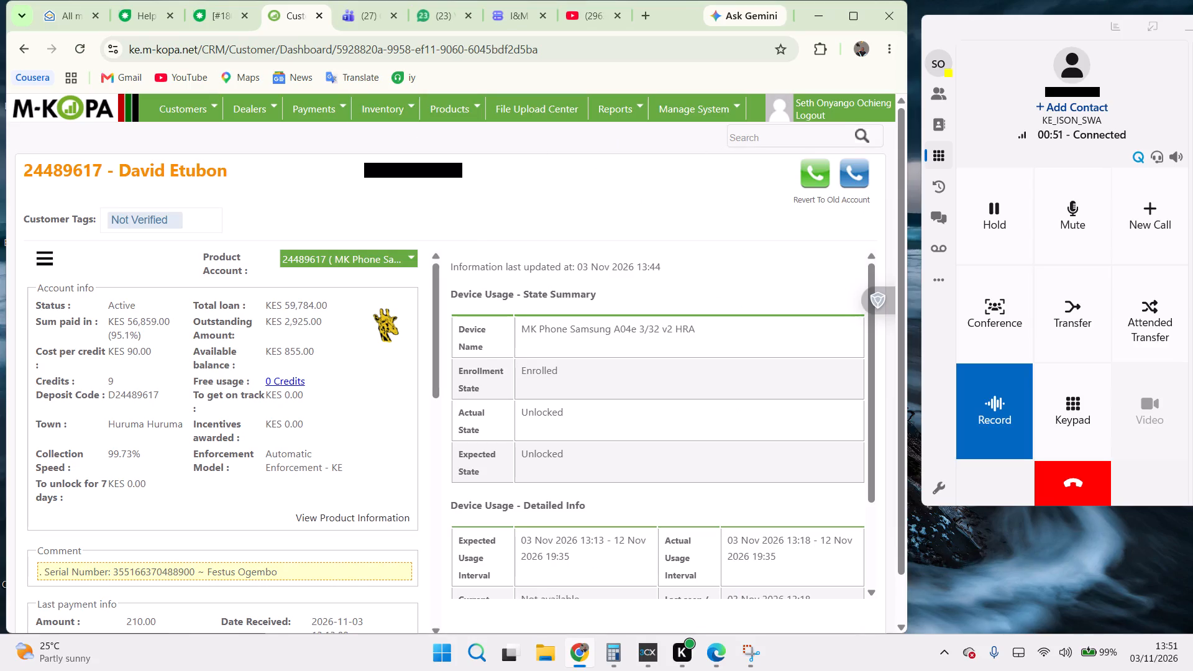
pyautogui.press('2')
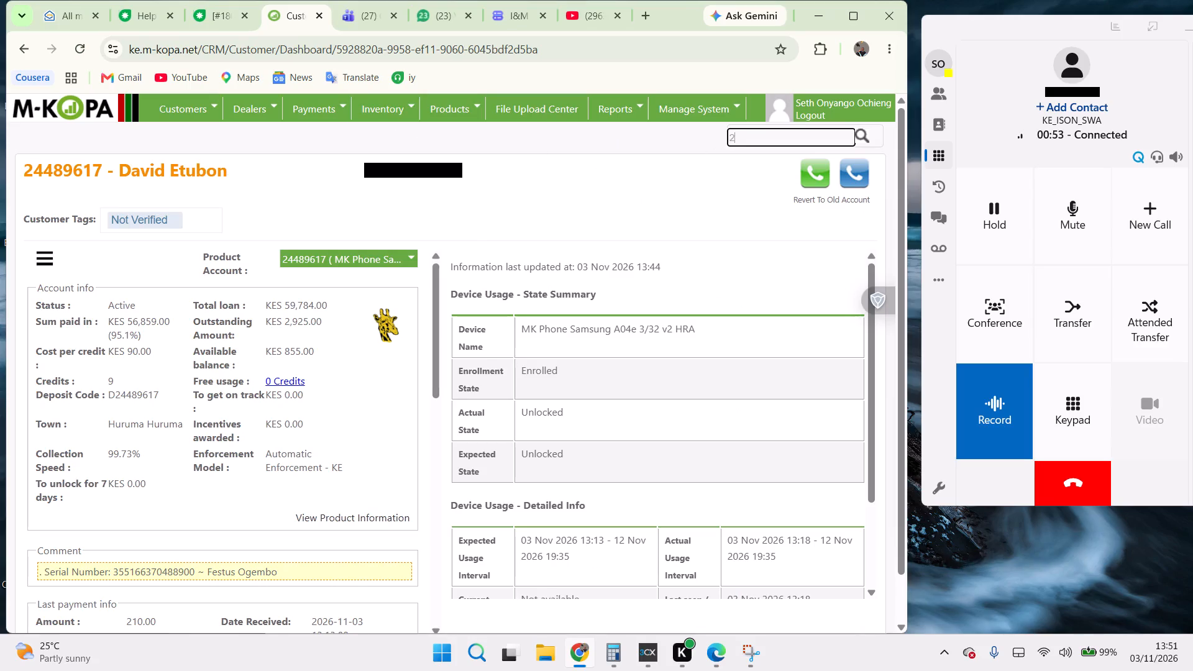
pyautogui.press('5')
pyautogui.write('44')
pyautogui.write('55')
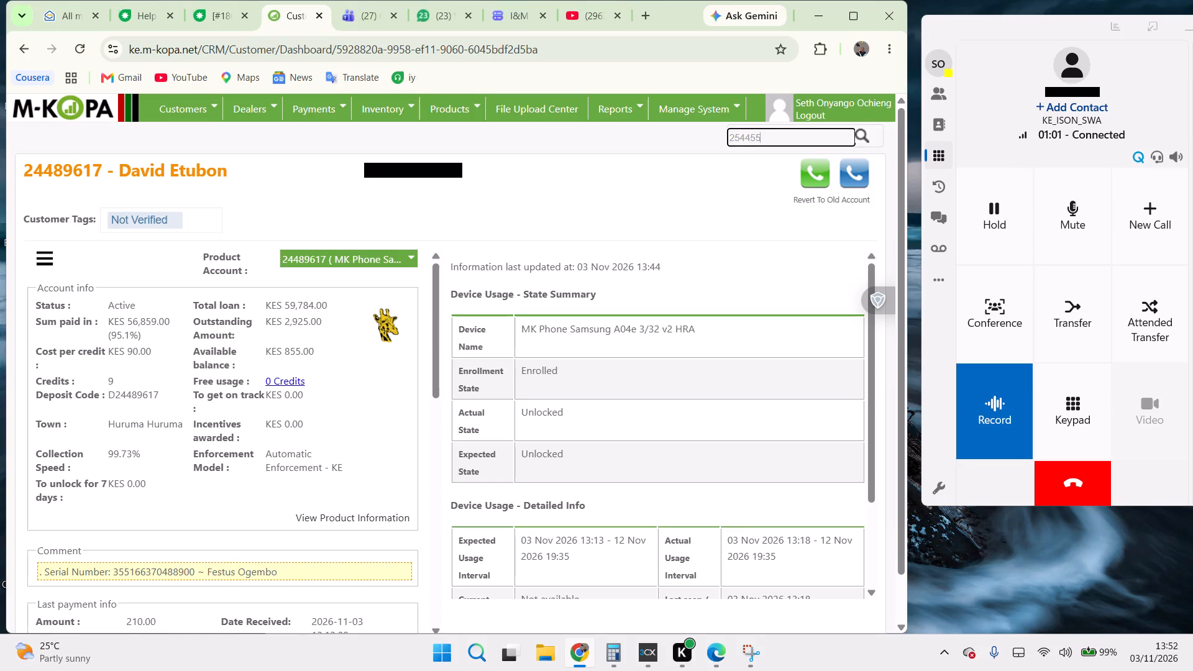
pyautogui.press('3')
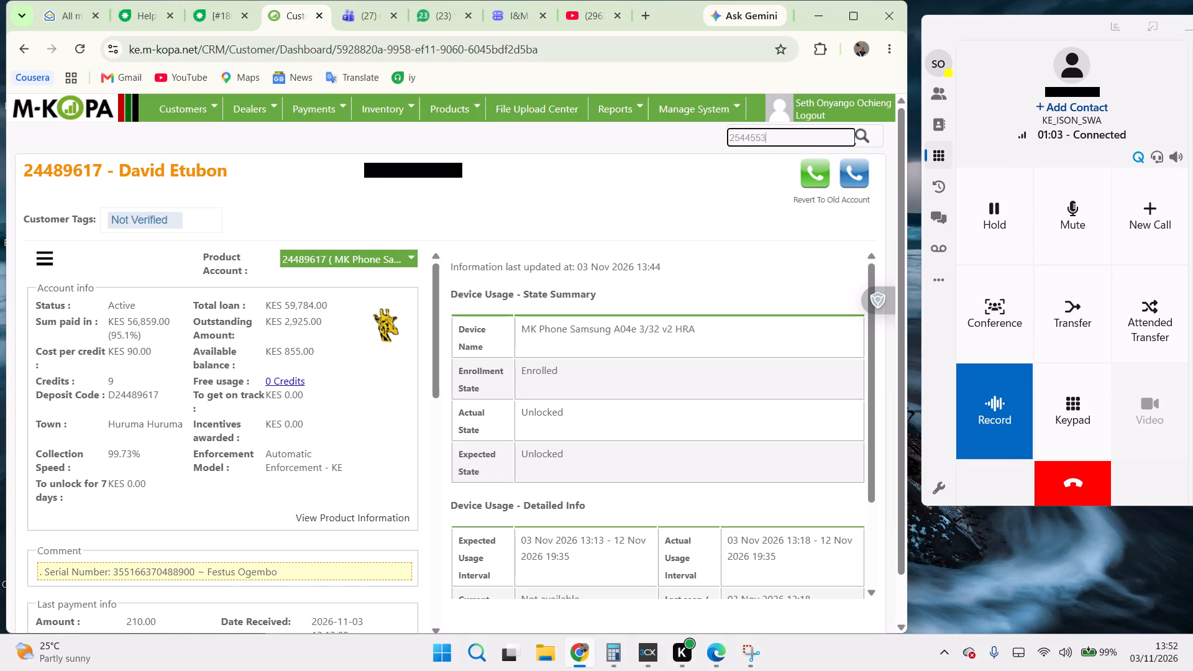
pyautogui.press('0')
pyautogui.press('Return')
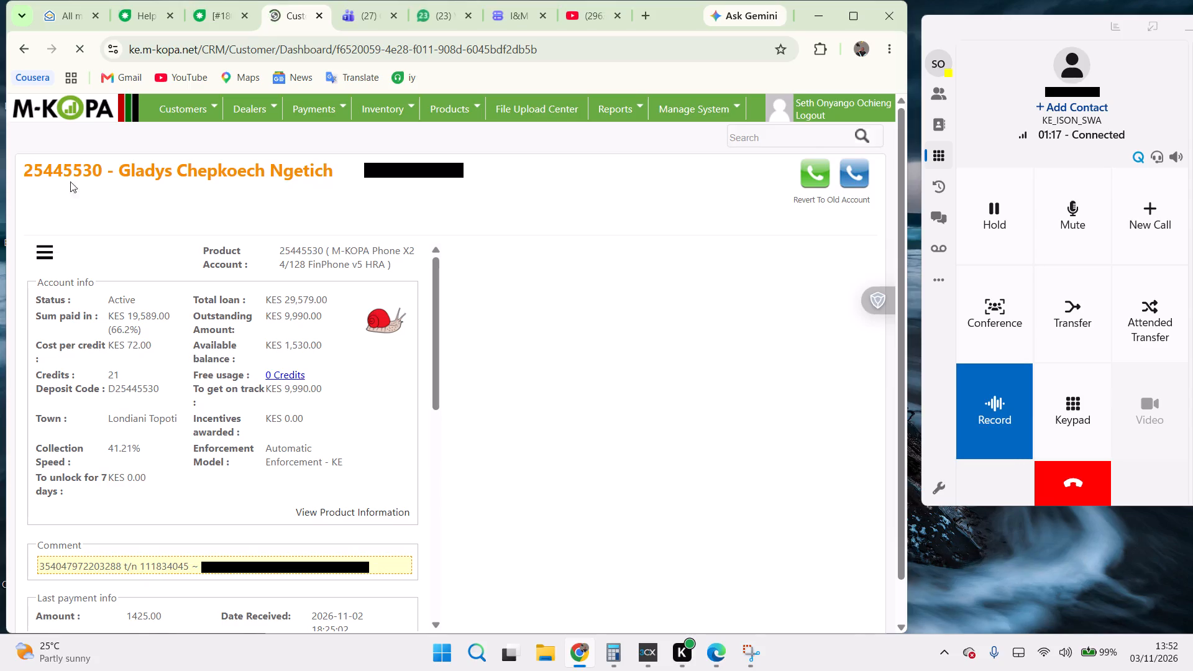
# Copy the account number from the CRM customer page and search Freshdesk for it.
pyautogui.doubleClick(65, 168)
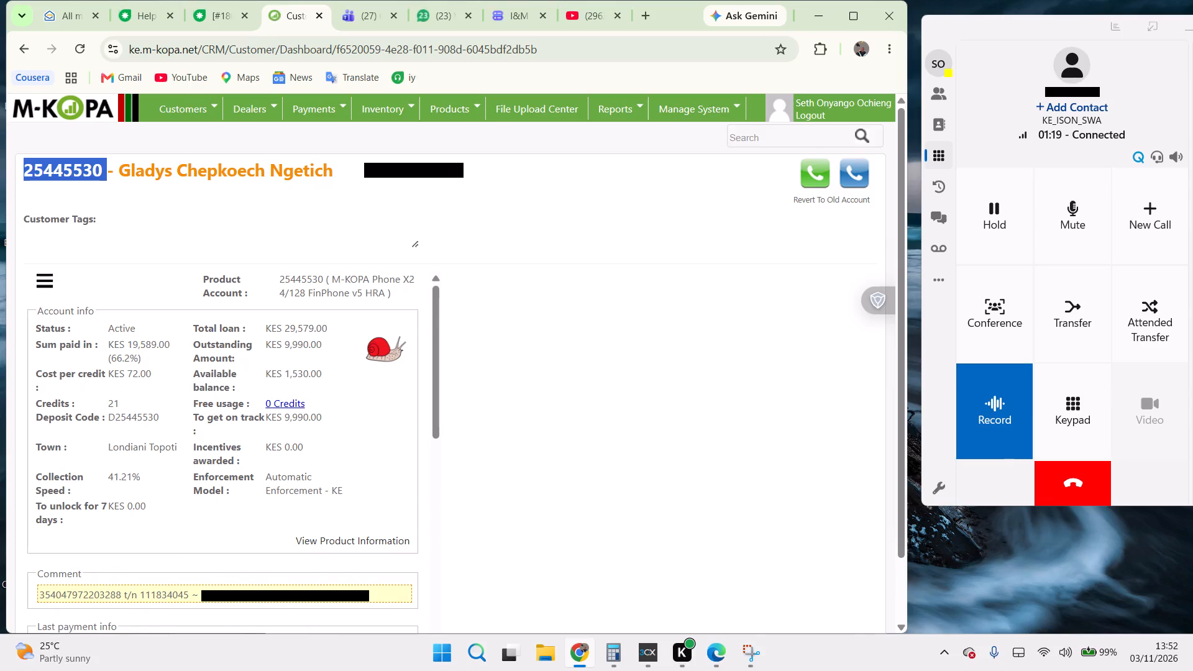
pyautogui.rightClick(75, 171)
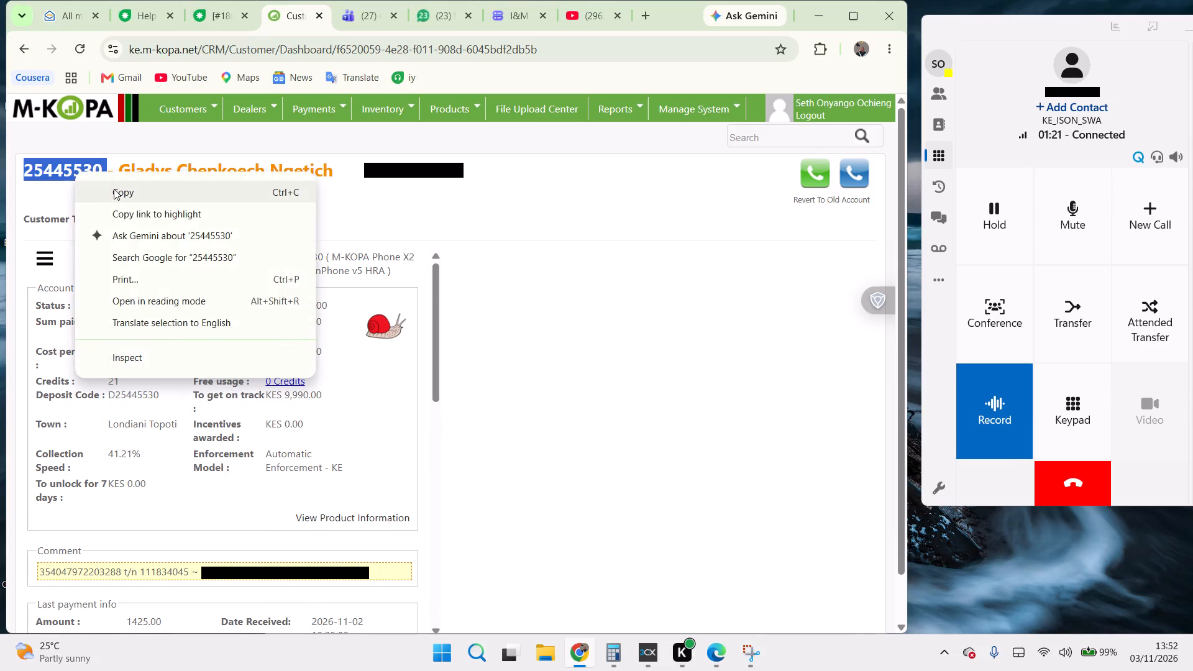
pyautogui.click(117, 187)
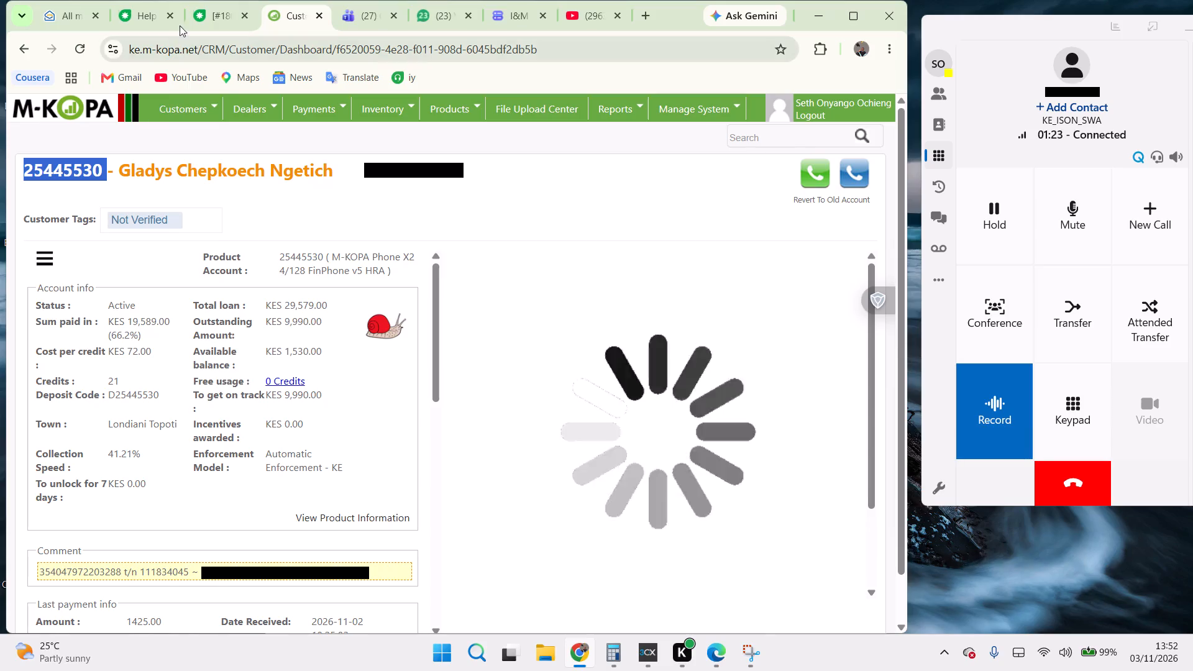
pyautogui.click(212, 14)
pyautogui.click(136, 17)
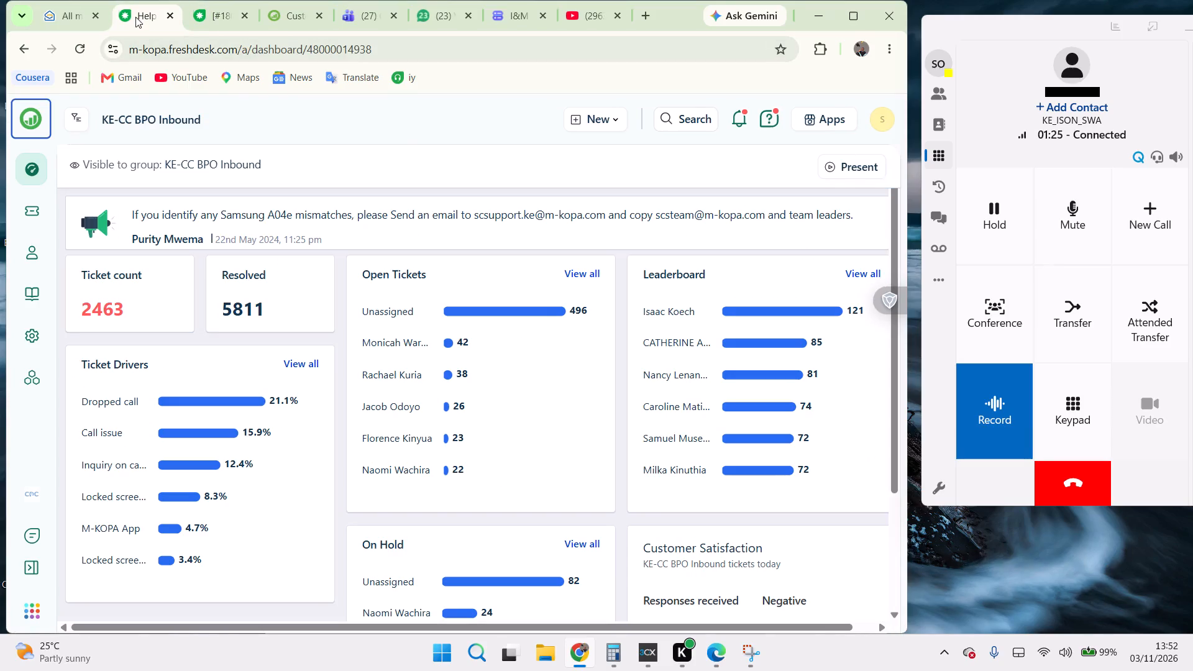
pyautogui.click(687, 113)
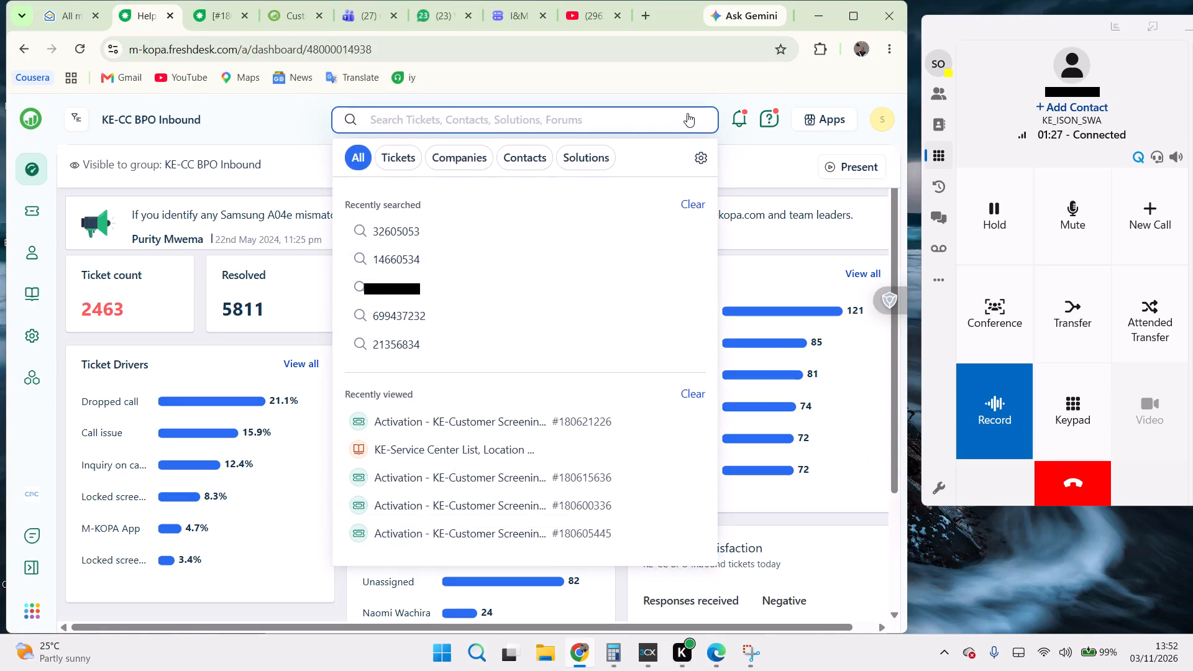
pyautogui.hotkey('ctrl', 'v')
pyautogui.press('Return')
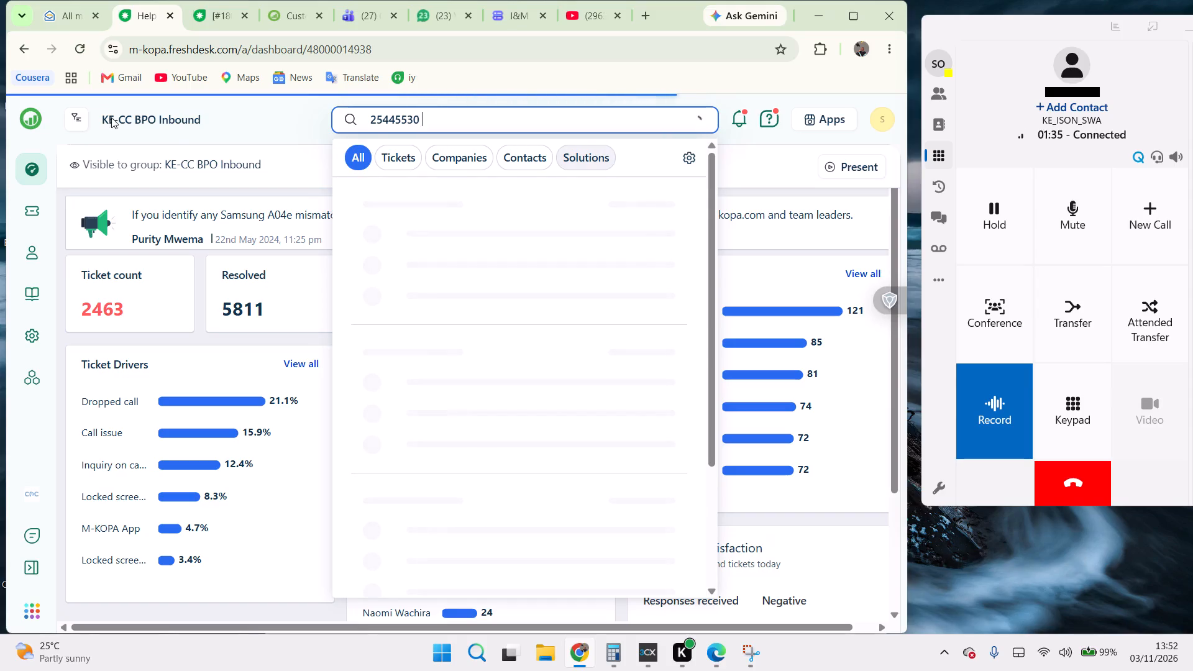
# Check the caller's CRM dashboard and run the Freshdesk search for the same account number again.
pyautogui.click(218, 13)
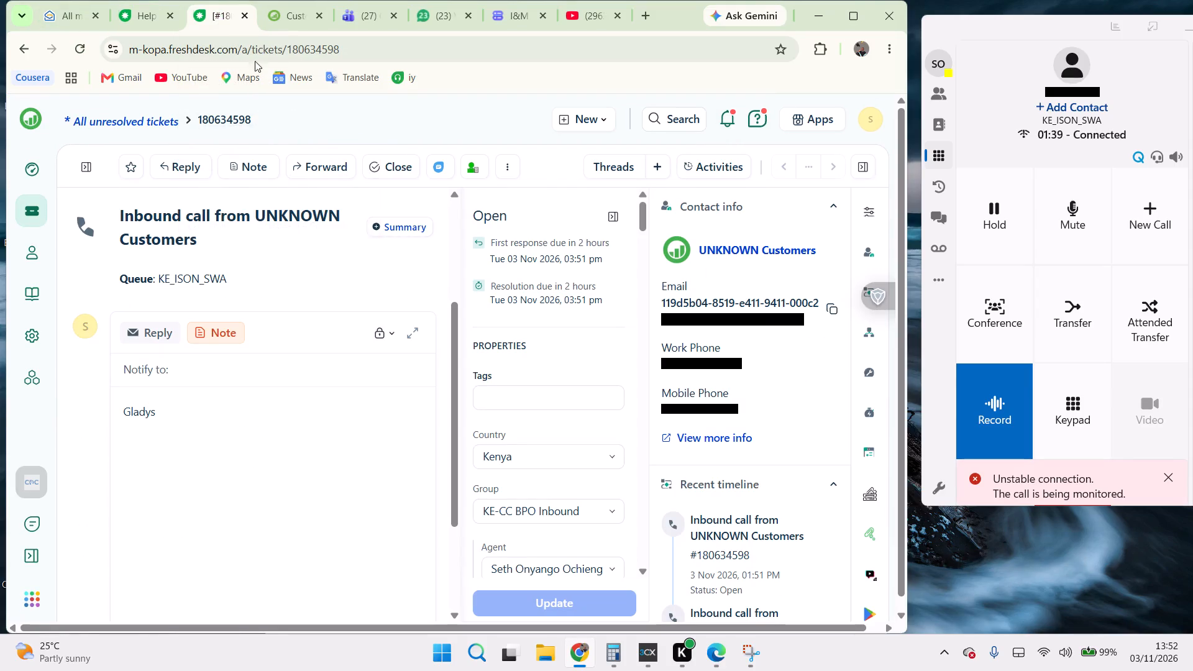
pyautogui.click(278, 14)
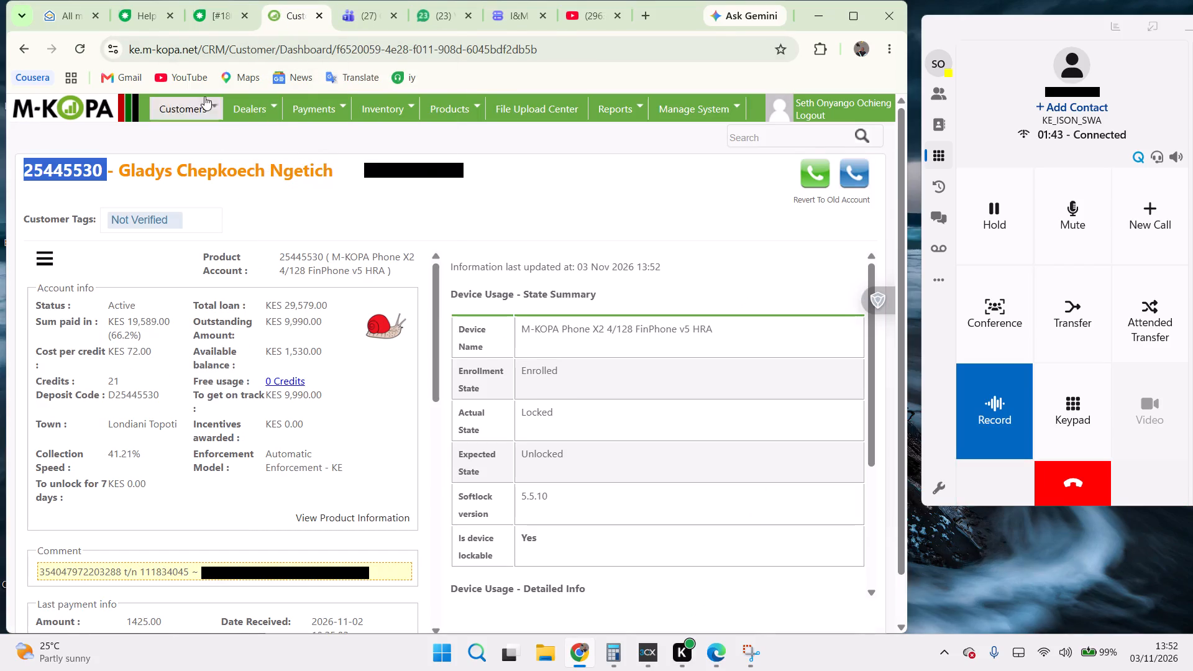
pyautogui.click(139, 17)
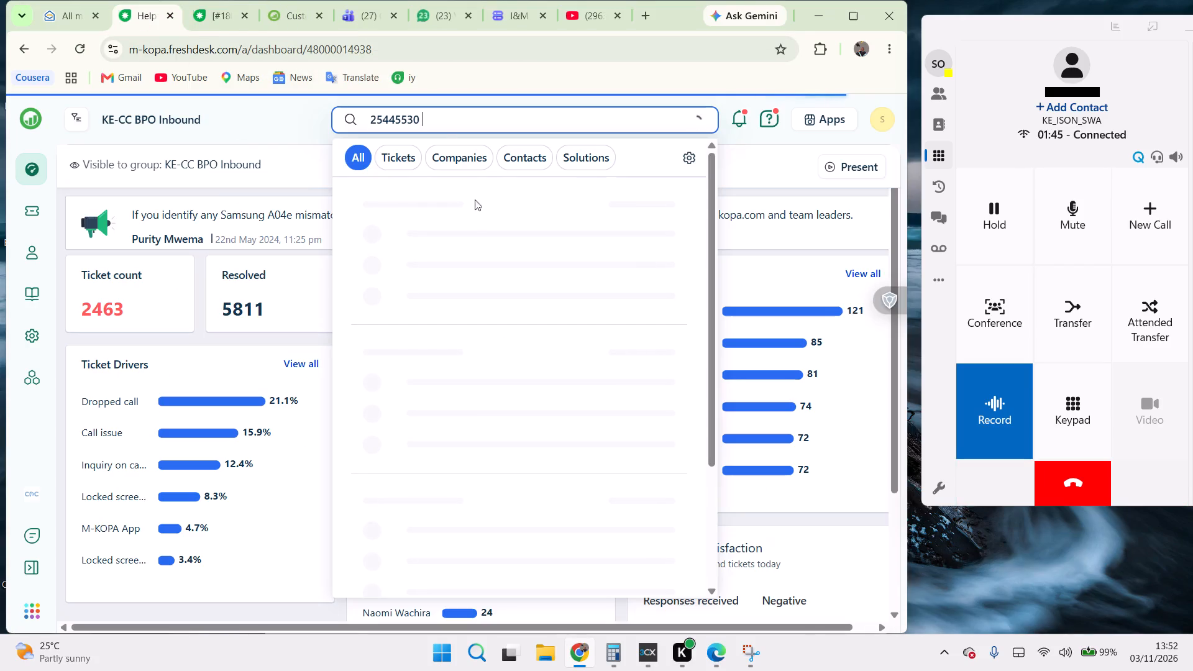
pyautogui.click(443, 120)
pyautogui.press('Return')
pyautogui.press('Return')
pyautogui.press('Return')
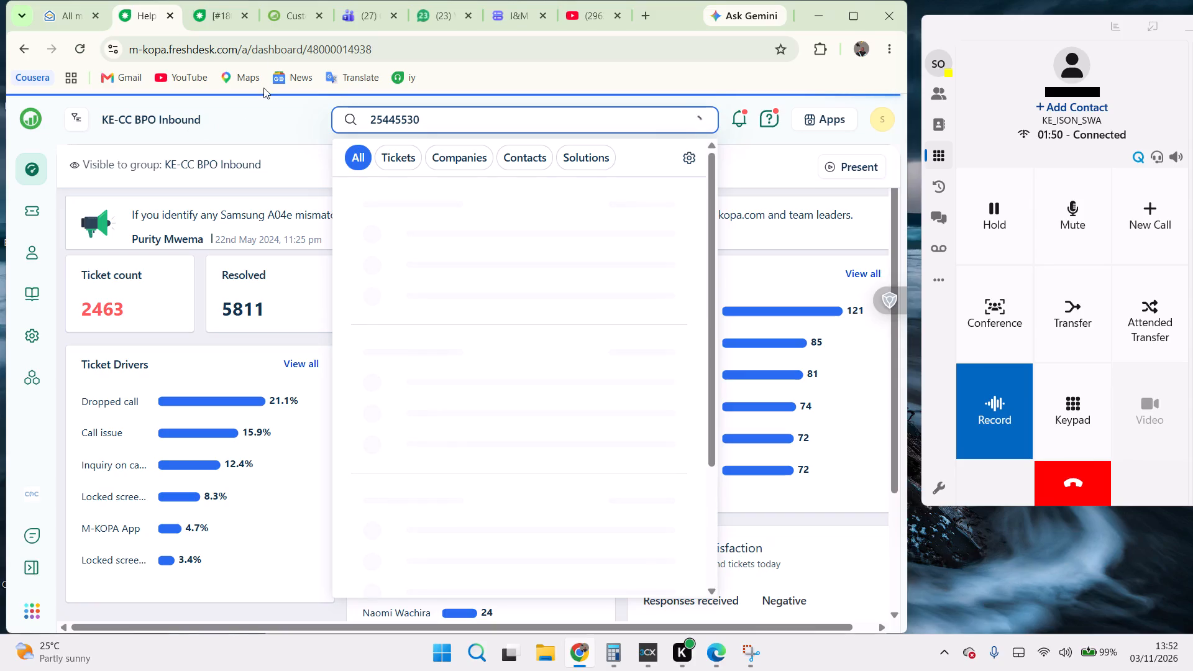
# Insert the SIM Pairing Escalations Template canned response into the inbound-call ticket's note and close the canned responses.
pyautogui.click(222, 14)
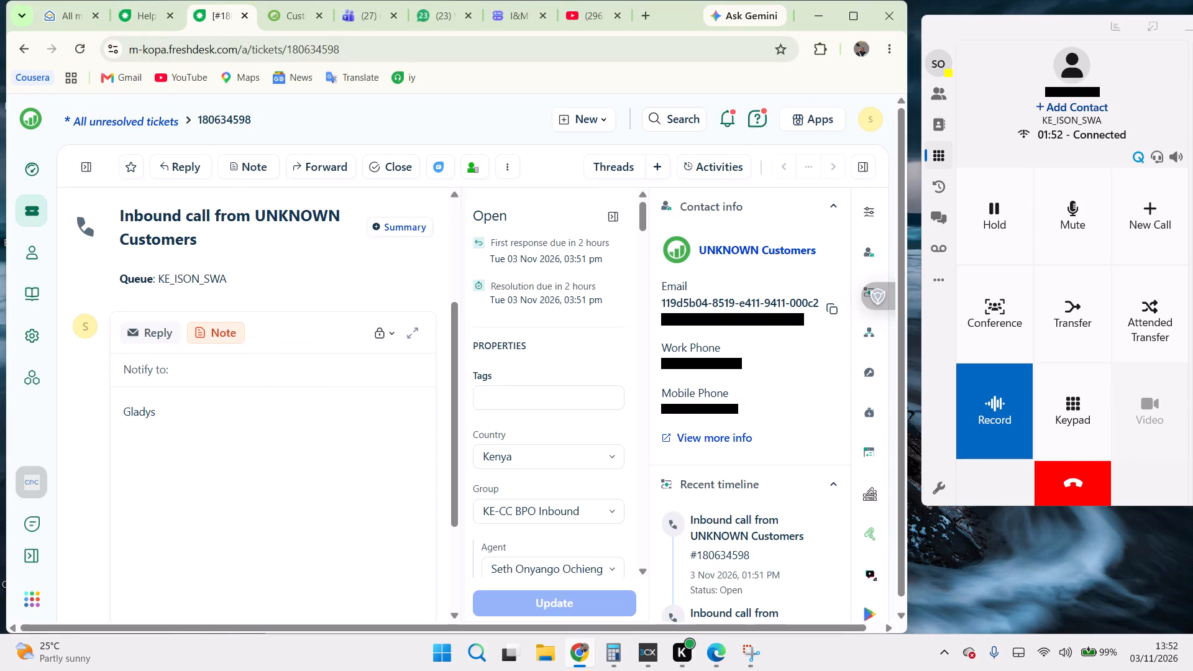
pyautogui.scroll(-2, 244, 488)
pyautogui.scroll(1, 244, 488)
pyautogui.scroll(-1, 244, 488)
pyautogui.scroll(2, 244, 488)
pyautogui.scroll(-2, 244, 488)
pyautogui.click(191, 587)
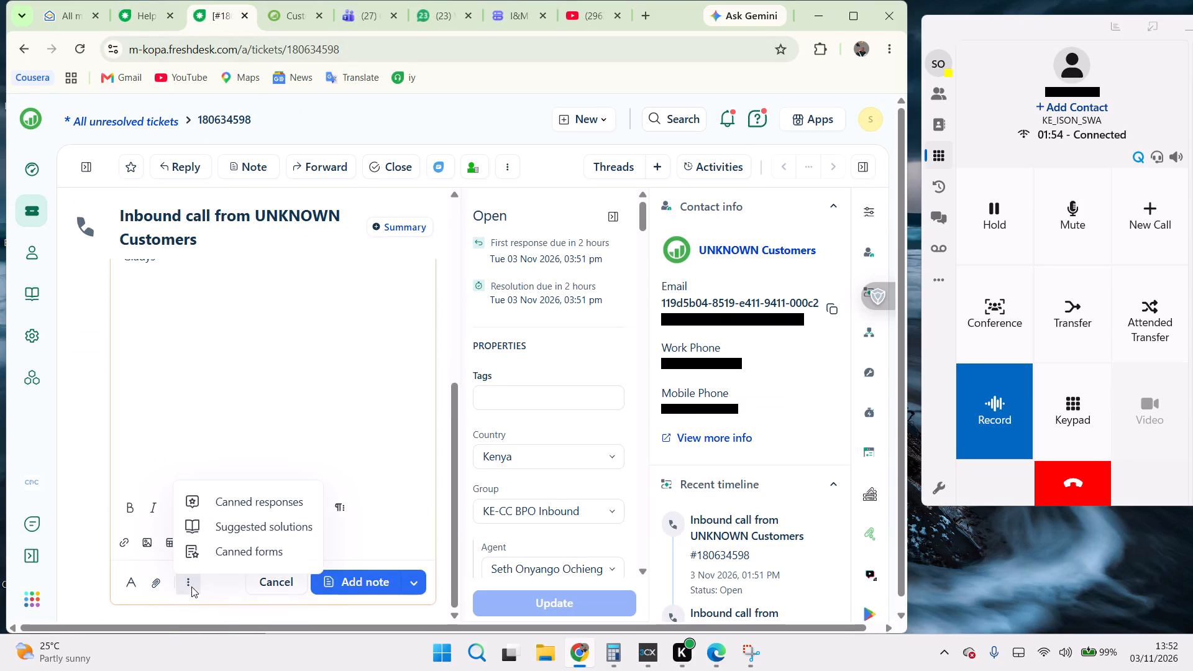
pyautogui.click(257, 501)
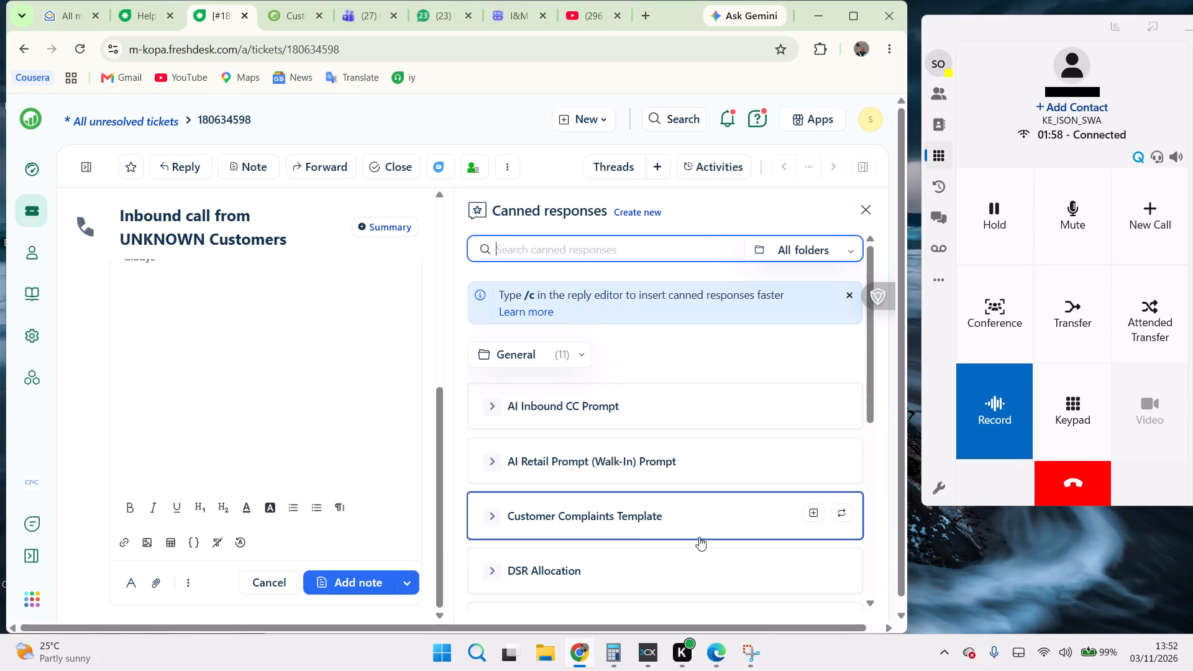
pyautogui.scroll(-1, 708, 526)
pyautogui.scroll(2, 708, 526)
pyautogui.scroll(-2, 708, 526)
pyautogui.scroll(1, 708, 526)
pyautogui.scroll(-1, 708, 526)
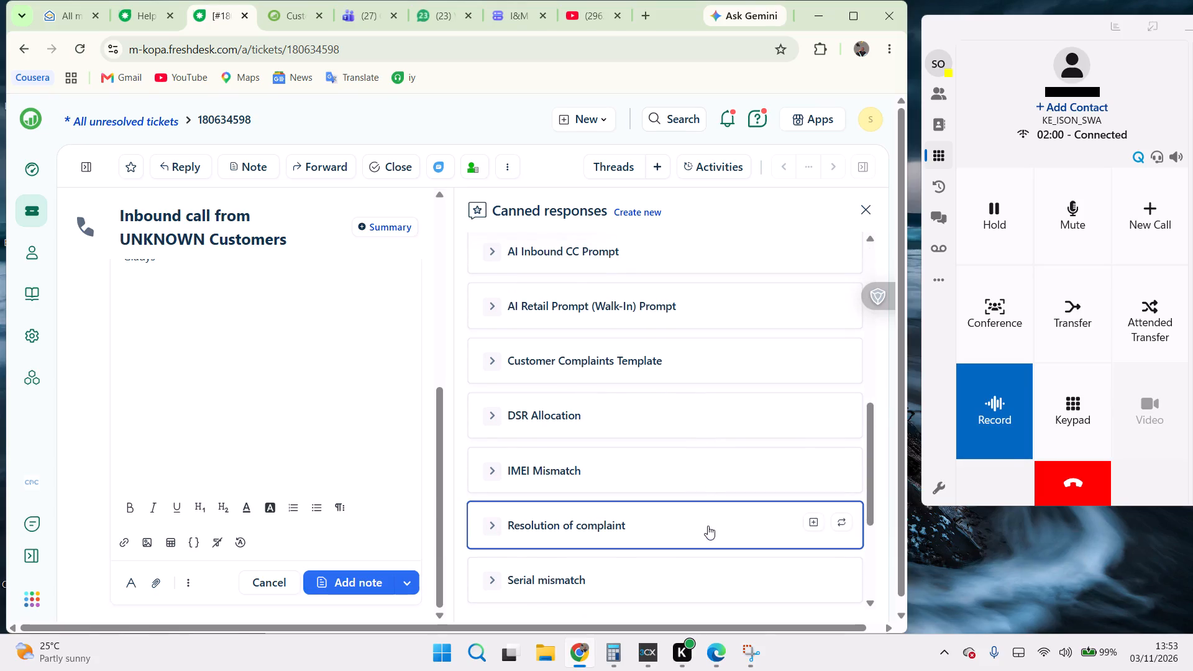
pyautogui.scroll(-3, 708, 526)
pyautogui.scroll(3, 708, 526)
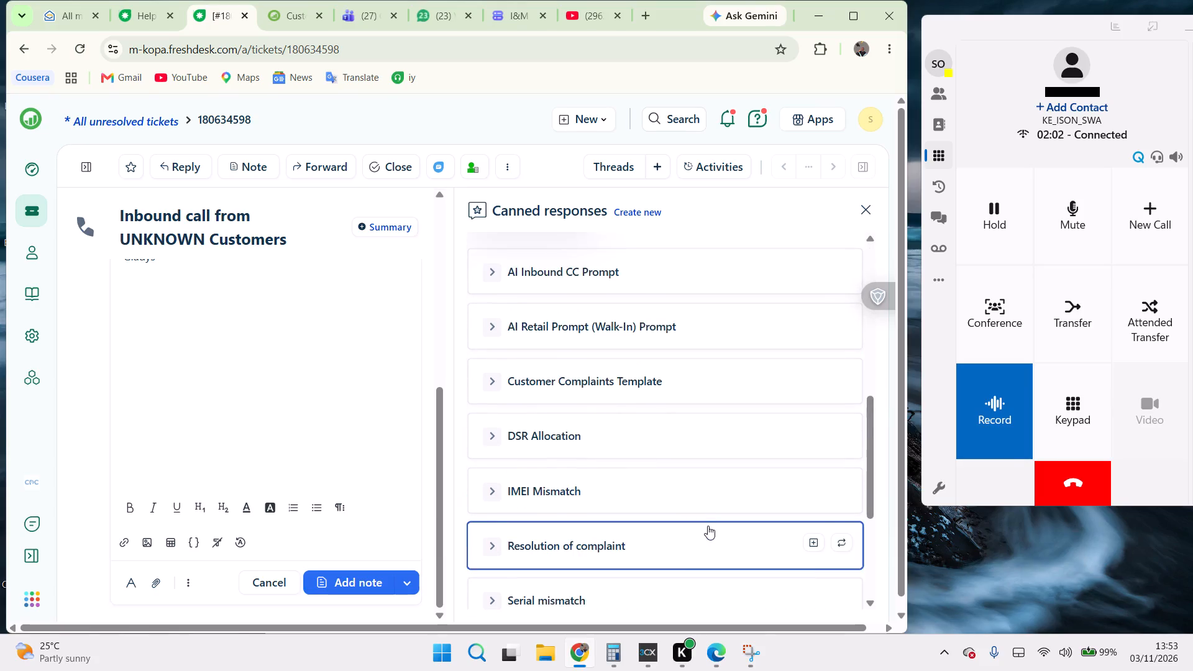
pyautogui.scroll(4, 708, 526)
pyautogui.scroll(-2, 708, 526)
pyautogui.scroll(1, 708, 526)
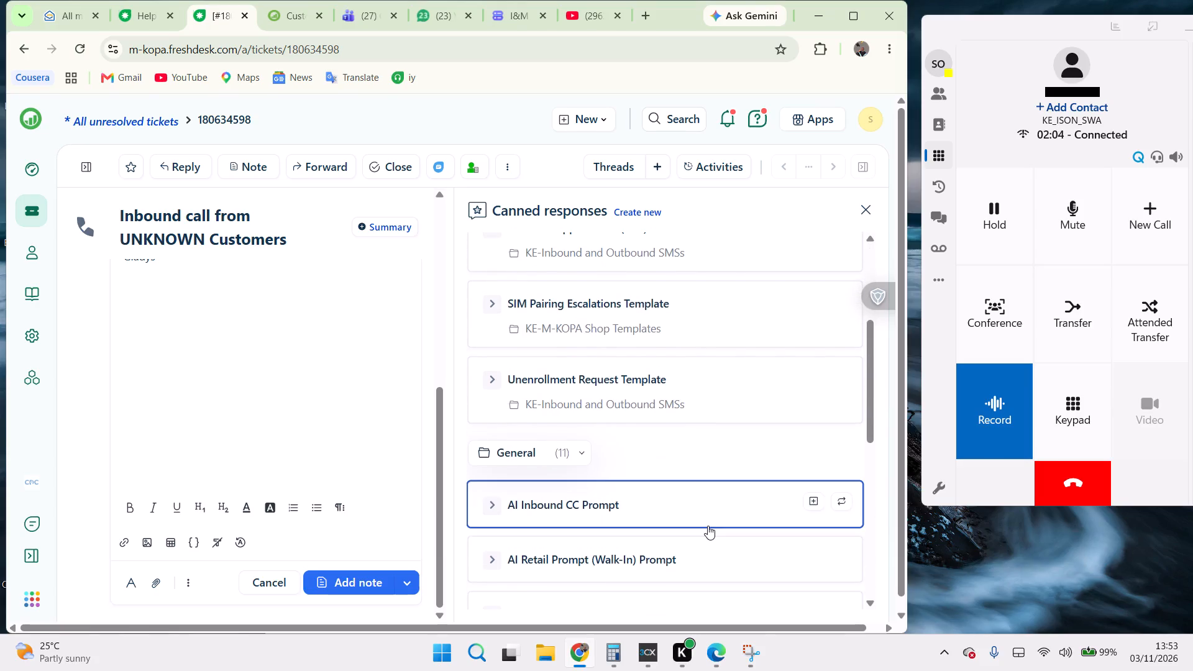
pyautogui.click(816, 311)
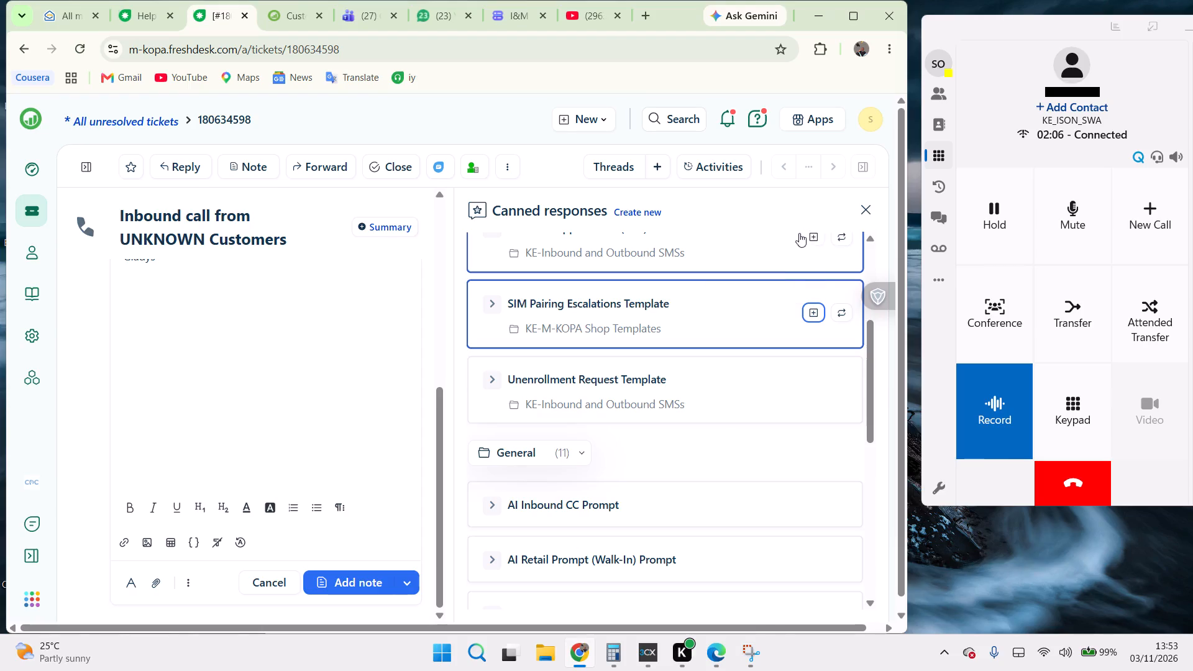
pyautogui.click(869, 204)
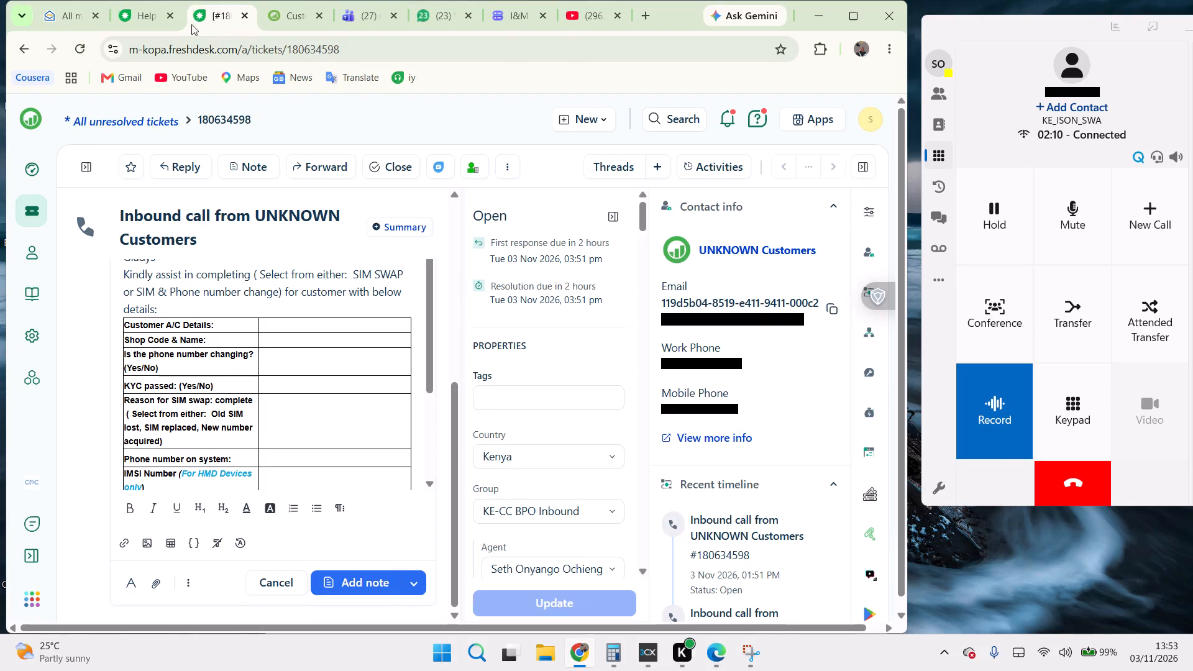
# Open the caller's earlier "SIM swap request- SIM card replaced" ticket from the search results and read its conversation notes.
pyautogui.click(146, 13)
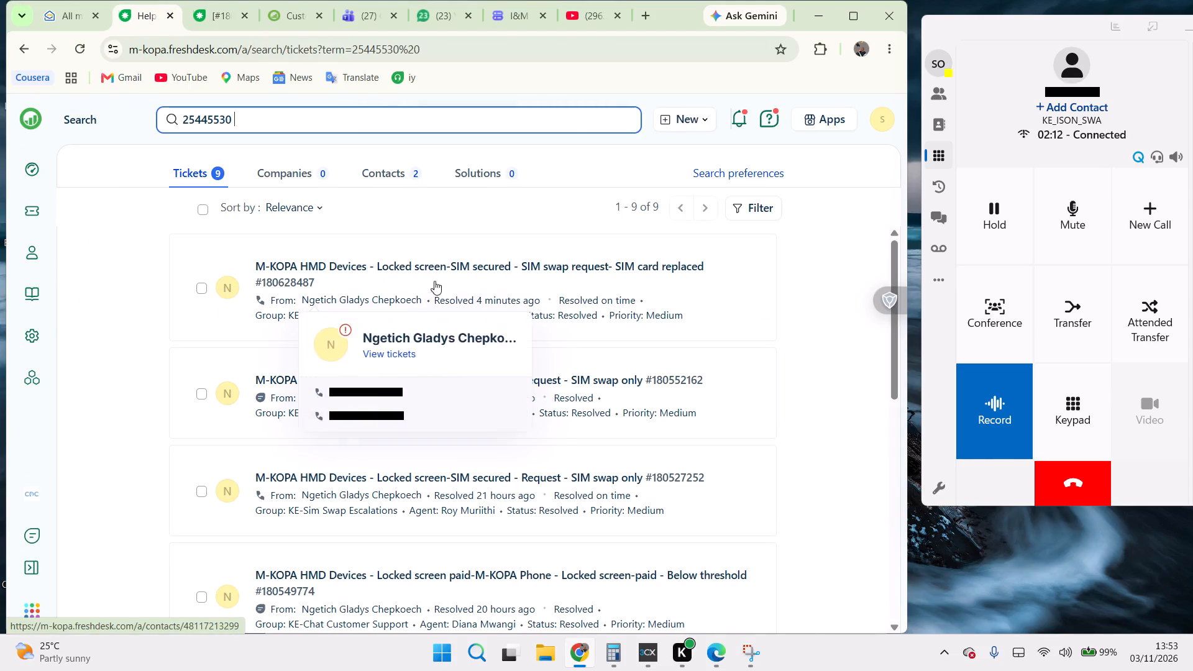
pyautogui.click(507, 272)
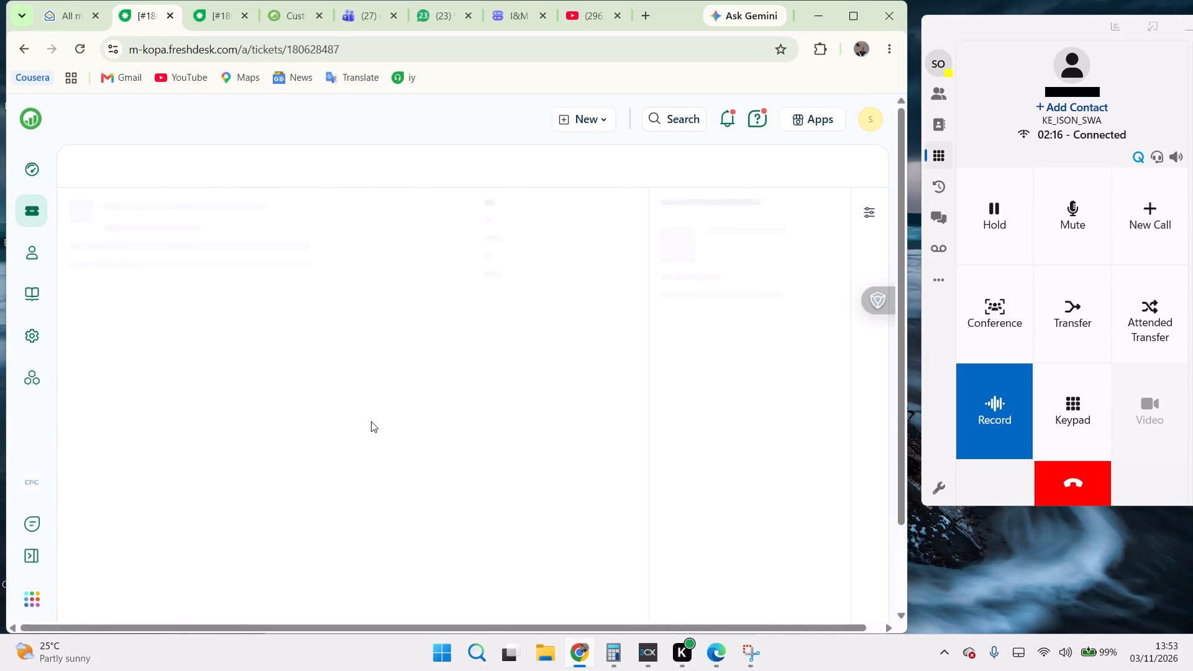
pyautogui.scroll(-1, 371, 421)
pyautogui.scroll(1, 371, 421)
pyautogui.scroll(-9, 371, 421)
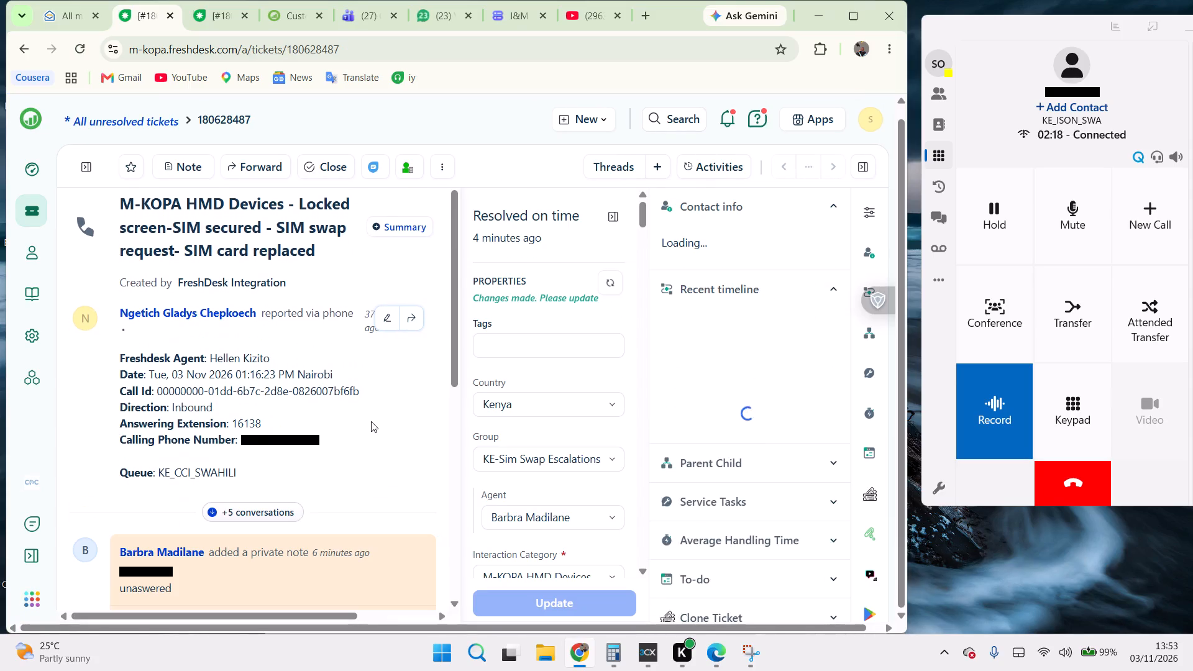
pyautogui.scroll(-2, 371, 421)
pyautogui.scroll(-1, 317, 509)
pyautogui.scroll(1, 316, 511)
pyautogui.scroll(-3, 316, 511)
pyautogui.scroll(1, 316, 518)
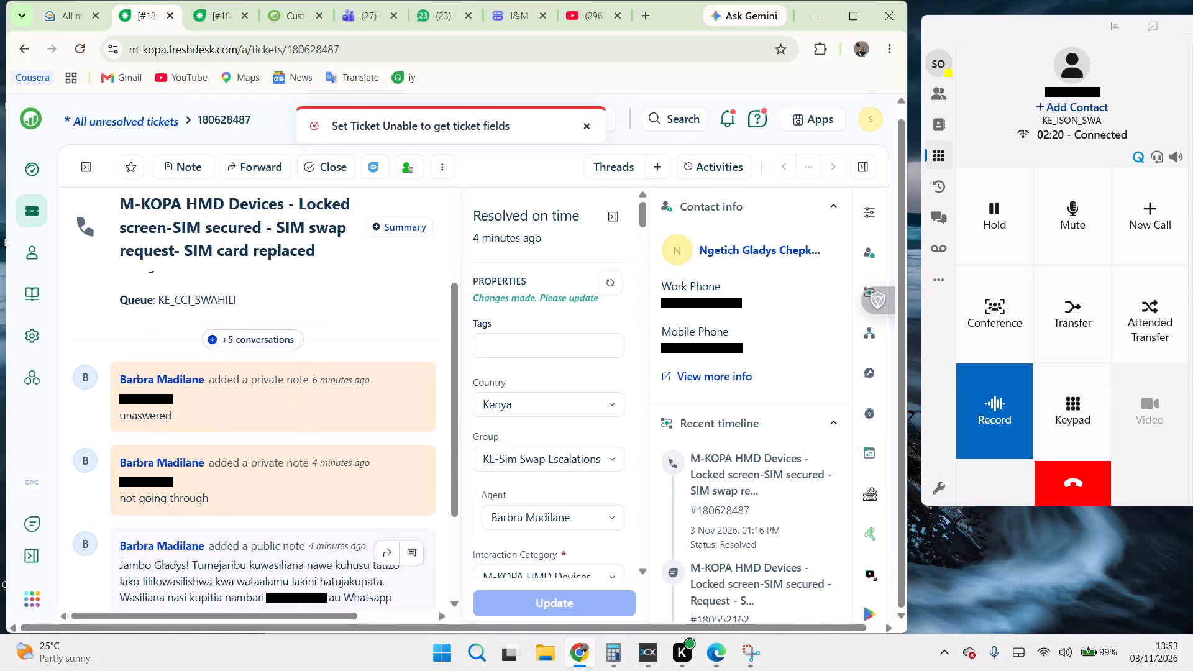
pyautogui.scroll(-1, 316, 518)
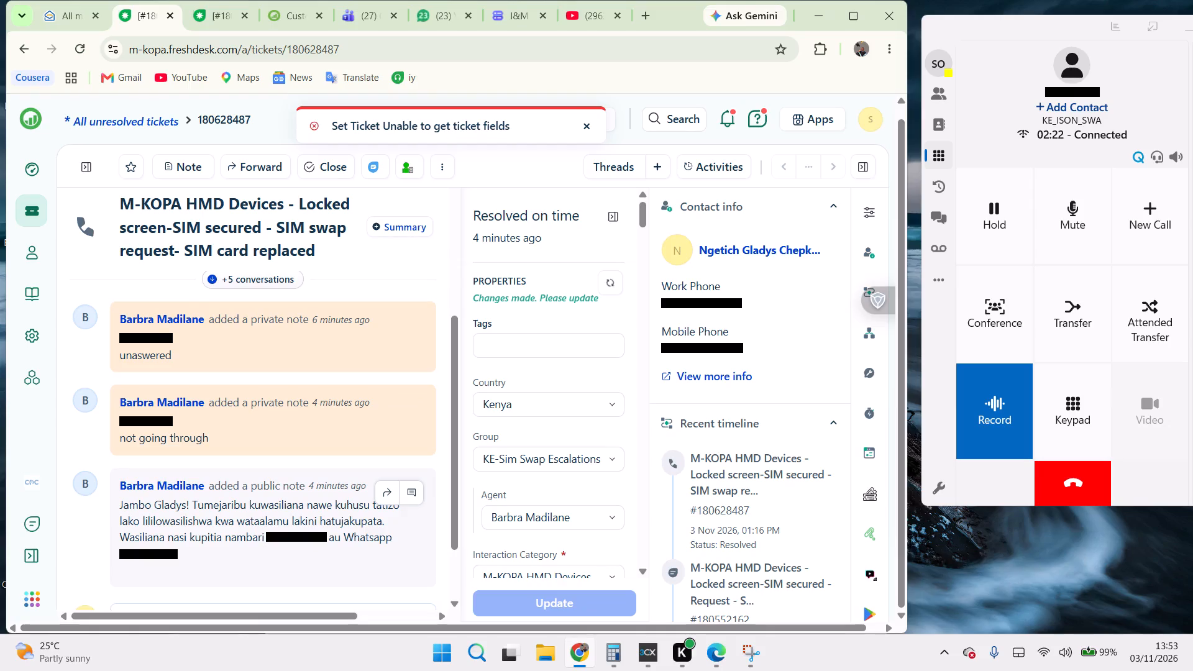
# Review the properties of the caller's resolved SIM swap ticket and expand its hidden conversations.
pyautogui.scroll(1, 488, 521)
pyautogui.scroll(-1, 488, 521)
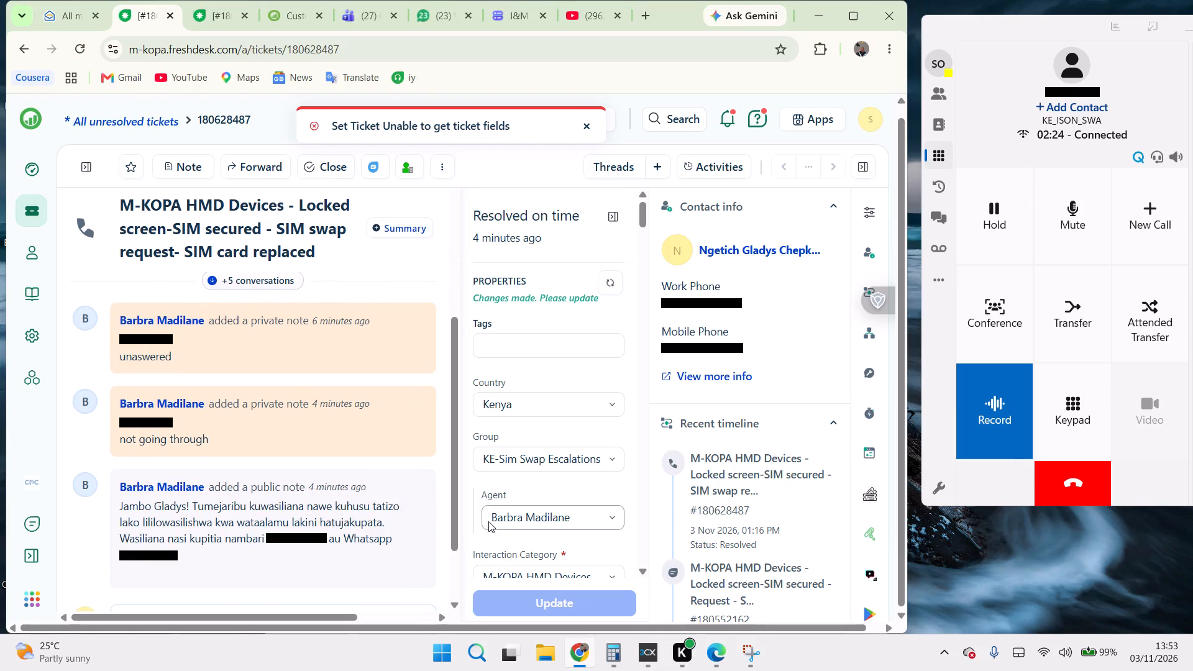
pyautogui.scroll(-3, 514, 505)
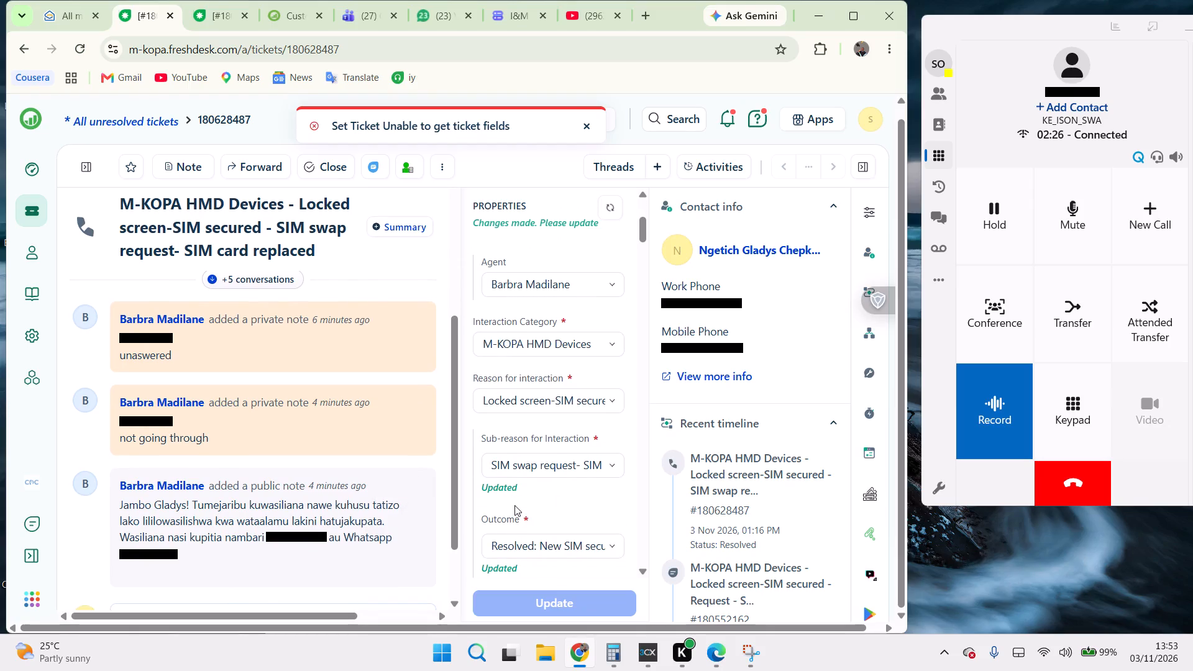
pyautogui.scroll(-1, 514, 505)
pyautogui.scroll(1, 514, 505)
pyautogui.scroll(-1, 514, 505)
pyautogui.scroll(3, 305, 466)
pyautogui.scroll(-1, 305, 466)
pyautogui.scroll(1, 305, 466)
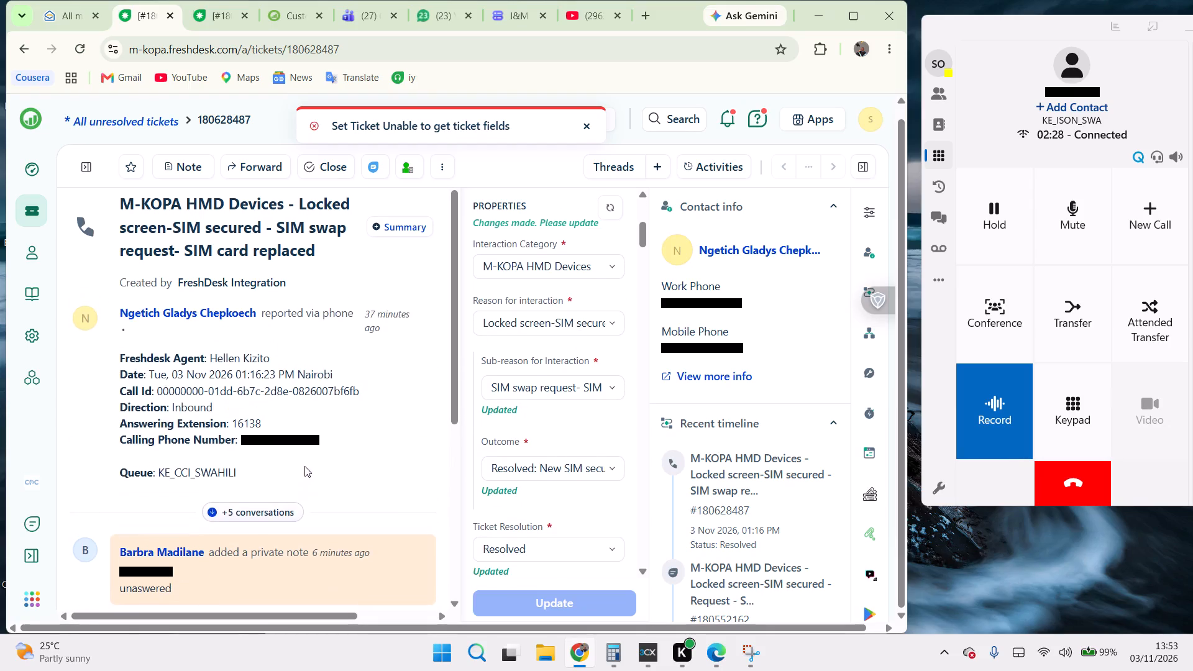
pyautogui.click(244, 509)
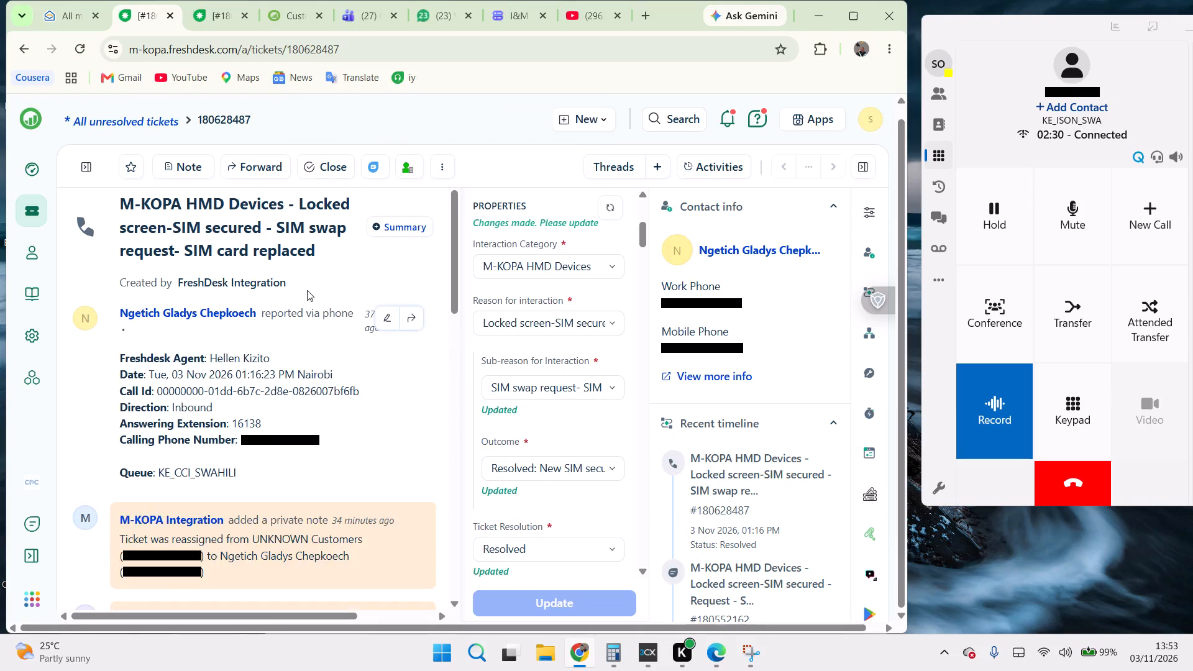
# Check the customer's CRM dashboard and read the expanded agent notes on the resolved SIM swap ticket.
pyautogui.click(275, 22)
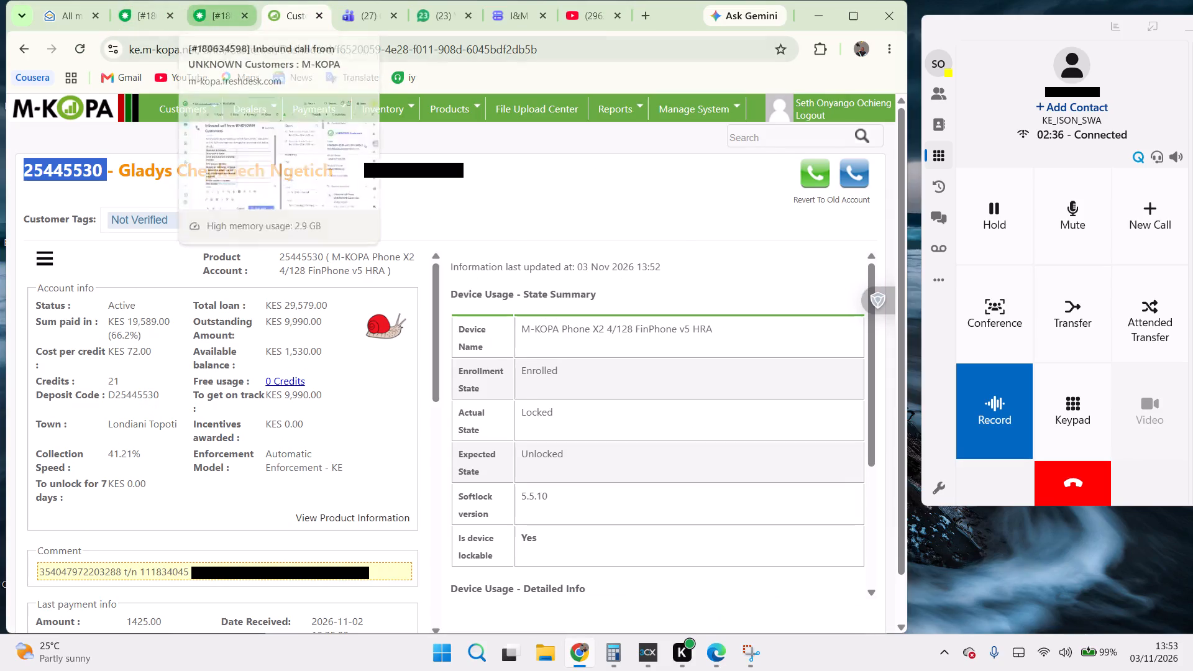
pyautogui.click(144, 19)
pyautogui.scroll(-2, 258, 355)
pyautogui.scroll(1, 258, 355)
pyautogui.scroll(-5, 258, 355)
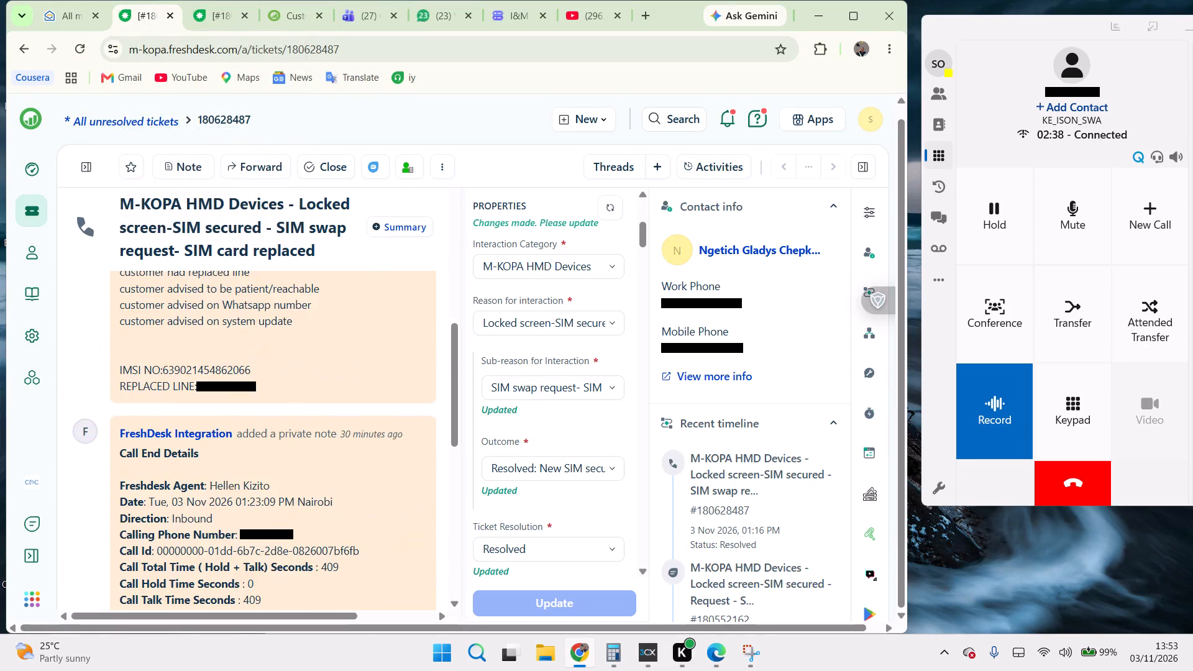
pyautogui.scroll(4, 258, 355)
pyautogui.scroll(-6, 258, 355)
pyautogui.scroll(3, 258, 355)
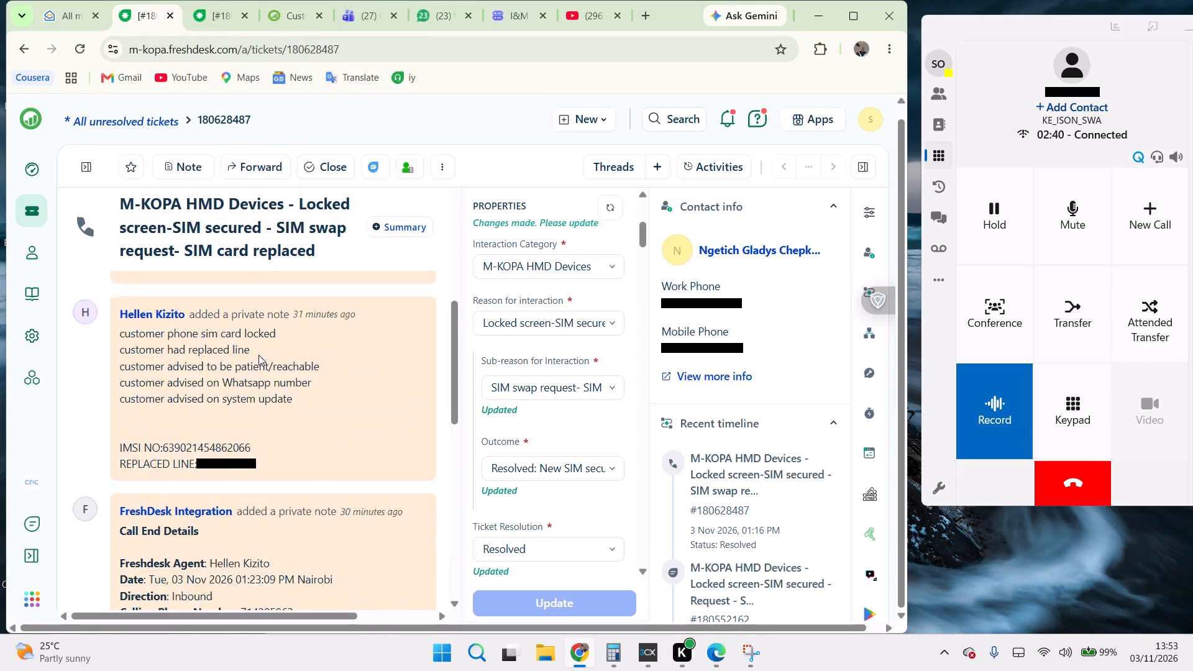
pyautogui.scroll(-1, 258, 355)
pyautogui.scroll(1, 258, 355)
pyautogui.scroll(-1, 258, 355)
pyautogui.scroll(4, 258, 355)
pyautogui.scroll(-1, 258, 355)
pyautogui.scroll(4, 258, 355)
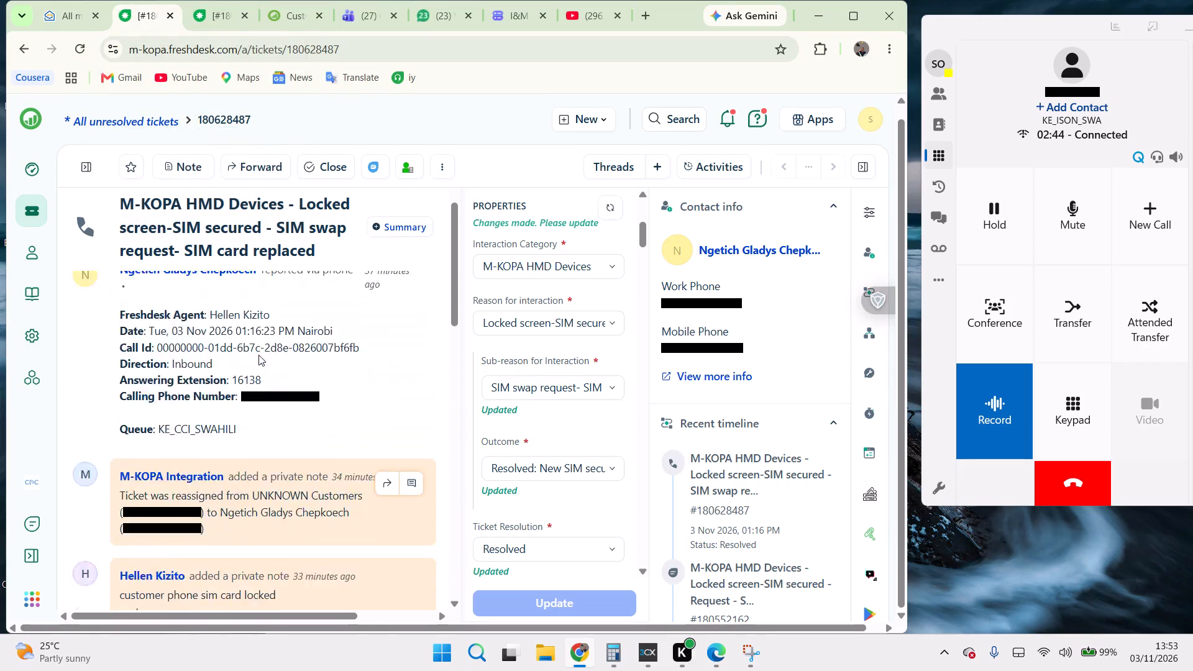
pyautogui.scroll(-2, 267, 373)
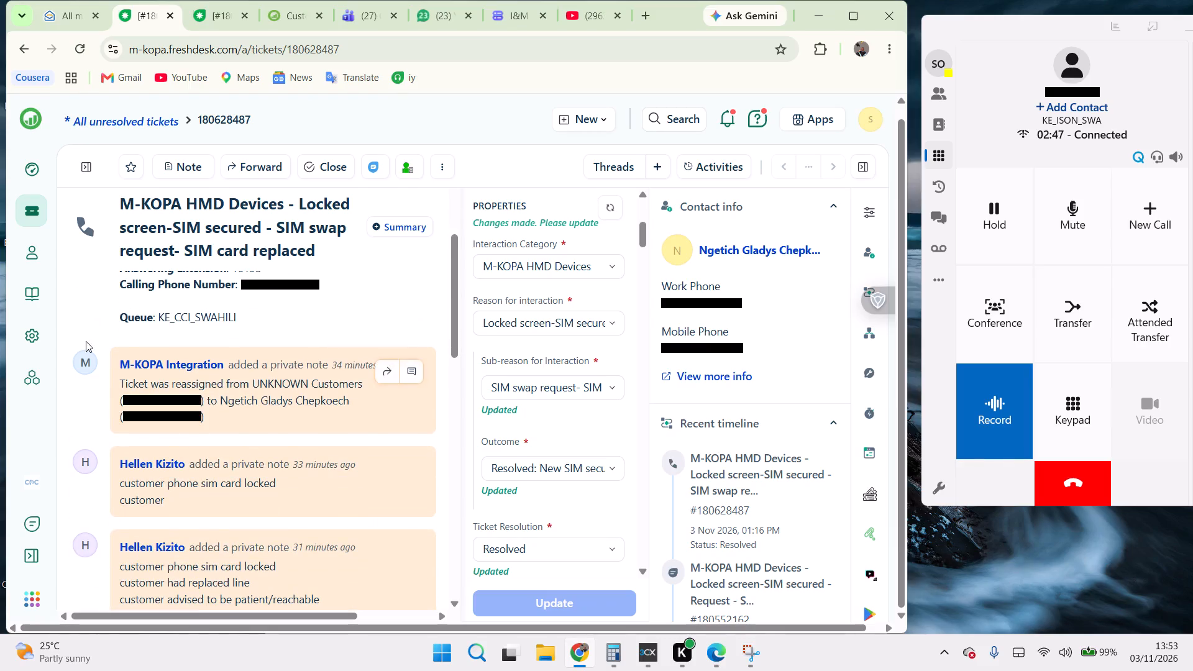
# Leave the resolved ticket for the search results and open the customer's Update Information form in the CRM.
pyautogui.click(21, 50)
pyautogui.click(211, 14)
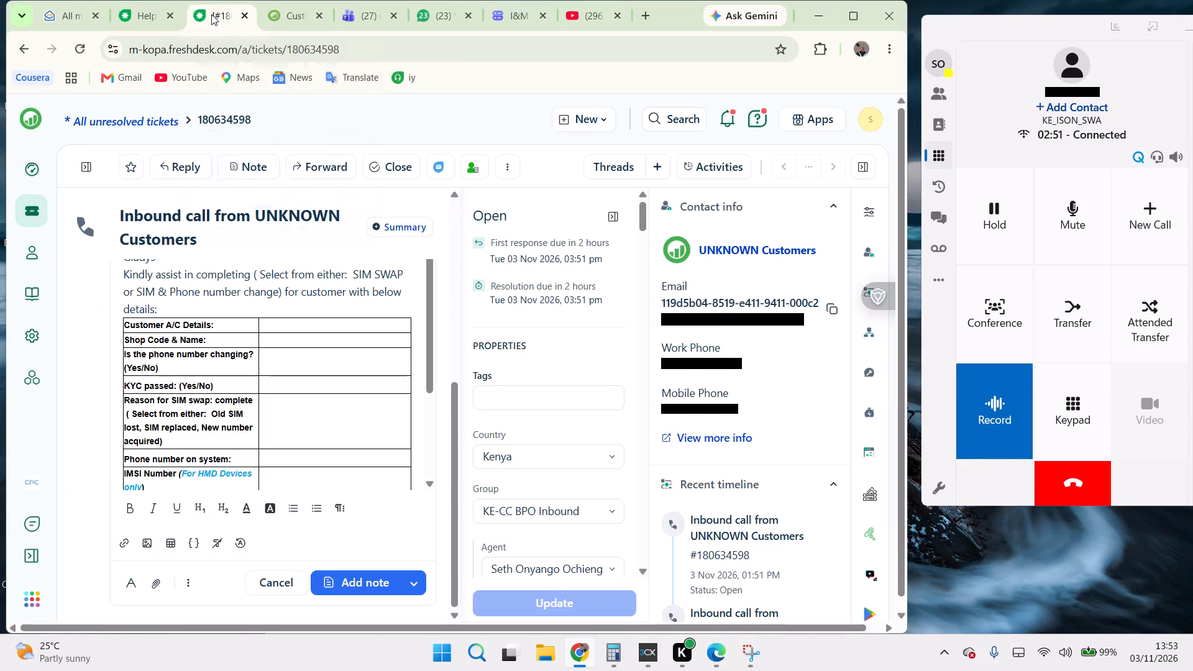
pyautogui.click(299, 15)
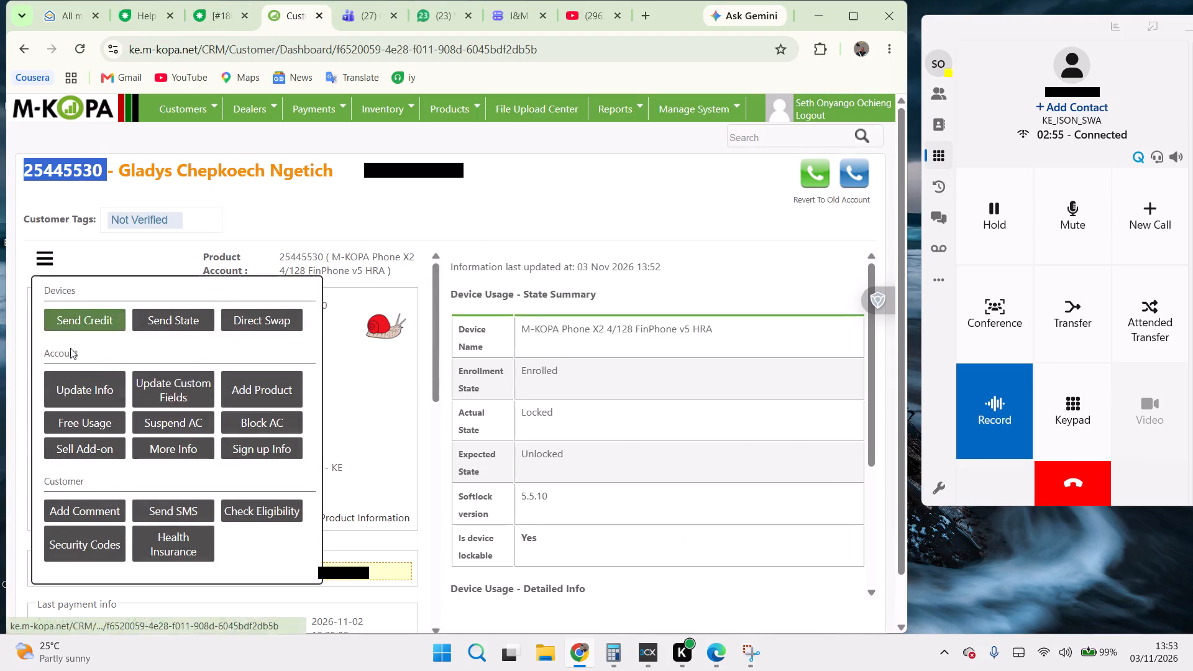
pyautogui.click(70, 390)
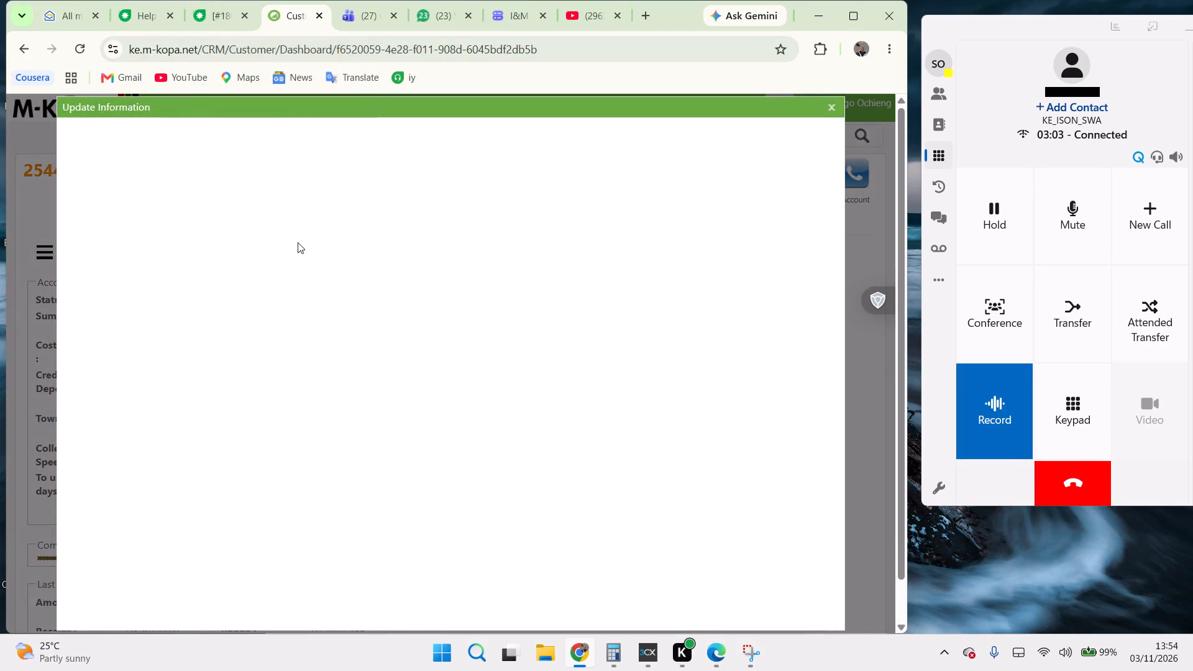
# Reread the agent notes and the last public note on the SIM card replaced ticket in Freshdesk.
pyautogui.click(148, 12)
pyautogui.scroll(-3, 240, 407)
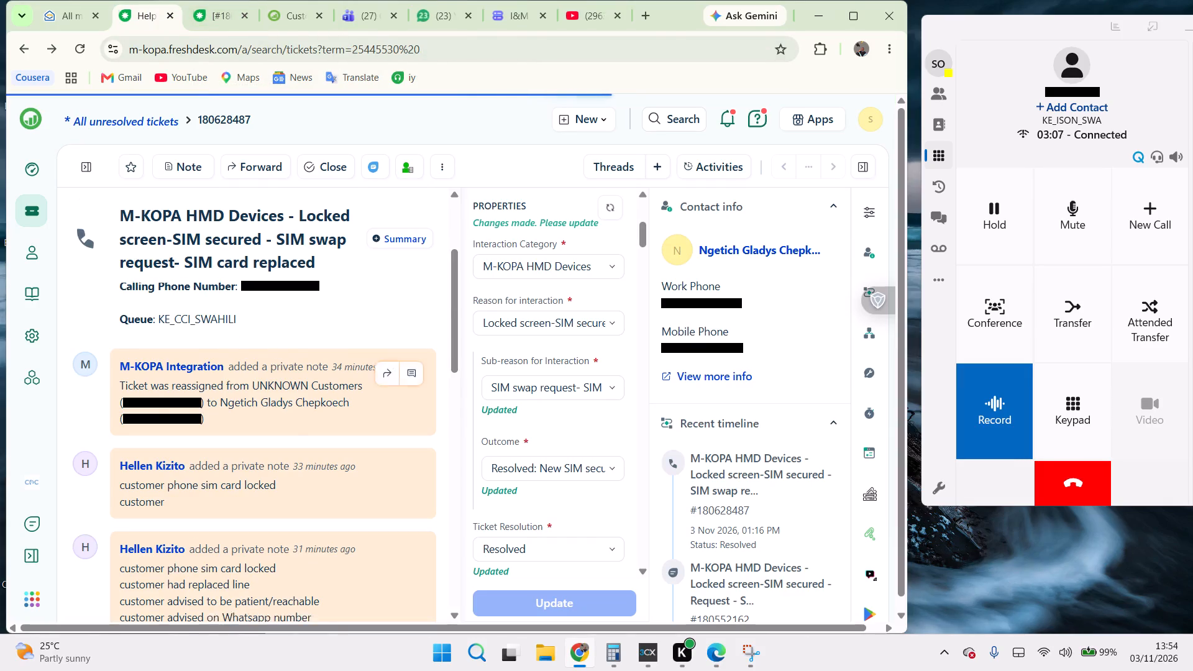
pyautogui.scroll(-2, 240, 407)
pyautogui.scroll(3, 240, 407)
pyautogui.scroll(-11, 240, 407)
pyautogui.scroll(1, 240, 407)
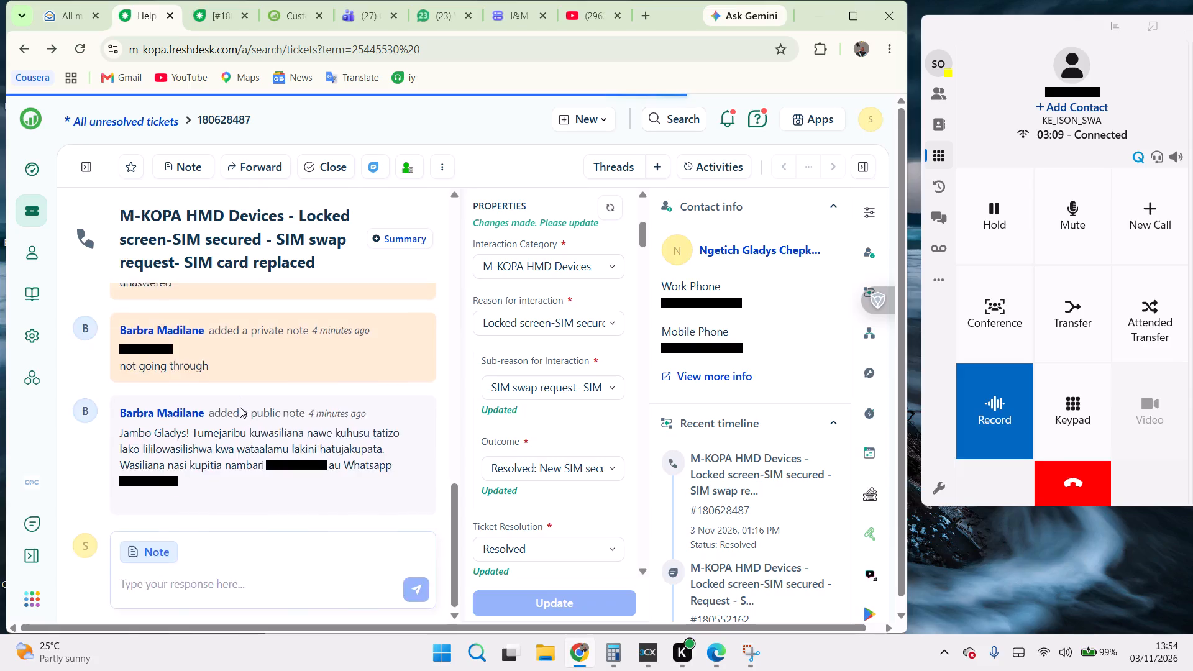
pyautogui.scroll(1, 240, 407)
pyautogui.click(25, 164)
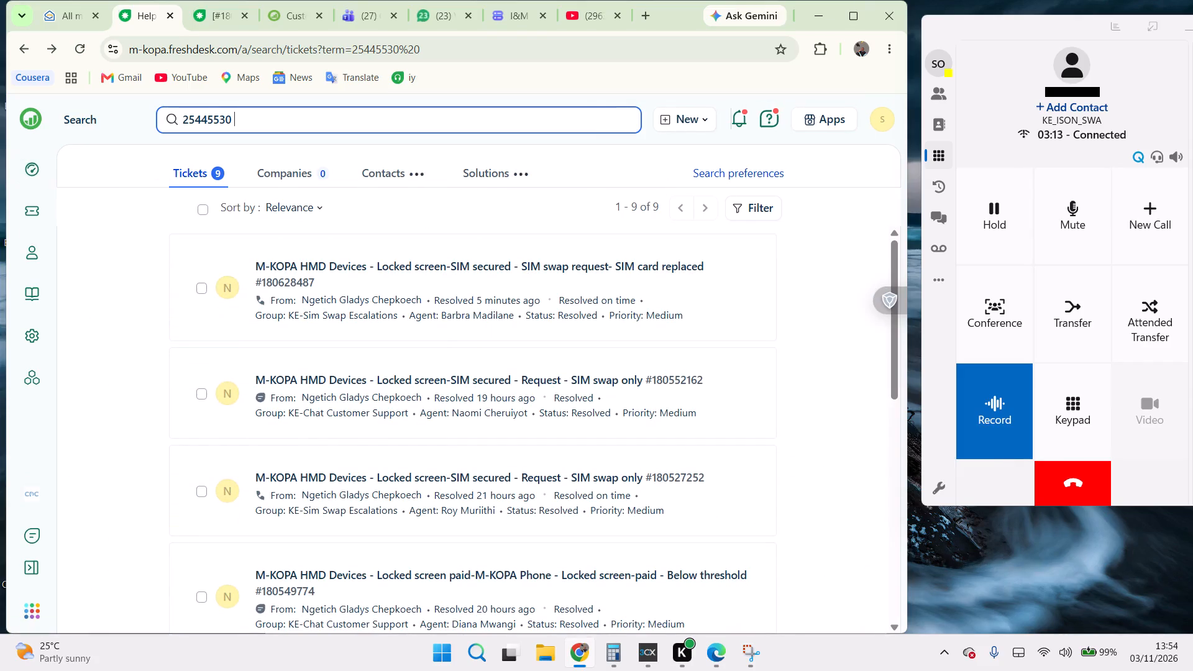
pyautogui.scroll(-1, 487, 436)
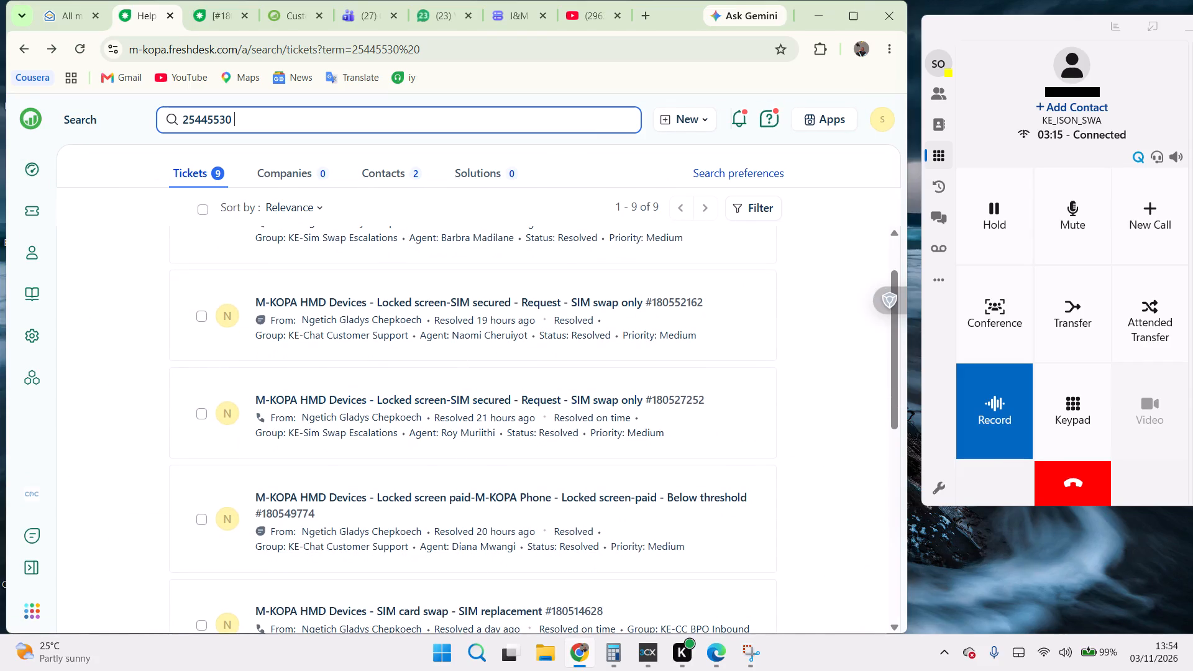
pyautogui.click(445, 305)
pyautogui.click(445, 305)
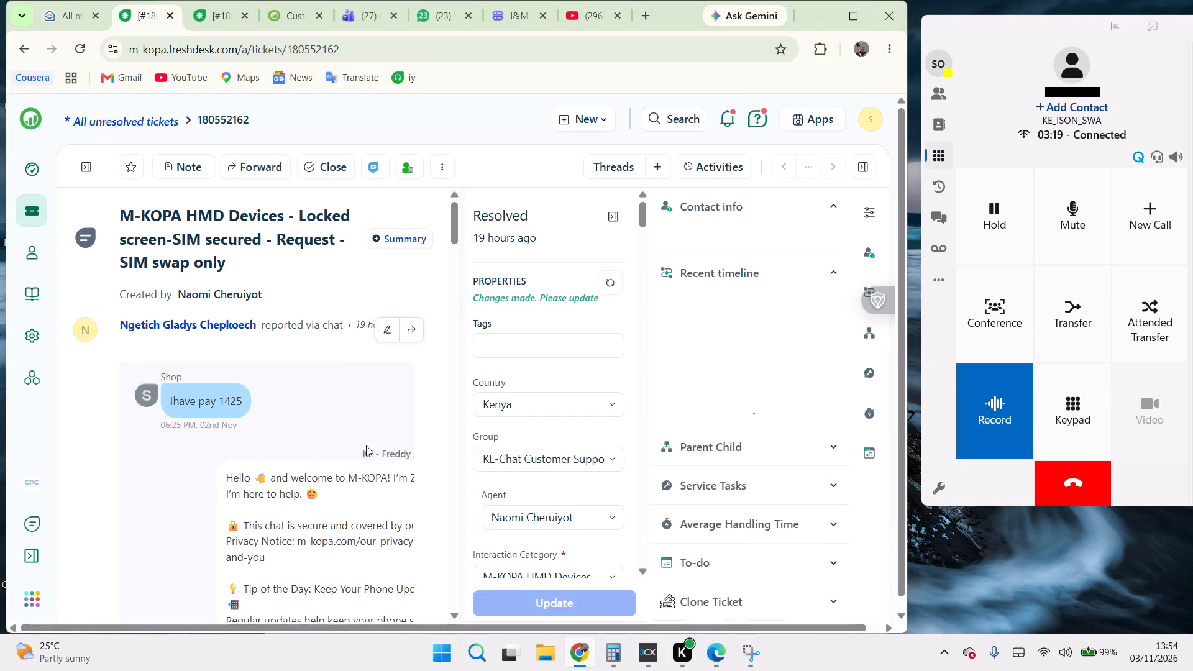
pyautogui.scroll(-6, 366, 445)
pyautogui.scroll(4, 366, 445)
pyautogui.scroll(-1, 366, 445)
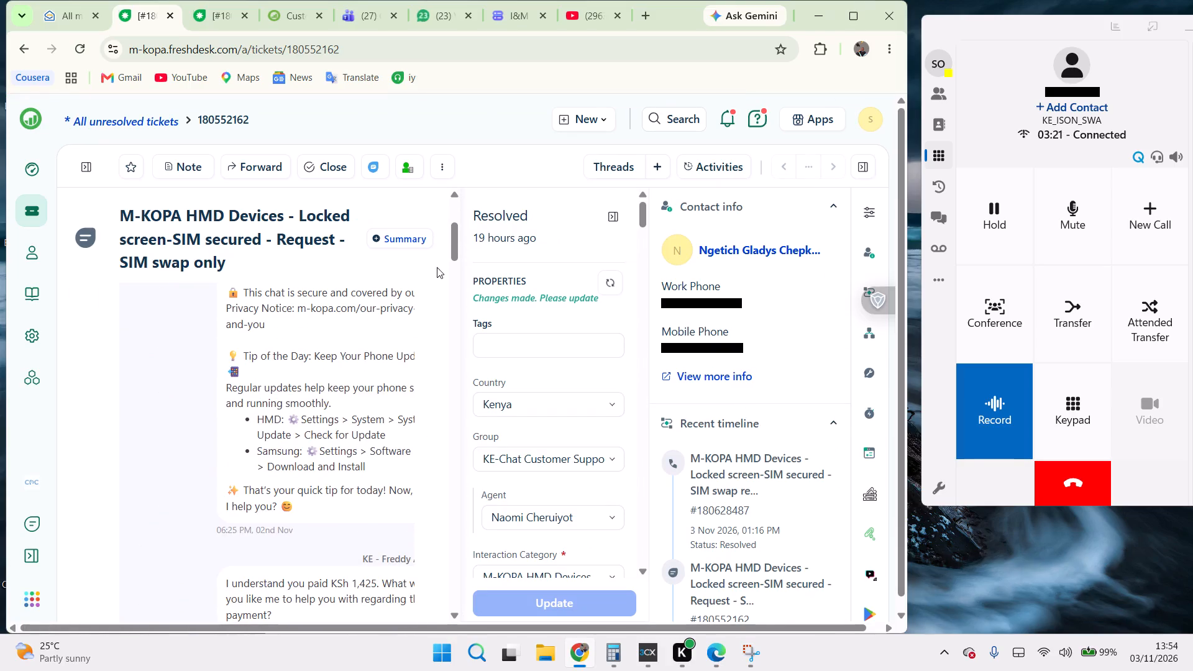
pyautogui.moveTo(453, 249); pyautogui.dragTo(414, 469)
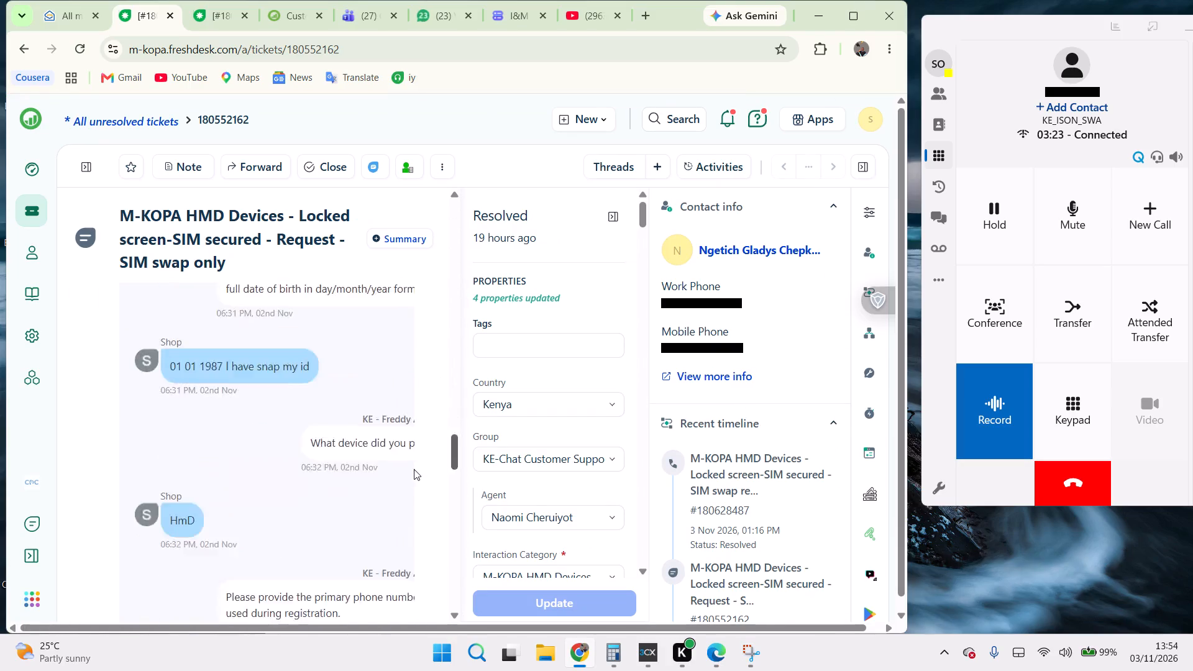
pyautogui.moveTo(414, 469); pyautogui.dragTo(399, 626)
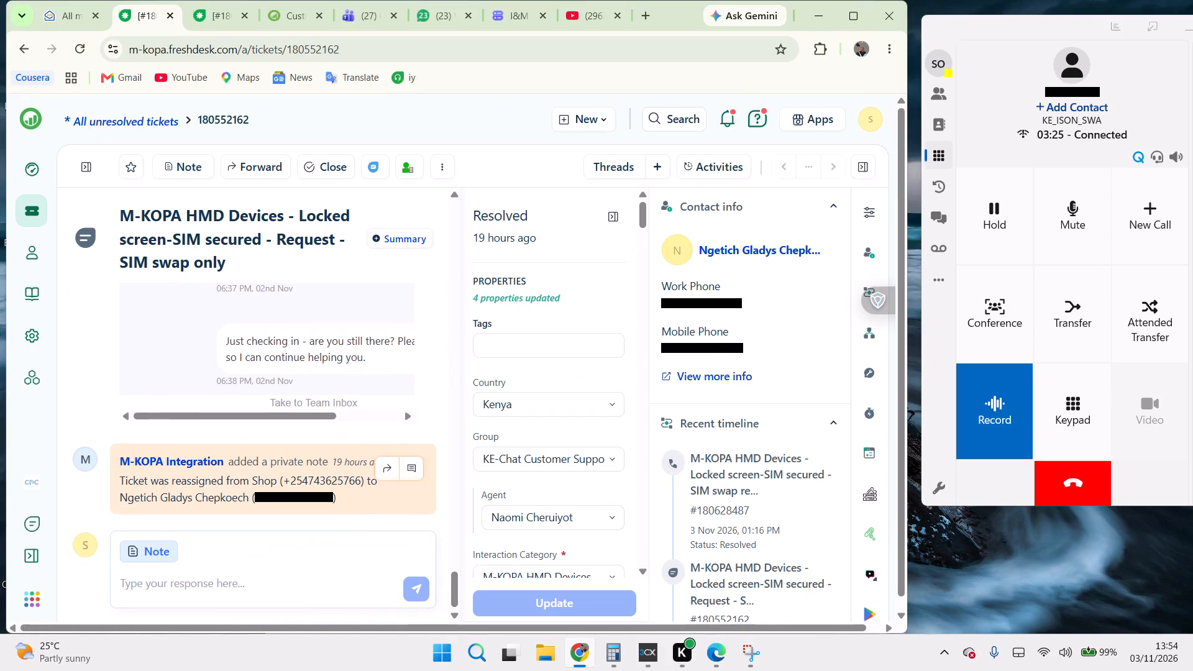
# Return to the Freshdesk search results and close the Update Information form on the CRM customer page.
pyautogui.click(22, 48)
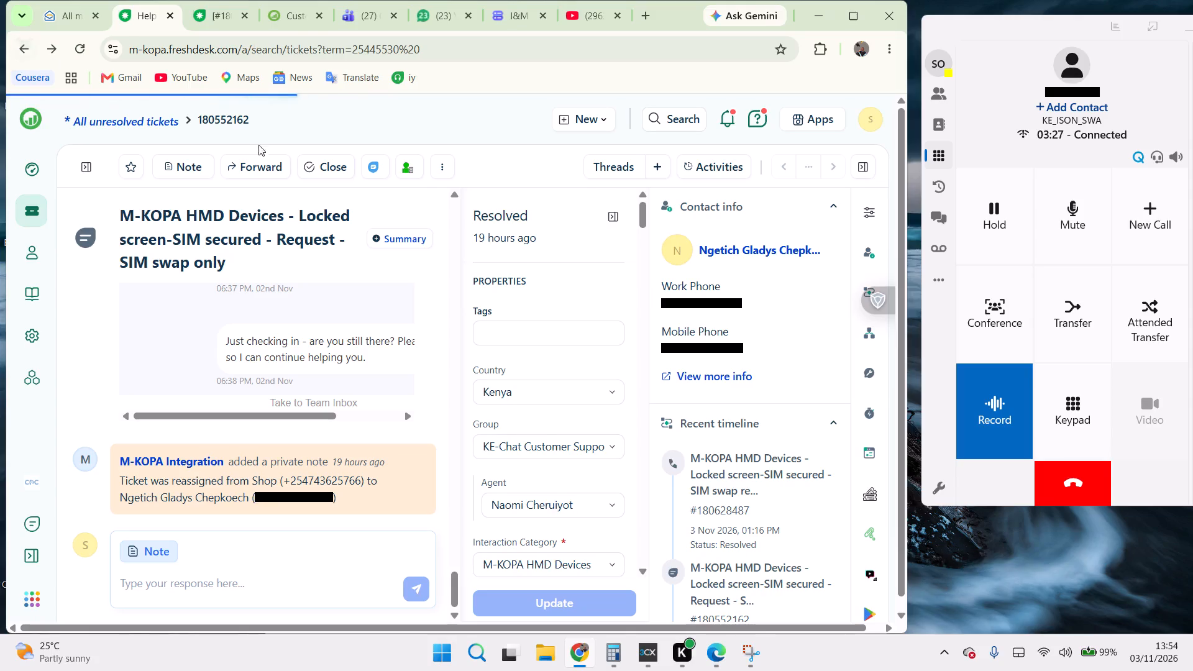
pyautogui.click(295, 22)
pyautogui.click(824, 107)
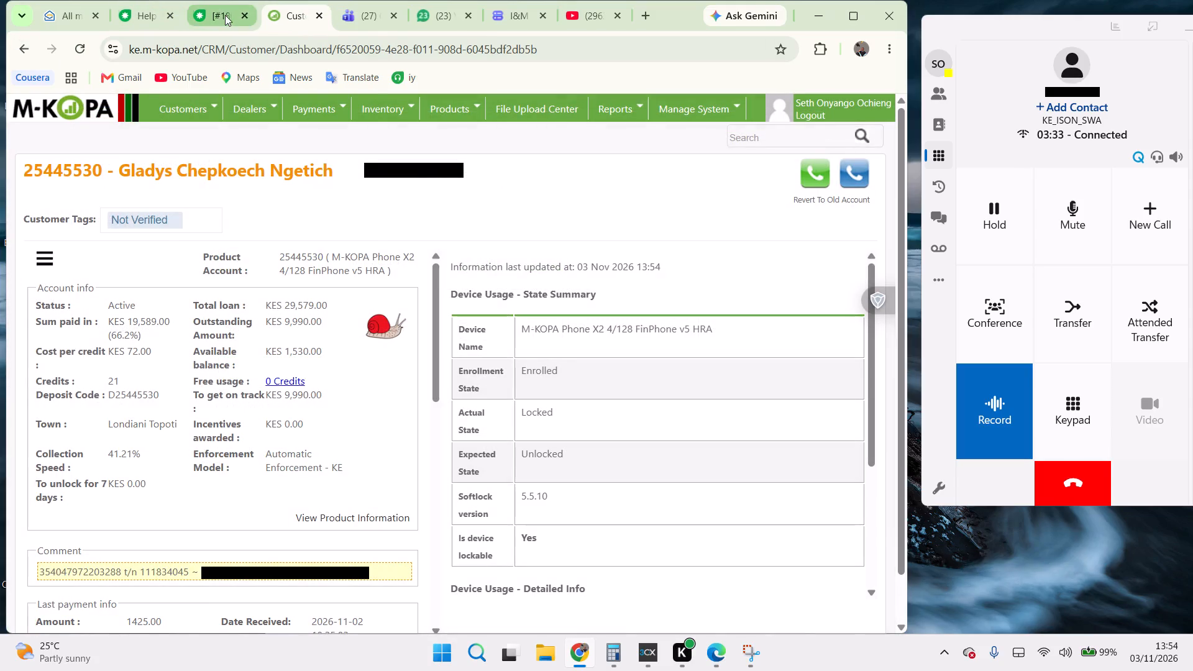
# Enter the caller's phone number in the "New number requested" row of the inbound-call ticket's SIM swap template.
pyautogui.click(219, 15)
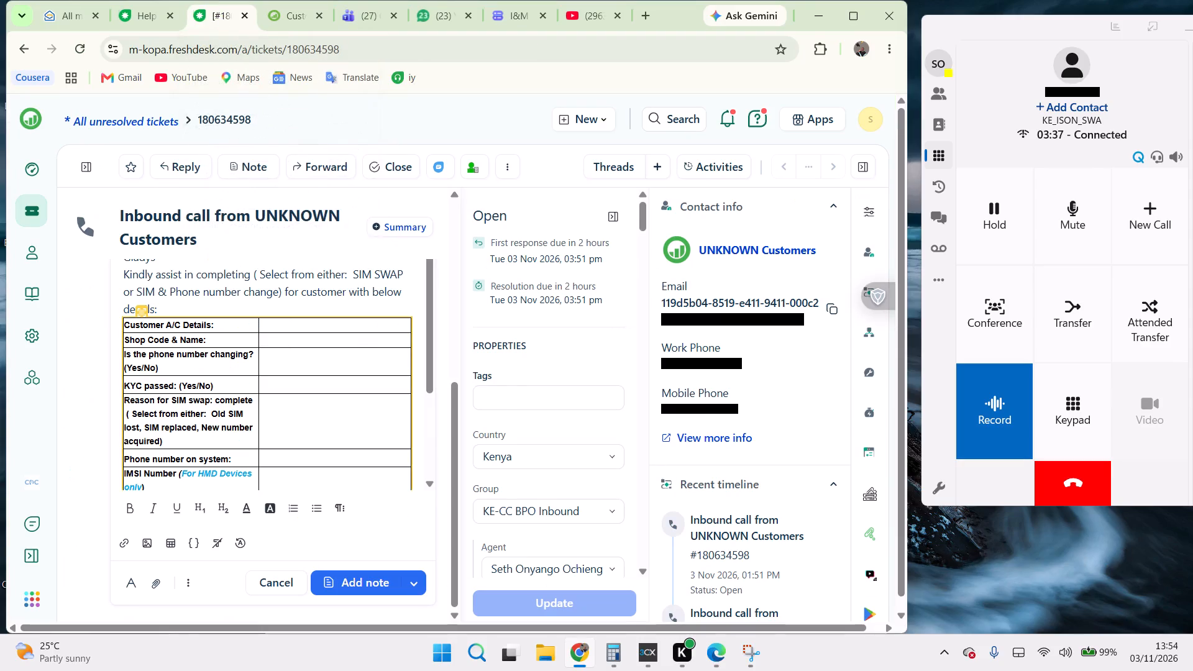
pyautogui.scroll(-2, 293, 385)
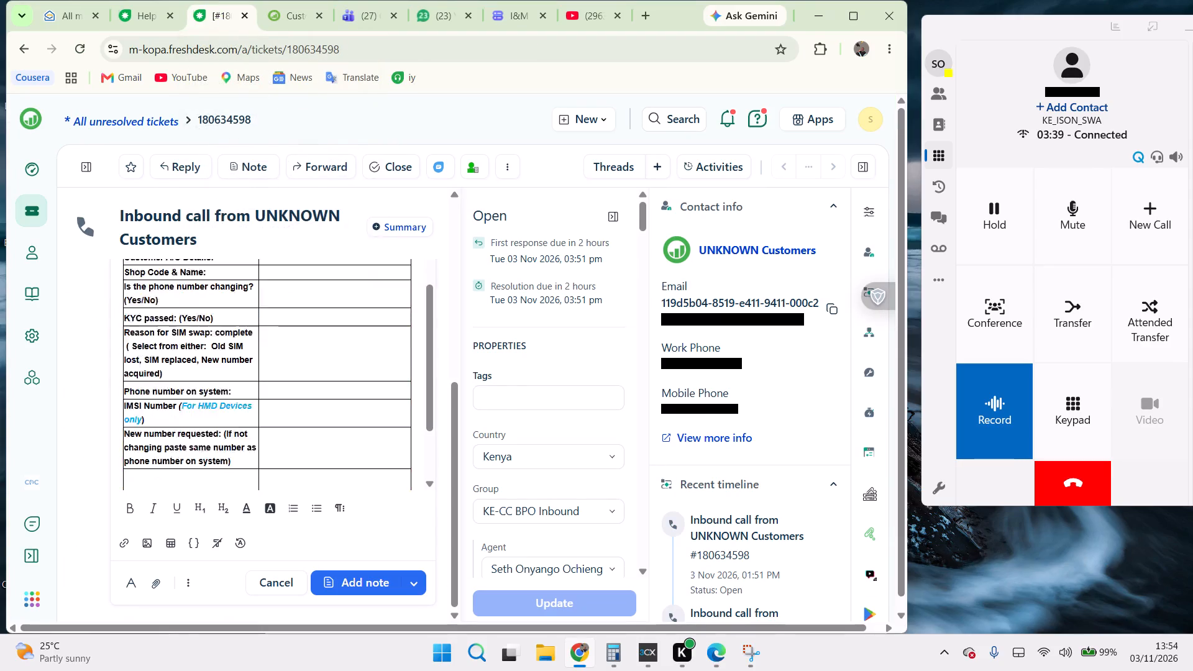
pyautogui.click(279, 375)
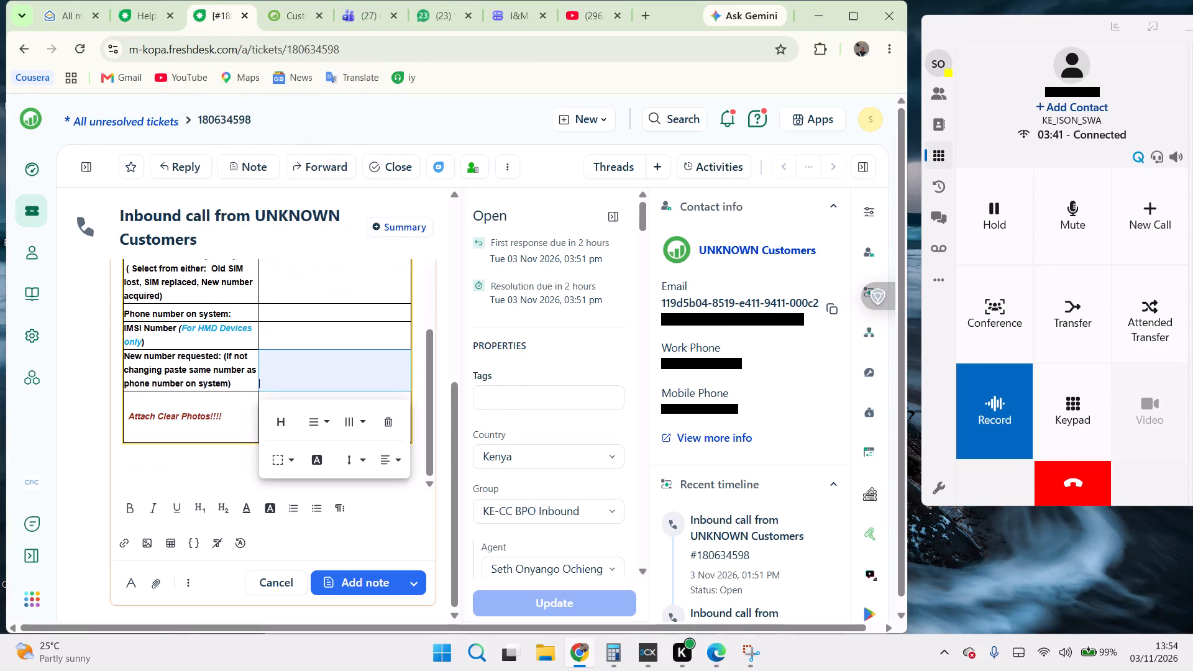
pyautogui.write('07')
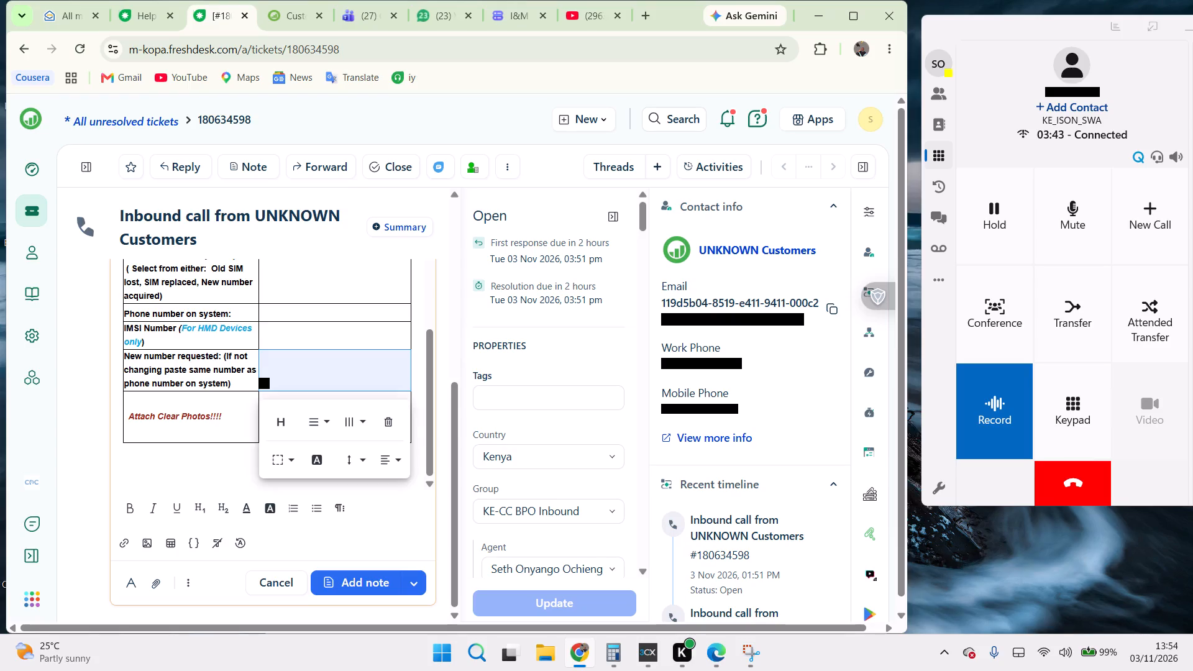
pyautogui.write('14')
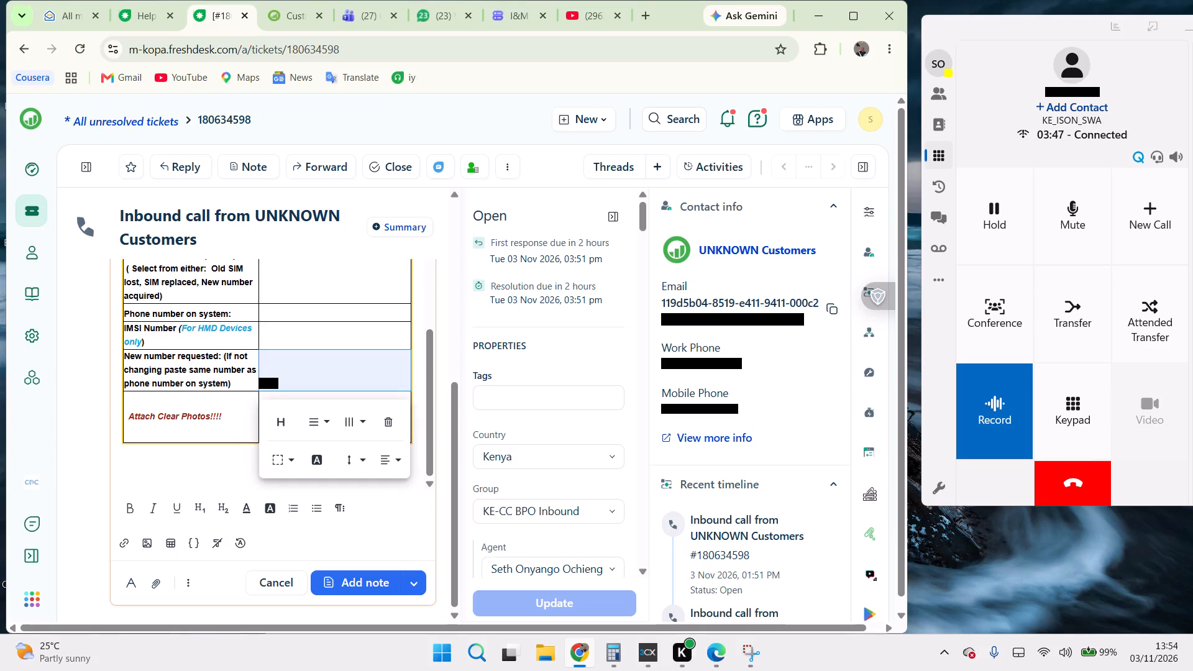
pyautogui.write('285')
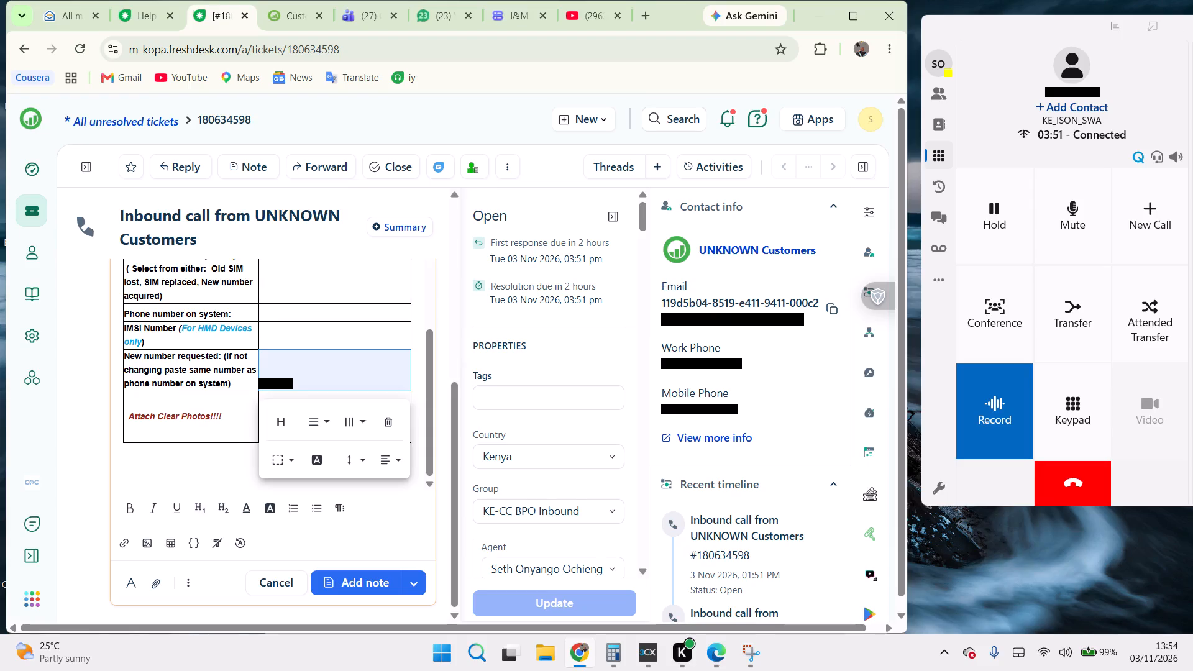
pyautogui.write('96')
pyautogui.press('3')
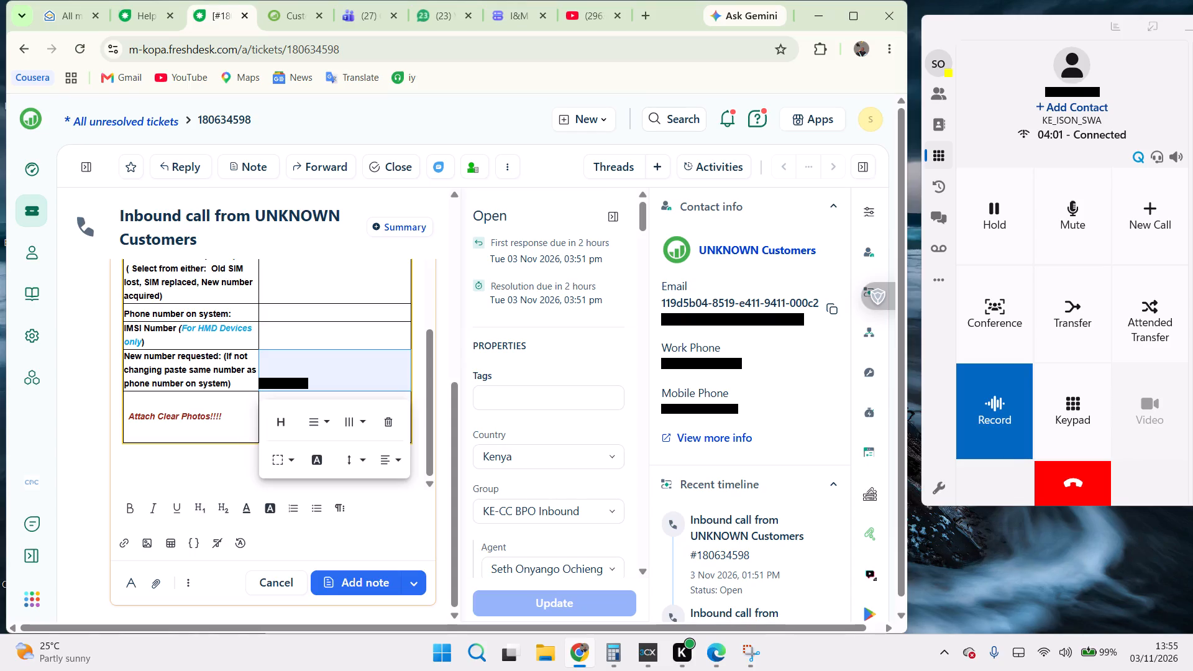
# Copy the customer's phone number from the CRM customer page into the template's "Phone number on system" row.
pyautogui.click(278, 314)
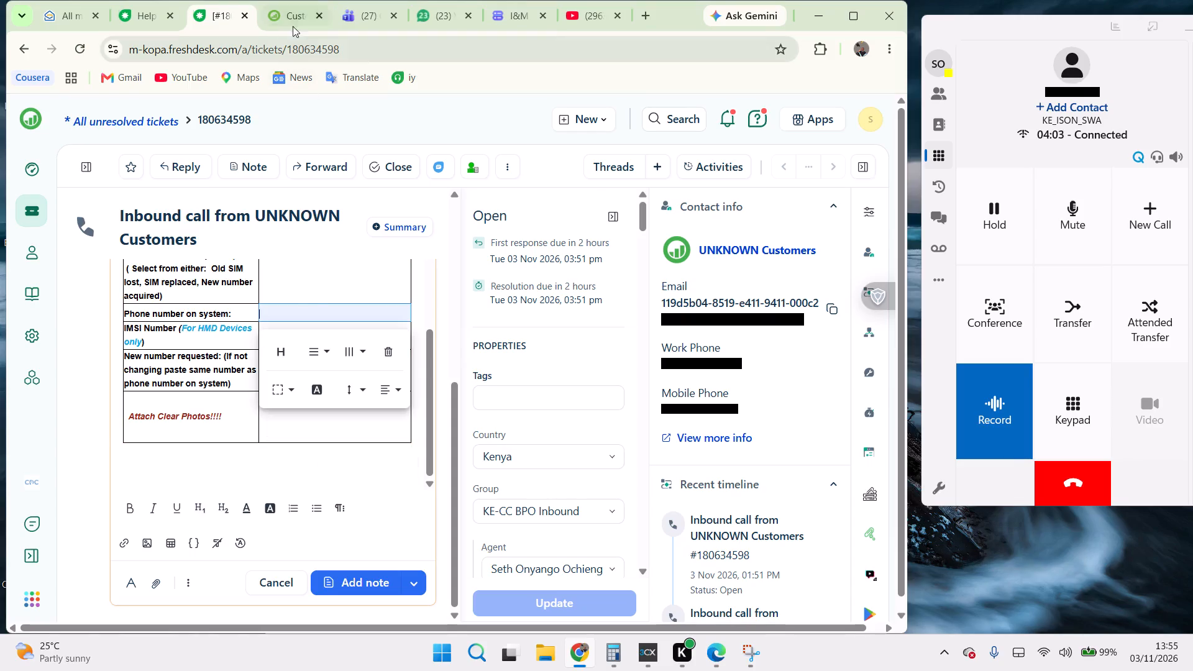
pyautogui.click(293, 14)
pyautogui.doubleClick(388, 173)
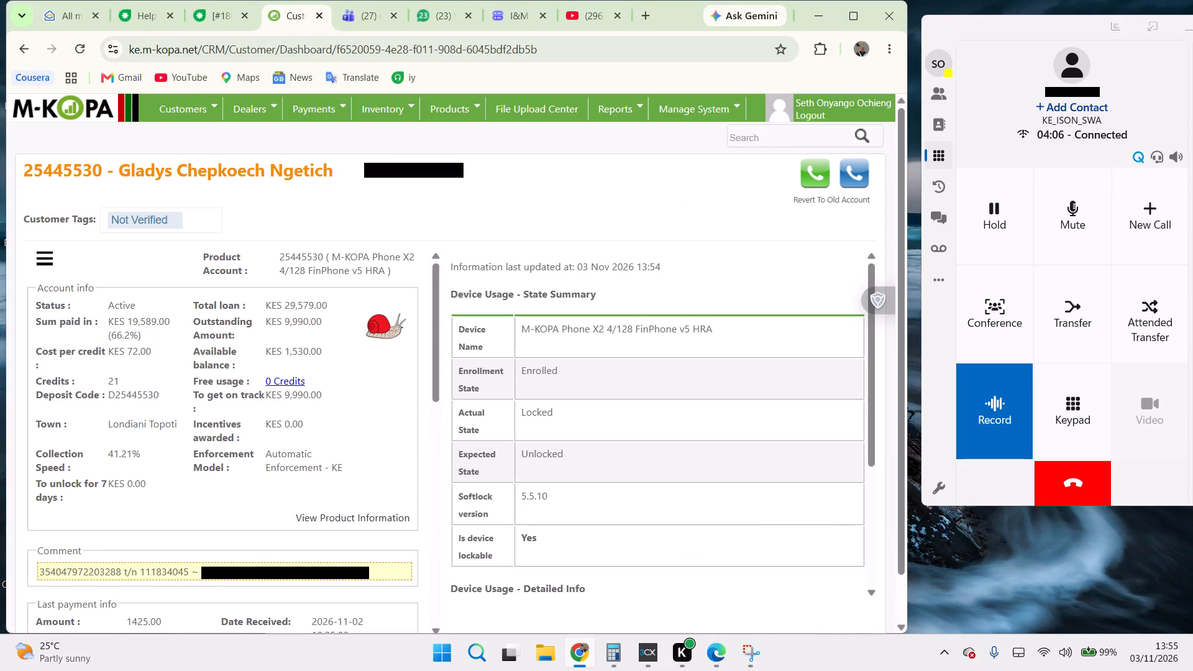
pyautogui.rightClick(388, 173)
pyautogui.click(441, 192)
pyautogui.click(211, 16)
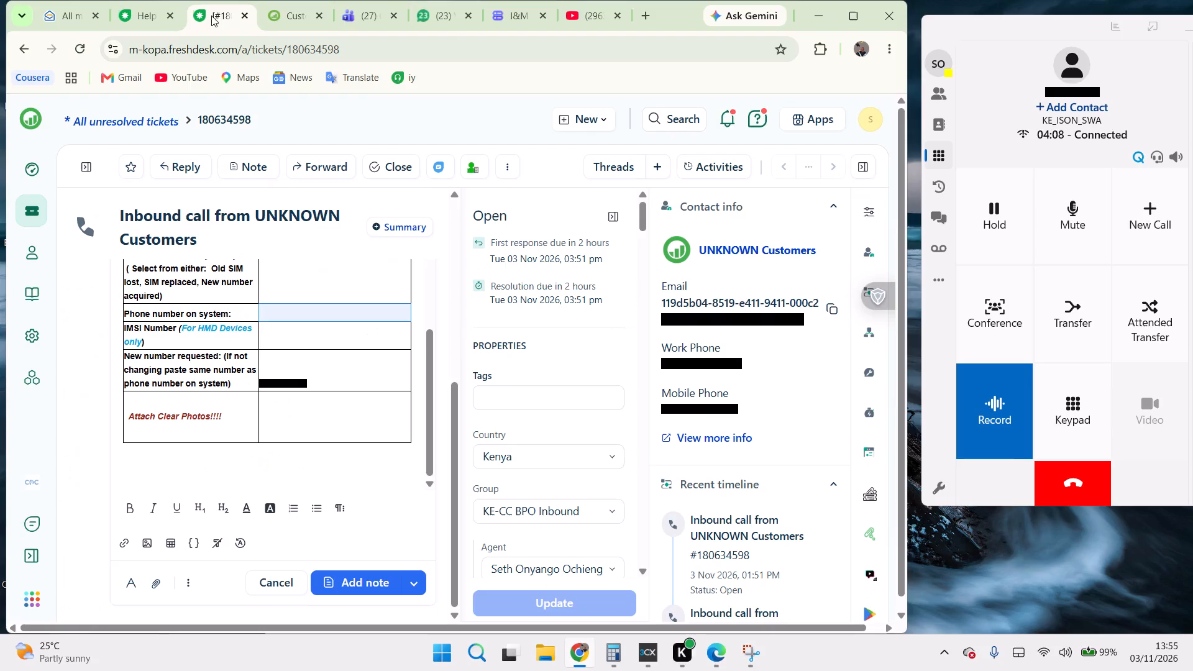
pyautogui.click(272, 314)
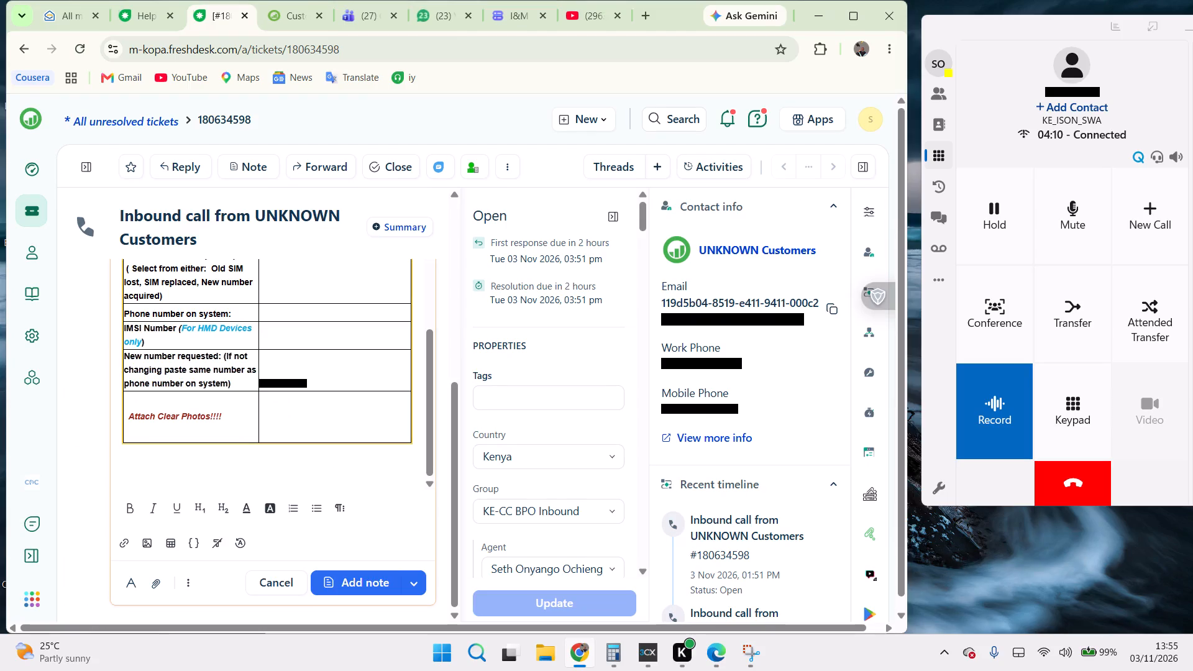
pyautogui.hotkey('ctrl', 'v')
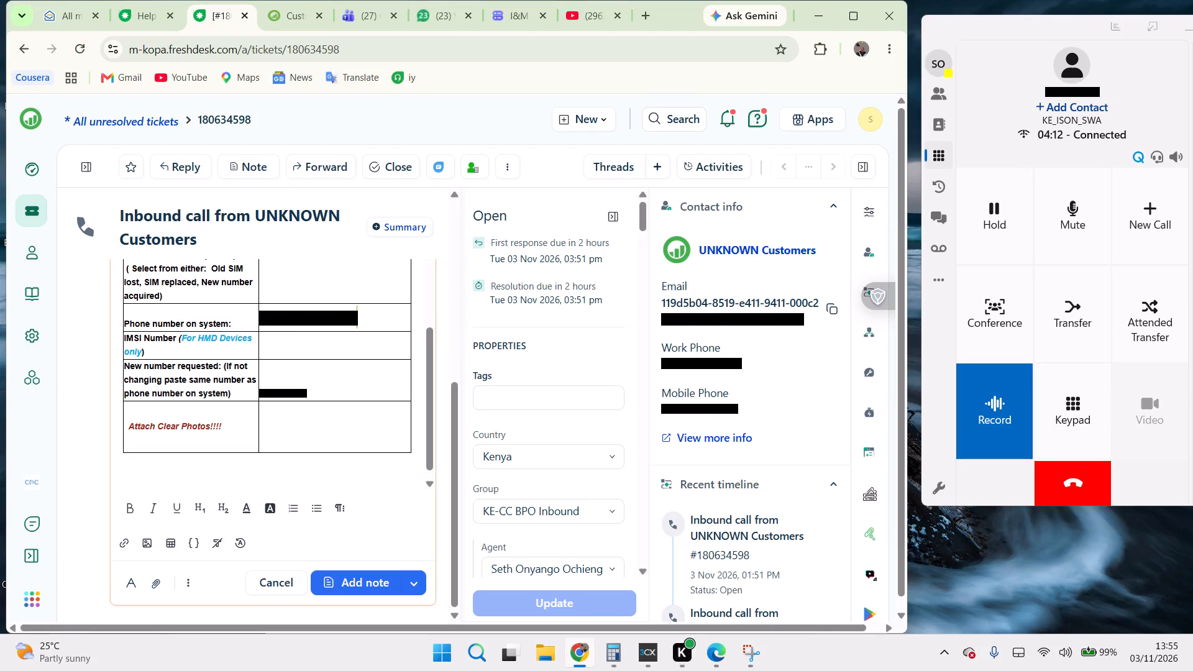
pyautogui.scroll(-1, 272, 314)
pyautogui.scroll(6, 272, 314)
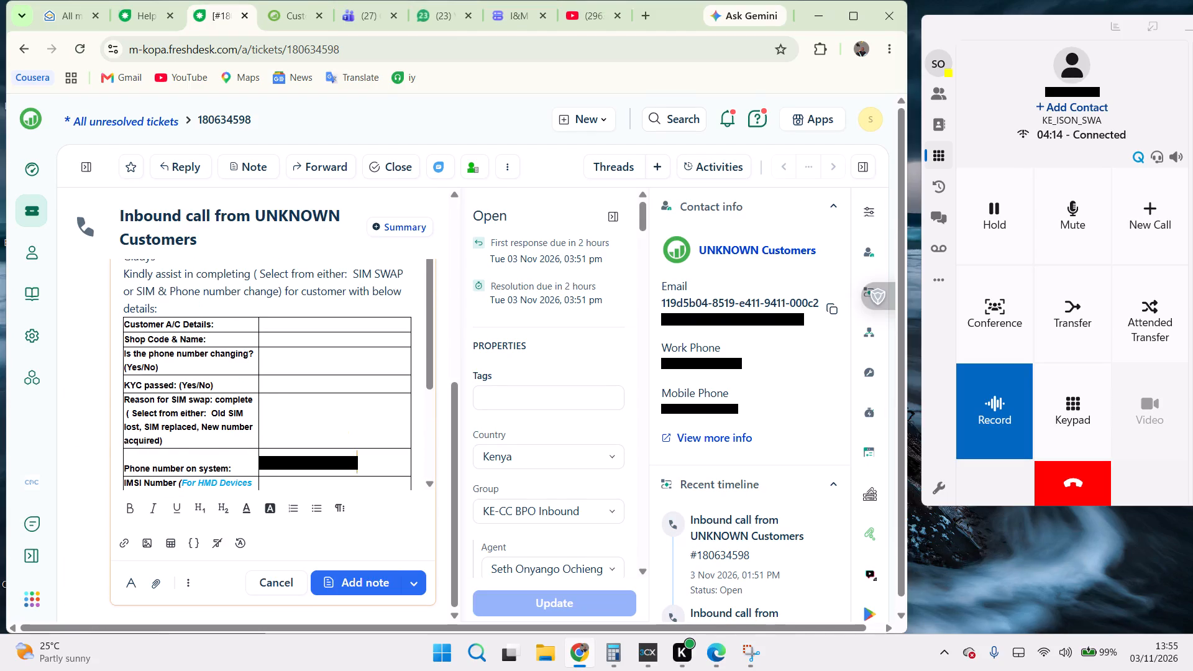
# Copy the customer's account number from the CRM customer page into the template's "Customer A/C Details" row.
pyautogui.click(283, 19)
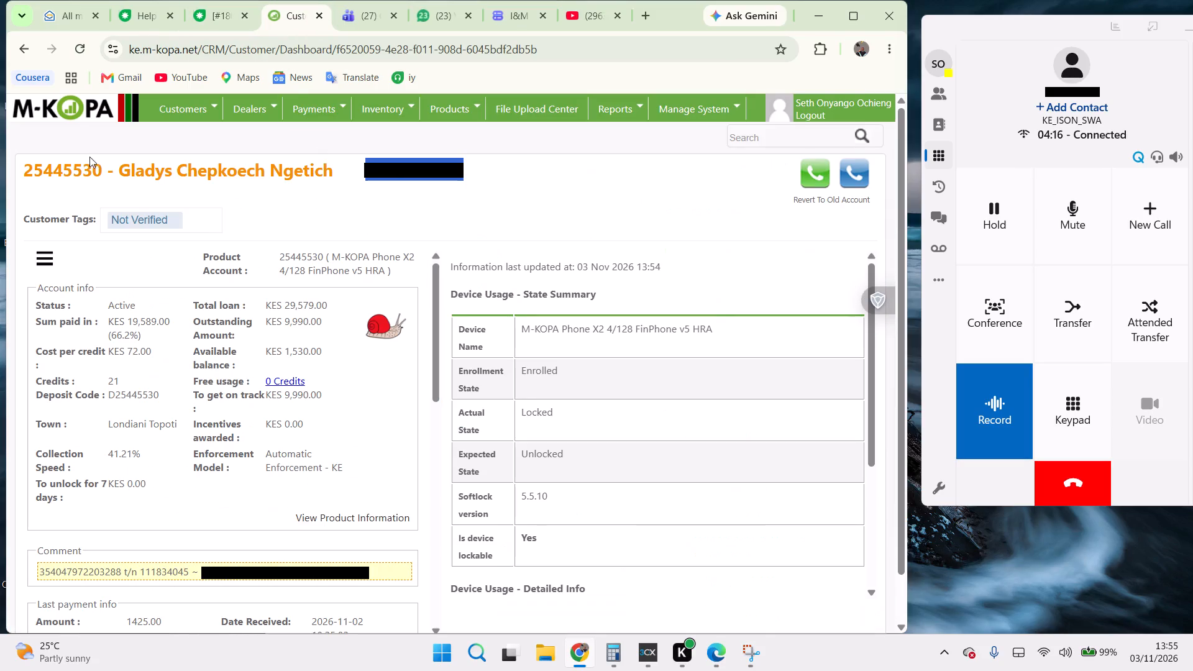
pyautogui.doubleClick(44, 164)
pyautogui.rightClick(44, 164)
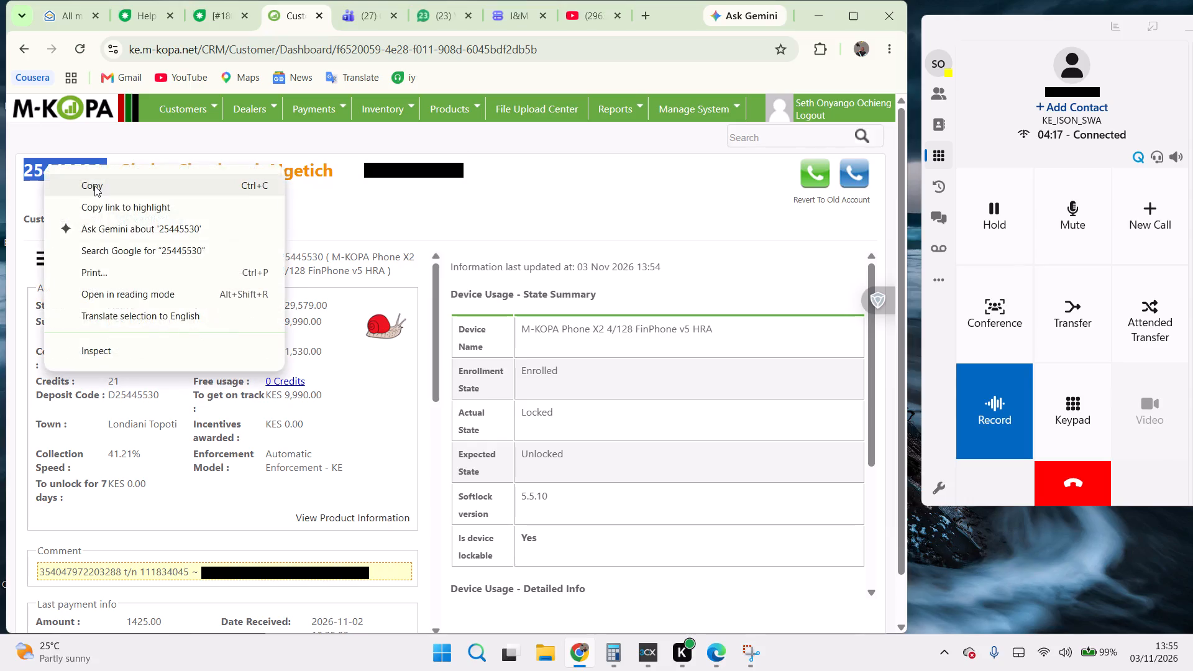
pyautogui.click(94, 186)
pyautogui.click(213, 22)
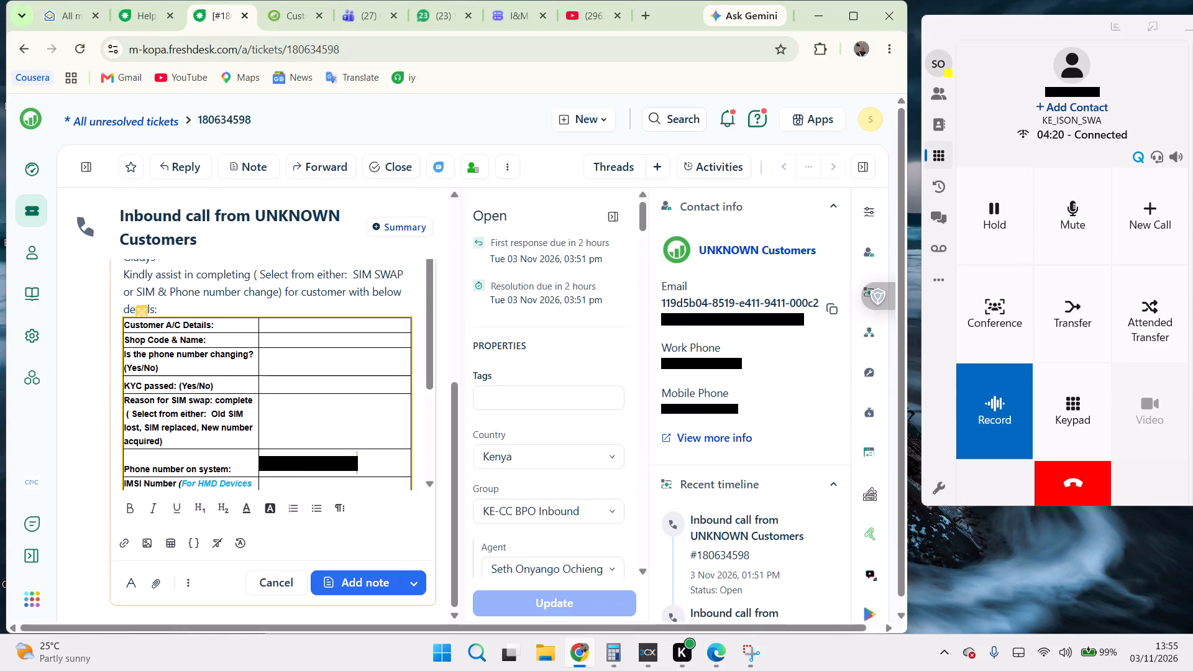
pyautogui.click(275, 327)
pyautogui.rightClick(275, 327)
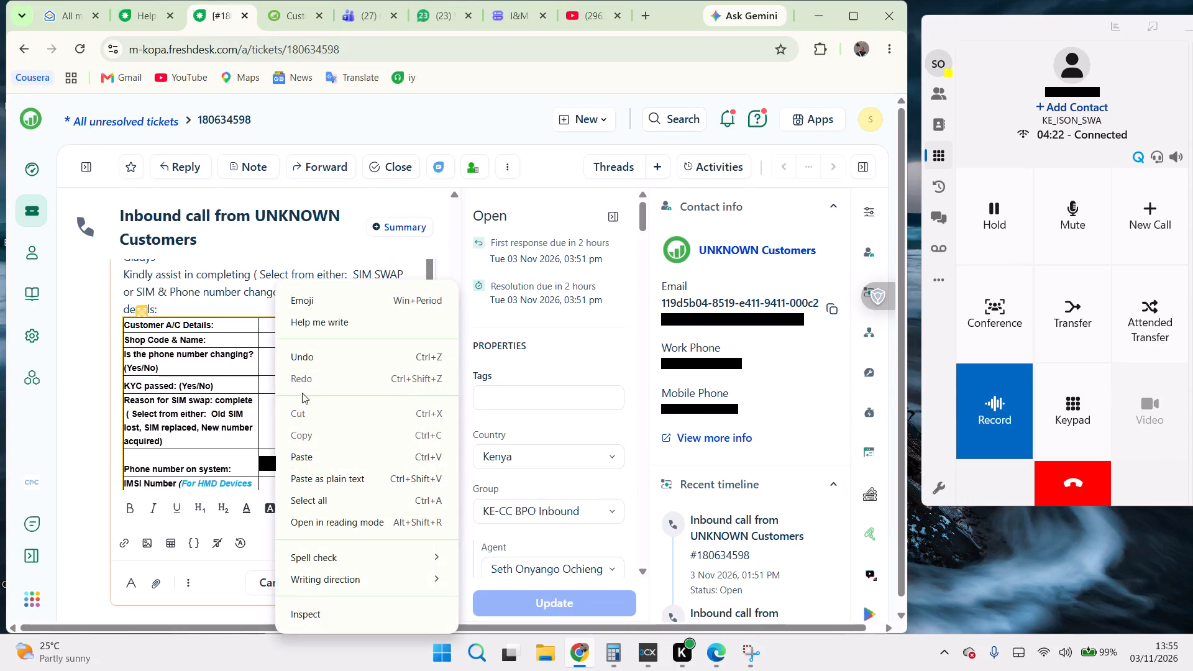
pyautogui.click(302, 477)
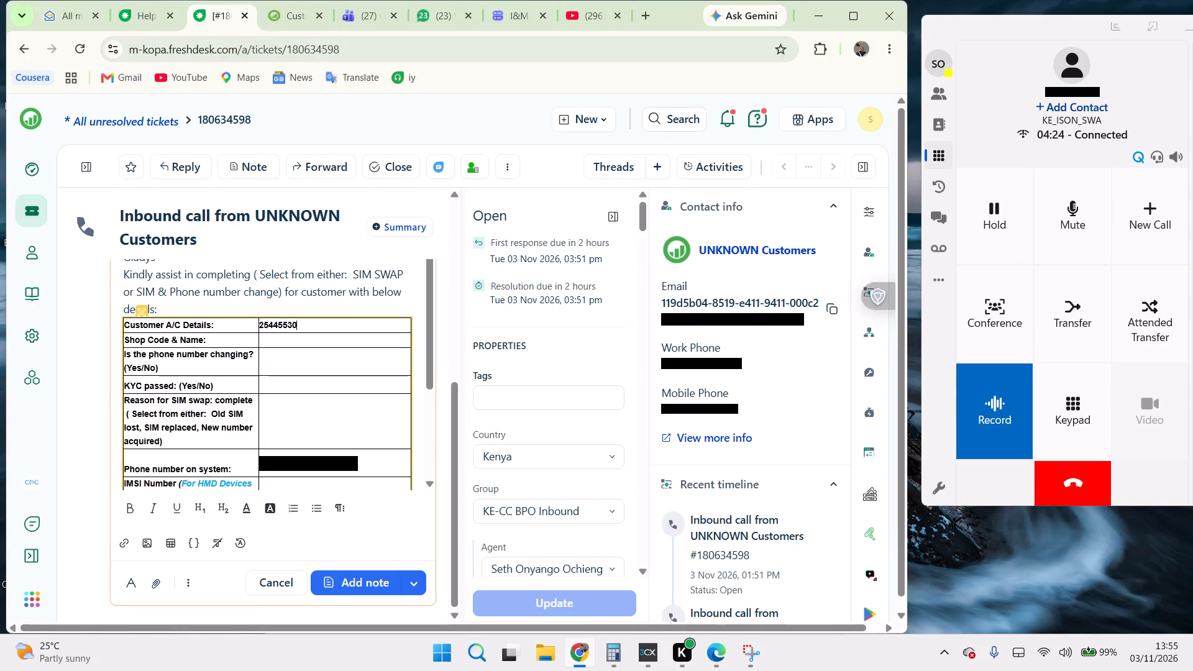
# Enter "new" in the template's "Reason for SIM swap" row.
pyautogui.click(290, 9)
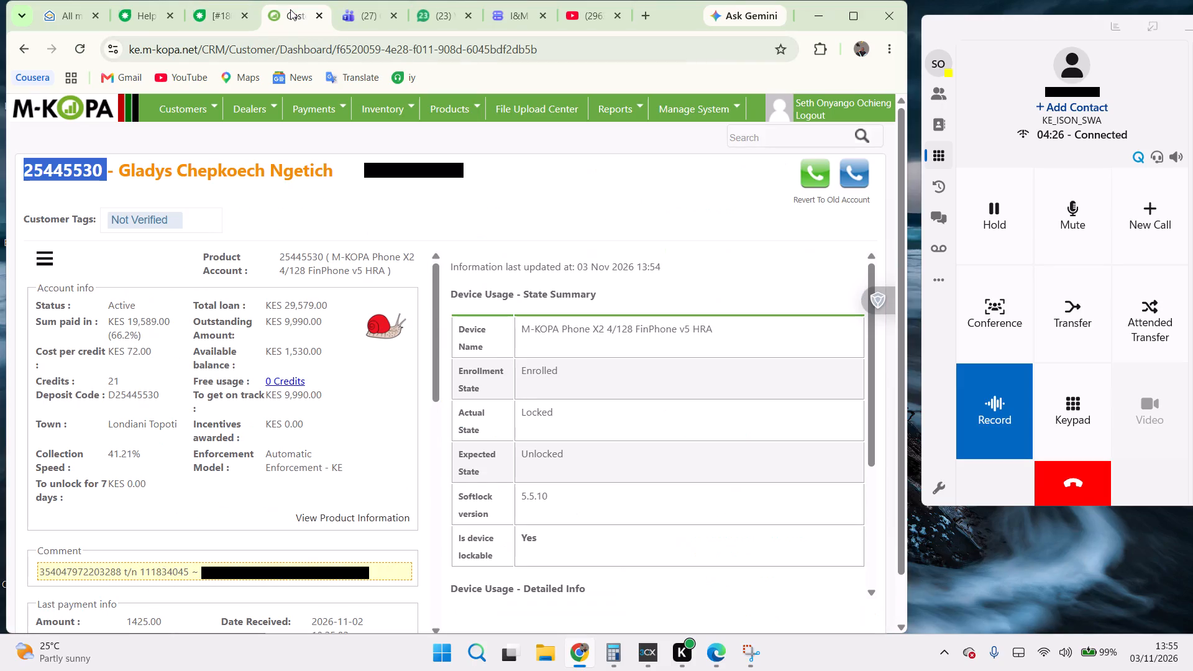
pyautogui.click(212, 16)
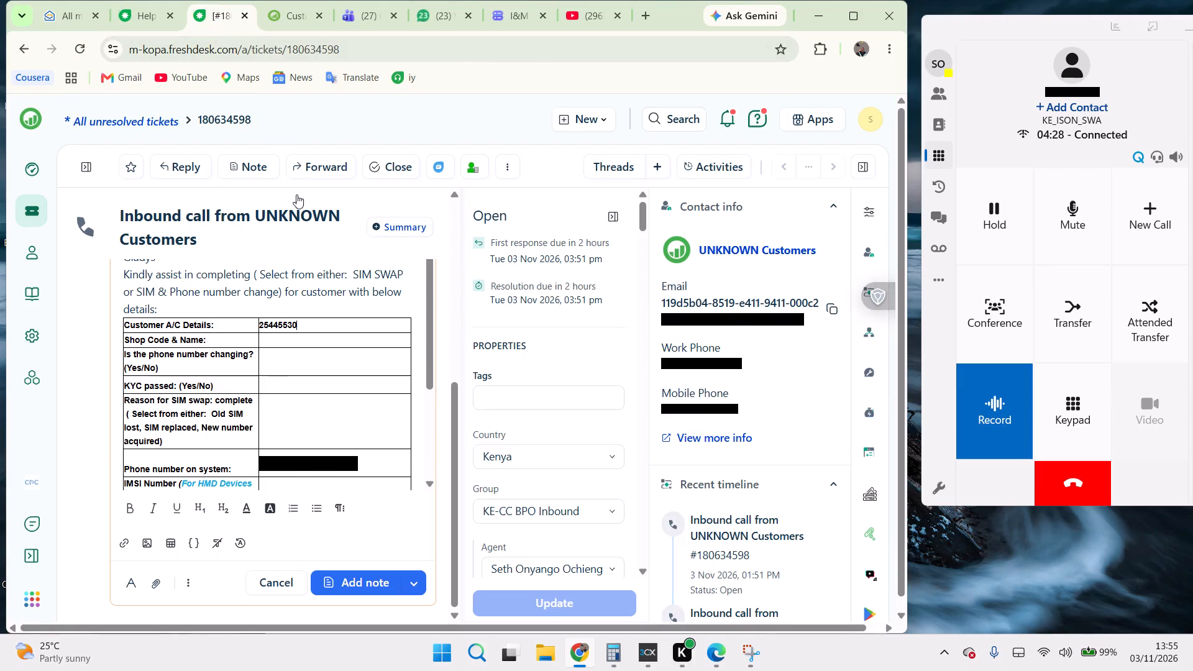
pyautogui.scroll(-1, 248, 363)
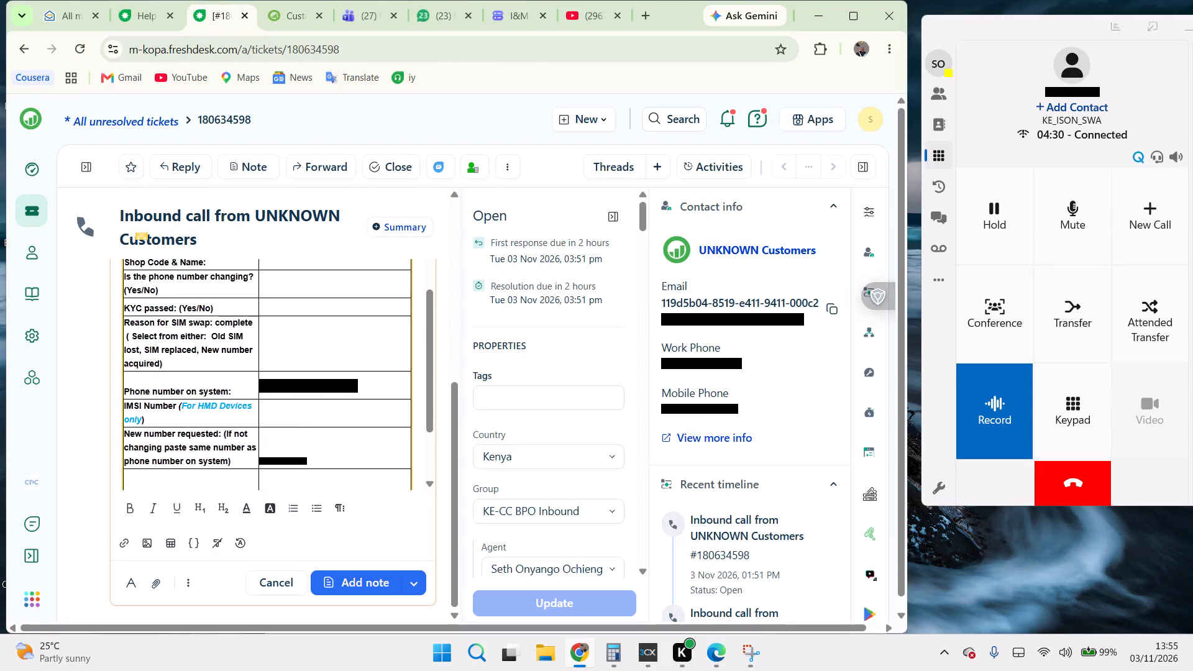
pyautogui.click(285, 354)
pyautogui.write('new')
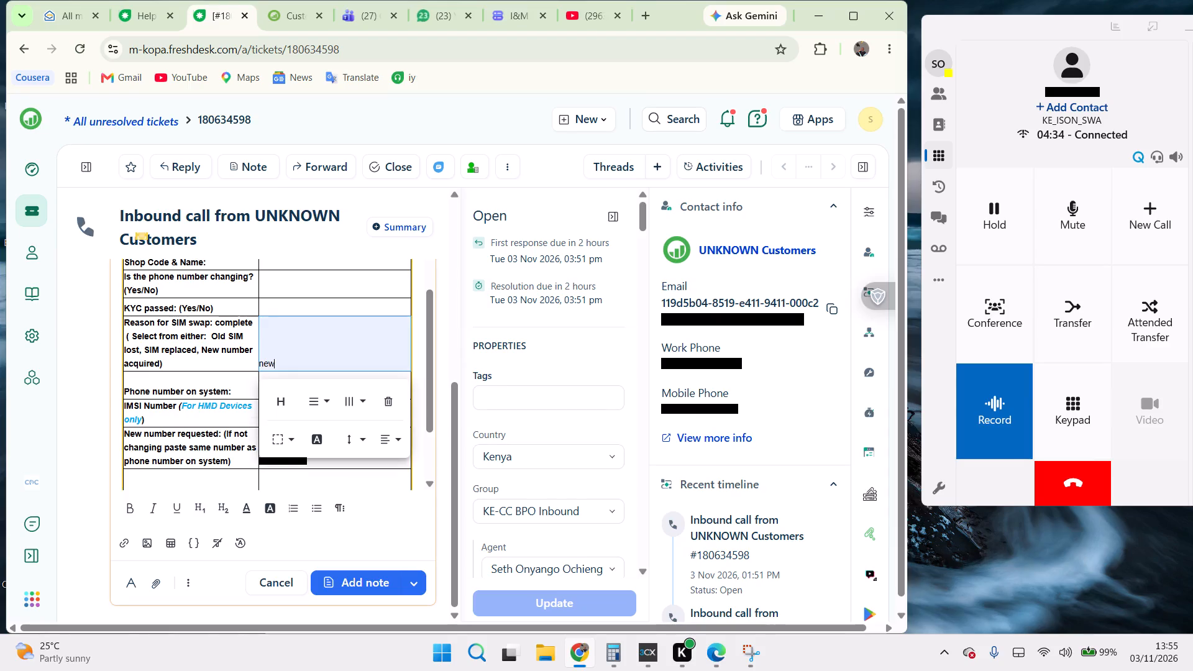
pyautogui.click(286, 351)
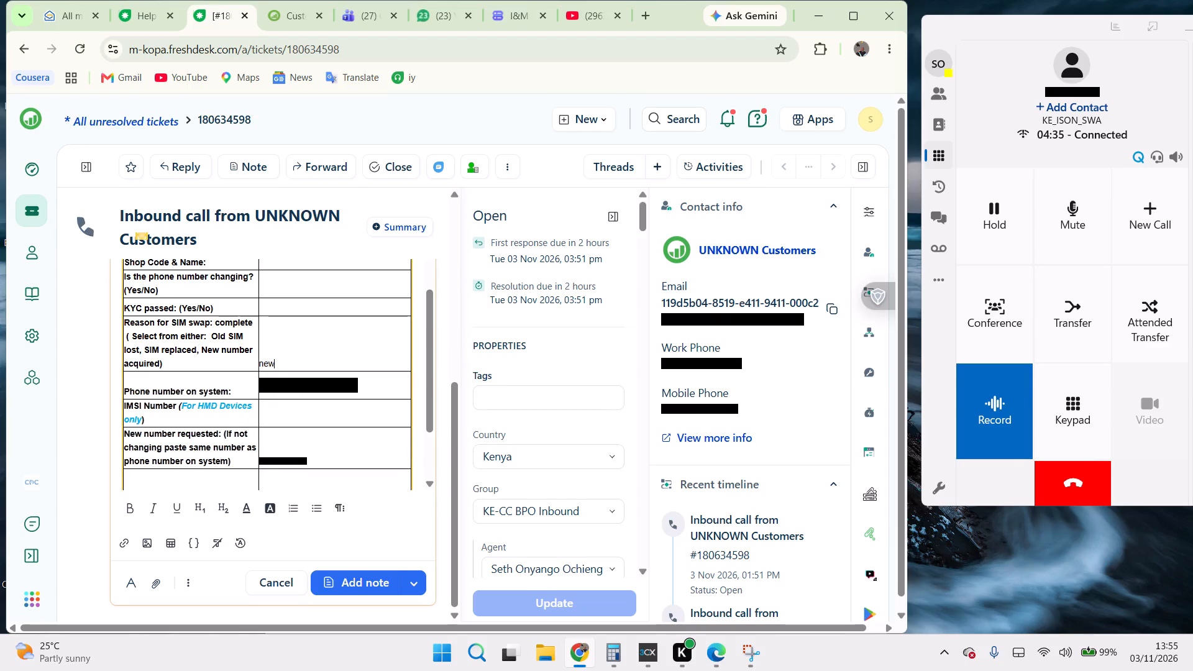
# Answer "yes" in the template's "KYC passed" and "Is the phone number changing?" rows.
pyautogui.click(270, 416)
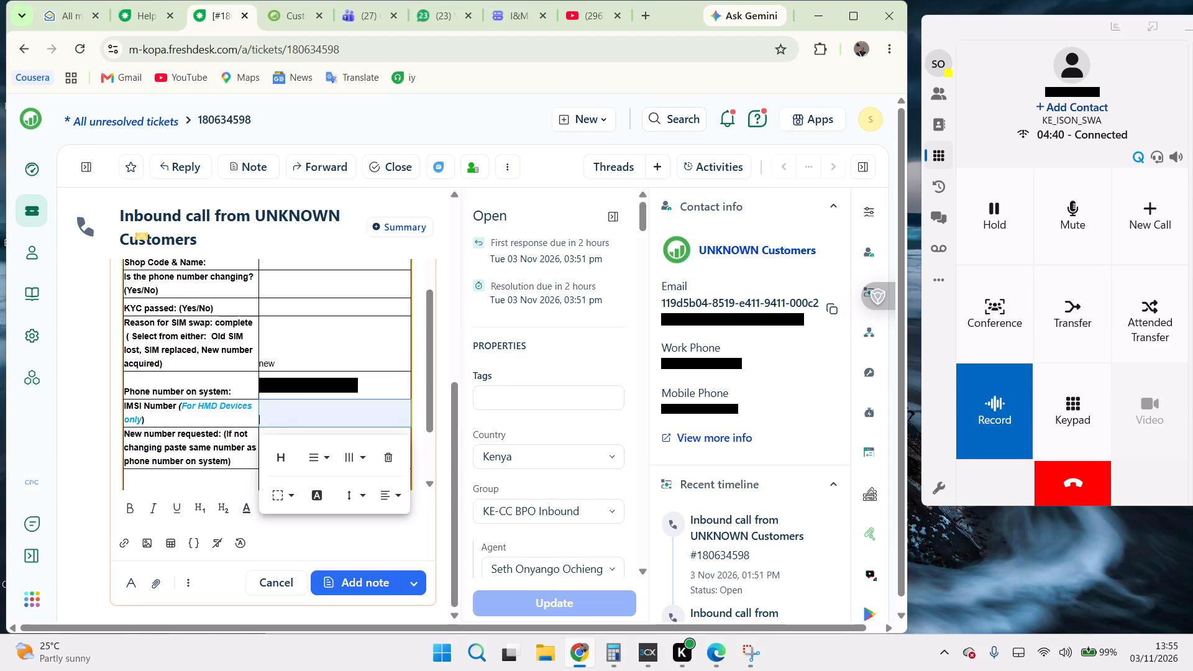
pyautogui.click(270, 300)
pyautogui.click(270, 309)
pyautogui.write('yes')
pyautogui.scroll(1, 275, 304)
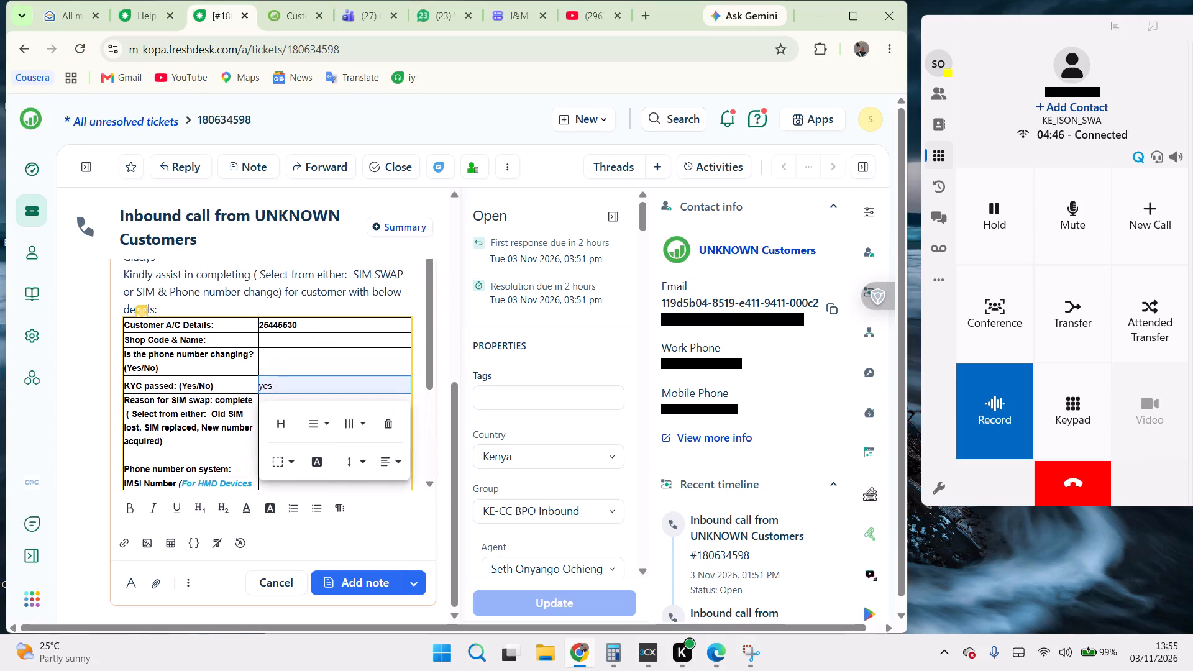
pyautogui.click(286, 362)
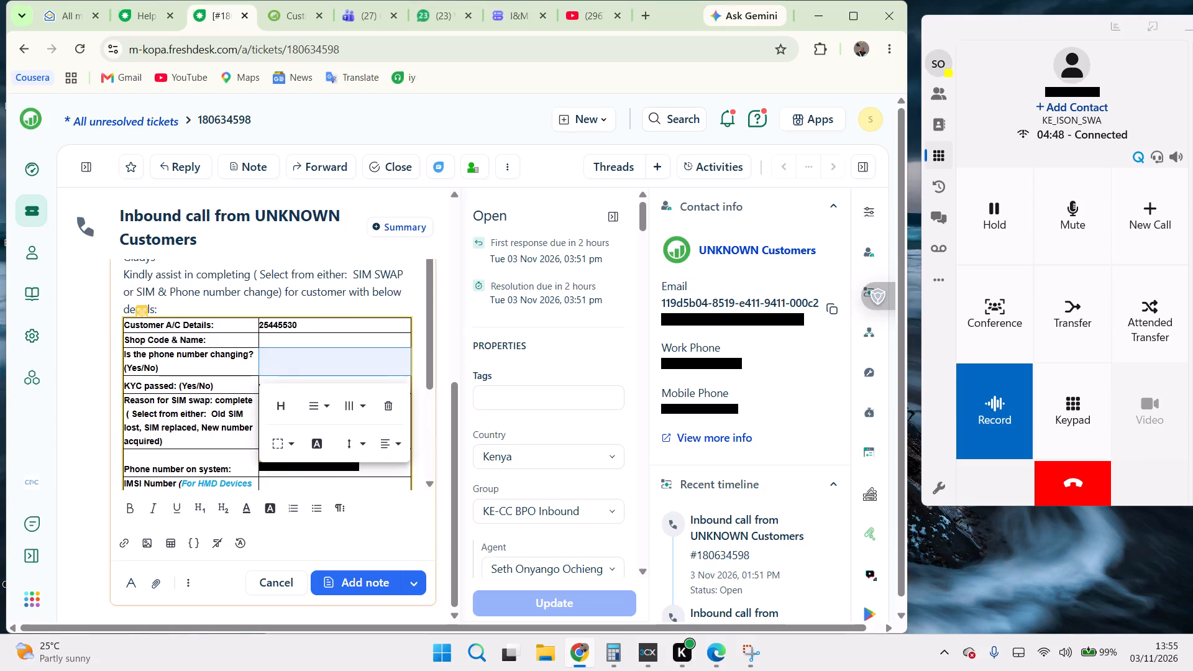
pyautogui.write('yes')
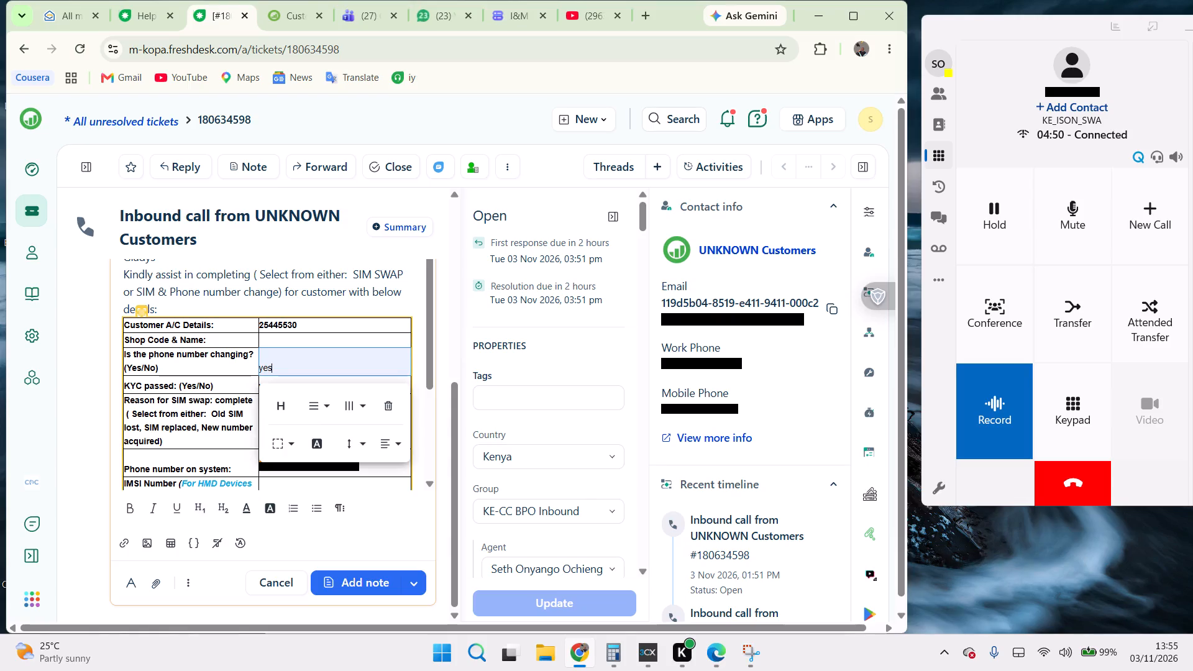
# Enter the caller's IMSI number in the template's "IMSI Number" row.
pyautogui.scroll(-2, 214, 415)
pyautogui.click(278, 338)
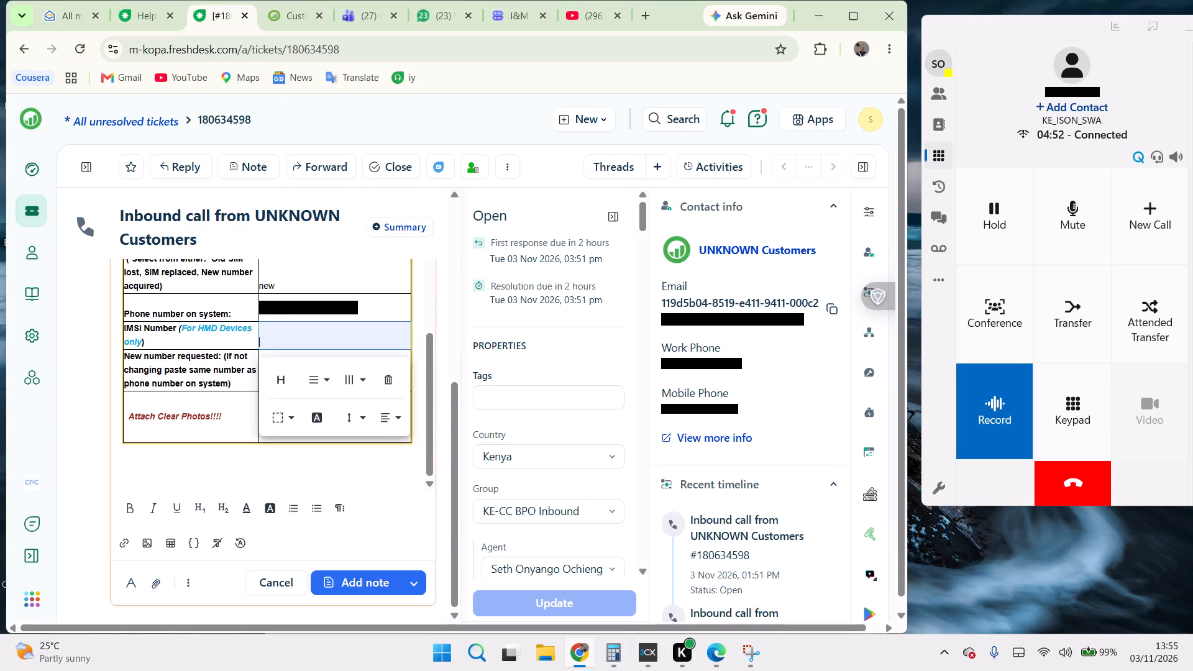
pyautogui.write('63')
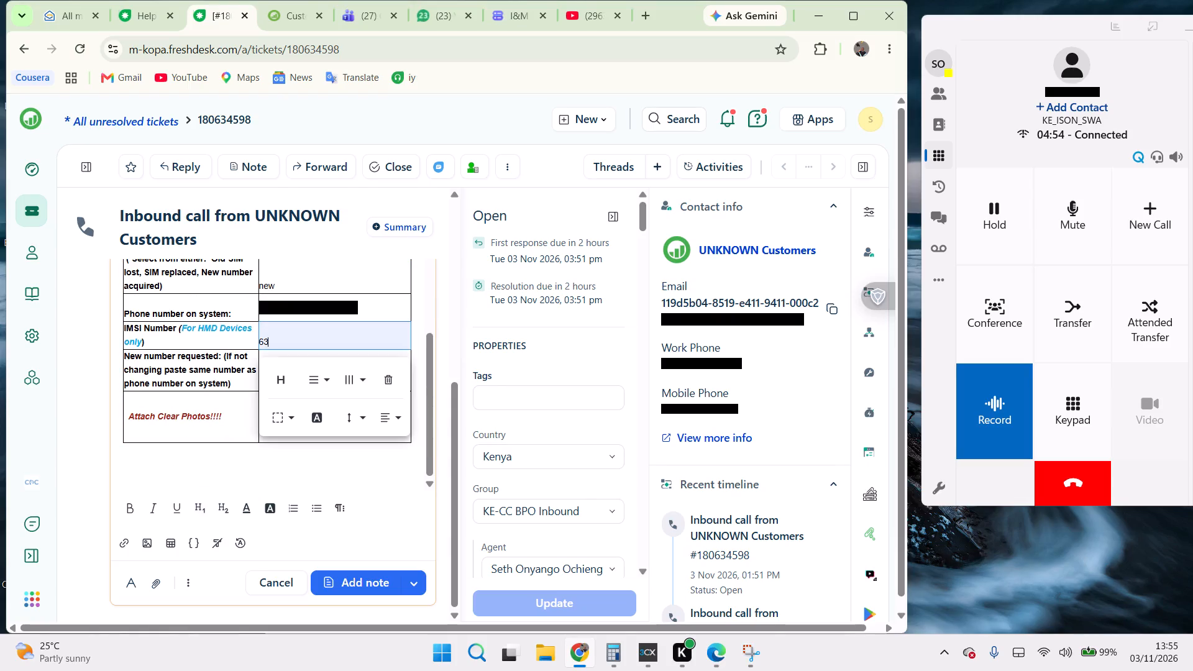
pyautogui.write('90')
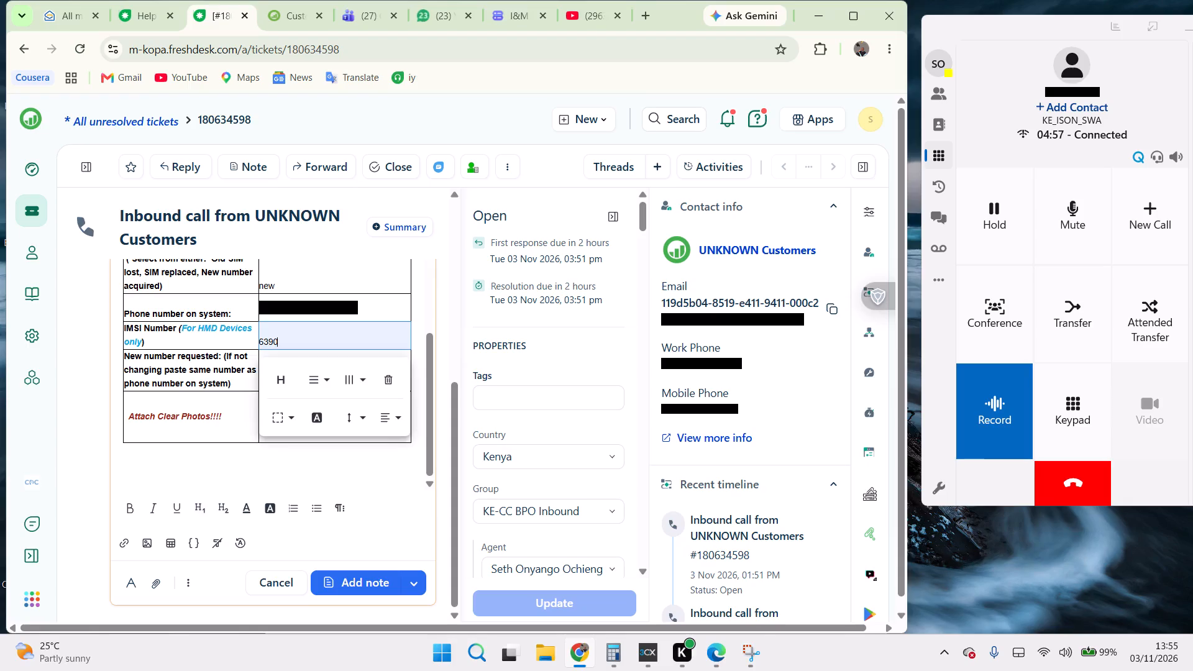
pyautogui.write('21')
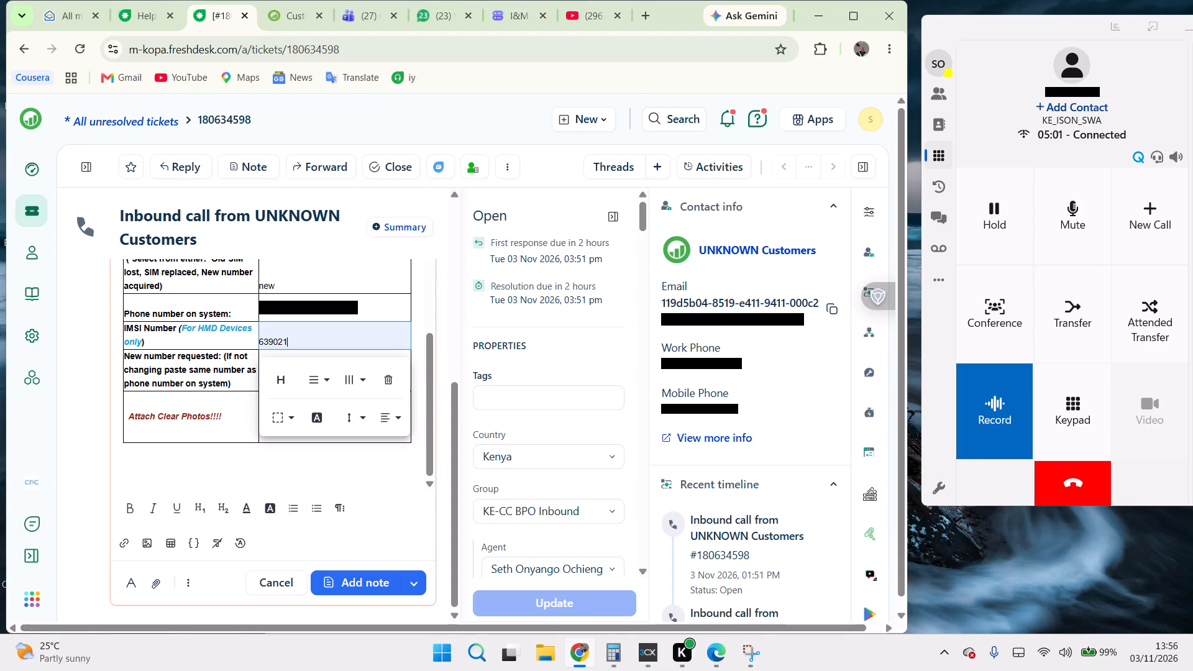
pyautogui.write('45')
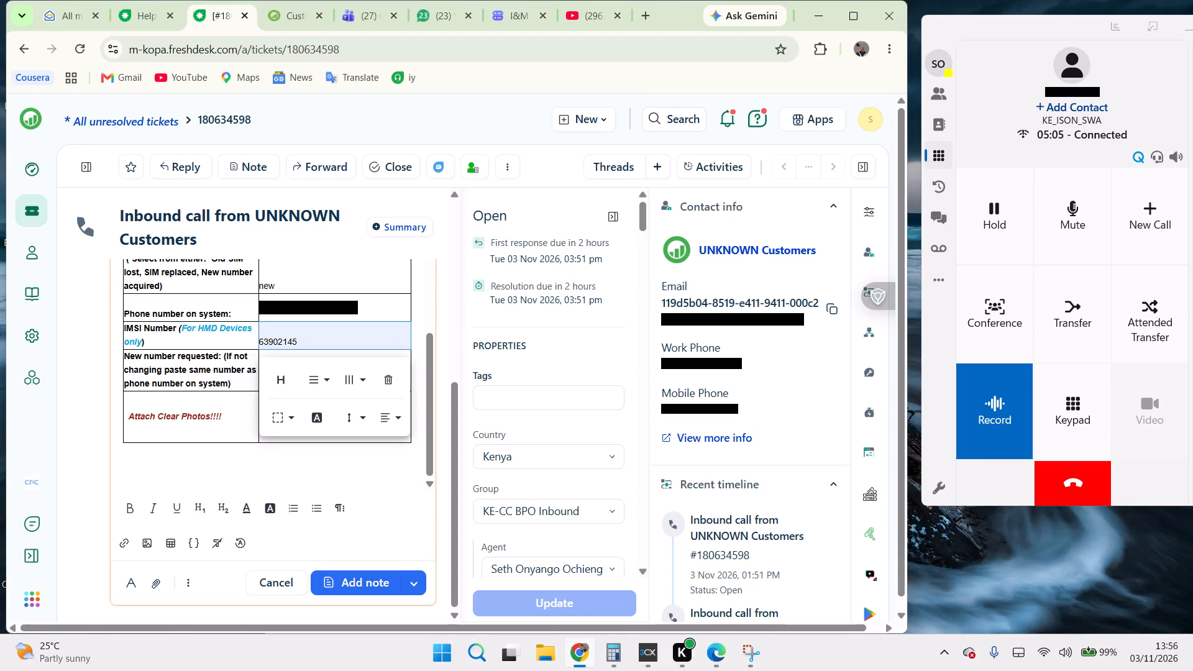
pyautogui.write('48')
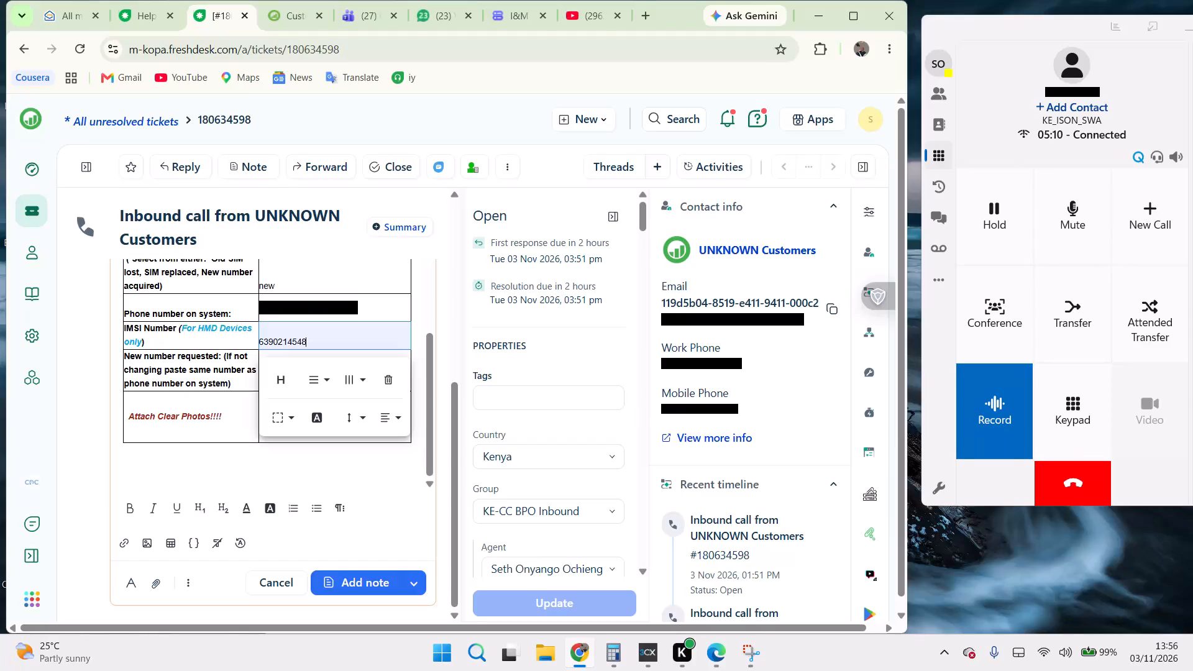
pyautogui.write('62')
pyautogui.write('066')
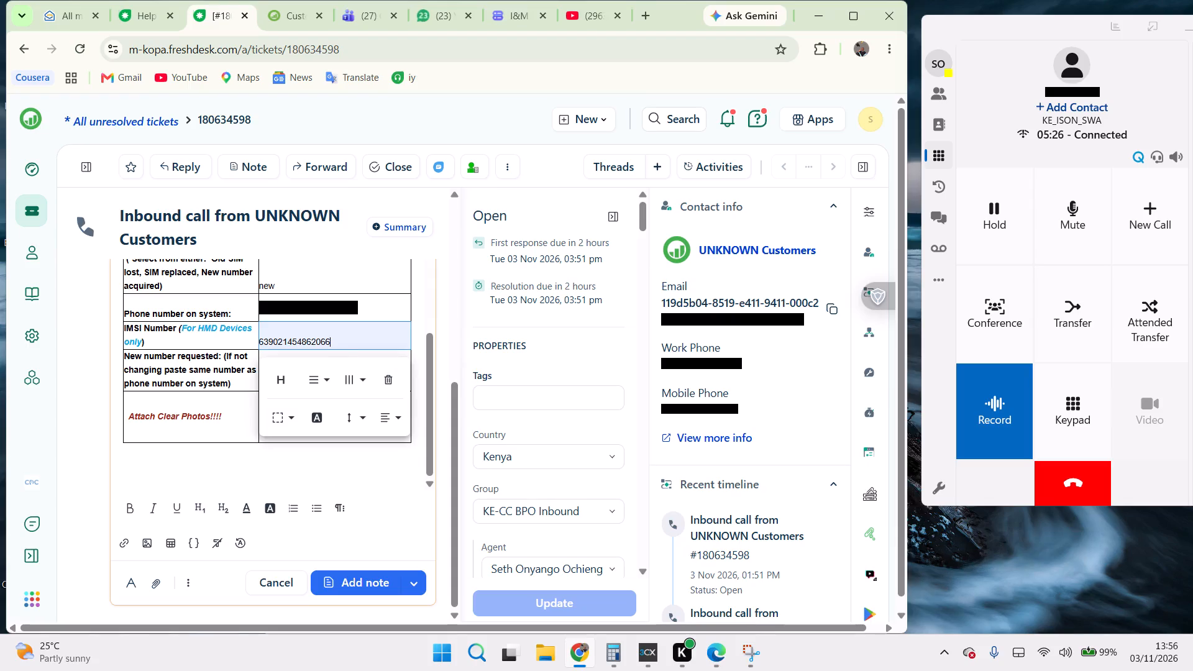
pyautogui.click(376, 305)
# Look over the filled template rows and open the Update Information form on the CRM customer page to check the customer's details.
pyautogui.scroll(5, 347, 303)
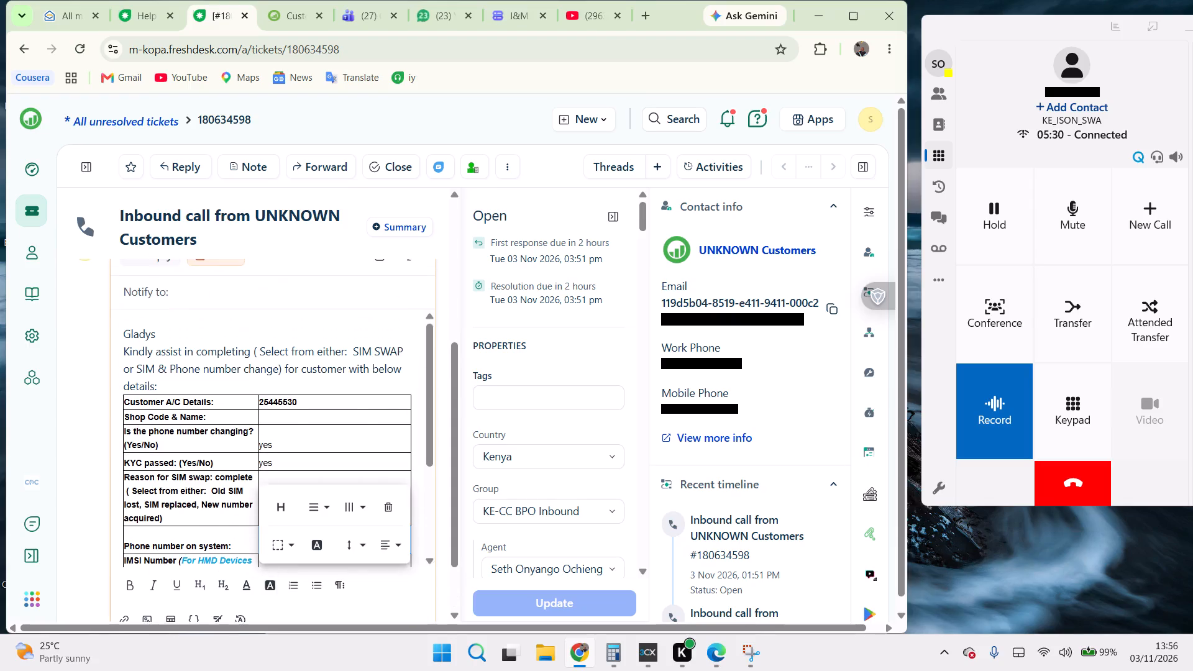
pyautogui.scroll(-2, 347, 303)
pyautogui.click(295, 17)
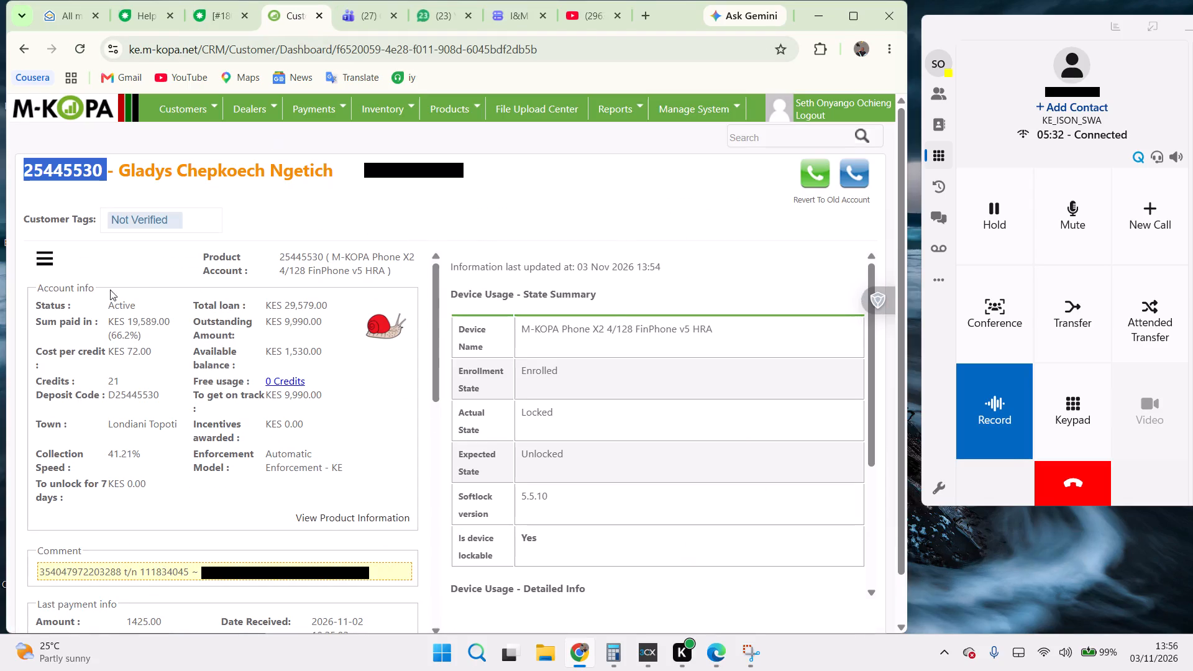
pyautogui.click(70, 386)
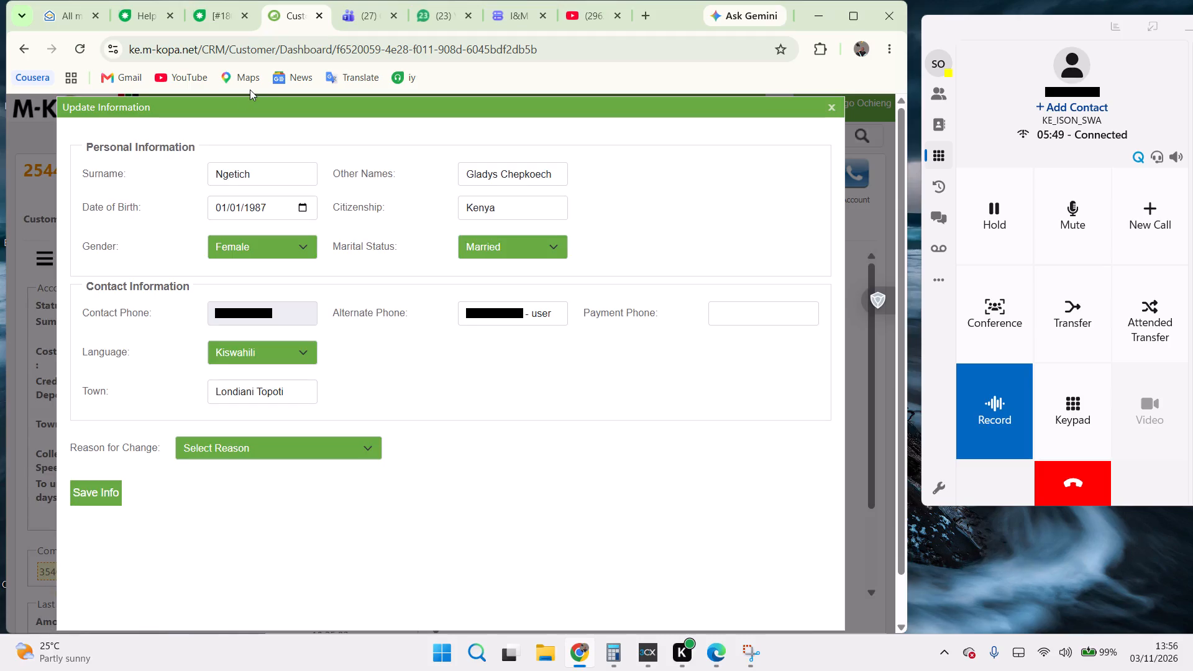
# Return to the inbound-call ticket and set its Group to KE-Sim Swap Escalations.
pyautogui.click(210, 12)
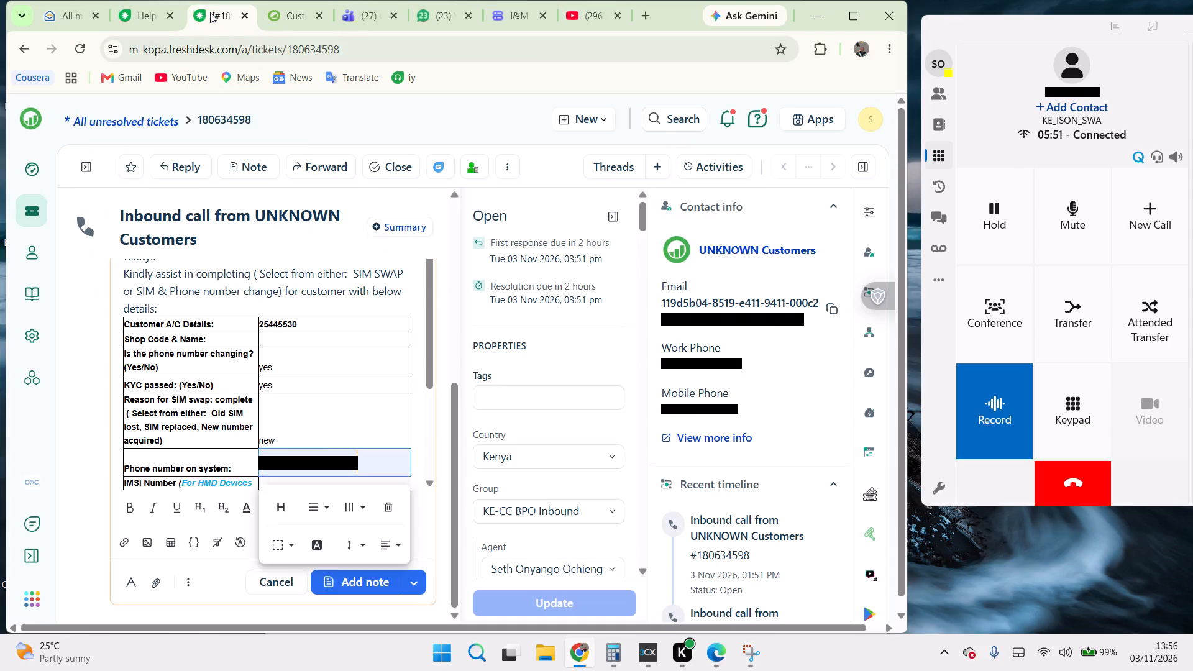
pyautogui.scroll(-1, 537, 376)
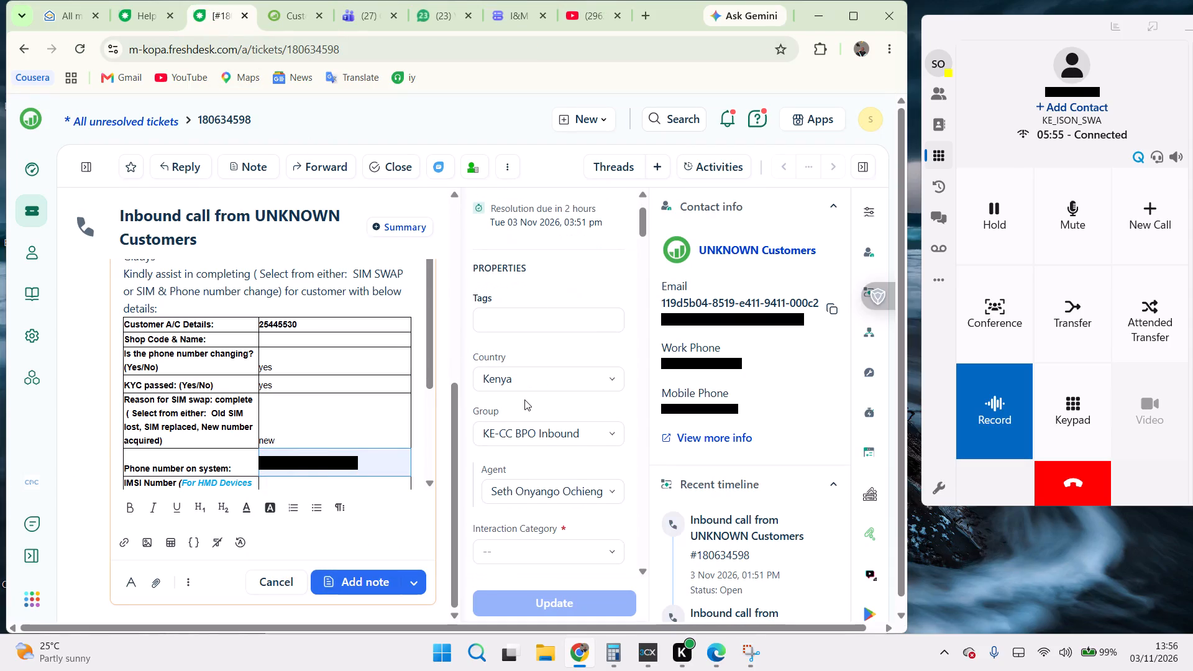
pyautogui.scroll(-1, 524, 399)
pyautogui.scroll(3, 524, 399)
pyautogui.scroll(-3, 524, 399)
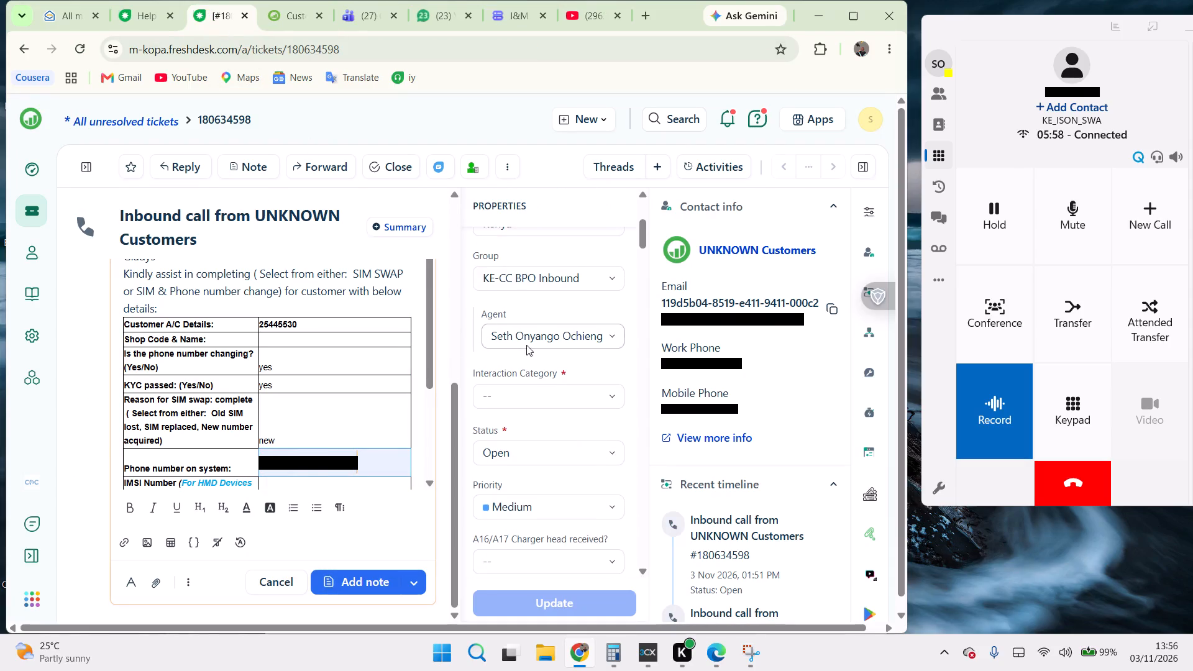
pyautogui.scroll(2, 526, 345)
pyautogui.scroll(-1, 526, 345)
pyautogui.scroll(2, 526, 345)
pyautogui.scroll(-2, 526, 345)
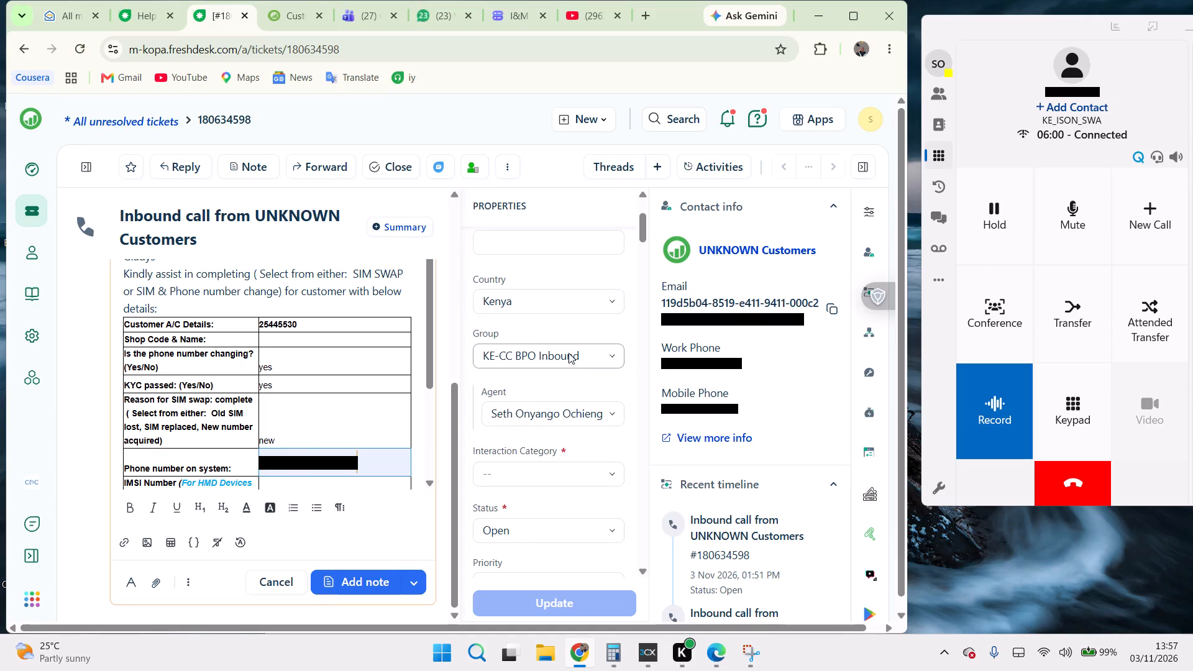
pyautogui.click(585, 356)
pyautogui.press('BackSpace')
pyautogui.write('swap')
pyautogui.click(532, 389)
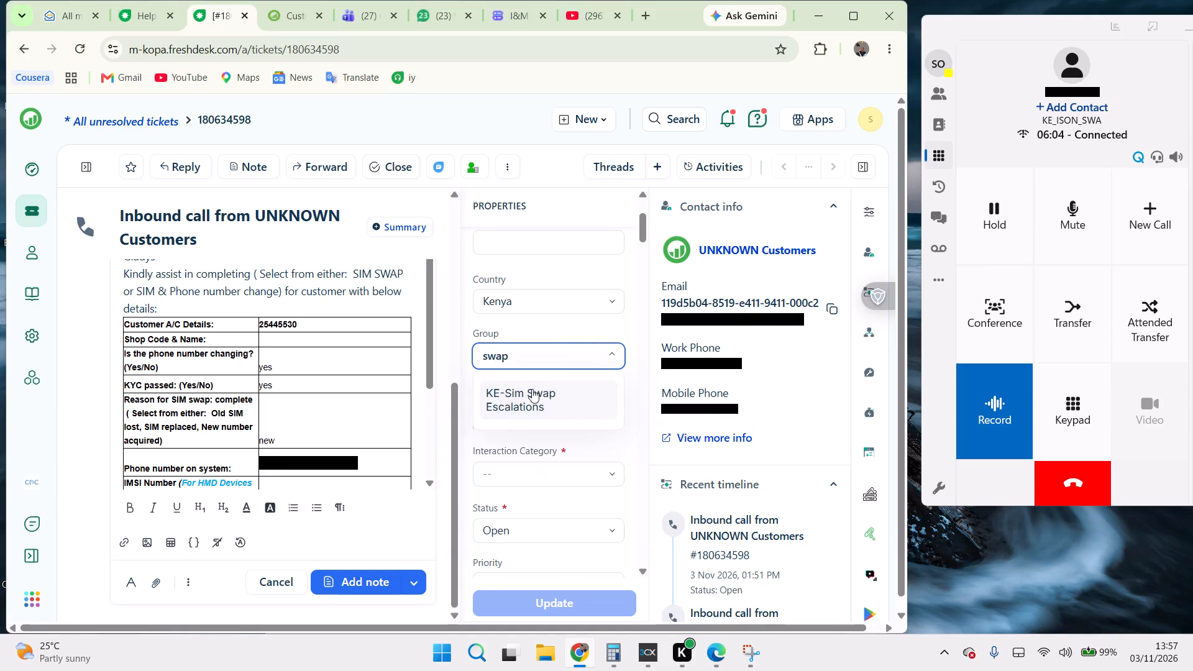
# Categorise the ticket with Interaction Category M-KOPA HMD Devices, reason SIM card swap and sub-reason SIM replacement.
pyautogui.scroll(-1, 530, 411)
pyautogui.click(534, 398)
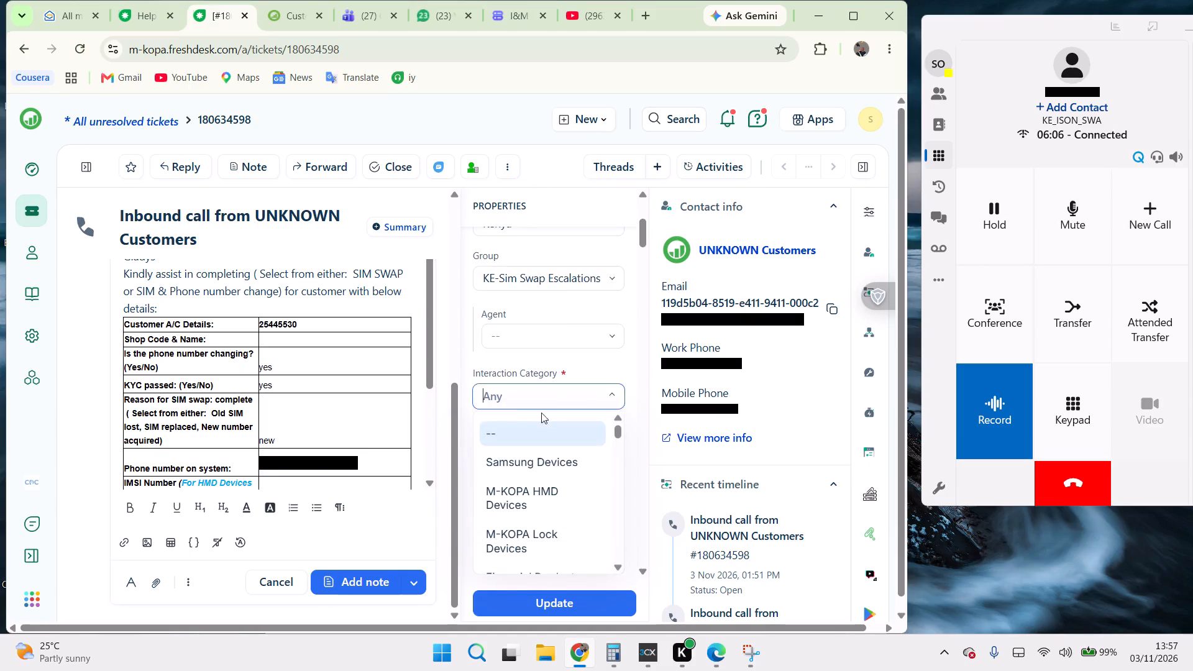
pyautogui.click(541, 487)
pyautogui.click(553, 451)
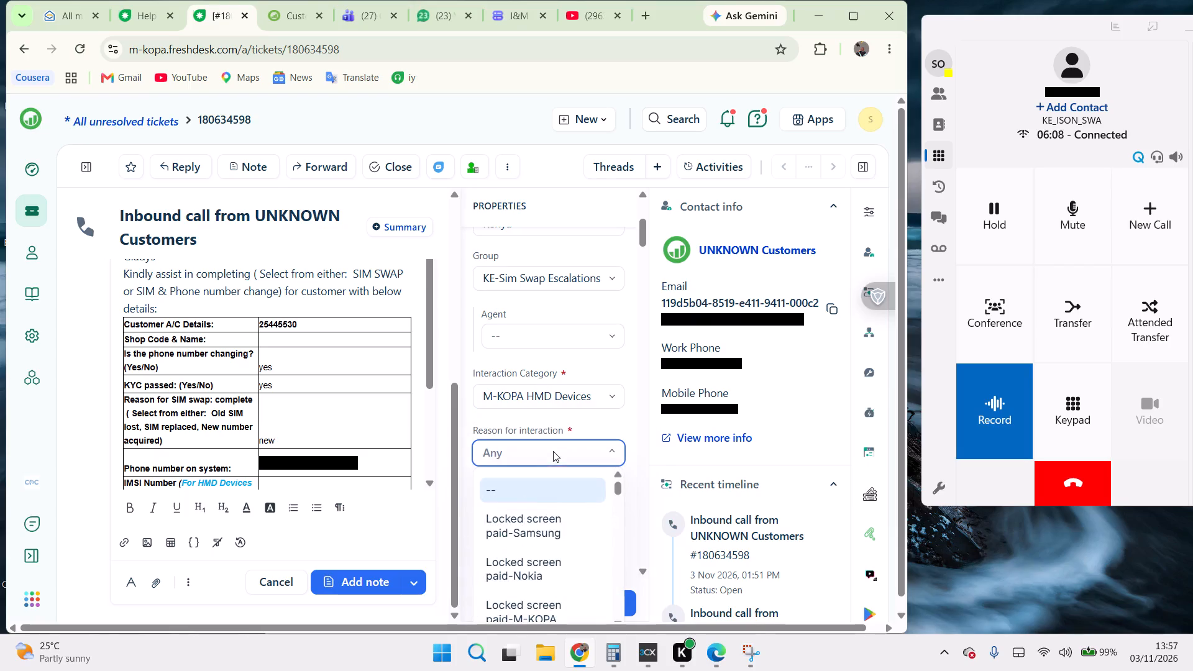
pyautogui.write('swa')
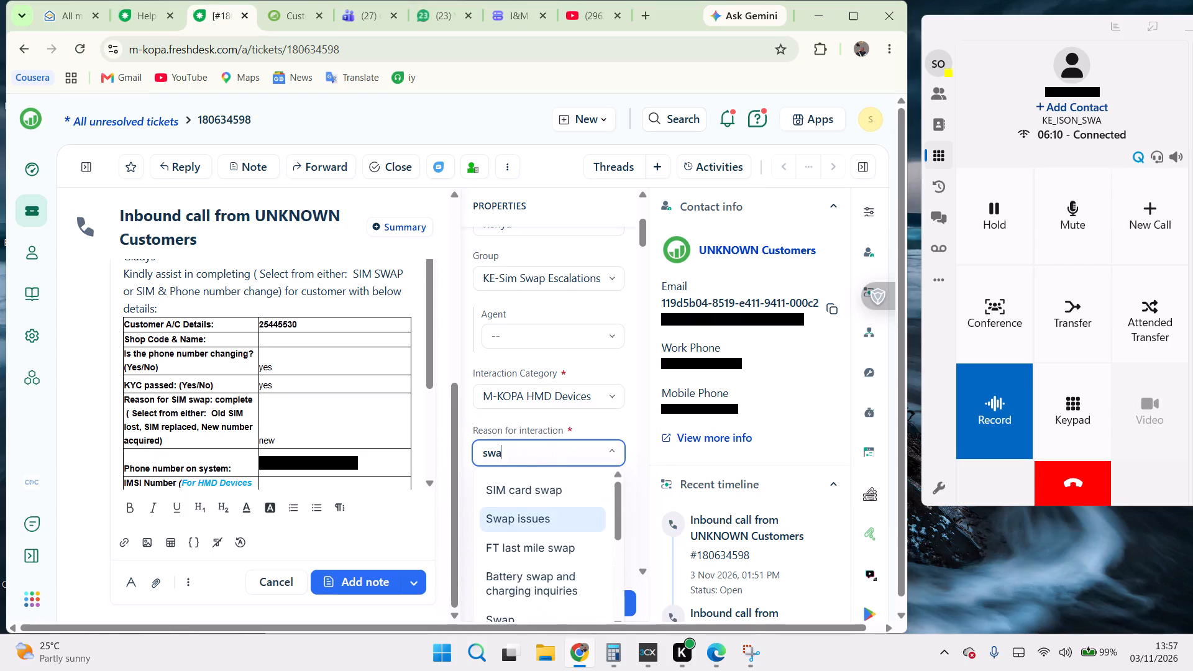
pyautogui.click(534, 490)
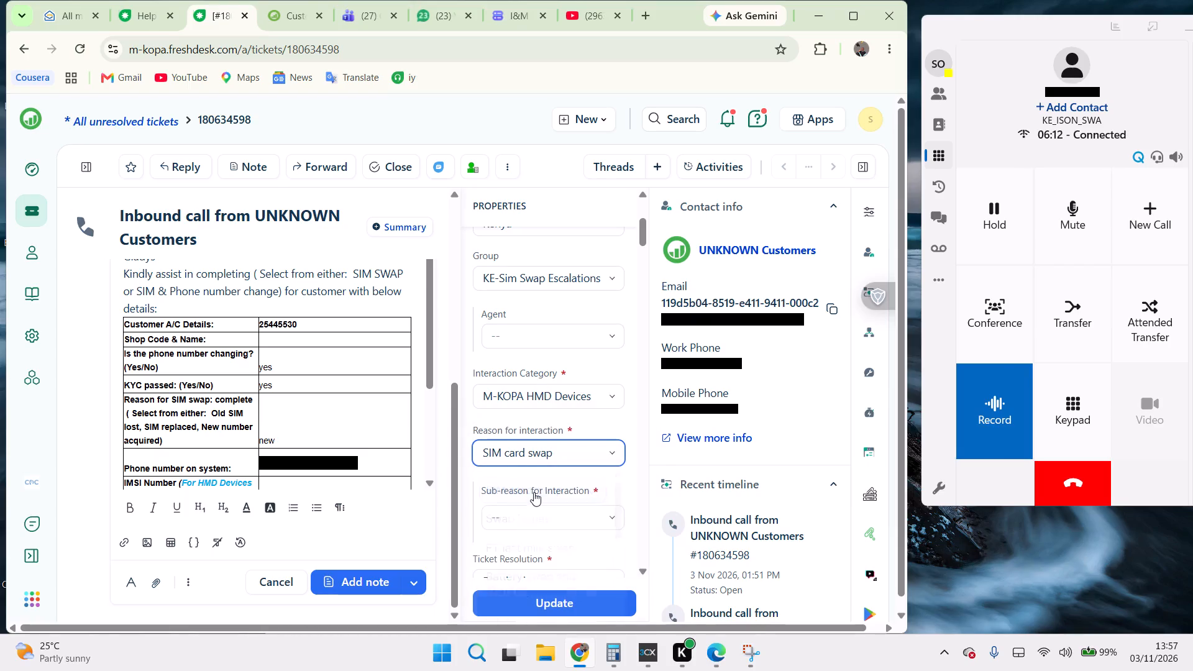
pyautogui.click(546, 513)
pyautogui.click(536, 583)
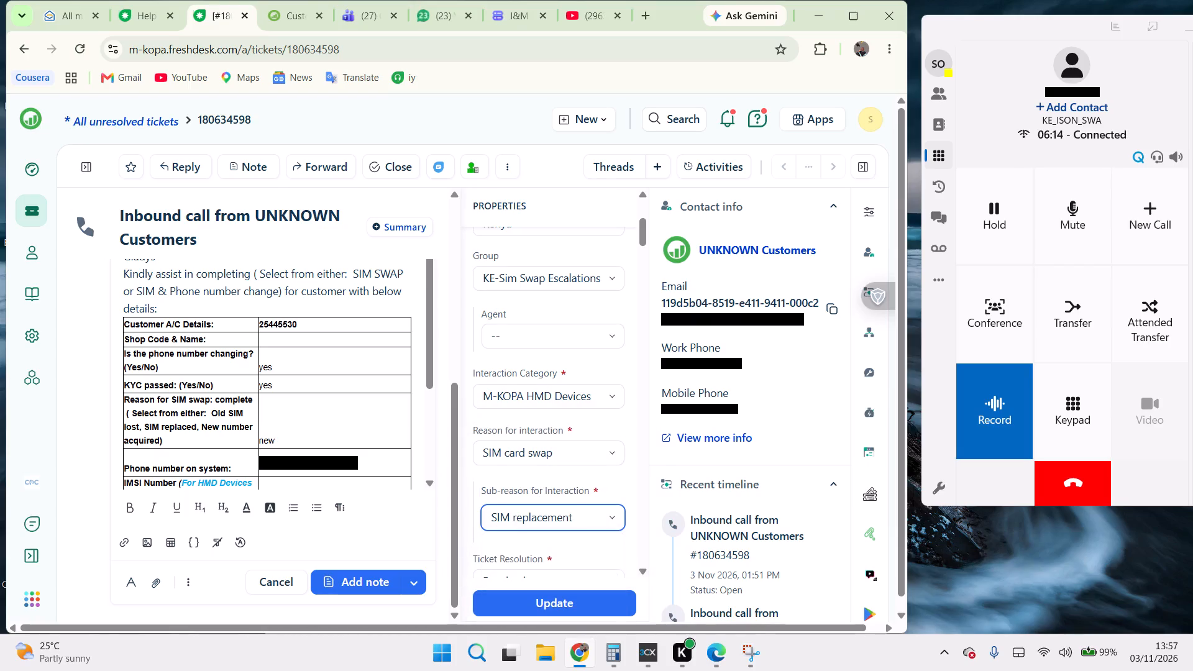
# Set the ticket's Ticket Resolution to Escalated and update its properties.
pyautogui.scroll(-2, 546, 526)
pyautogui.scroll(1, 546, 526)
pyautogui.click(536, 508)
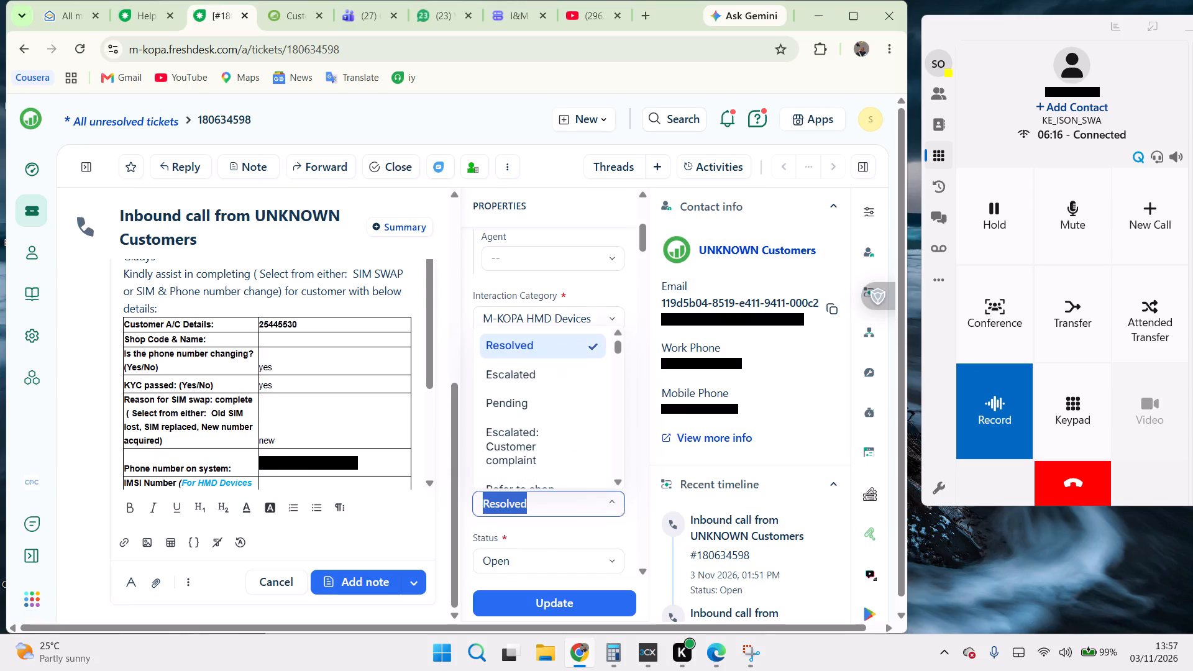
pyautogui.click(518, 372)
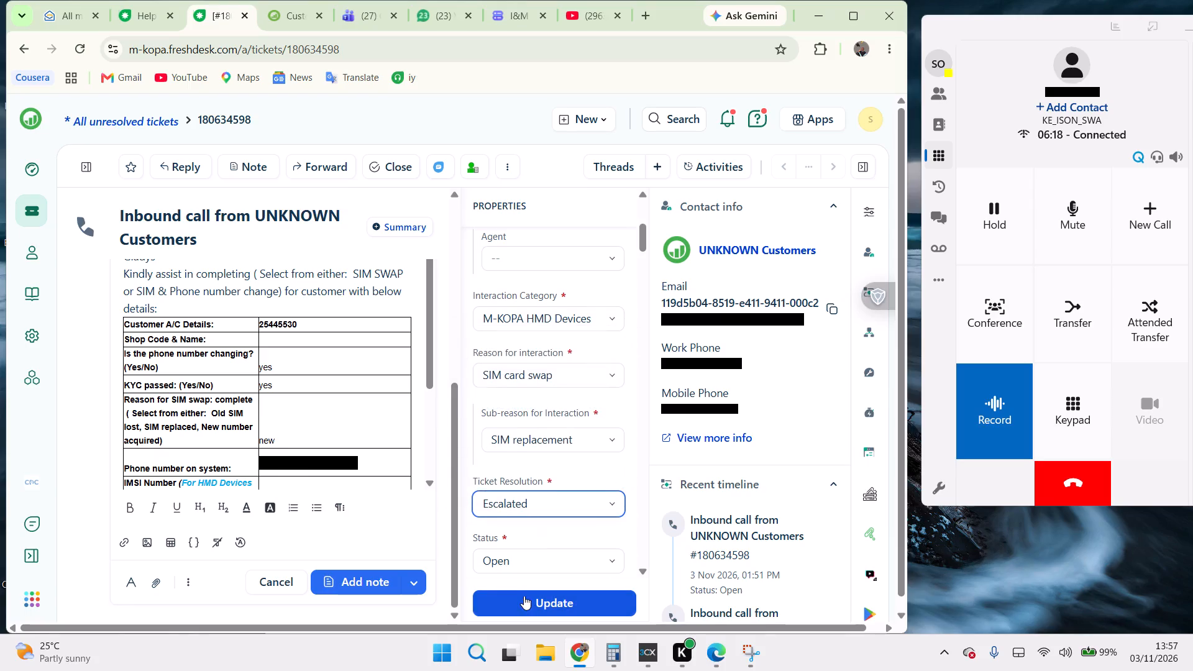
pyautogui.click(524, 599)
# Add the completed SIM swap template to the inbound-call ticket as a note.
pyautogui.click(375, 582)
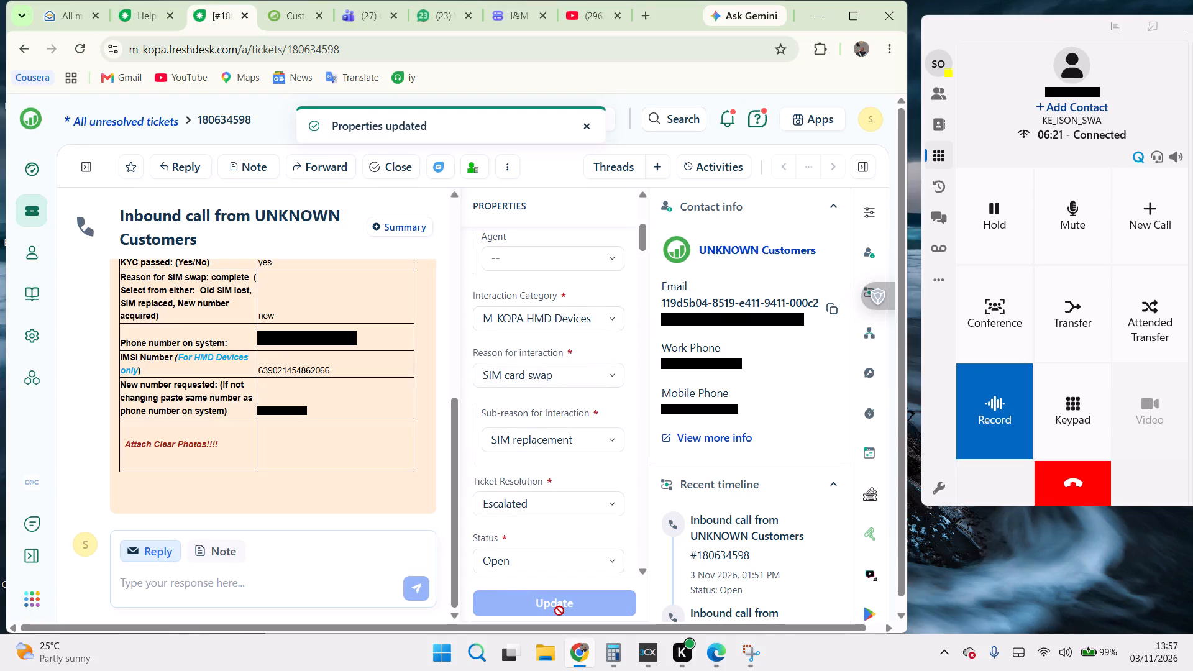
pyautogui.click(30, 168)
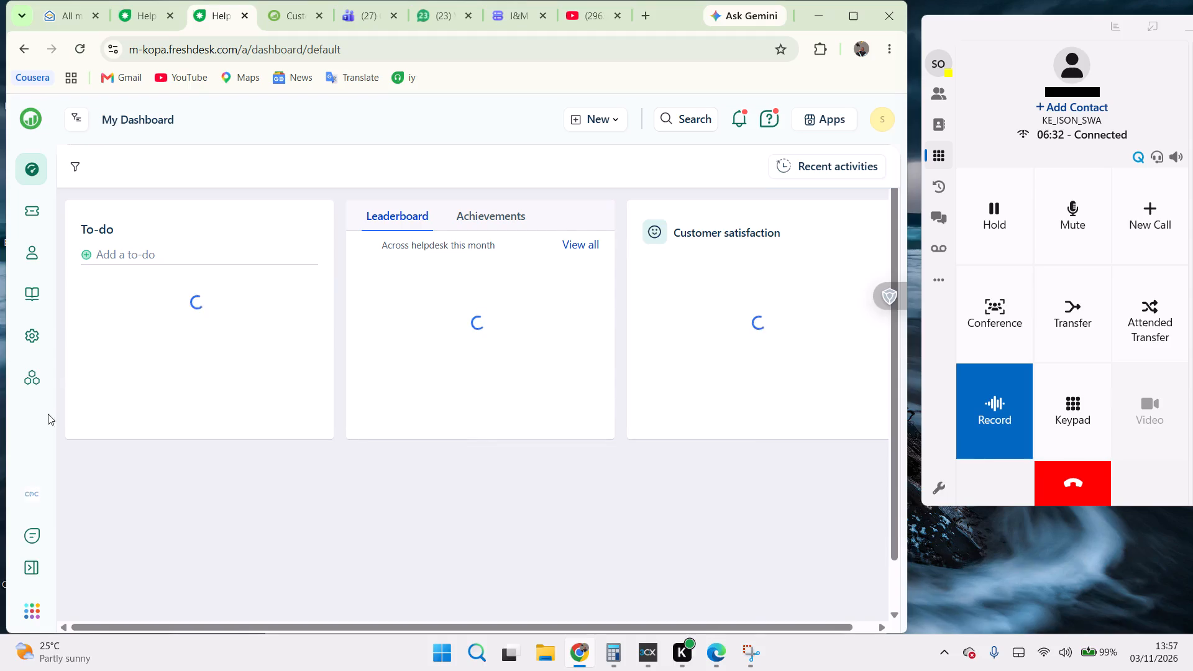
pyautogui.click(28, 495)
pyautogui.click(28, 495)
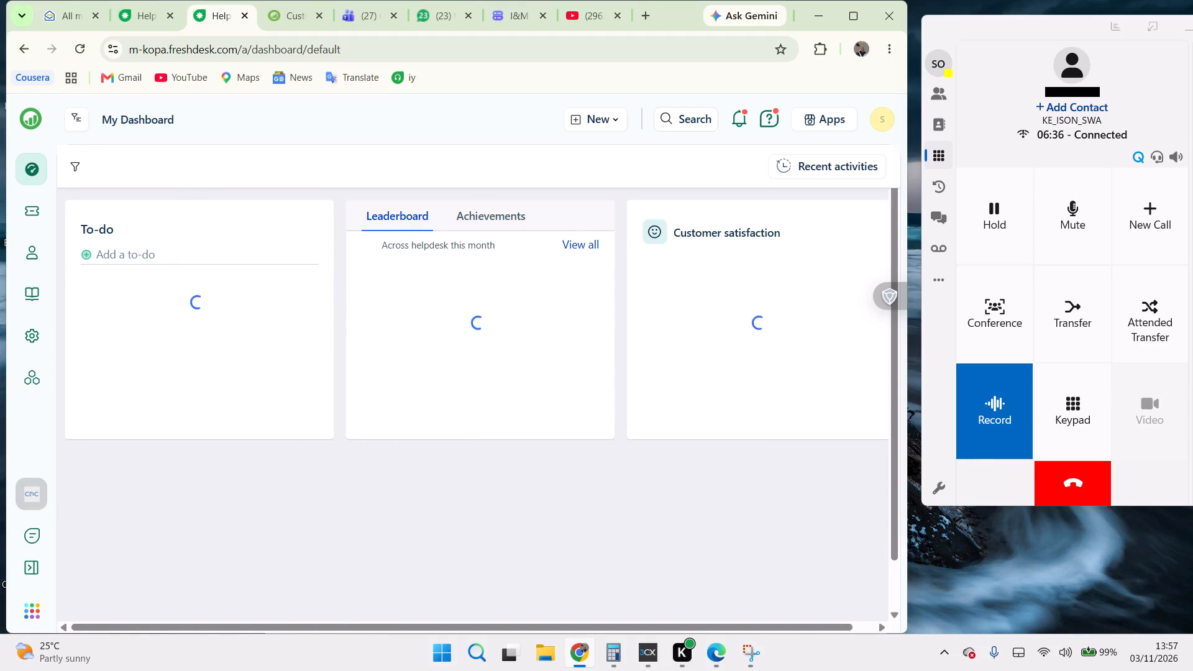
pyautogui.click(127, 219)
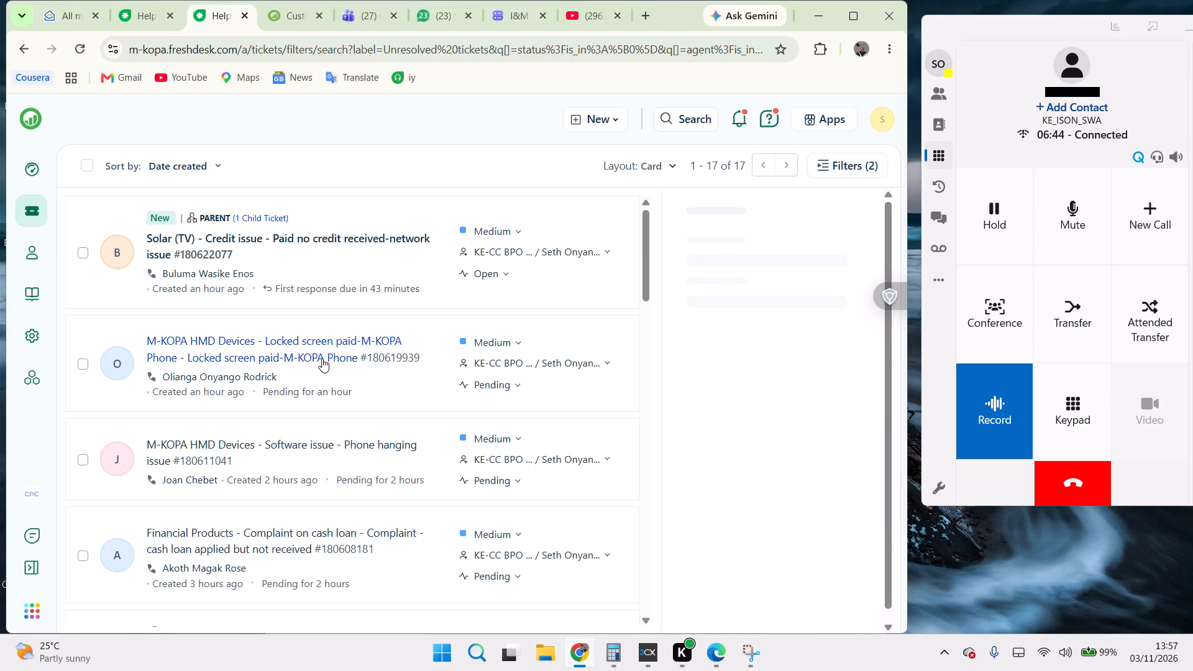
pyautogui.click(270, 342)
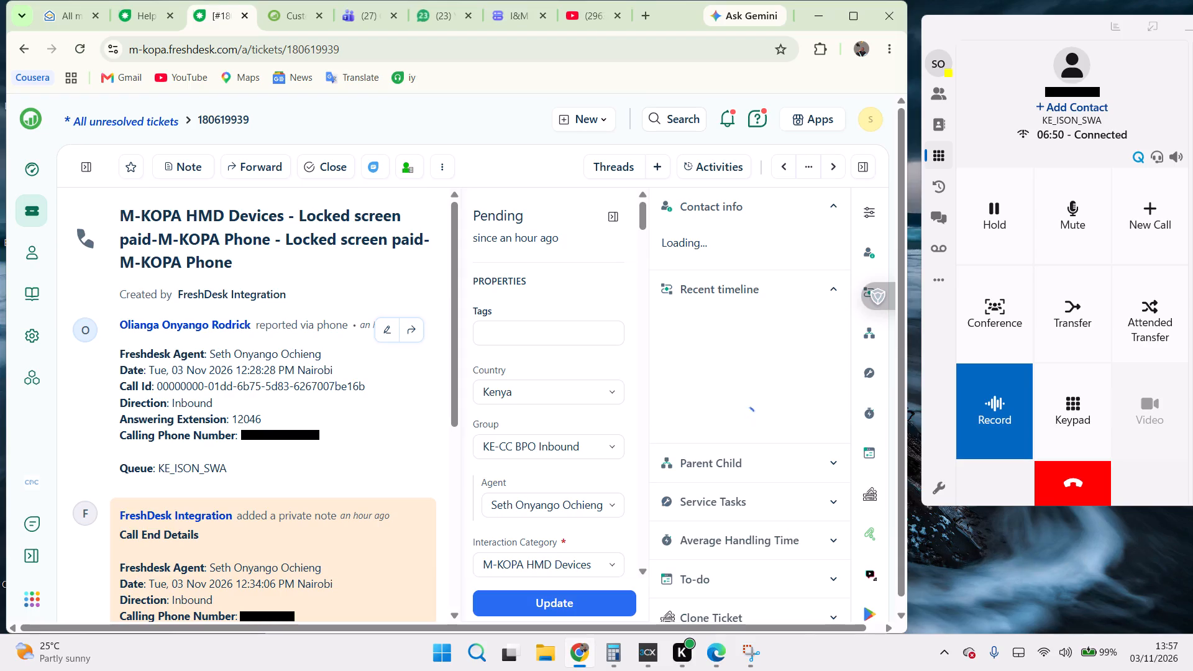
# Copy the calling phone number from the ticket's call details, without its leading digits.
pyautogui.moveTo(266, 431); pyautogui.dragTo(331, 431)
pyautogui.rightClick(331, 431)
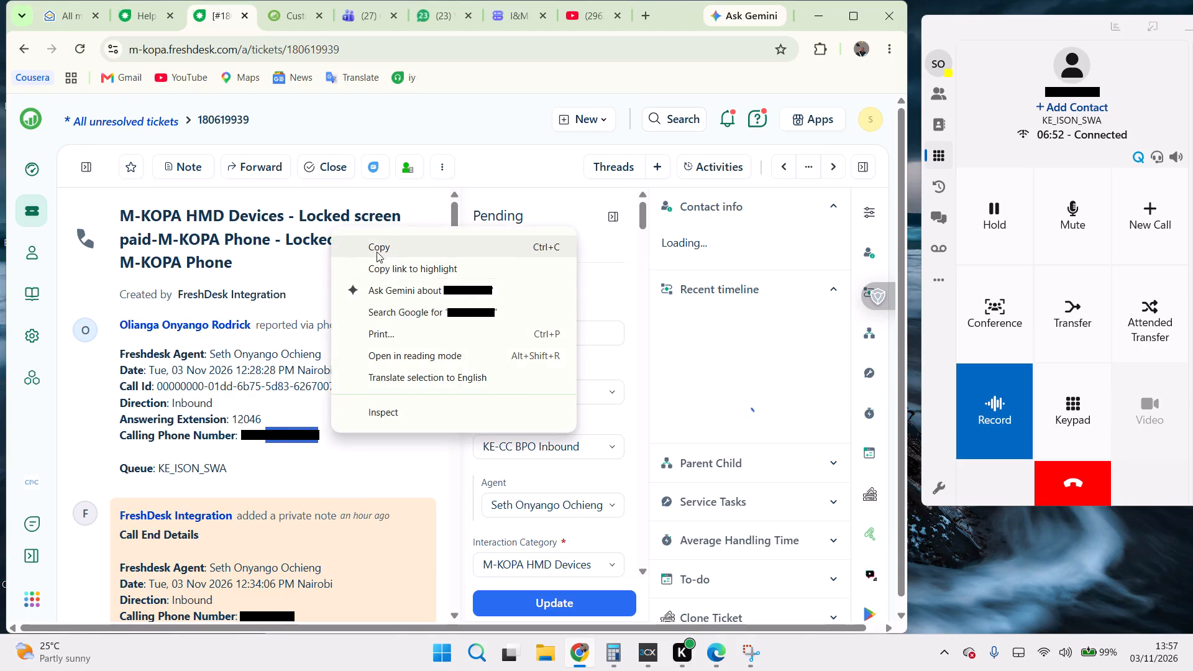
pyautogui.click(377, 246)
# Review the locked-screen ticket's private notes and its properties, from Group down to resolution, status and the returns fields.
pyautogui.scroll(-1, 373, 370)
pyautogui.scroll(1, 373, 376)
pyautogui.scroll(-6, 373, 376)
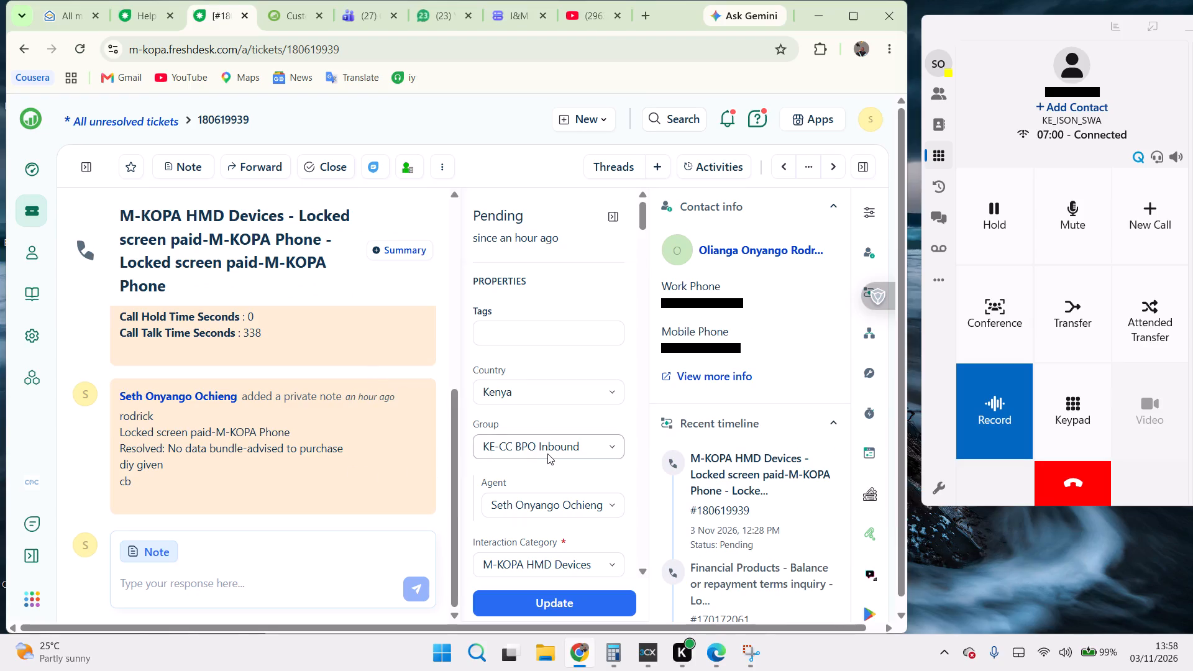
pyautogui.scroll(-3, 547, 454)
pyautogui.scroll(2, 547, 454)
pyautogui.scroll(-1, 547, 454)
pyautogui.scroll(1, 547, 454)
pyautogui.scroll(-3, 547, 454)
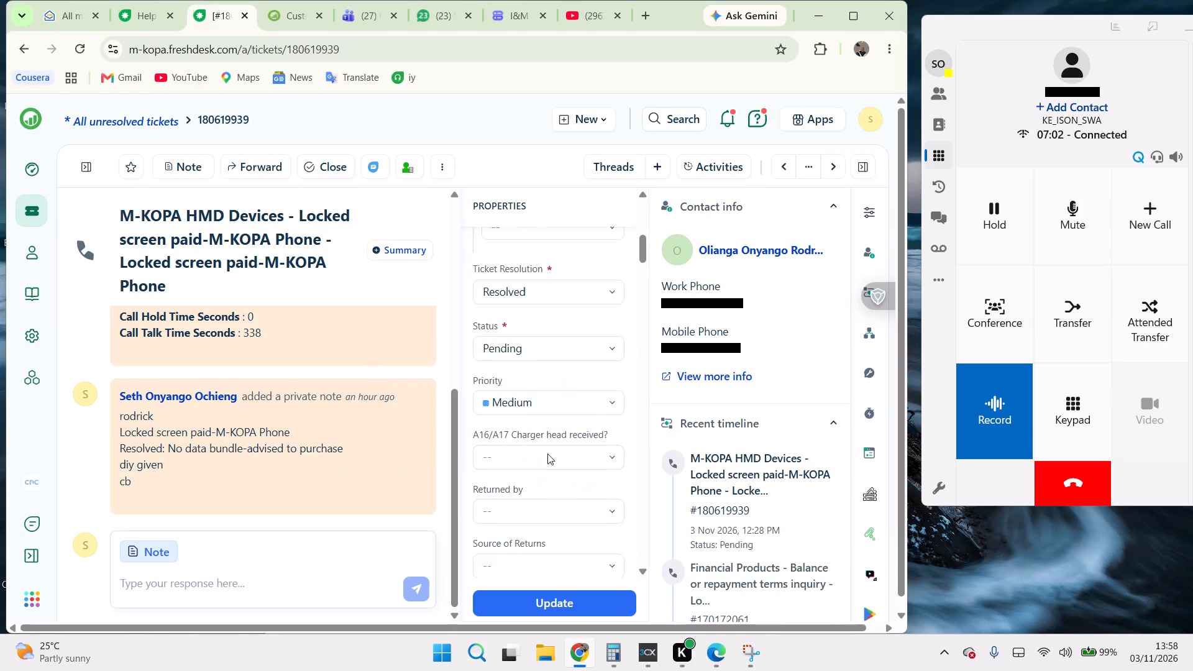
pyautogui.scroll(-3, 547, 454)
pyautogui.scroll(3, 547, 454)
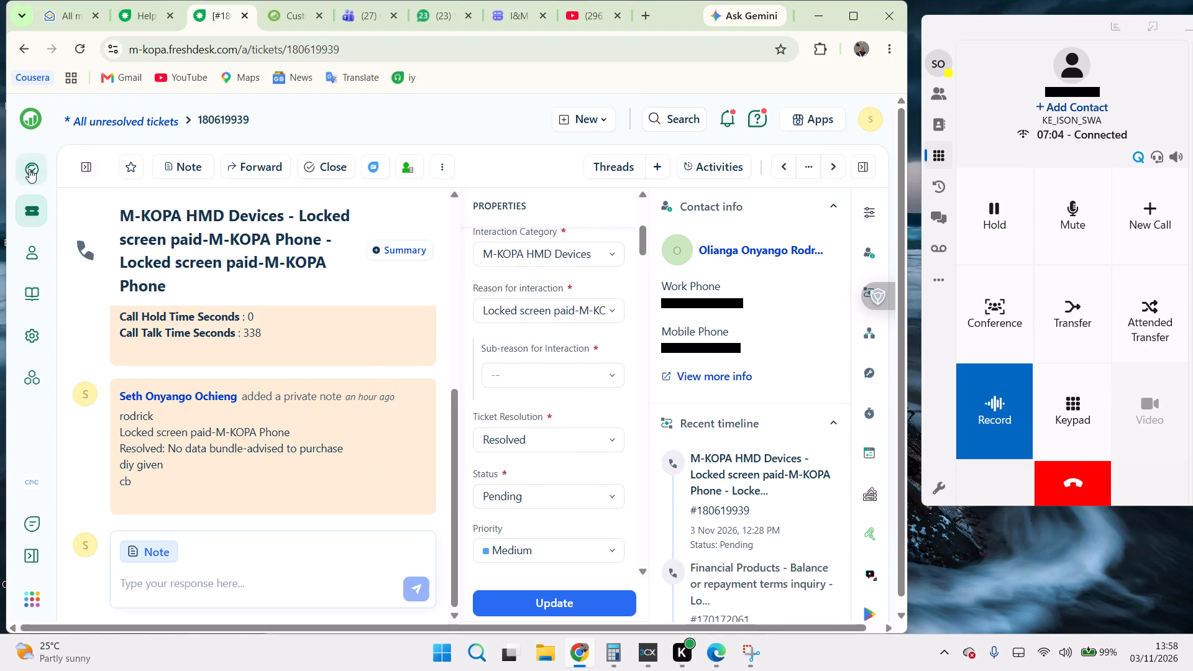
# Return to the Freshdesk dashboard and check the CDC Softphone there.
pyautogui.click(29, 168)
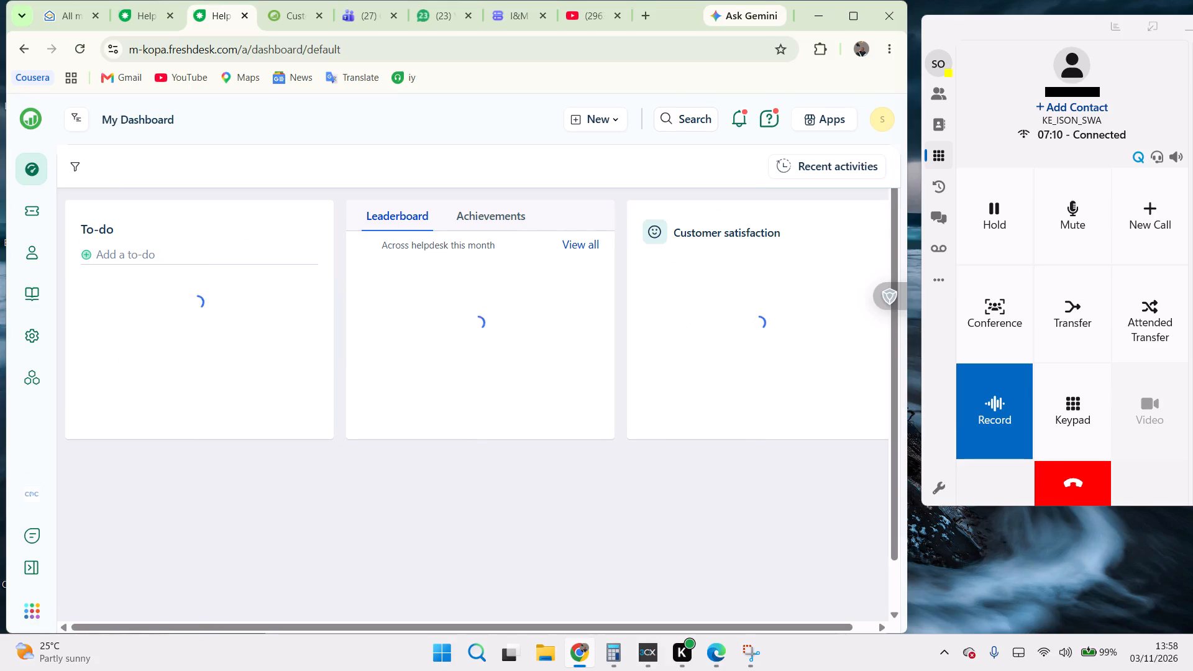
pyautogui.click(30, 491)
pyautogui.click(30, 491)
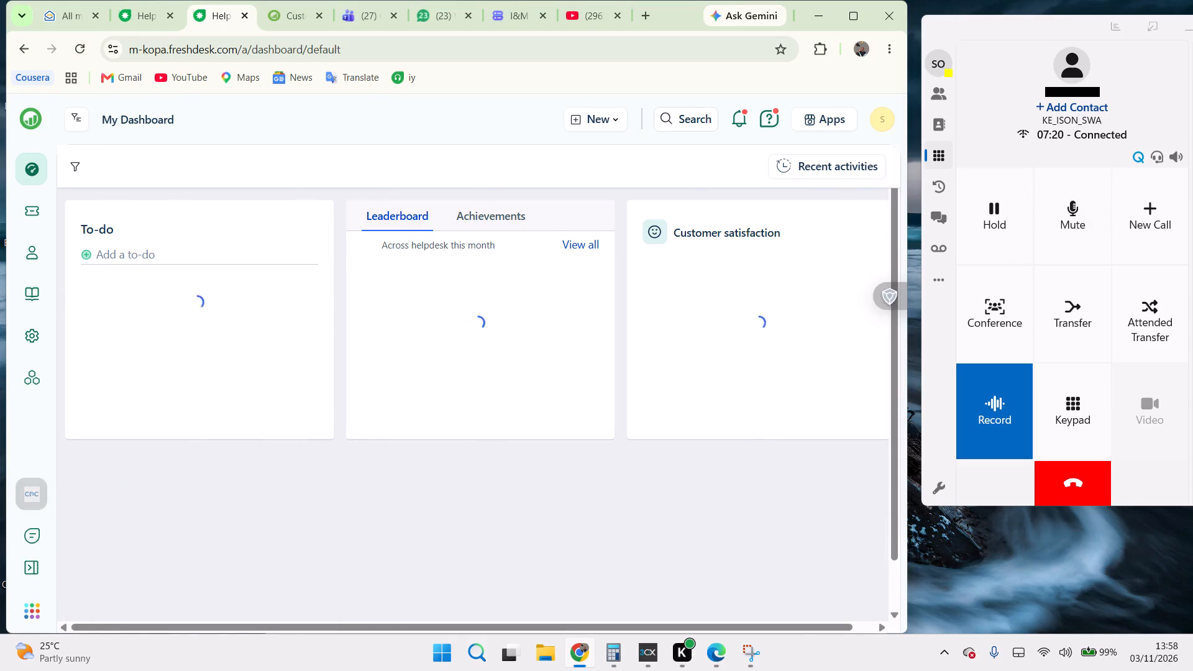
# Bring up the account's ticket search results, switch off queue availability in the 3CX softphone and end the connected call.
pyautogui.click(140, 17)
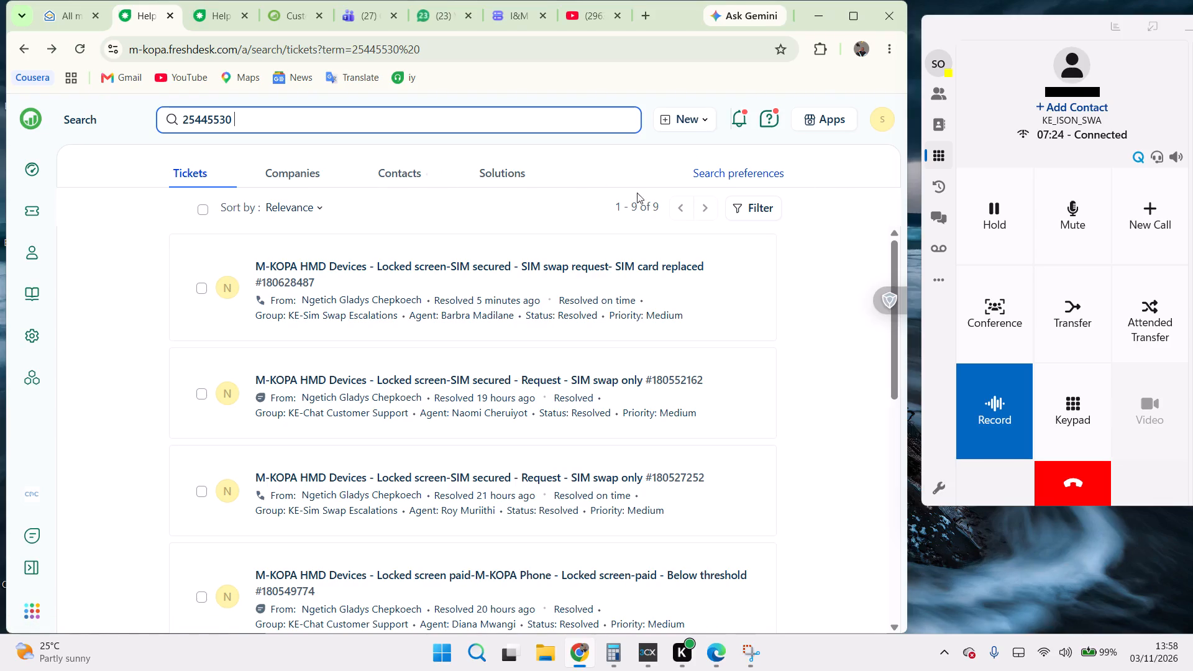
pyautogui.click(1140, 157)
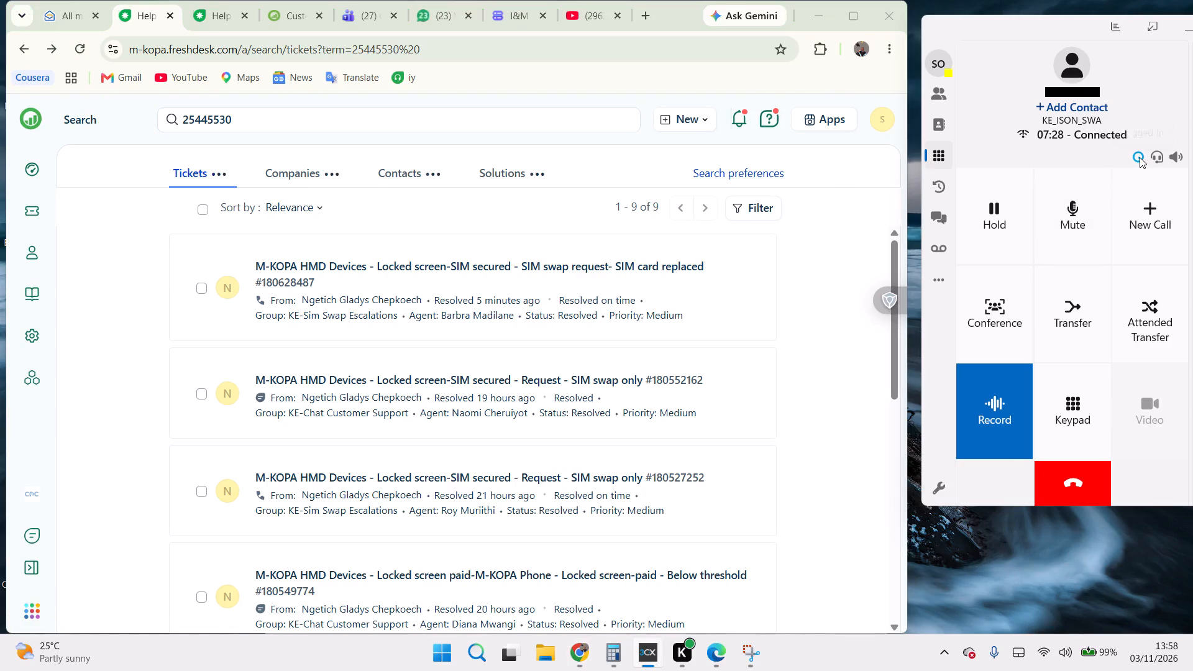
pyautogui.click(1067, 474)
pyautogui.click(1079, 483)
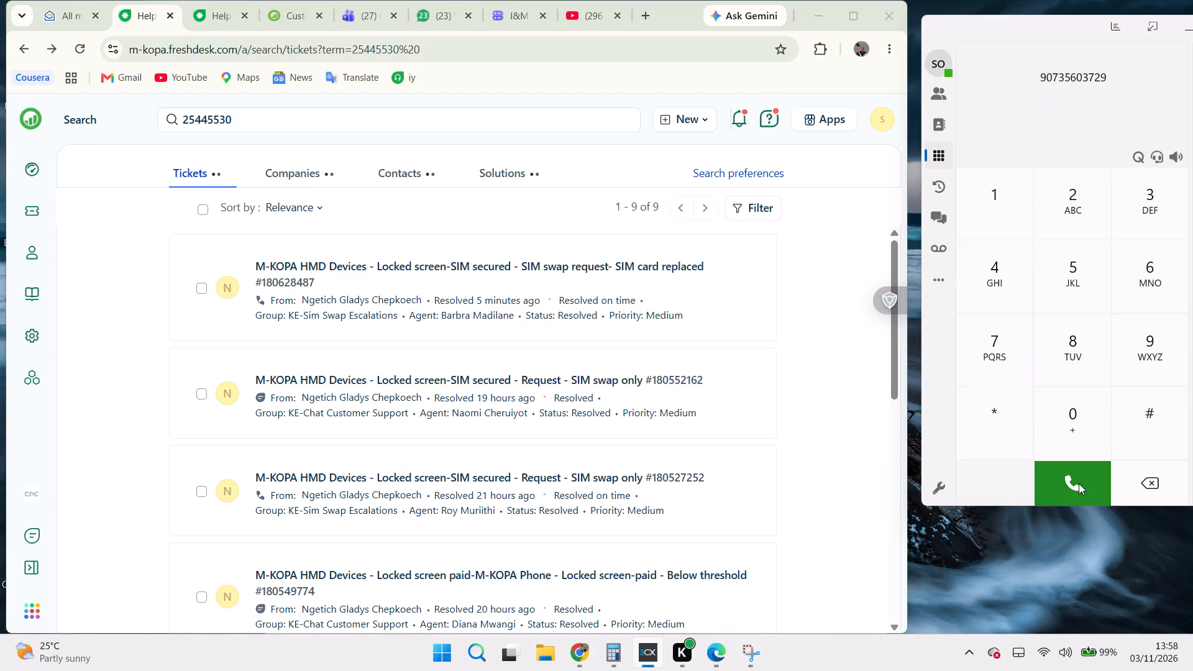
# Clear the phone number from the 3CX softphone's dial field.
pyautogui.moveTo(1025, 75); pyautogui.dragTo(1032, 75)
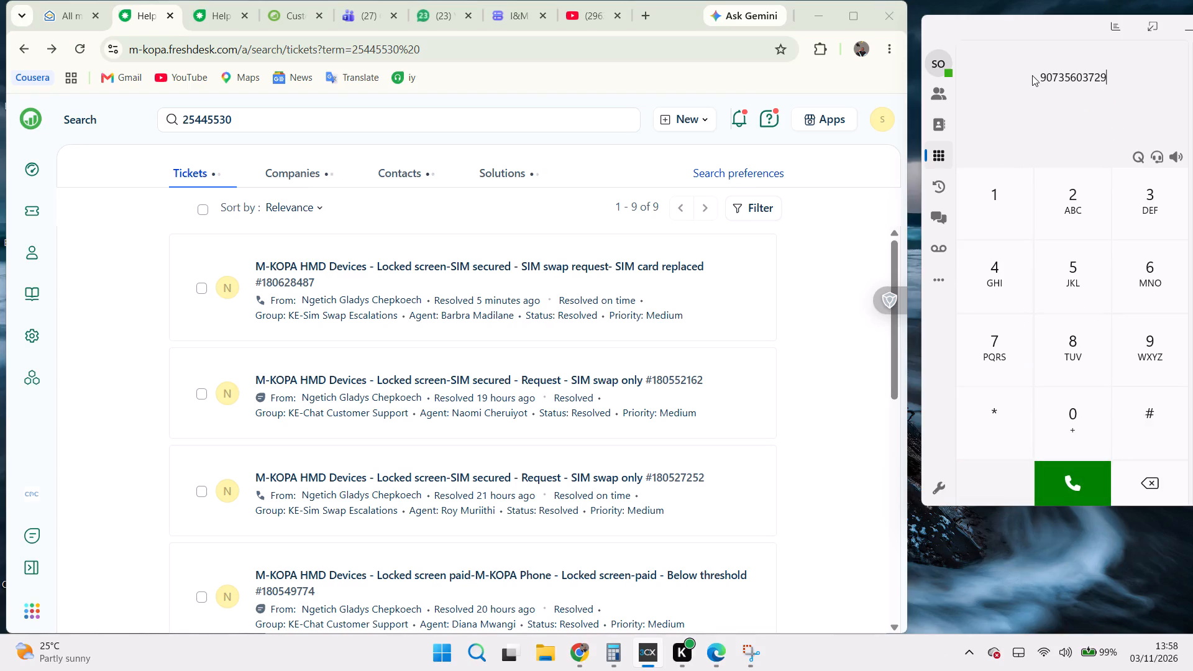
pyautogui.moveTo(1032, 75); pyautogui.dragTo(1084, 75)
pyautogui.press('BackSpace')
pyautogui.press('BackSpace')
pyautogui.press('BackSpace')
pyautogui.press('BackSpace')
pyautogui.press('BackSpace')
pyautogui.press('BackSpace')
pyautogui.press('BackSpace')
pyautogui.press('BackSpace')
pyautogui.press('BackSpace')
pyautogui.press('BackSpace')
pyautogui.press('BackSpace')
pyautogui.press('BackSpace')
pyautogui.press('BackSpace')
pyautogui.press('BackSpace')
pyautogui.press('BackSpace')
pyautogui.press('BackSpace')
pyautogui.press('BackSpace')
# Return to the Freshdesk dashboard, check the CDC Softphone and reload the dashboard.
pyautogui.click(219, 16)
pyautogui.click(29, 496)
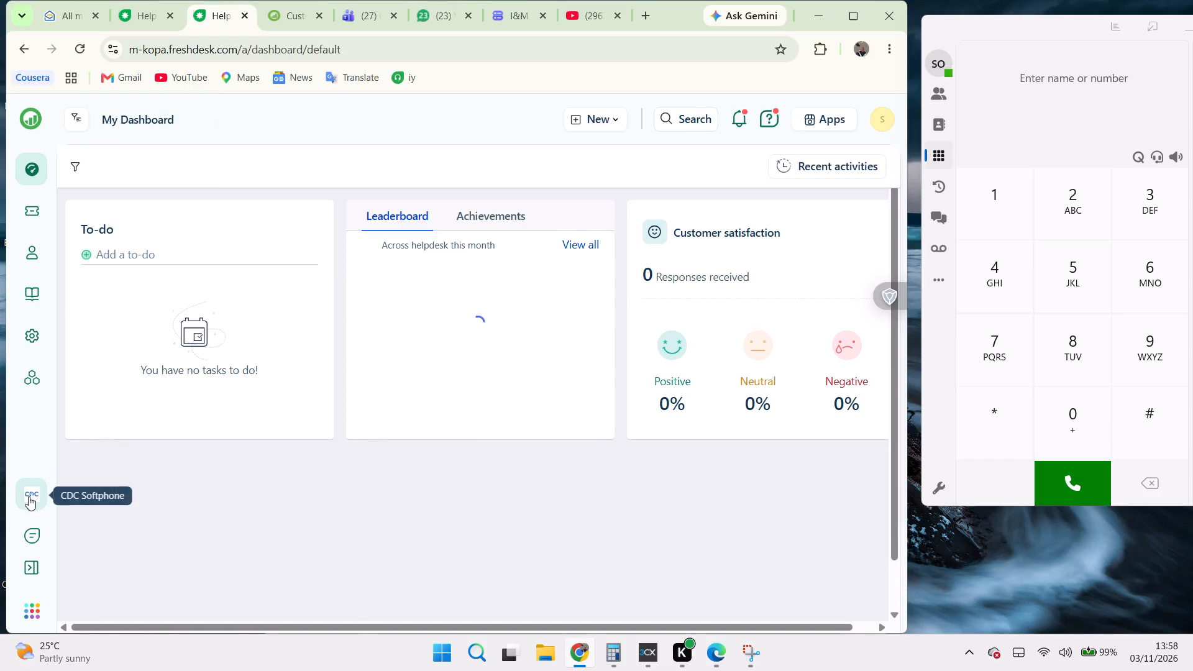
pyautogui.click(29, 496)
pyautogui.click(29, 165)
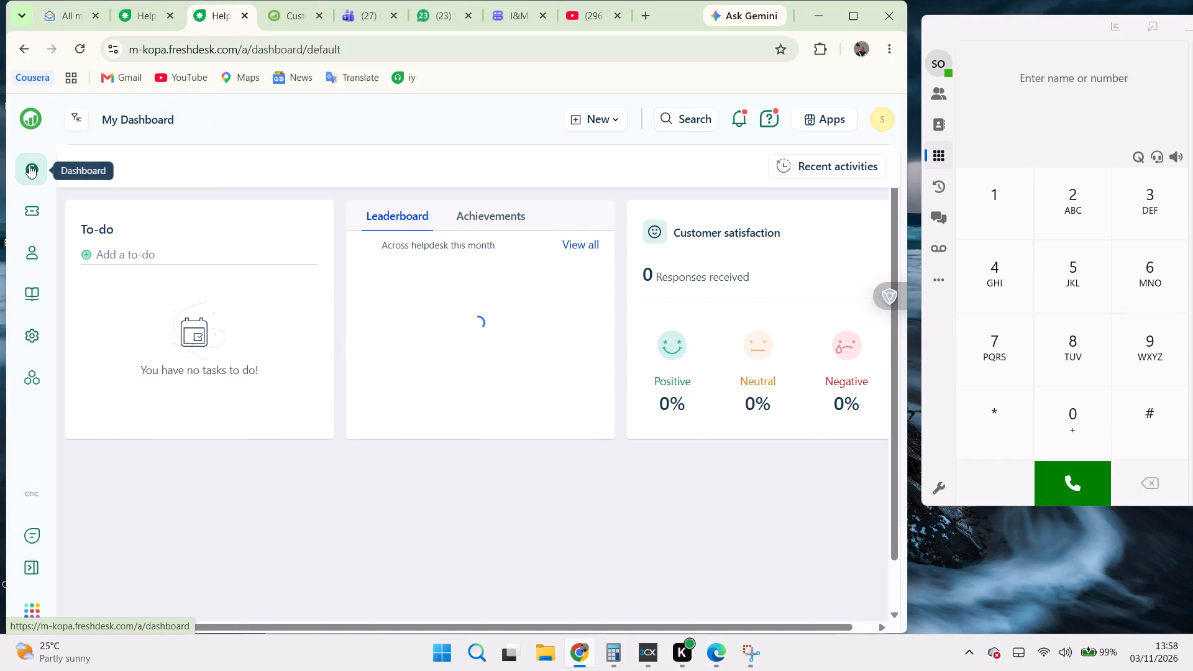
pyautogui.click(34, 154)
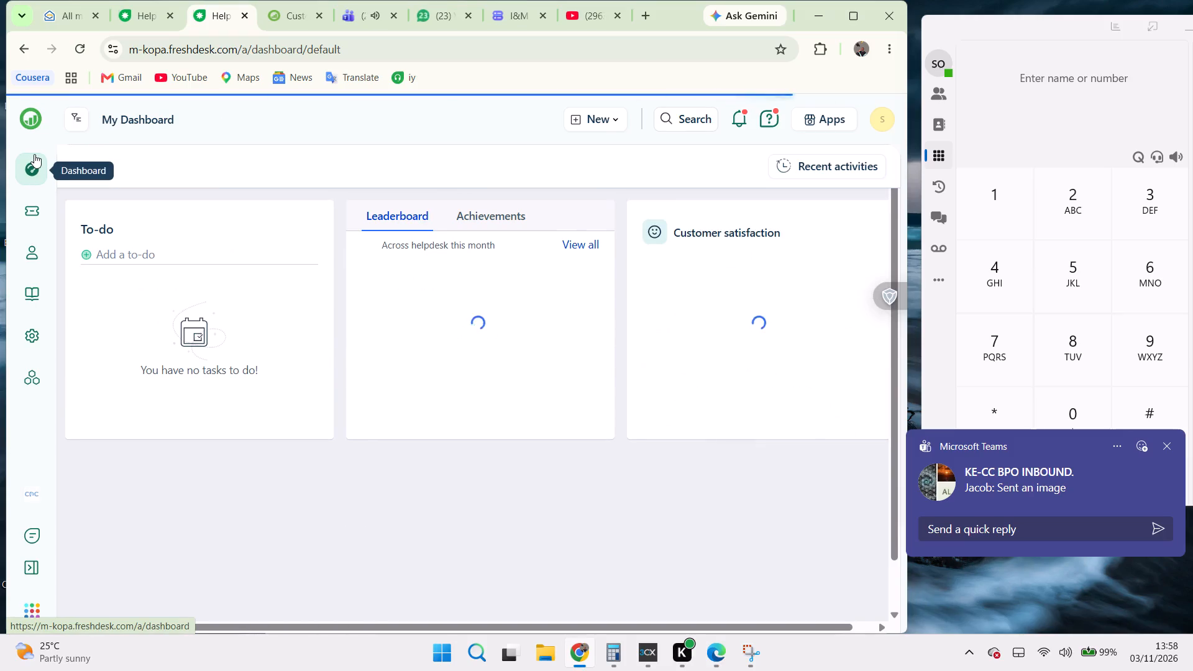
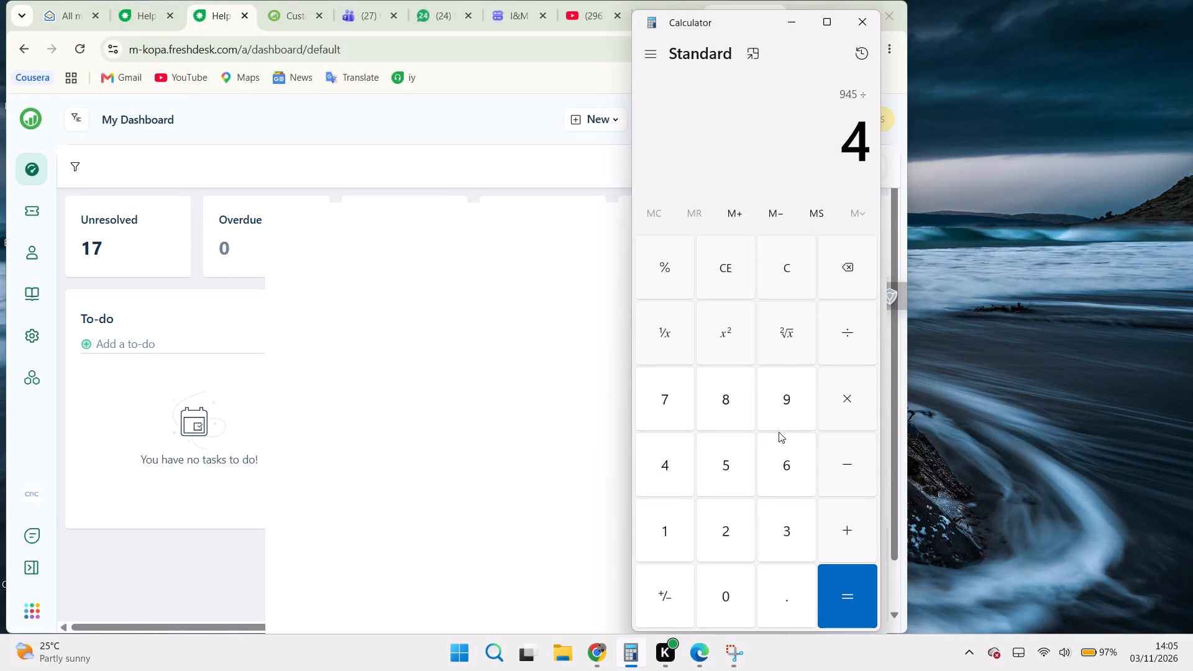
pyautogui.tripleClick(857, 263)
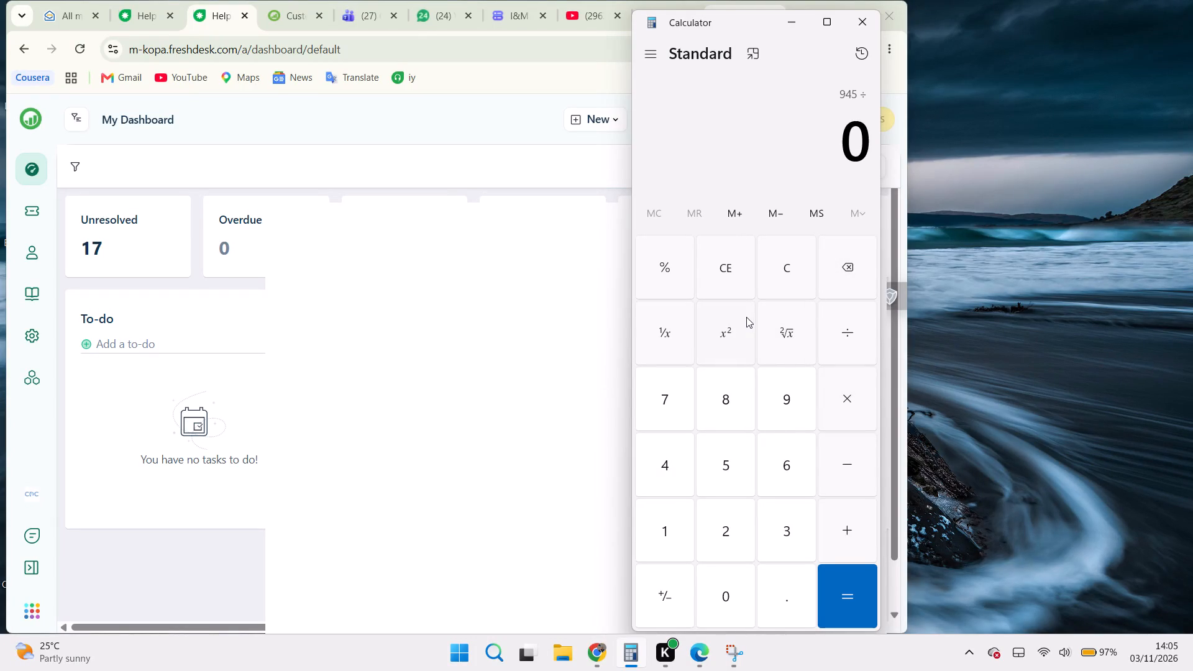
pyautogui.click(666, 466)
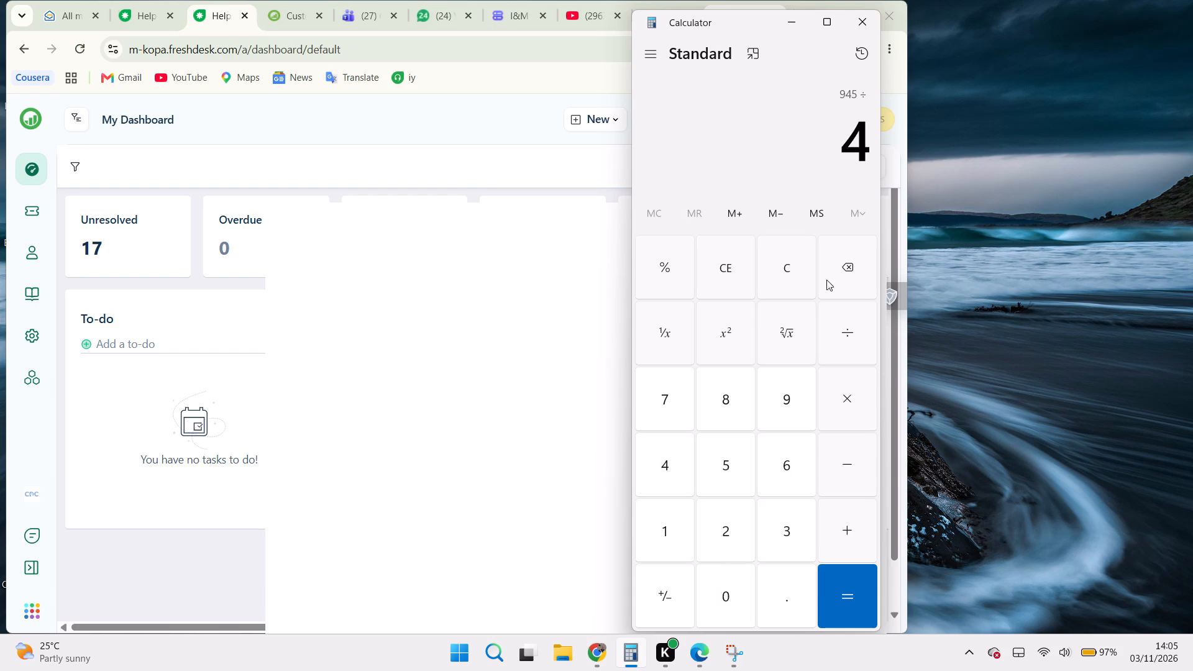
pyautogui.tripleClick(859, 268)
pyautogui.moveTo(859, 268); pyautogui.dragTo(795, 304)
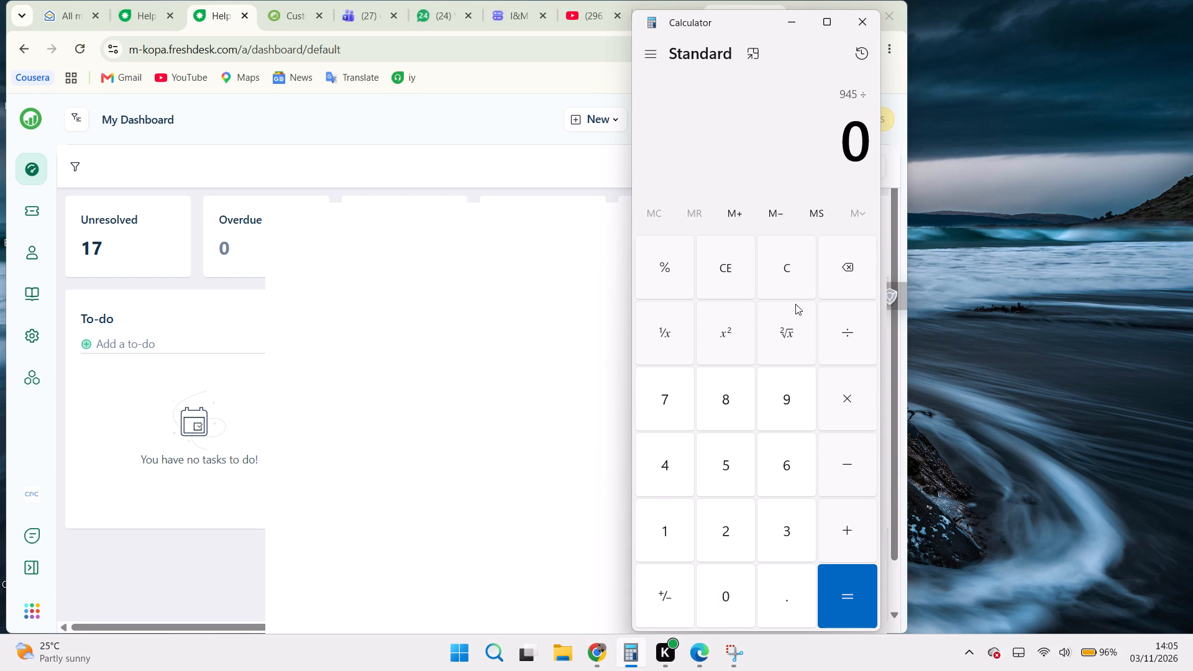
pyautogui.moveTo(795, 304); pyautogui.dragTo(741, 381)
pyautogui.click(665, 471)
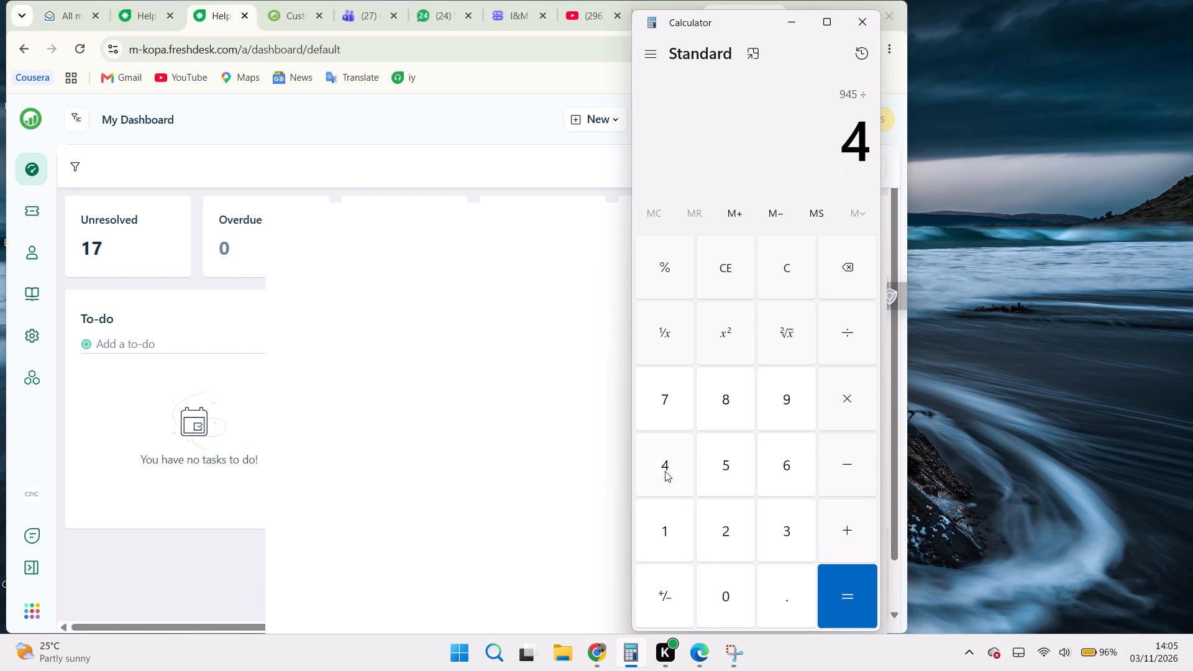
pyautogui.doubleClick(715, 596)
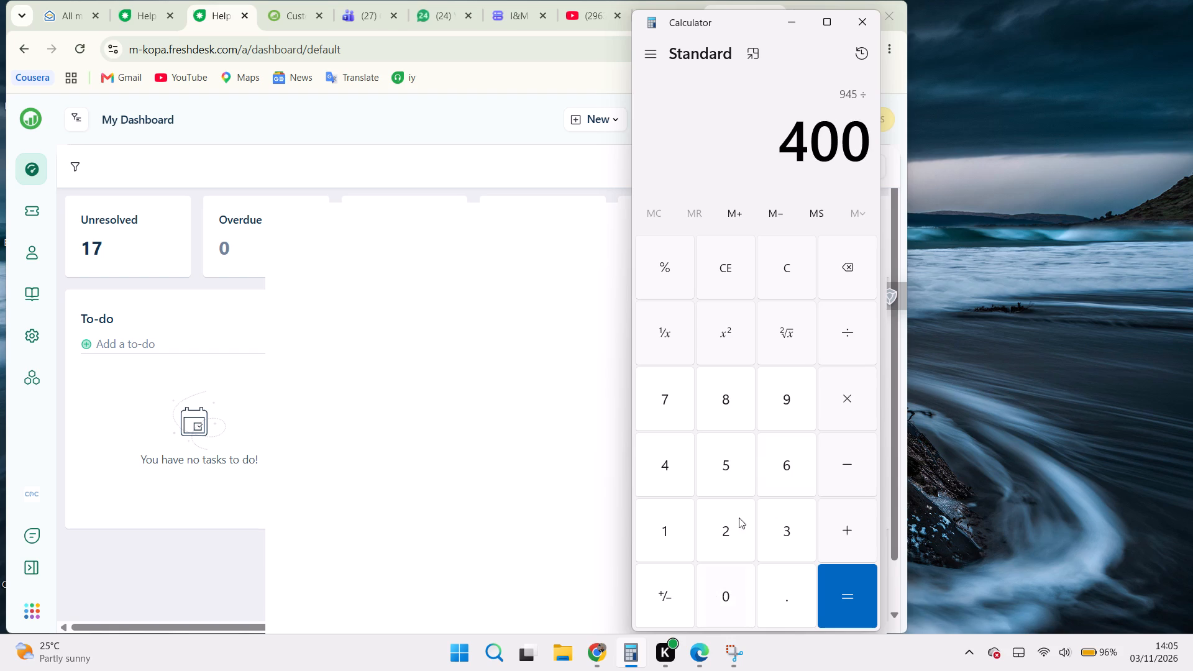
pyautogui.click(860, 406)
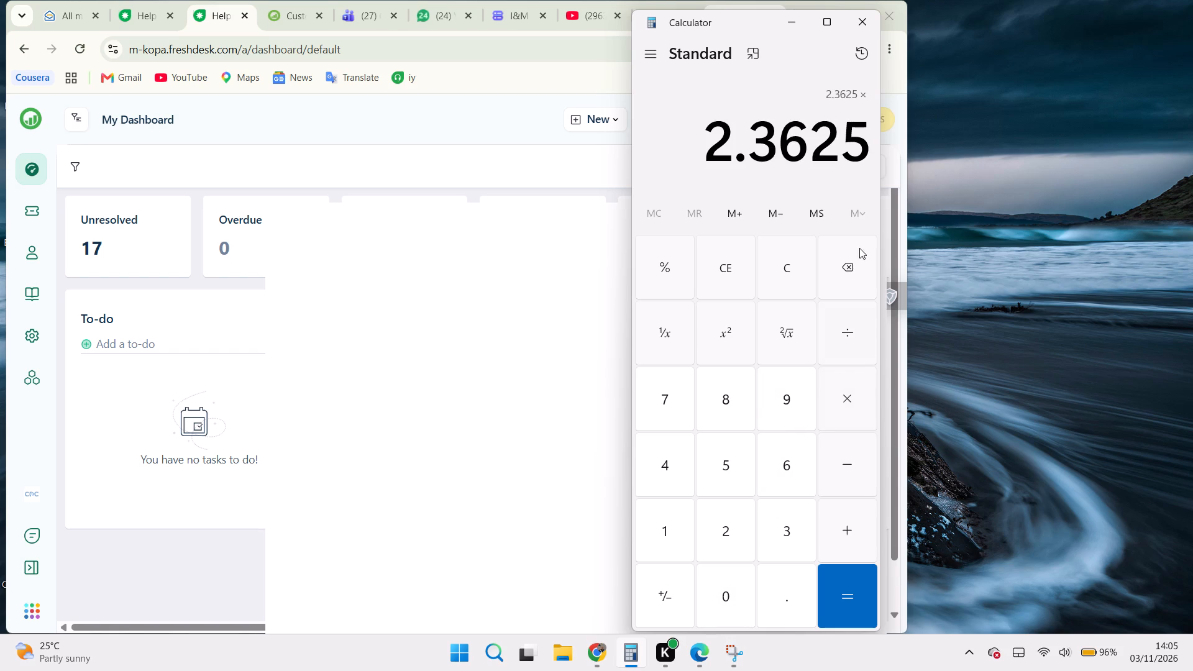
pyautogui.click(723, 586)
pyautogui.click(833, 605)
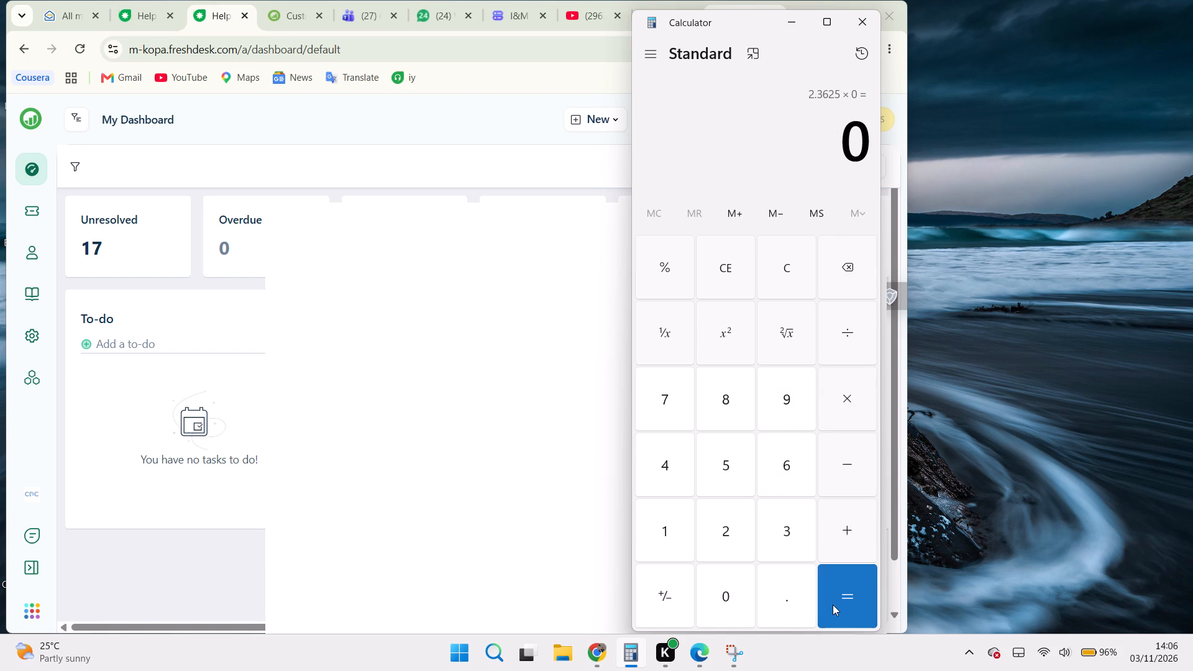
# Calculate 400 multiplied by 30 in the calculator.
pyautogui.click(667, 458)
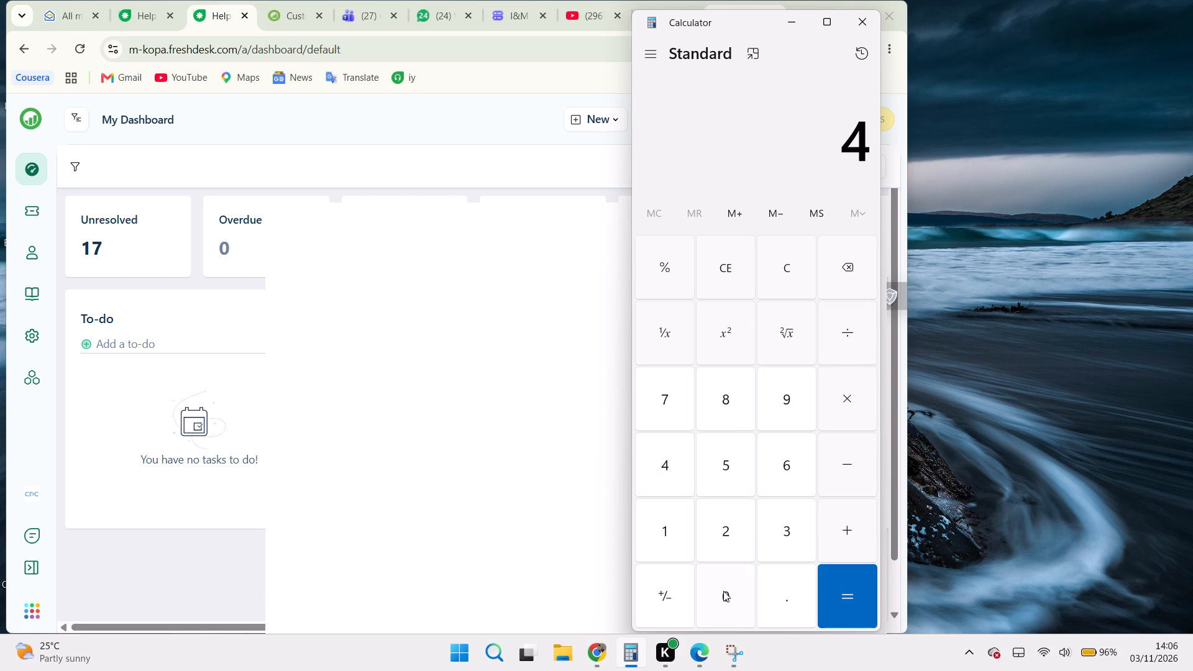
pyautogui.click(723, 591)
pyautogui.click(723, 591)
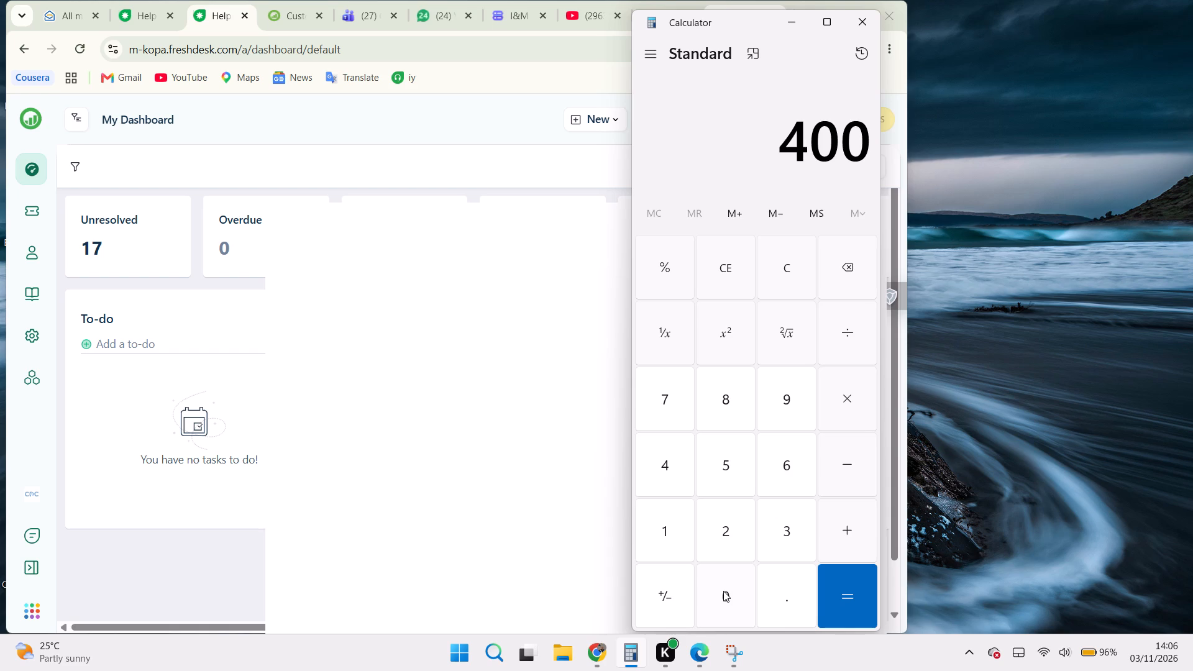
pyautogui.click(849, 408)
pyautogui.click(782, 531)
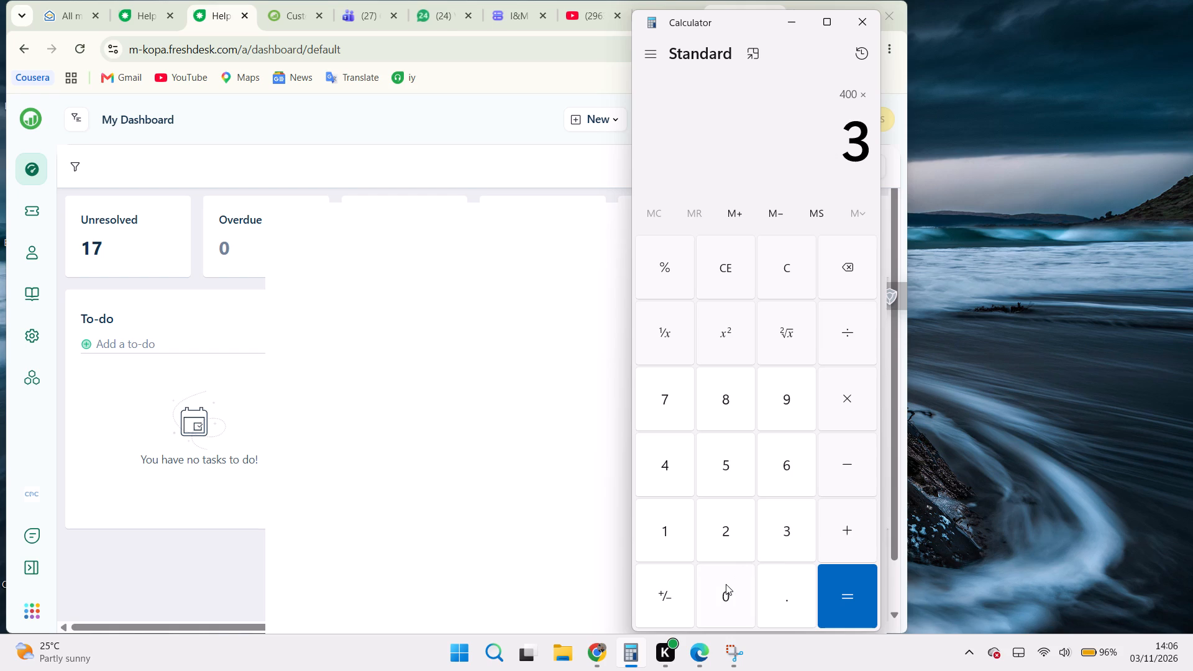
pyautogui.click(726, 584)
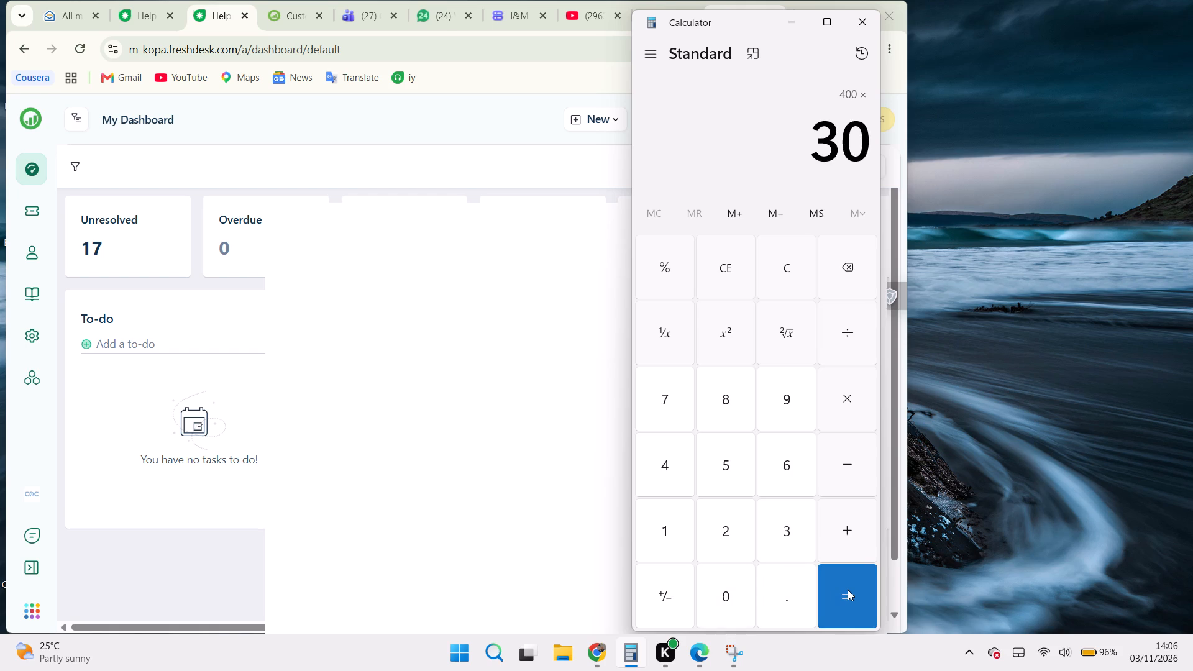
pyautogui.click(848, 590)
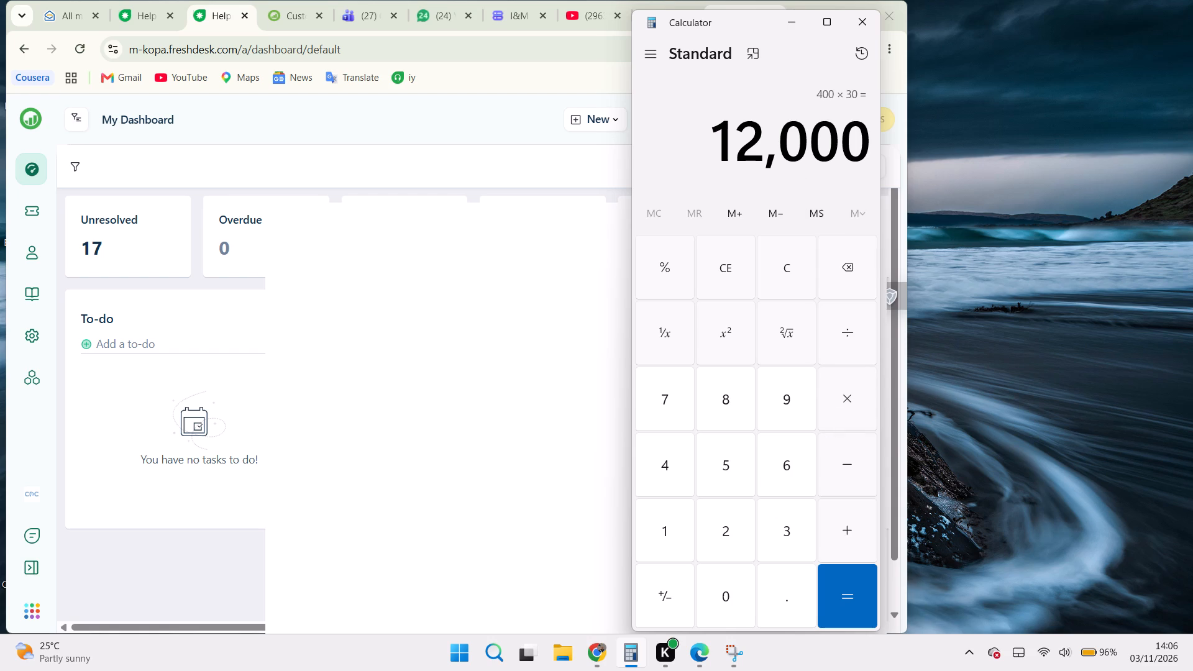
# Clear the previous calculation and subtract 4 from 30.
pyautogui.tripleClick(839, 262)
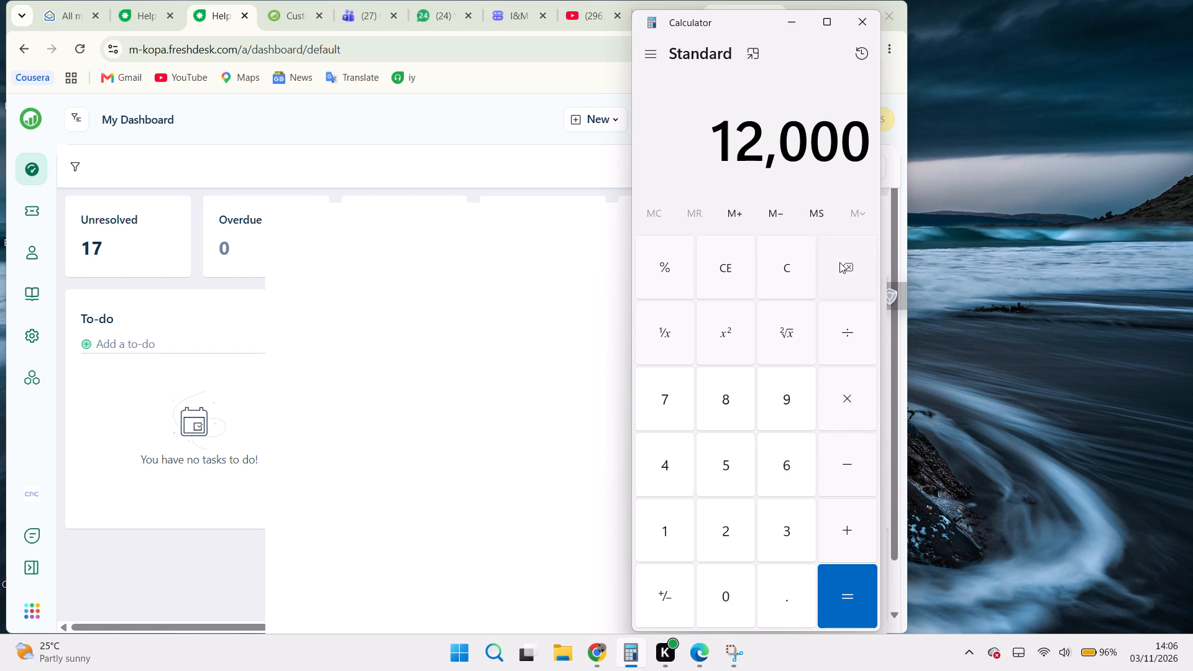
pyautogui.doubleClick(839, 262)
pyautogui.moveTo(839, 262); pyautogui.dragTo(779, 512)
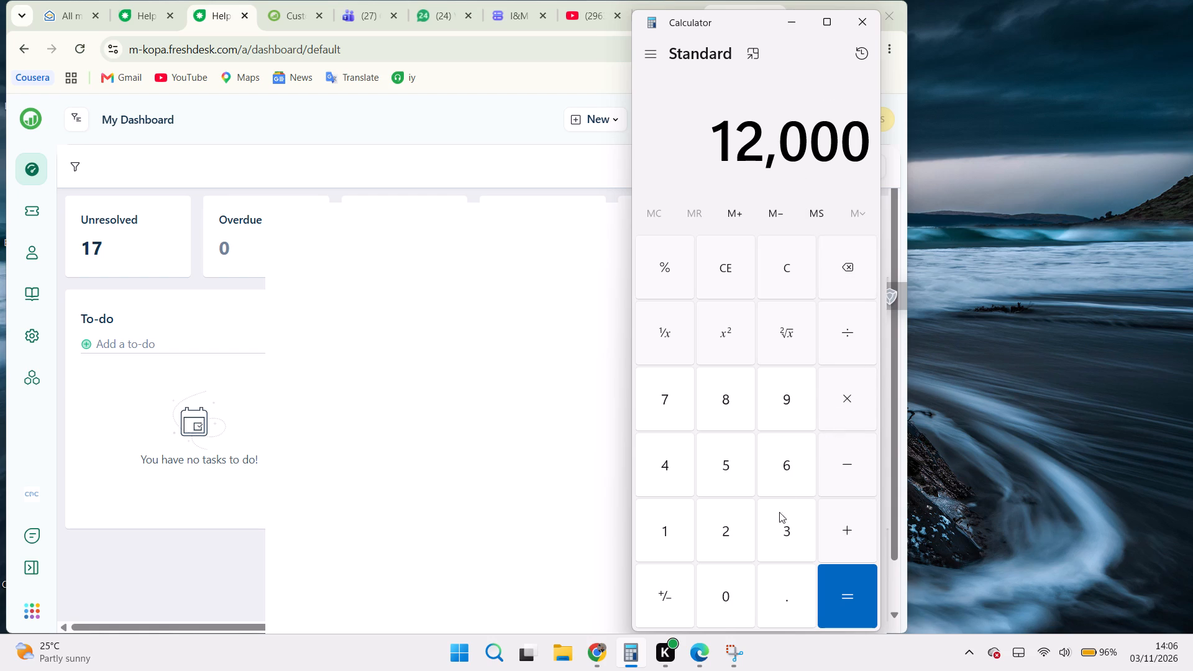
pyautogui.moveTo(779, 512); pyautogui.dragTo(778, 520)
pyautogui.click(778, 520)
pyautogui.click(723, 598)
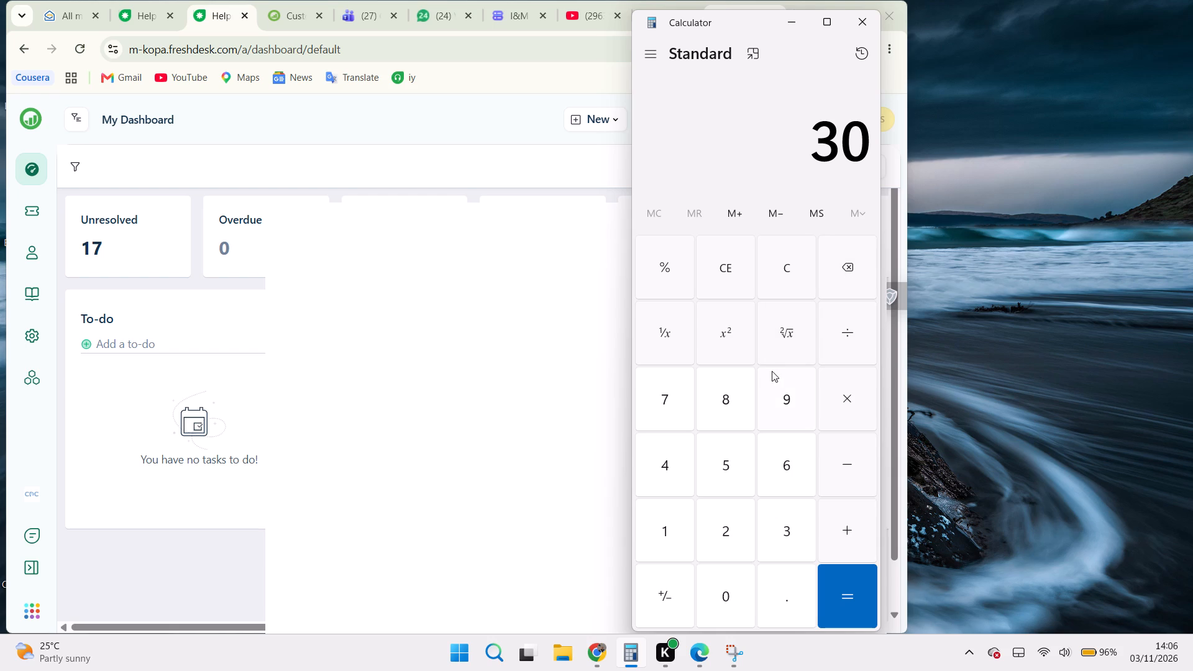
pyautogui.click(839, 460)
pyautogui.click(666, 464)
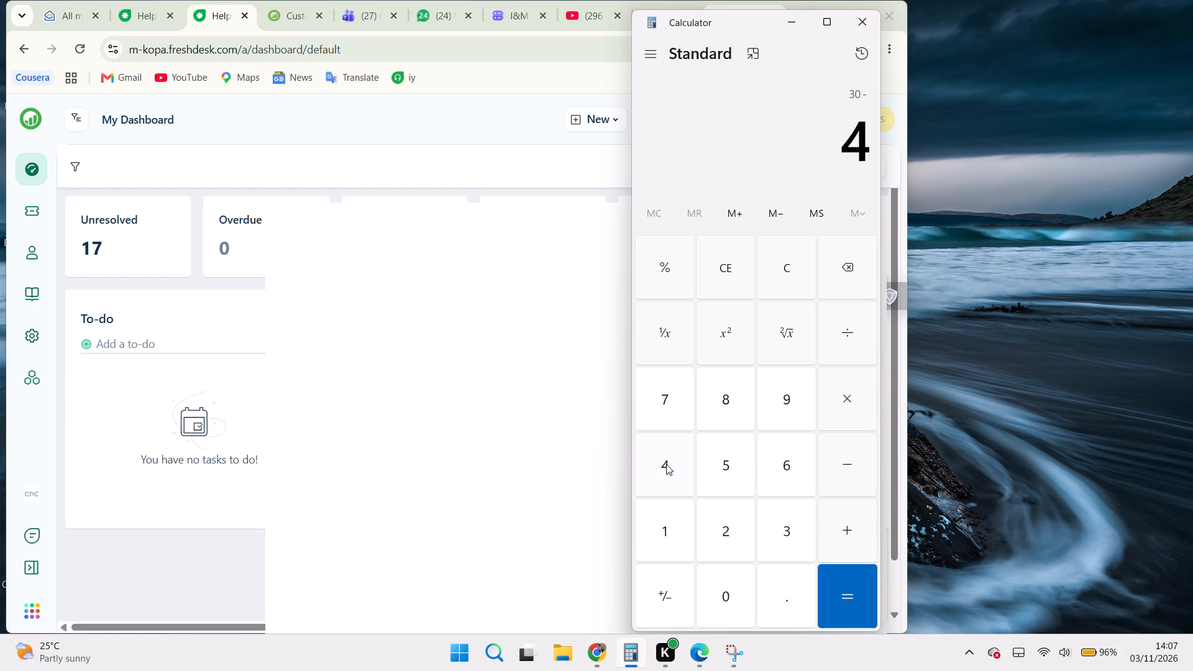
pyautogui.click(852, 607)
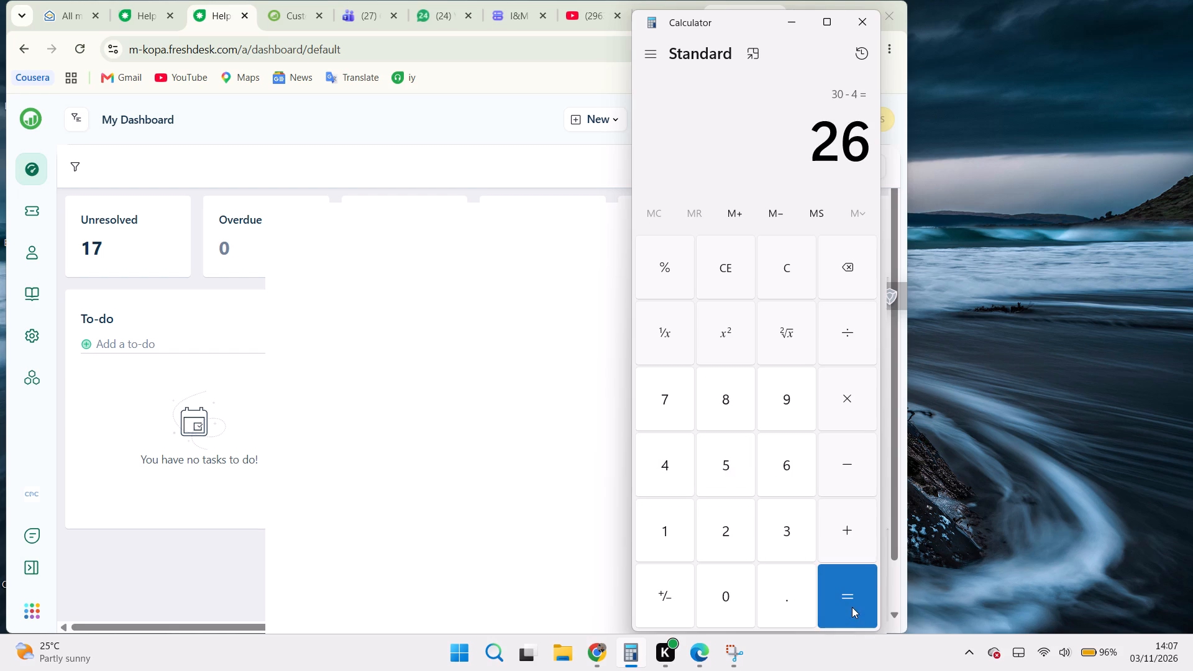
pyautogui.click(854, 591)
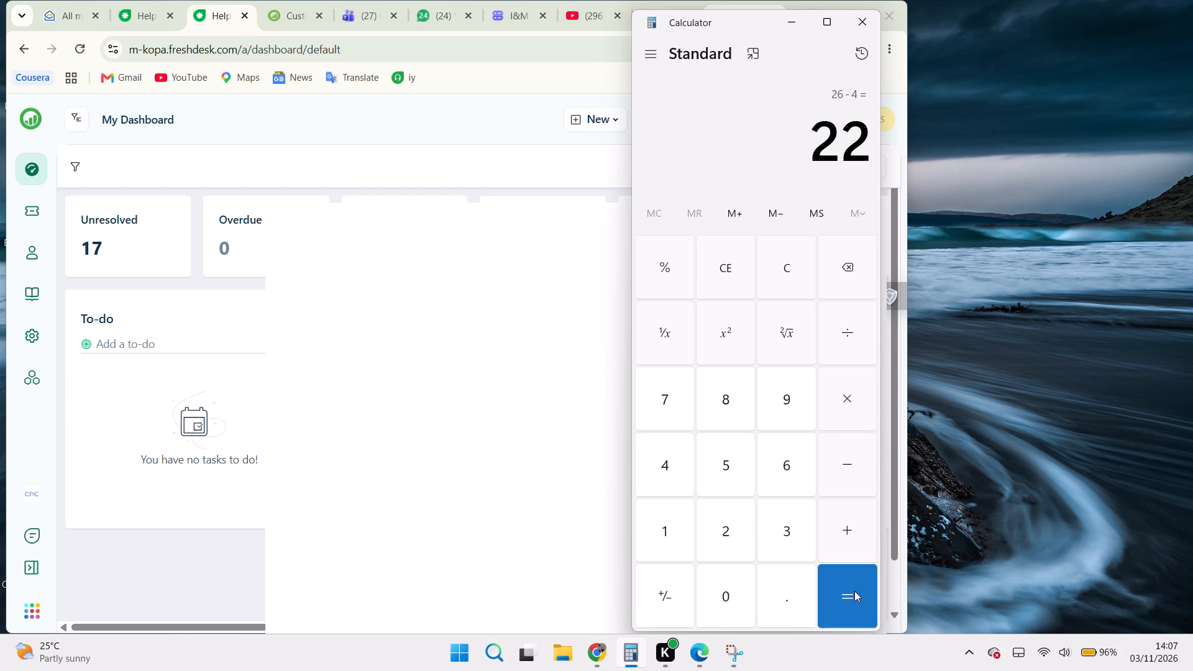
# Start a new calculation and multiply 26 by 400.
pyautogui.click(849, 272)
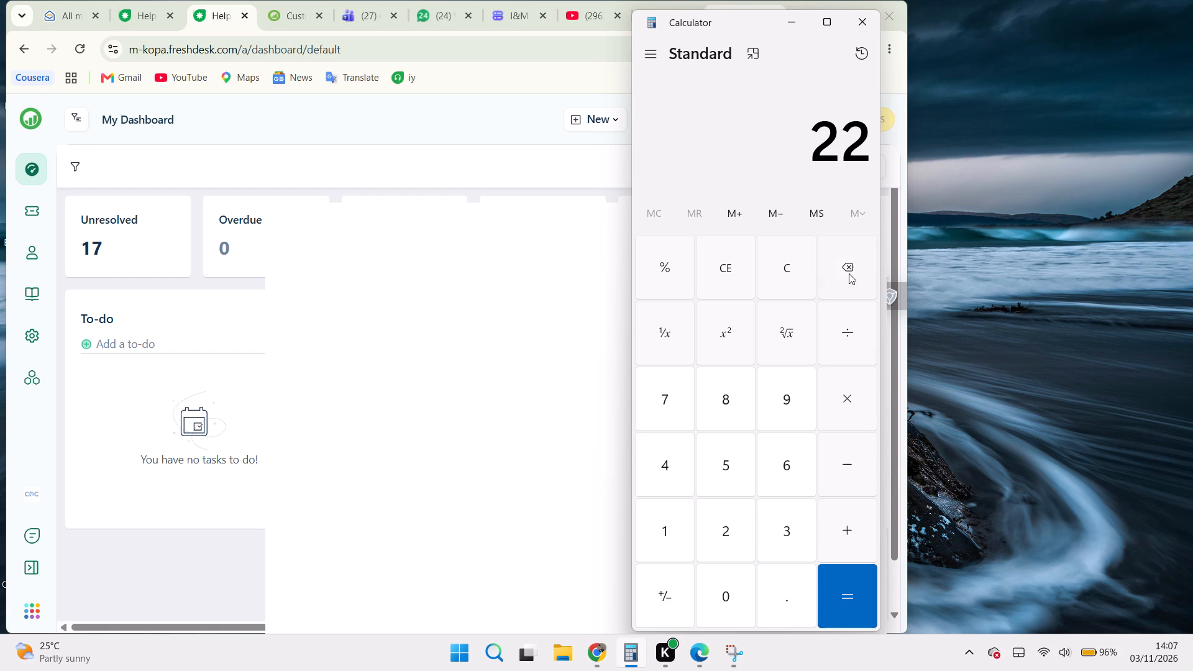
pyautogui.doubleClick(850, 270)
pyautogui.click(731, 534)
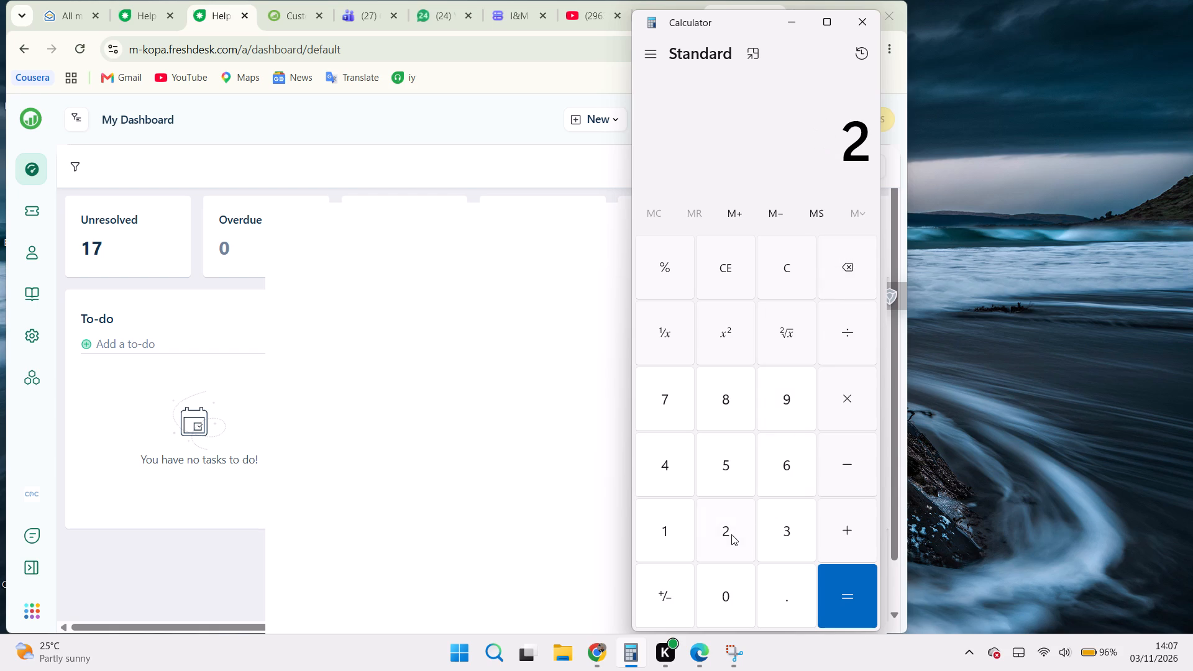
pyautogui.click(787, 465)
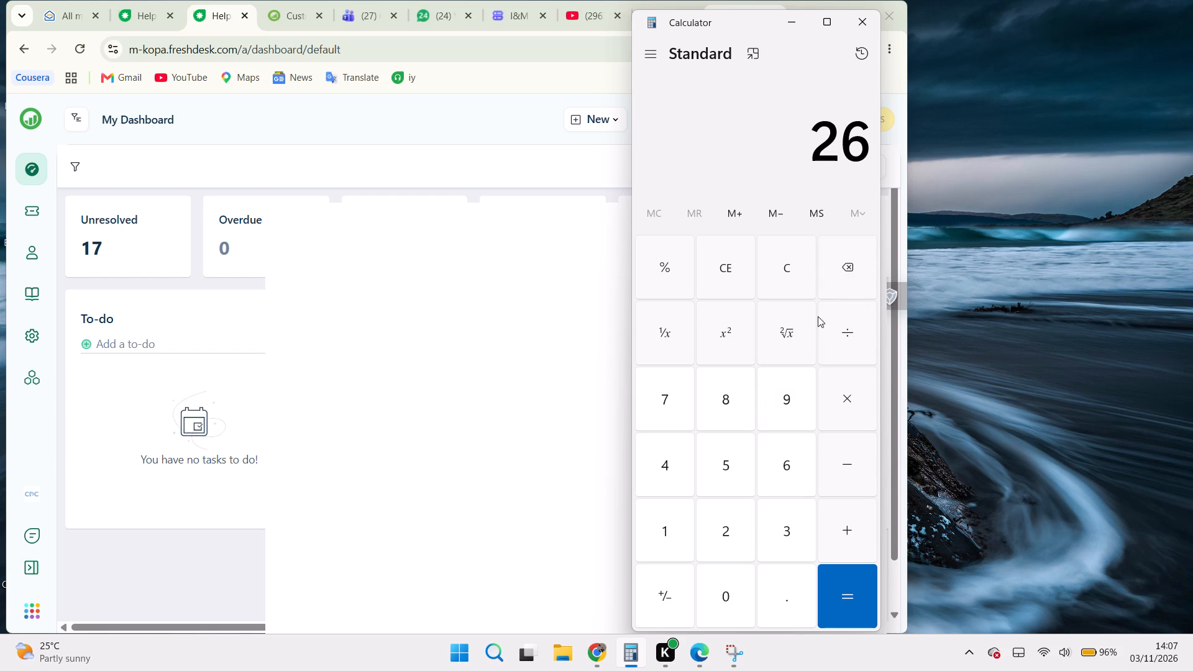
pyautogui.click(849, 404)
pyautogui.click(665, 468)
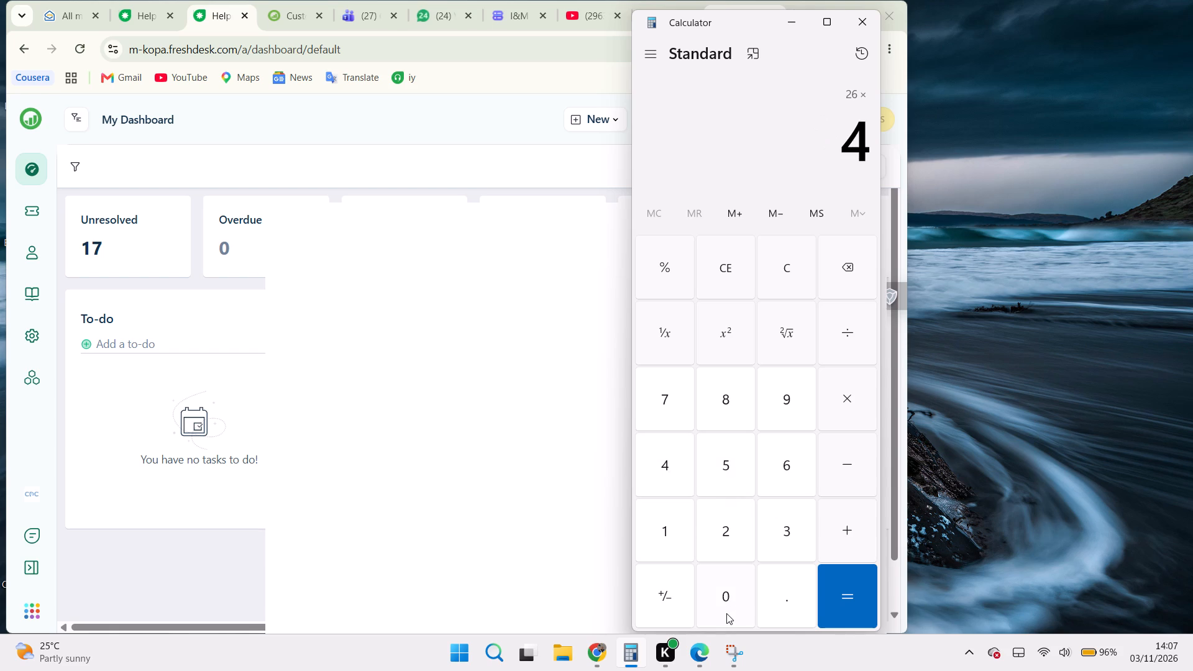
pyautogui.click(726, 613)
pyautogui.click(726, 613)
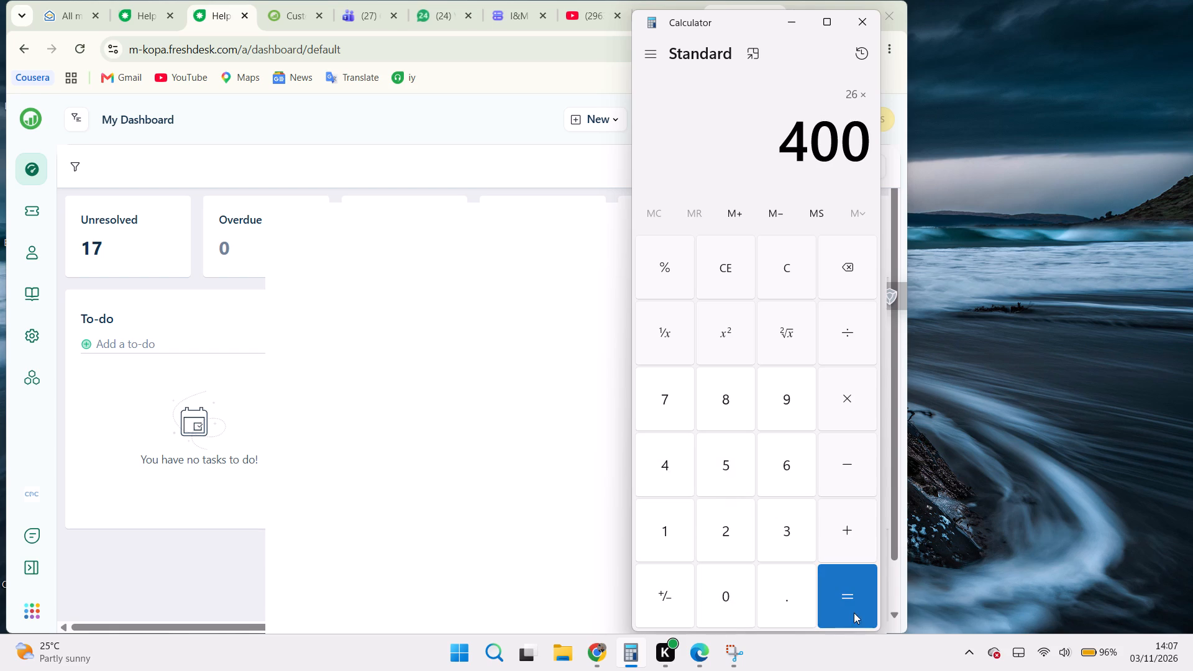
pyautogui.click(850, 605)
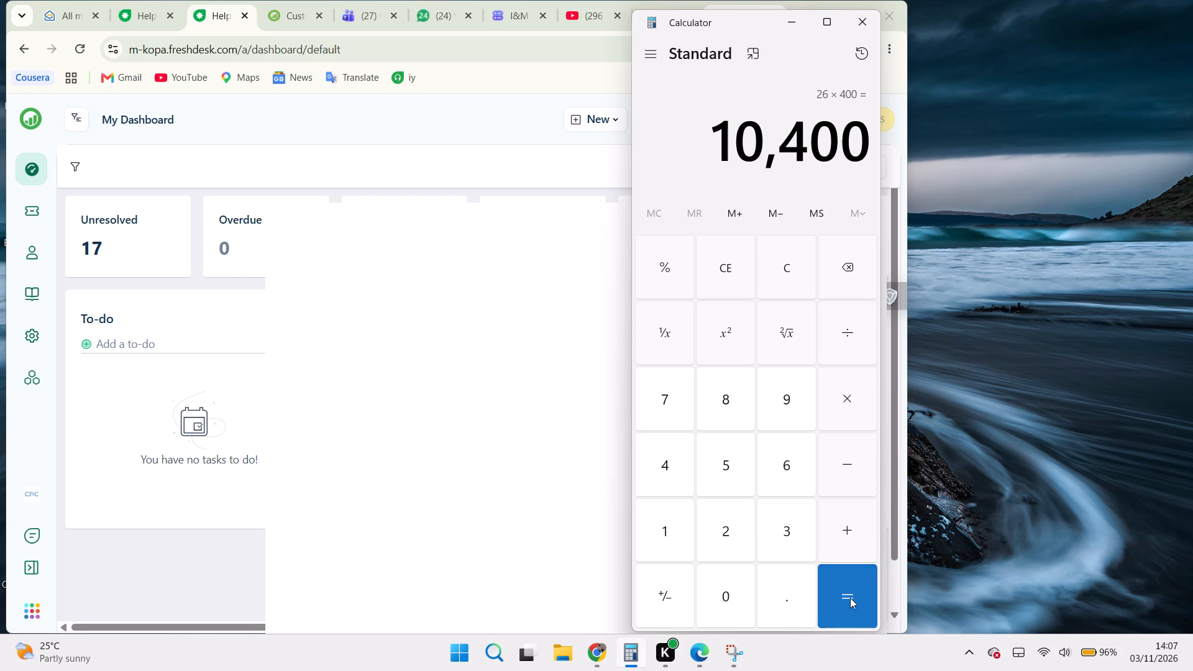
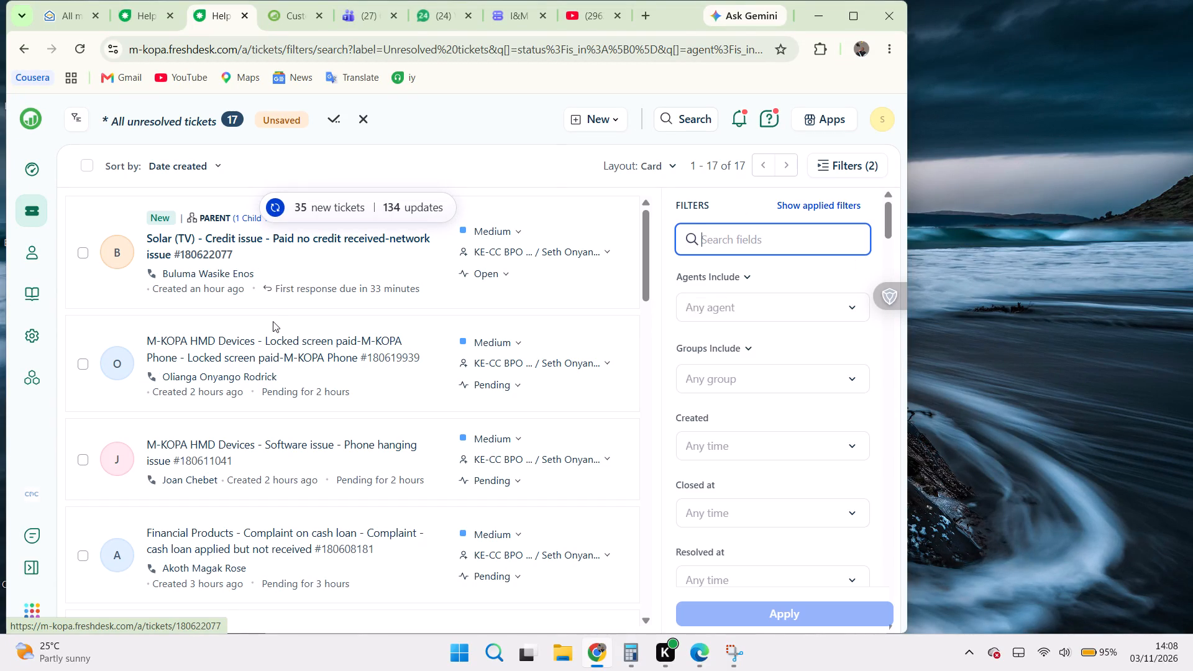
pyautogui.click(247, 345)
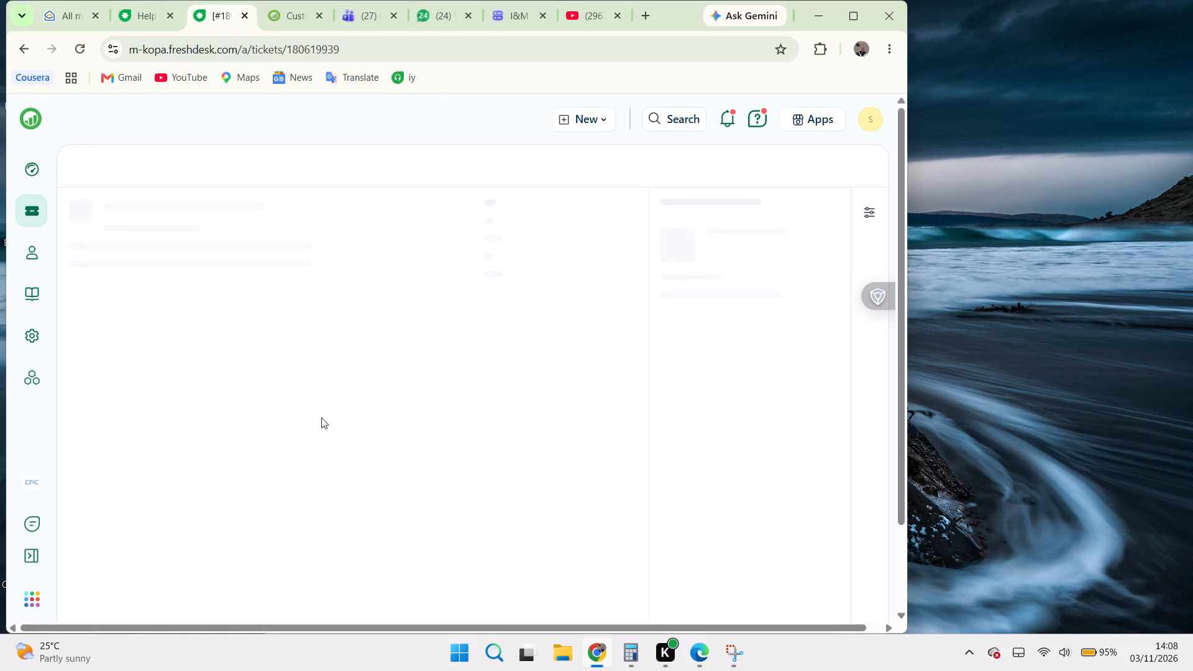
pyautogui.scroll(-1, 321, 418)
pyautogui.scroll(1, 321, 418)
pyautogui.scroll(-3, 321, 418)
pyautogui.scroll(4, 321, 418)
pyautogui.scroll(-1, 321, 418)
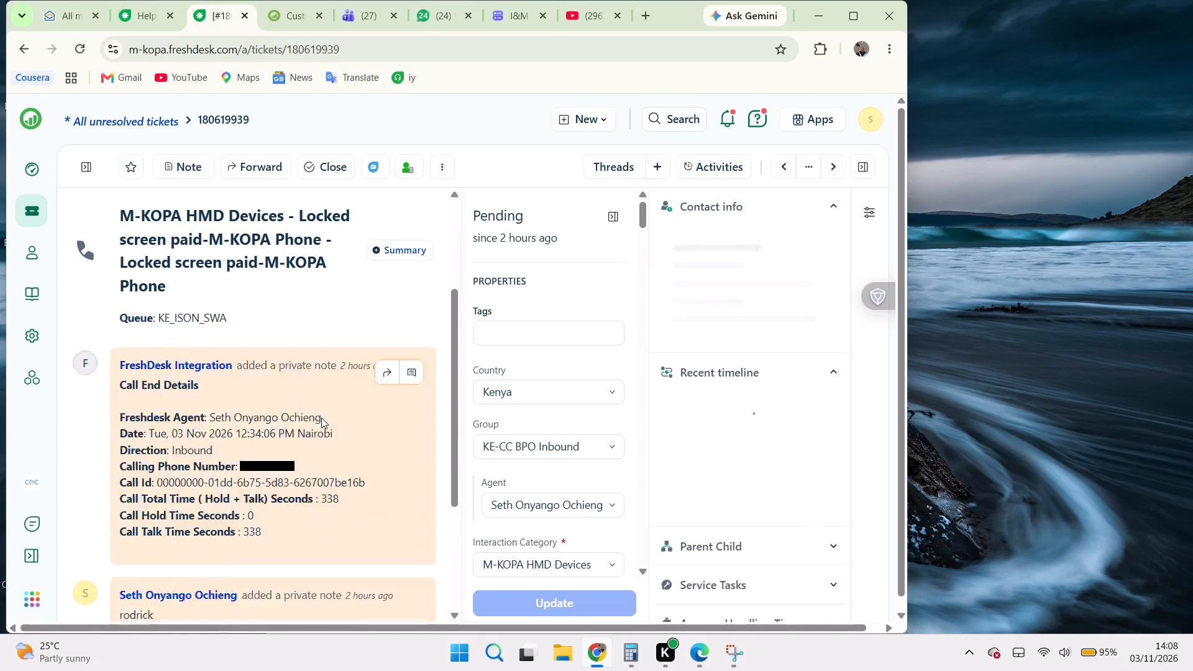
pyautogui.scroll(-4, 321, 418)
pyautogui.scroll(1, 321, 418)
pyautogui.scroll(-1, 321, 418)
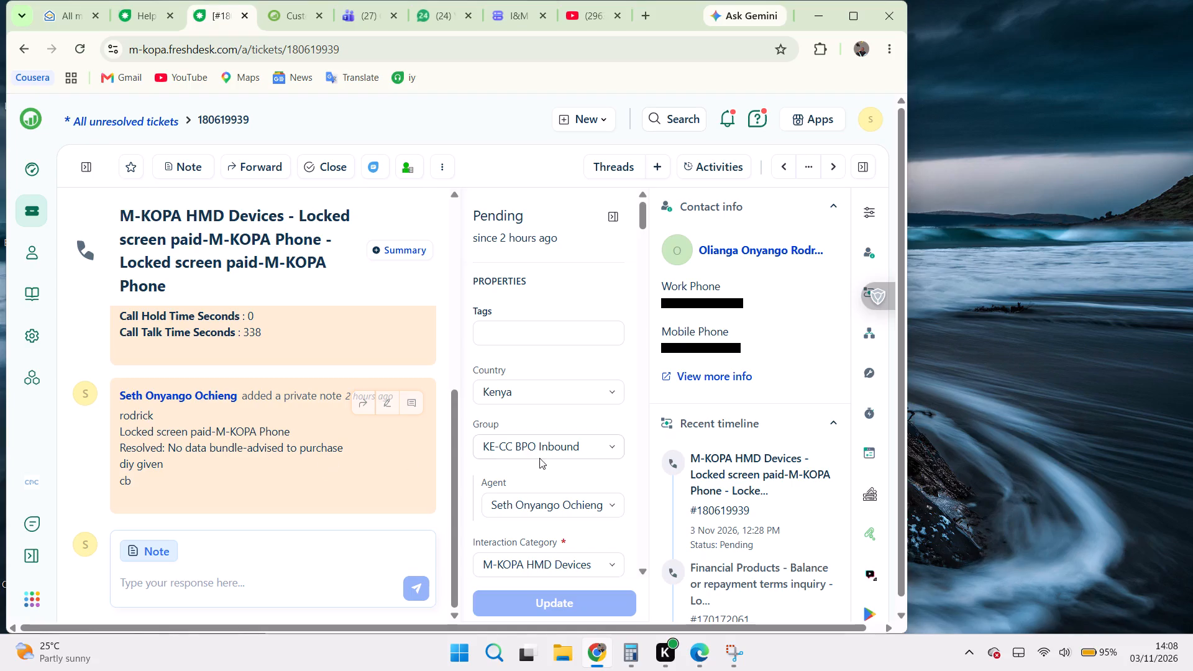
pyautogui.scroll(-2, 572, 467)
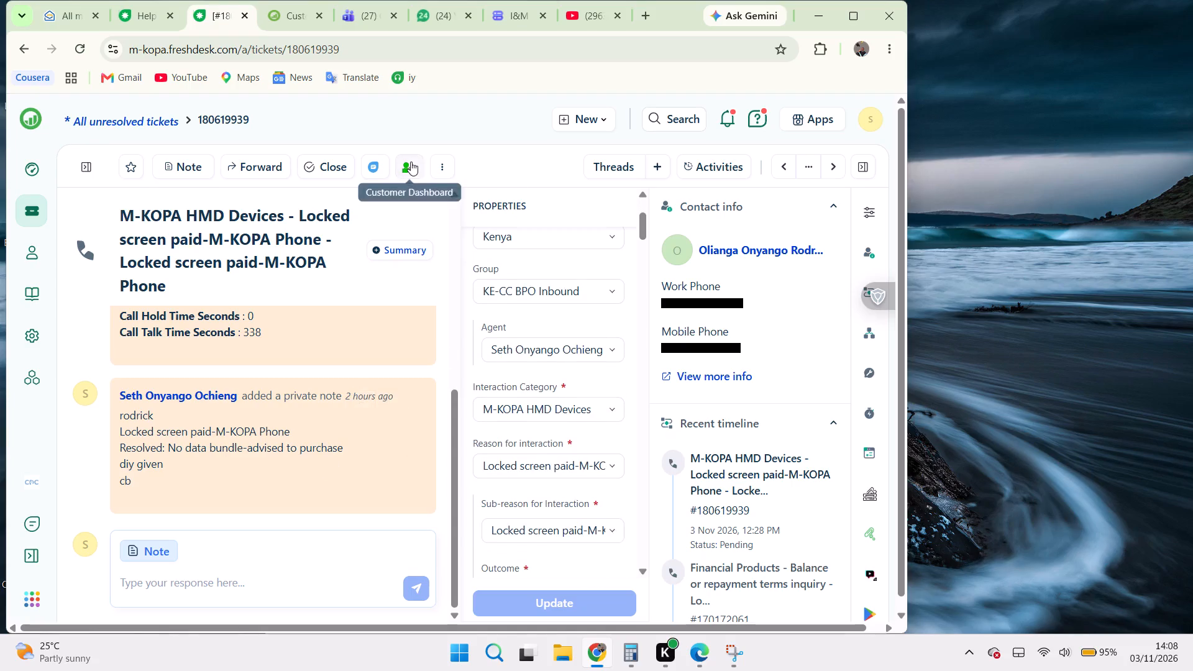
pyautogui.click(403, 170)
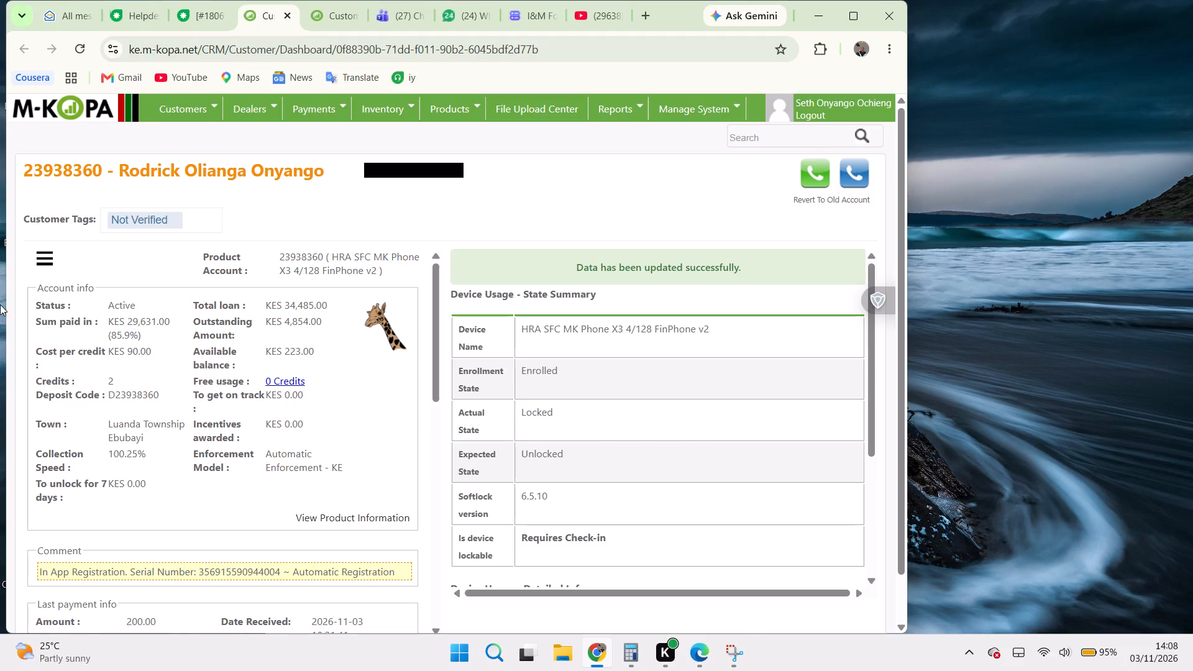
# Open the 3CX softphone and place its dialer beside the browser window.
pyautogui.click(493, 655)
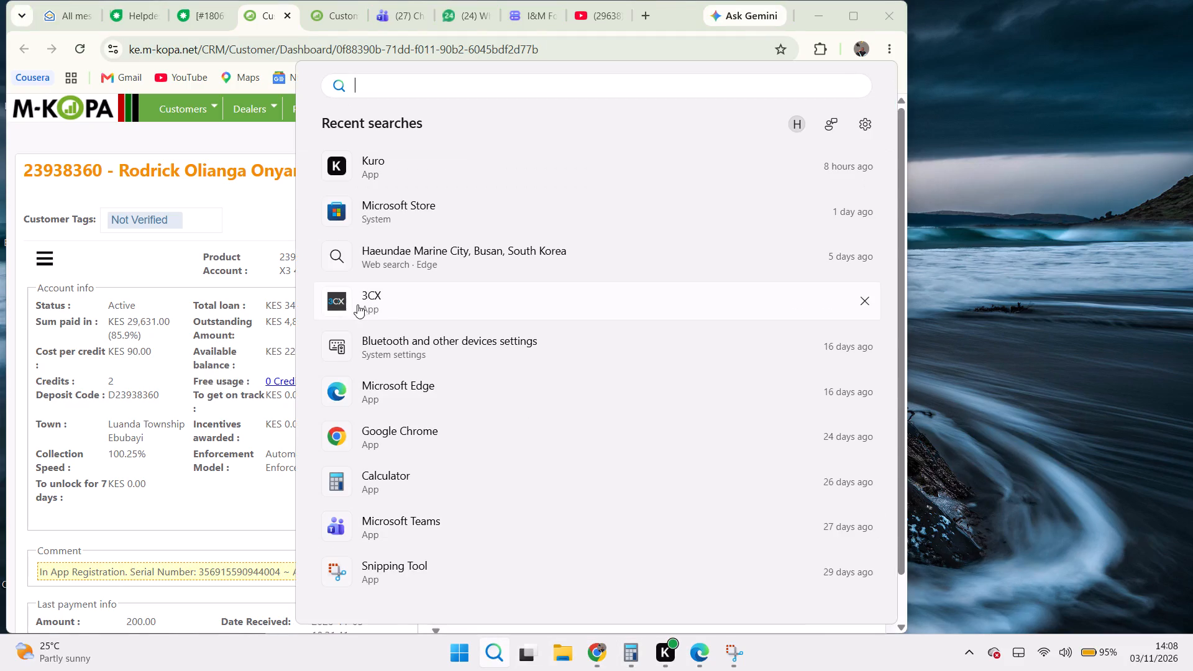
pyautogui.click(373, 304)
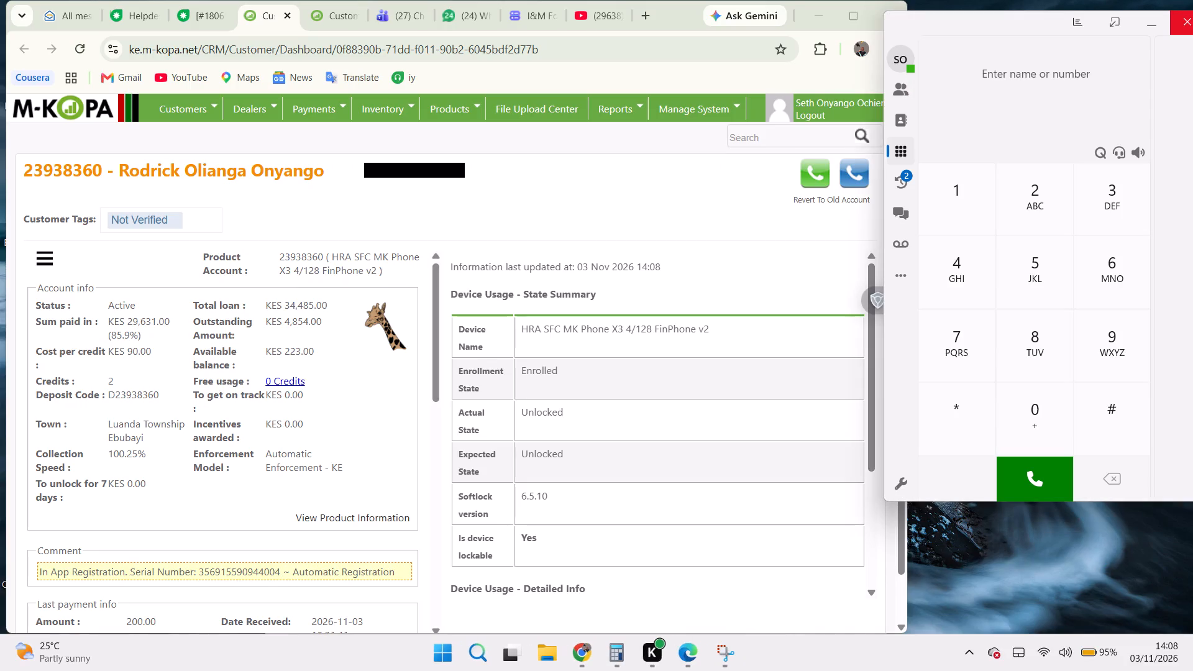
pyautogui.moveTo(957, 22); pyautogui.dragTo(984, 28)
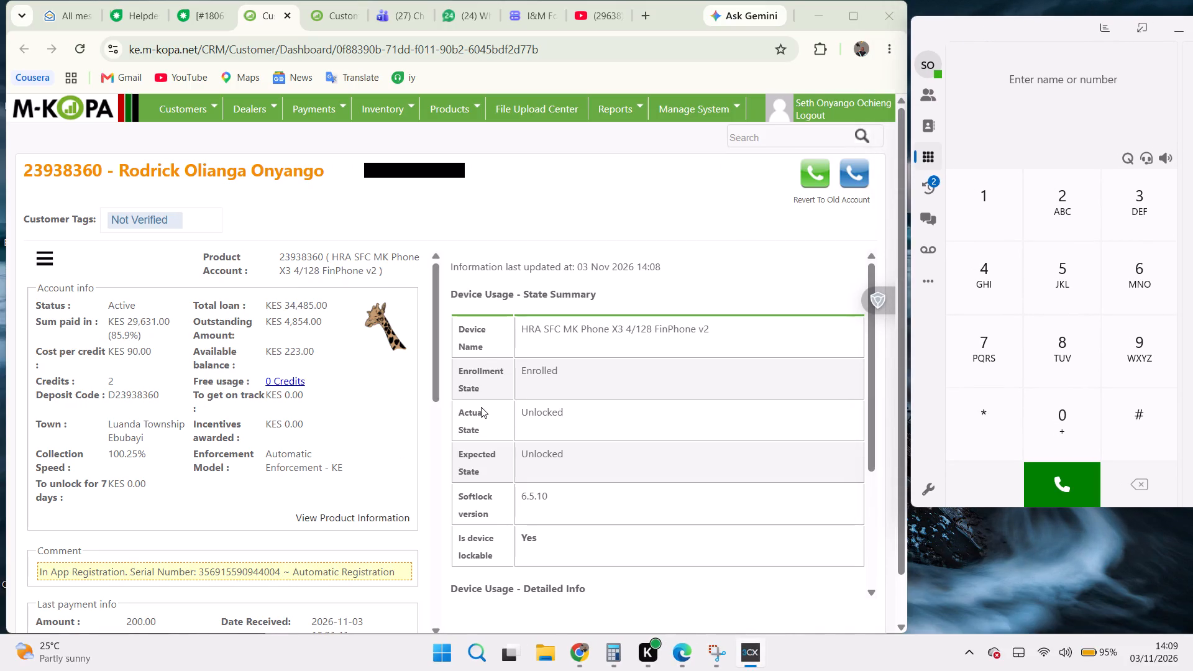
pyautogui.click(193, 6)
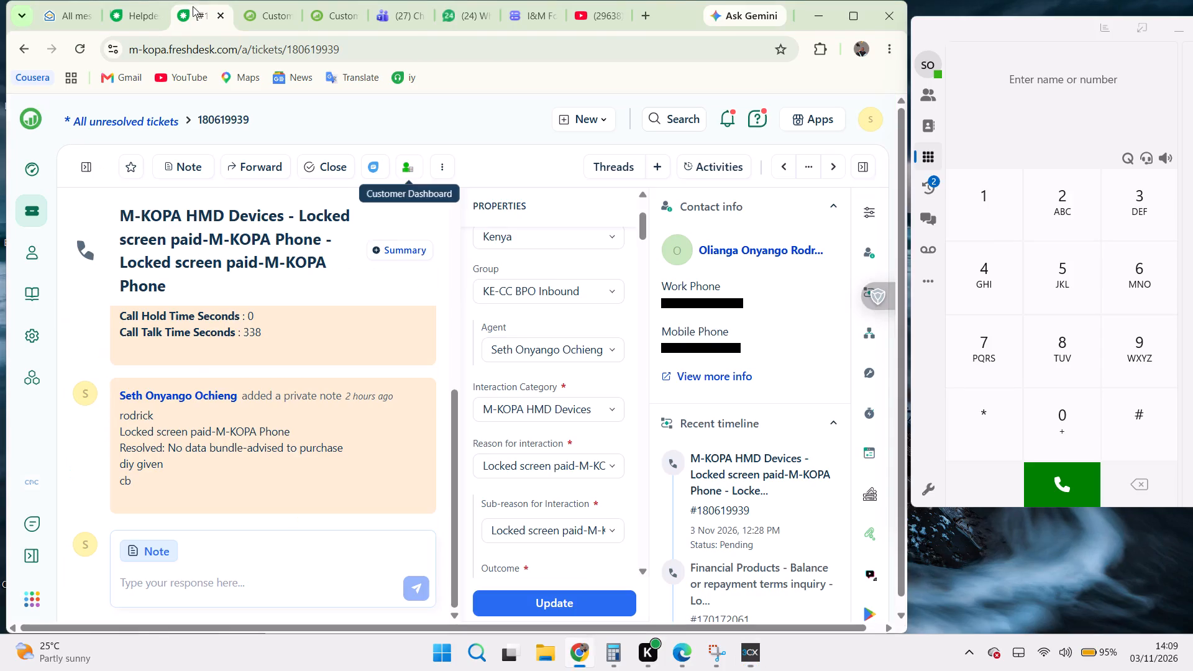
pyautogui.scroll(2, 243, 396)
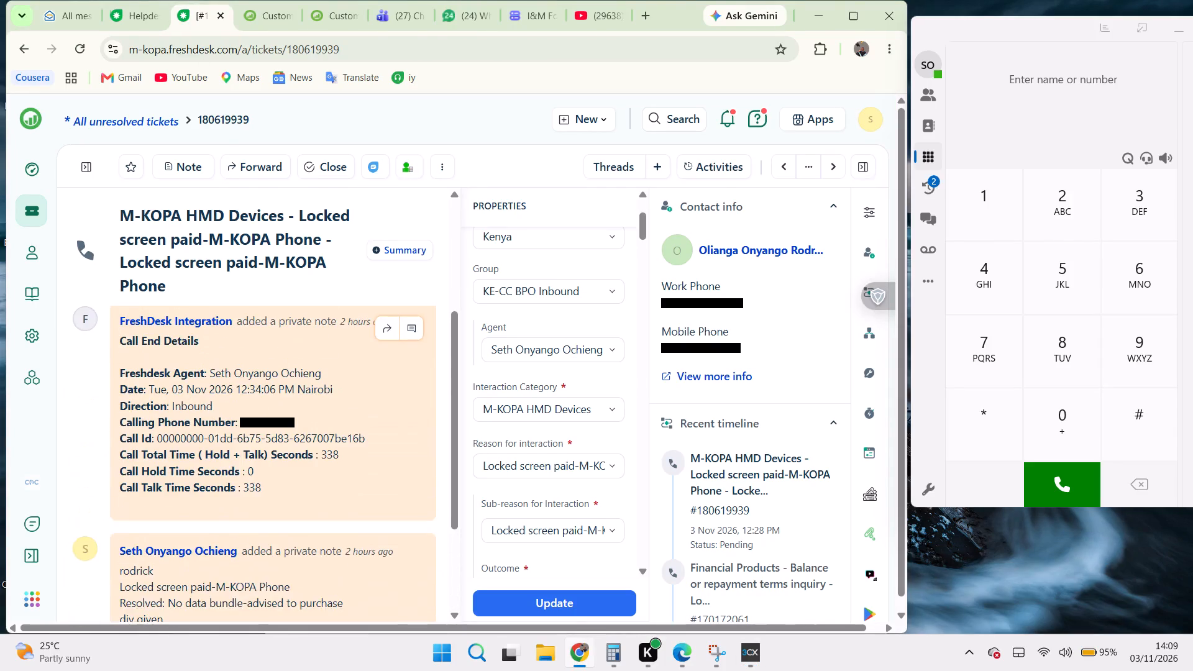
pyautogui.scroll(3, 243, 396)
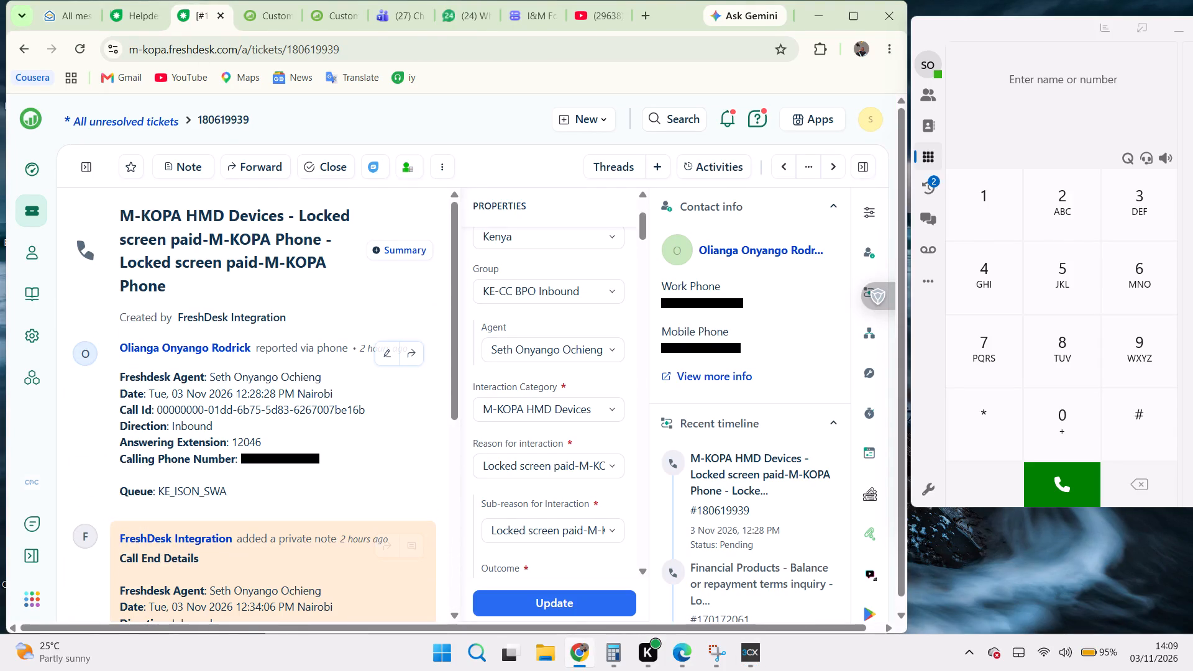
pyautogui.scroll(-7, 279, 463)
pyautogui.scroll(1, 279, 463)
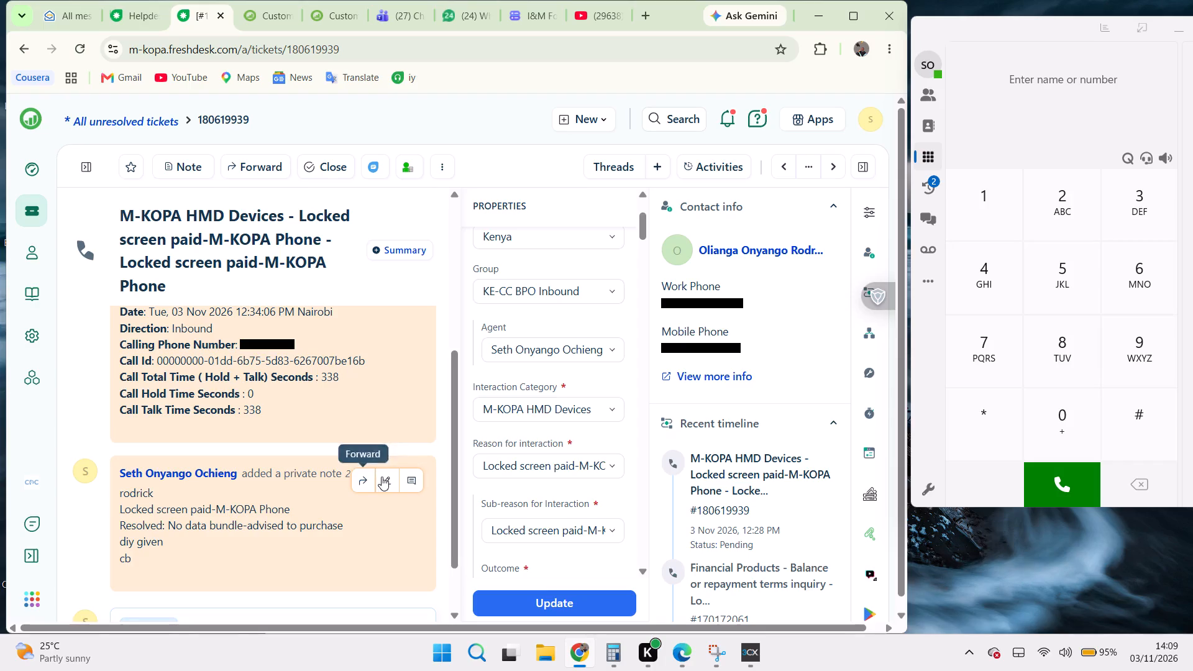
pyautogui.click(386, 480)
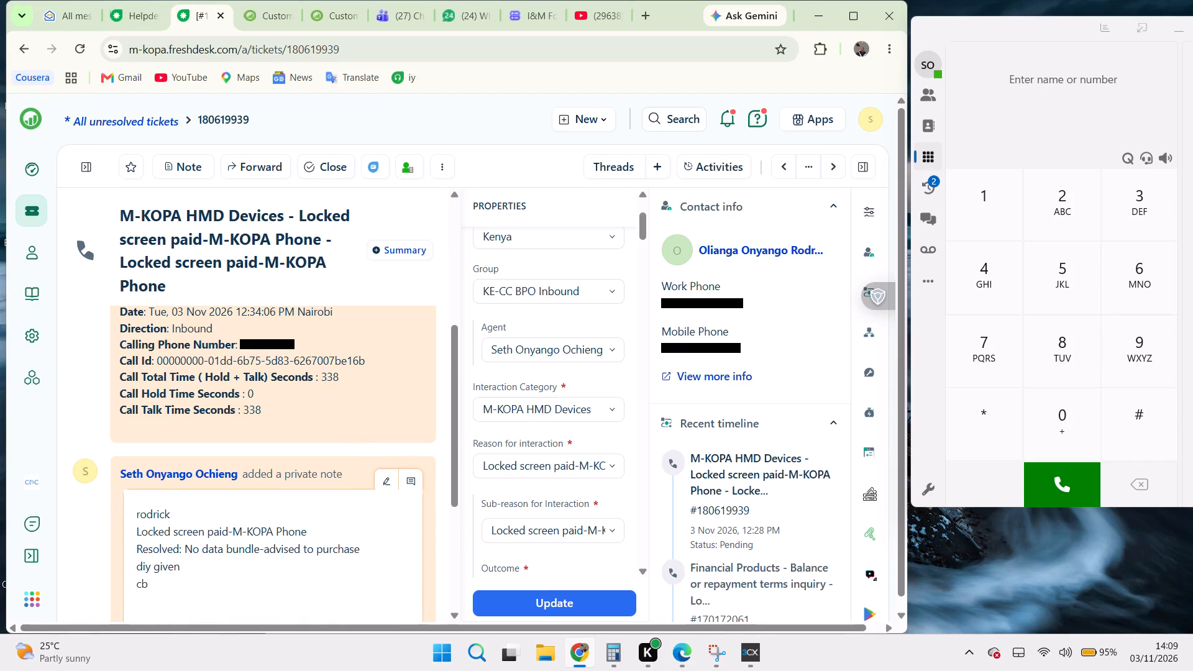
pyautogui.moveTo(134, 567); pyautogui.dragTo(191, 570)
pyautogui.press('BackSpace')
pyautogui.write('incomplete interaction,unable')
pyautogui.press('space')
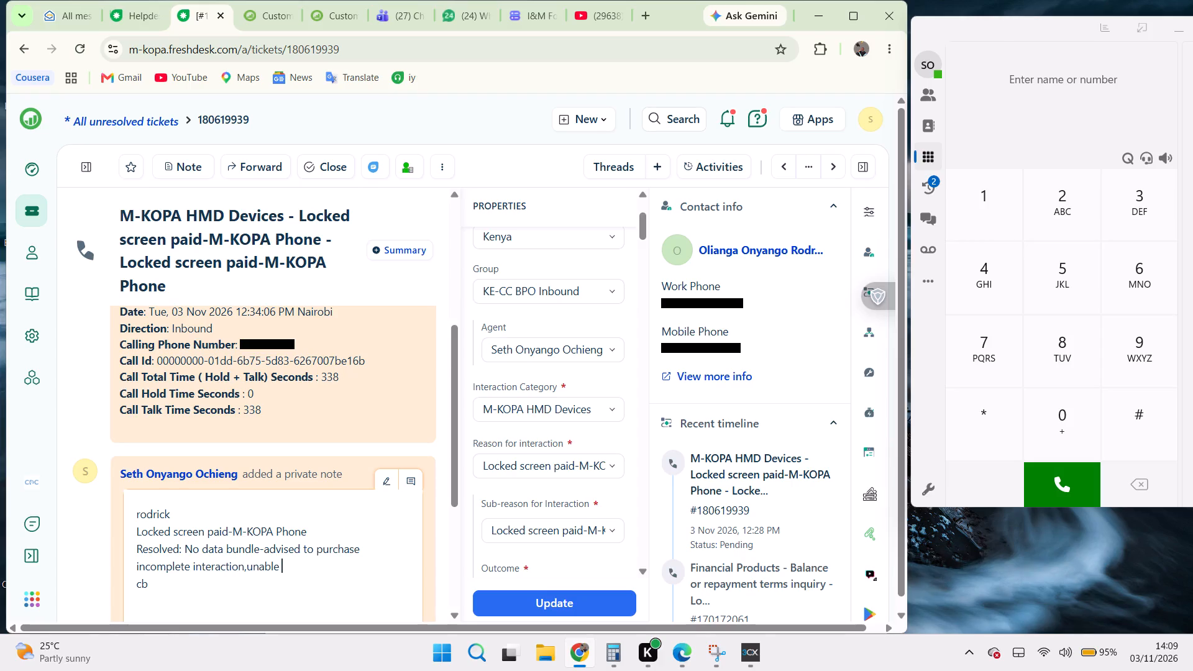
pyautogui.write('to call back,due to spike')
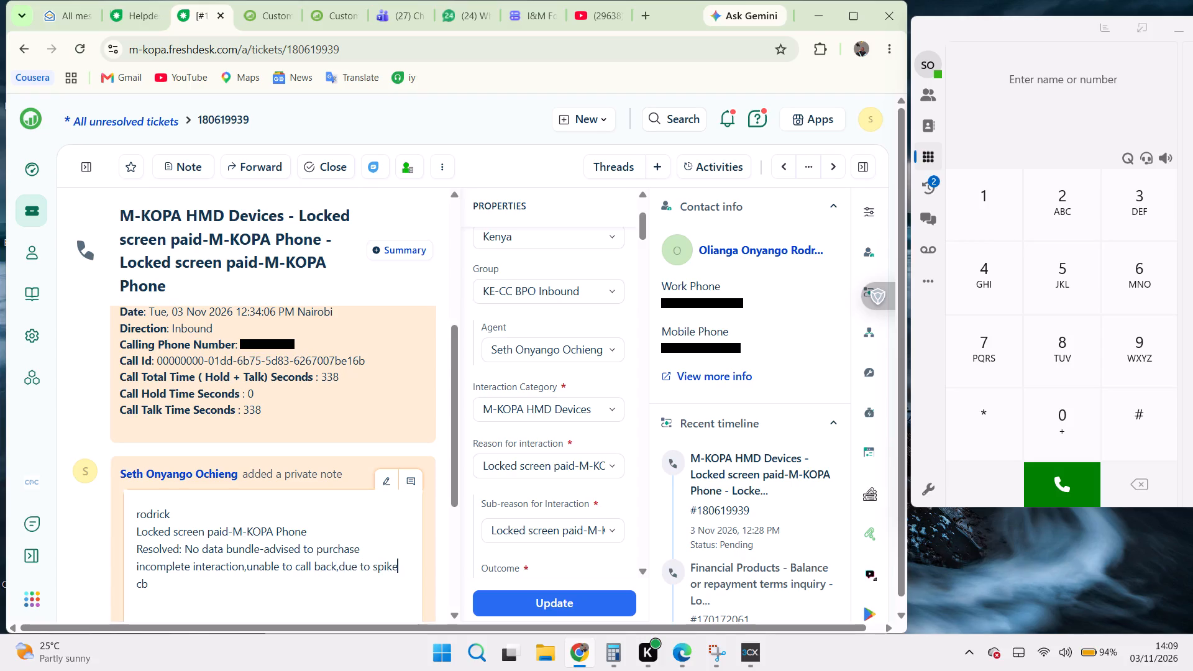
pyautogui.click(157, 590)
pyautogui.press('BackSpace')
pyautogui.press('BackSpace')
# Change the ticket's outcome to the "Resolved: Incomplete in…" option.
pyautogui.scroll(-1, 234, 554)
pyautogui.scroll(1, 237, 555)
pyautogui.scroll(-1, 237, 555)
pyautogui.scroll(1, 237, 555)
pyautogui.scroll(-2, 237, 555)
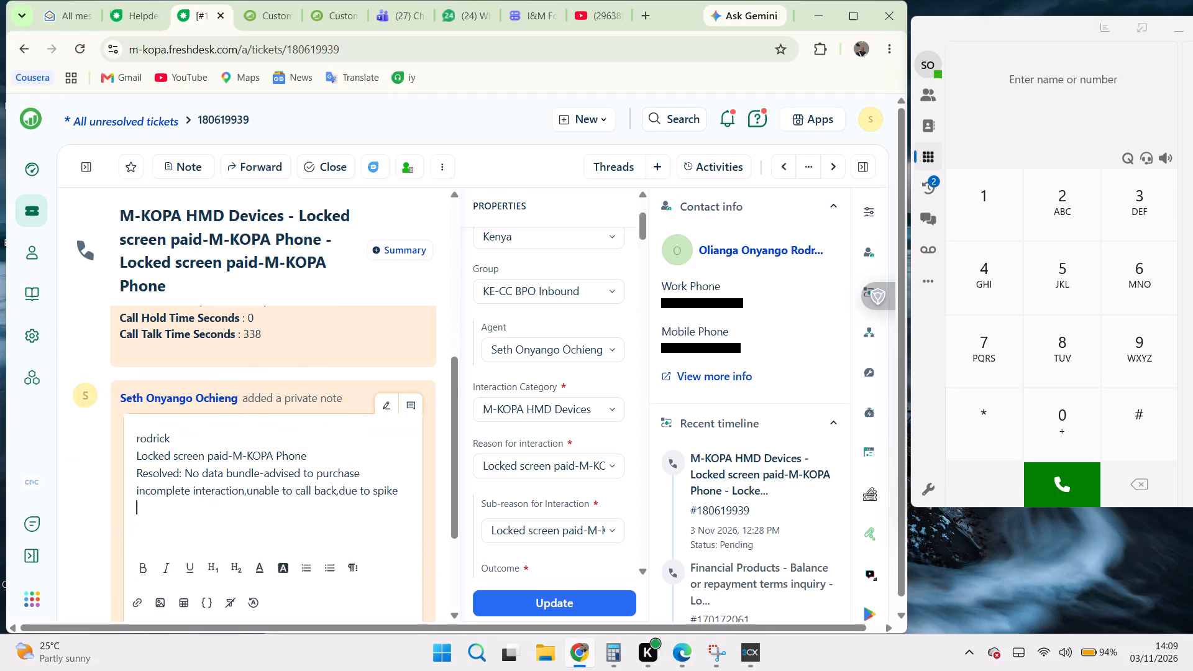
pyautogui.scroll(-1, 550, 517)
pyautogui.scroll(1, 550, 517)
pyautogui.scroll(-3, 550, 517)
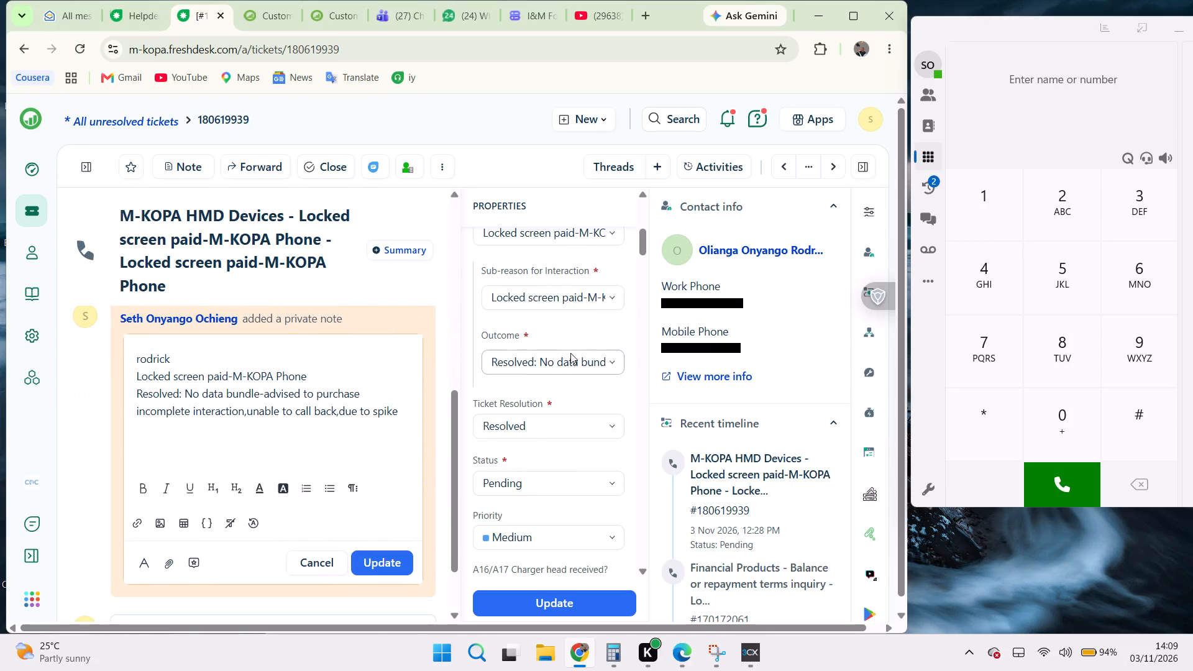
pyautogui.click(570, 353)
pyautogui.moveTo(619, 418); pyautogui.dragTo(616, 423)
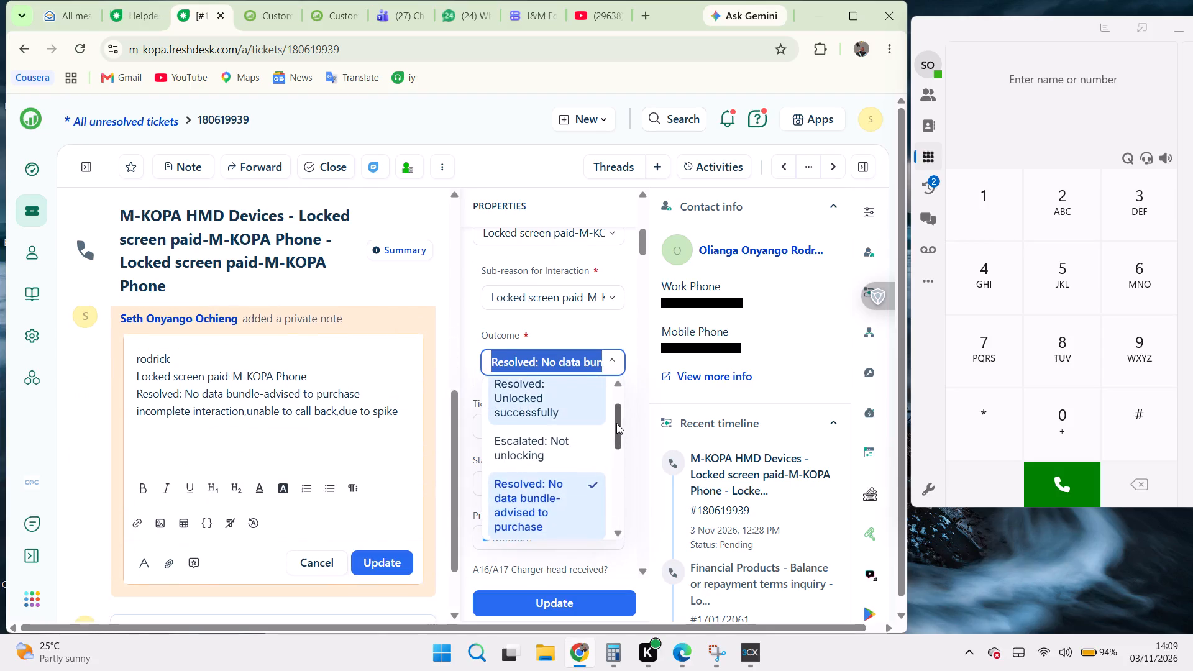
pyautogui.moveTo(616, 423); pyautogui.dragTo(642, 544)
pyautogui.click(542, 499)
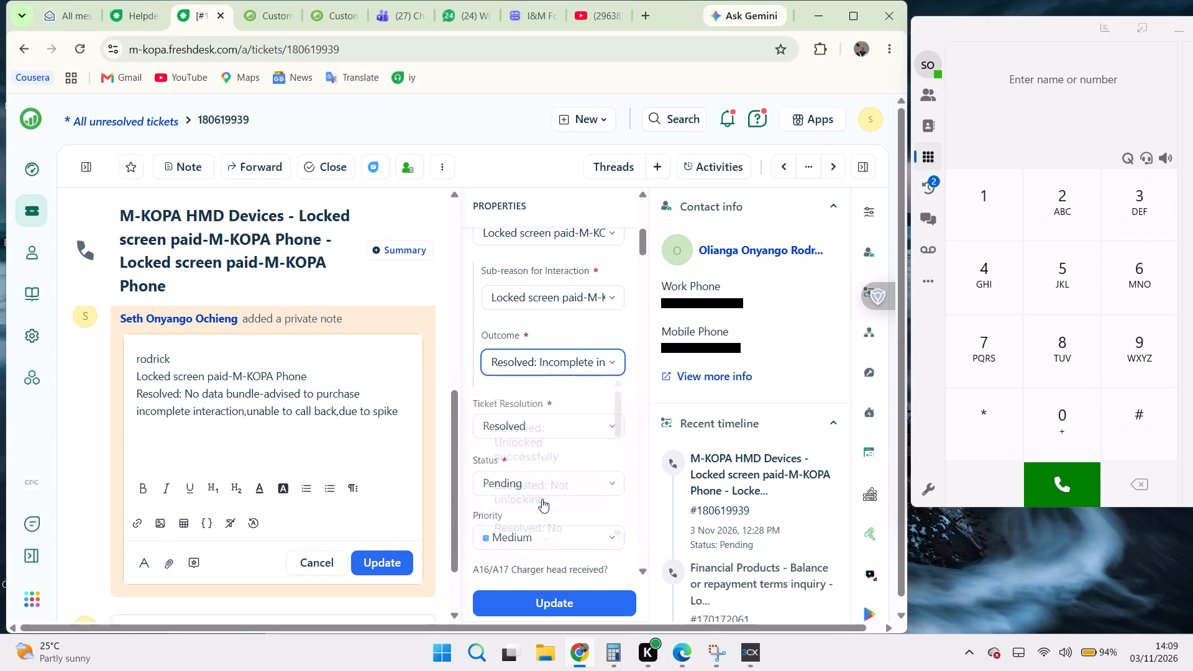
# Set the ticket status to Resolved and save both the ticket properties and the edited note.
pyautogui.click(551, 486)
pyautogui.click(528, 573)
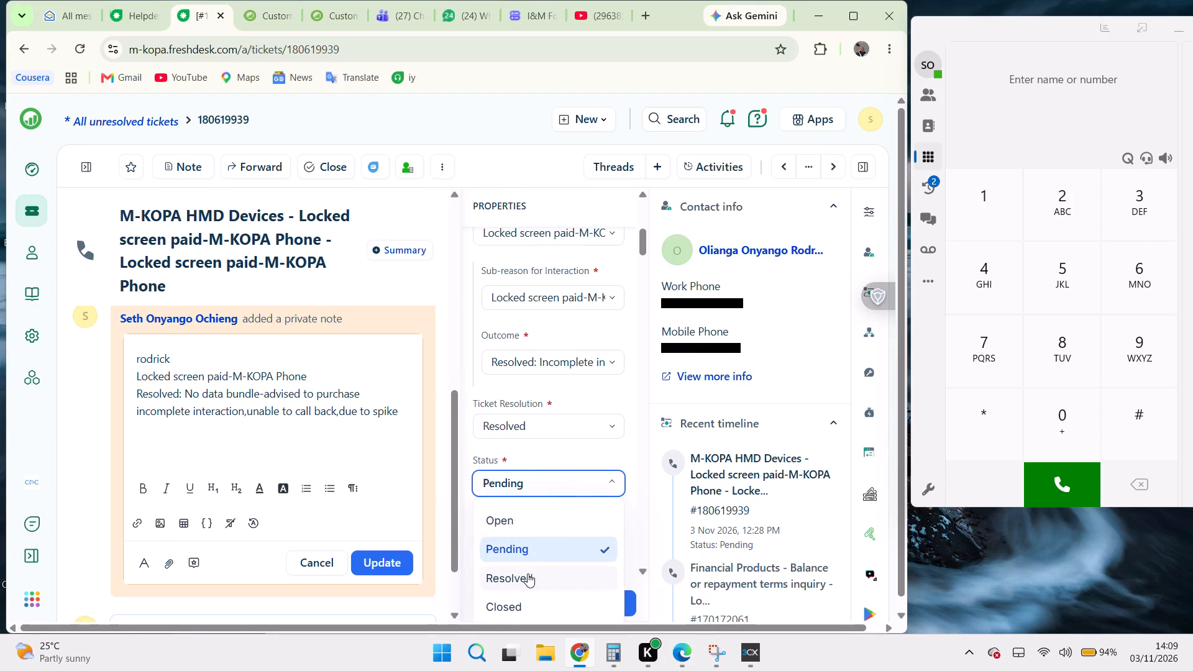
pyautogui.click(547, 605)
pyautogui.click(383, 566)
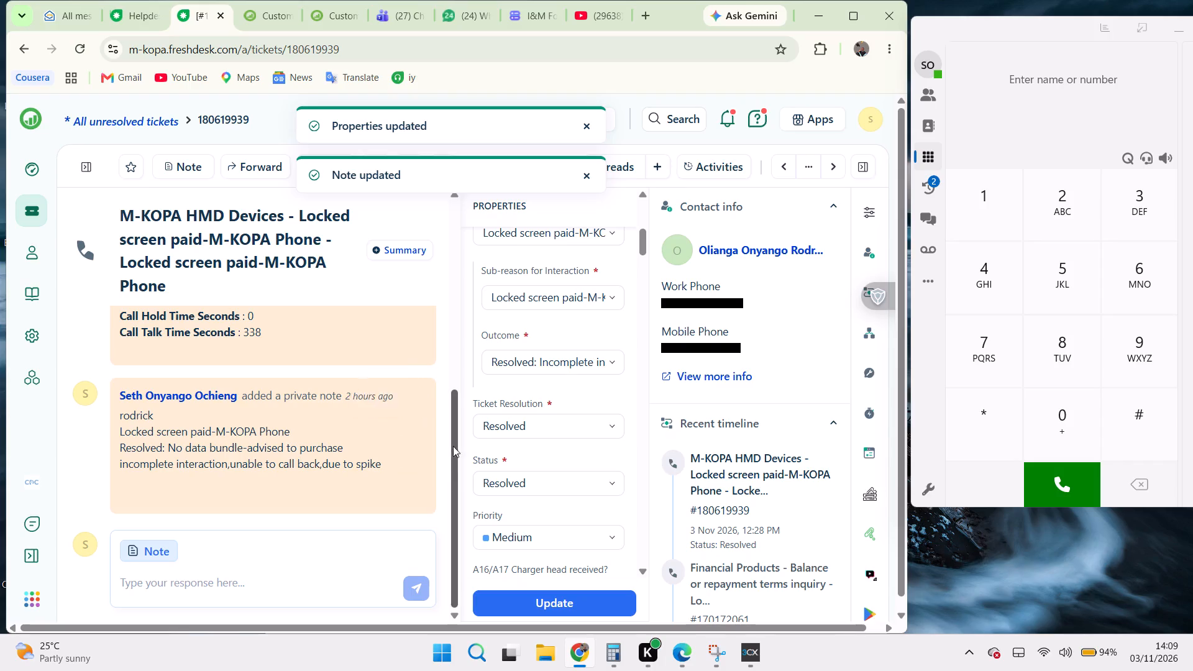
# Return to the unresolved tickets list and look through it for the next pending ticket to follow up.
pyautogui.click(26, 171)
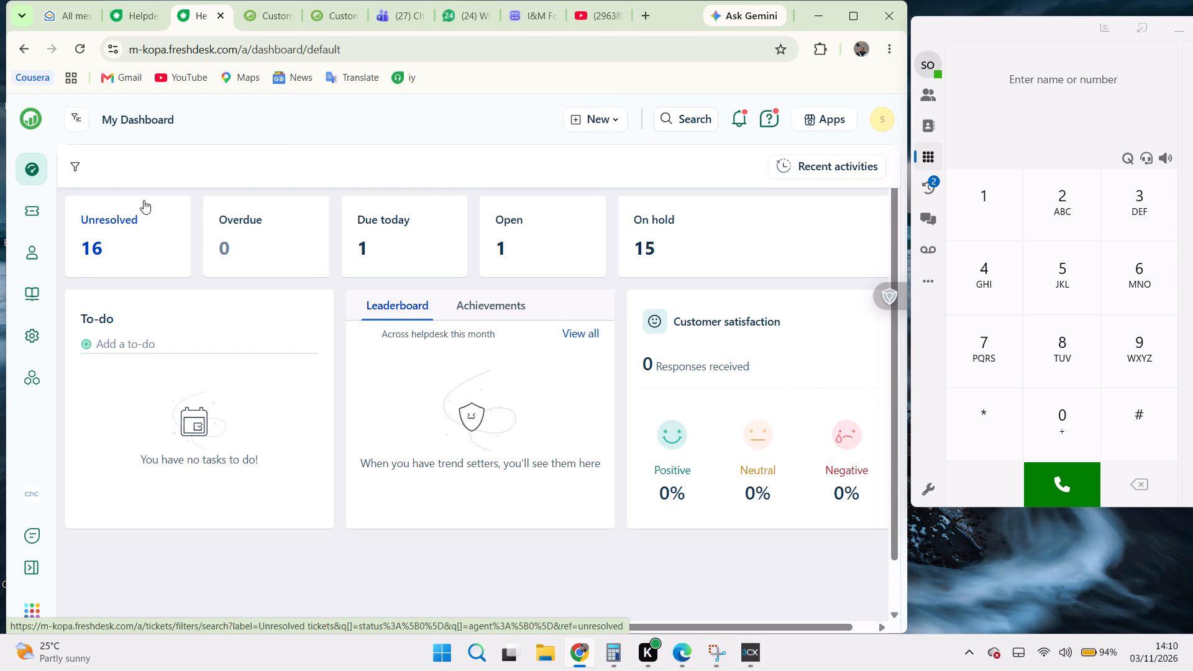
pyautogui.click(132, 230)
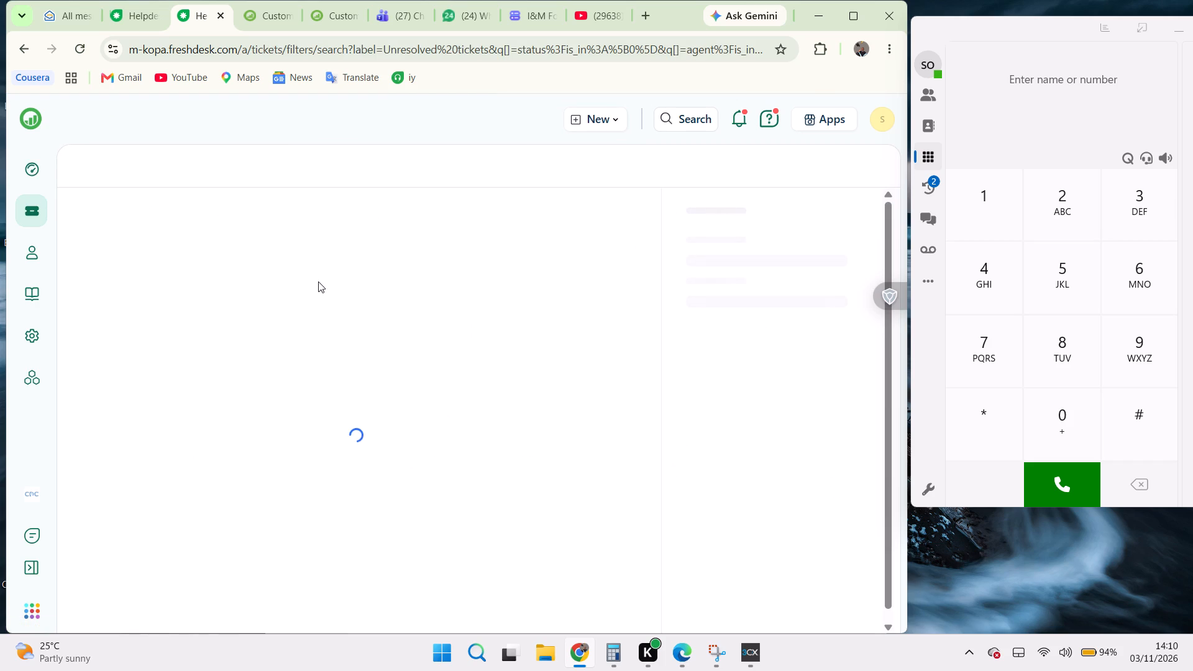
pyautogui.scroll(-3, 263, 447)
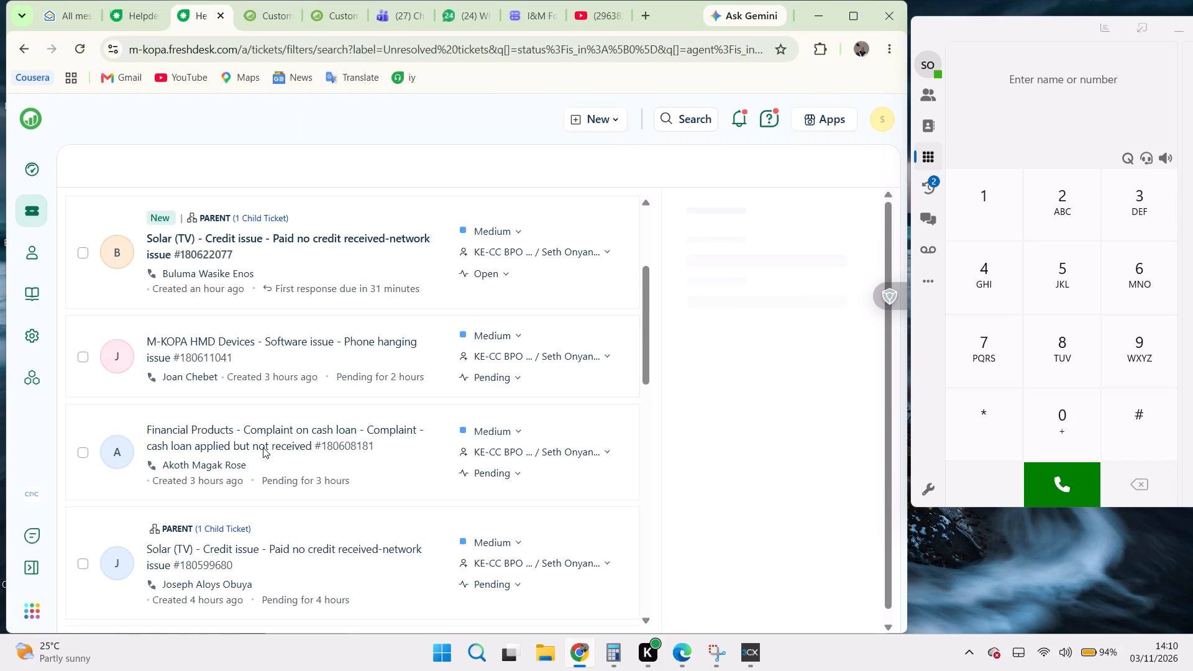
pyautogui.scroll(-6, 263, 447)
pyautogui.scroll(1, 269, 449)
pyautogui.scroll(-3, 269, 449)
pyautogui.scroll(1, 269, 449)
pyautogui.scroll(-2, 269, 449)
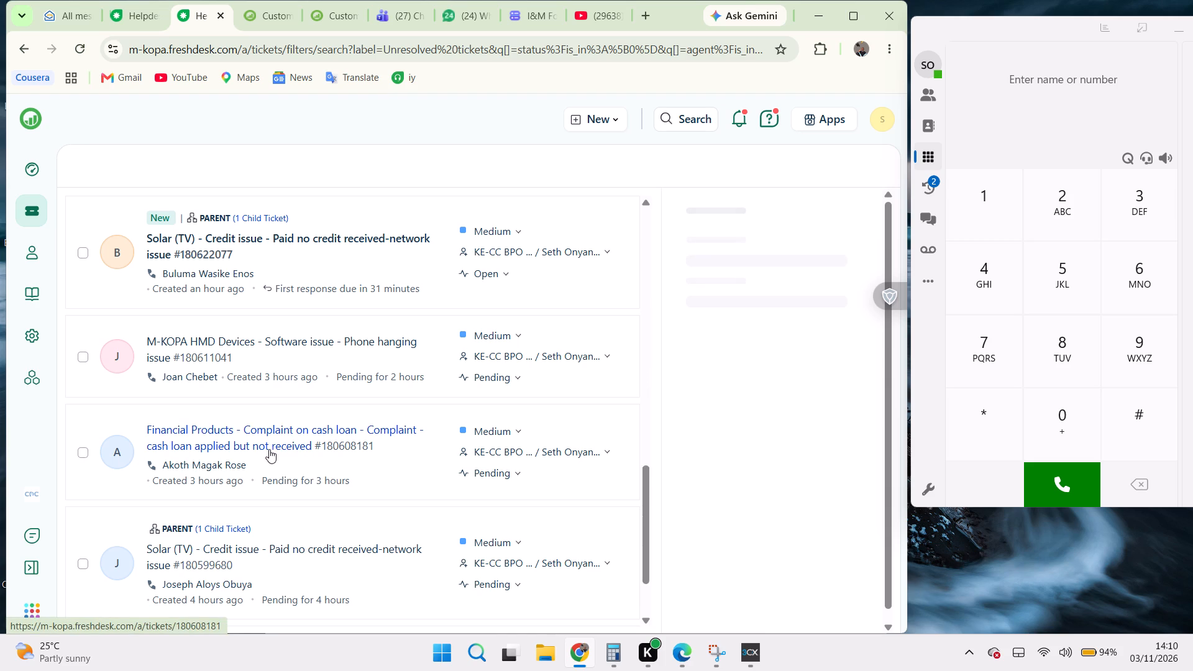
pyautogui.scroll(-16, 269, 449)
pyautogui.scroll(1, 269, 449)
pyautogui.scroll(-3, 269, 449)
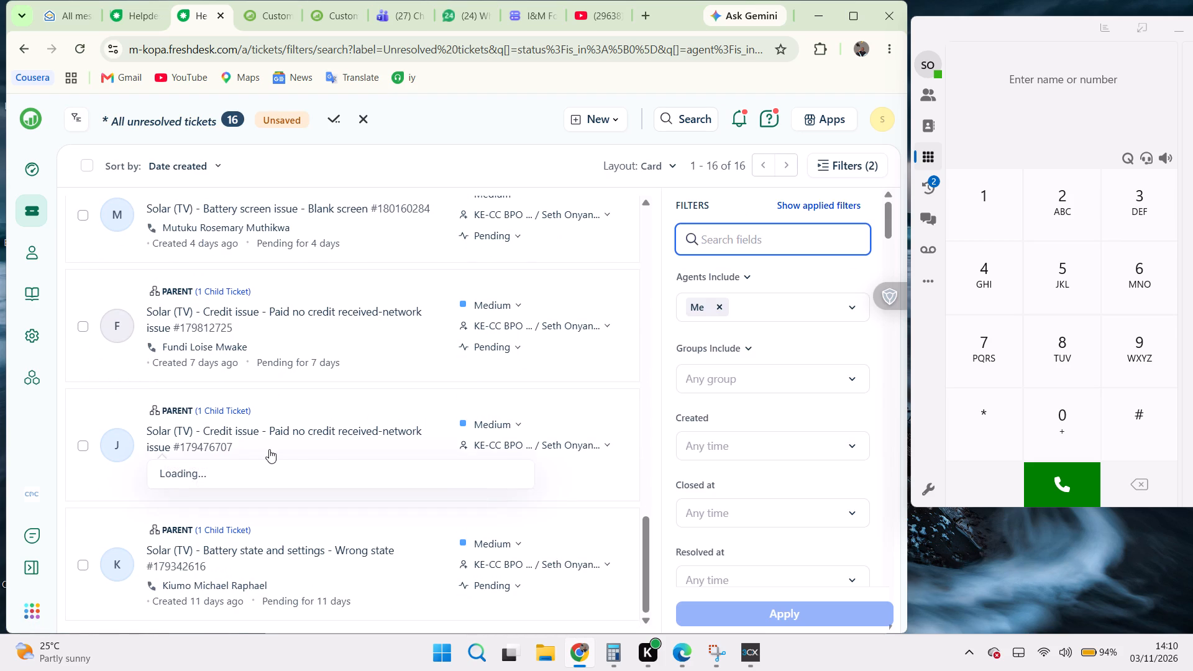
pyautogui.scroll(4, 269, 449)
pyautogui.scroll(-1, 269, 449)
pyautogui.scroll(3, 269, 449)
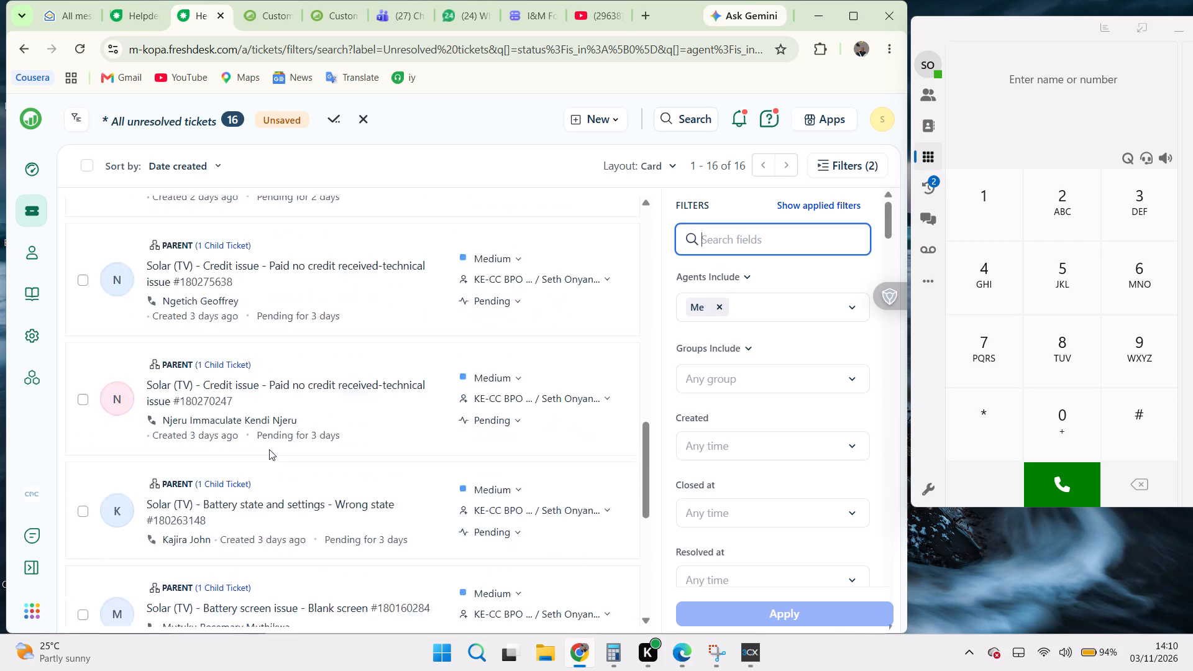
pyautogui.scroll(5, 269, 449)
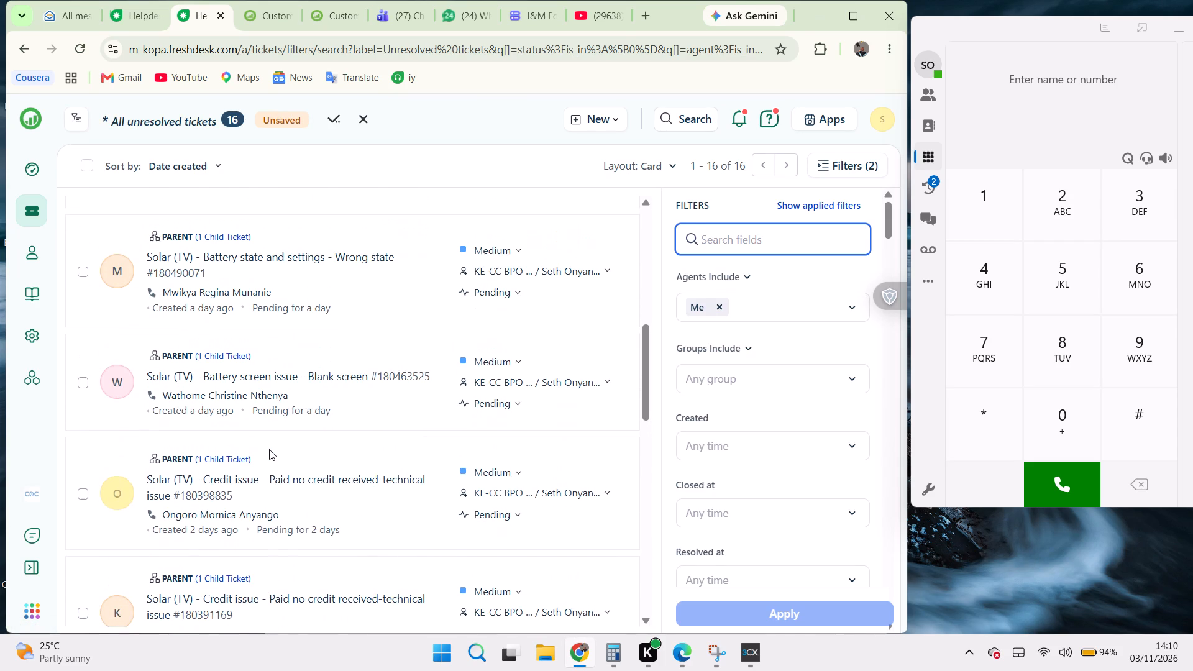
pyautogui.scroll(1, 269, 449)
pyautogui.scroll(-1, 269, 449)
pyautogui.scroll(1, 269, 449)
pyautogui.scroll(-1, 269, 449)
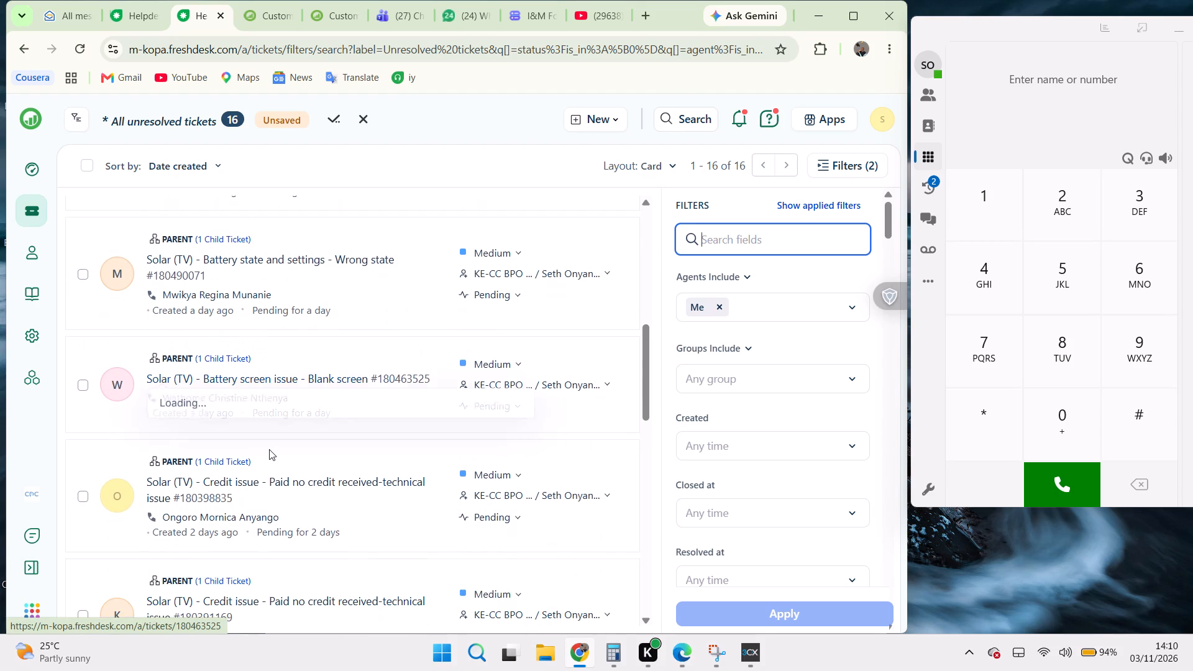
pyautogui.scroll(5, 269, 449)
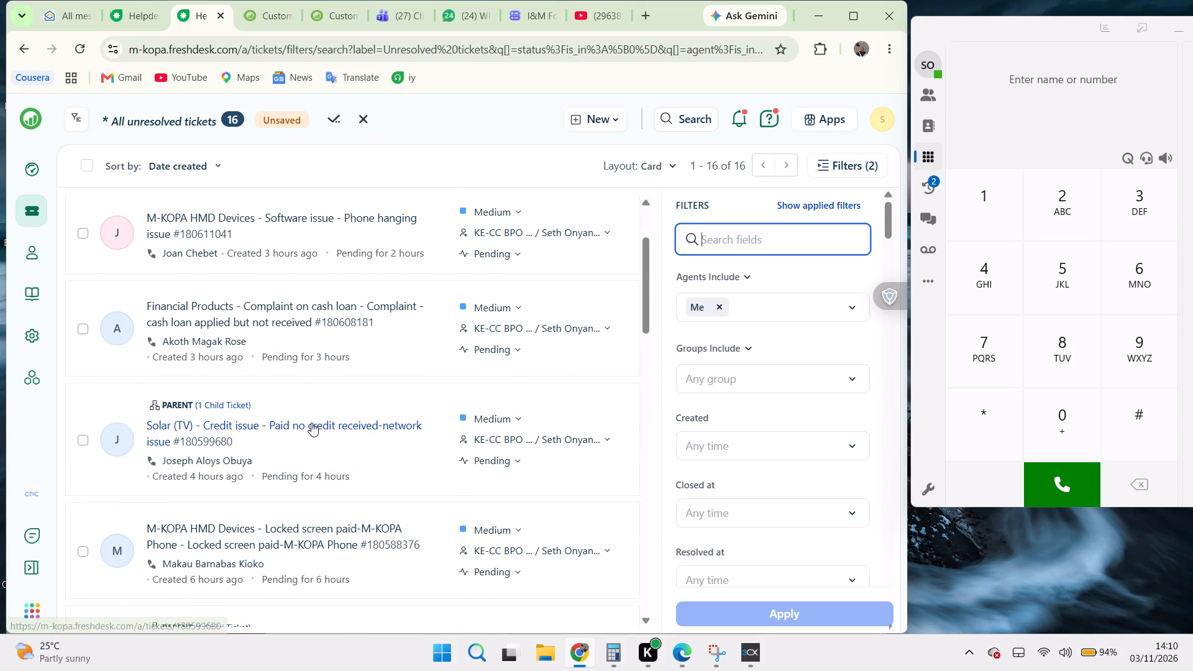
pyautogui.scroll(-3, 410, 450)
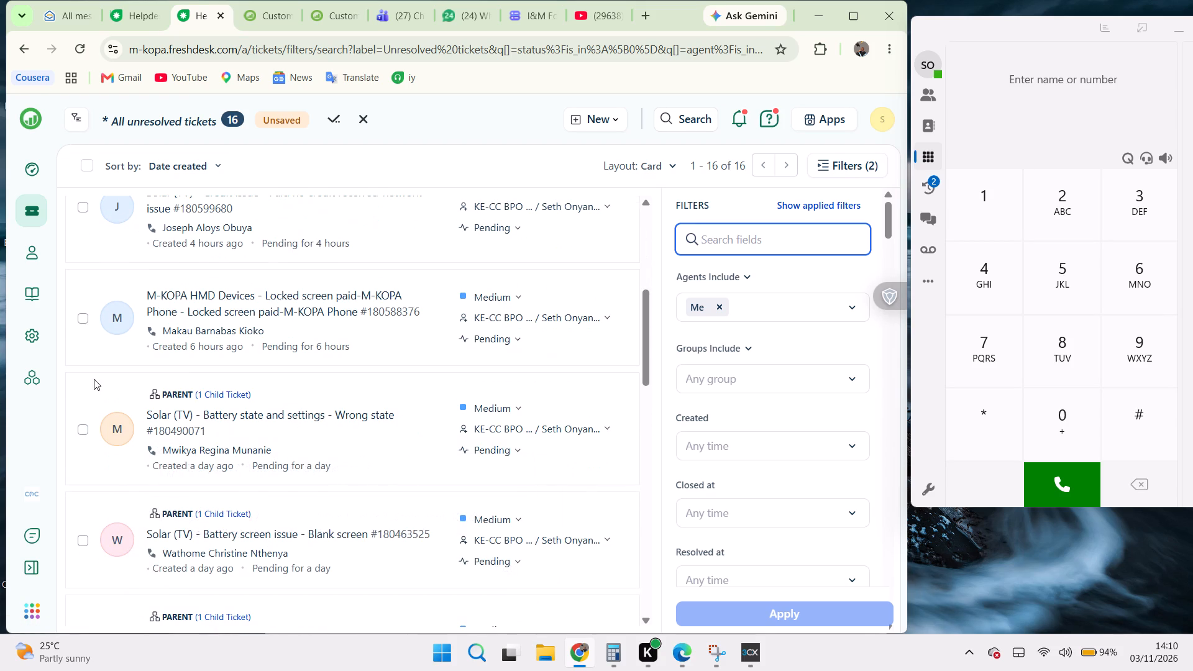
pyautogui.click(270, 297)
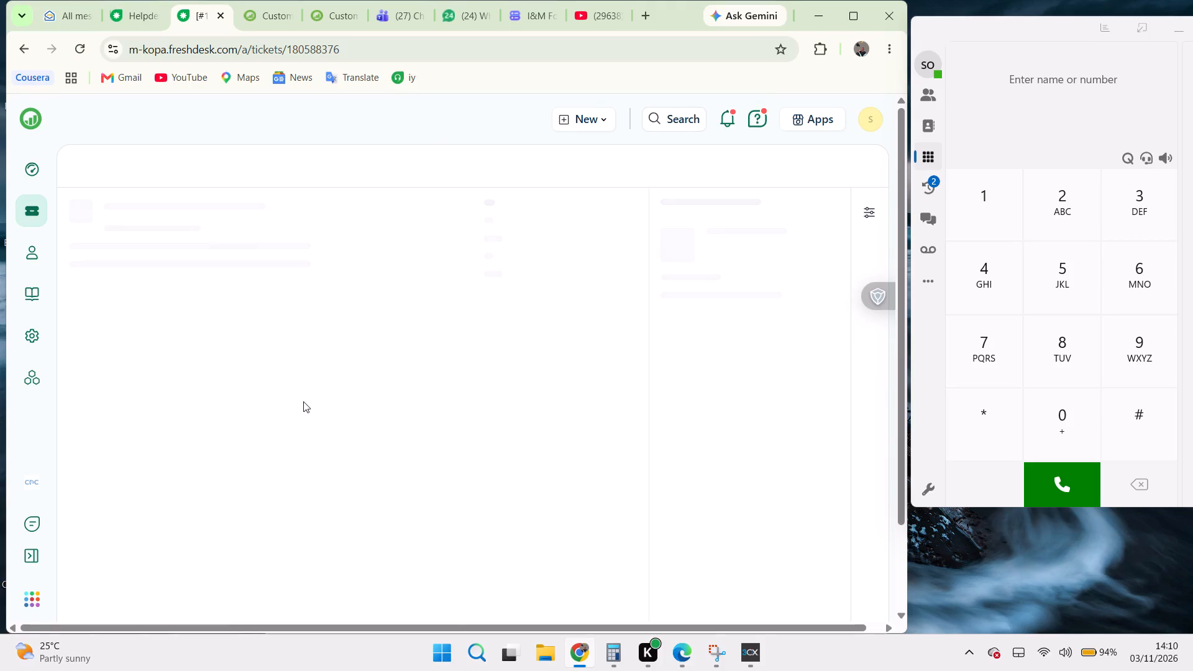
pyautogui.scroll(-3, 303, 403)
pyautogui.scroll(2, 303, 403)
pyautogui.scroll(-1, 303, 403)
pyautogui.scroll(1, 303, 403)
pyautogui.scroll(-1, 303, 403)
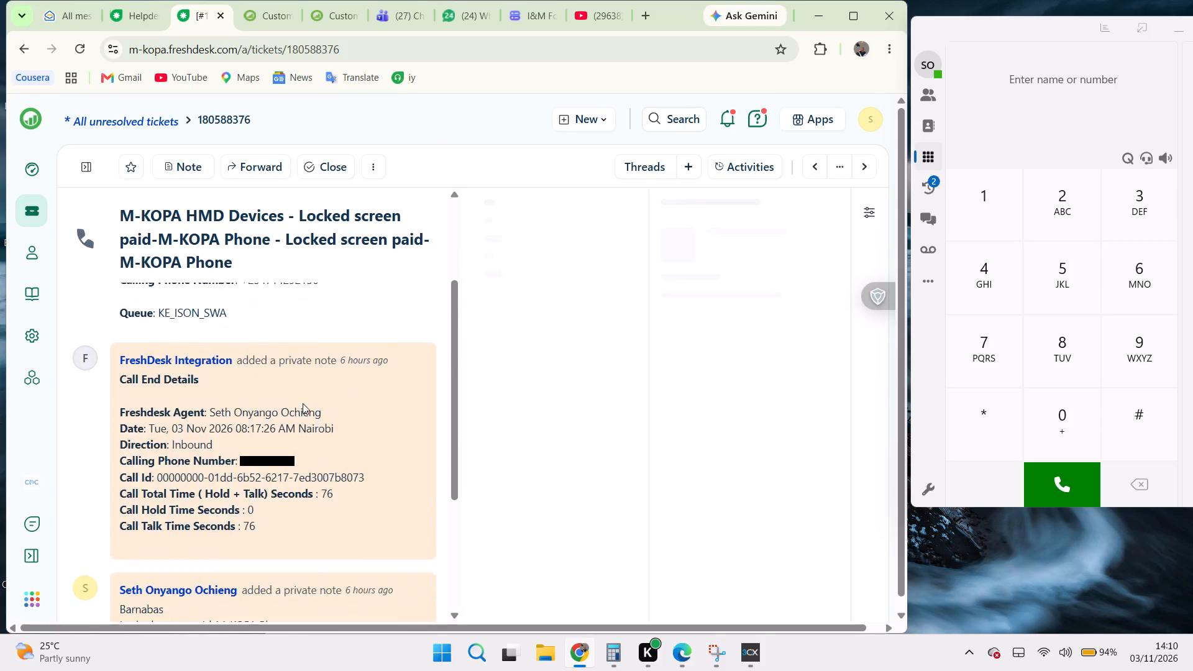
pyautogui.scroll(-2, 303, 403)
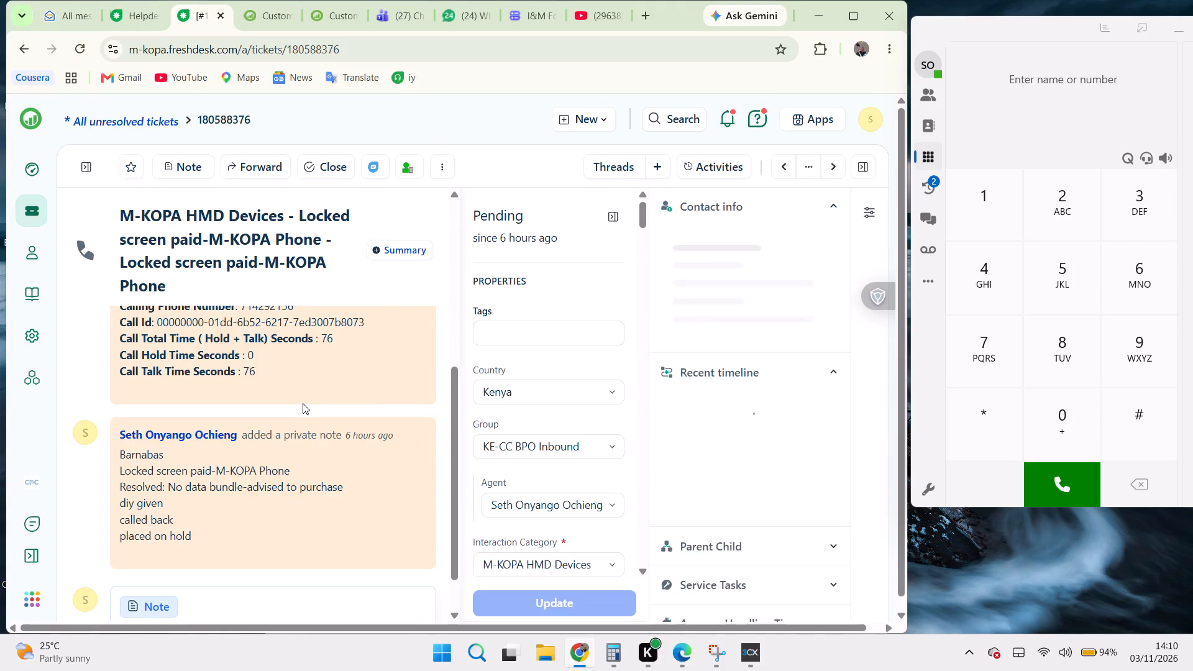
pyautogui.click(388, 441)
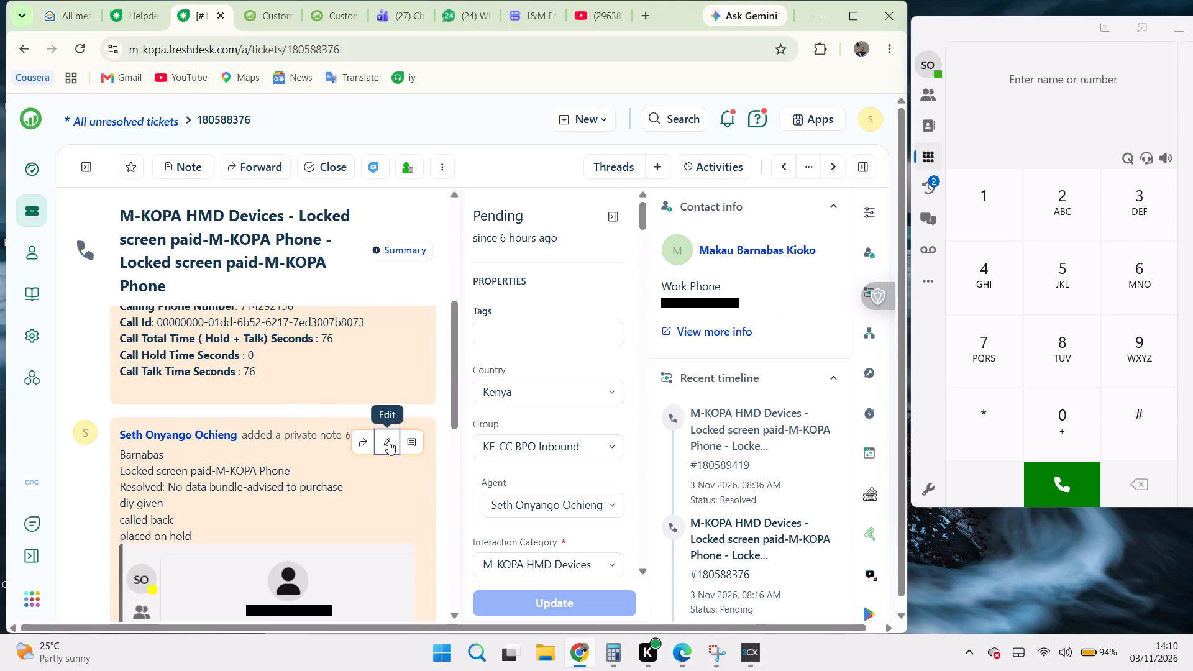
pyautogui.click(220, 560)
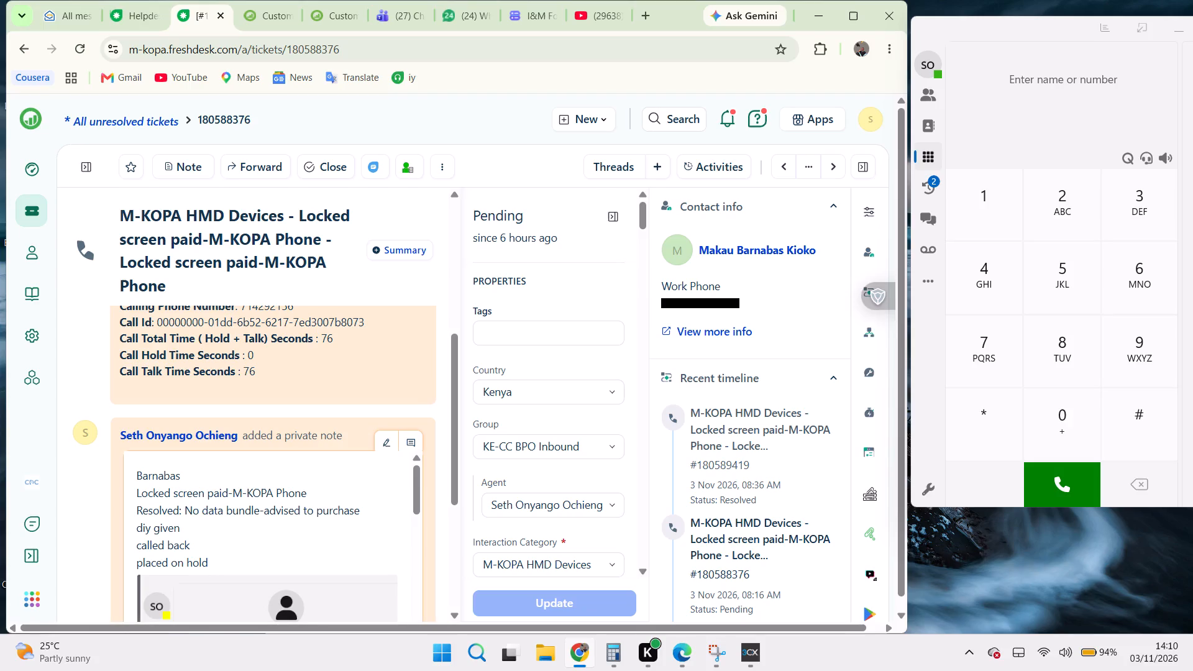
pyautogui.press('Return')
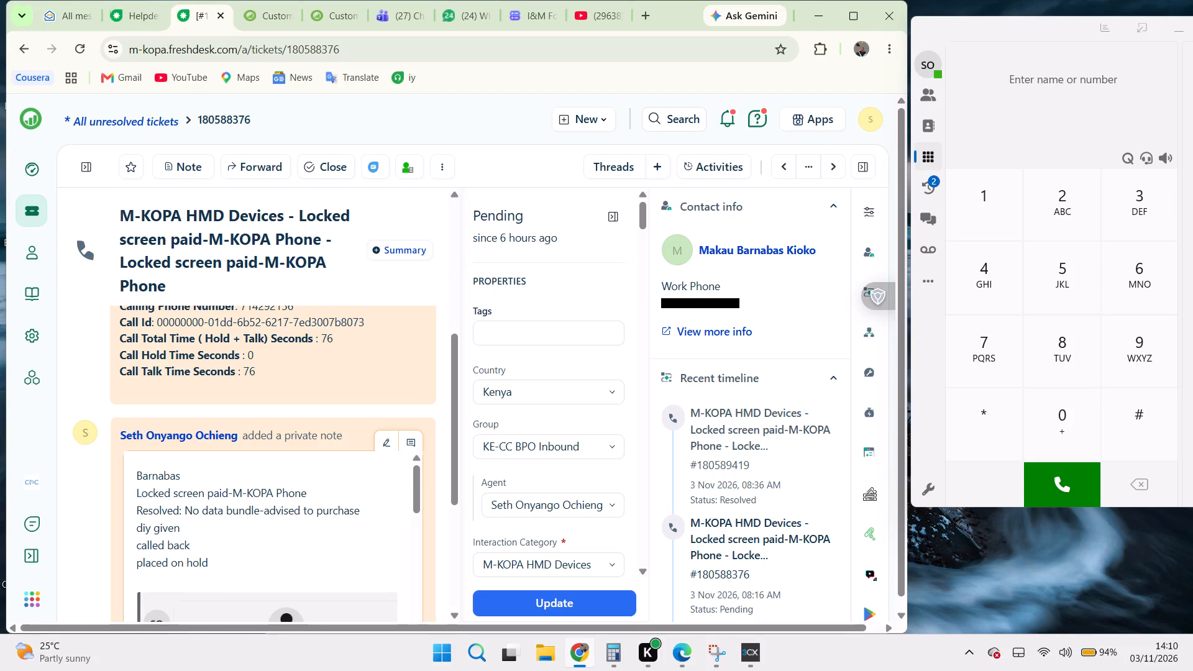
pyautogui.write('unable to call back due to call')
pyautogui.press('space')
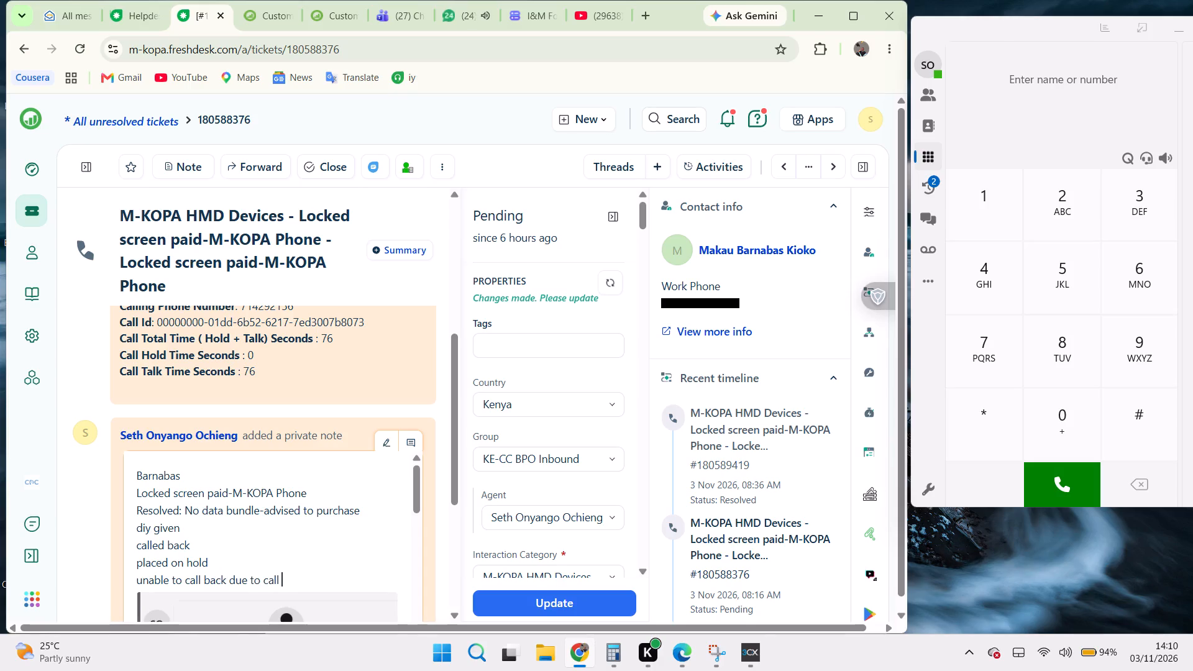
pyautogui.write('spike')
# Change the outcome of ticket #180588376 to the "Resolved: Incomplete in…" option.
pyautogui.scroll(-4, 511, 477)
pyautogui.scroll(1, 511, 477)
pyautogui.scroll(-2, 421, 512)
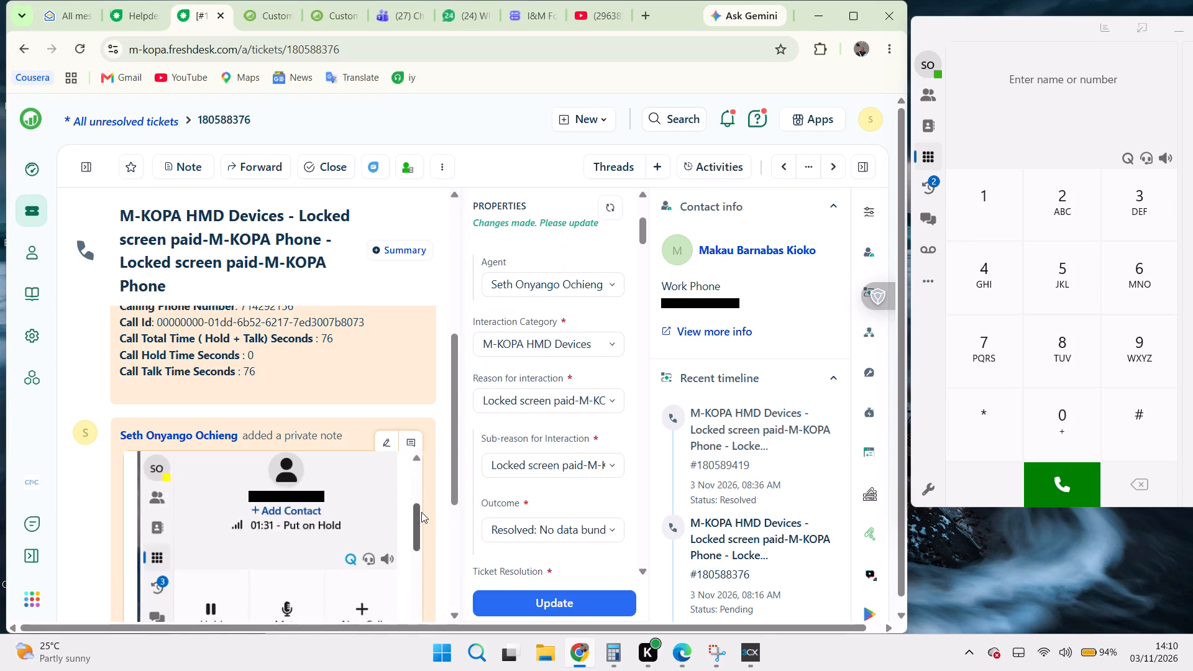
pyautogui.scroll(-1, 421, 512)
pyautogui.scroll(-3, 404, 431)
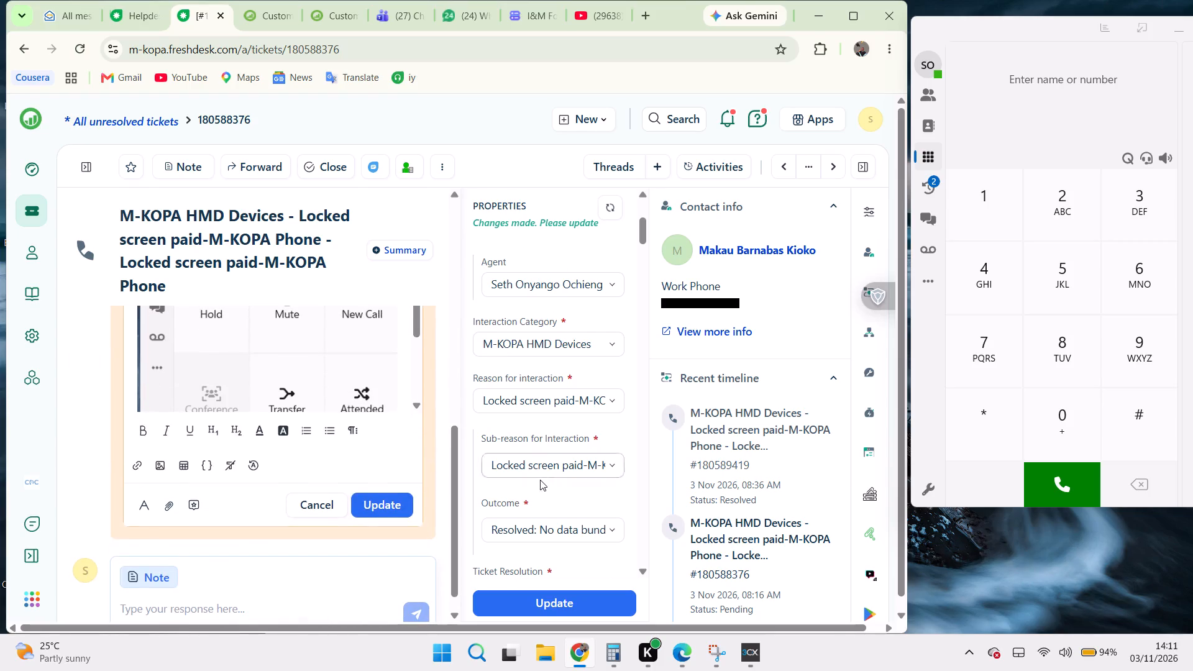
pyautogui.scroll(-1, 543, 482)
pyautogui.click(557, 451)
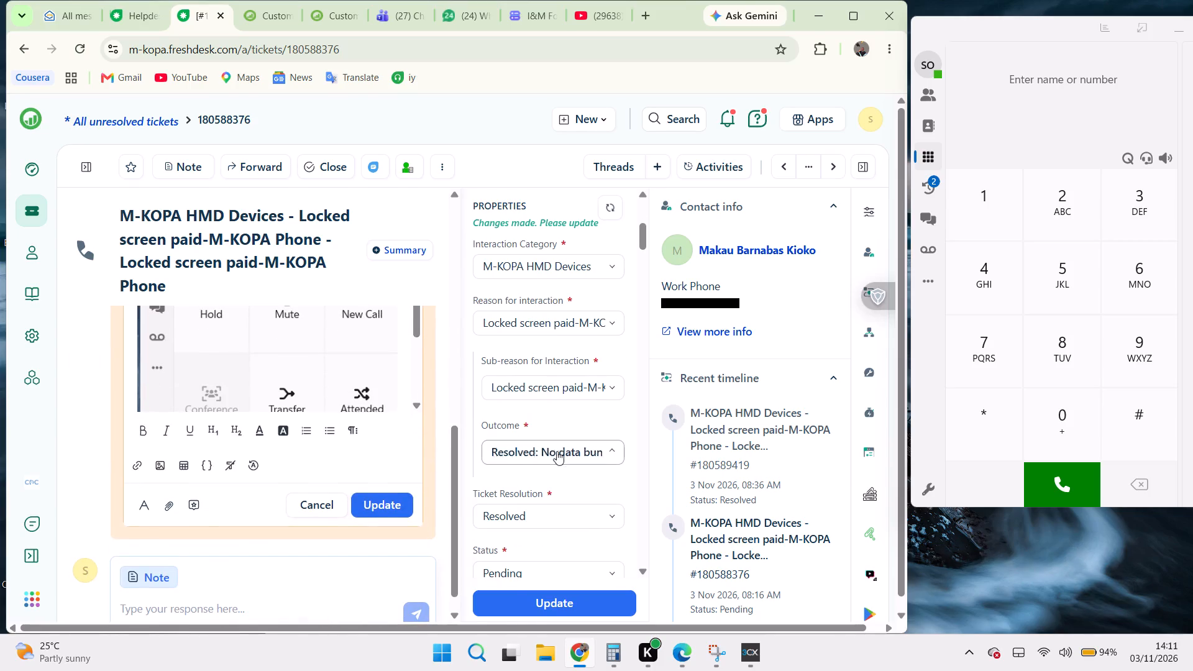
pyautogui.moveTo(616, 508); pyautogui.dragTo(629, 591)
pyautogui.click(551, 577)
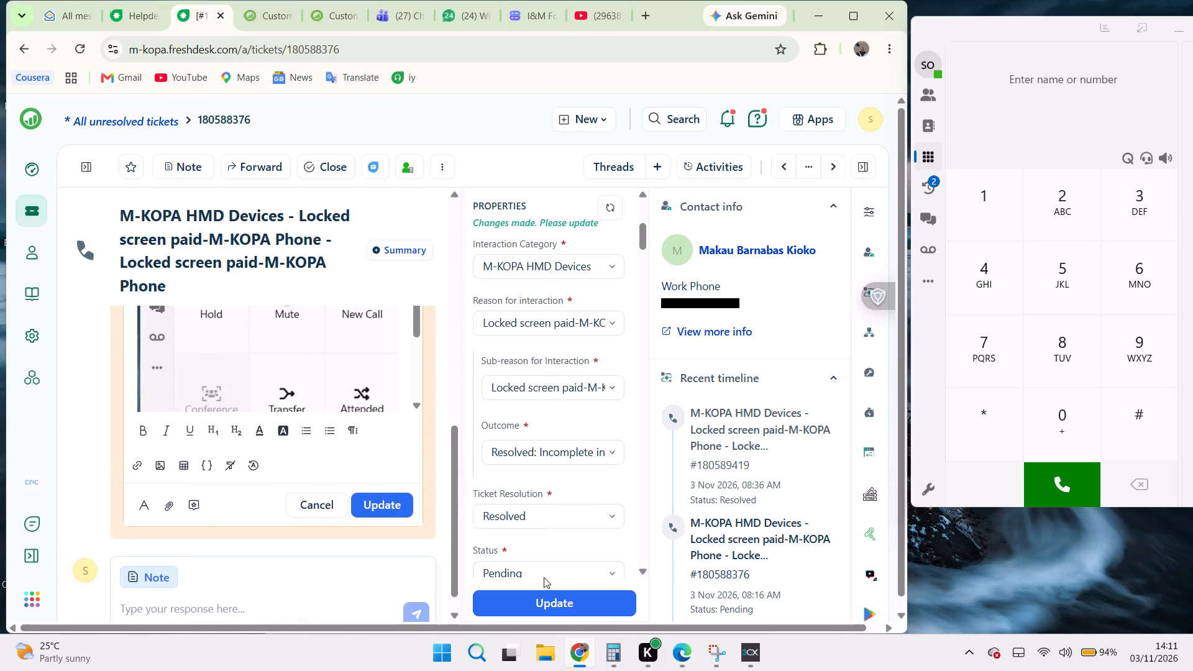
# Set the ticket status to Resolved and save both the ticket properties and the edited note.
pyautogui.click(544, 574)
pyautogui.click(510, 501)
pyautogui.click(512, 601)
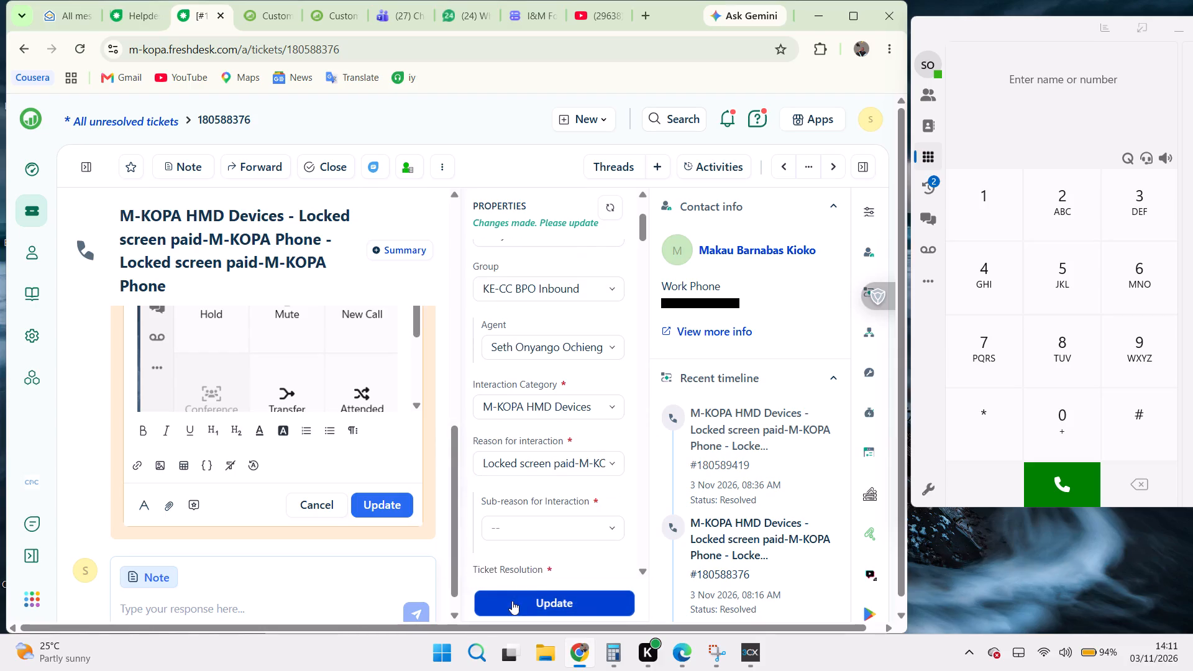
pyautogui.click(540, 602)
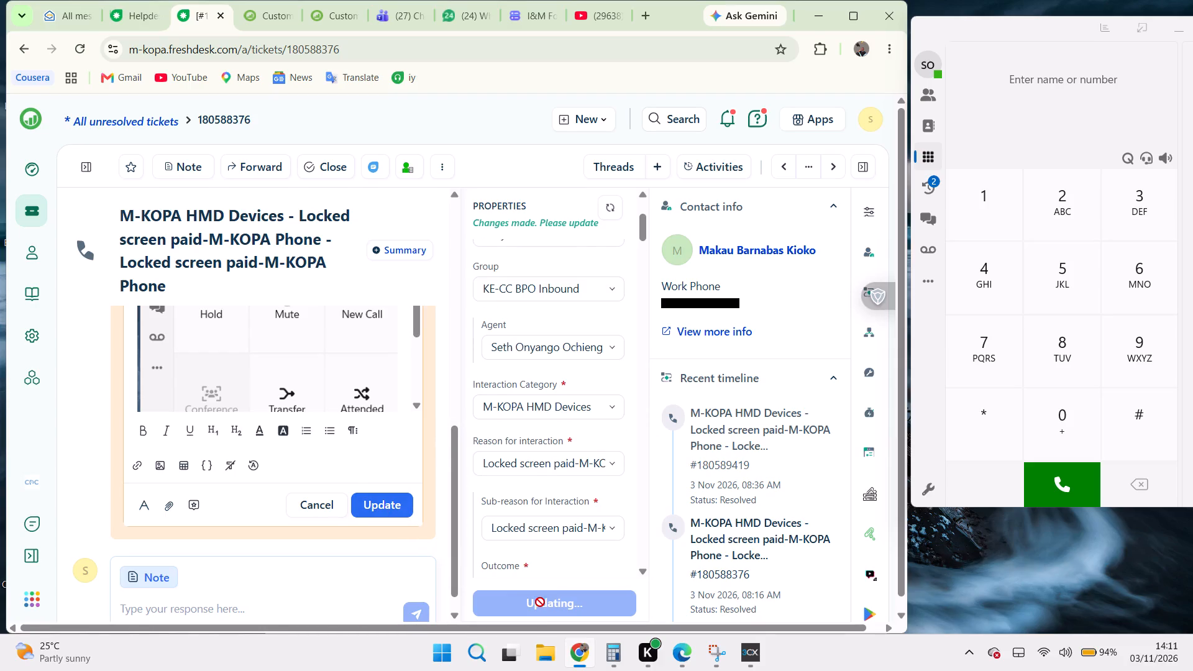
pyautogui.click(385, 506)
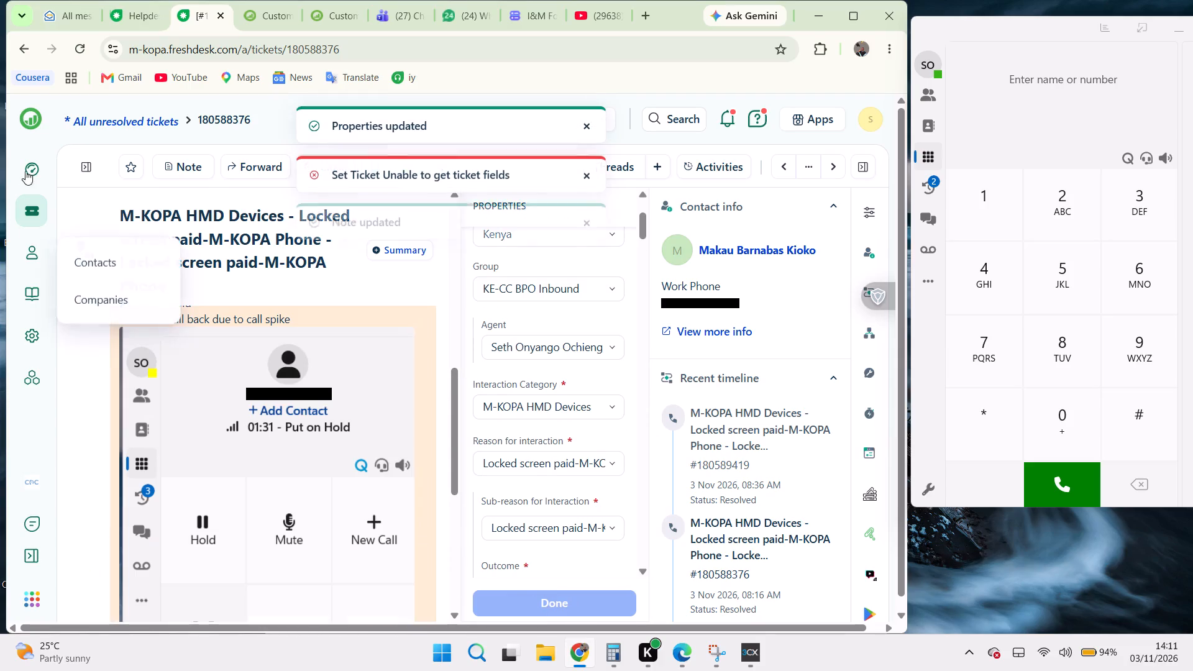
# Return to the dashboard, dismiss the notifications and open the unresolved tickets list.
pyautogui.click(31, 166)
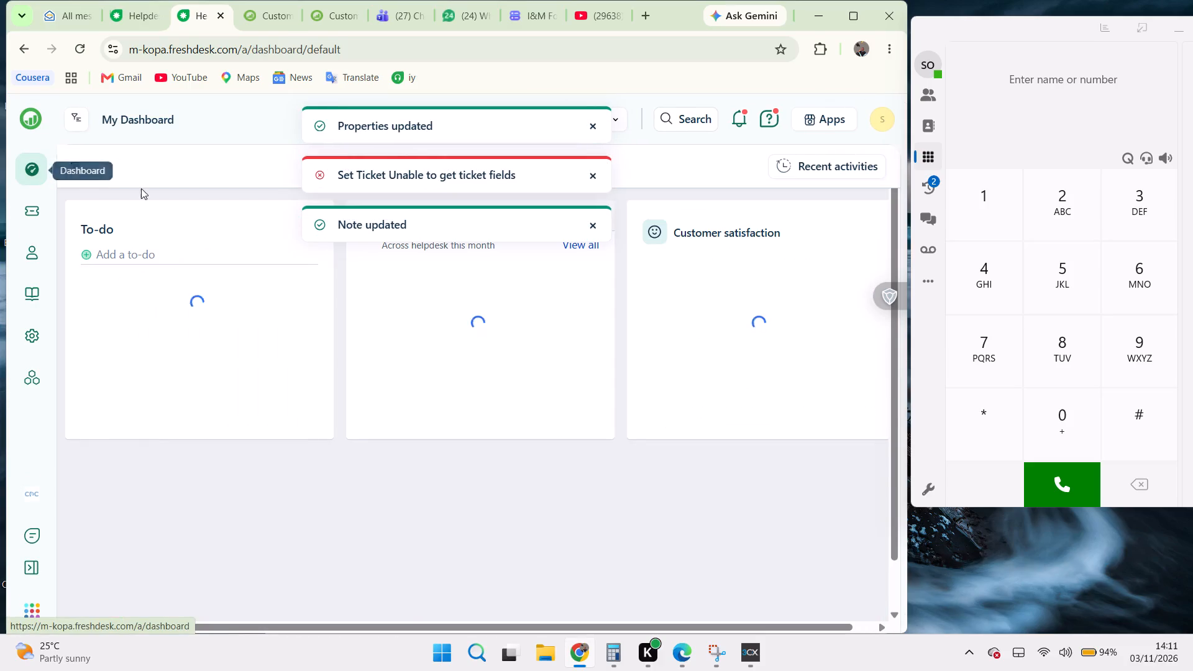
pyautogui.click(592, 226)
pyautogui.click(594, 176)
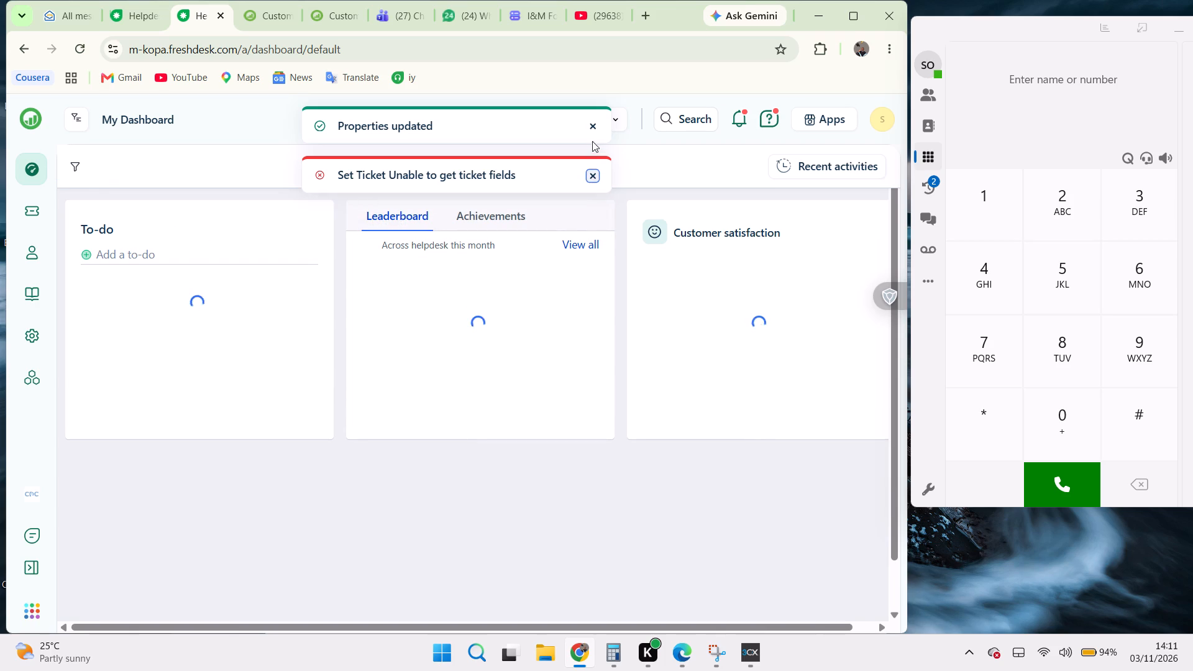
pyautogui.click(590, 123)
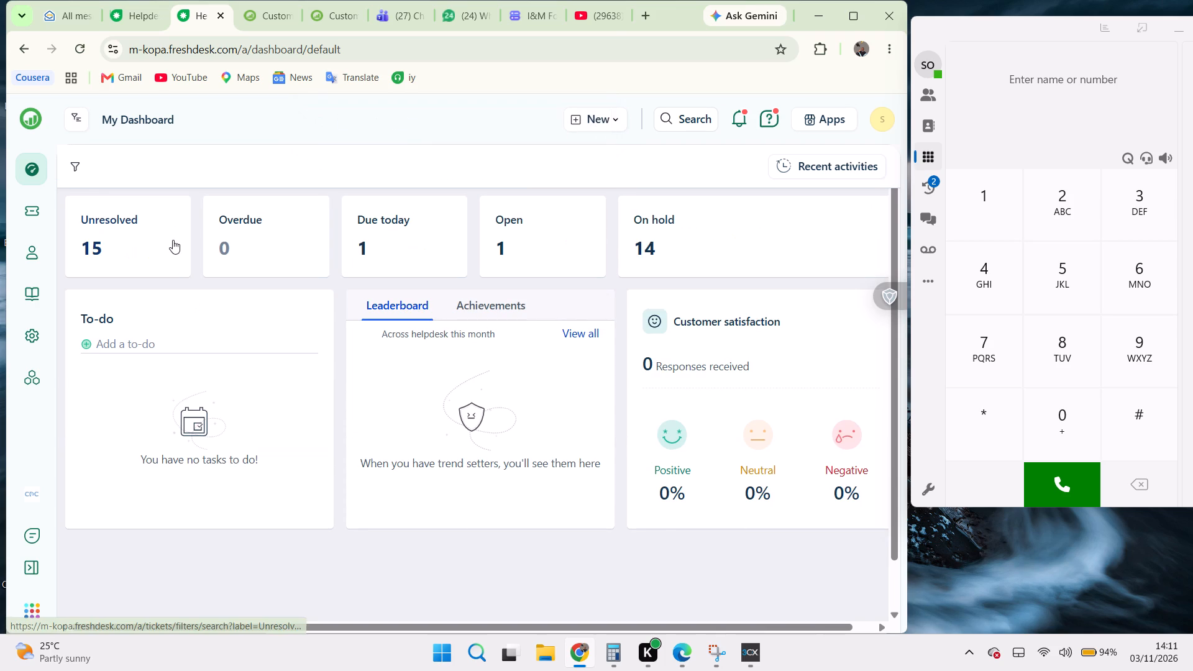
pyautogui.click(107, 222)
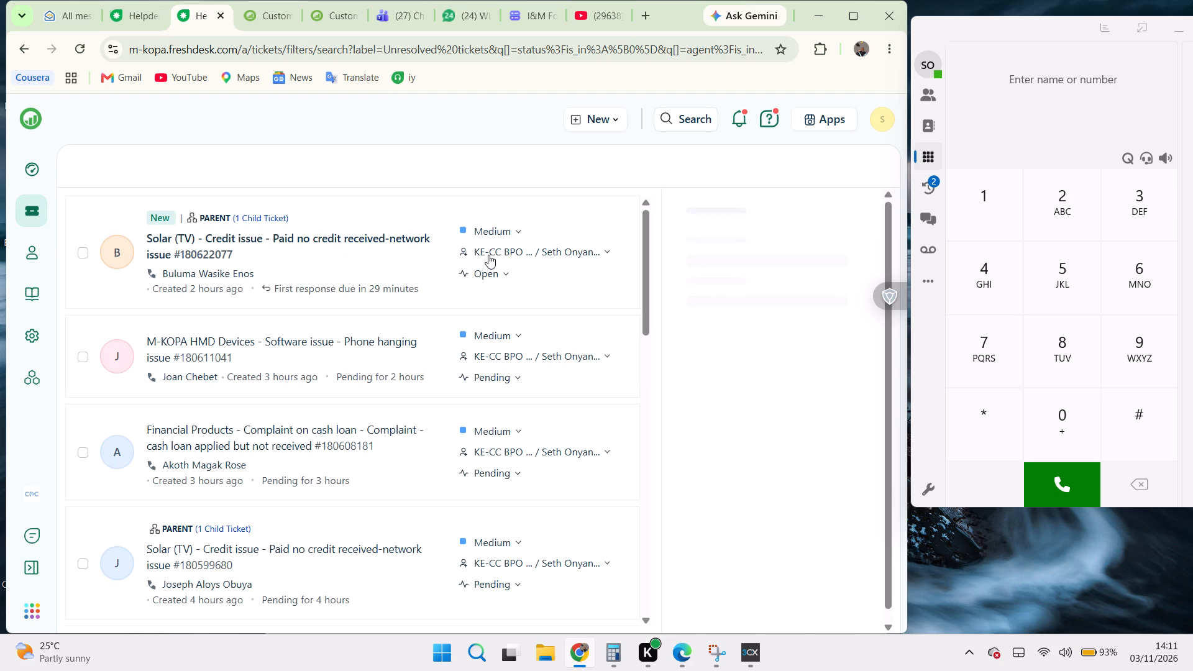
# Look through the unresolved tickets list for the next pending ticket that needs a customer callback.
pyautogui.scroll(-6, 344, 425)
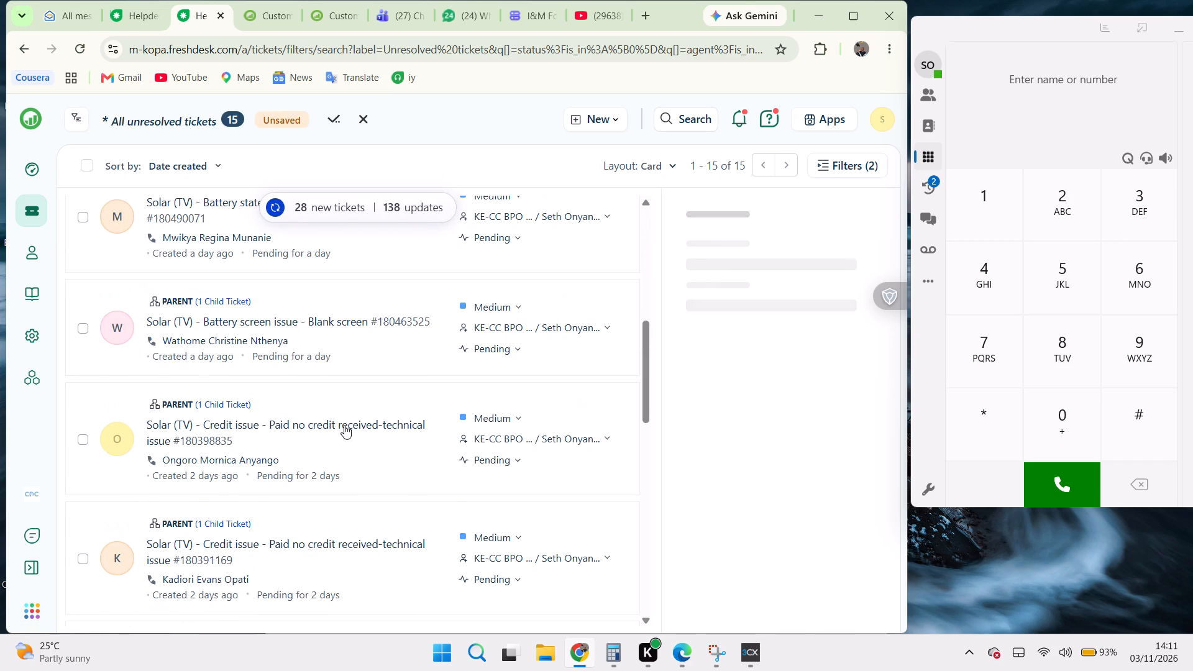
pyautogui.scroll(-9, 344, 425)
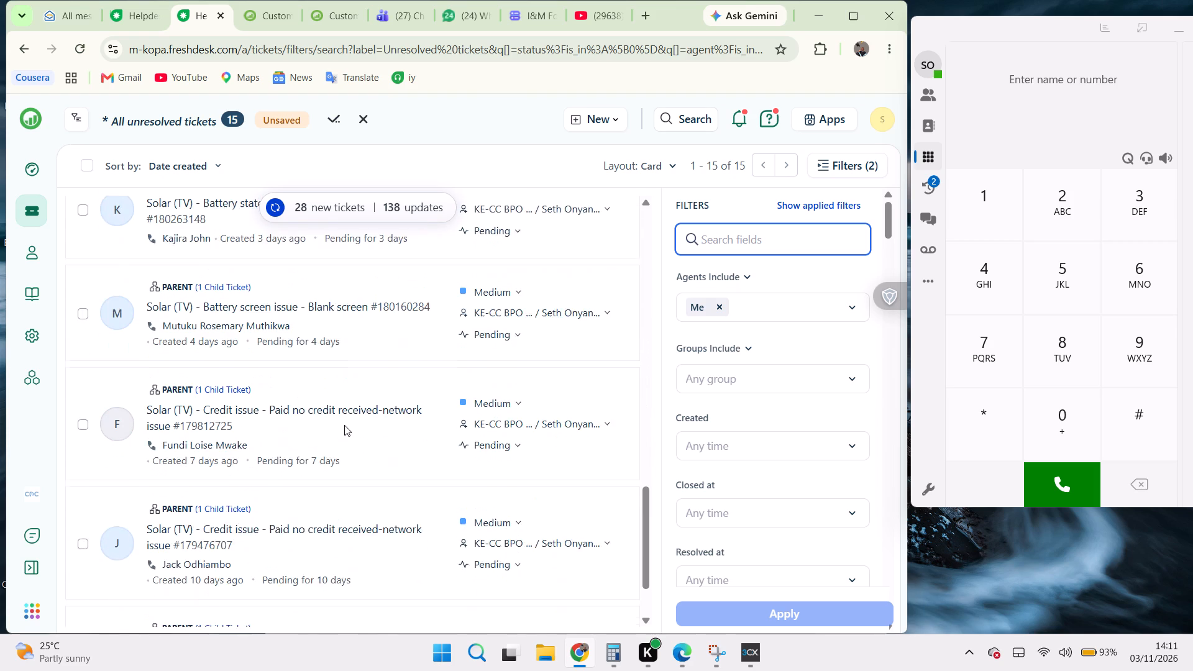
pyautogui.scroll(-7, 344, 425)
pyautogui.scroll(2, 344, 425)
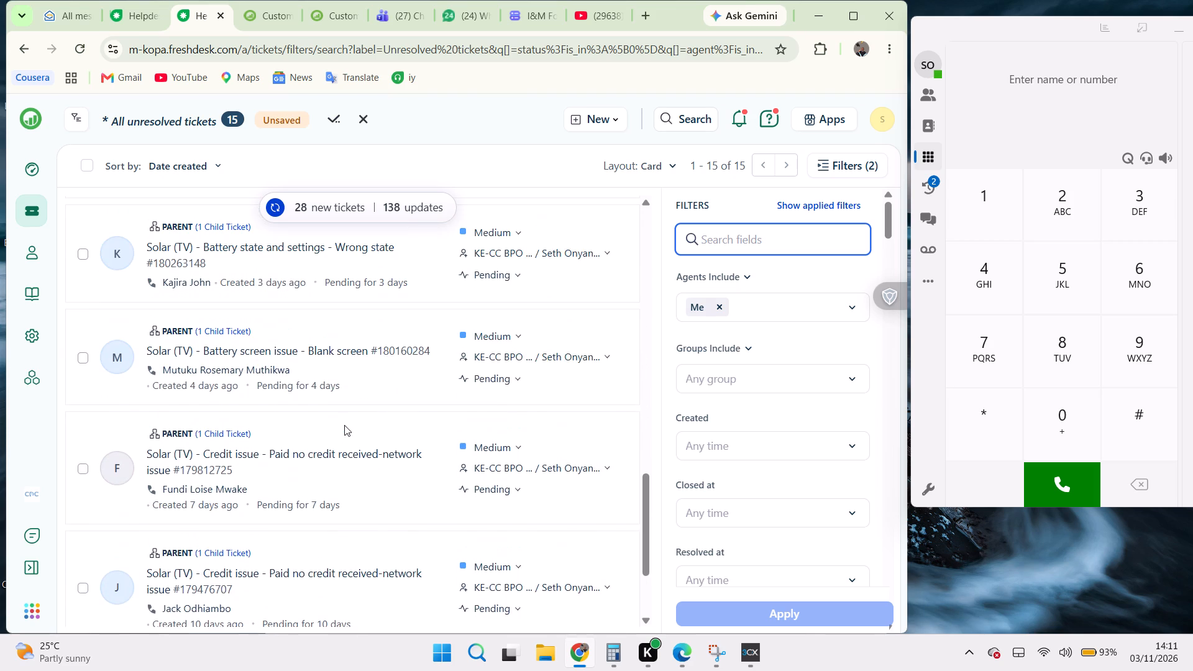
pyautogui.scroll(3, 344, 425)
pyautogui.scroll(-1, 344, 425)
pyautogui.scroll(1, 344, 425)
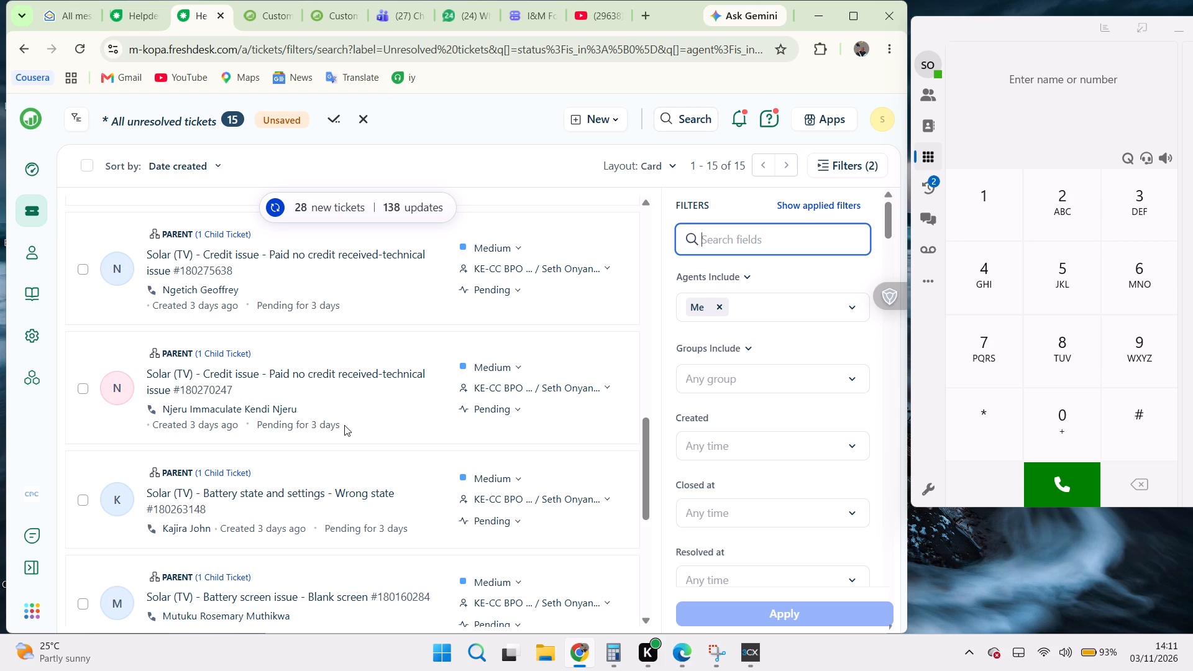
pyautogui.scroll(2, 355, 380)
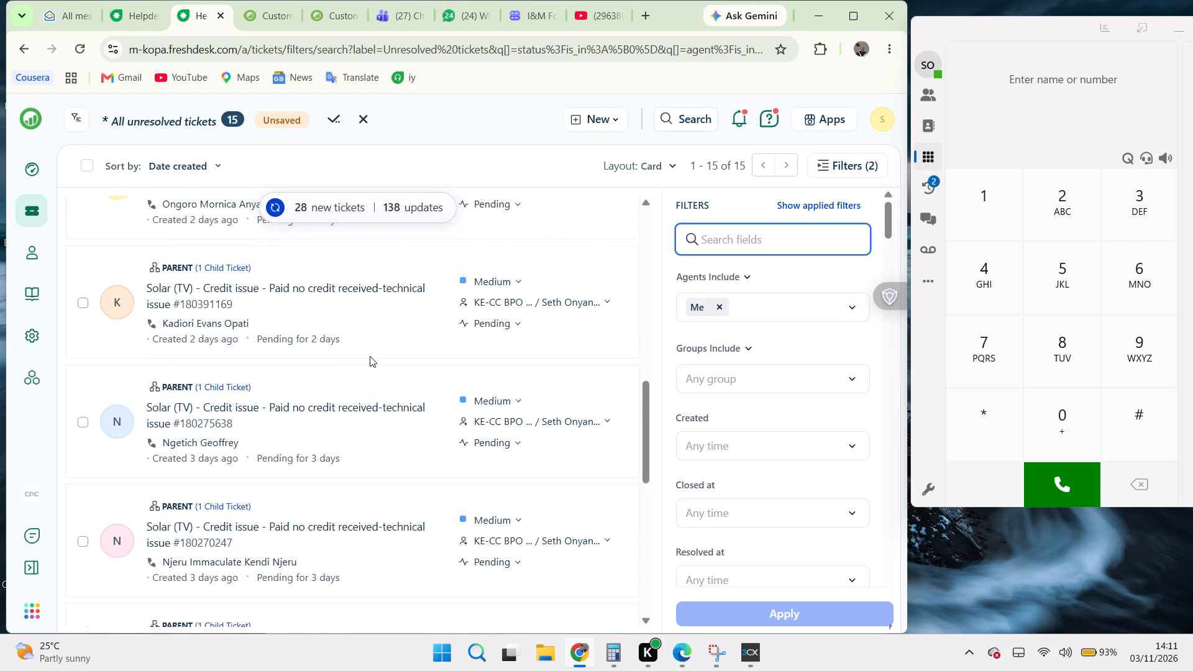
pyautogui.scroll(4, 370, 356)
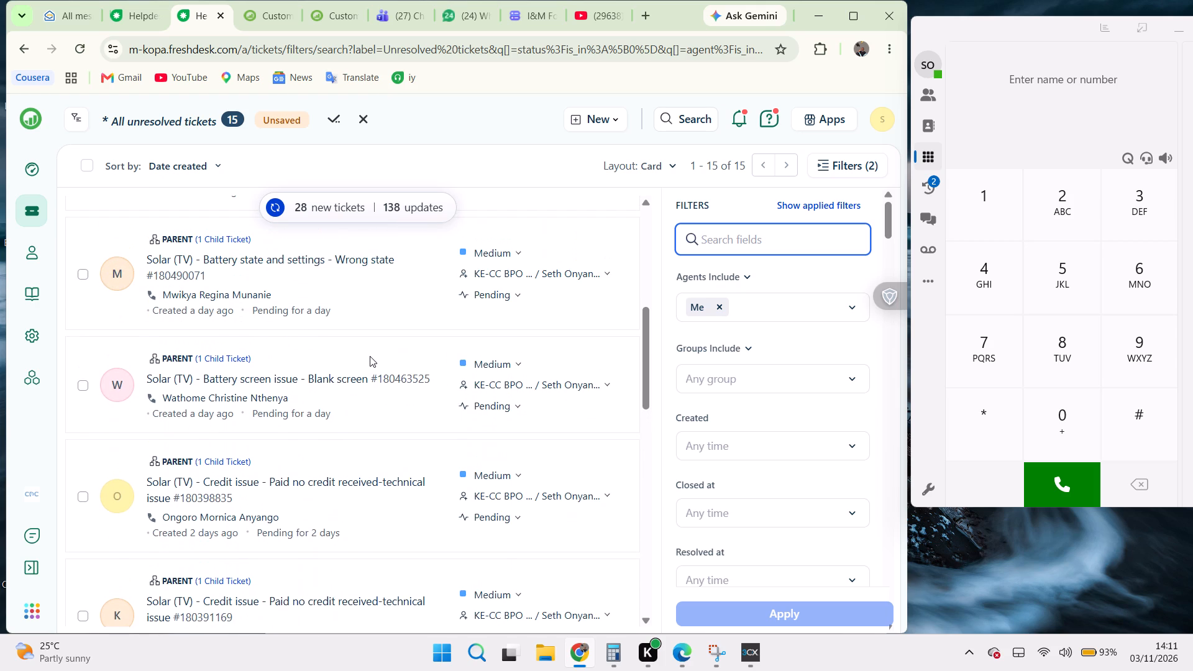
pyautogui.scroll(1, 370, 356)
pyautogui.scroll(-1, 370, 356)
pyautogui.scroll(3, 370, 356)
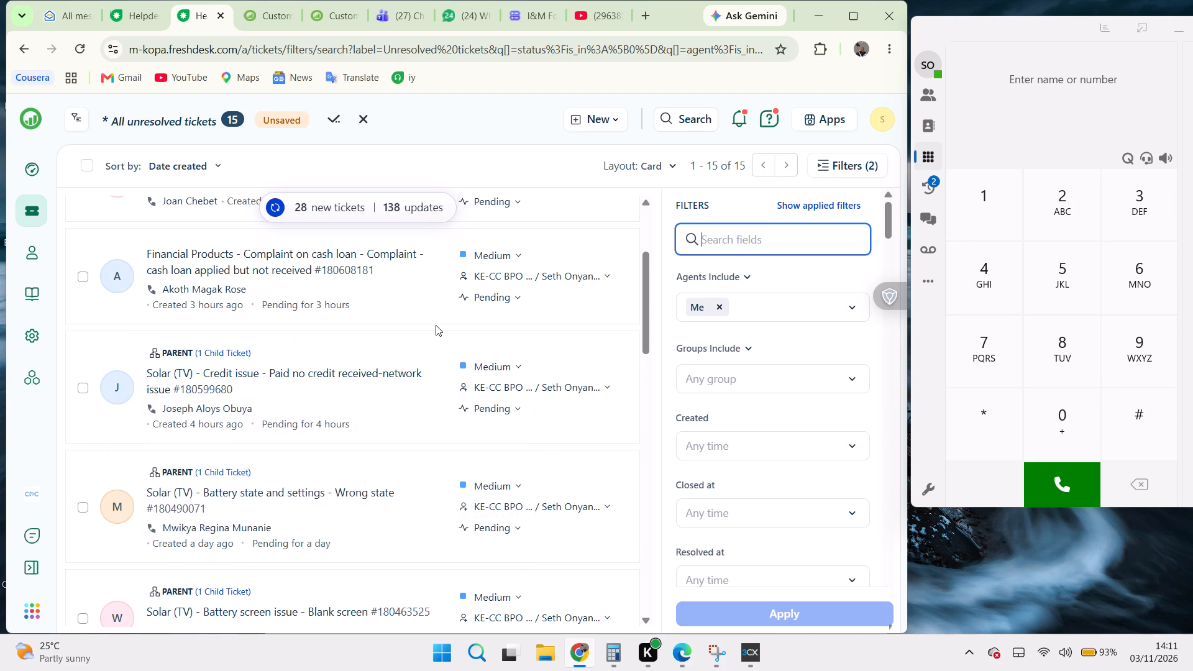
pyautogui.scroll(1, 435, 329)
pyautogui.scroll(-1, 435, 329)
pyautogui.scroll(3, 435, 329)
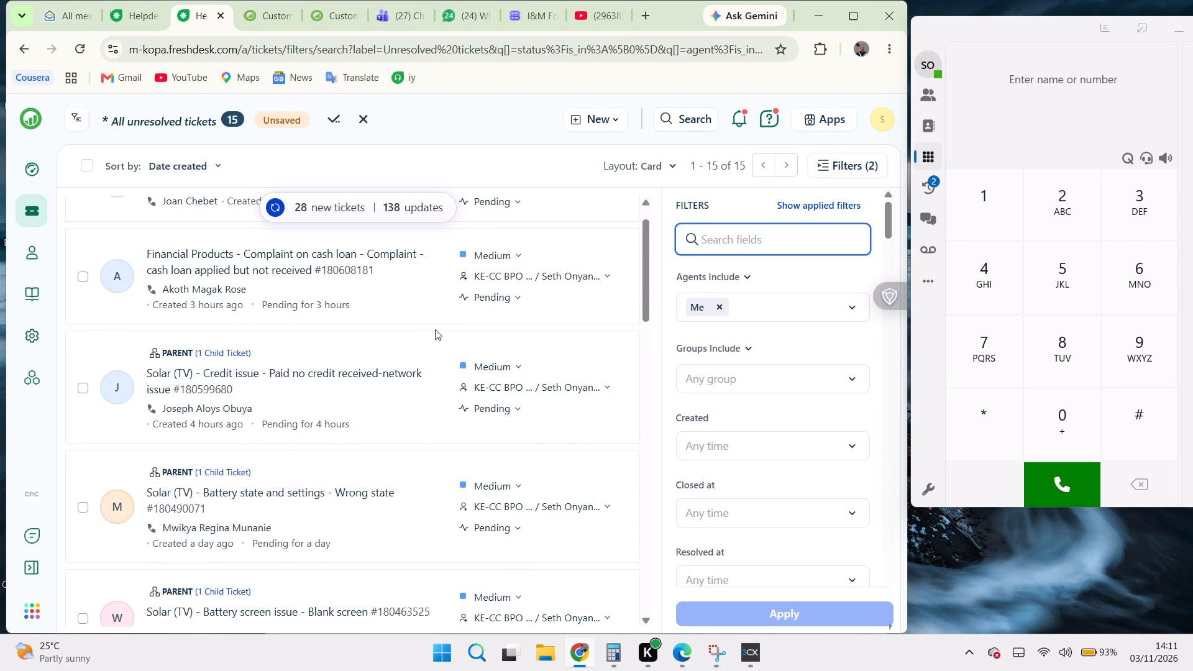
pyautogui.scroll(3, 435, 329)
pyautogui.scroll(-1, 435, 329)
pyautogui.scroll(7, 337, 324)
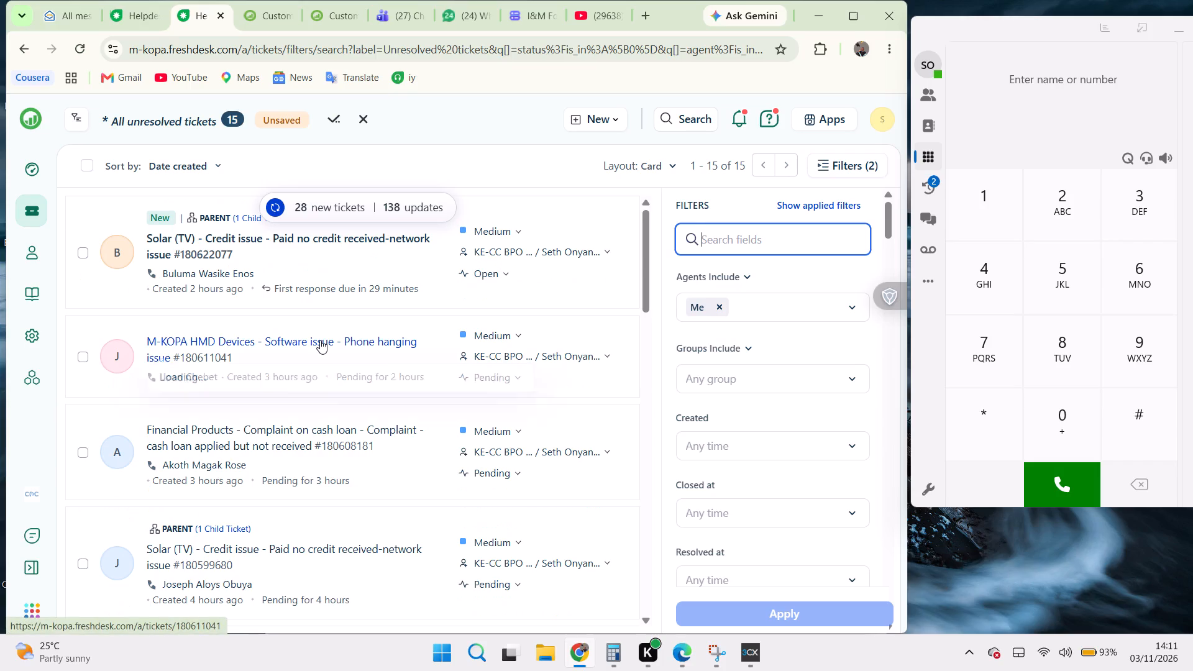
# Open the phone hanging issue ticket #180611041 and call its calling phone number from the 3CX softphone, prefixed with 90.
pyautogui.click(320, 340)
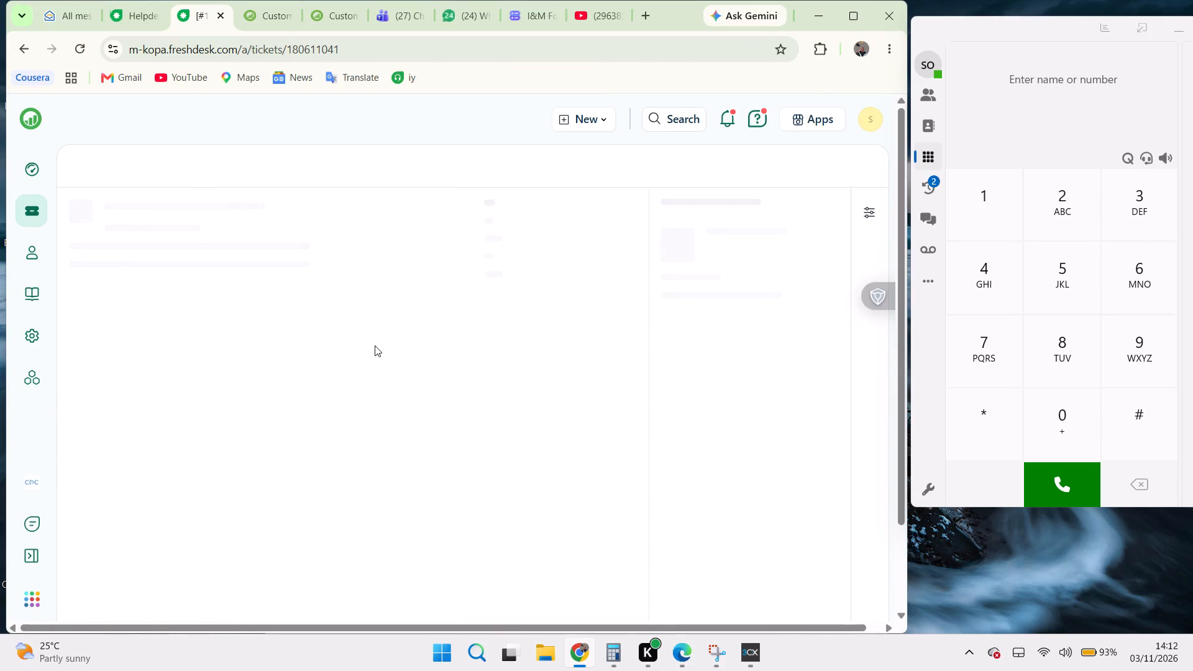
pyautogui.scroll(-2, 322, 415)
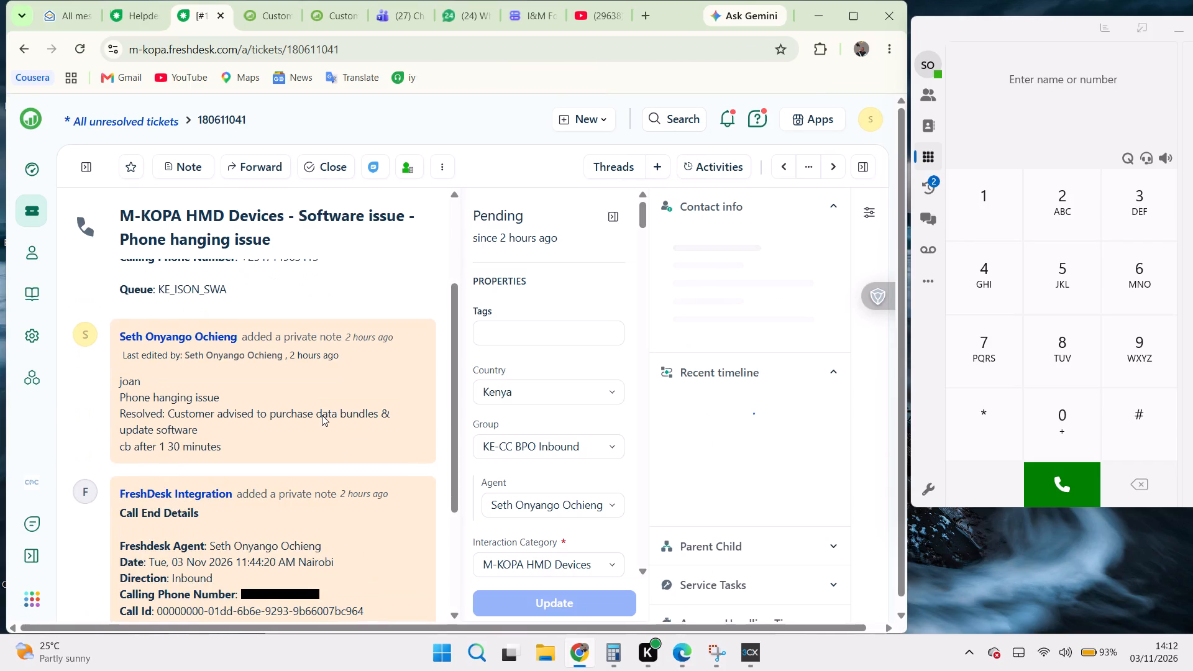
pyautogui.scroll(2, 322, 415)
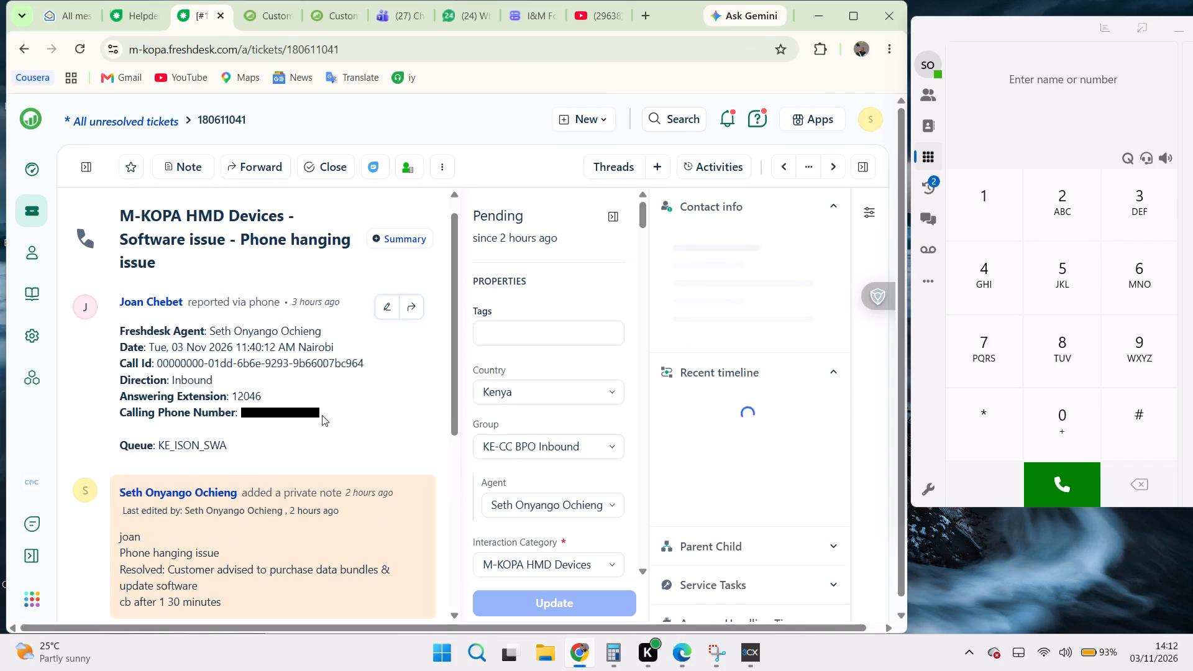
pyautogui.moveTo(264, 411); pyautogui.dragTo(349, 408)
pyautogui.rightClick(349, 408)
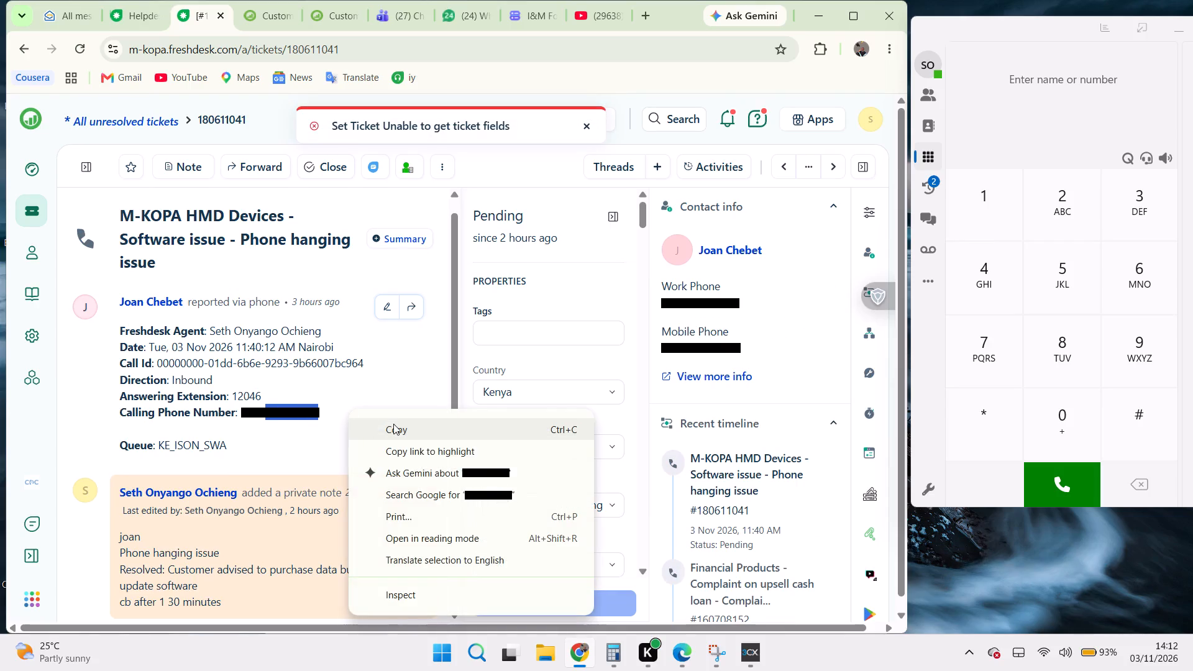
pyautogui.click(393, 427)
pyautogui.click(1031, 87)
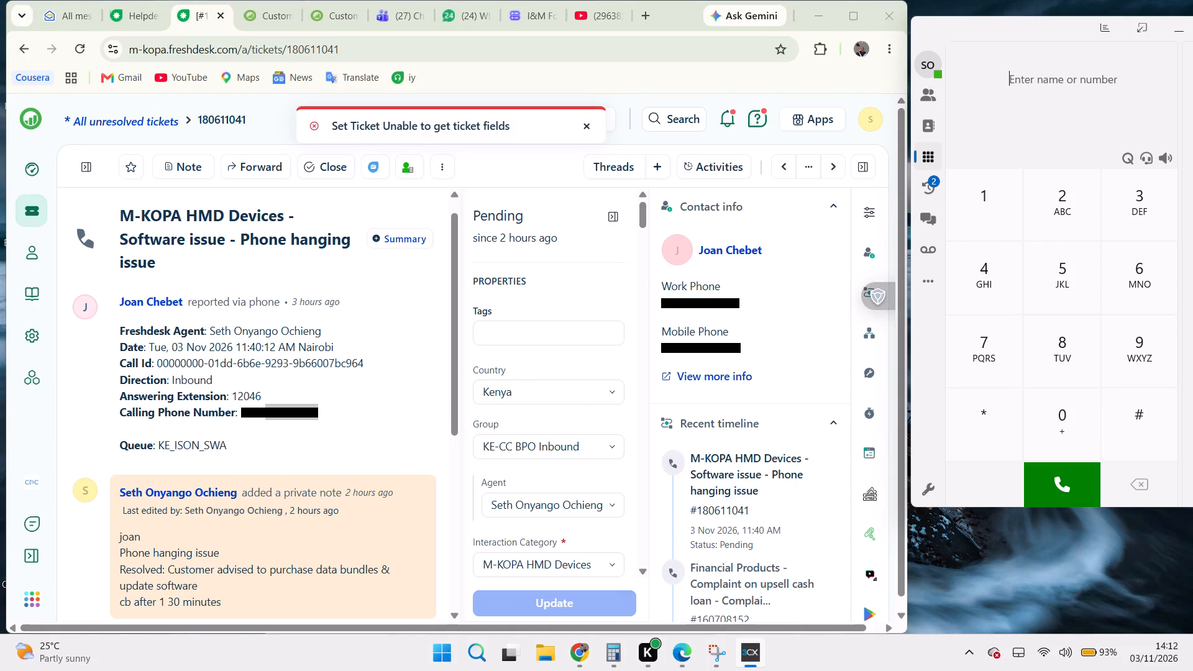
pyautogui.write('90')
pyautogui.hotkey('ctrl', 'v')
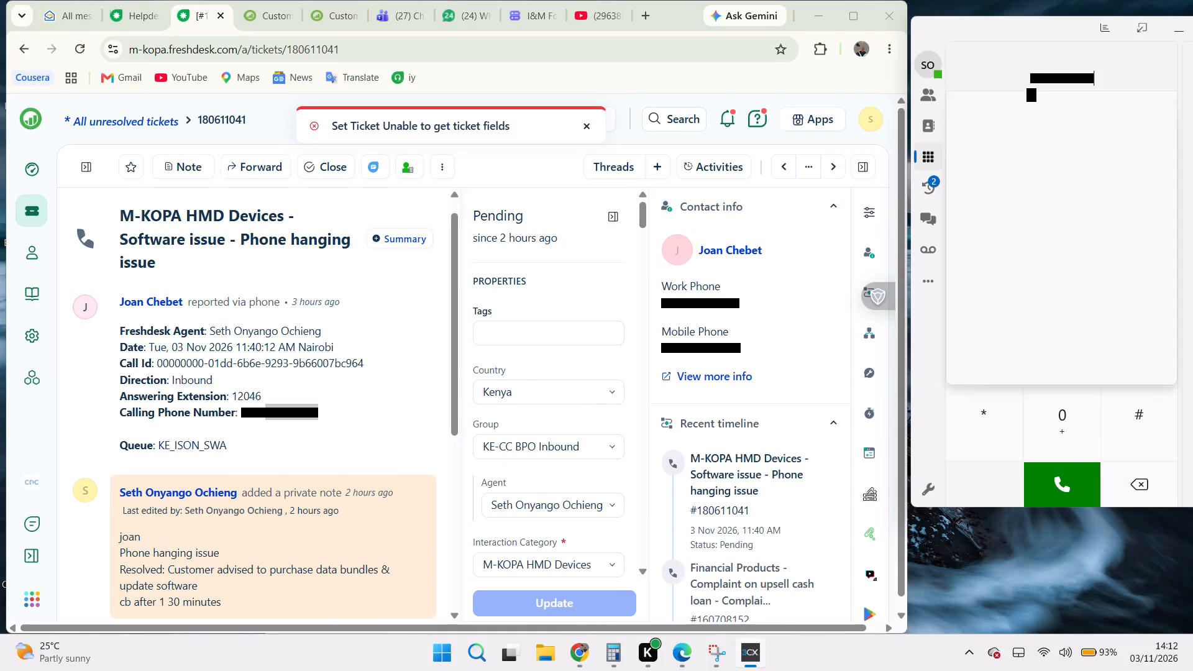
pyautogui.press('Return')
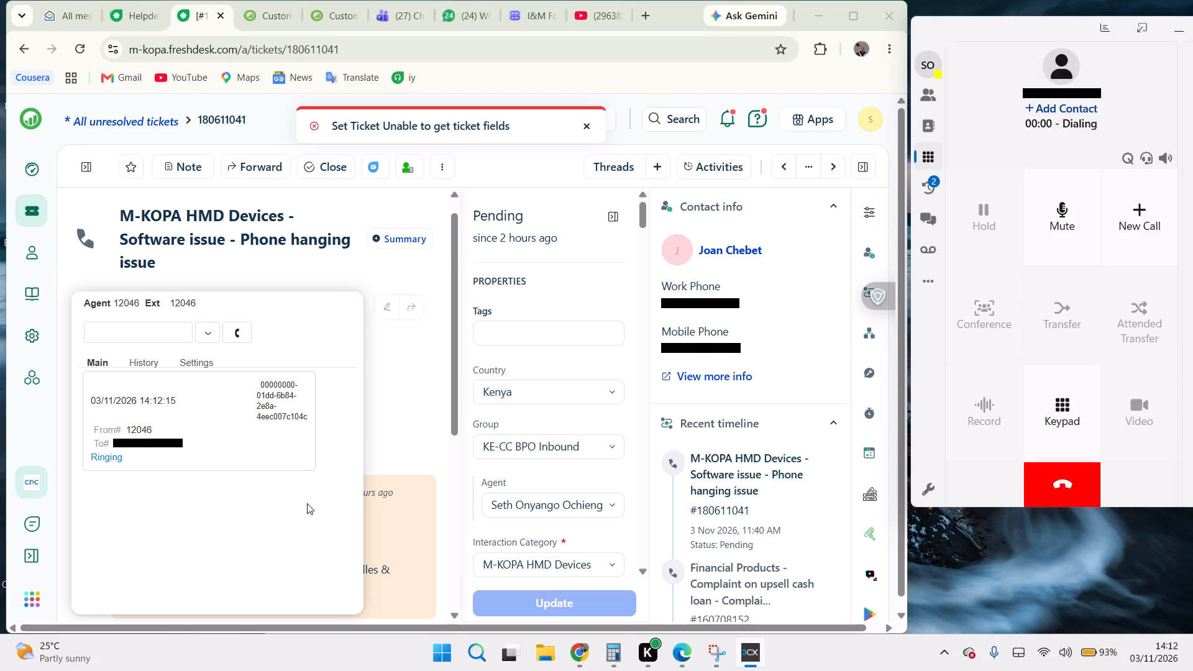
pyautogui.click(32, 482)
pyautogui.scroll(-2, 250, 450)
pyautogui.click(410, 167)
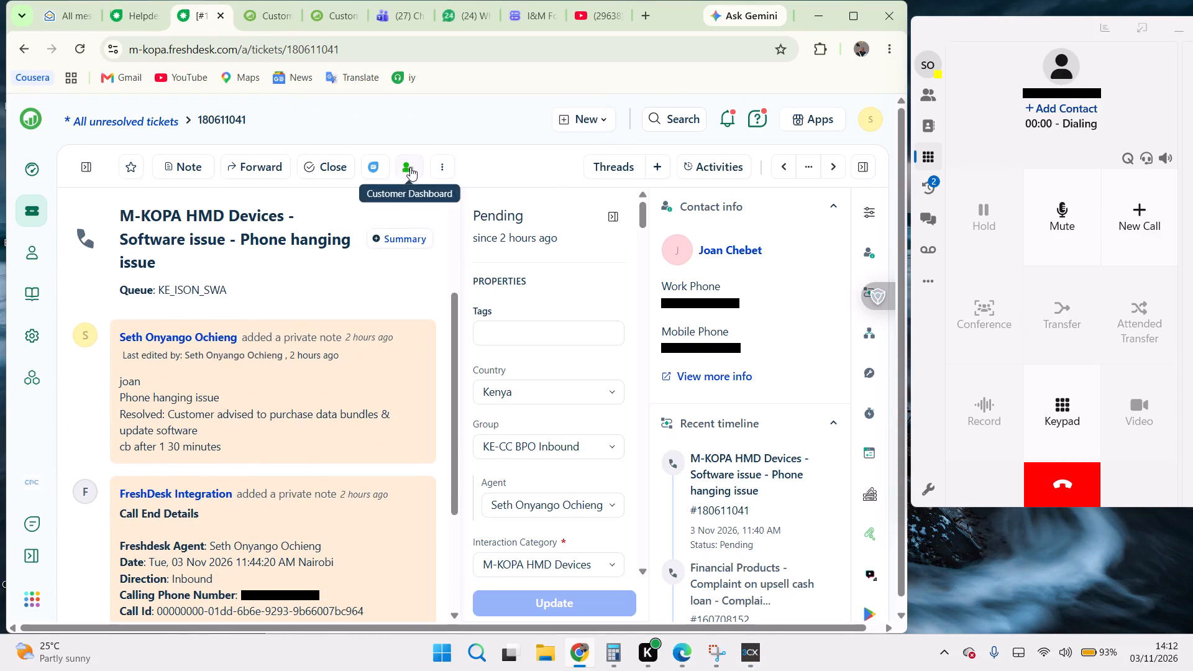
pyautogui.click(307, 20)
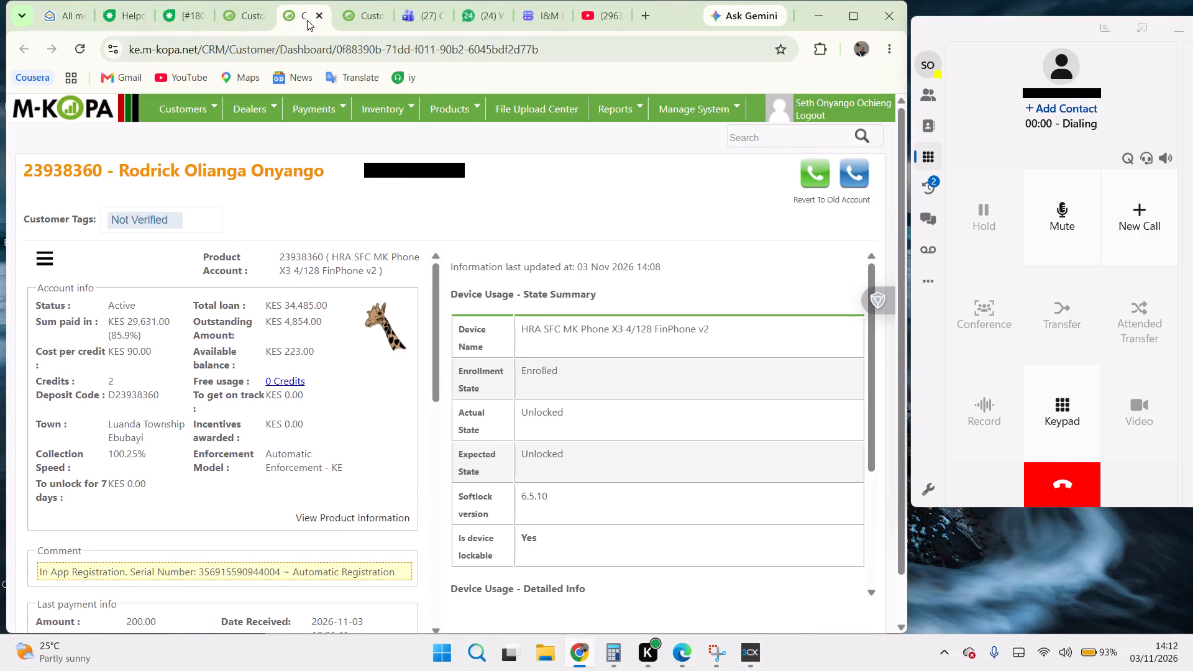
pyautogui.click(319, 15)
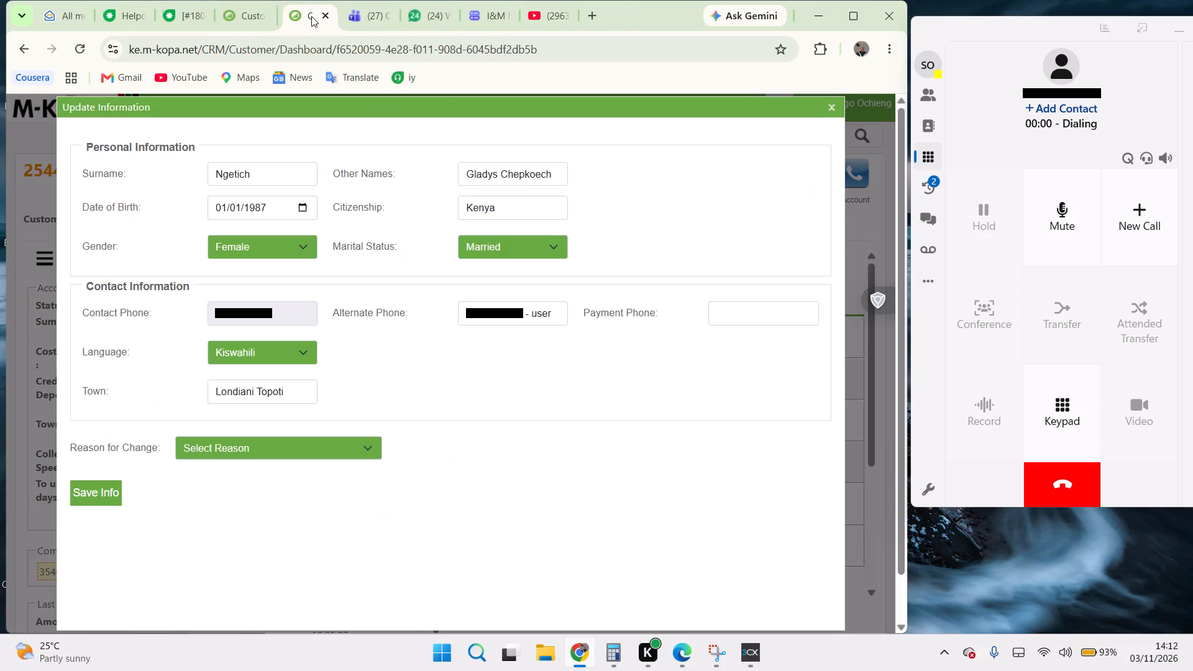
pyautogui.click(180, 12)
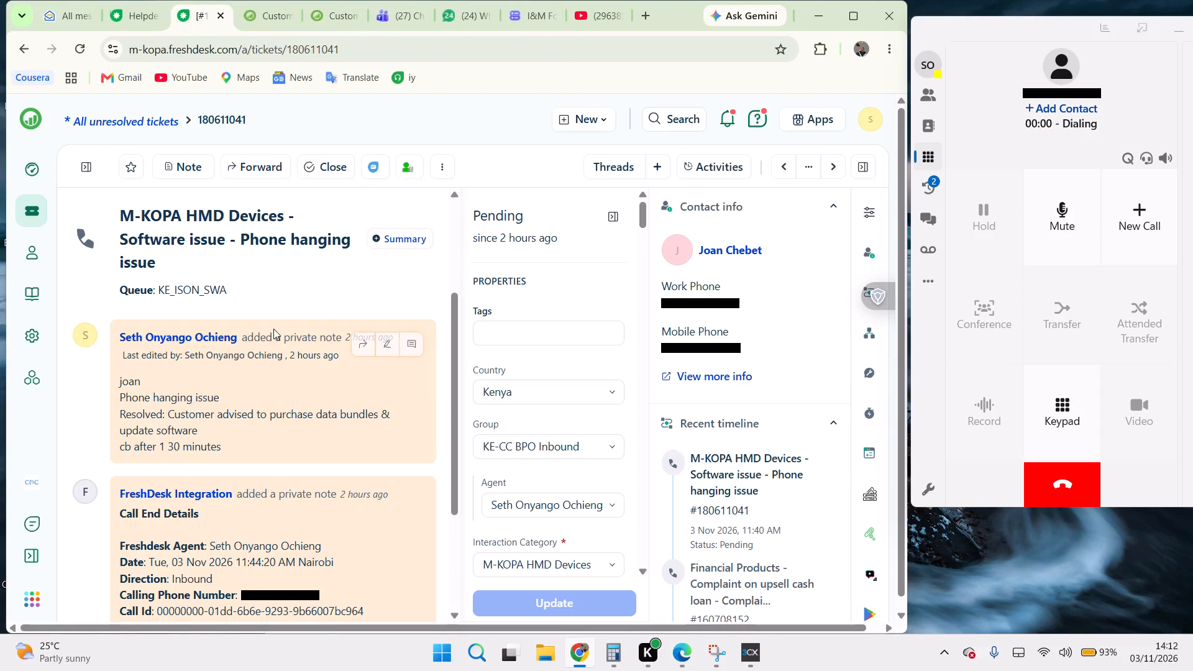
# Open the agent's private note on the phone hanging issue for editing and add a last line reading "called back,".
pyautogui.scroll(-1, 273, 329)
pyautogui.scroll(1, 383, 350)
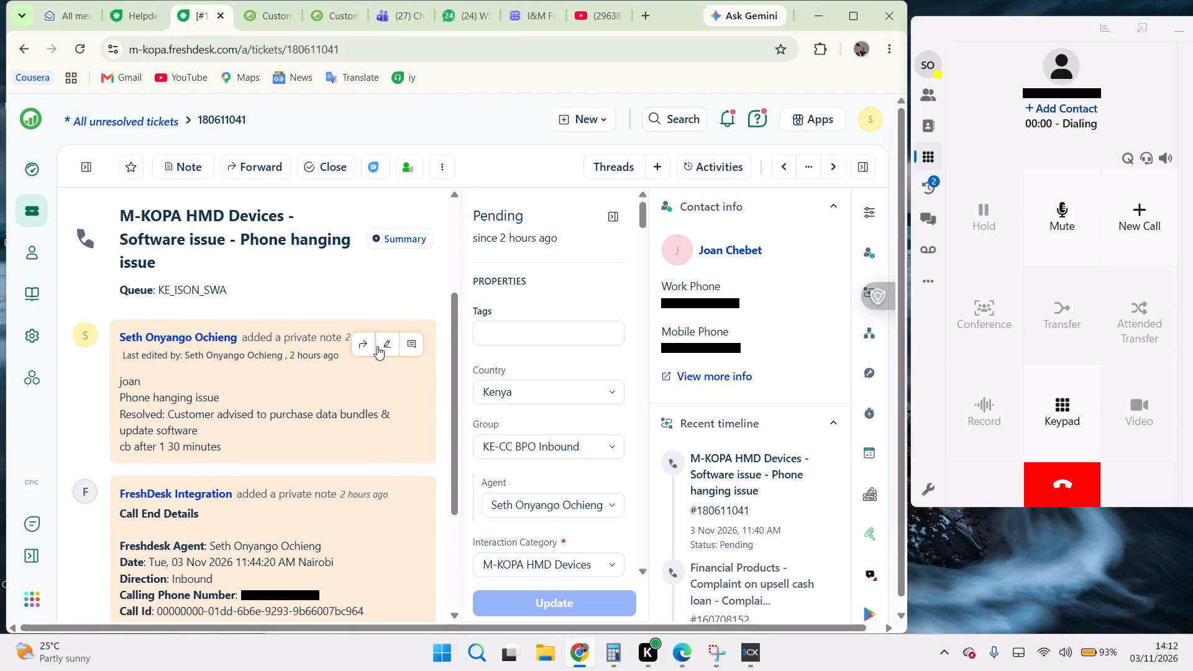
pyautogui.click(386, 343)
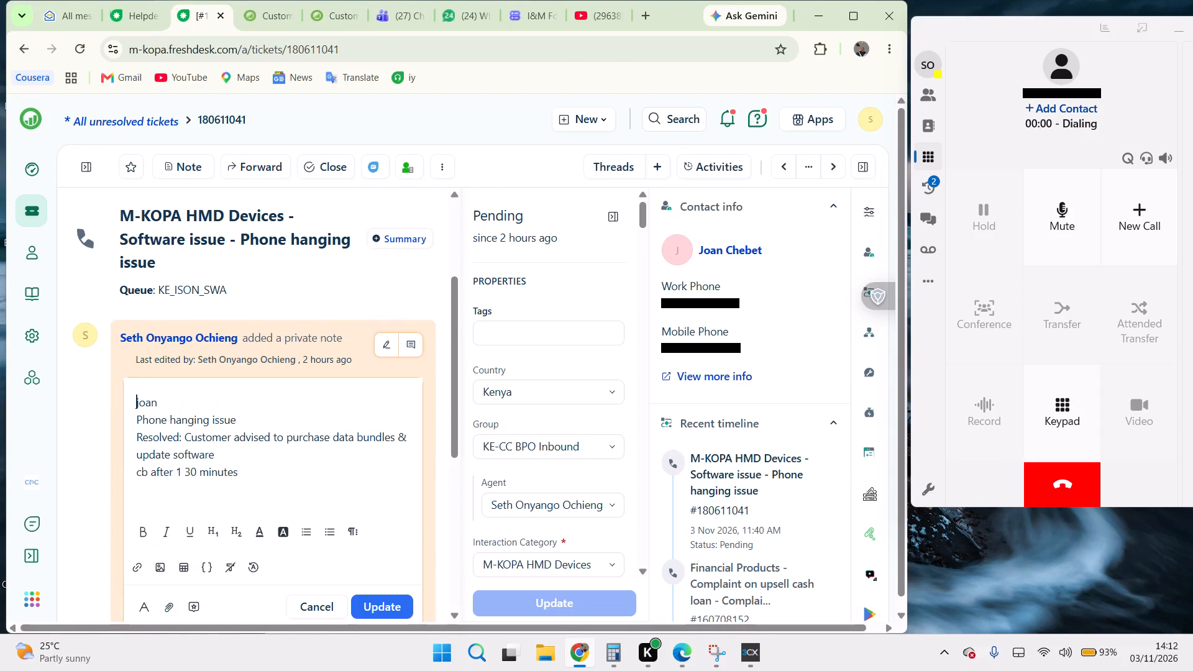
pyautogui.click(289, 485)
pyautogui.press('Return')
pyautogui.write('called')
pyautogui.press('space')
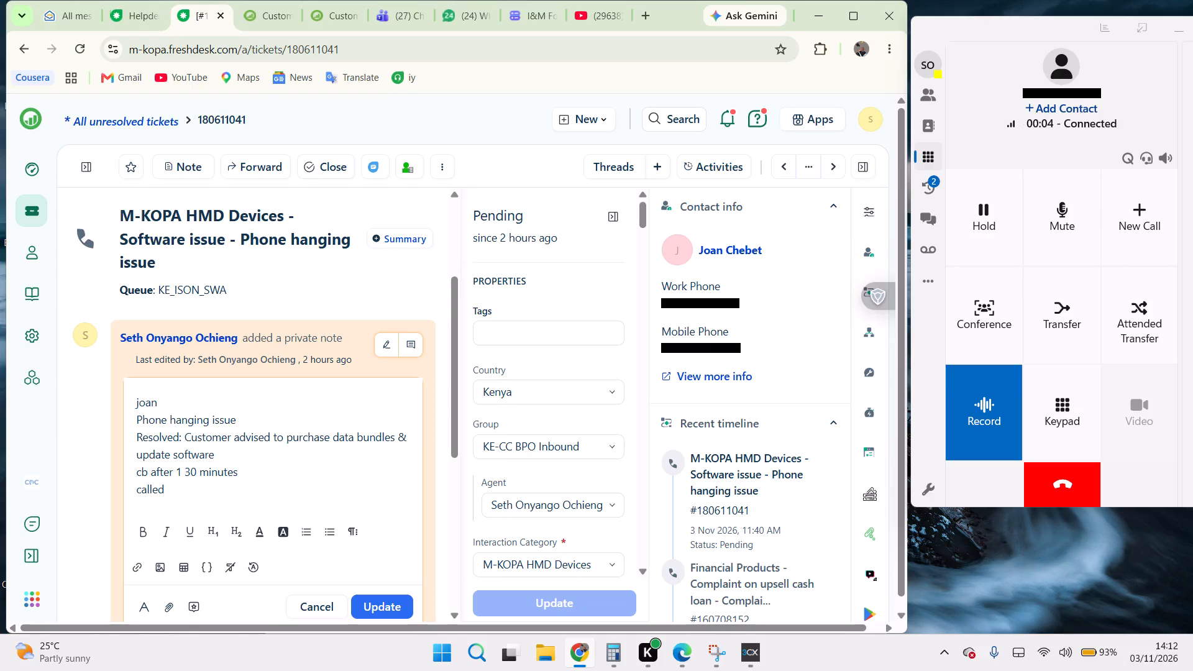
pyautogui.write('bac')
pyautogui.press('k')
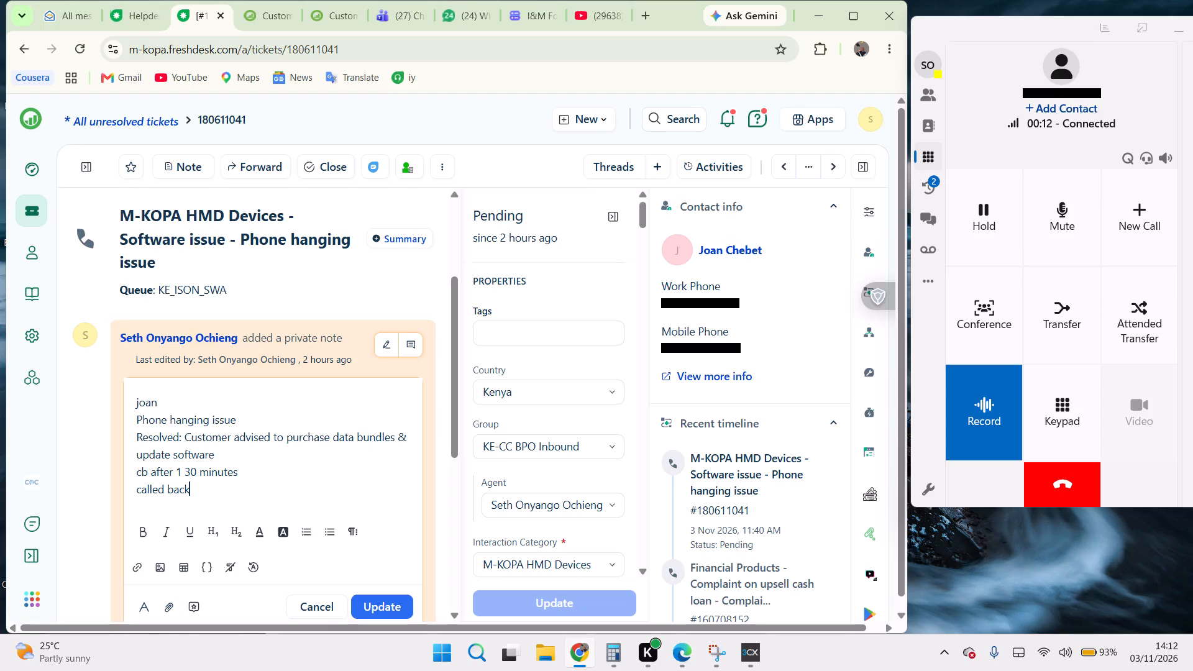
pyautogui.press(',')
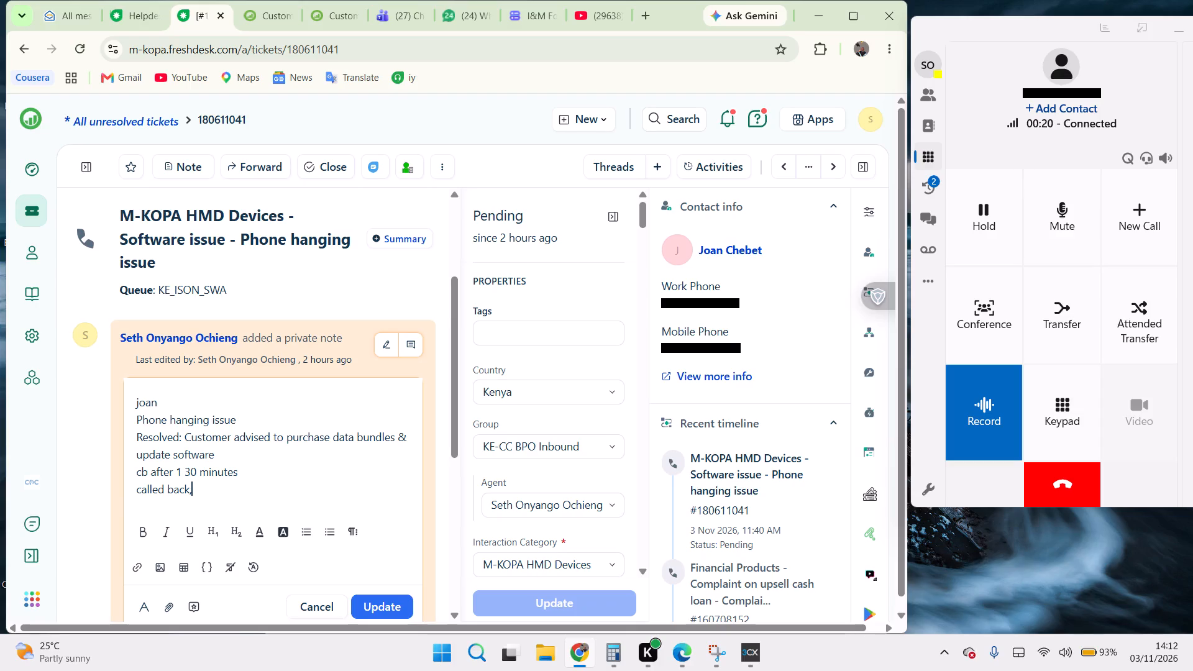
# Check the customer's M-KOPA dashboard during the call, then continue the note's last line with "had not done".
pyautogui.click(261, 18)
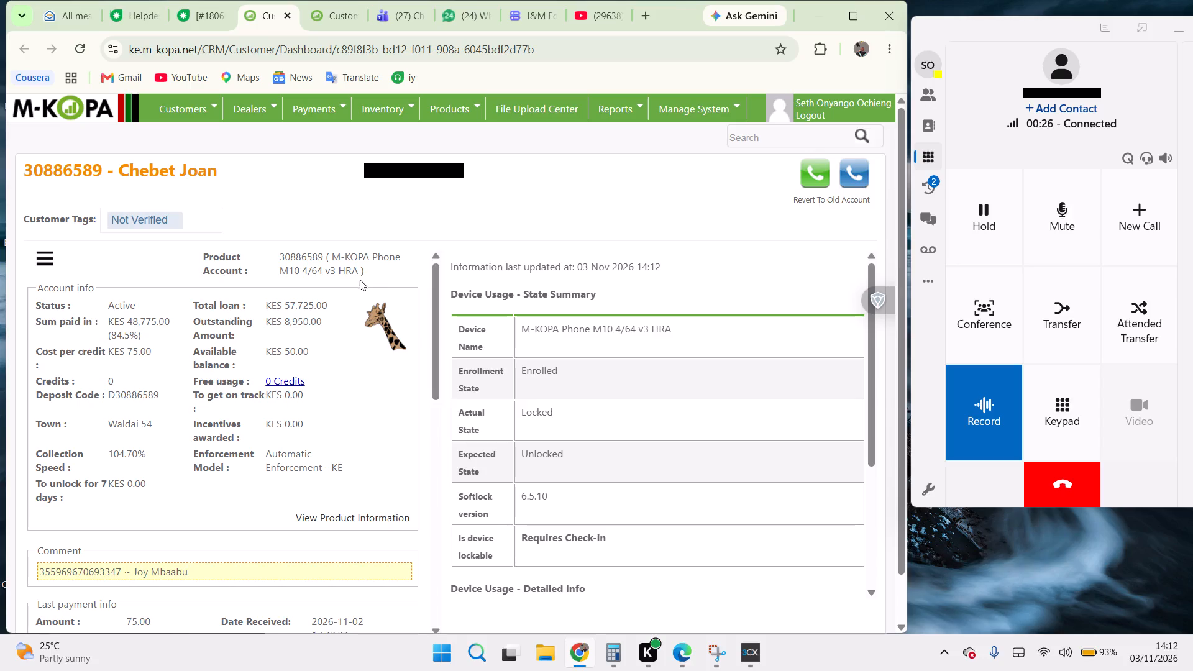
pyautogui.click(191, 14)
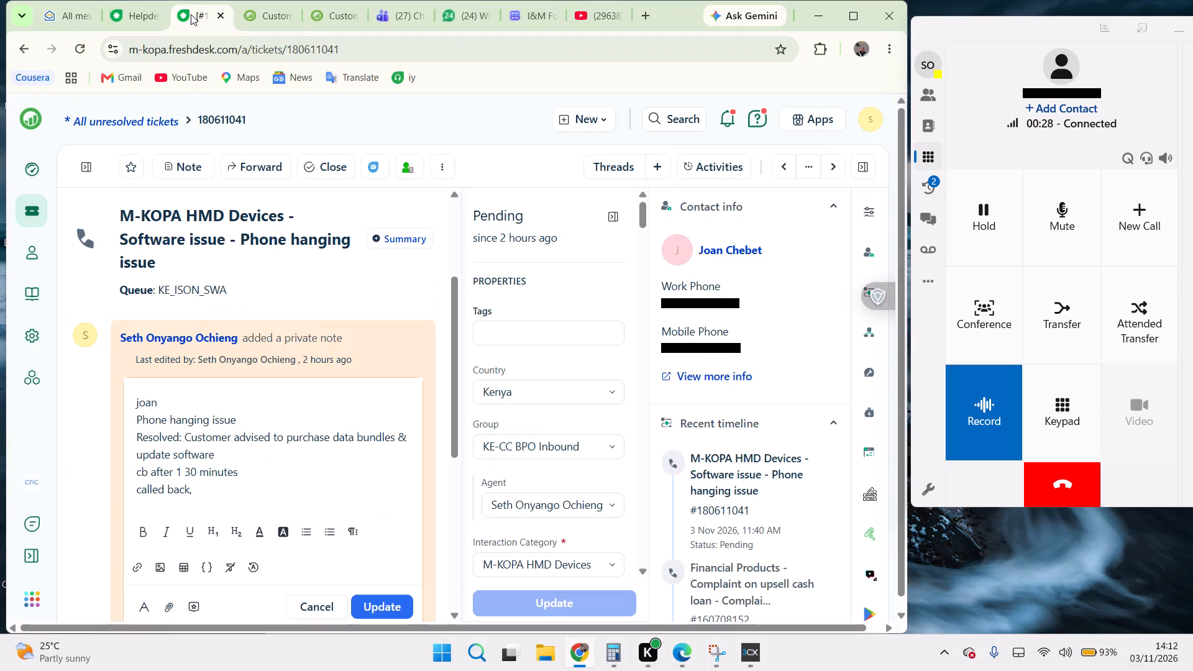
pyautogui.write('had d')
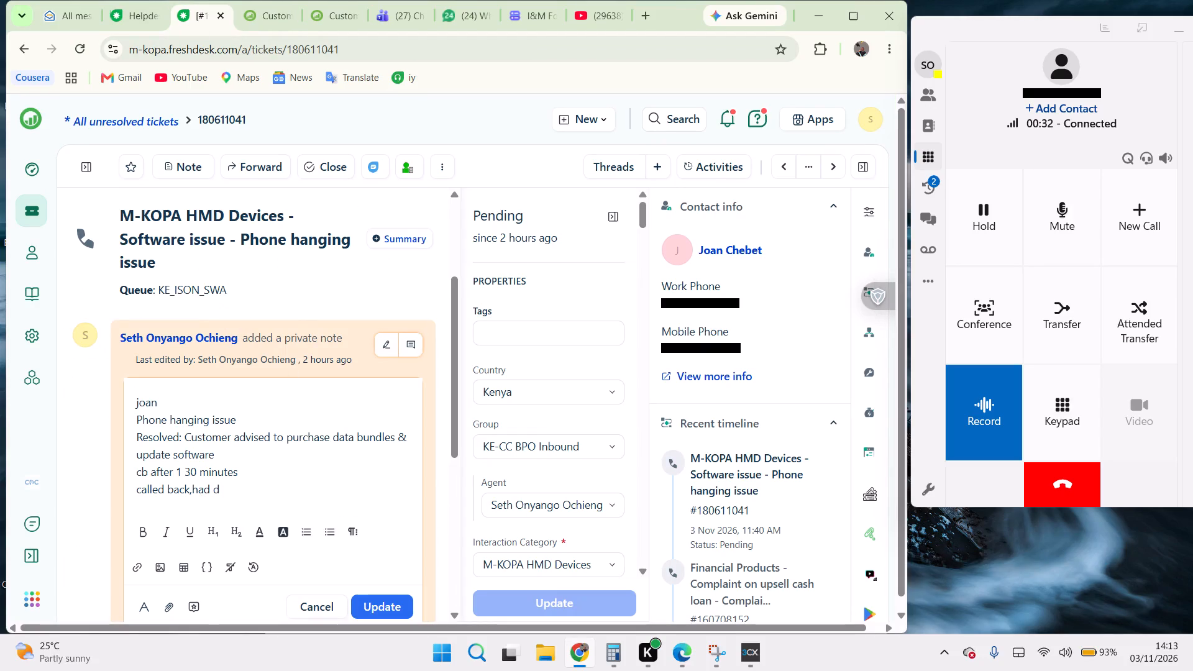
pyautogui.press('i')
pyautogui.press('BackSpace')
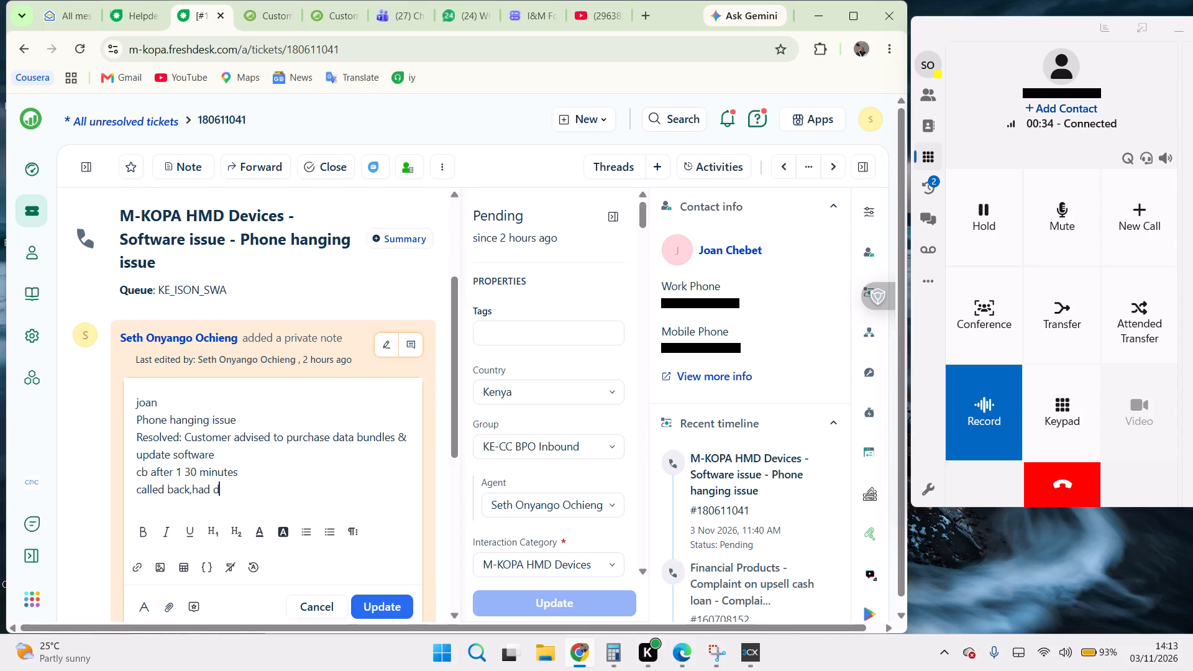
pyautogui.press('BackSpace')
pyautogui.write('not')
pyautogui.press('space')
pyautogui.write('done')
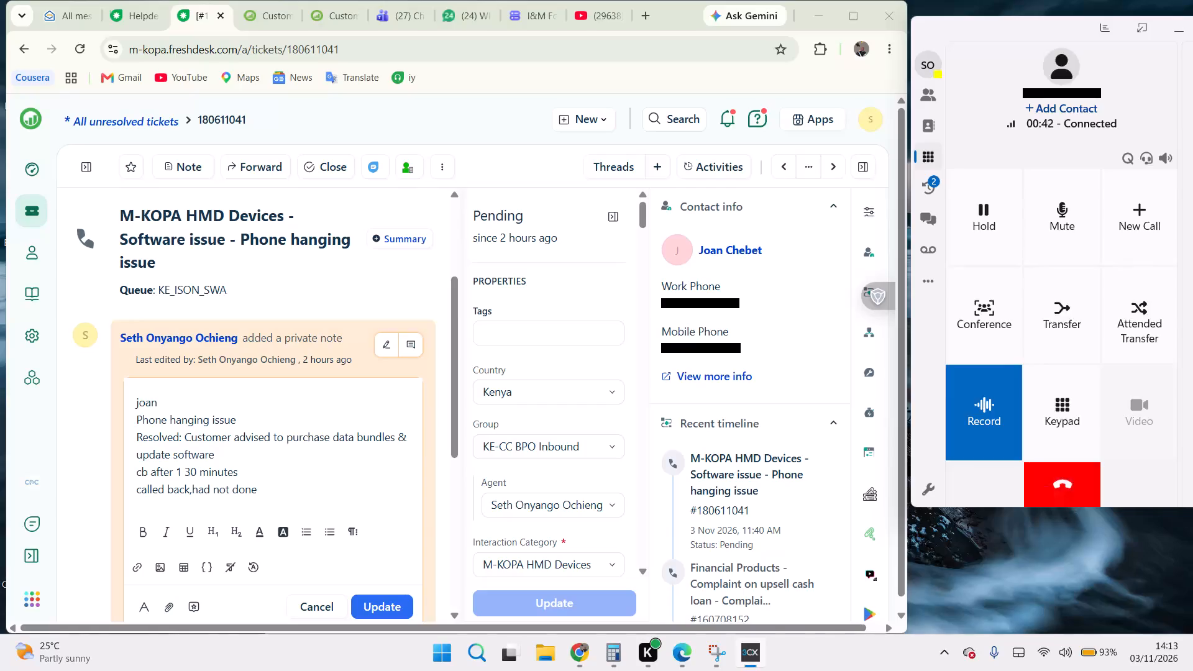
# Complete the note's last line with "advised to call us back if the issue still persists" and save the note.
pyautogui.click(272, 498)
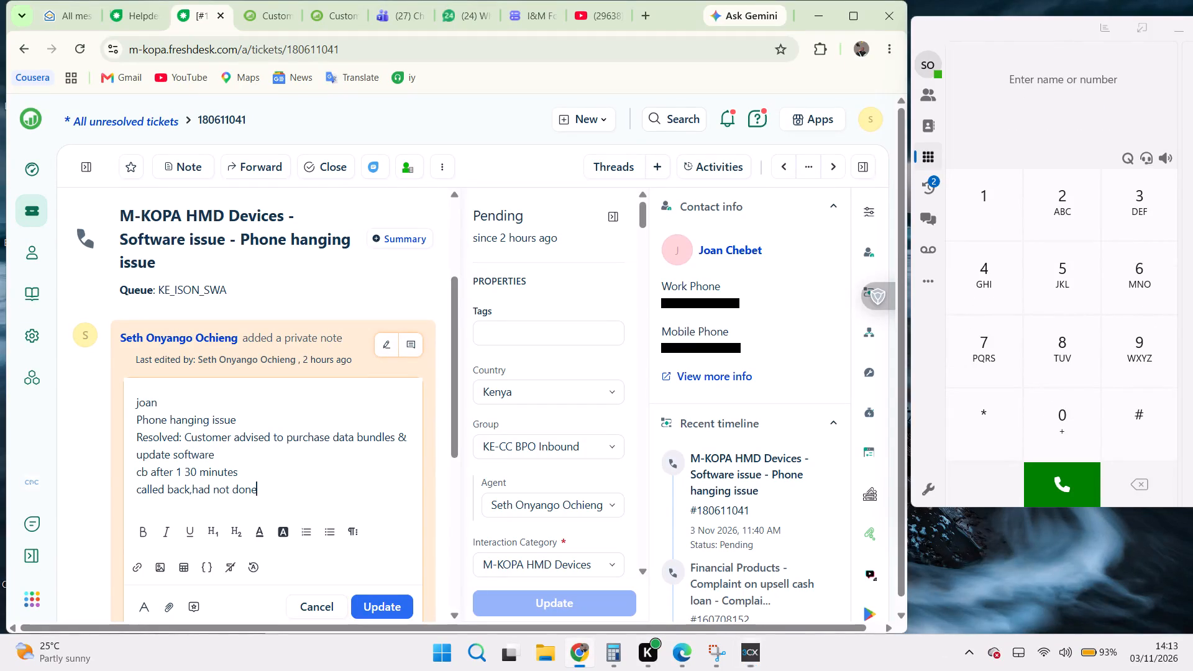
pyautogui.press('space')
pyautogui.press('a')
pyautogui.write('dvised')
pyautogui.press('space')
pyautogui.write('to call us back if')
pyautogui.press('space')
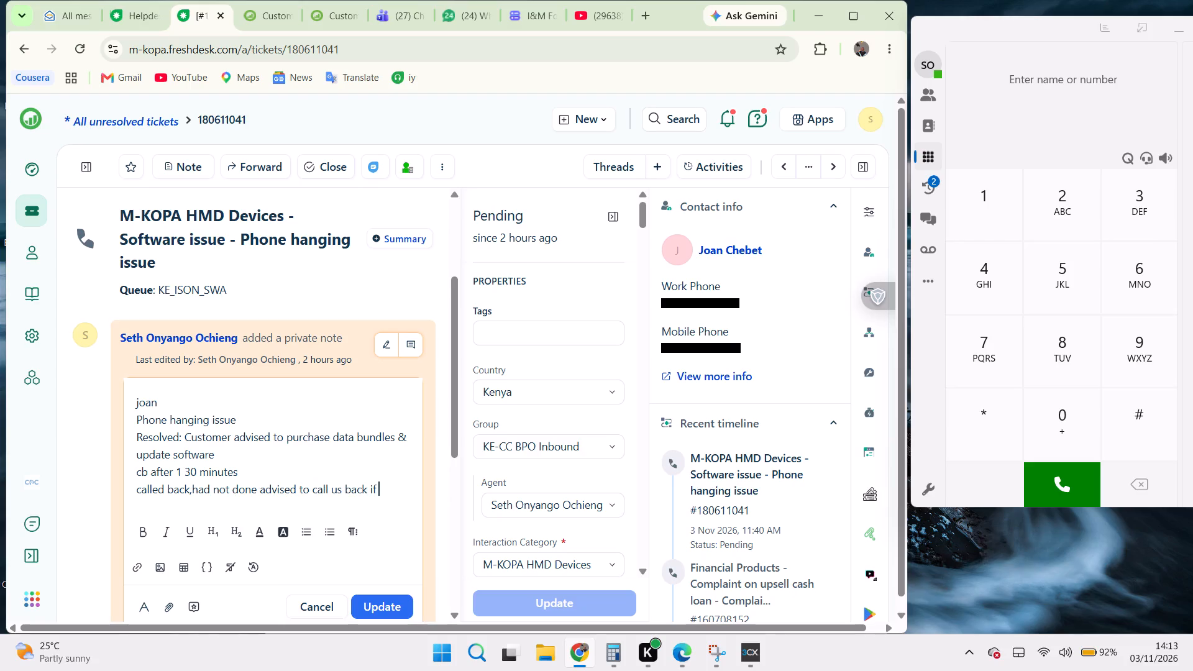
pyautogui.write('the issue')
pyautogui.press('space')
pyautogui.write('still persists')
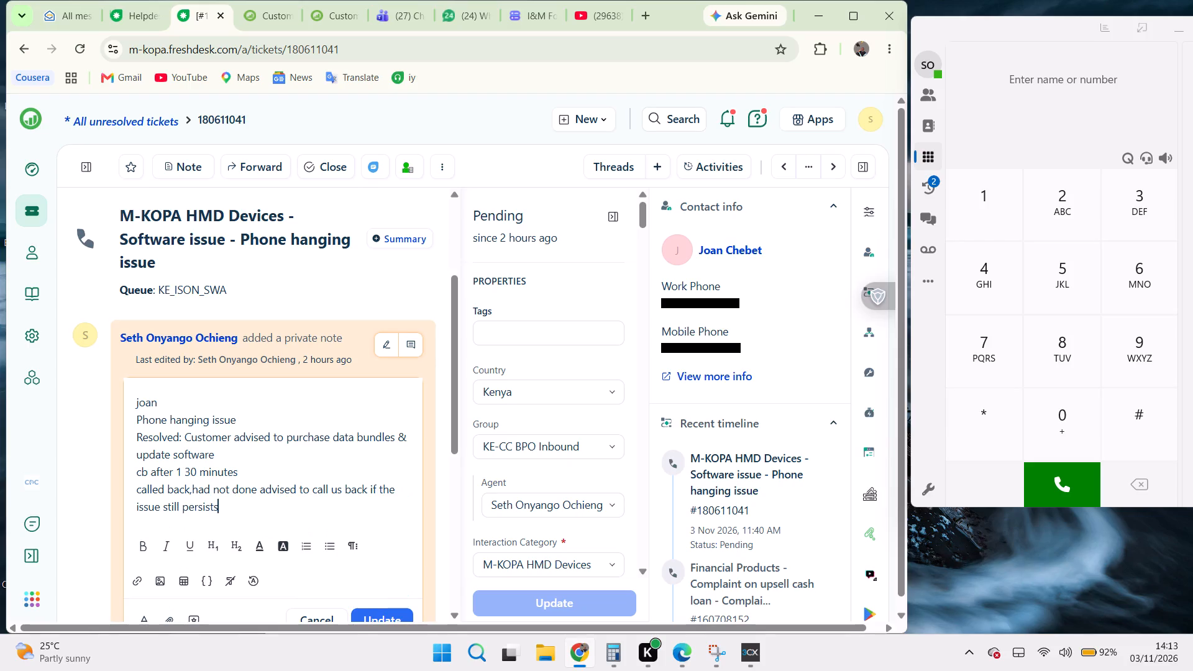
pyautogui.scroll(-4, 278, 501)
pyautogui.click(375, 313)
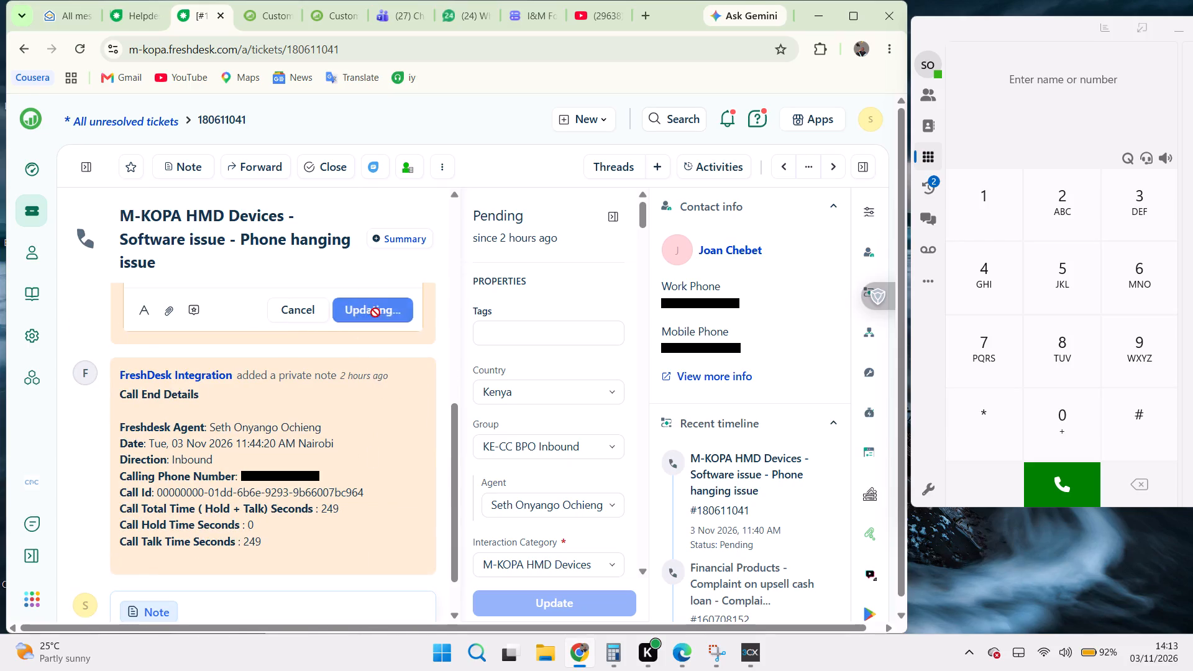
# Set the ticket status to Resolved and save the ticket properties.
pyautogui.scroll(-3, 536, 451)
pyautogui.scroll(-2, 551, 523)
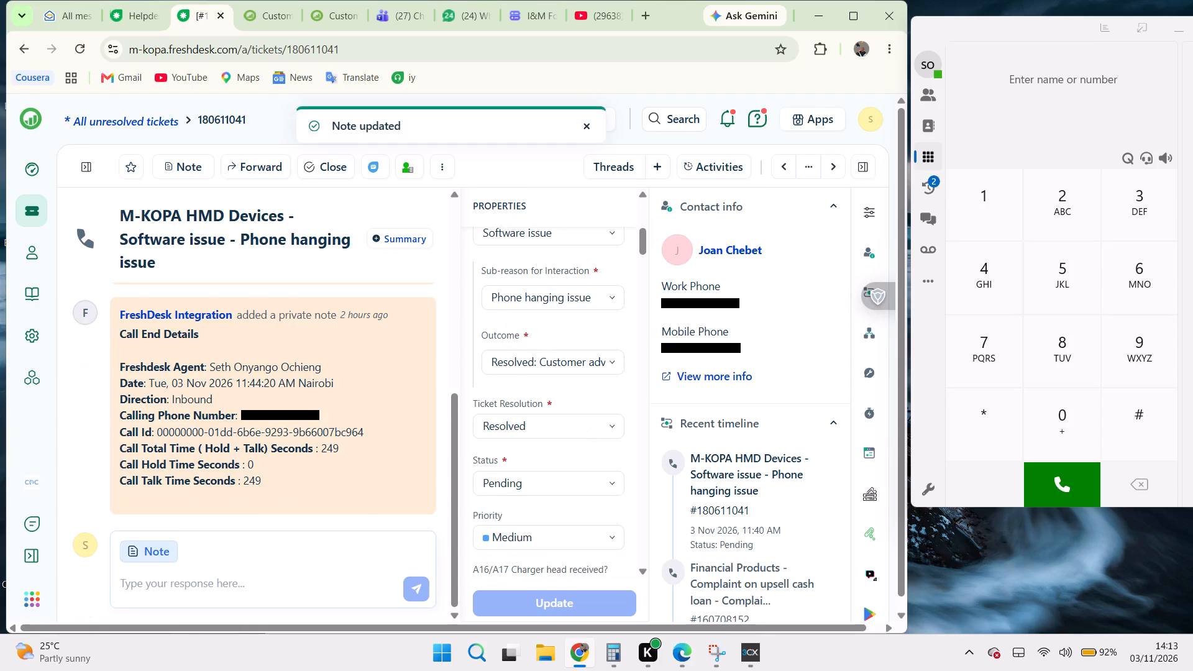
pyautogui.click(542, 483)
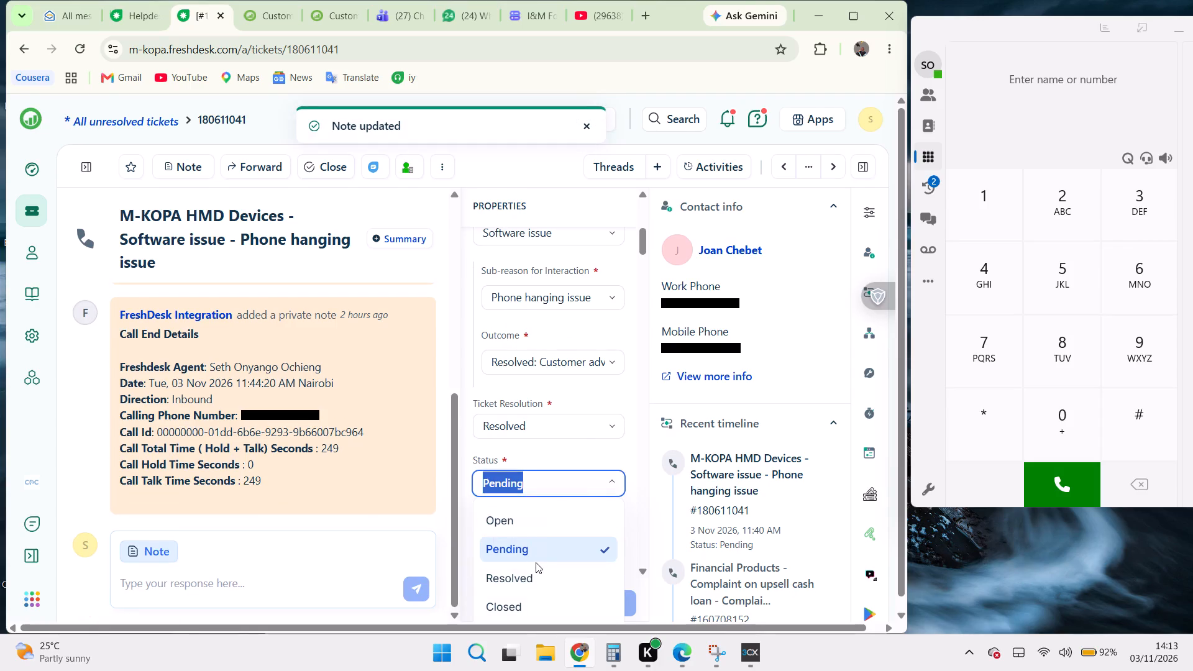
pyautogui.click(528, 572)
pyautogui.click(550, 604)
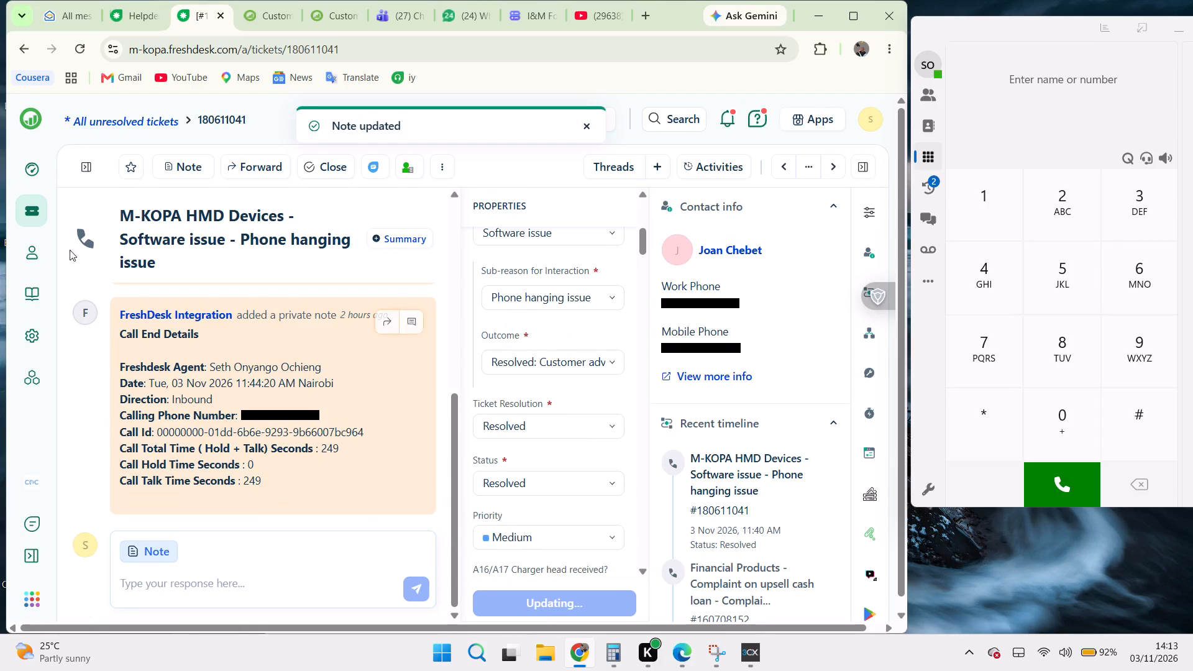
# Return to the dashboard, dismiss the update notification and open the unresolved tickets list.
pyautogui.click(29, 168)
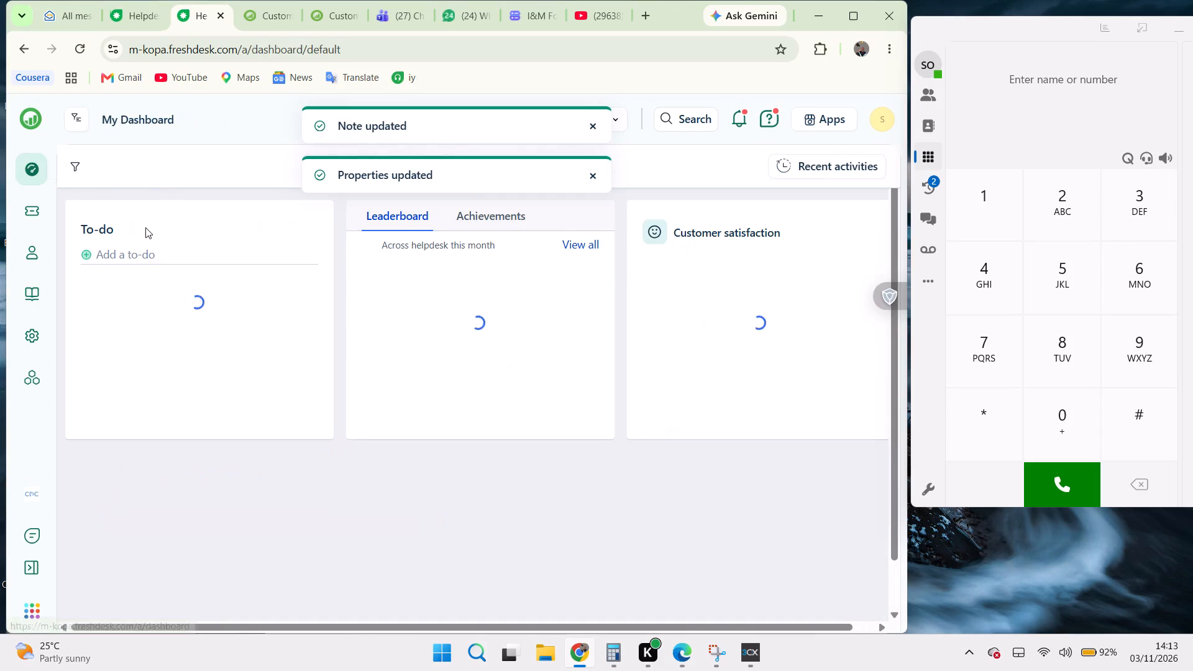
pyautogui.click(590, 174)
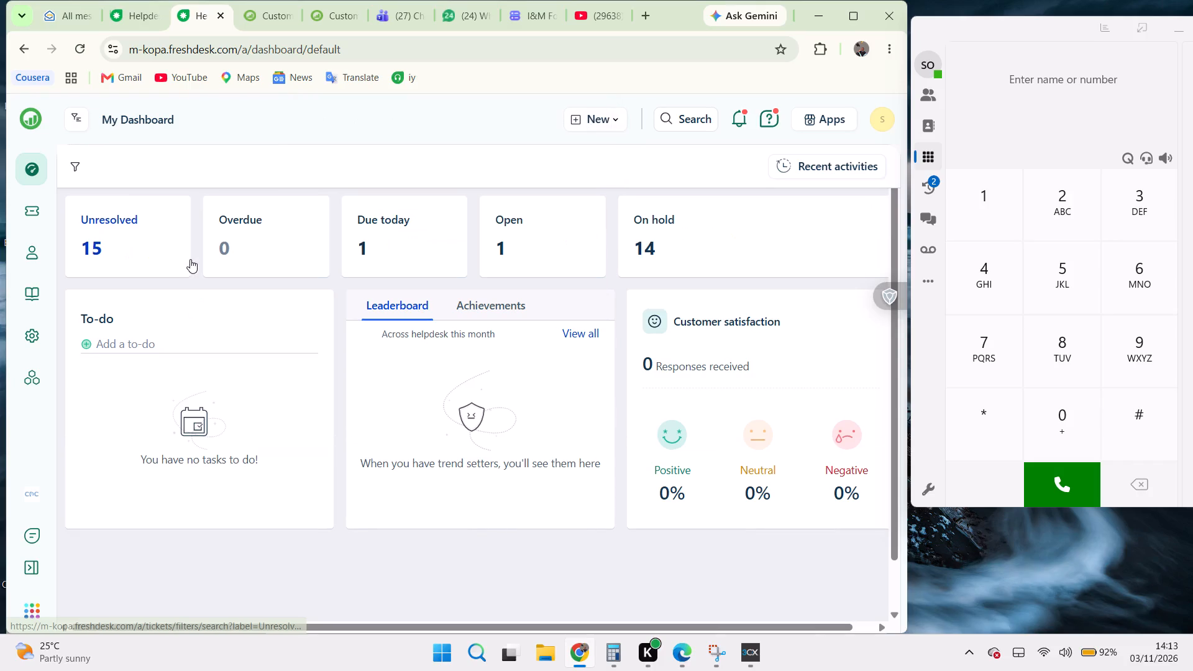
pyautogui.click(32, 493)
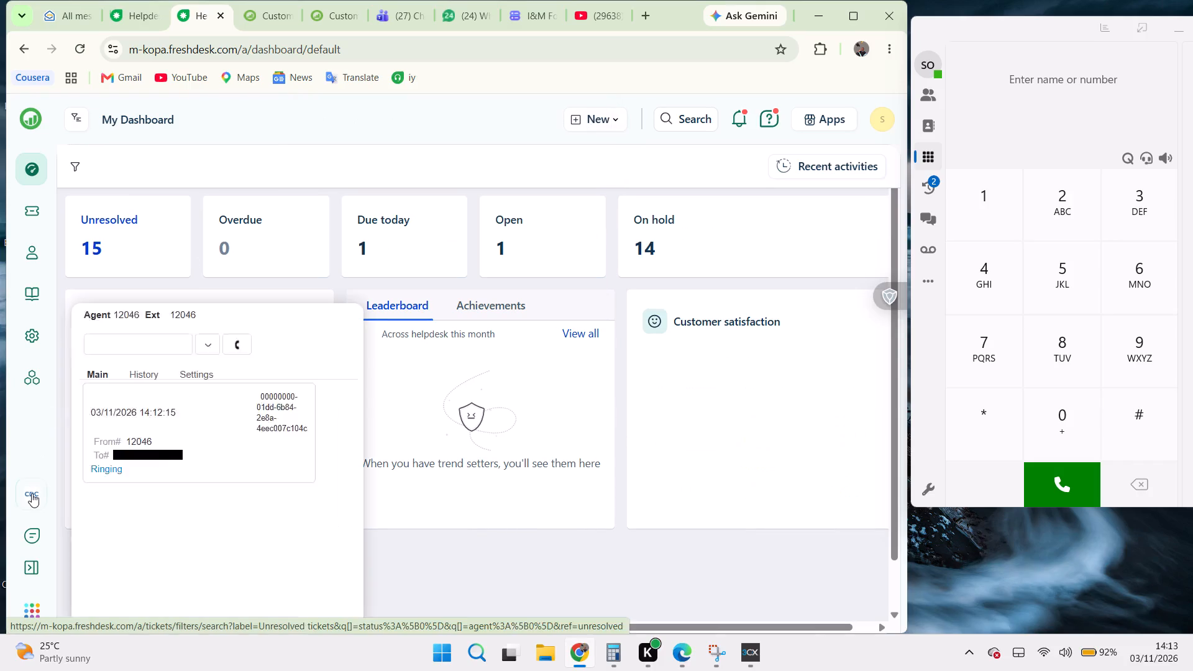
pyautogui.click(32, 493)
pyautogui.click(127, 220)
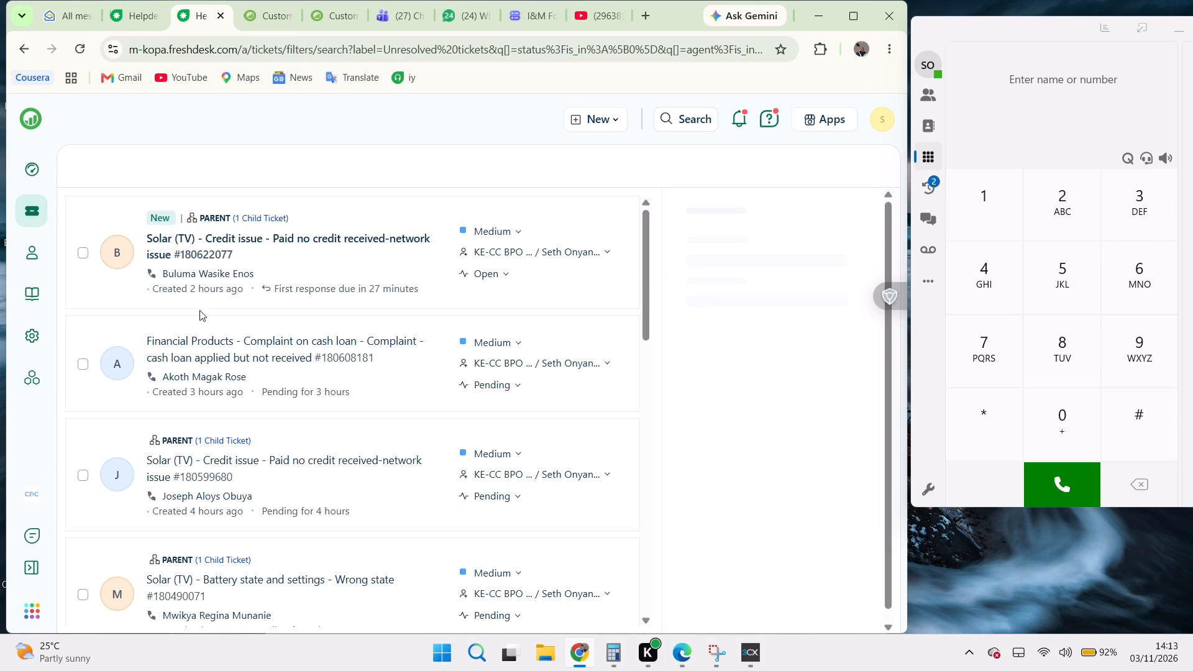
pyautogui.click(268, 340)
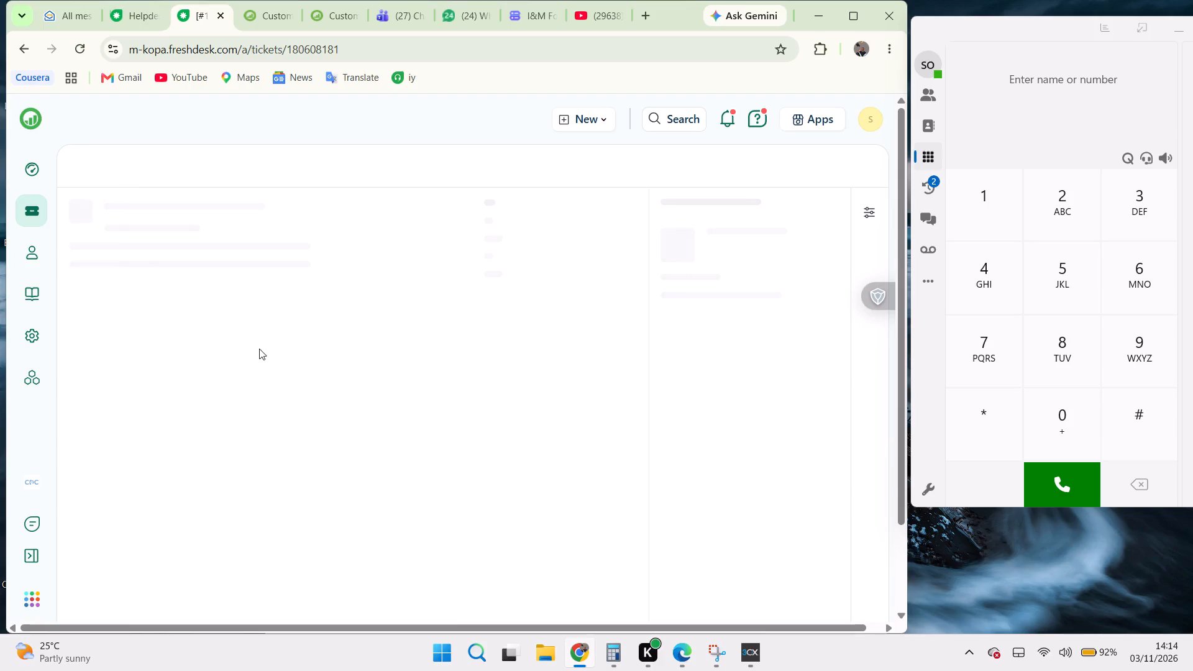
pyautogui.scroll(-1, 259, 349)
pyautogui.scroll(1, 259, 349)
pyautogui.scroll(-1, 259, 349)
pyautogui.scroll(4, 259, 349)
pyautogui.scroll(-3, 259, 349)
pyautogui.scroll(1, 259, 349)
pyautogui.scroll(-2, 259, 349)
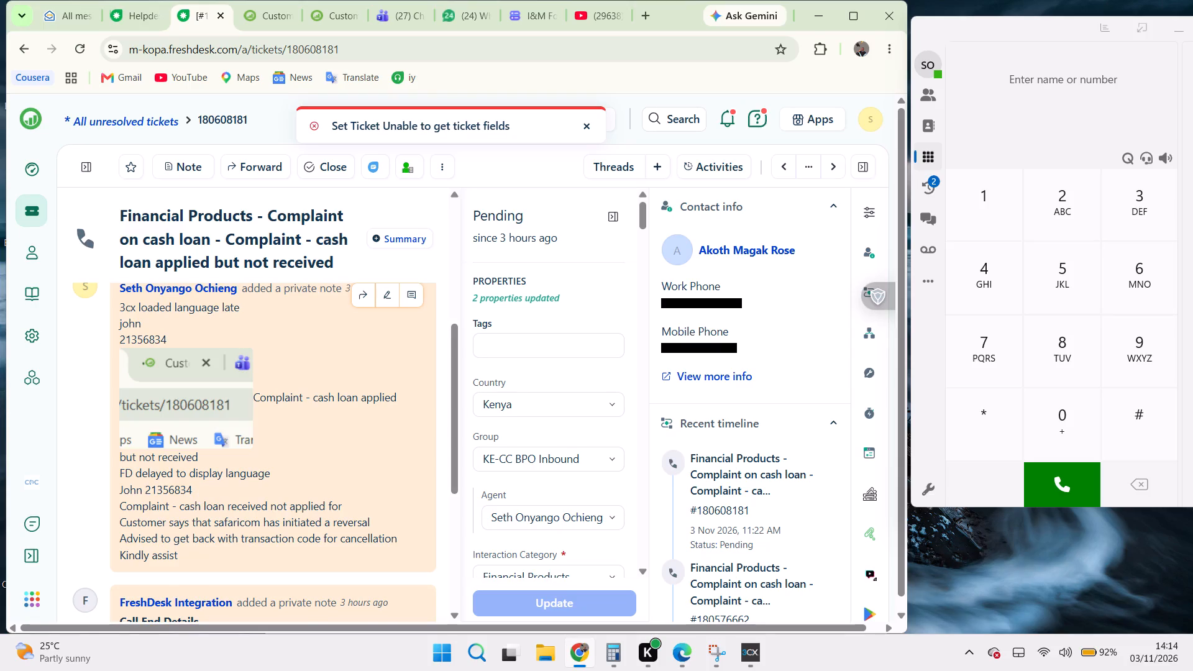
pyautogui.scroll(2, 305, 437)
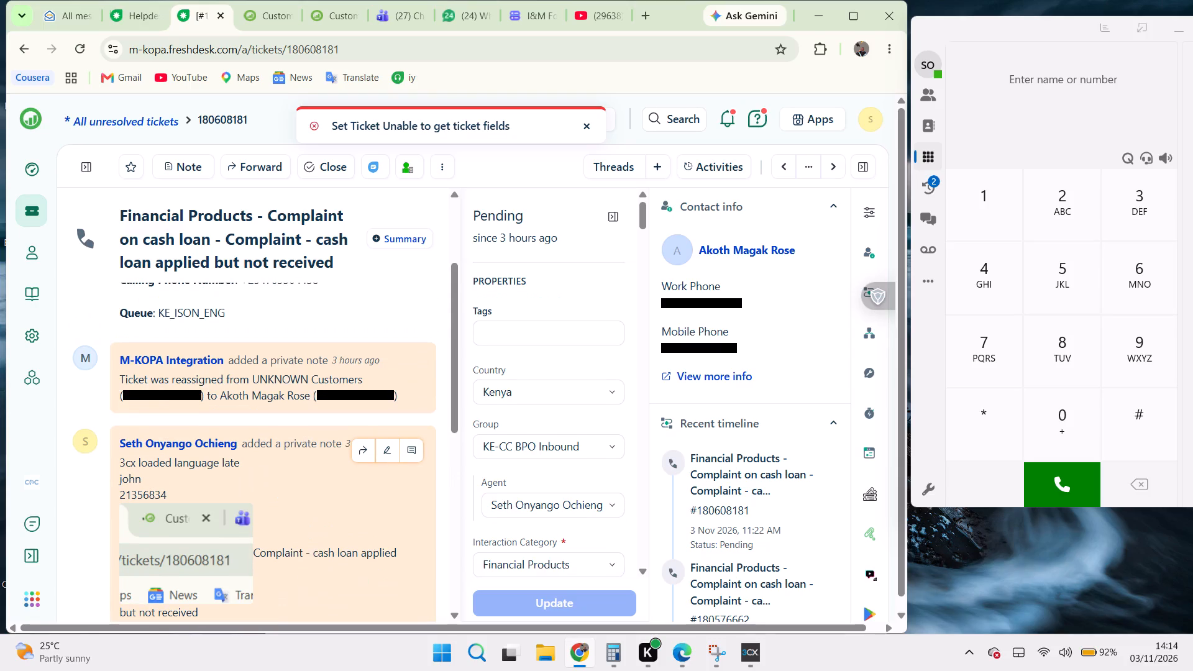
pyautogui.scroll(-2, 305, 437)
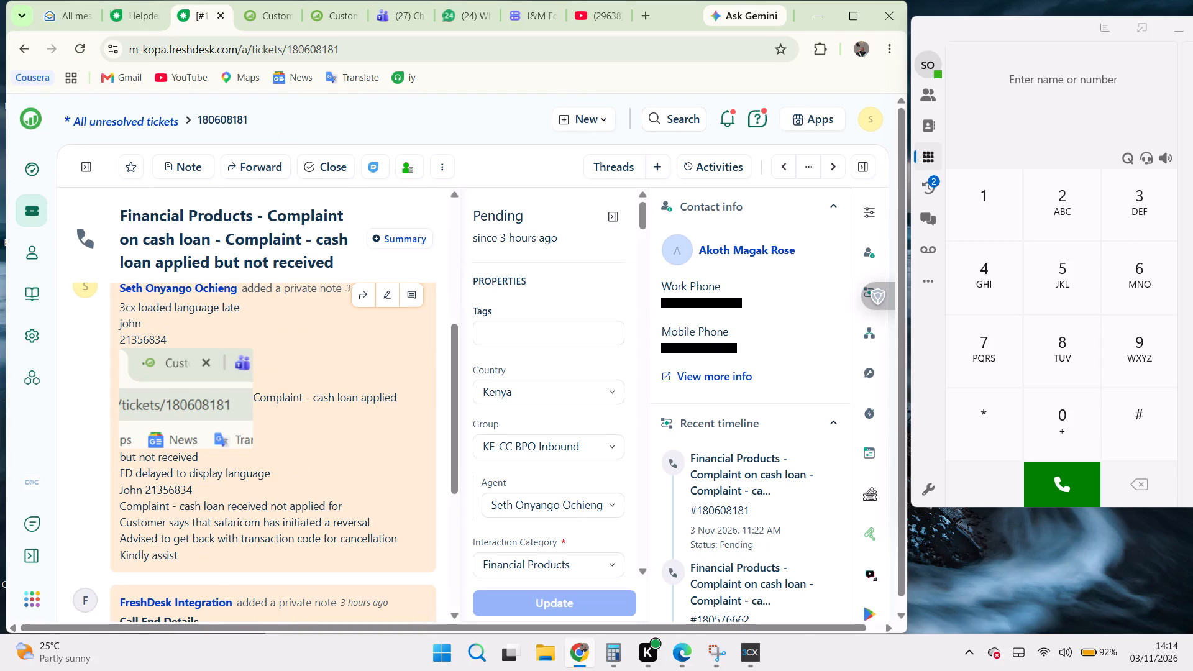
pyautogui.click(386, 294)
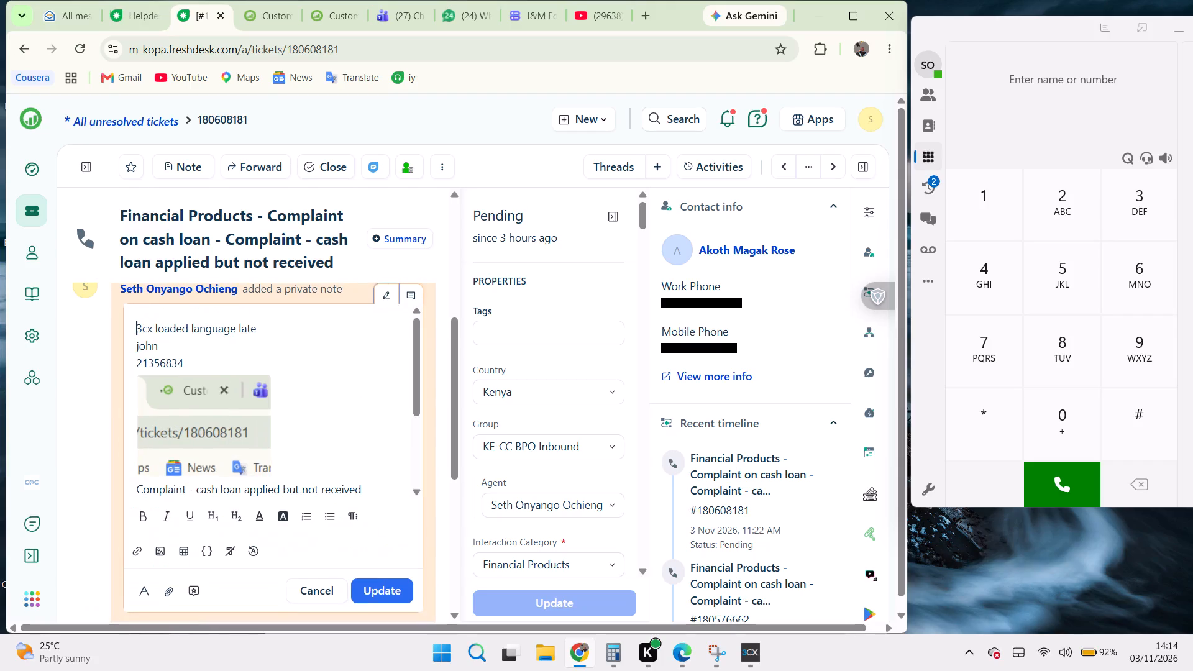
pyautogui.scroll(-2, 339, 468)
pyautogui.click(368, 405)
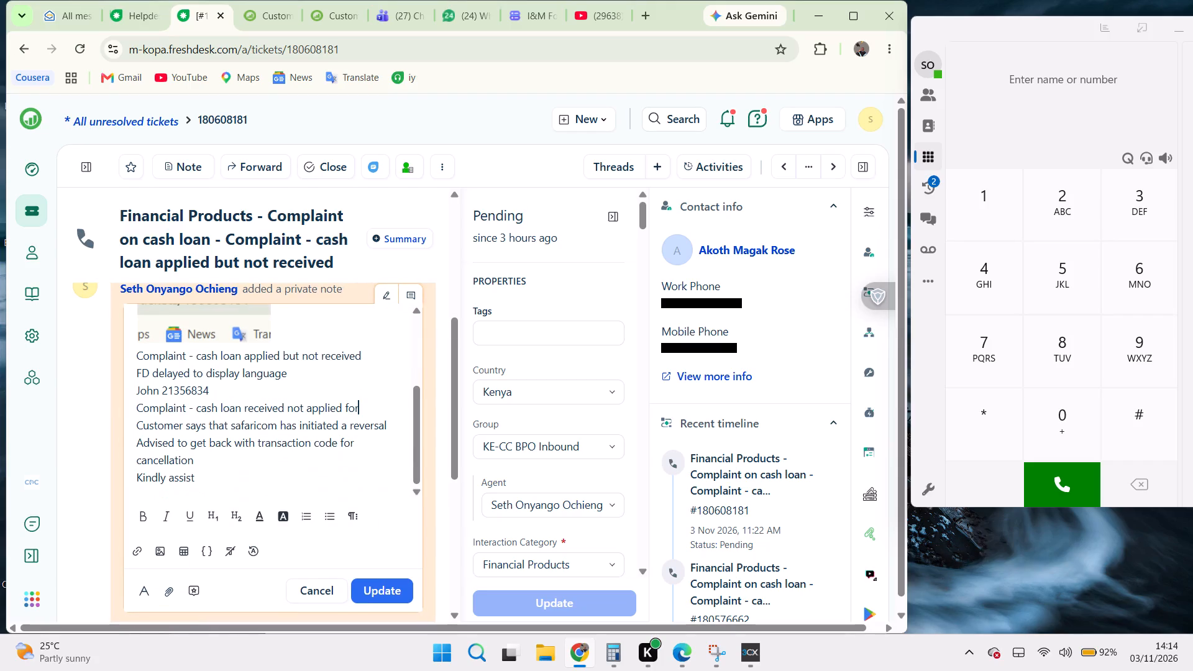
pyautogui.click(397, 427)
pyautogui.press('Return')
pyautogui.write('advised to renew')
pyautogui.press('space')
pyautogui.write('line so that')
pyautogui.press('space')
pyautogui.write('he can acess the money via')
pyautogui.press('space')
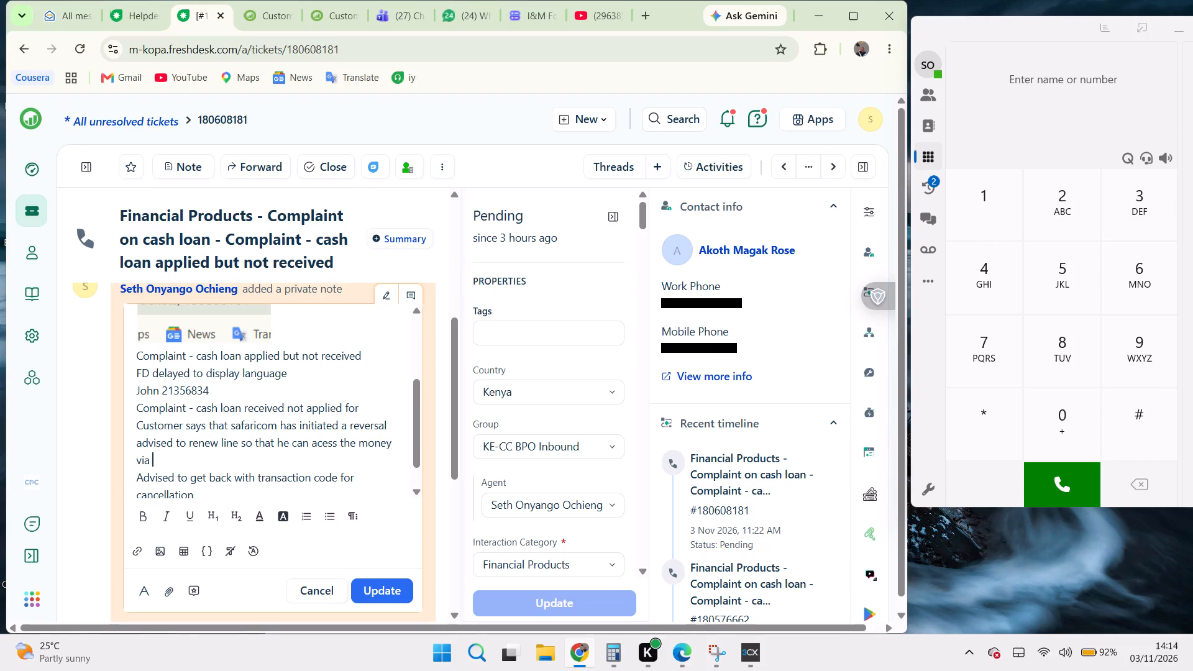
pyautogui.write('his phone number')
# Delete the closing "Kindly assist" line from the note.
pyautogui.scroll(-1, 376, 373)
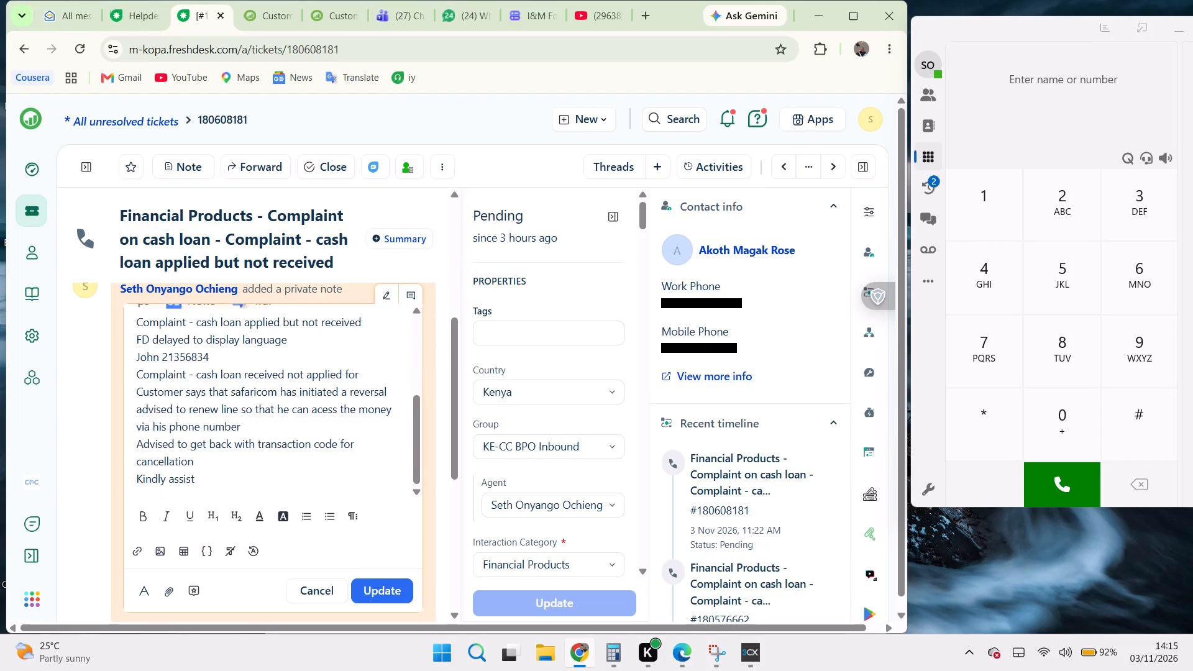
pyautogui.moveTo(135, 441); pyautogui.dragTo(217, 484)
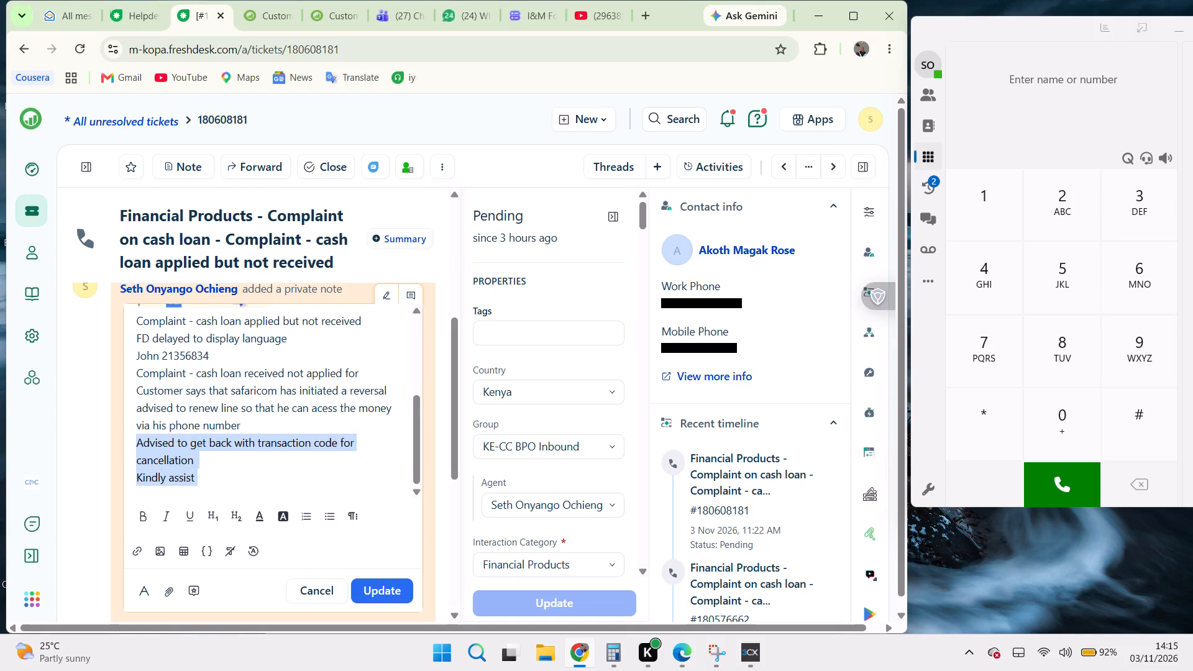
pyautogui.click(241, 424)
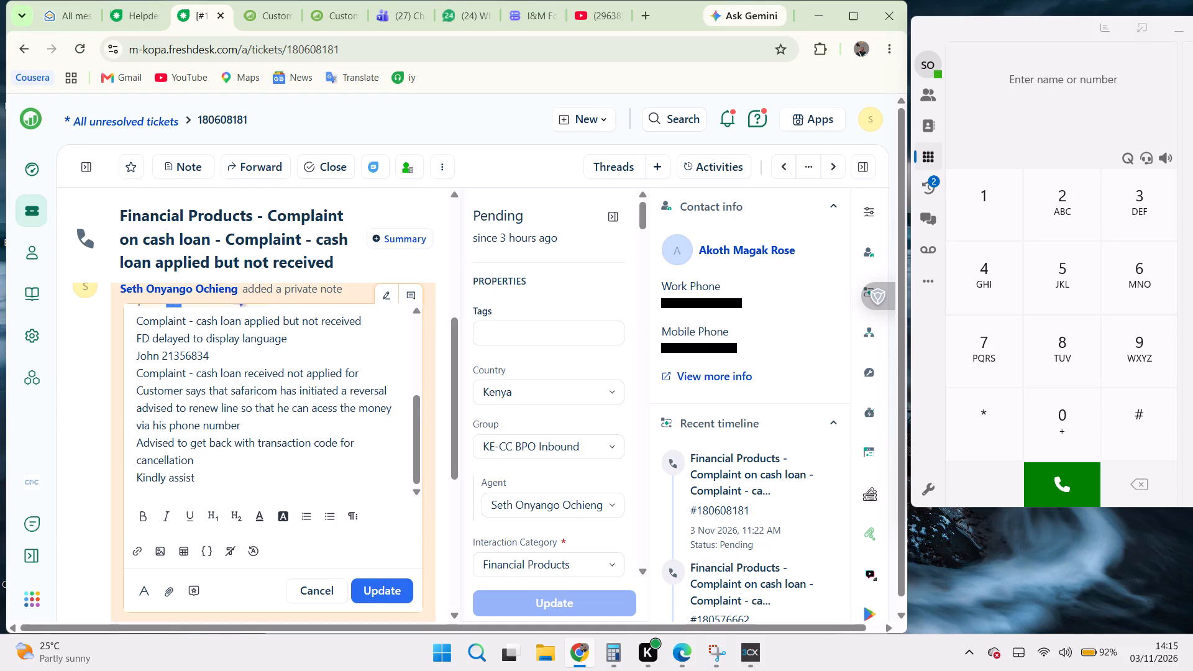
pyautogui.moveTo(134, 478); pyautogui.dragTo(184, 476)
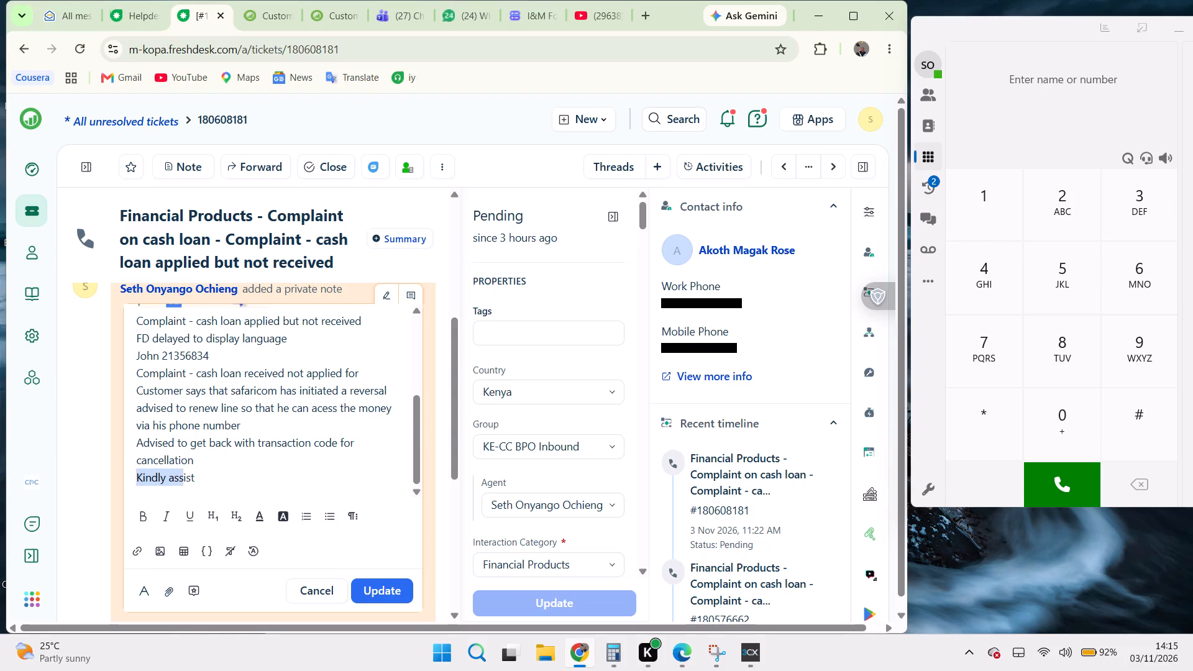
pyautogui.moveTo(184, 476); pyautogui.dragTo(205, 480)
pyautogui.press('BackSpace')
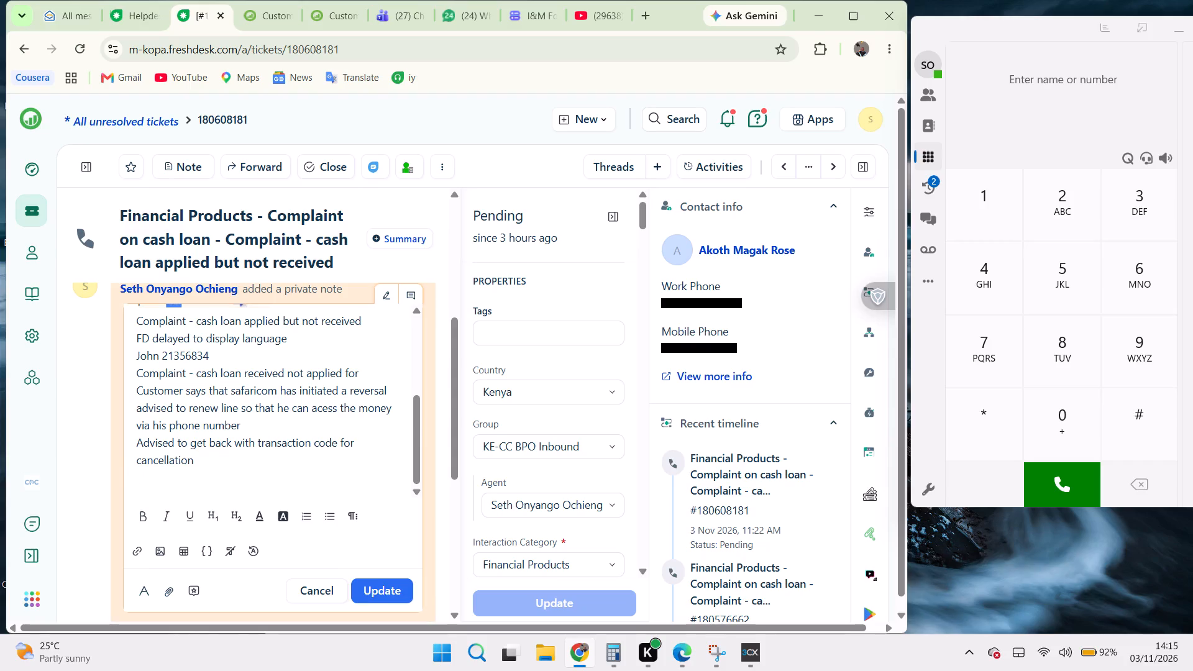
# Continue after "his phone number" with ",once he gets the", remove "Advised to get back with" and join the transaction code line to it.
pyautogui.click(245, 425)
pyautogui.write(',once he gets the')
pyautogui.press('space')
pyautogui.click(257, 439)
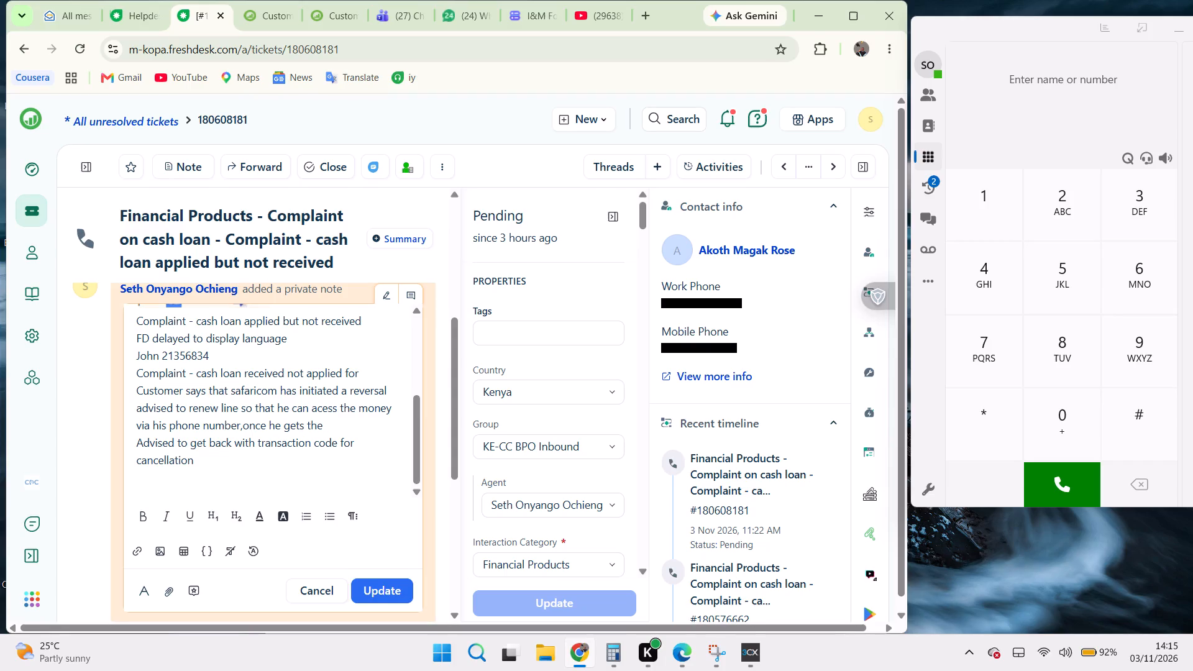
pyautogui.press('BackSpace')
pyautogui.press('BackSpace')
pyautogui.press('BackSpace')
pyautogui.press('BackSpace')
pyautogui.press('BackSpace')
pyautogui.press('BackSpace')
pyautogui.press('BackSpace')
pyautogui.press('BackSpace')
pyautogui.press('BackSpace')
pyautogui.press('BackSpace')
pyautogui.press('BackSpace')
pyautogui.press('BackSpace')
pyautogui.press('BackSpace')
pyautogui.press('BackSpace')
pyautogui.press('BackSpace')
pyautogui.press('BackSpace')
pyautogui.press('BackSpace')
pyautogui.press('BackSpace')
pyautogui.press('BackSpace')
pyautogui.press('BackSpace')
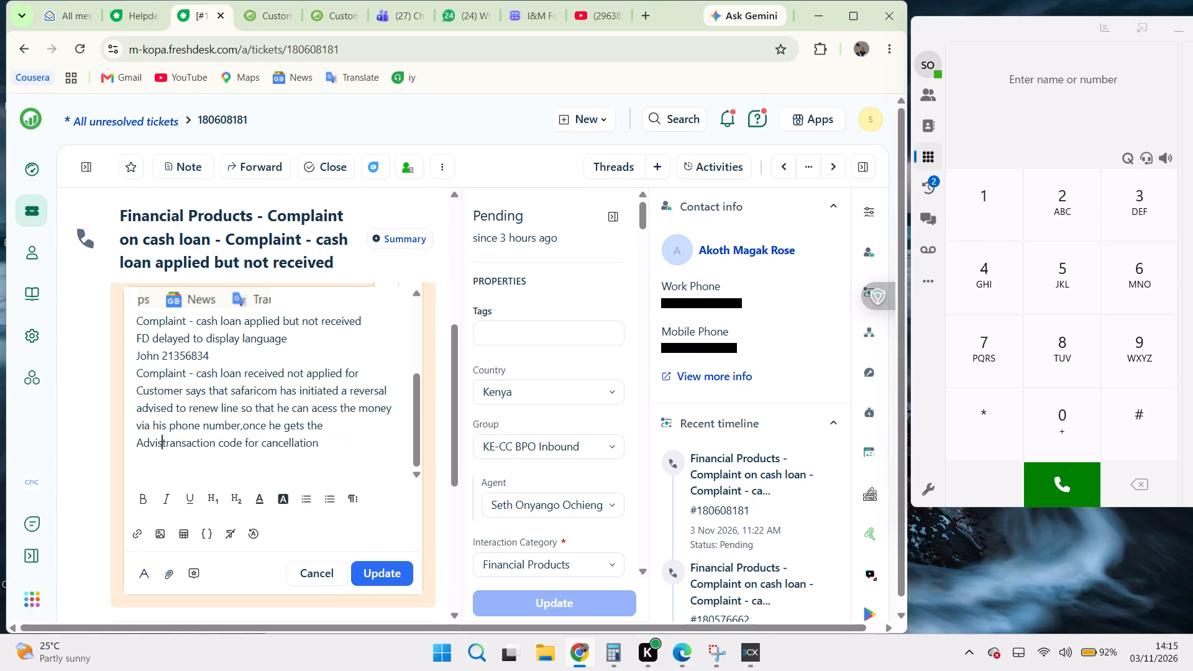
pyautogui.press('BackSpace')
pyautogui.press('BackSpace')
pyautogui.press('BackSpace')
pyautogui.press('BackSpace')
pyautogui.press('BackSpace')
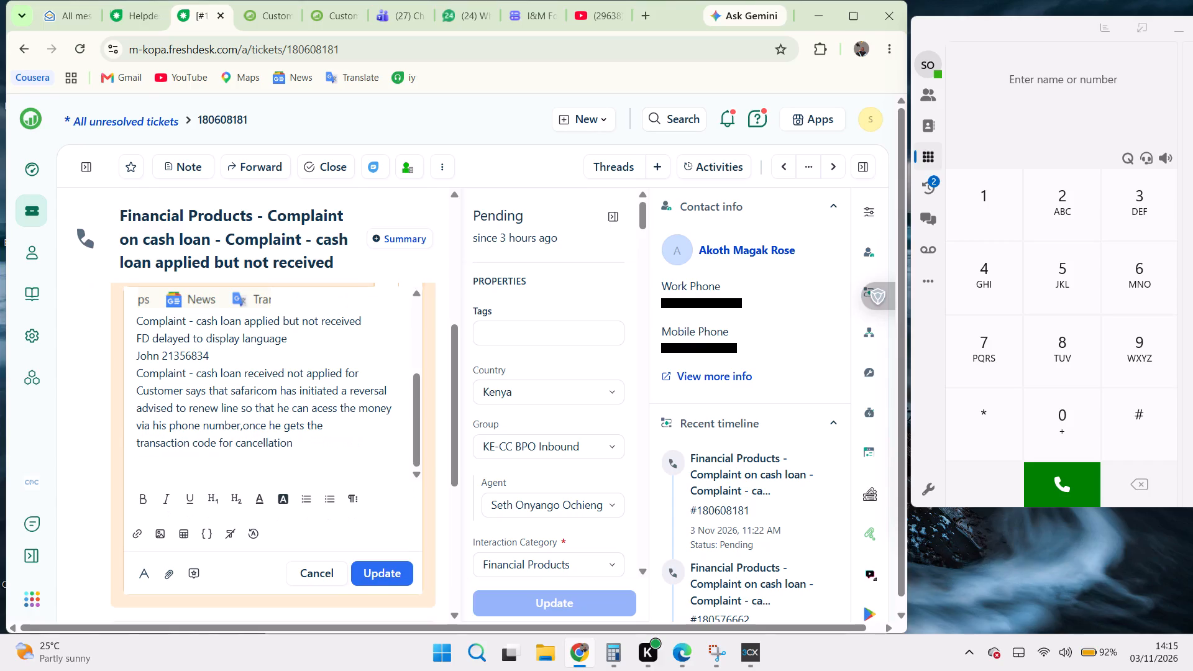
pyautogui.press('BackSpace')
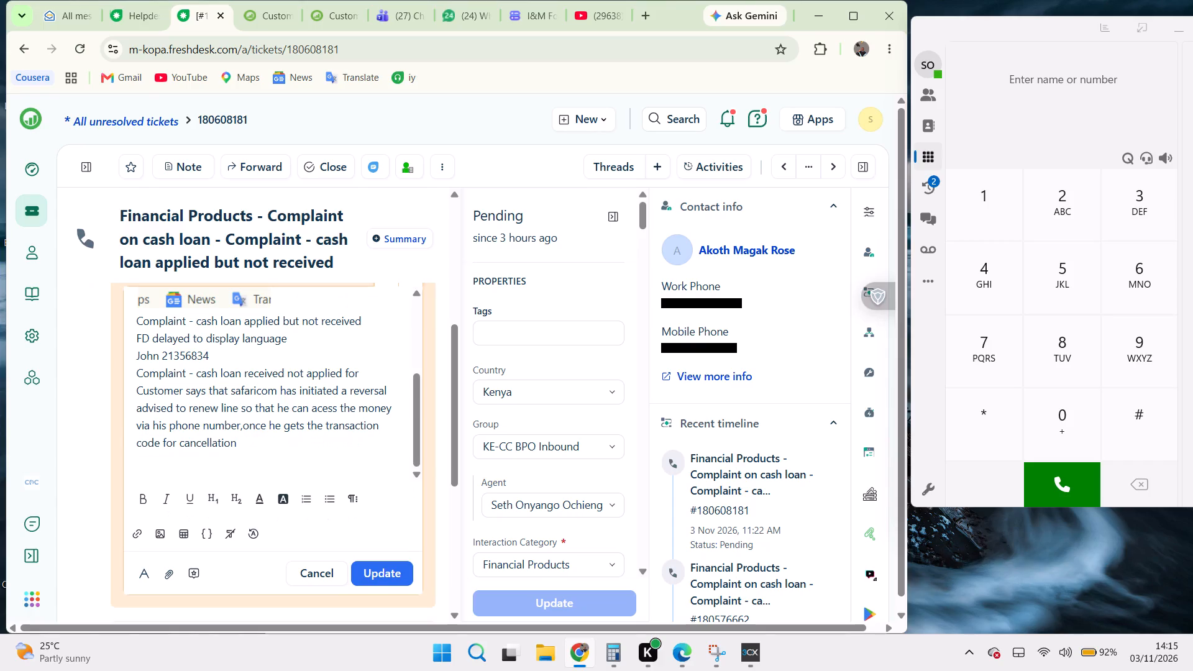
# Insert "new number to get back with" before "transaction code for cancellation" and save the note.
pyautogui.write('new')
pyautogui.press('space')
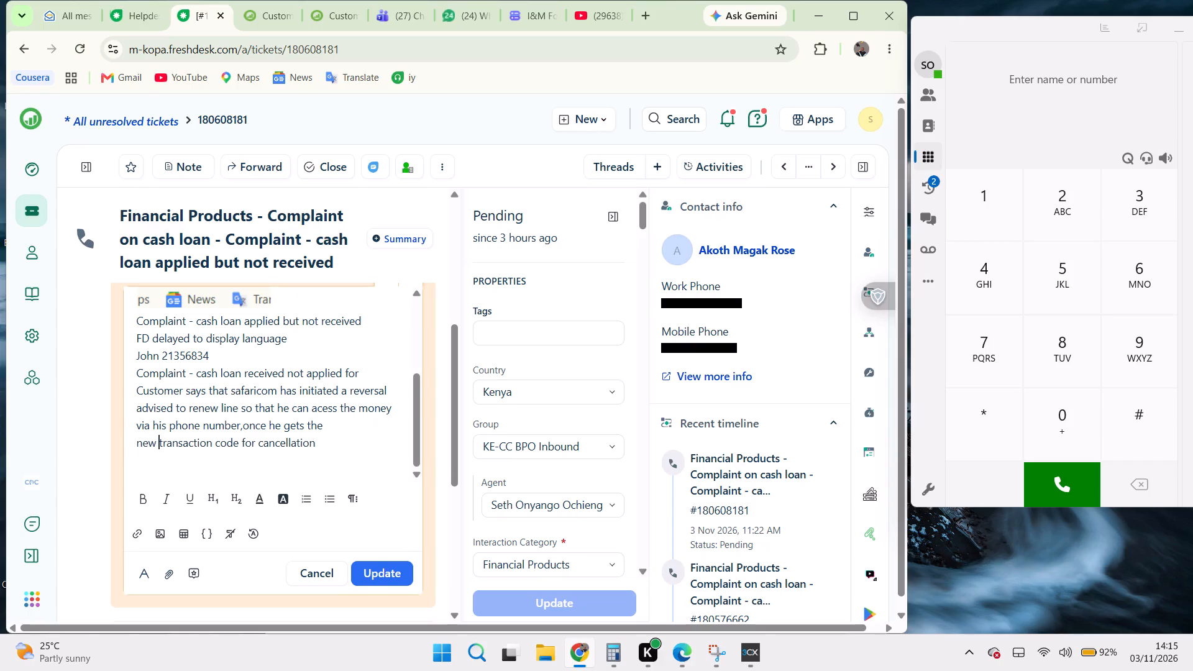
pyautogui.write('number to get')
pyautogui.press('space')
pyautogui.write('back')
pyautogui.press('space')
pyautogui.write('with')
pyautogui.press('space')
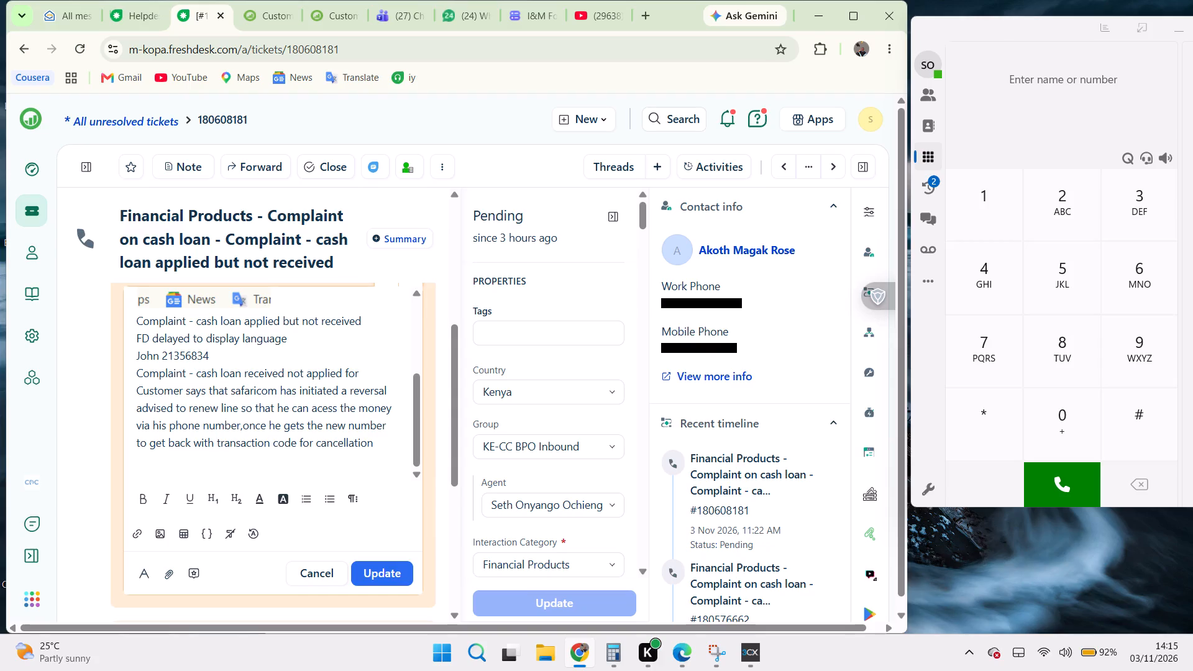
pyautogui.click(379, 572)
# Set the sub-reason to "Complaint - cash loan applied but not received" and the outcome to "Escalated: To Telesales team- loan not received".
pyautogui.scroll(-2, 569, 456)
pyautogui.scroll(1, 569, 456)
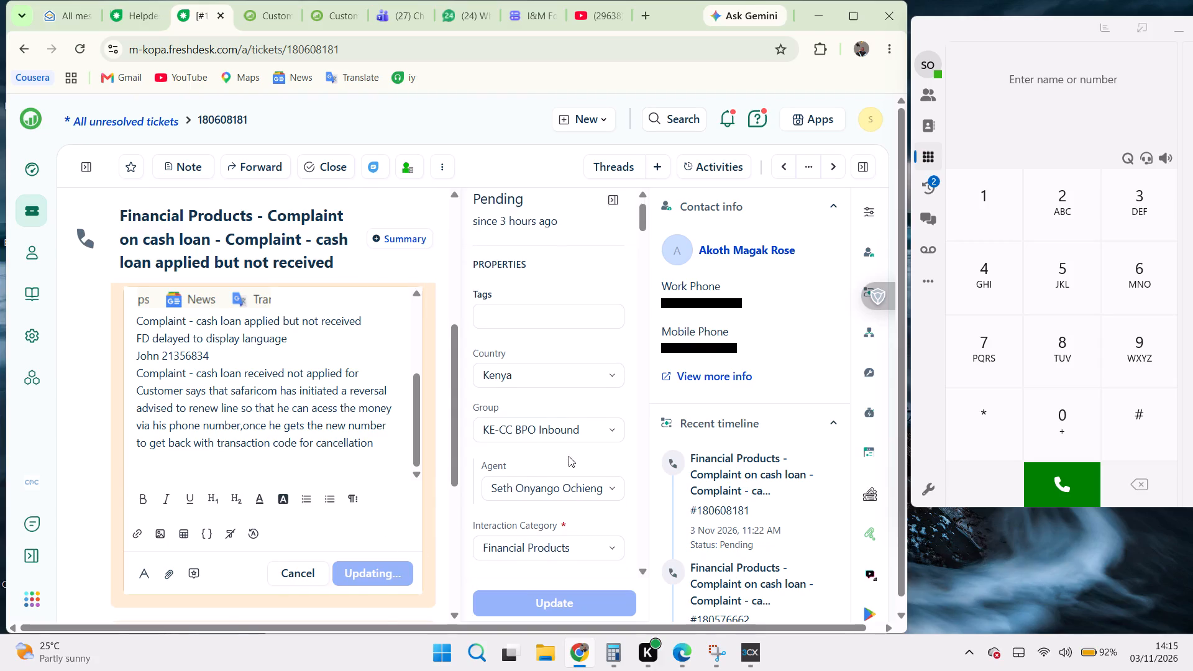
pyautogui.scroll(-5, 569, 456)
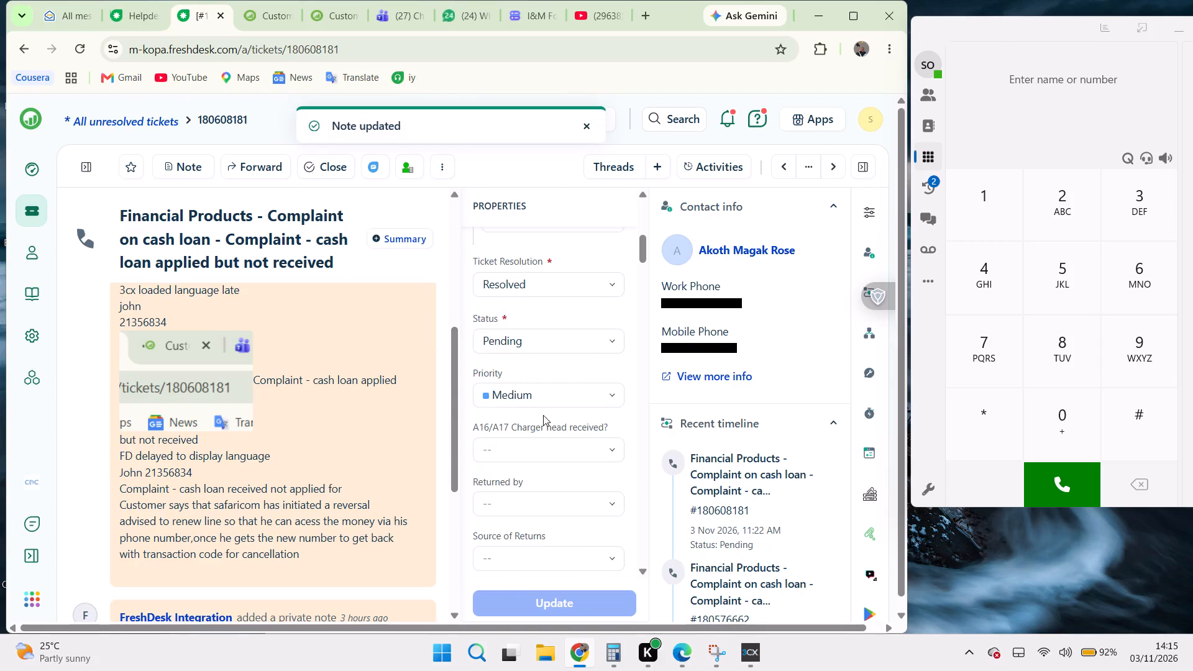
pyautogui.scroll(3, 542, 401)
pyautogui.click(535, 451)
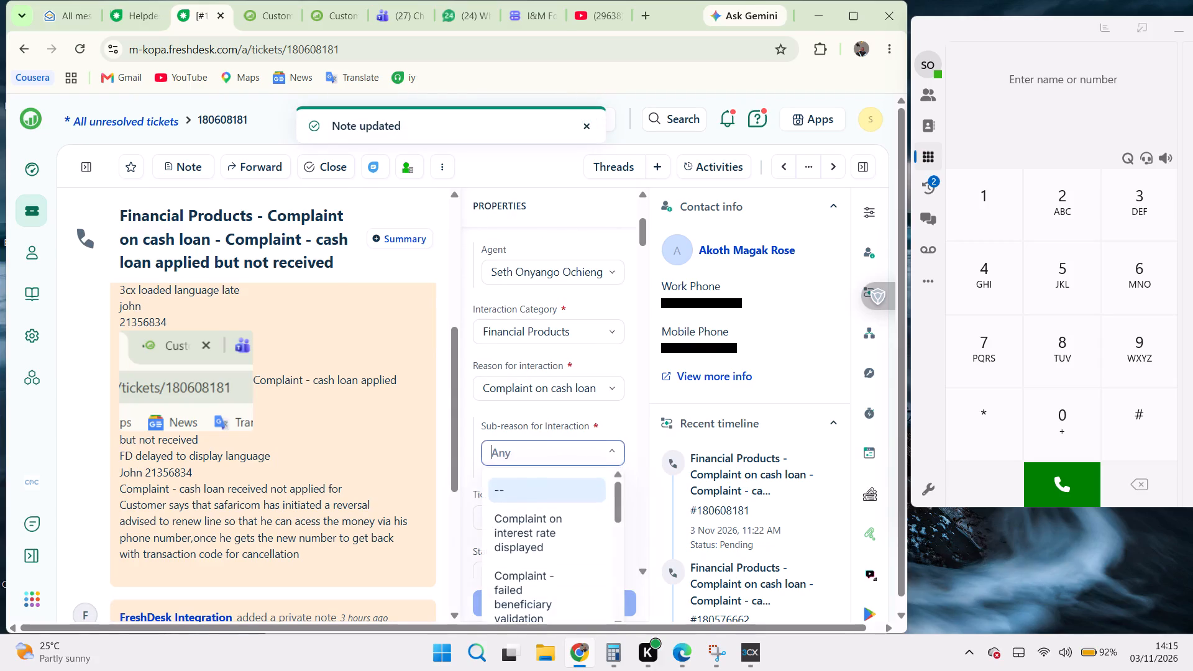
pyautogui.scroll(-1, 535, 564)
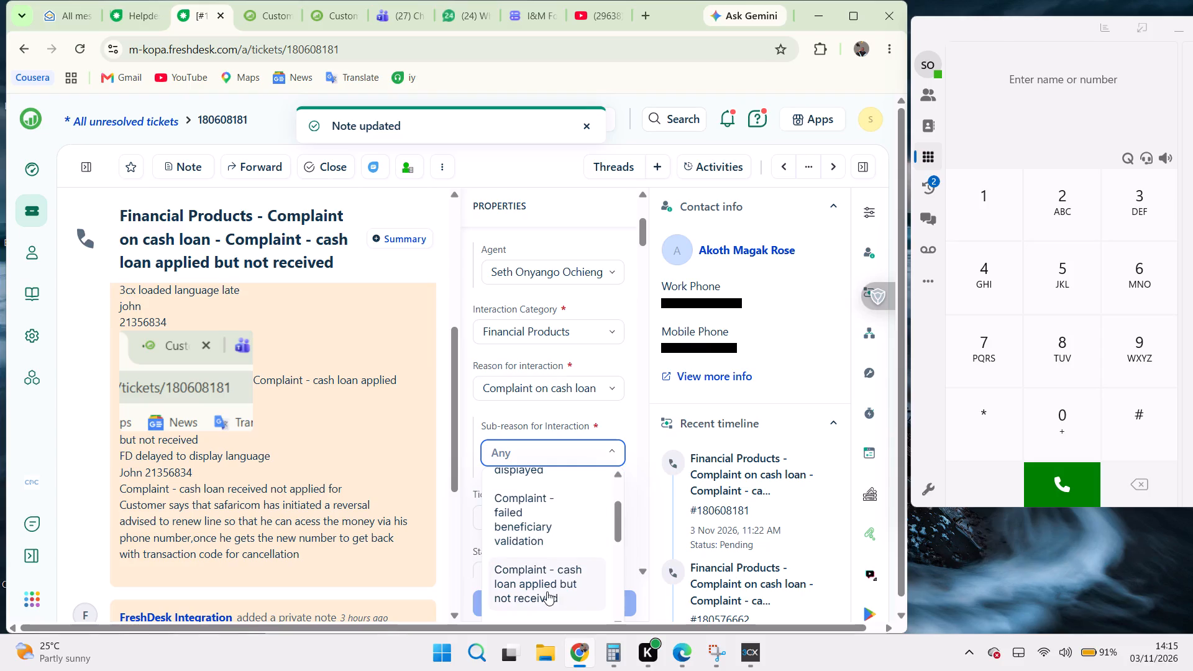
pyautogui.click(552, 588)
pyautogui.click(546, 517)
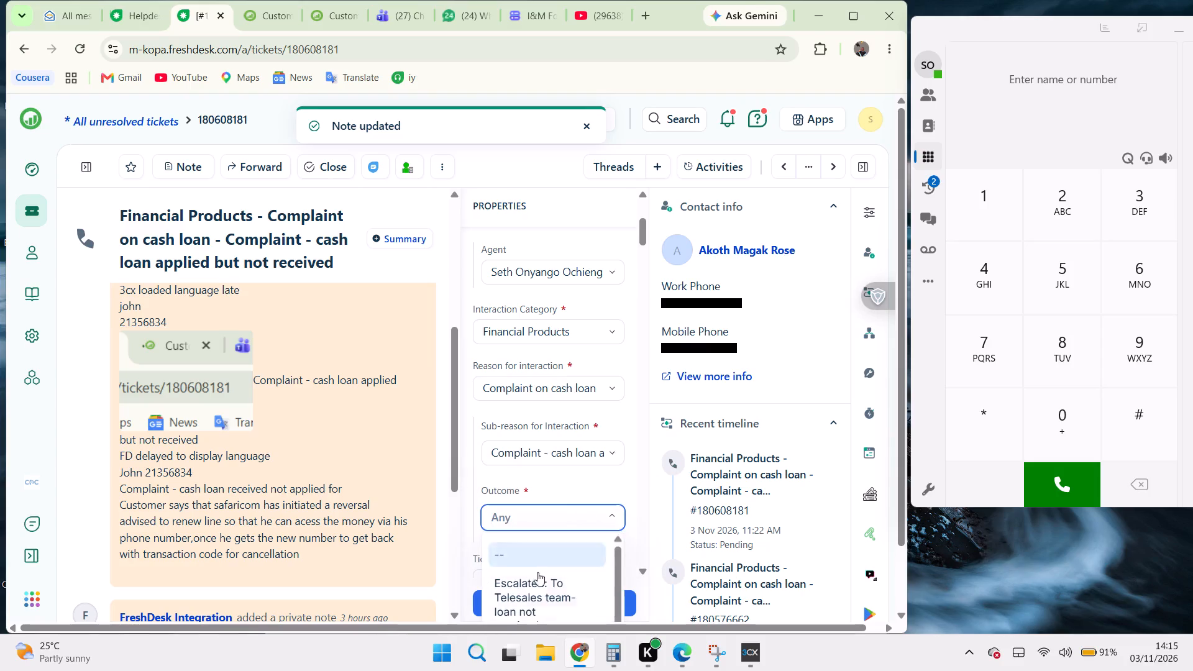
pyautogui.scroll(-2, 540, 542)
pyautogui.scroll(-6, 545, 467)
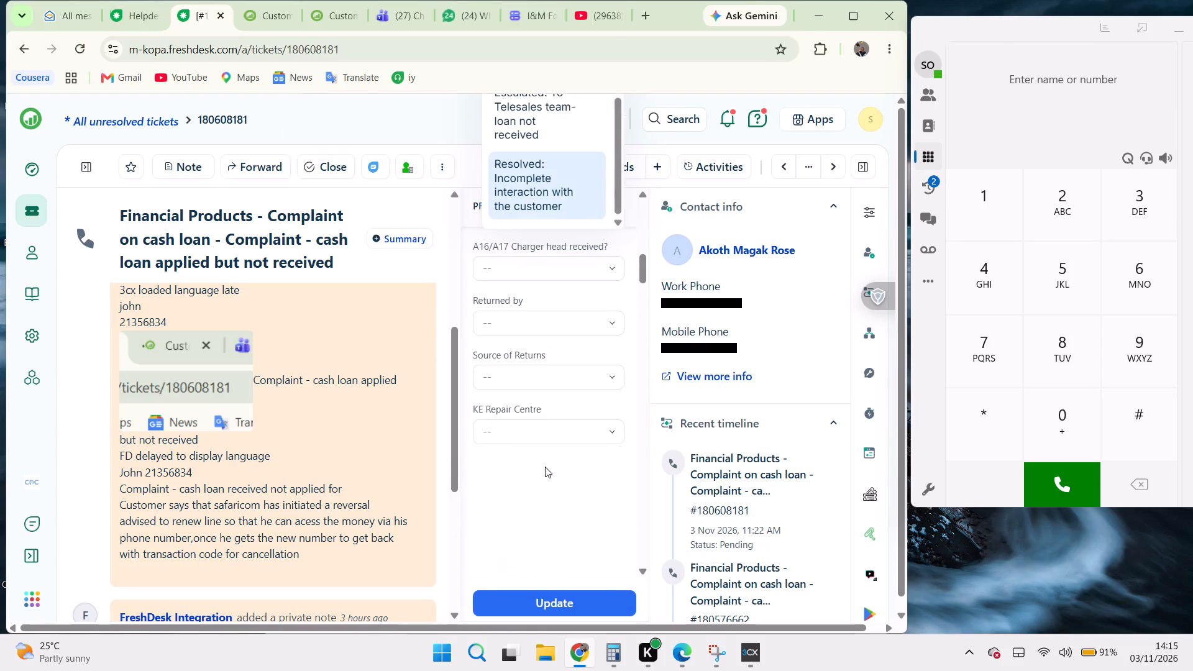
pyautogui.click(522, 112)
# Set the ticket status to Resolved and save the ticket properties.
pyautogui.scroll(-2, 542, 335)
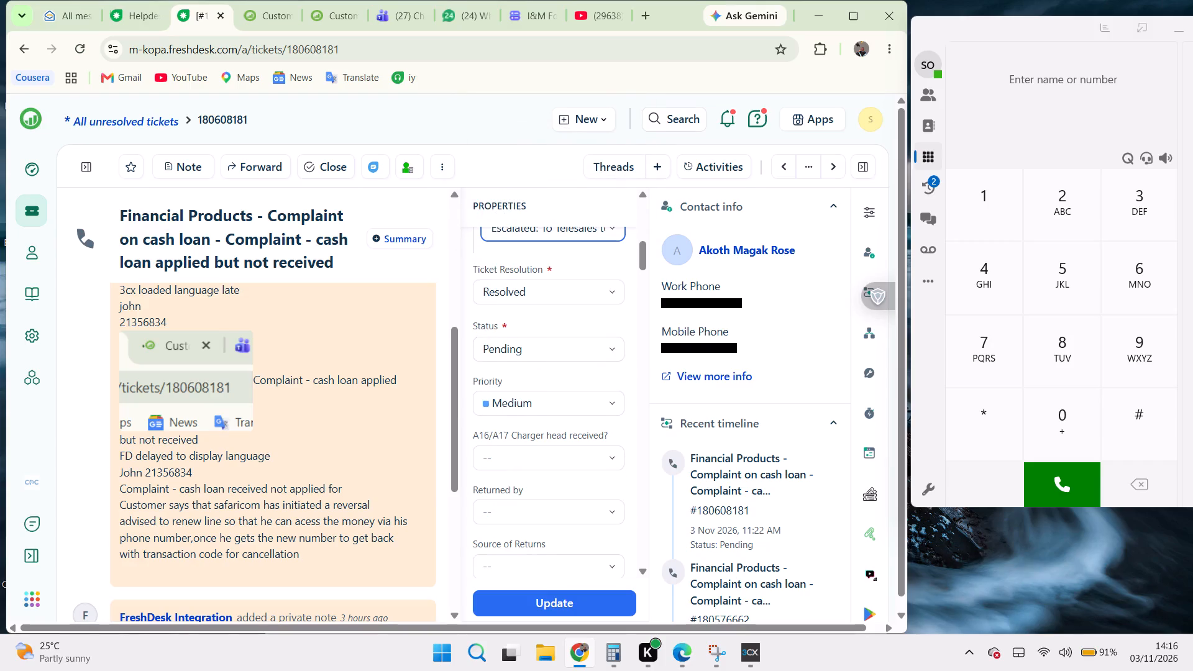
pyautogui.click(551, 354)
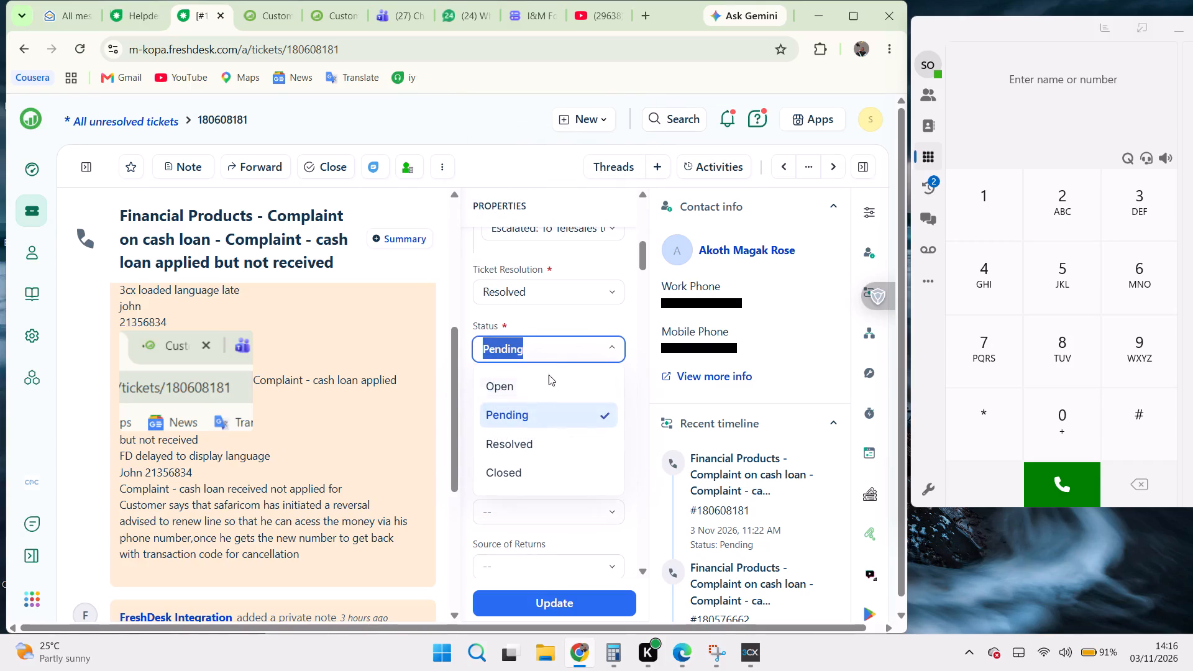
pyautogui.click(531, 444)
pyautogui.click(523, 601)
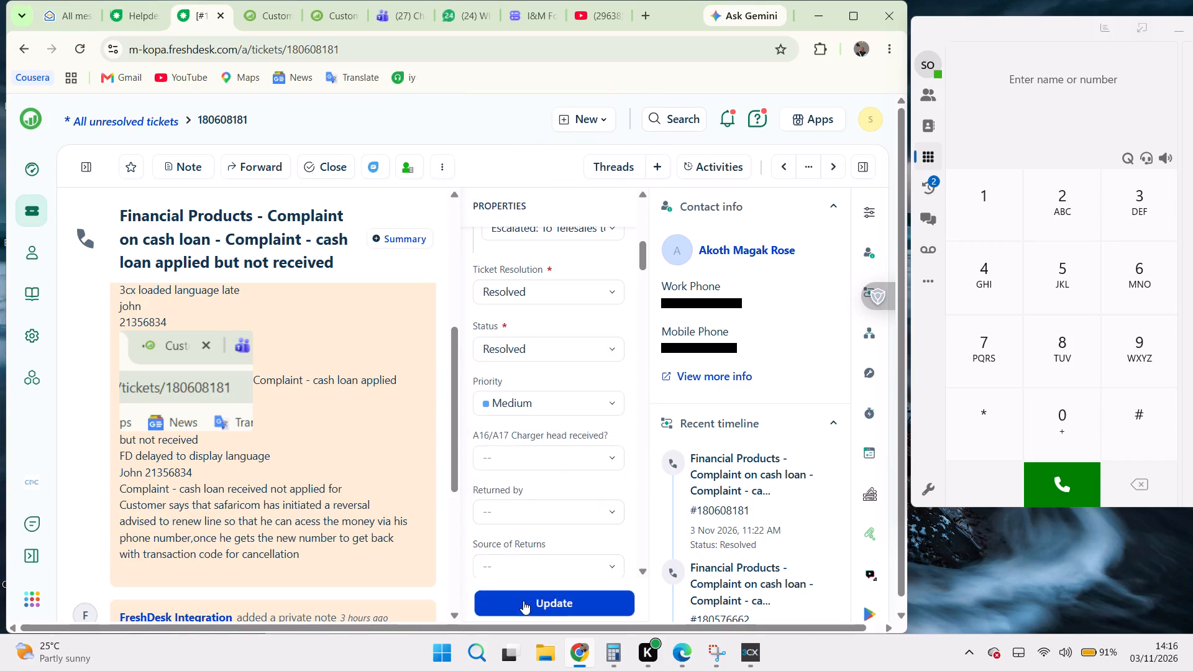
# Review the ticket's notes and its group, agent, sub-reason, resolution and status properties following the save.
pyautogui.scroll(2, 539, 500)
pyautogui.scroll(1, 261, 440)
pyautogui.scroll(-2, 261, 440)
pyautogui.scroll(1, 261, 440)
pyautogui.scroll(-6, 261, 440)
pyautogui.scroll(1, 261, 440)
pyautogui.scroll(-3, 261, 440)
pyautogui.scroll(1, 261, 440)
pyautogui.scroll(-2, 261, 440)
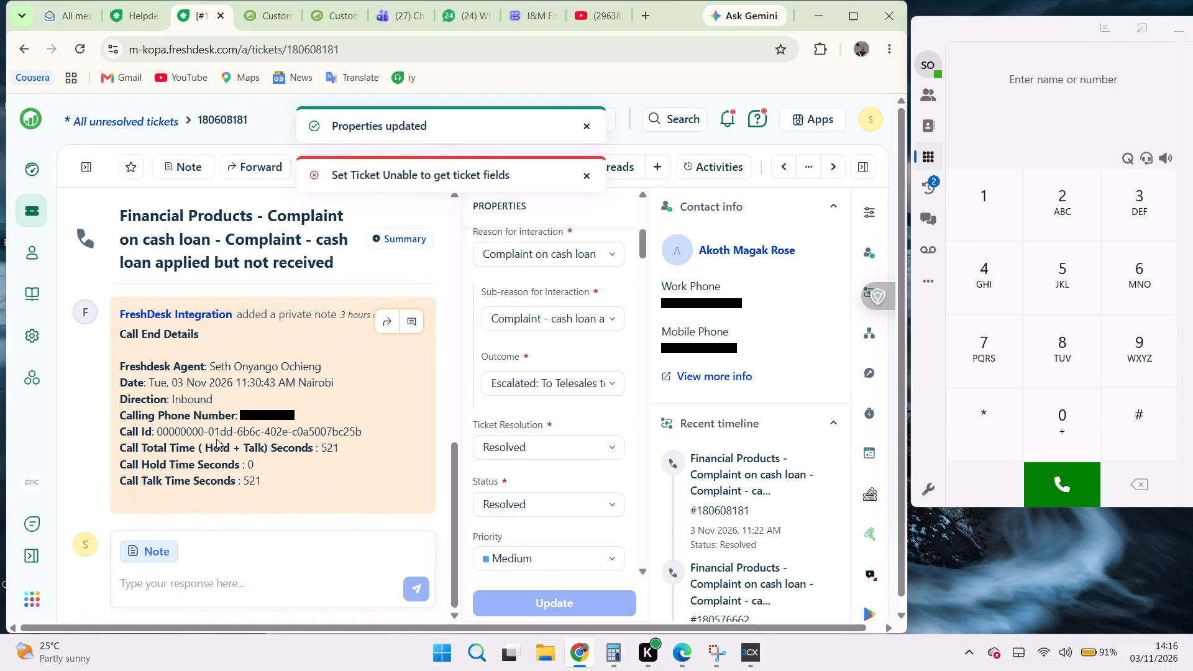
pyautogui.scroll(2, 545, 409)
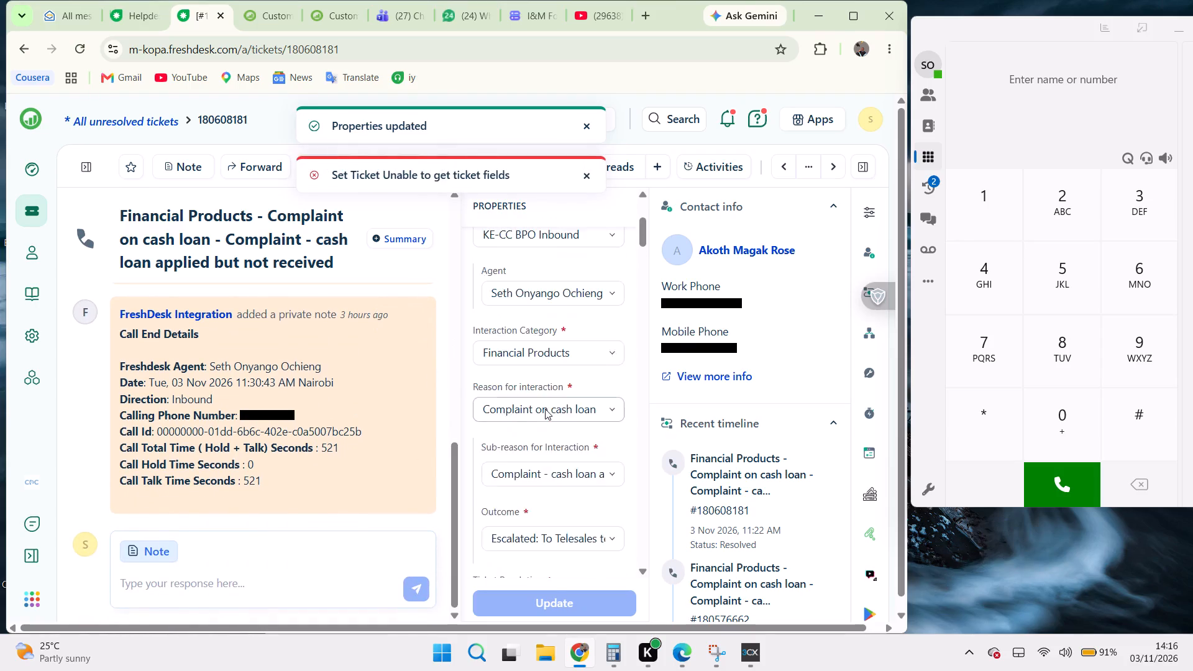
pyautogui.scroll(1, 545, 409)
pyautogui.scroll(-1, 545, 409)
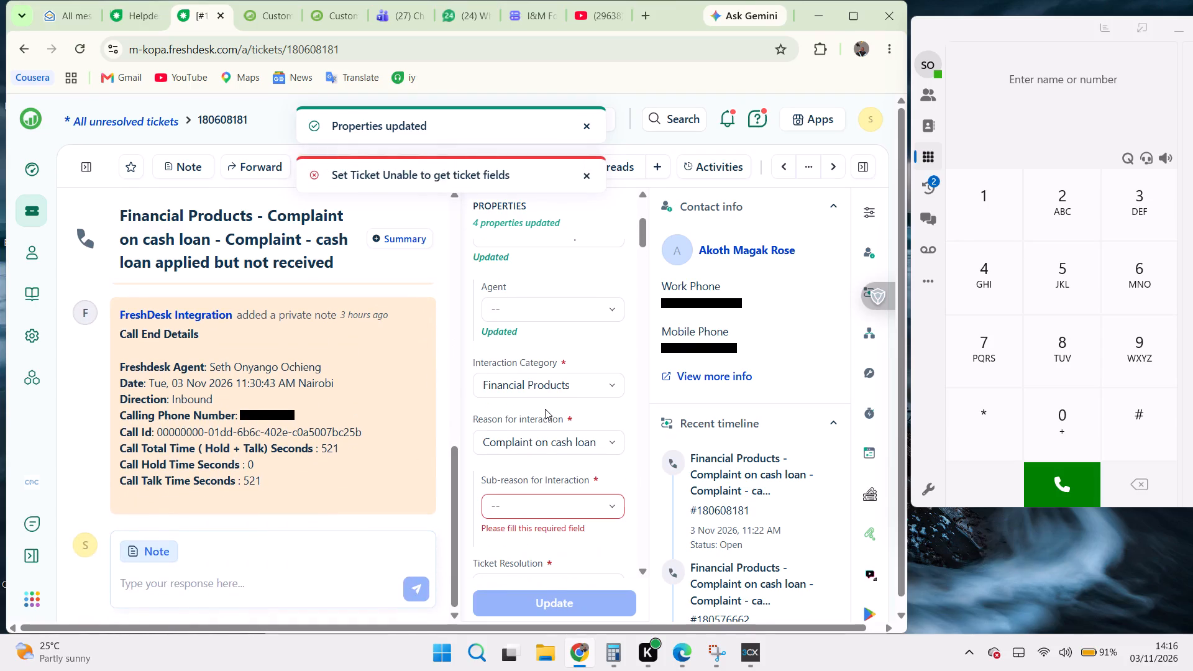
pyautogui.scroll(-1, 545, 409)
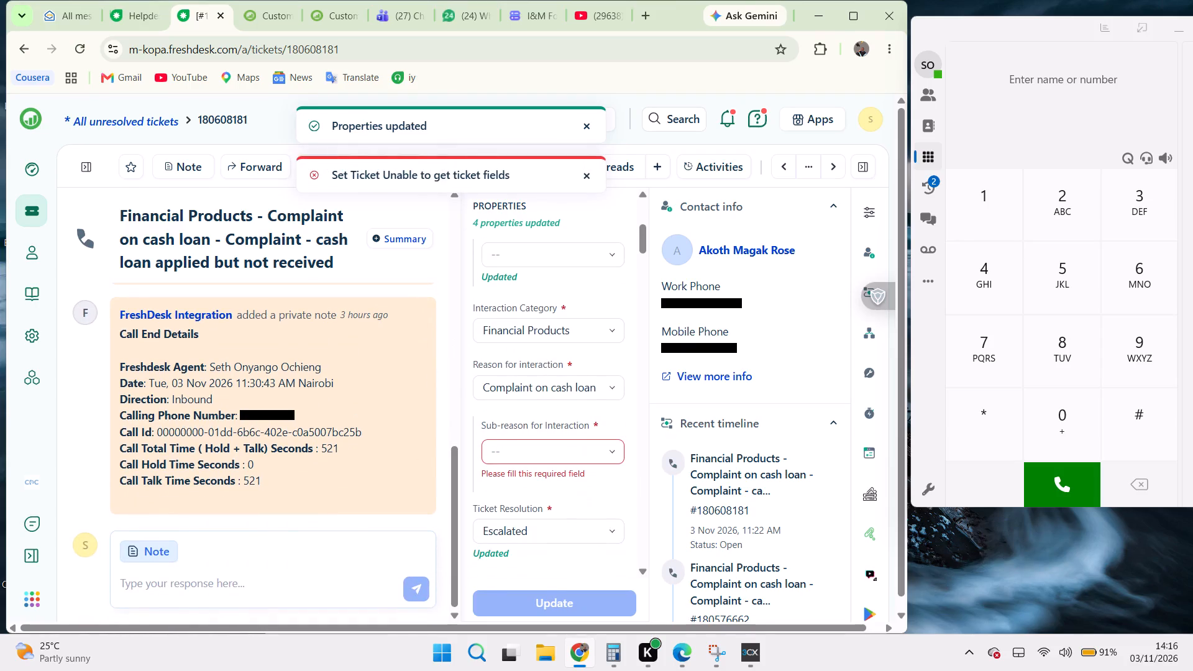
pyautogui.scroll(-4, 545, 409)
pyautogui.scroll(2, 545, 409)
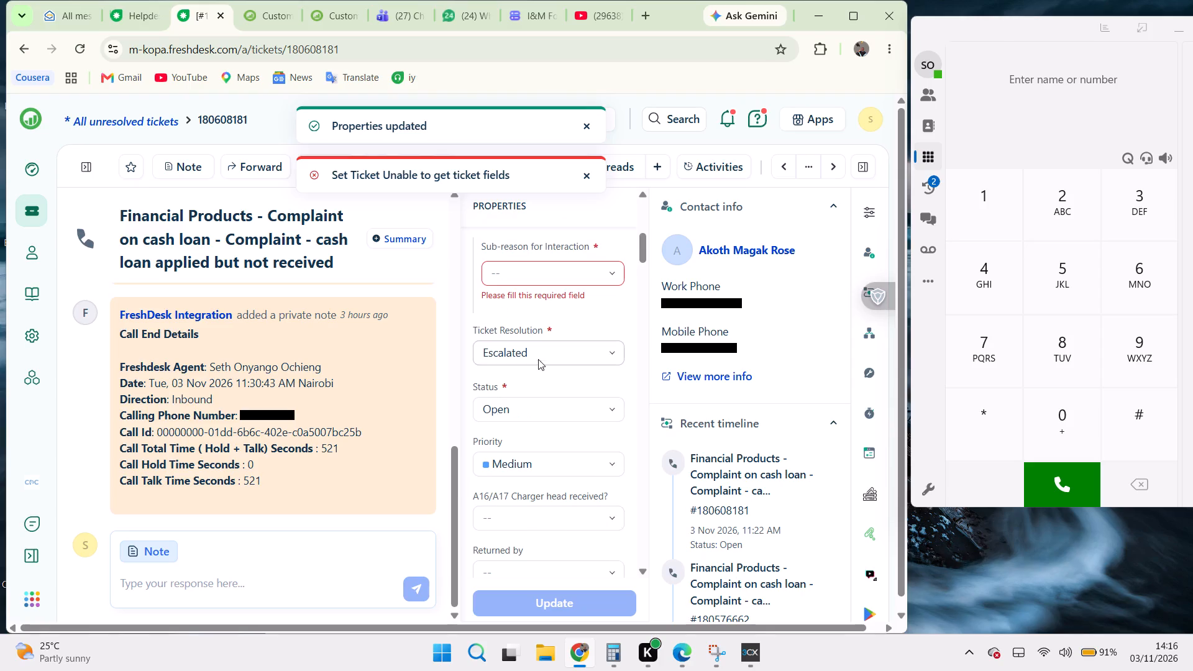
# Set both the ticket resolution and the status to Resolved, and try to save the properties.
pyautogui.click(538, 355)
pyautogui.scroll(1, 529, 419)
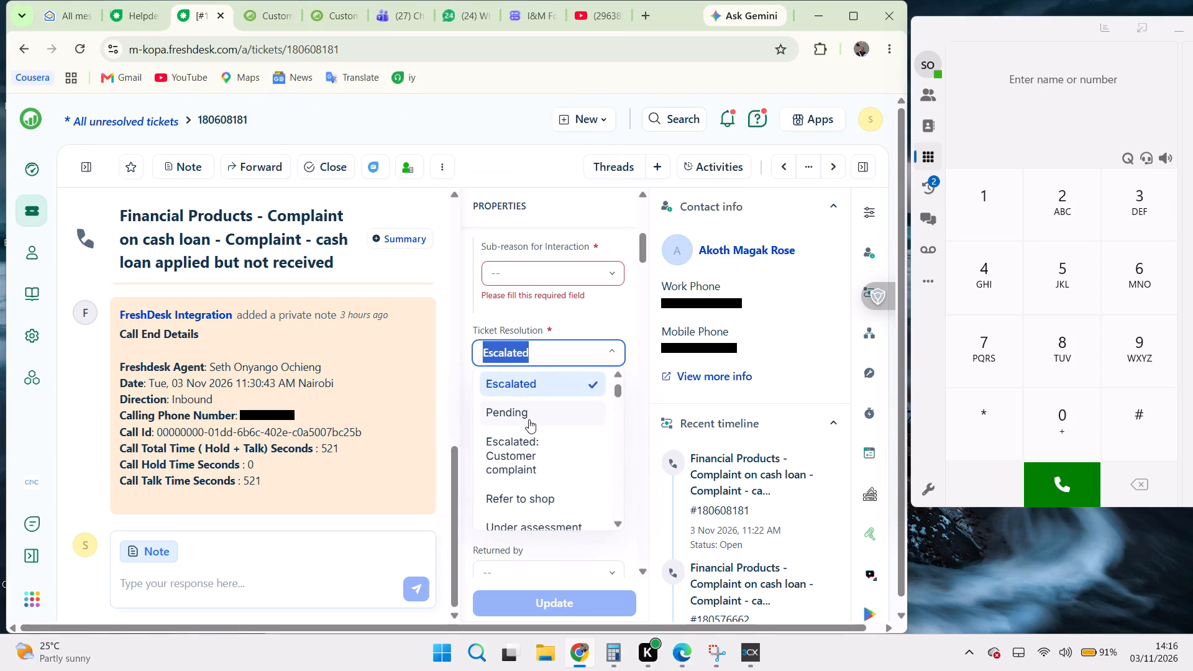
pyautogui.scroll(1, 529, 419)
pyautogui.click(528, 419)
pyautogui.click(544, 412)
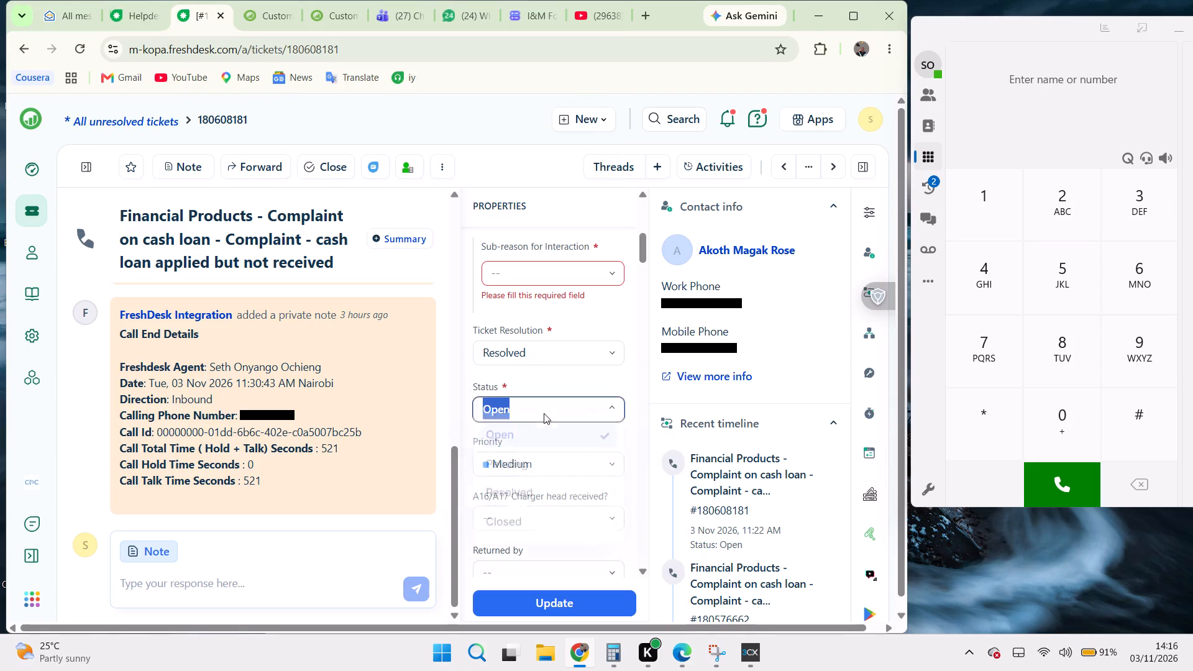
pyautogui.click(513, 503)
pyautogui.click(555, 608)
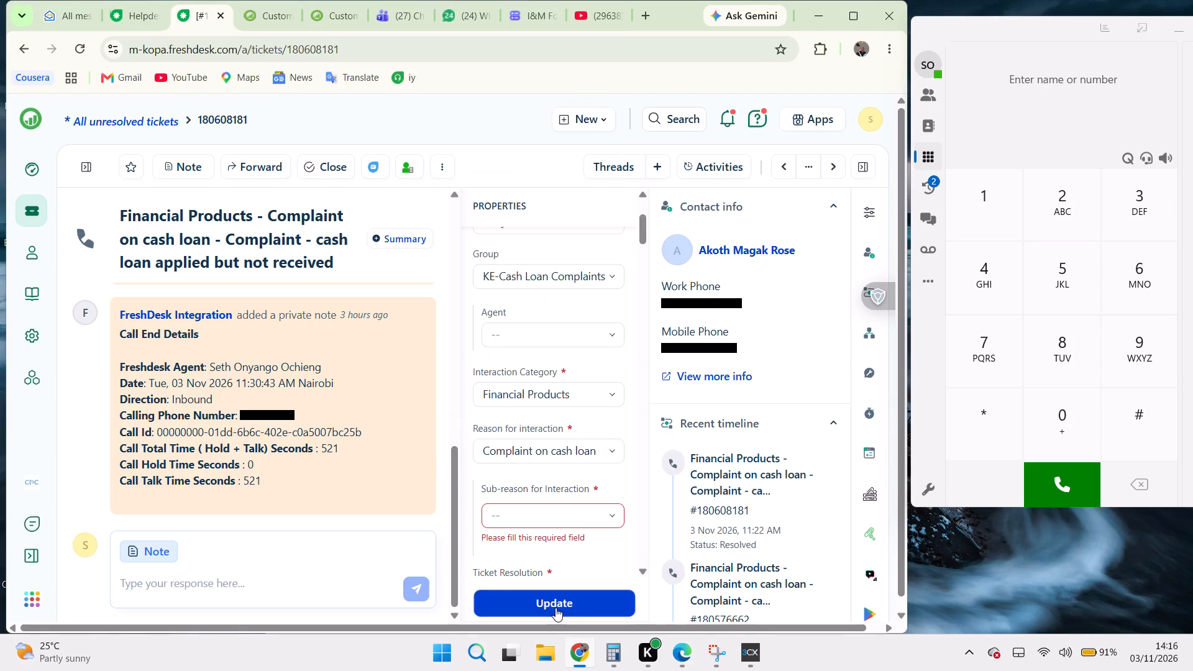
pyautogui.click(555, 602)
pyautogui.scroll(-1, 533, 412)
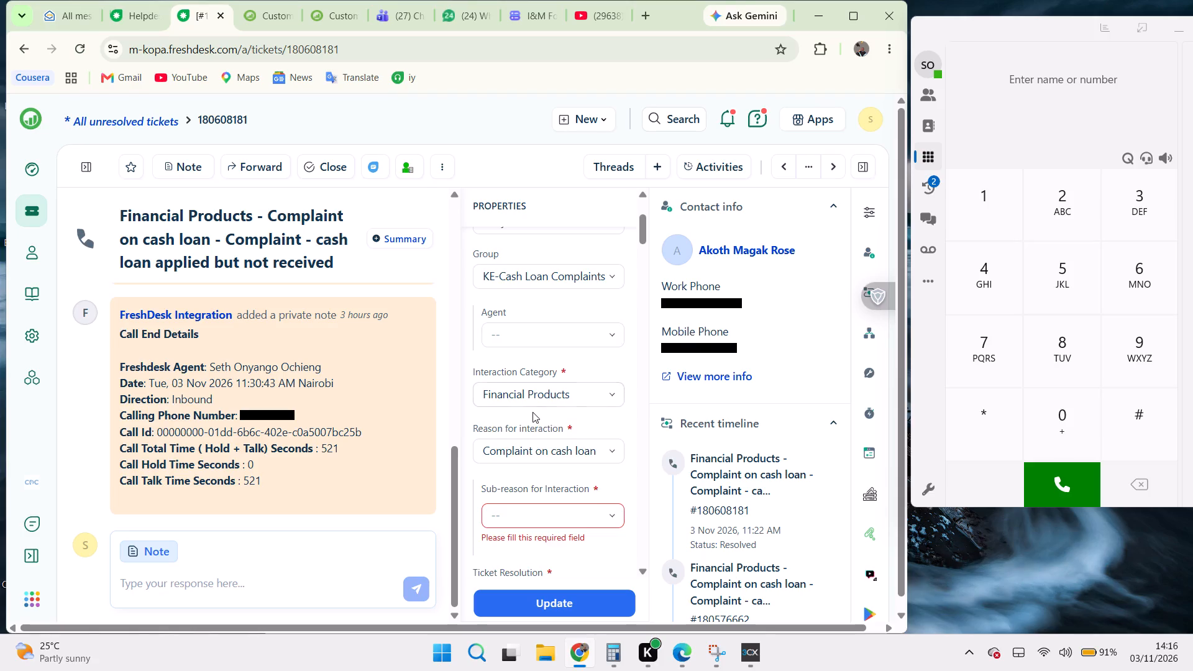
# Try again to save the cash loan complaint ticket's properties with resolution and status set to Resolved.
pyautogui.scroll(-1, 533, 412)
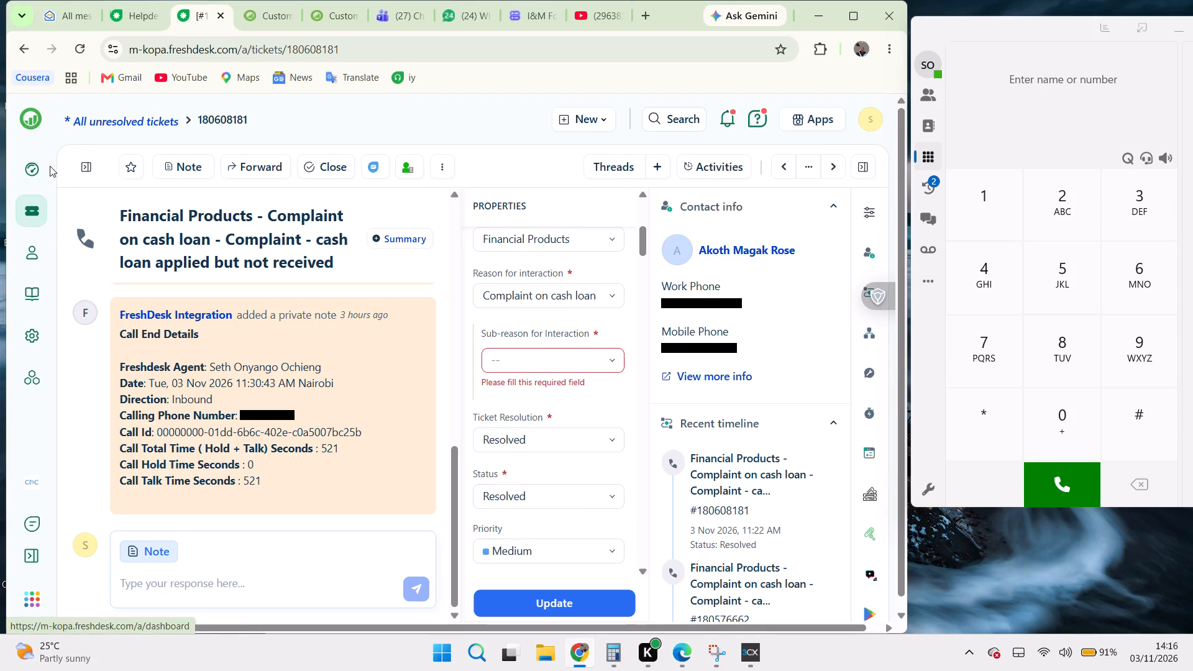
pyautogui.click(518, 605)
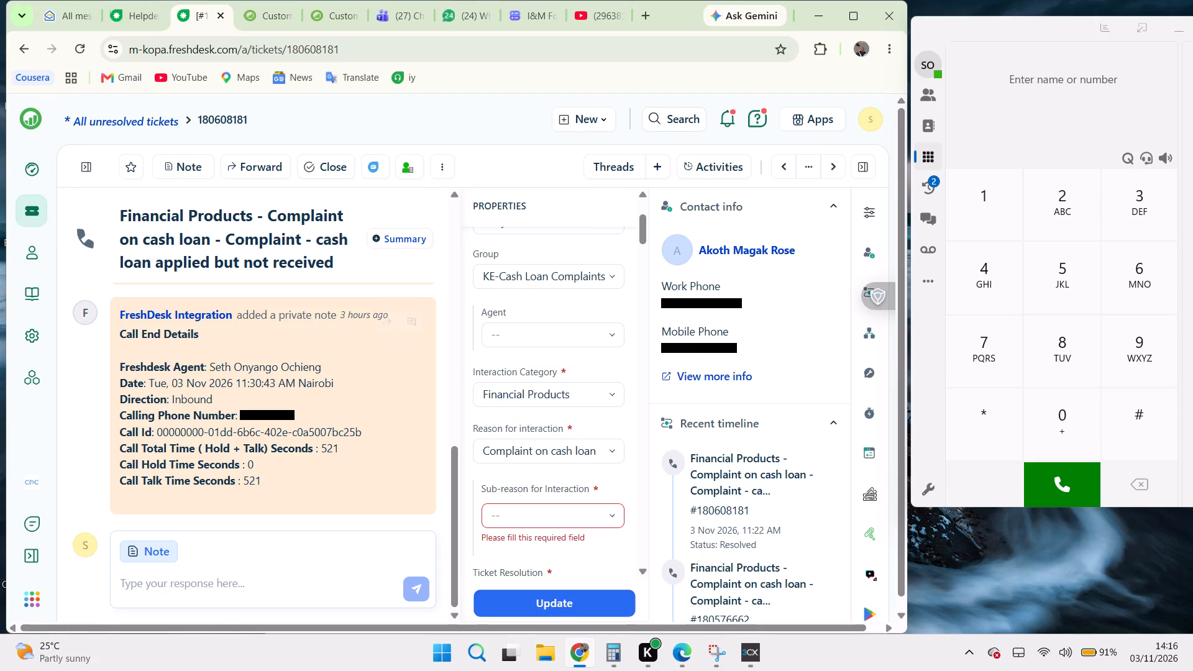
# Leave the cash loan complaint ticket for the dashboard and open the list of all unresolved tickets.
pyautogui.click(36, 165)
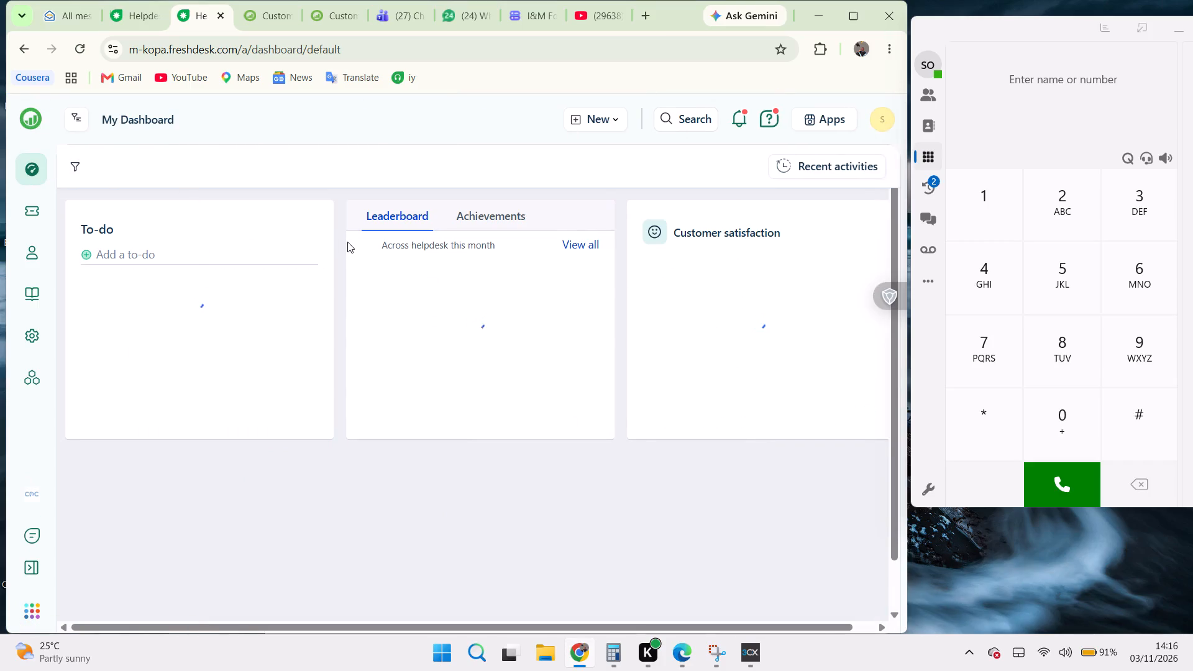
pyautogui.click(37, 491)
pyautogui.click(37, 491)
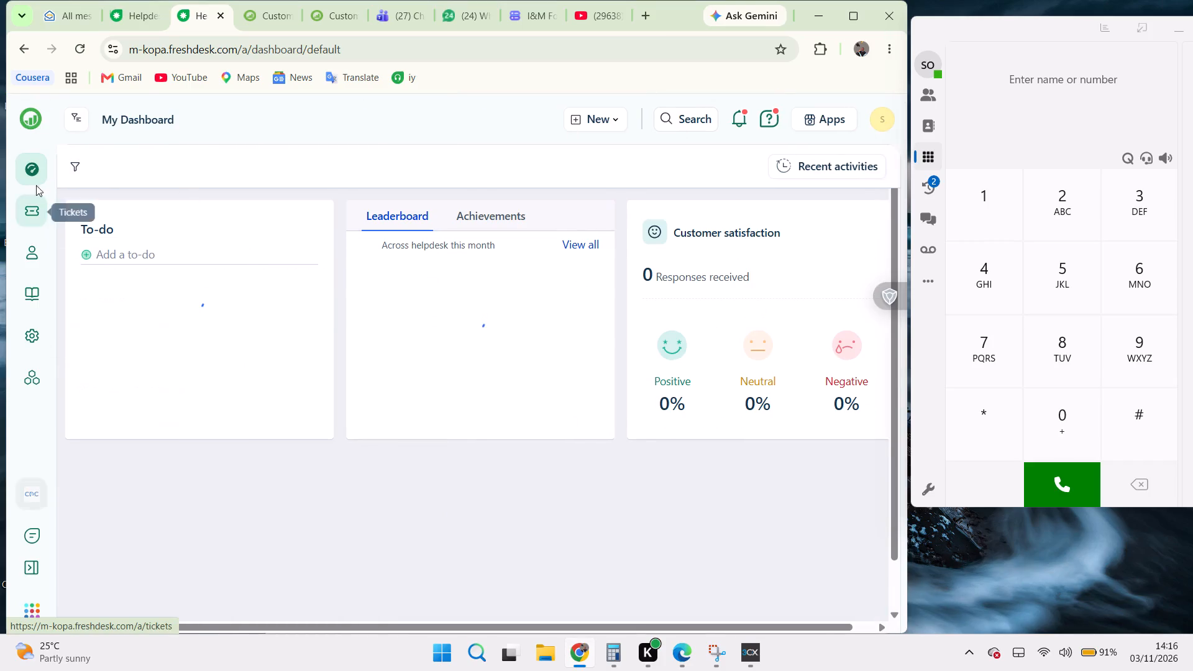
pyautogui.click(109, 227)
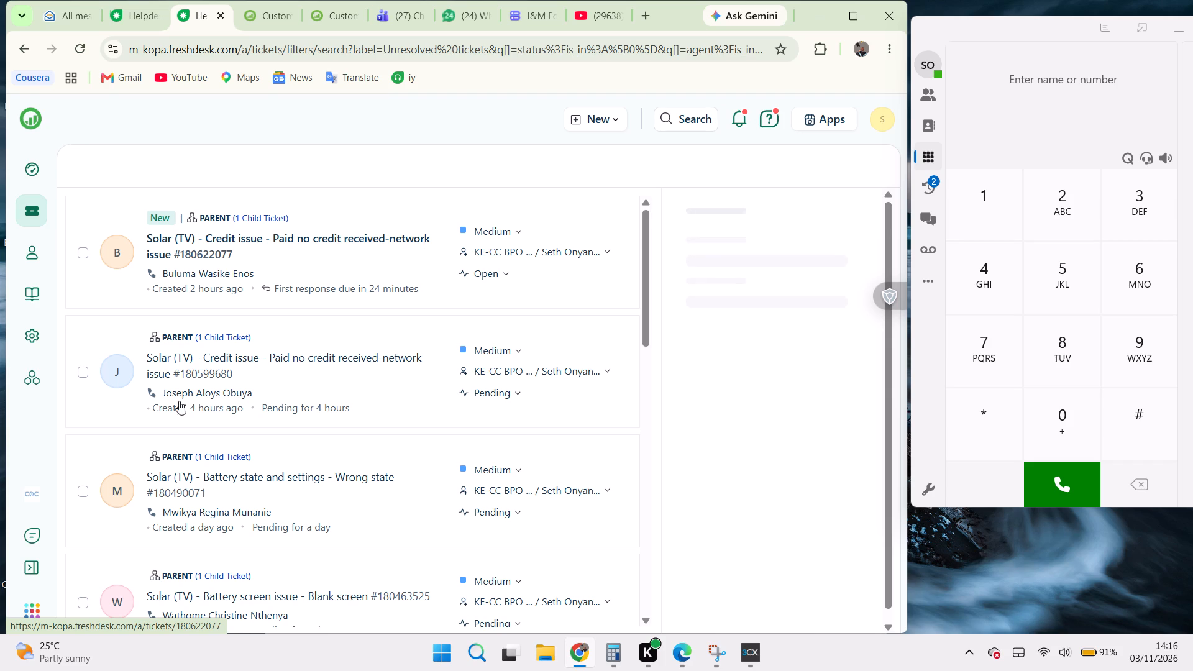
# Look through the agent's unresolved tickets down to the oldest entries, checking their issues, ages and statuses.
pyautogui.scroll(-8, 286, 235)
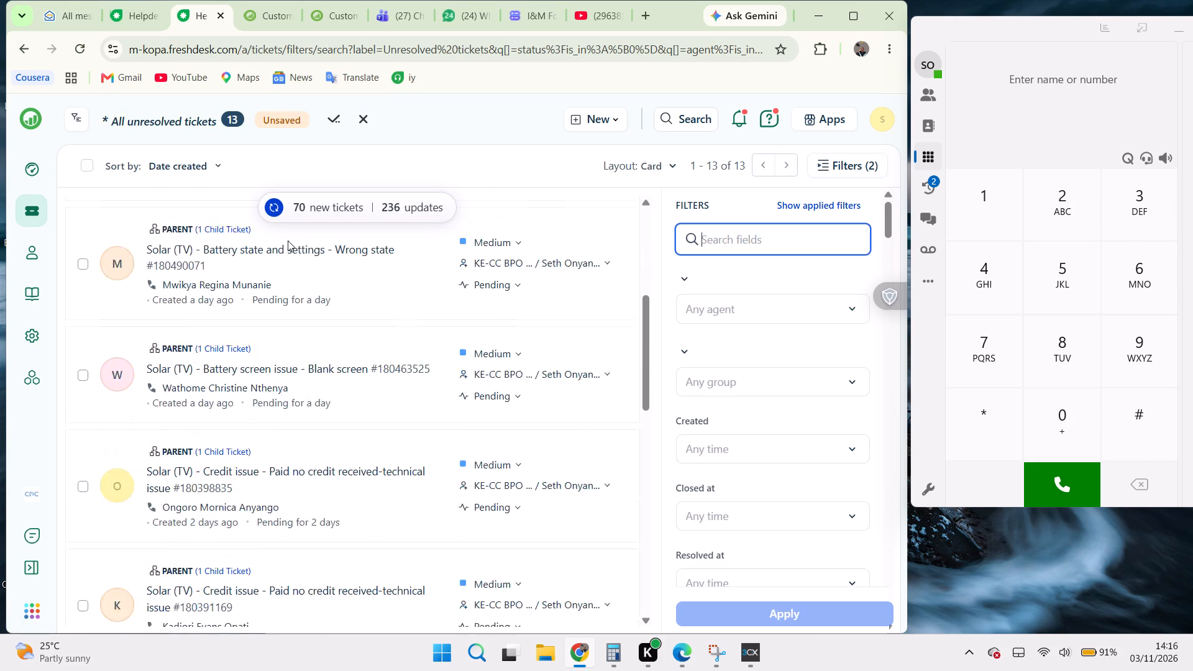
pyautogui.scroll(-10, 288, 240)
pyautogui.scroll(3, 288, 240)
pyautogui.scroll(-2, 288, 240)
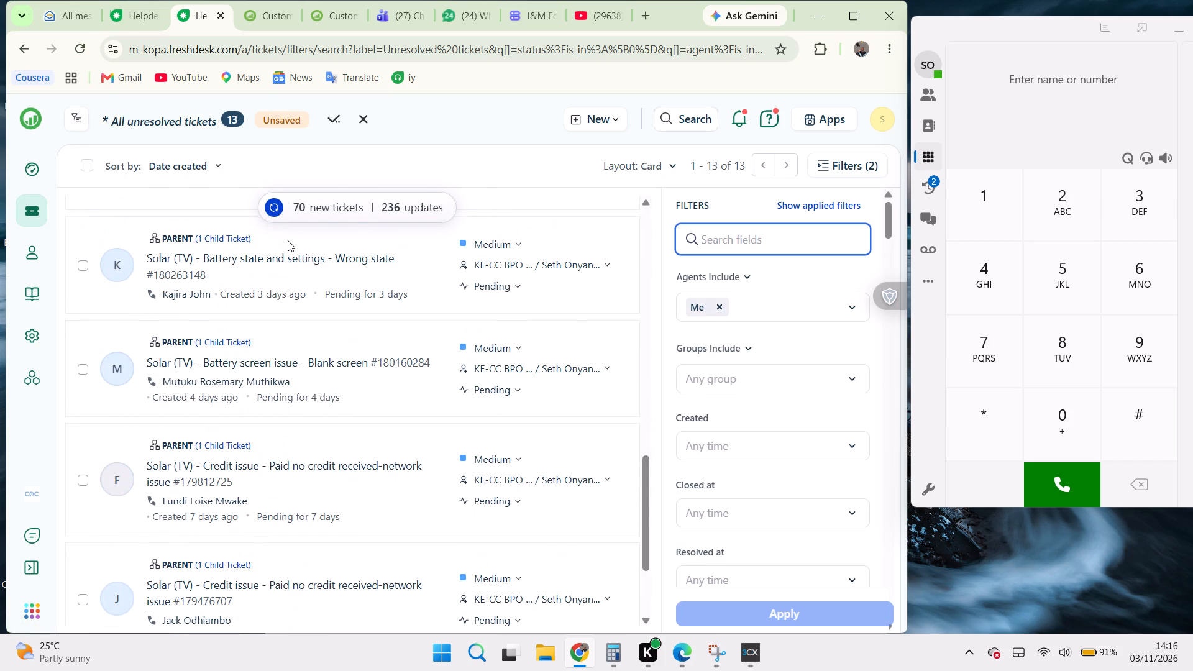
pyautogui.scroll(-1, 288, 240)
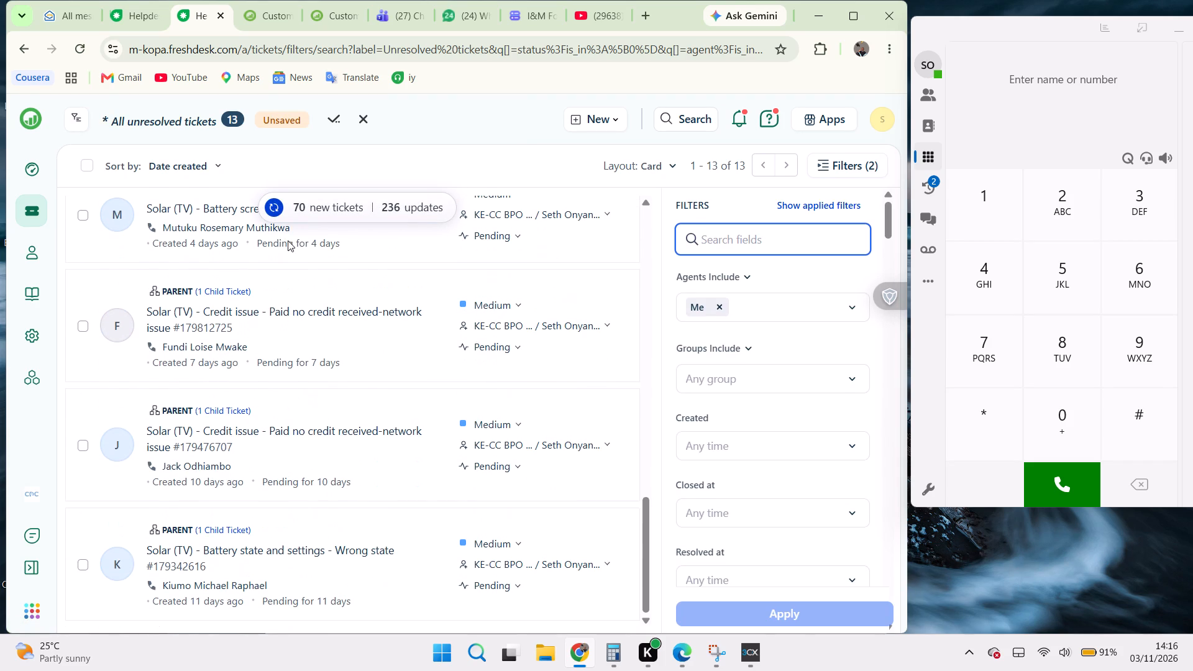